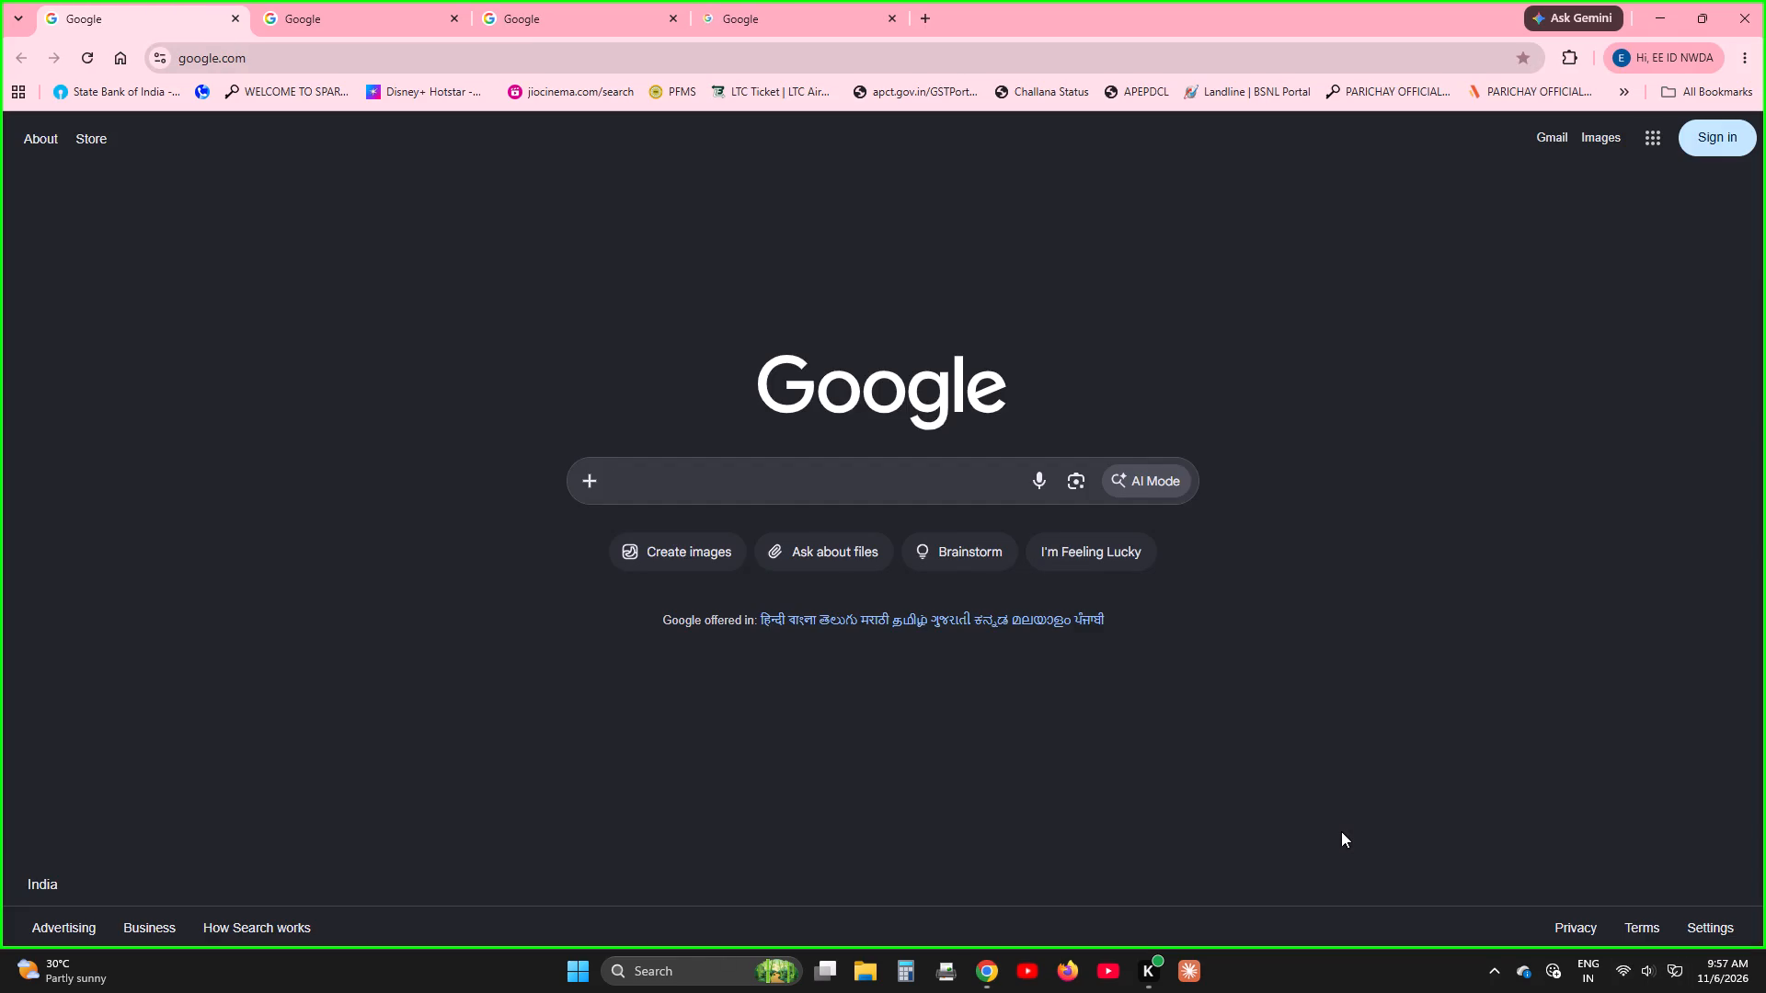
Close the browser window with all its open Google tabs.
left_click(1750, 12)
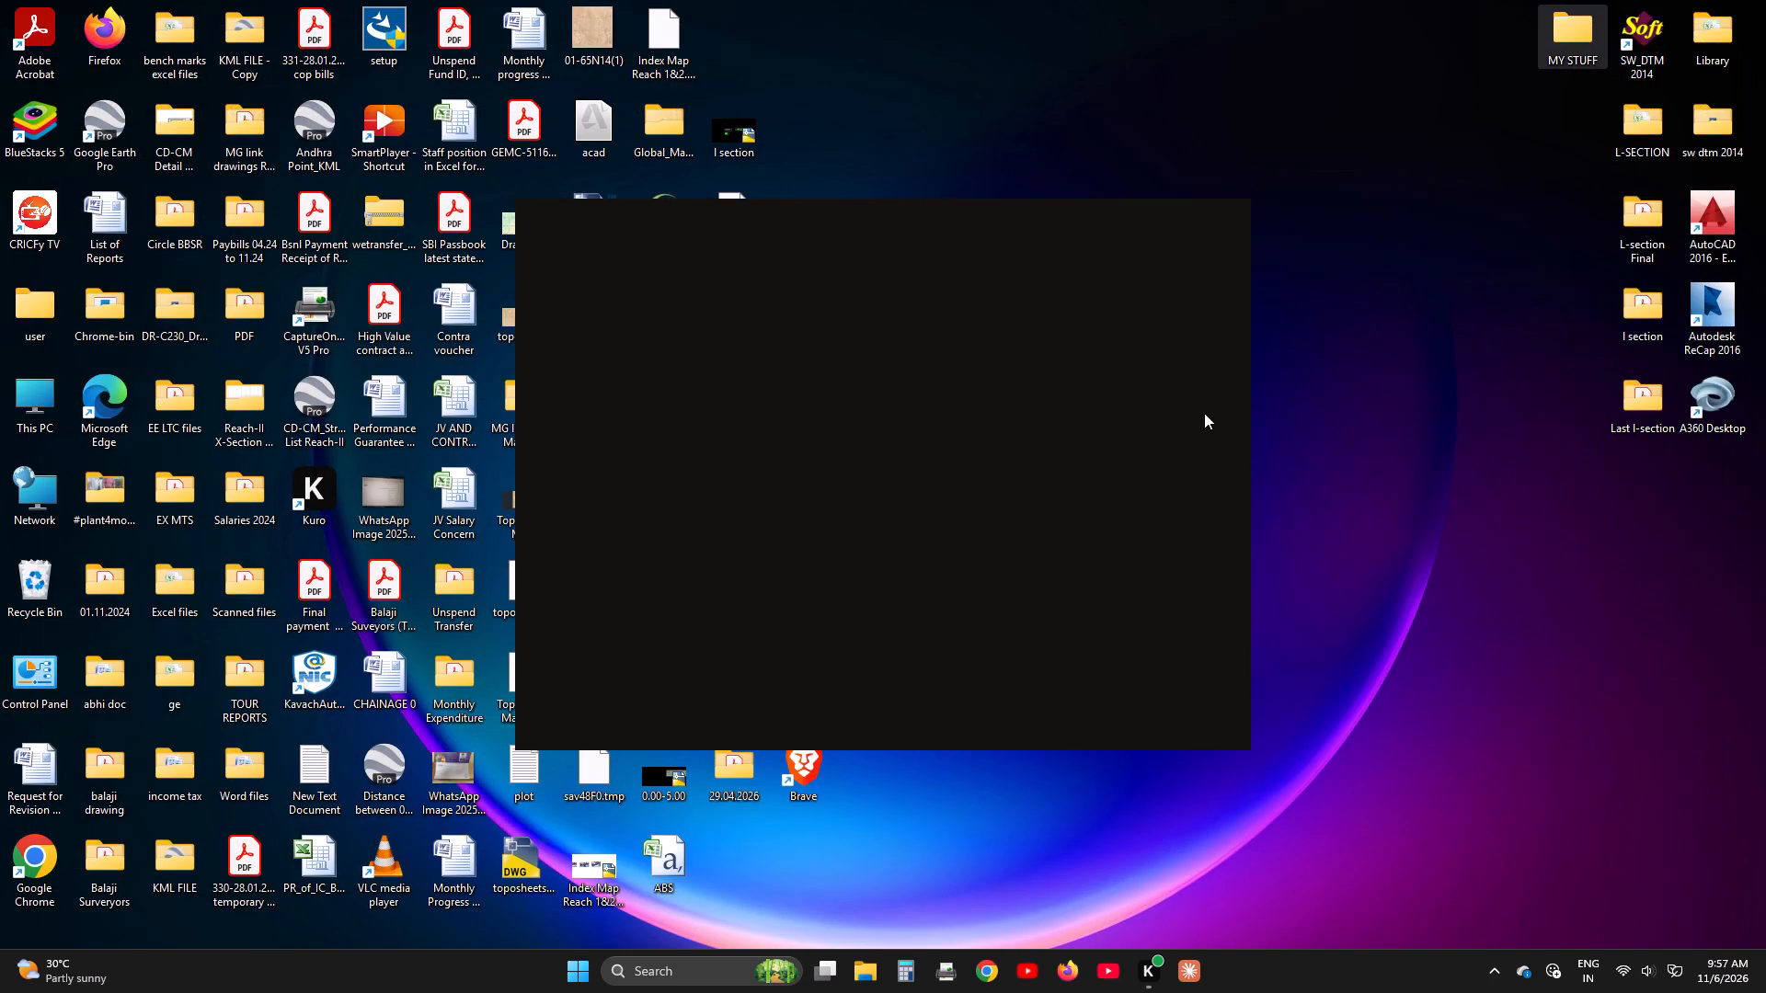
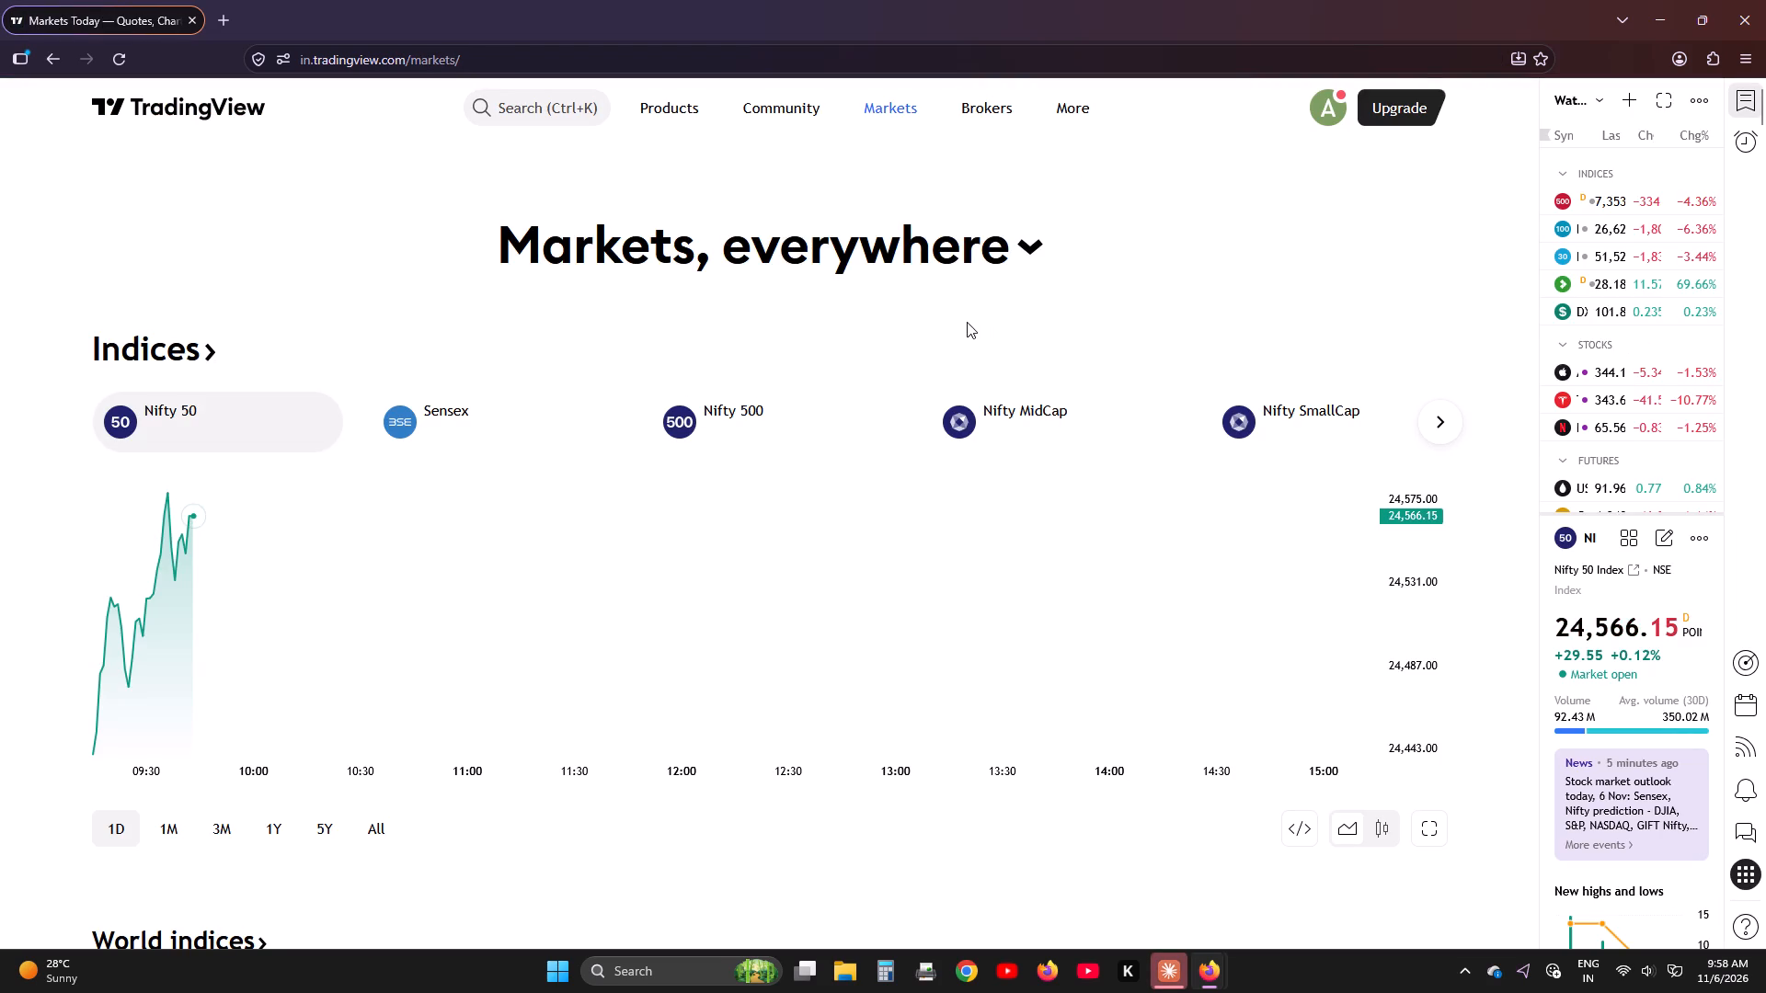
Show the Nifty 500 index as candles and open its full chart.
left_click(738, 437)
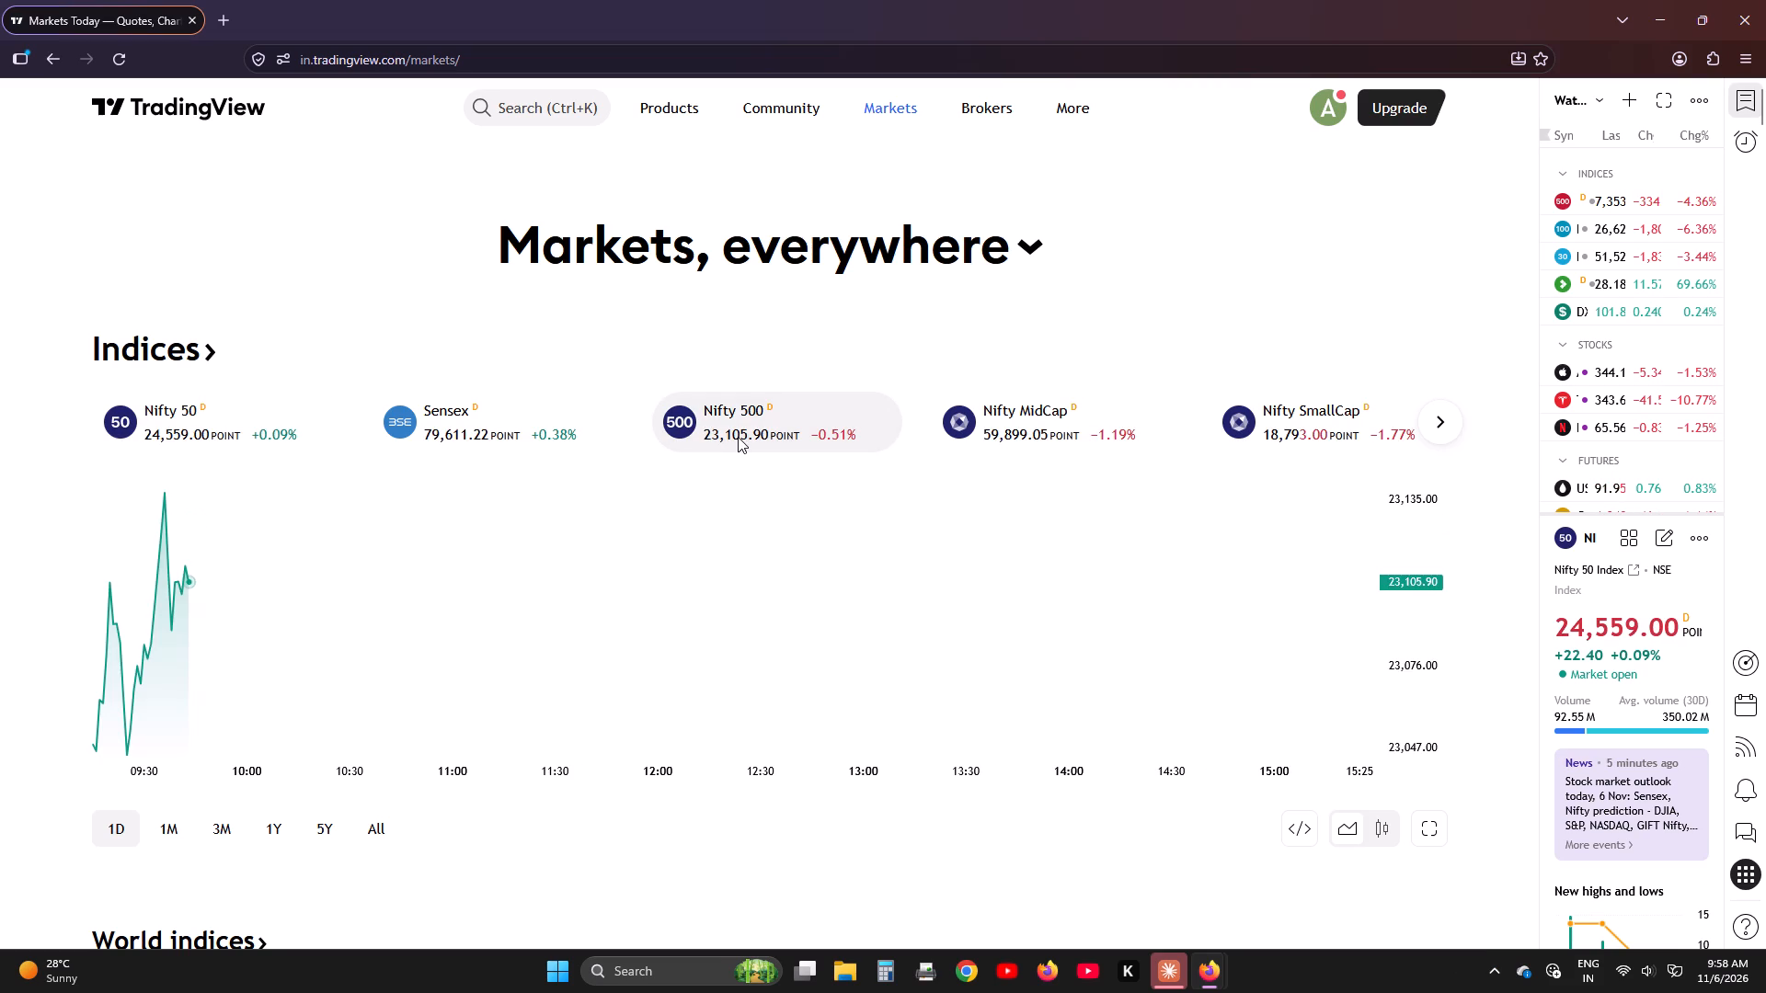
left_click(740, 428)
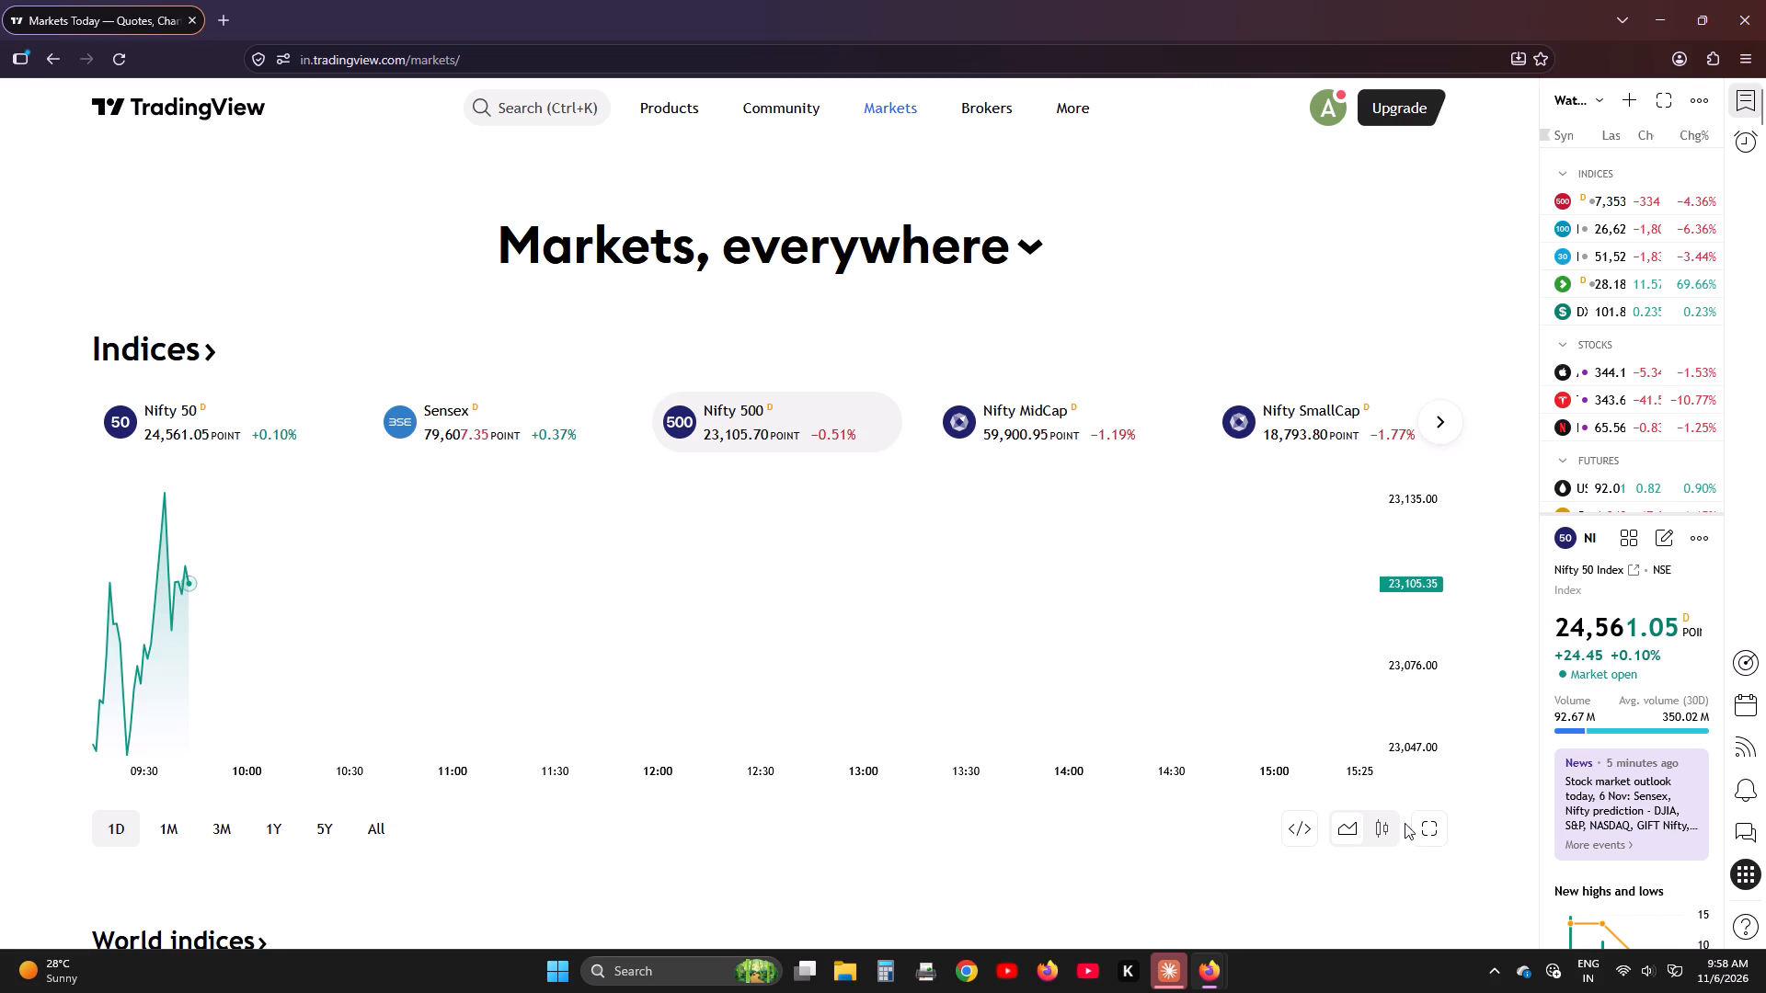
left_click(1380, 821)
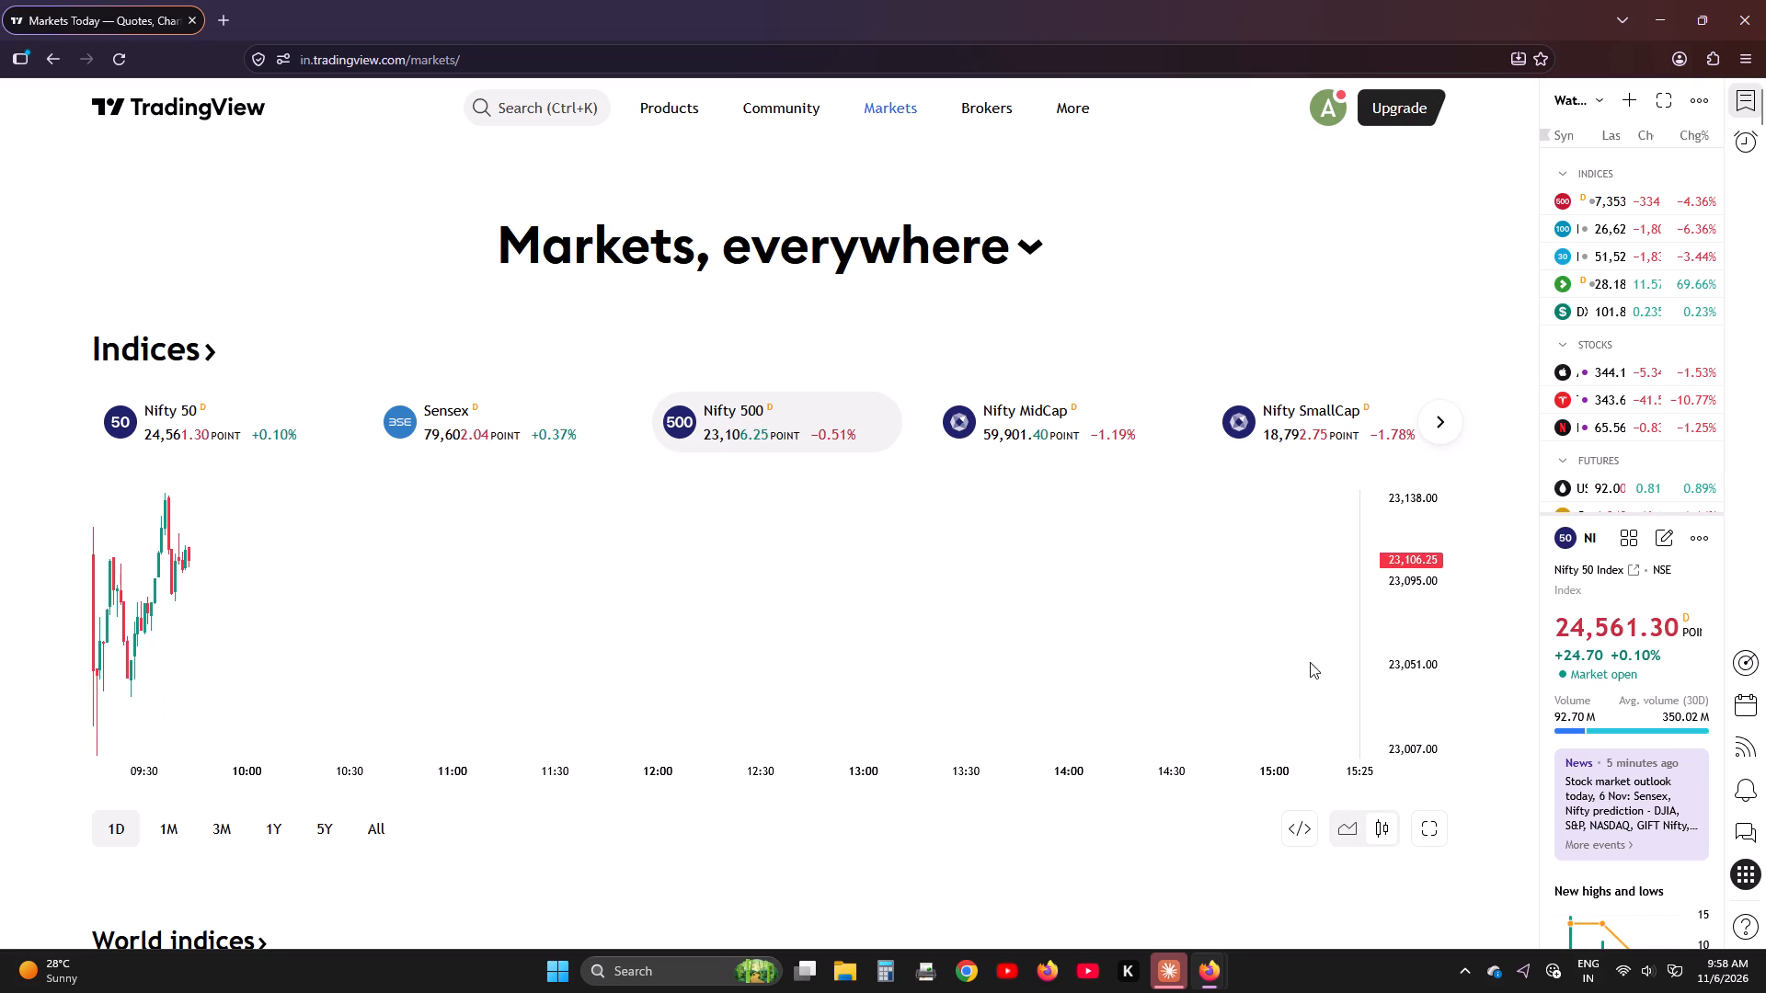
left_click(1435, 832)
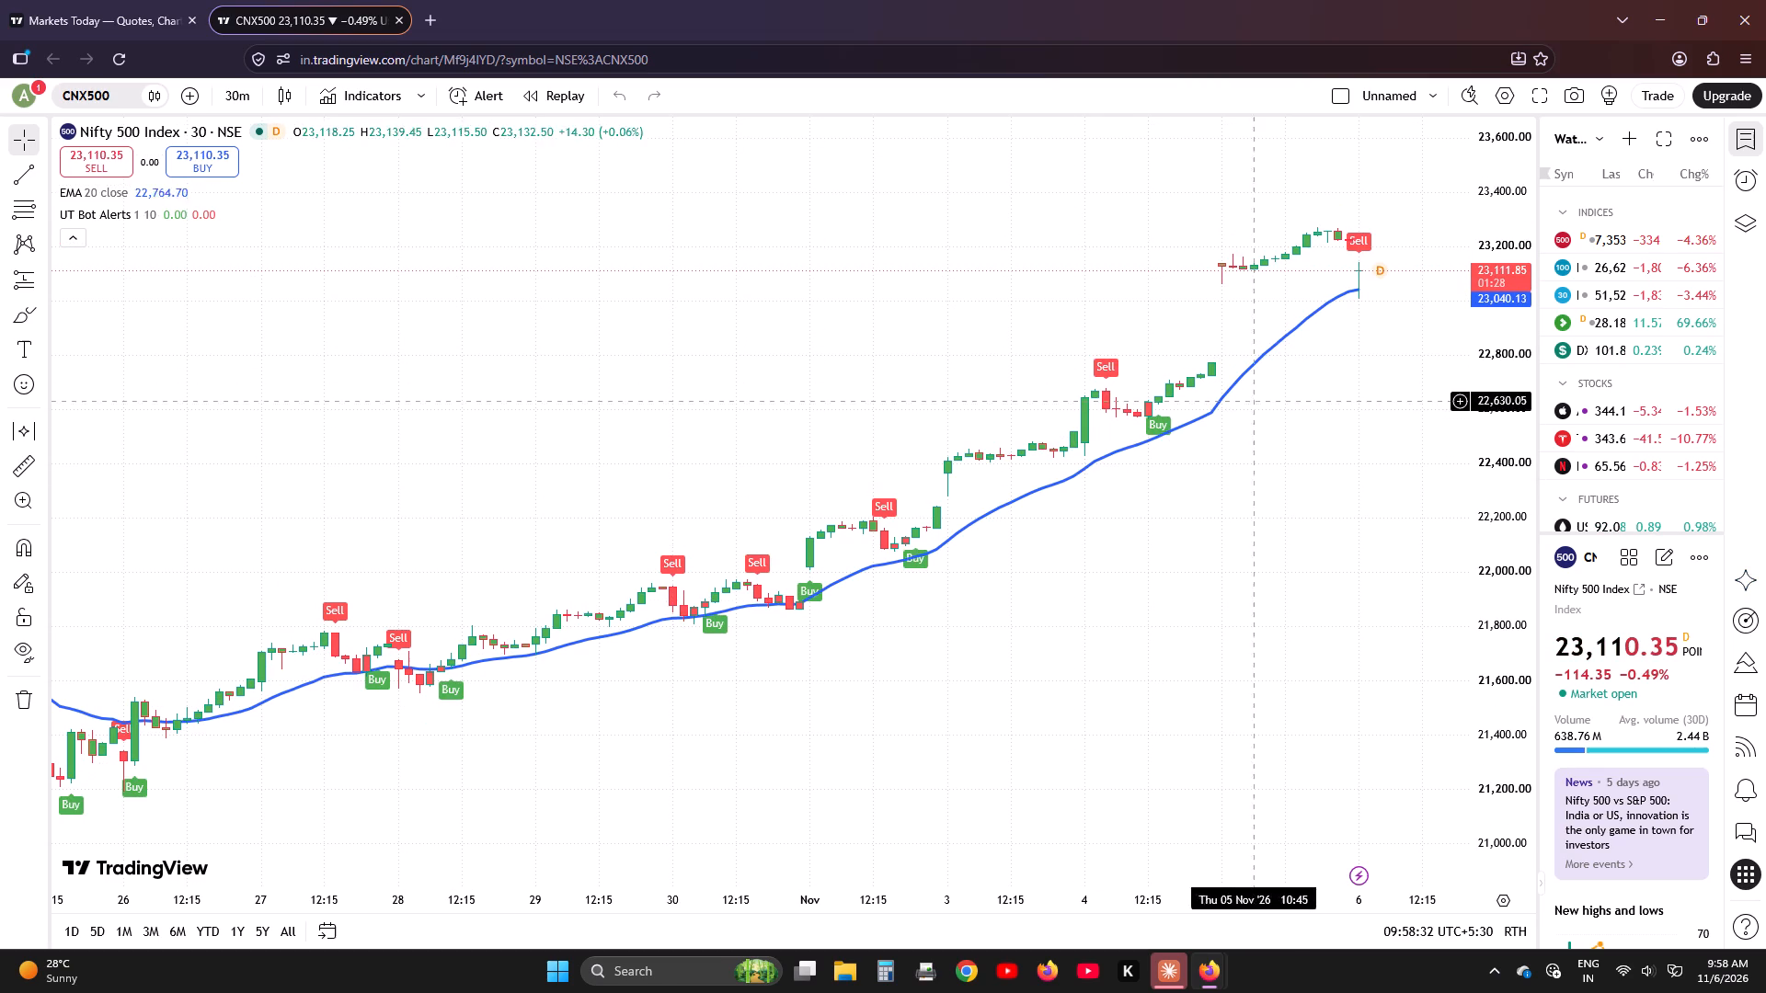
Set the Nifty 500 chart interval to 5 minutes.
left_click(247, 97)
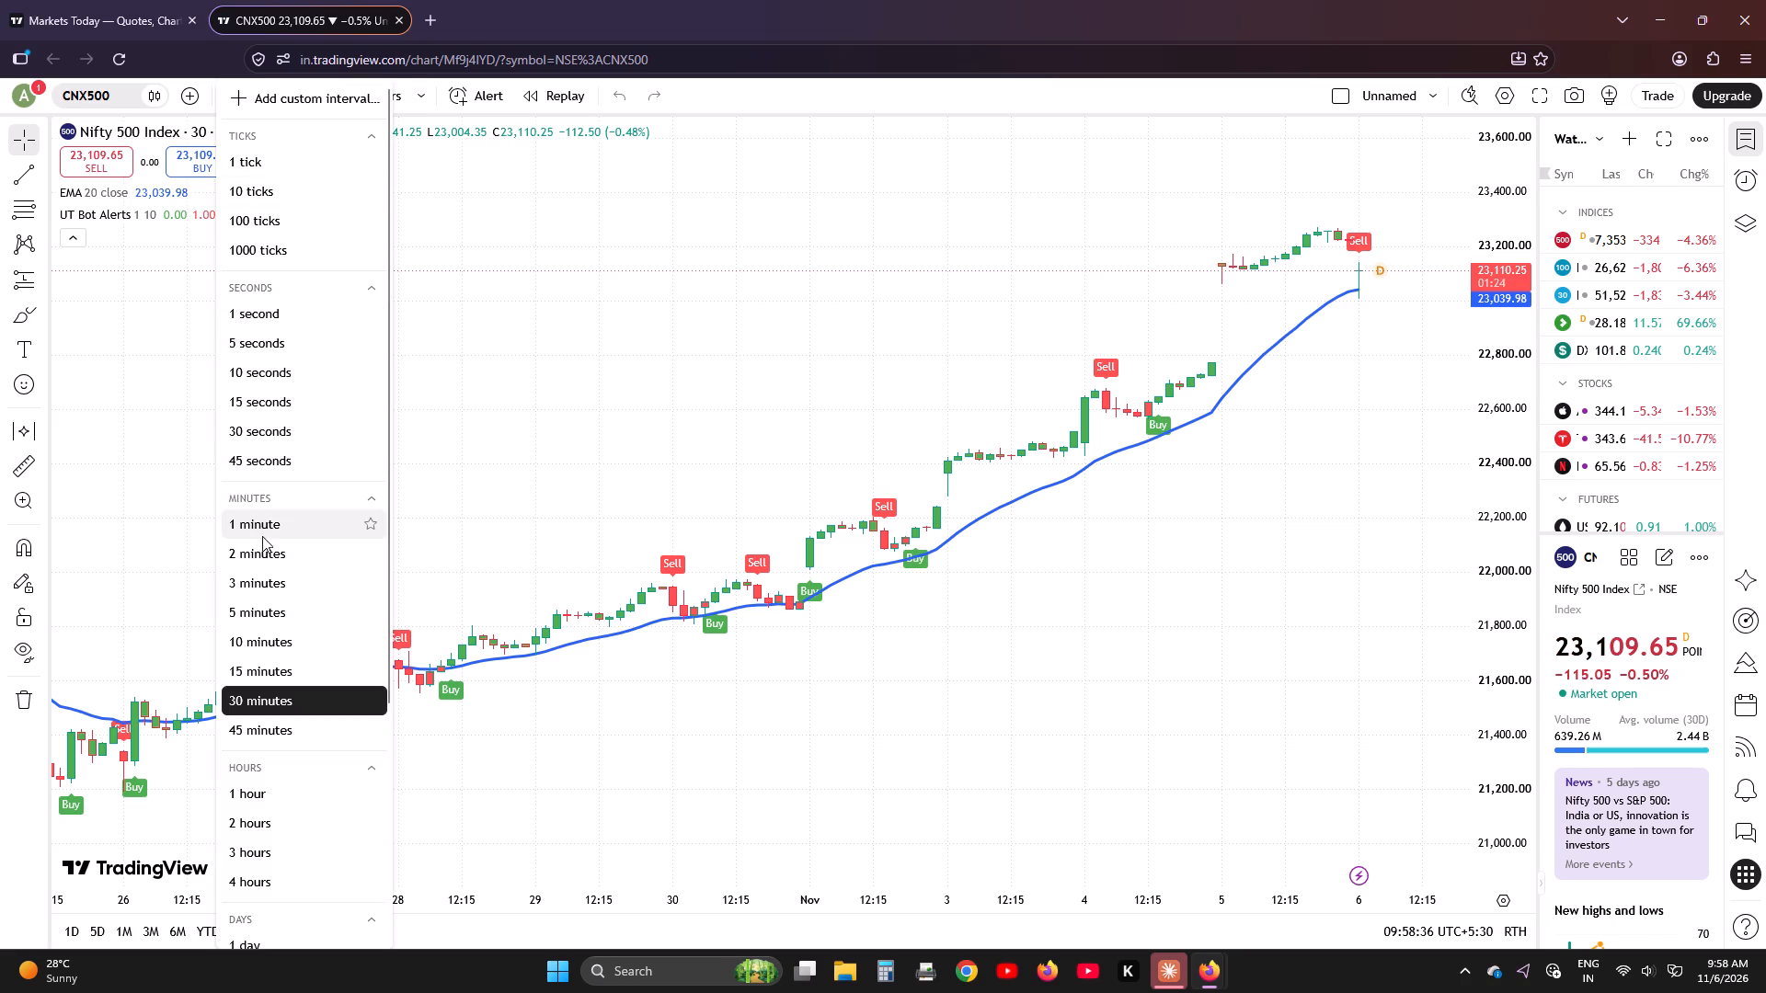
left_click(267, 619)
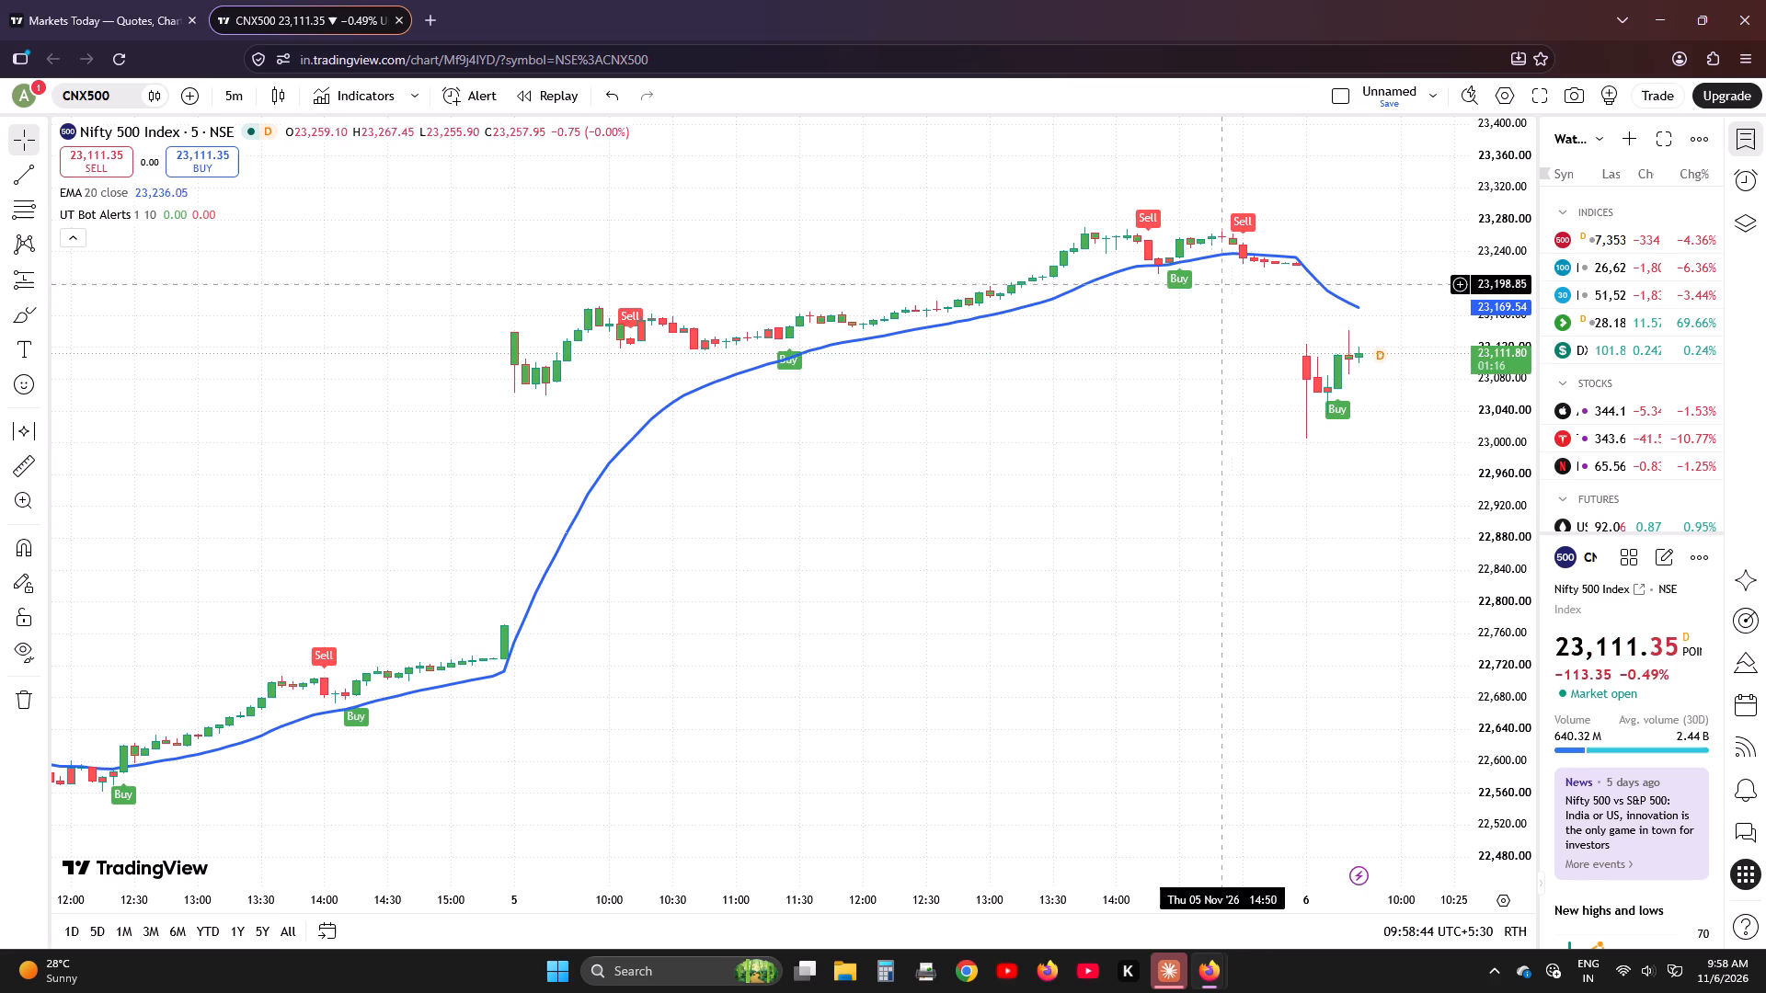
Examine the latest Nifty 500 candles against the EMA and the UT Bot buy and sell signals.
scroll(1308, 257, "up", 7)
scroll(1278, 251, "down", 1)
scroll(1277, 251, "up", 1)
scroll(1276, 251, "down", 1)
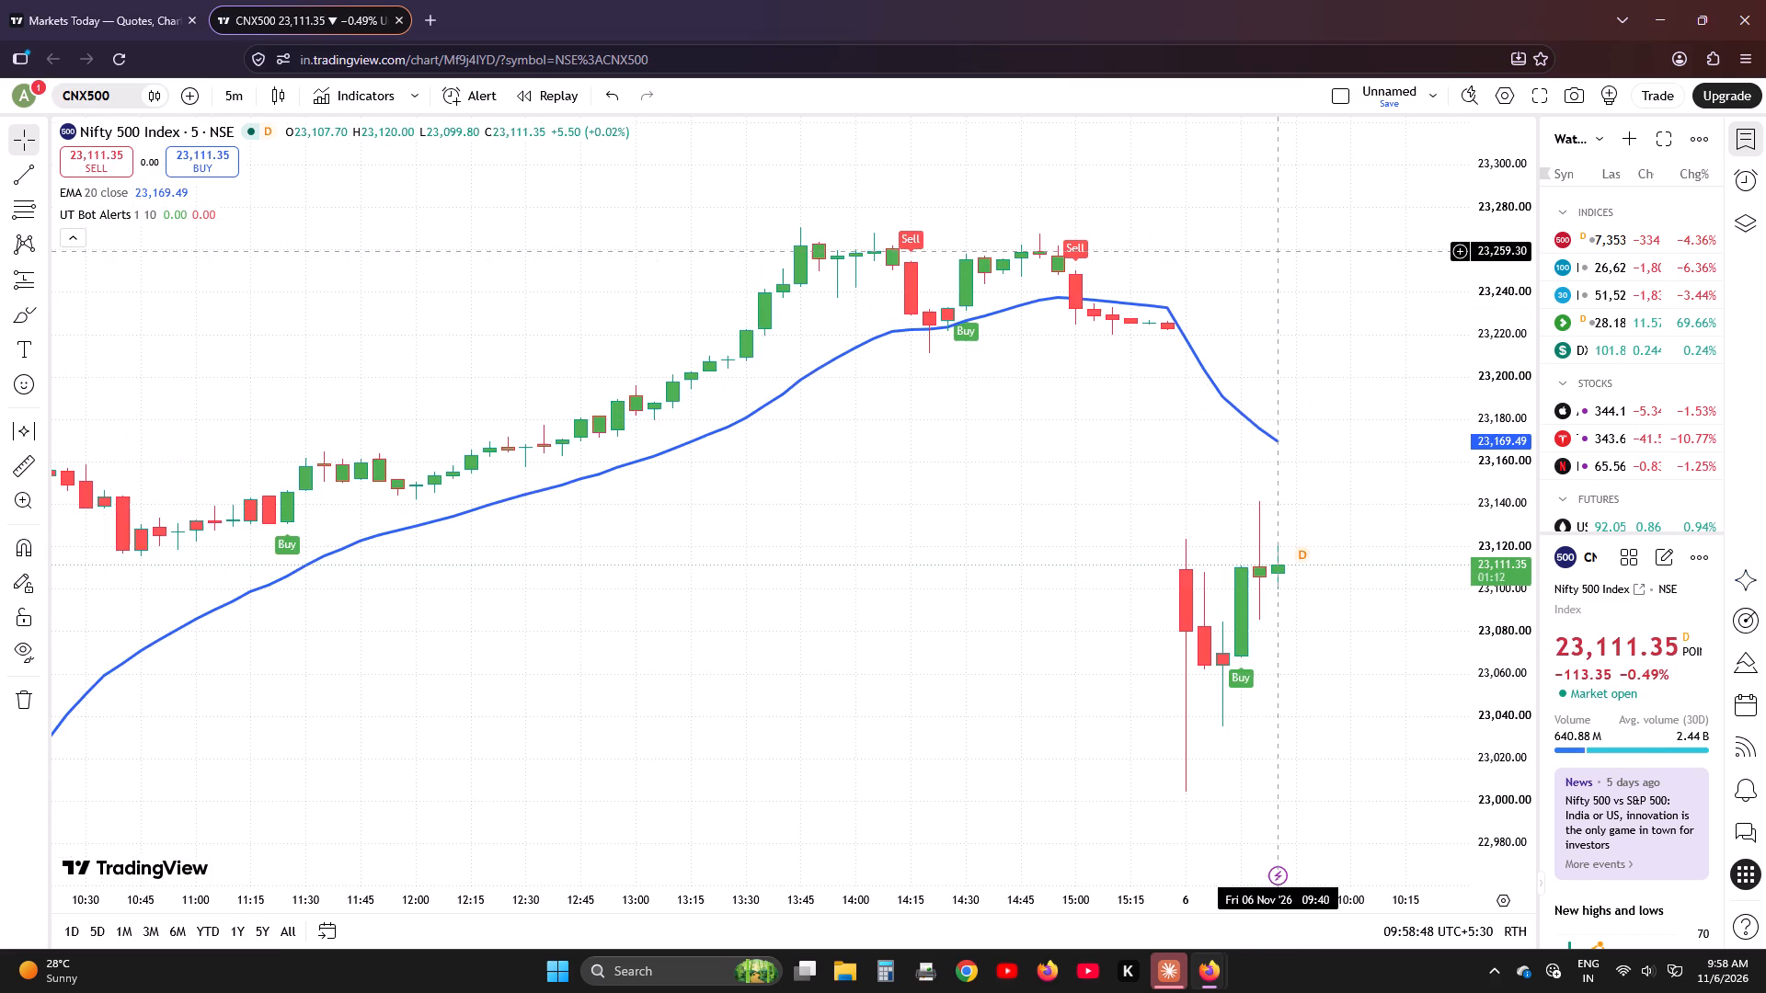
scroll(1274, 253, "up", 1)
scroll(1274, 253, "down", 1)
scroll(1274, 253, "up", 1)
scroll(1274, 253, "down", 3)
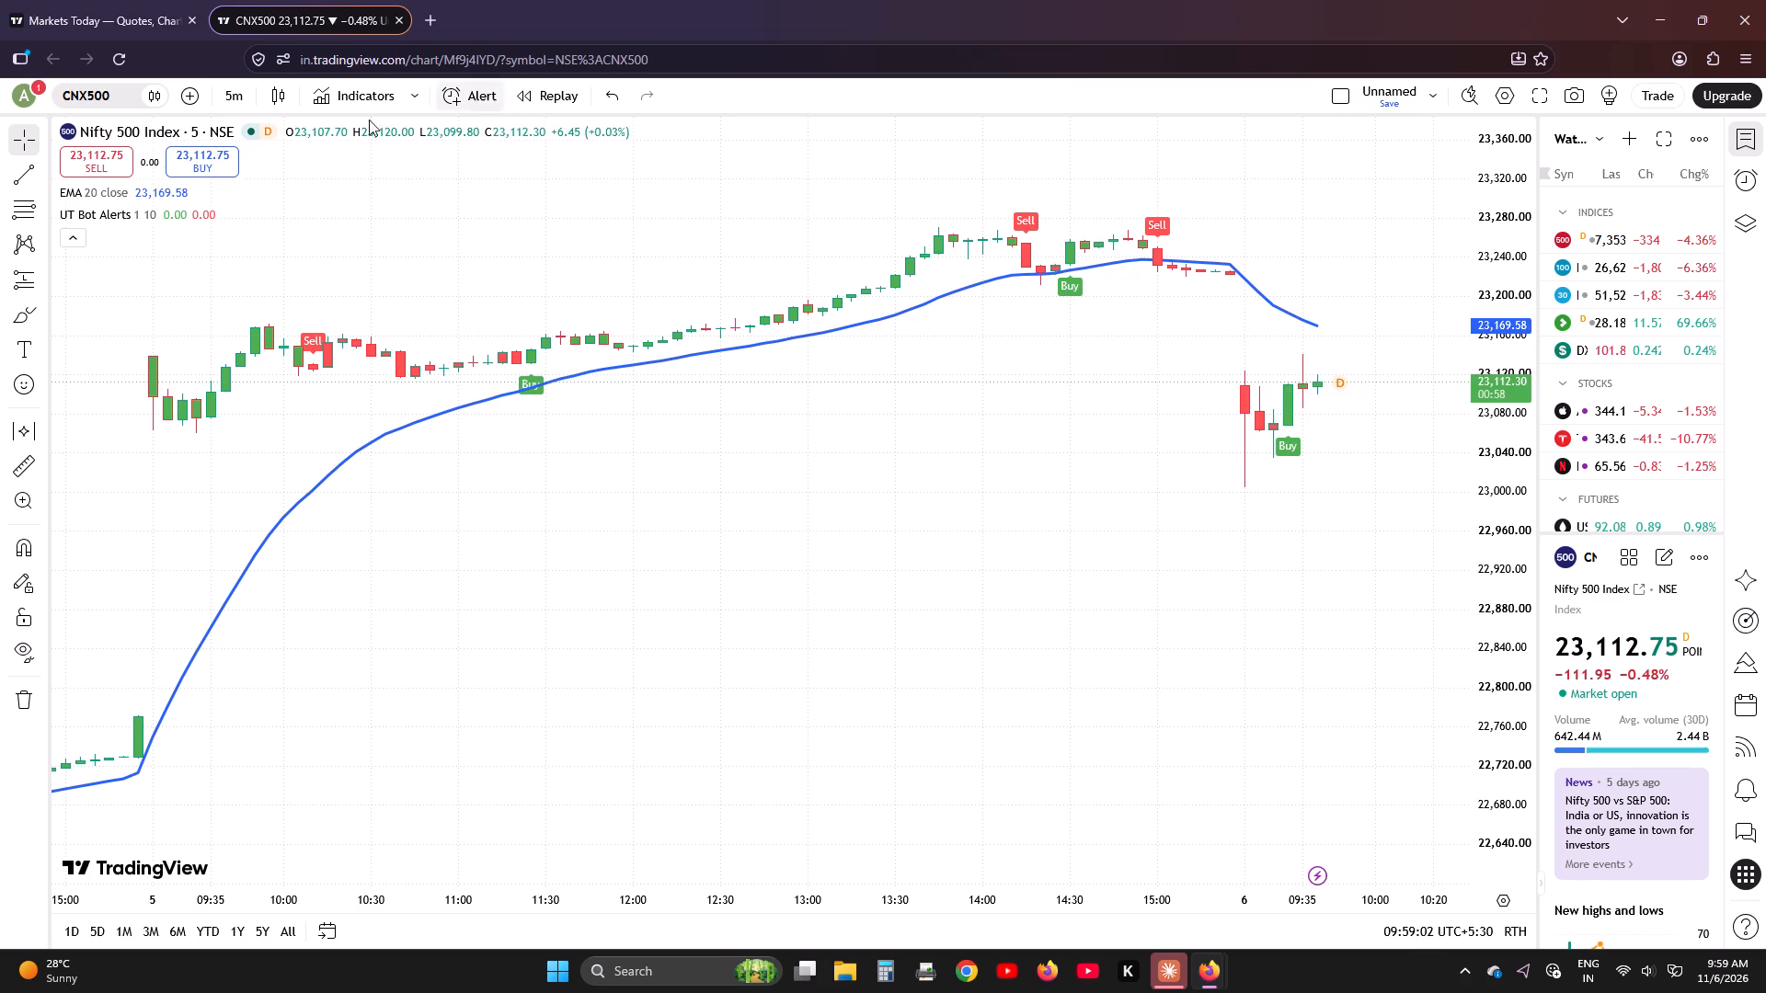
Open a new private browsing window.
left_click(434, 18)
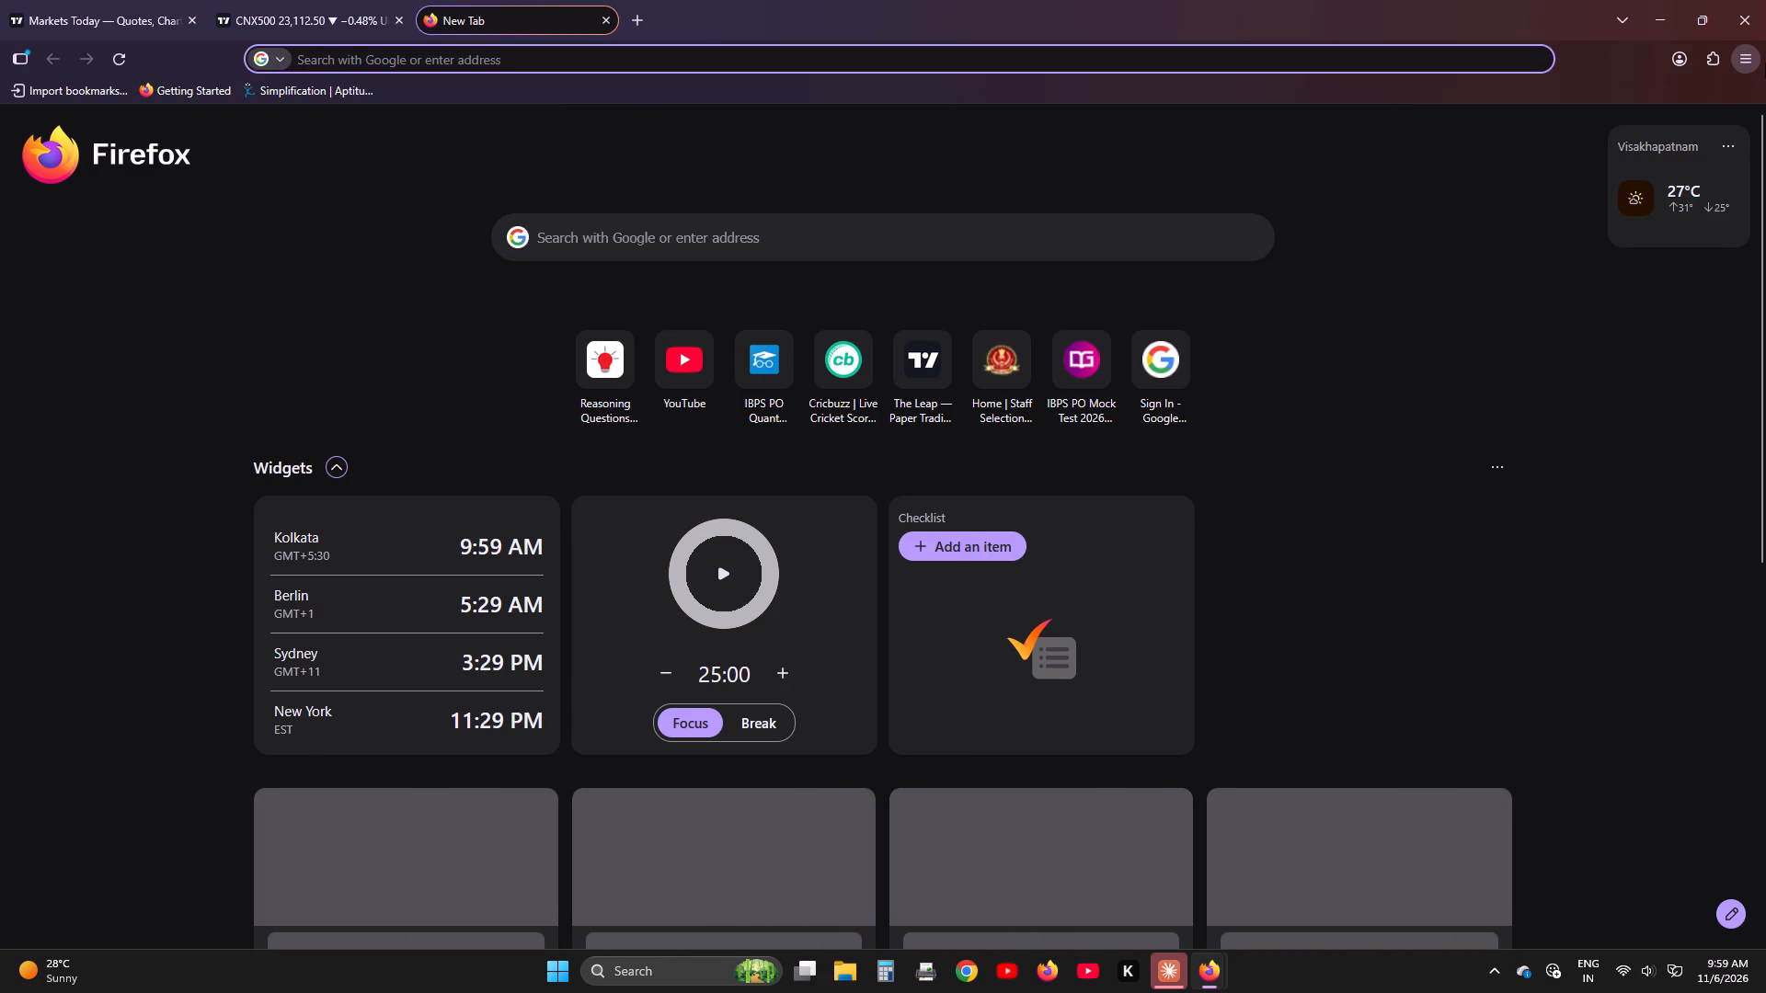
left_click(1765, 63)
left_click(1592, 241)
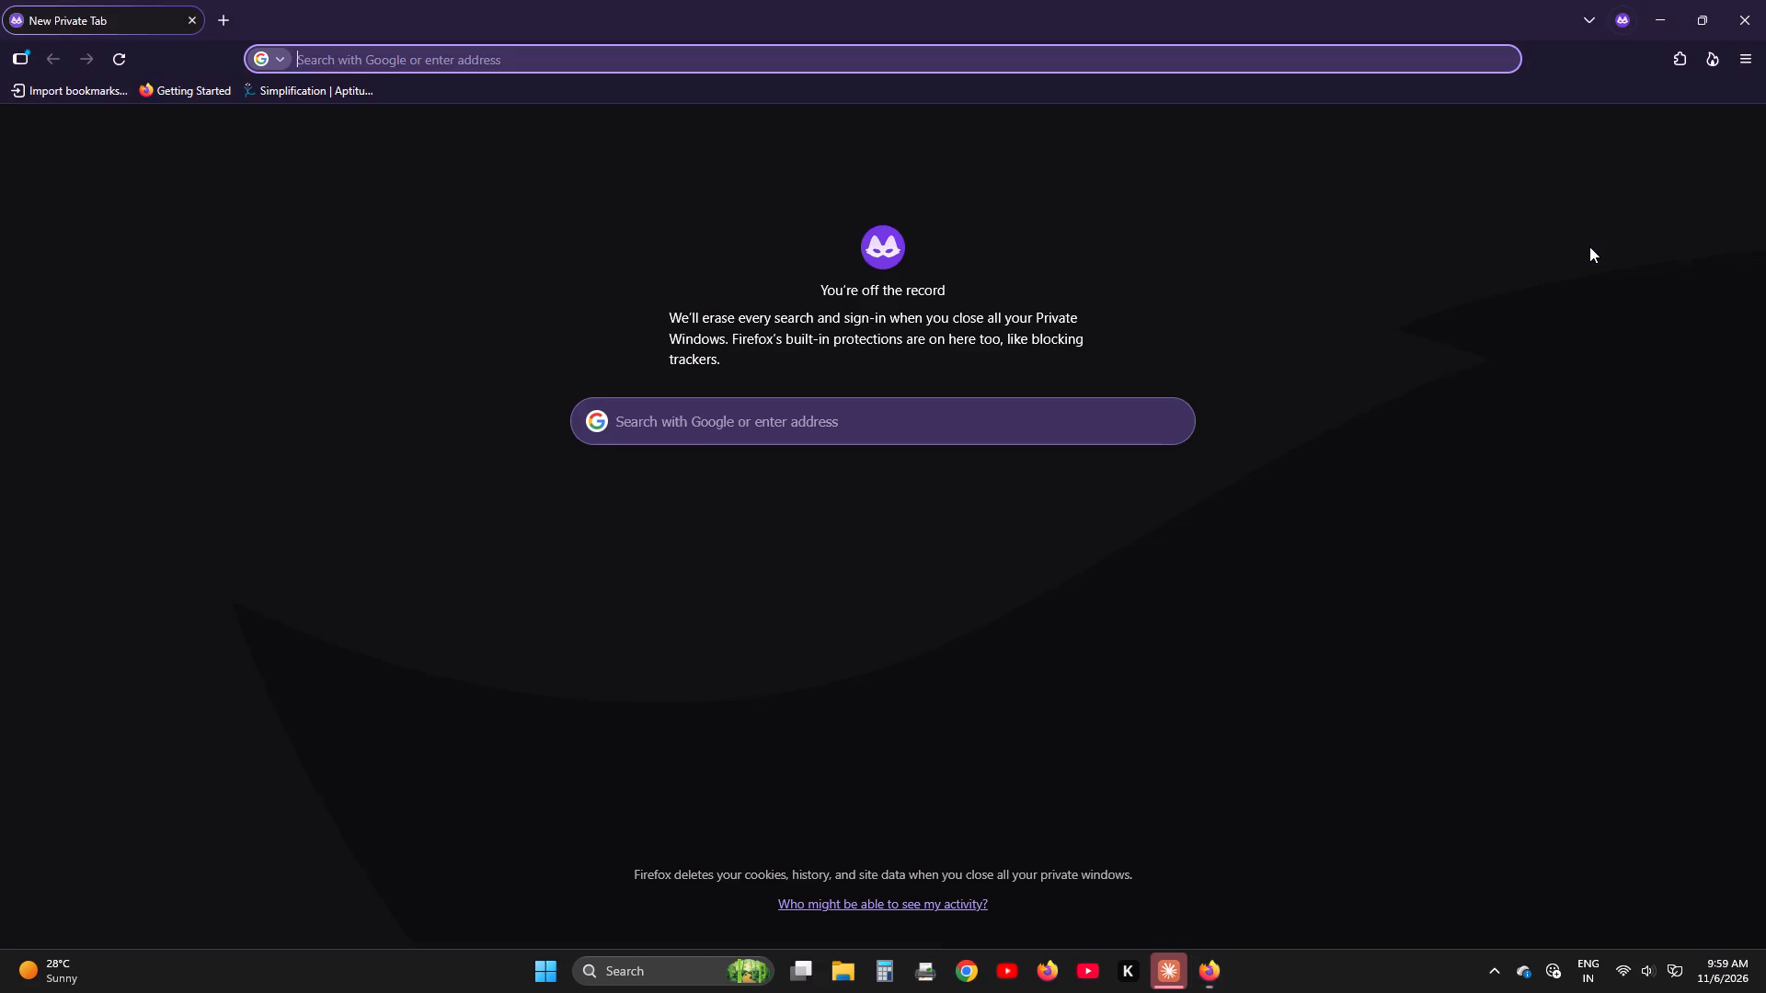
Search for "nse top buyer" and open the NSE Top 20 Gainers/Losers page from the results.
type("nse")
key("space")
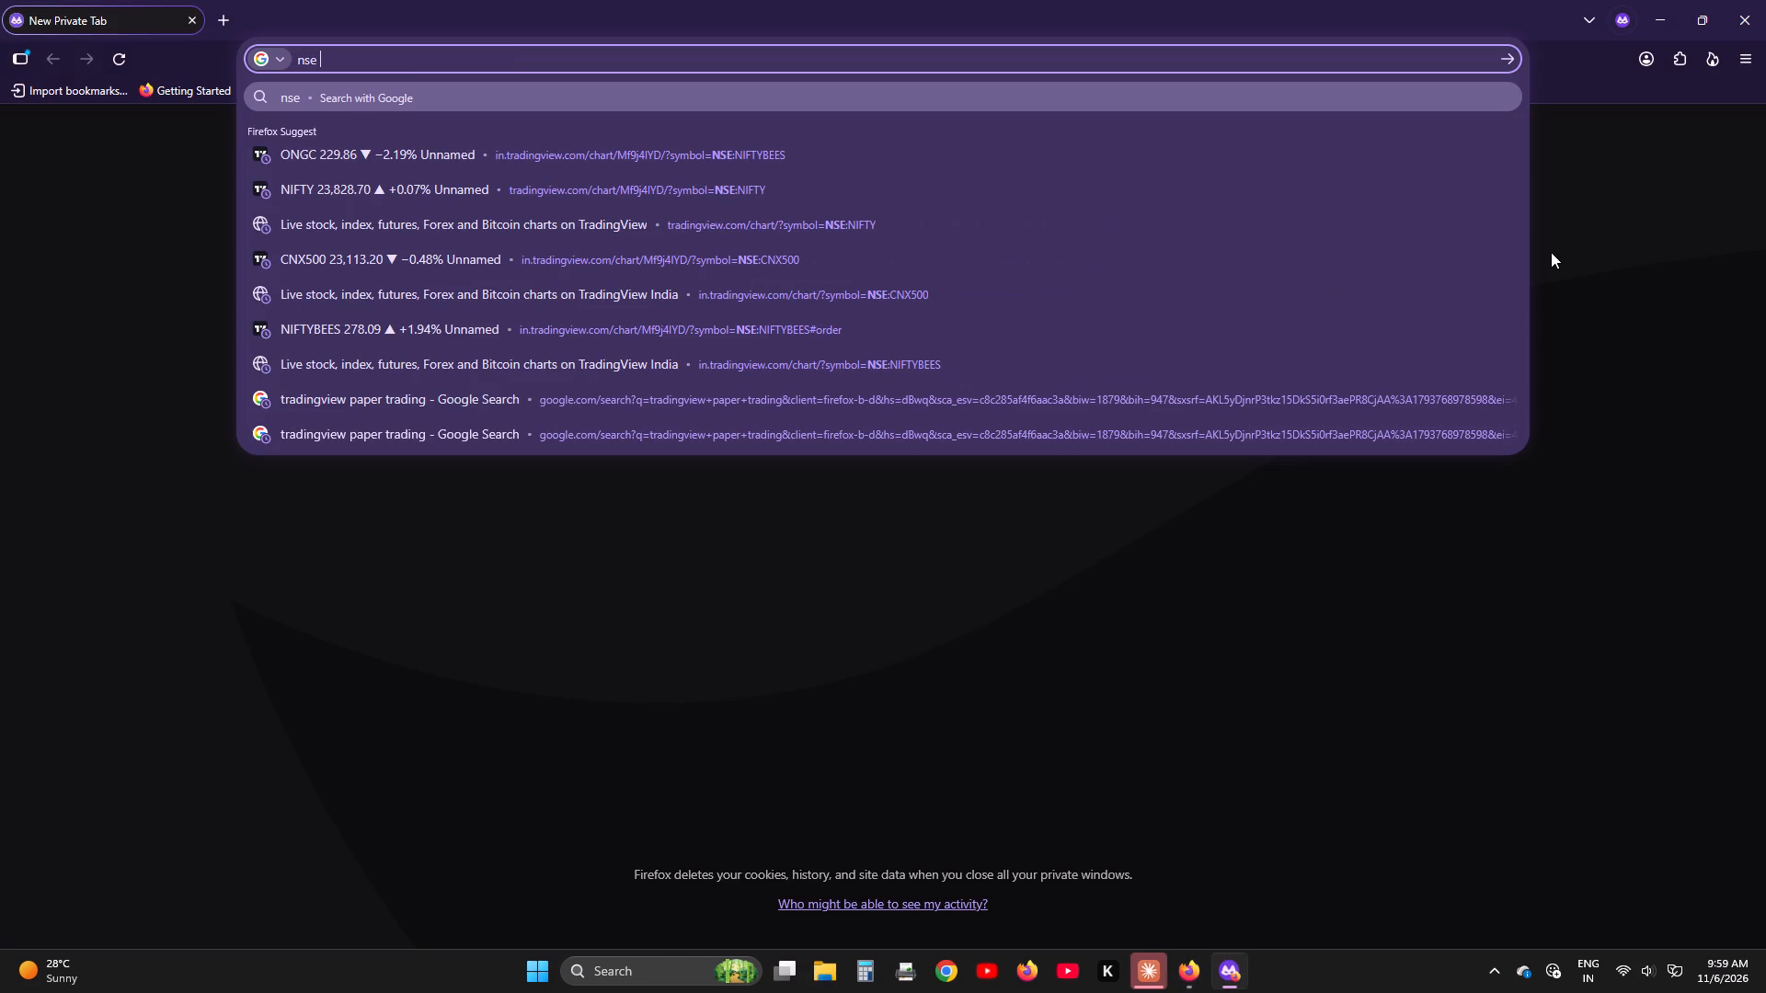
type("to")
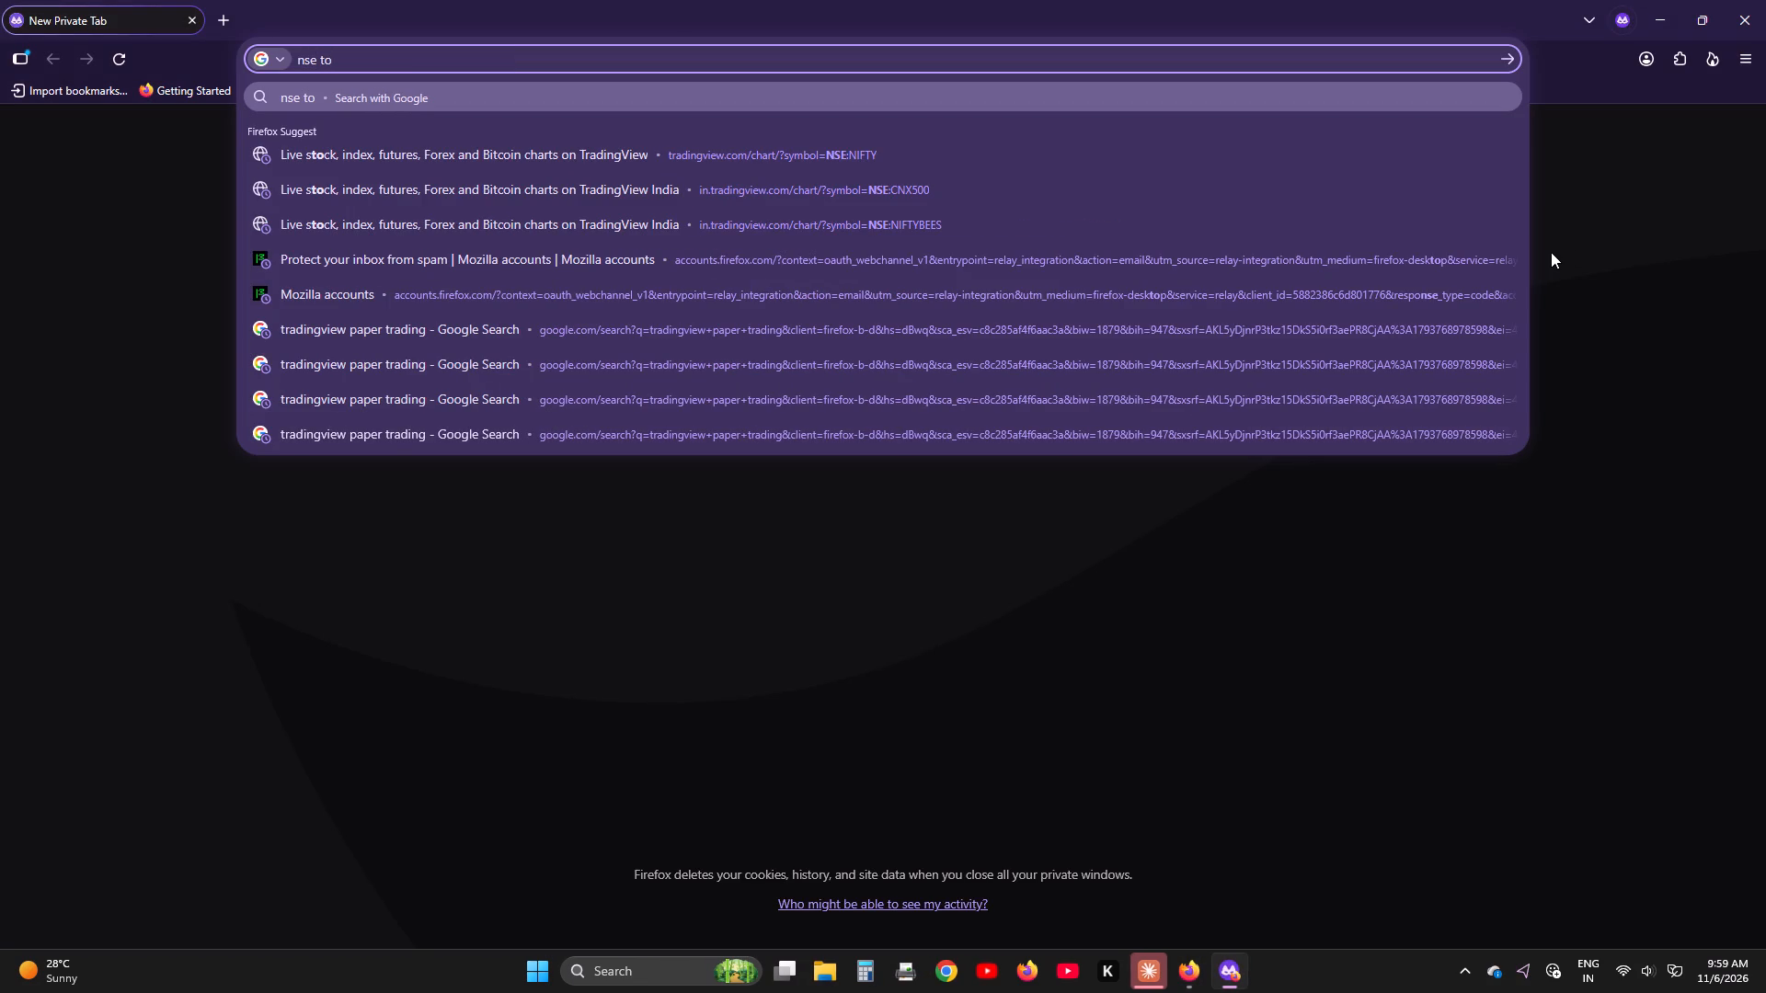
type("p buyer")
key("Return")
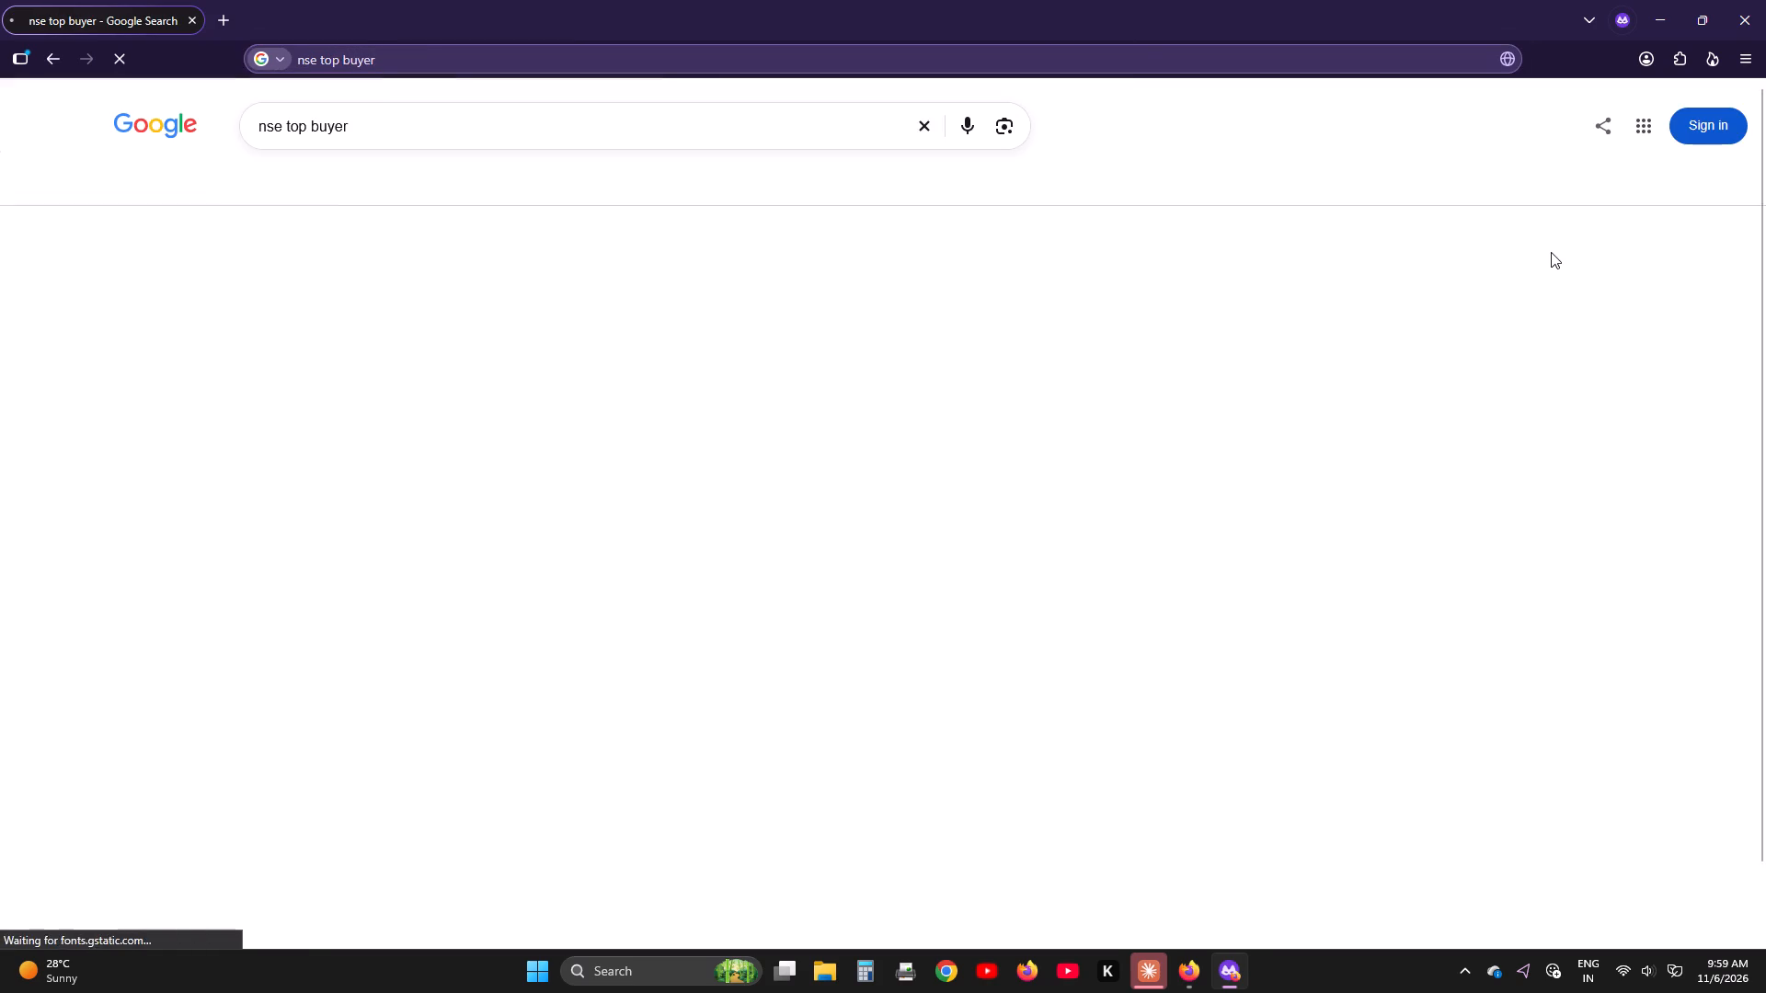
left_click(580, 278)
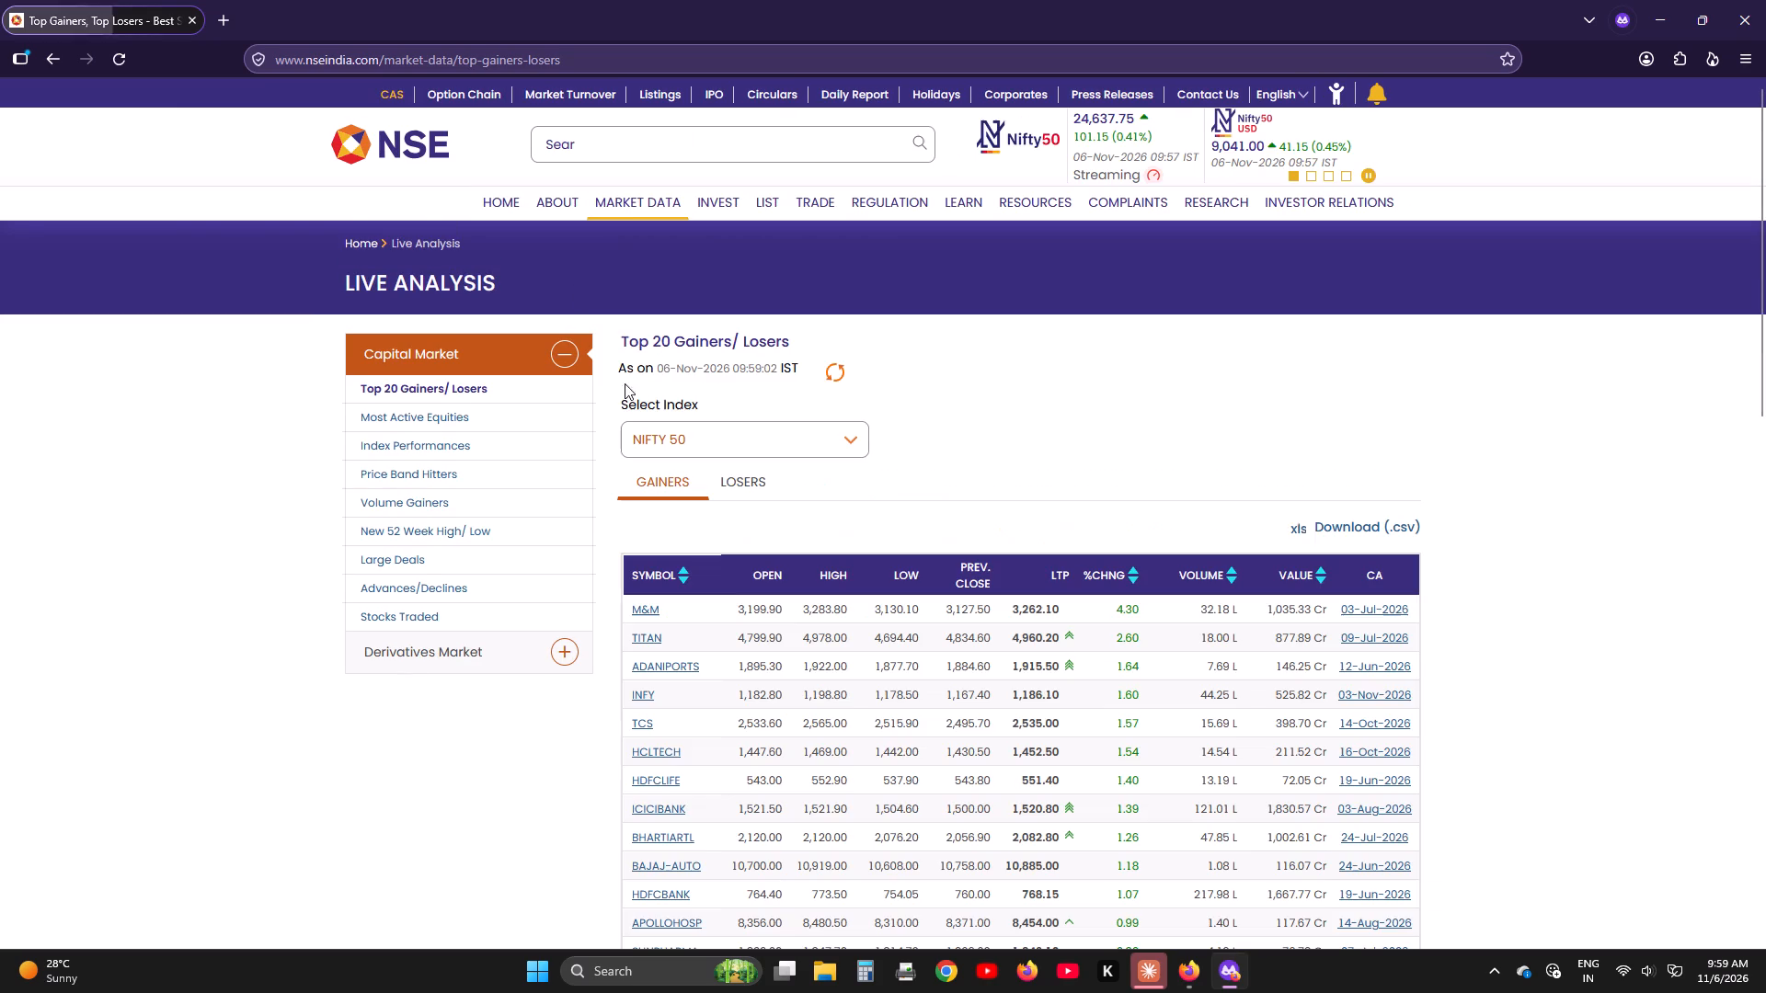
List the top losers on NSE for All Securities.
left_click(728, 439)
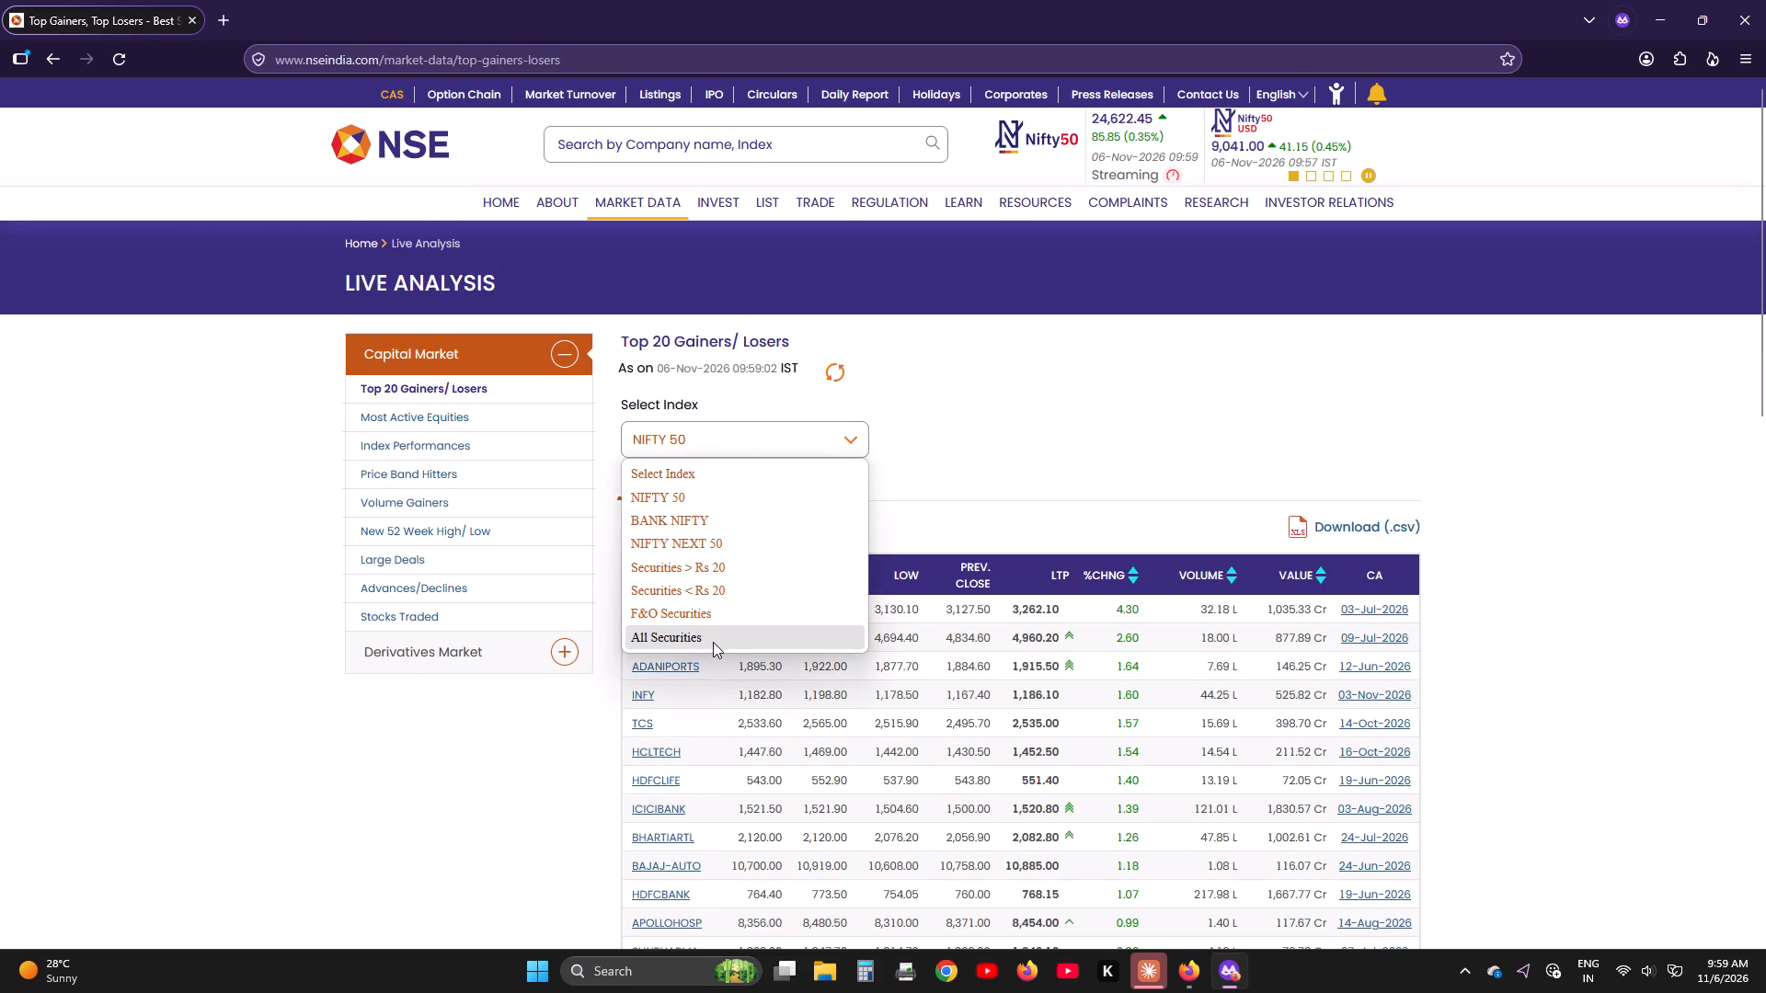
left_click(714, 634)
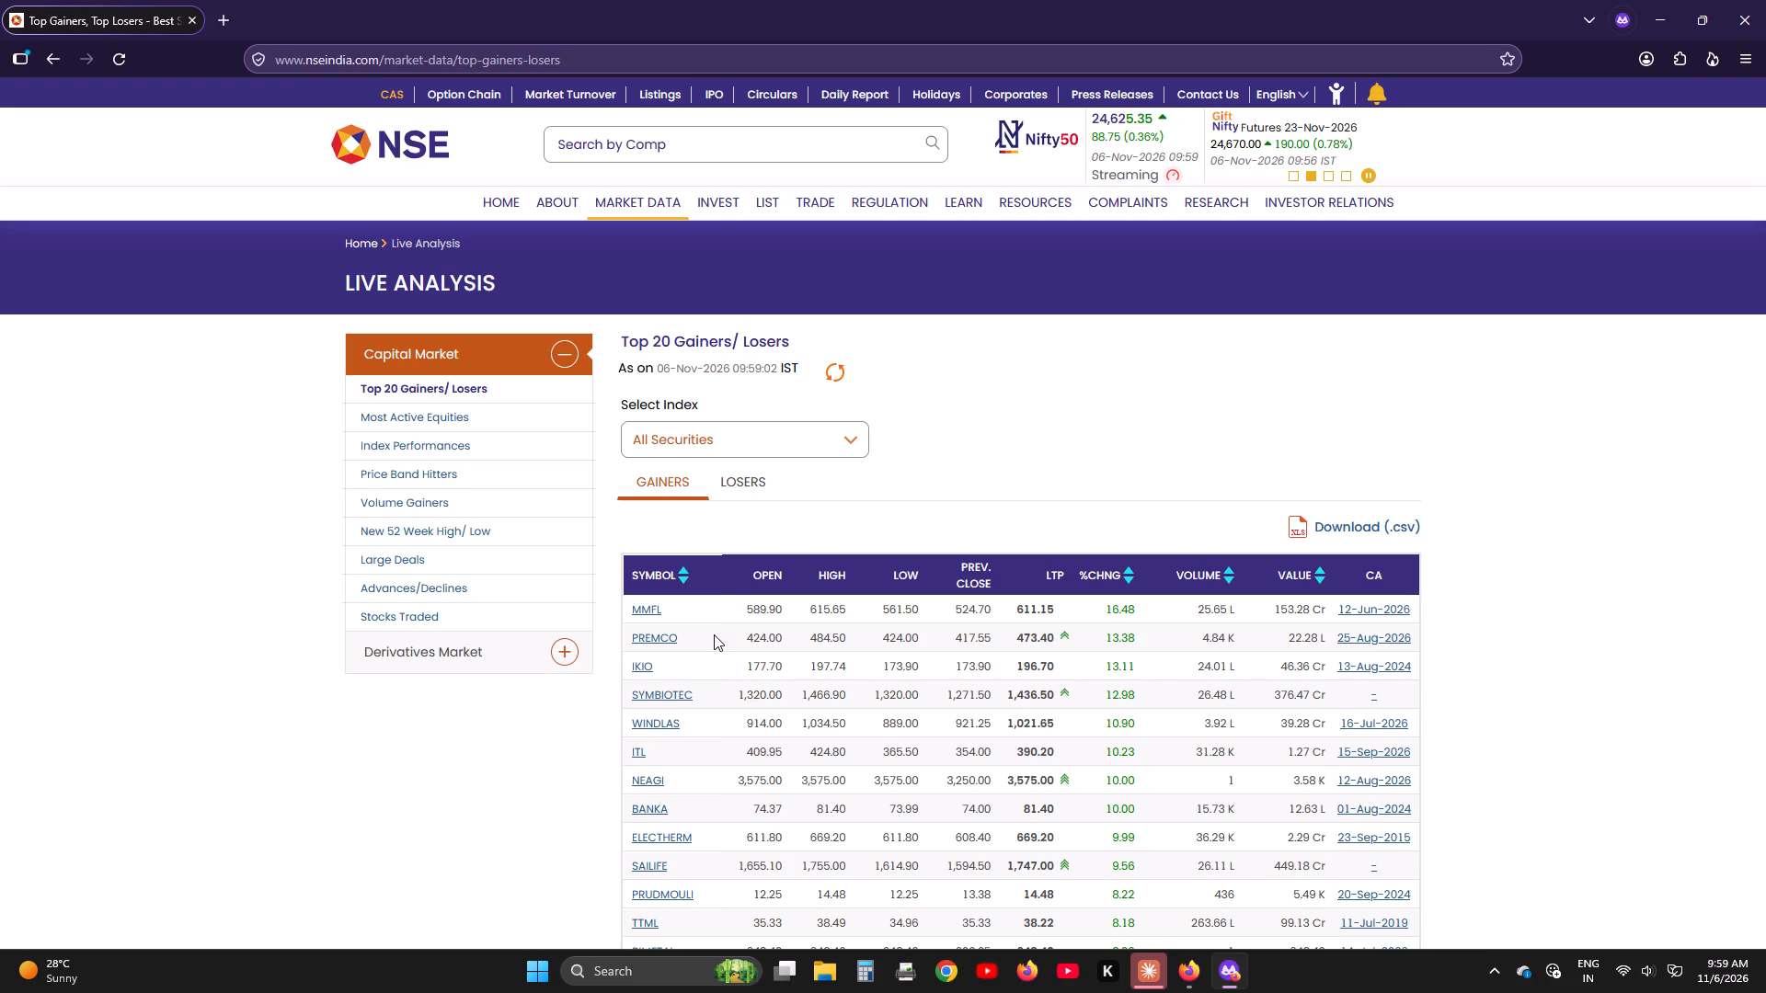
left_click(756, 485)
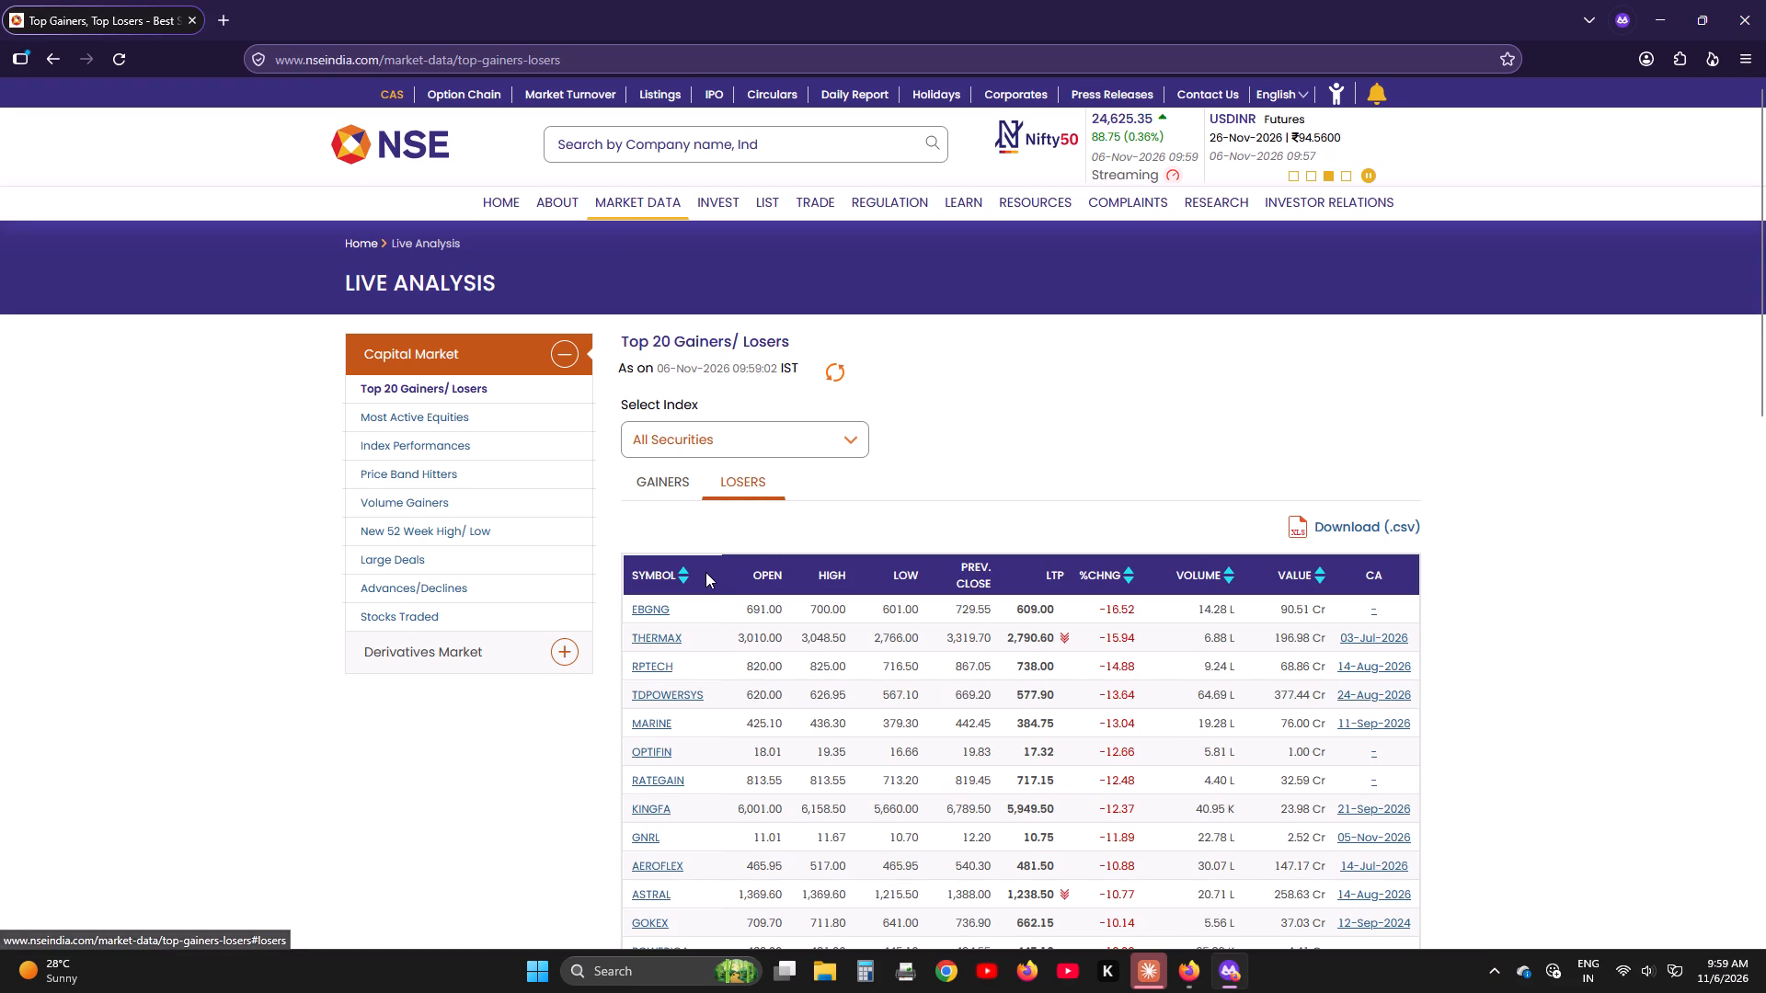
Open the quote page of top loser EBGNG and launch its NSE technical chart.
left_click(656, 613)
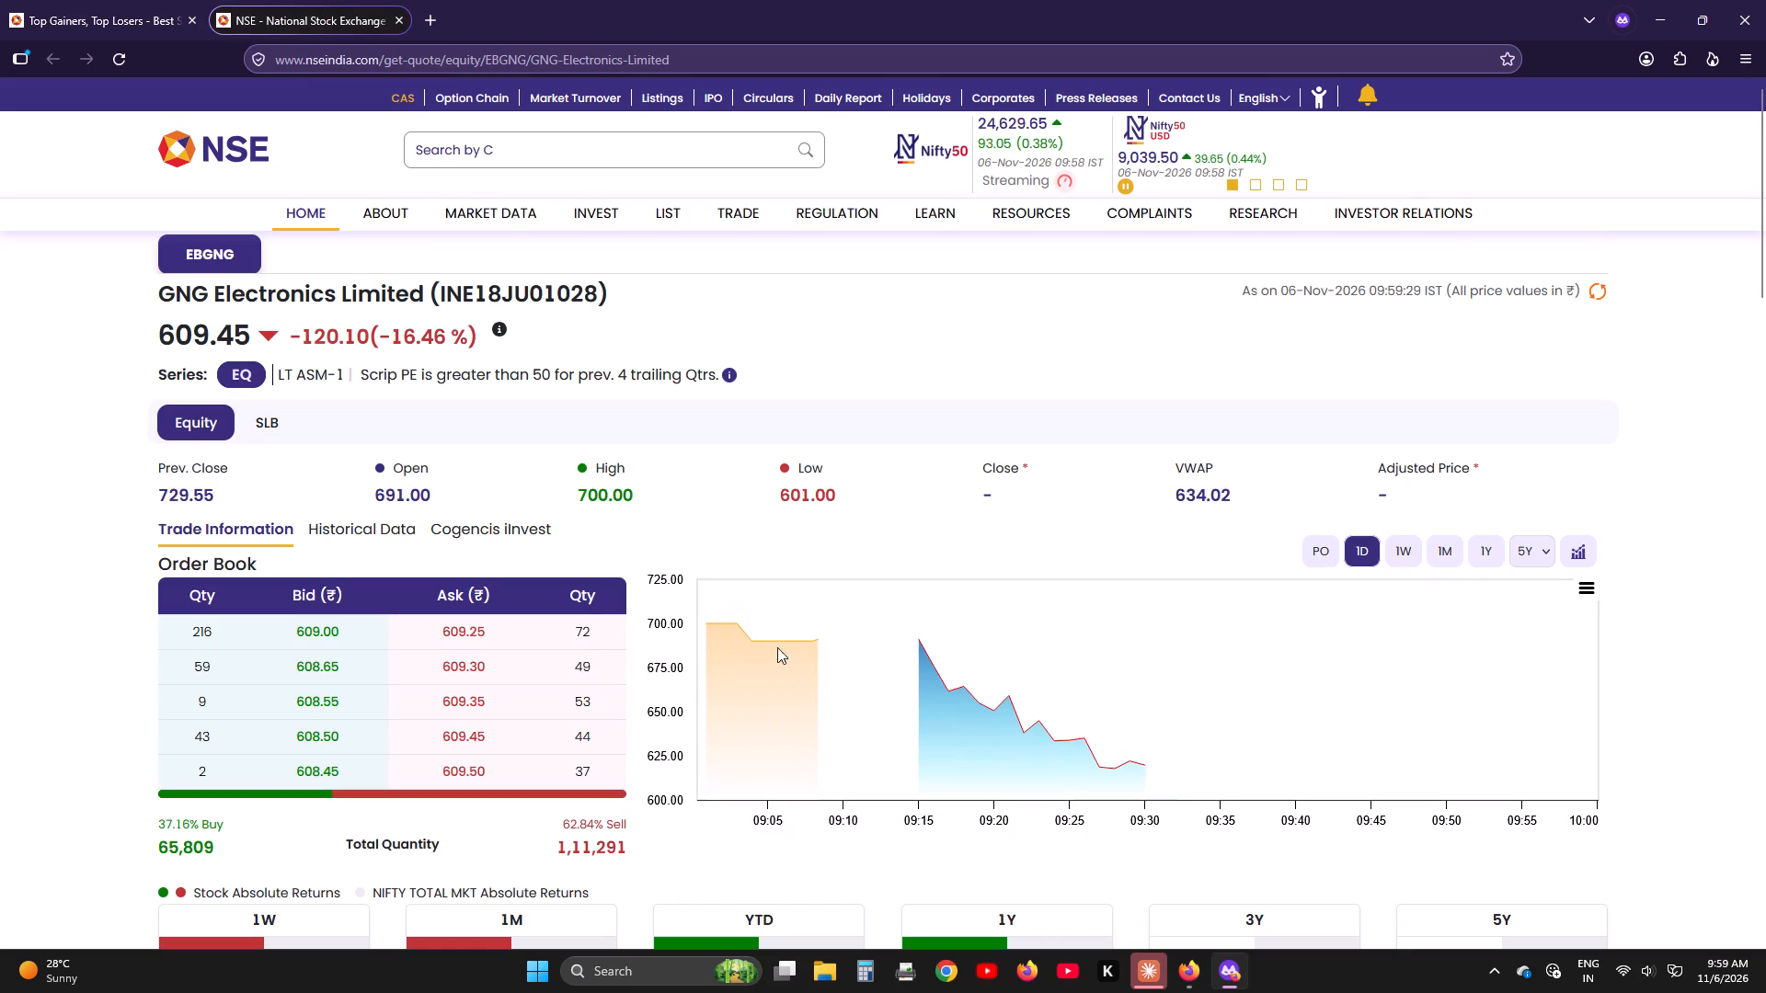
left_click(1579, 570)
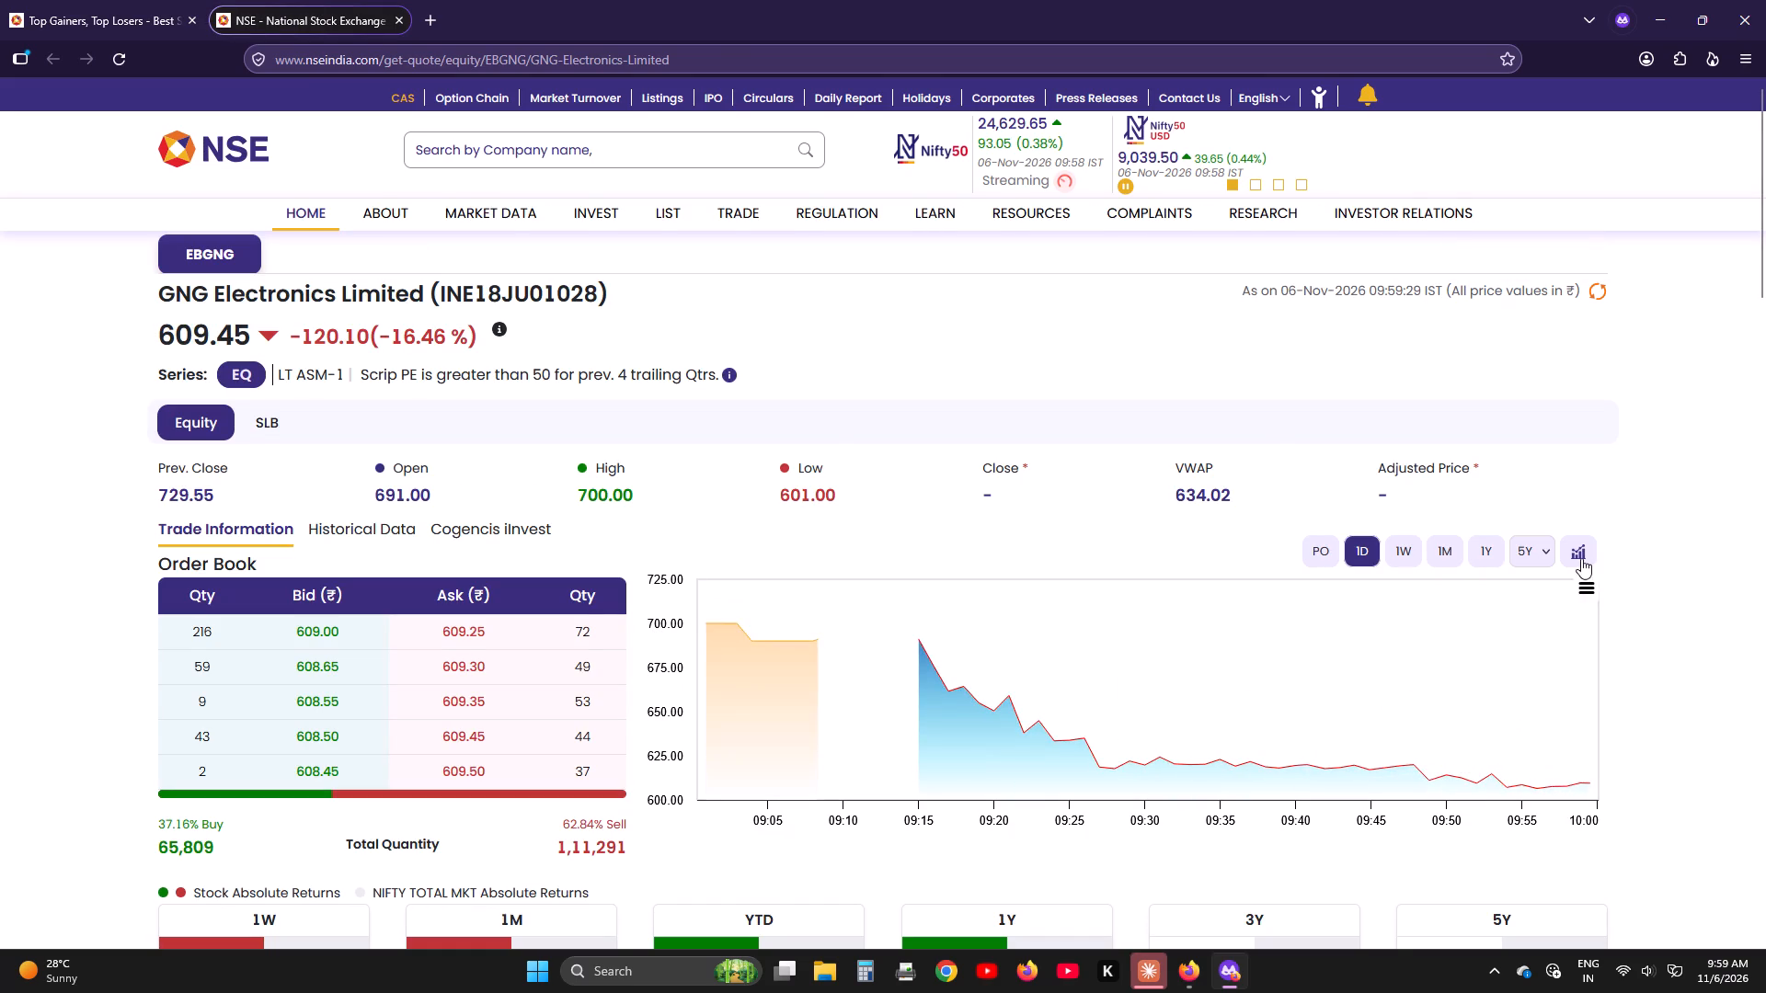
left_click(1581, 558)
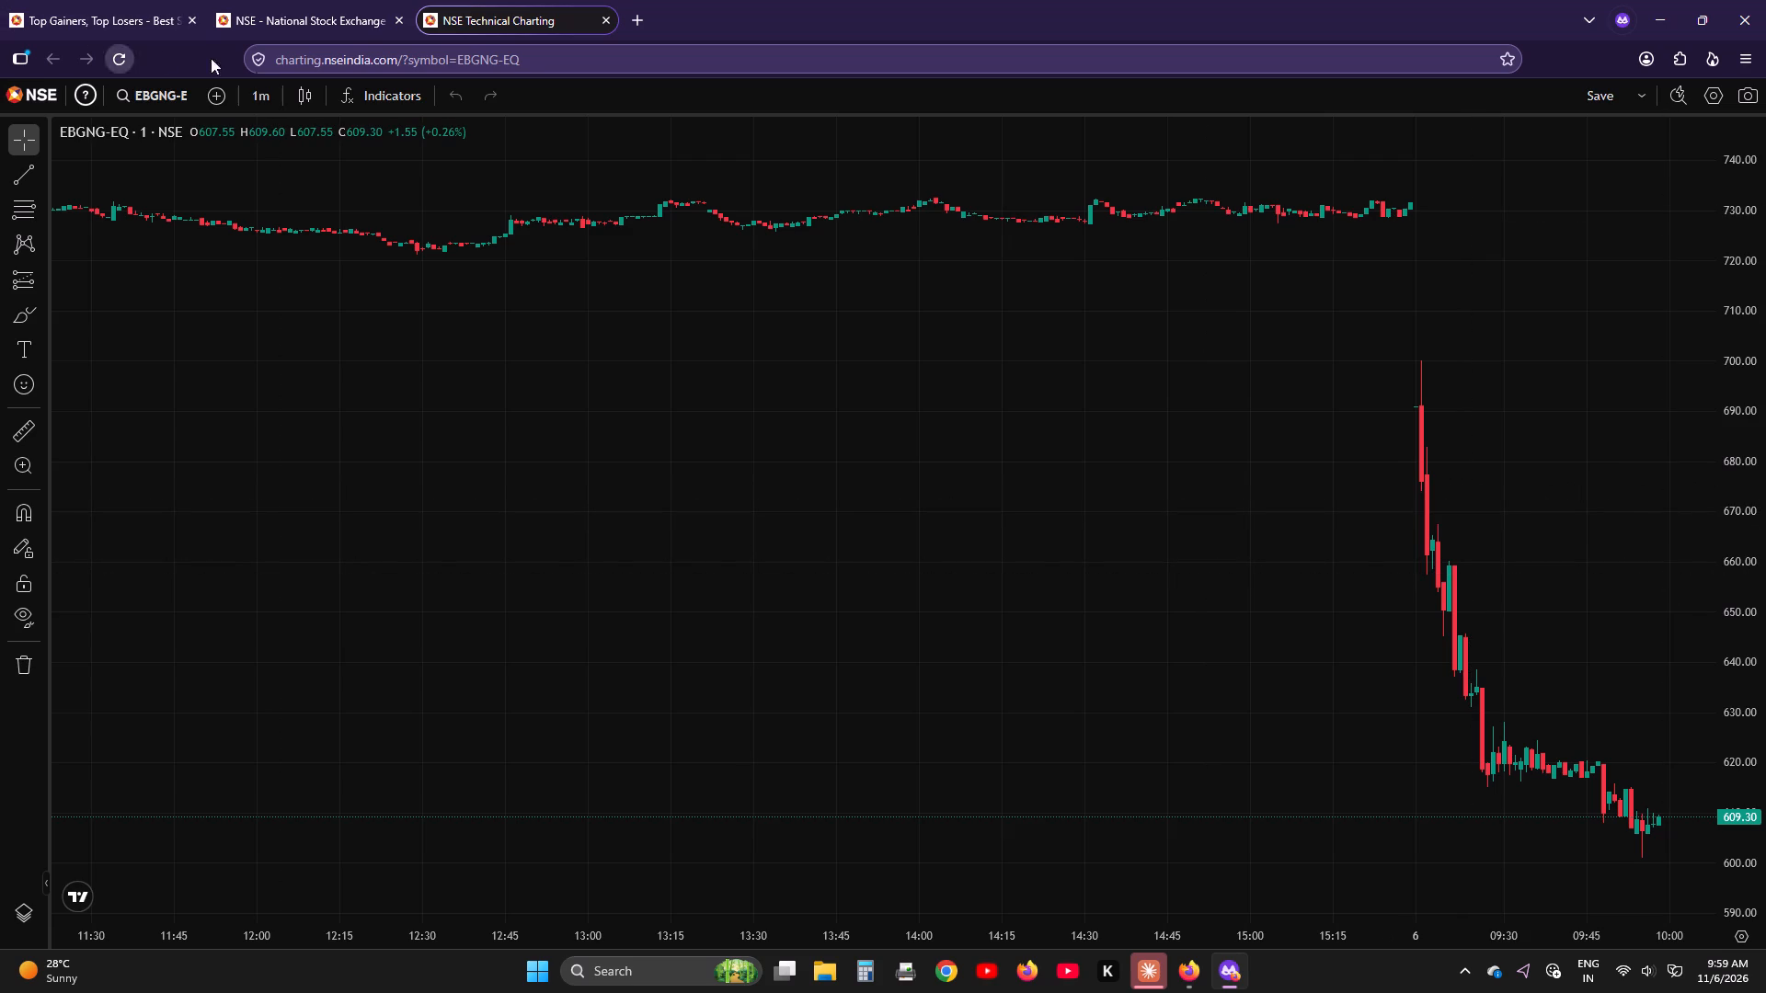
Set the EBGNG chart interval to 5 minutes.
left_click(265, 96)
left_click(271, 200)
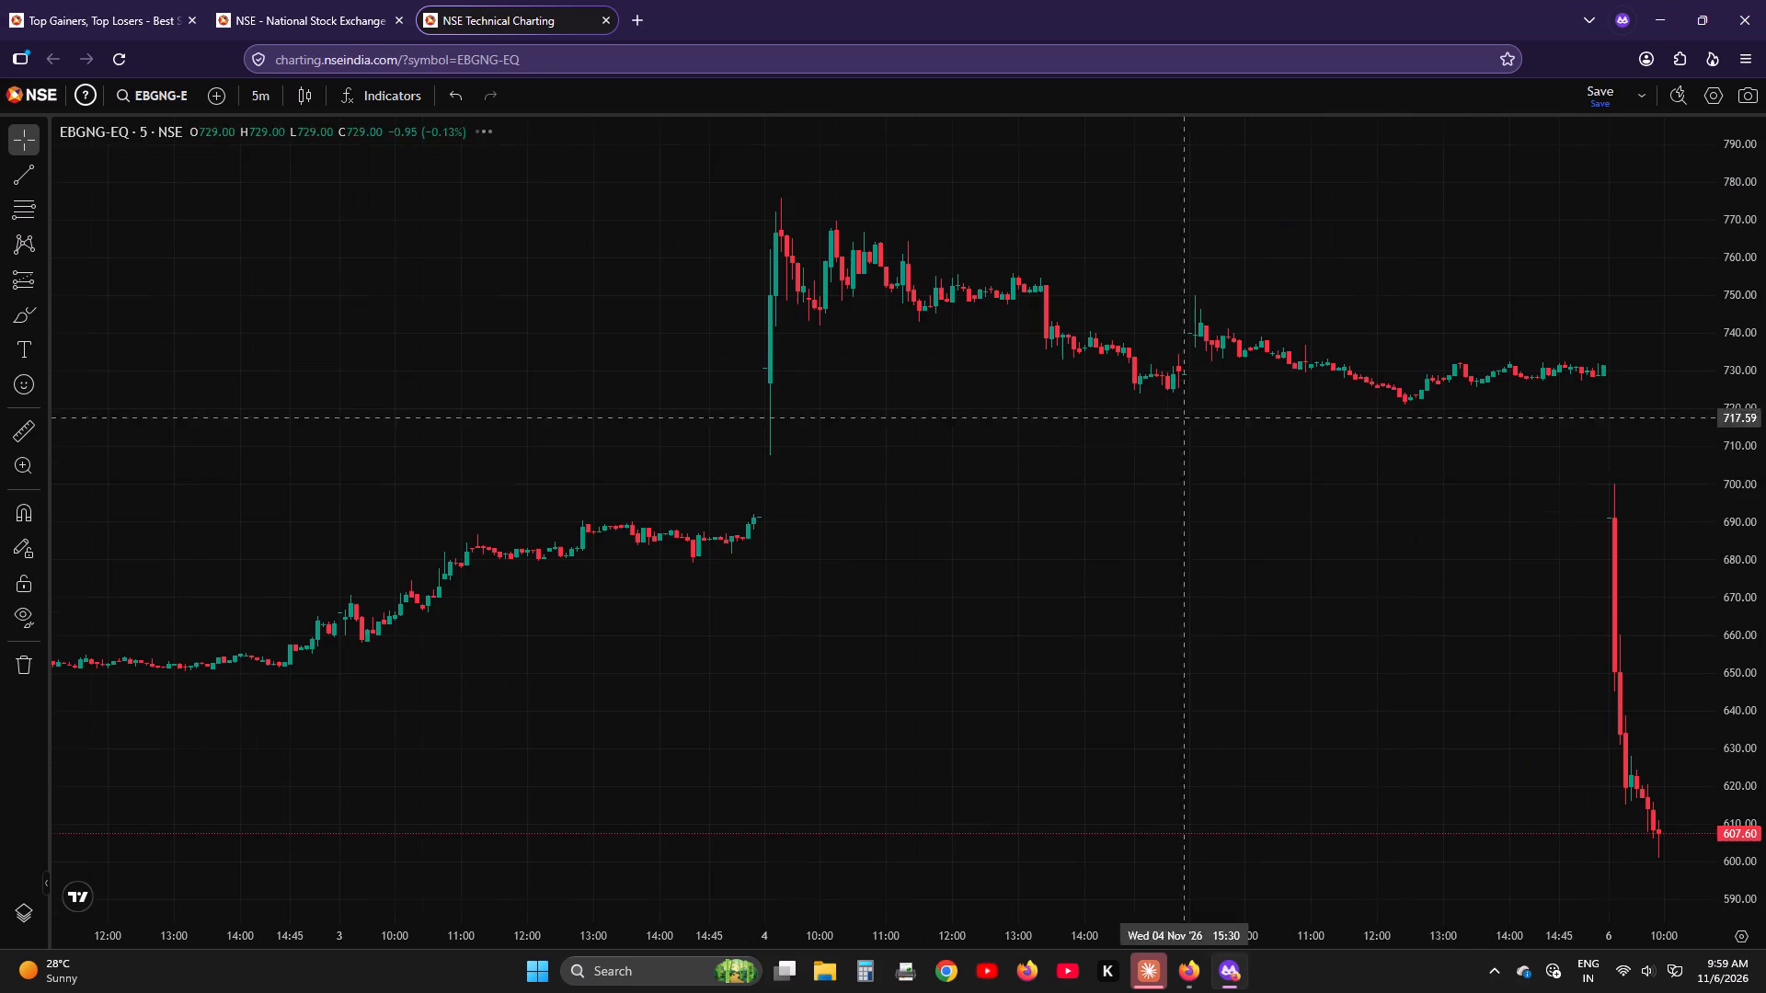
Draw a horizontal Extended Line at about 700.44 through the high of the 09:15 candle on 6 November.
scroll(1646, 529, "up", 4)
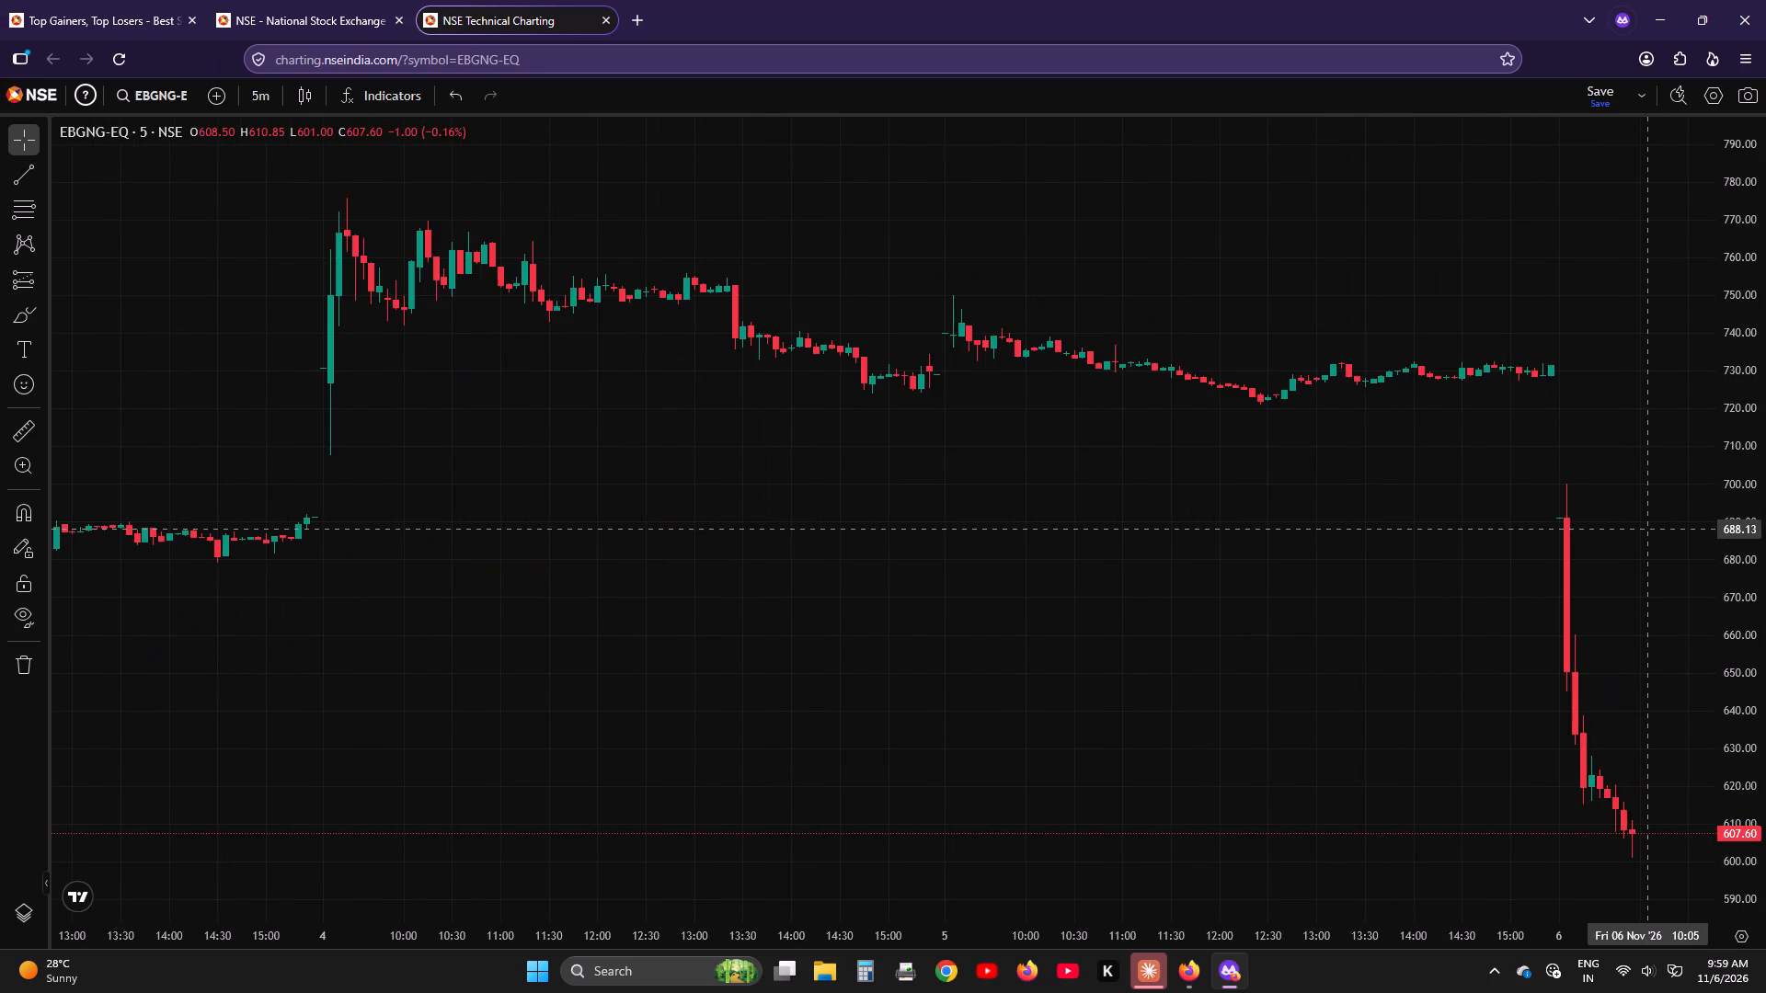
scroll(1646, 529, "up", 11)
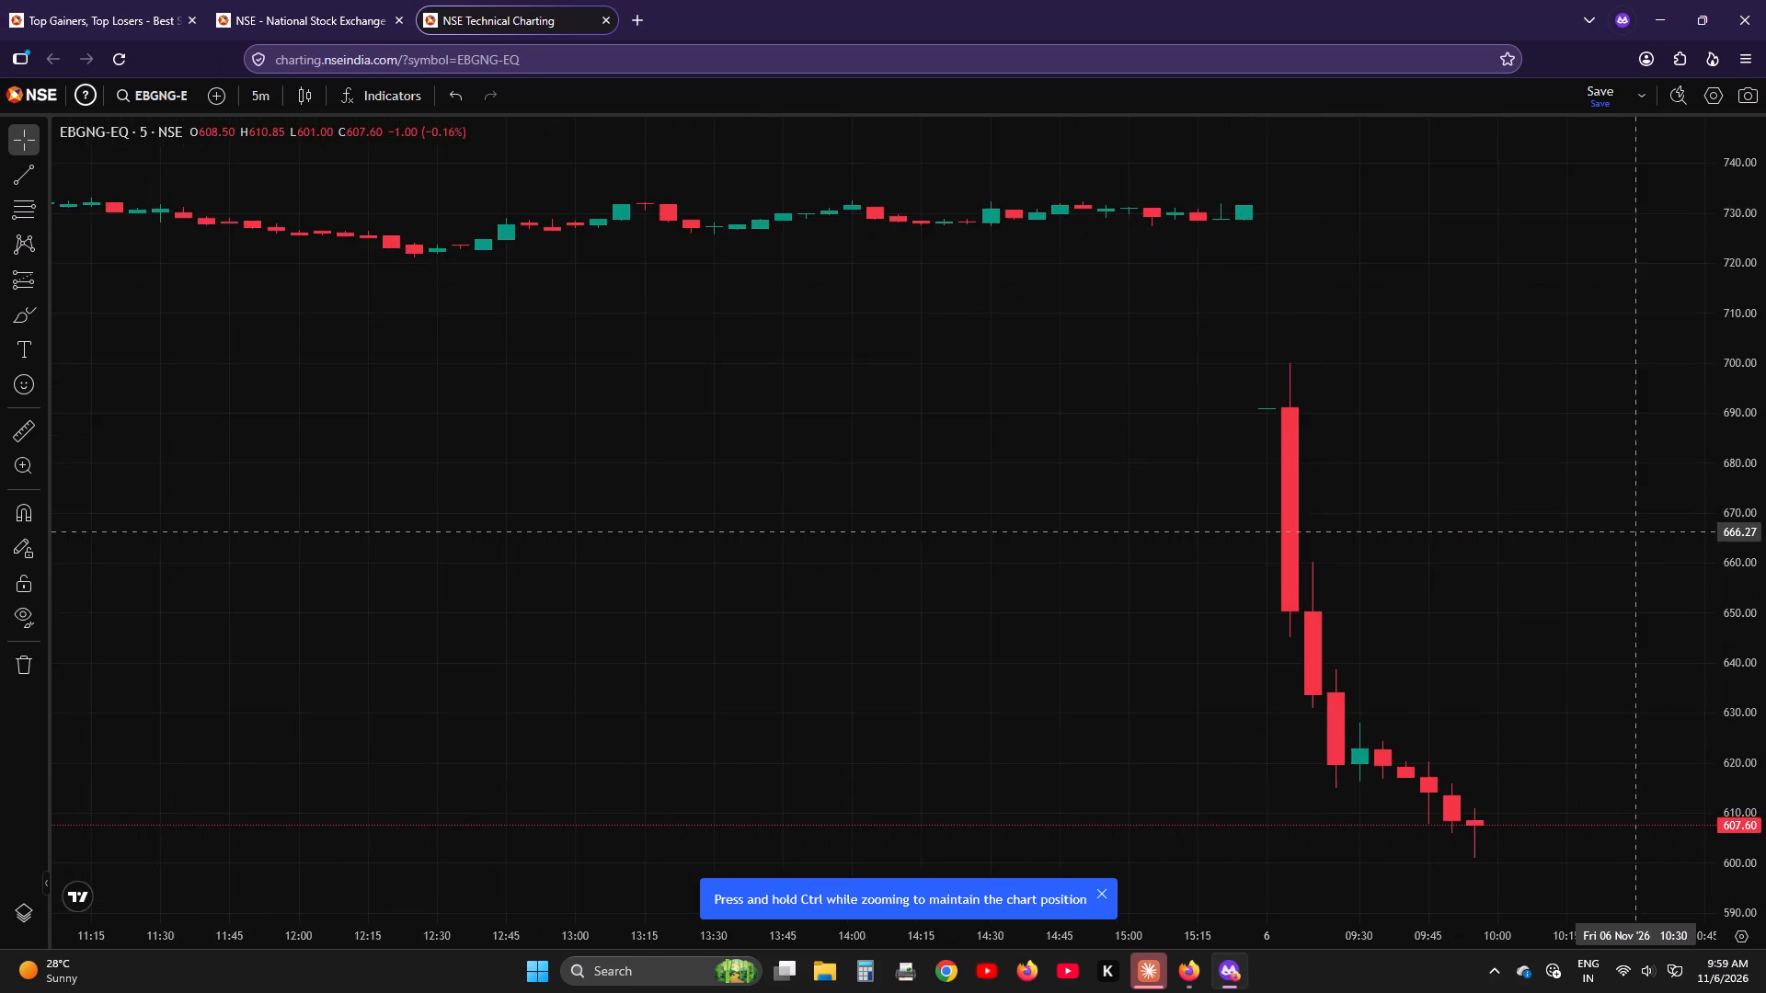
scroll(1629, 531, "up", 2)
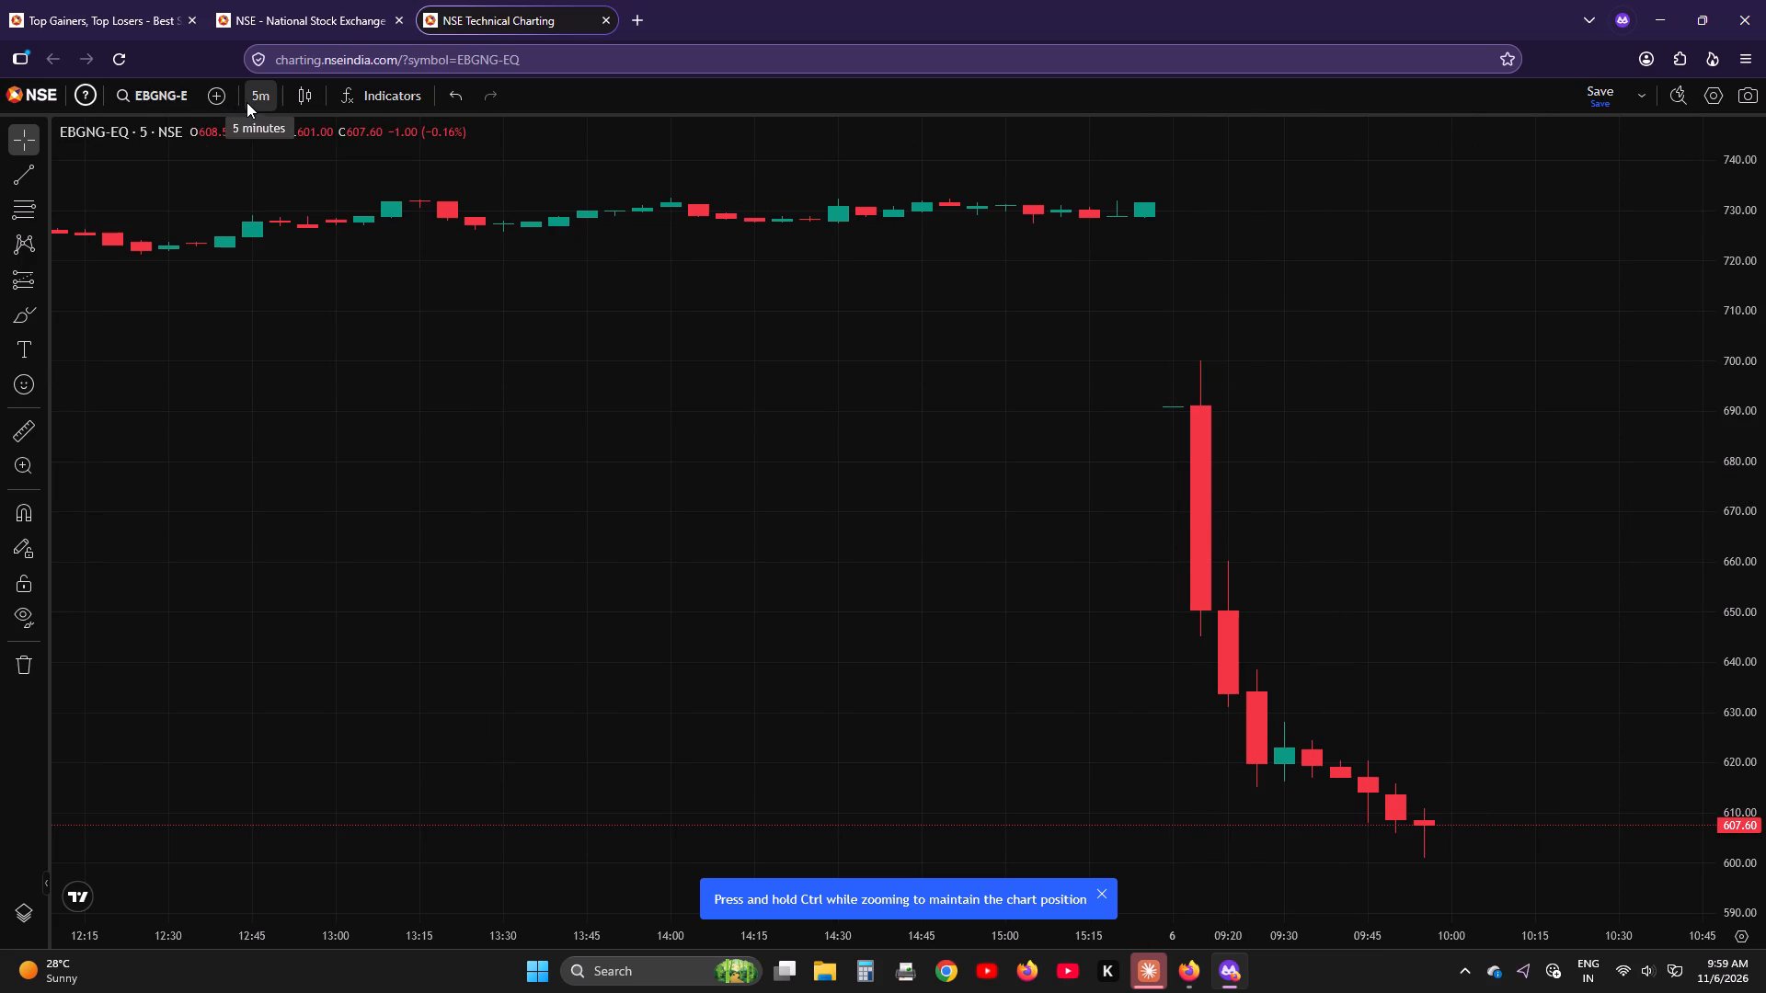
left_click(47, 177)
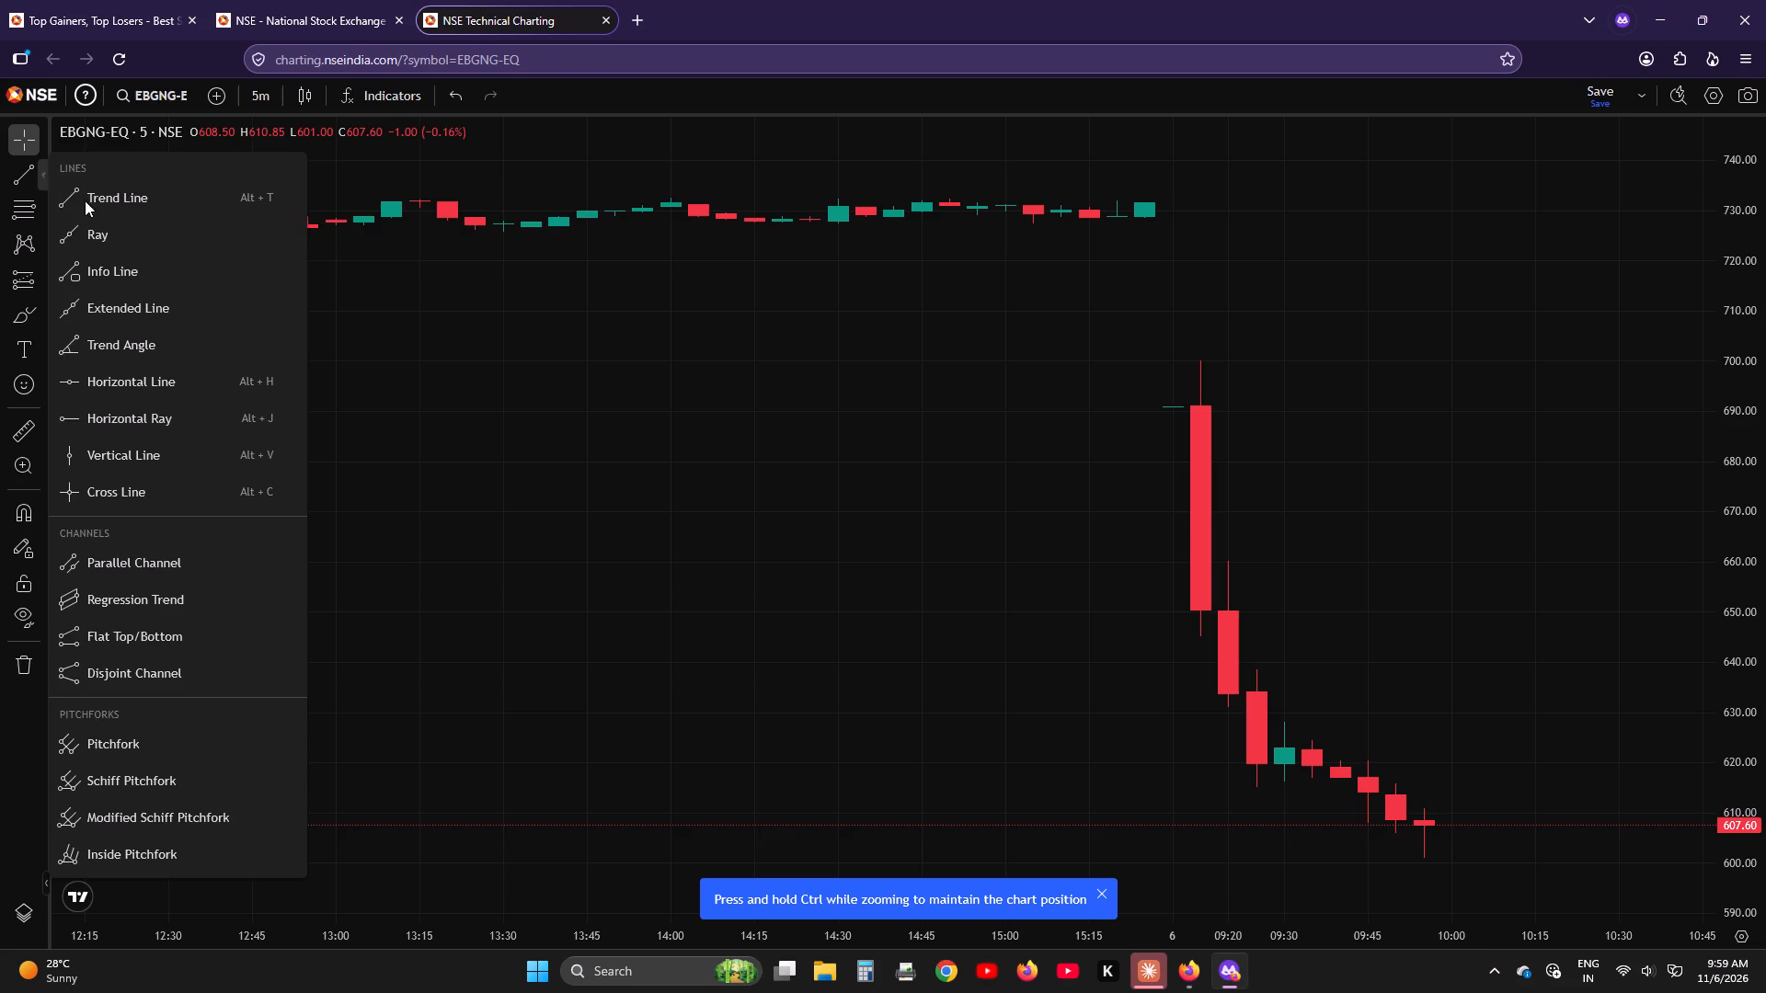
left_click(136, 306)
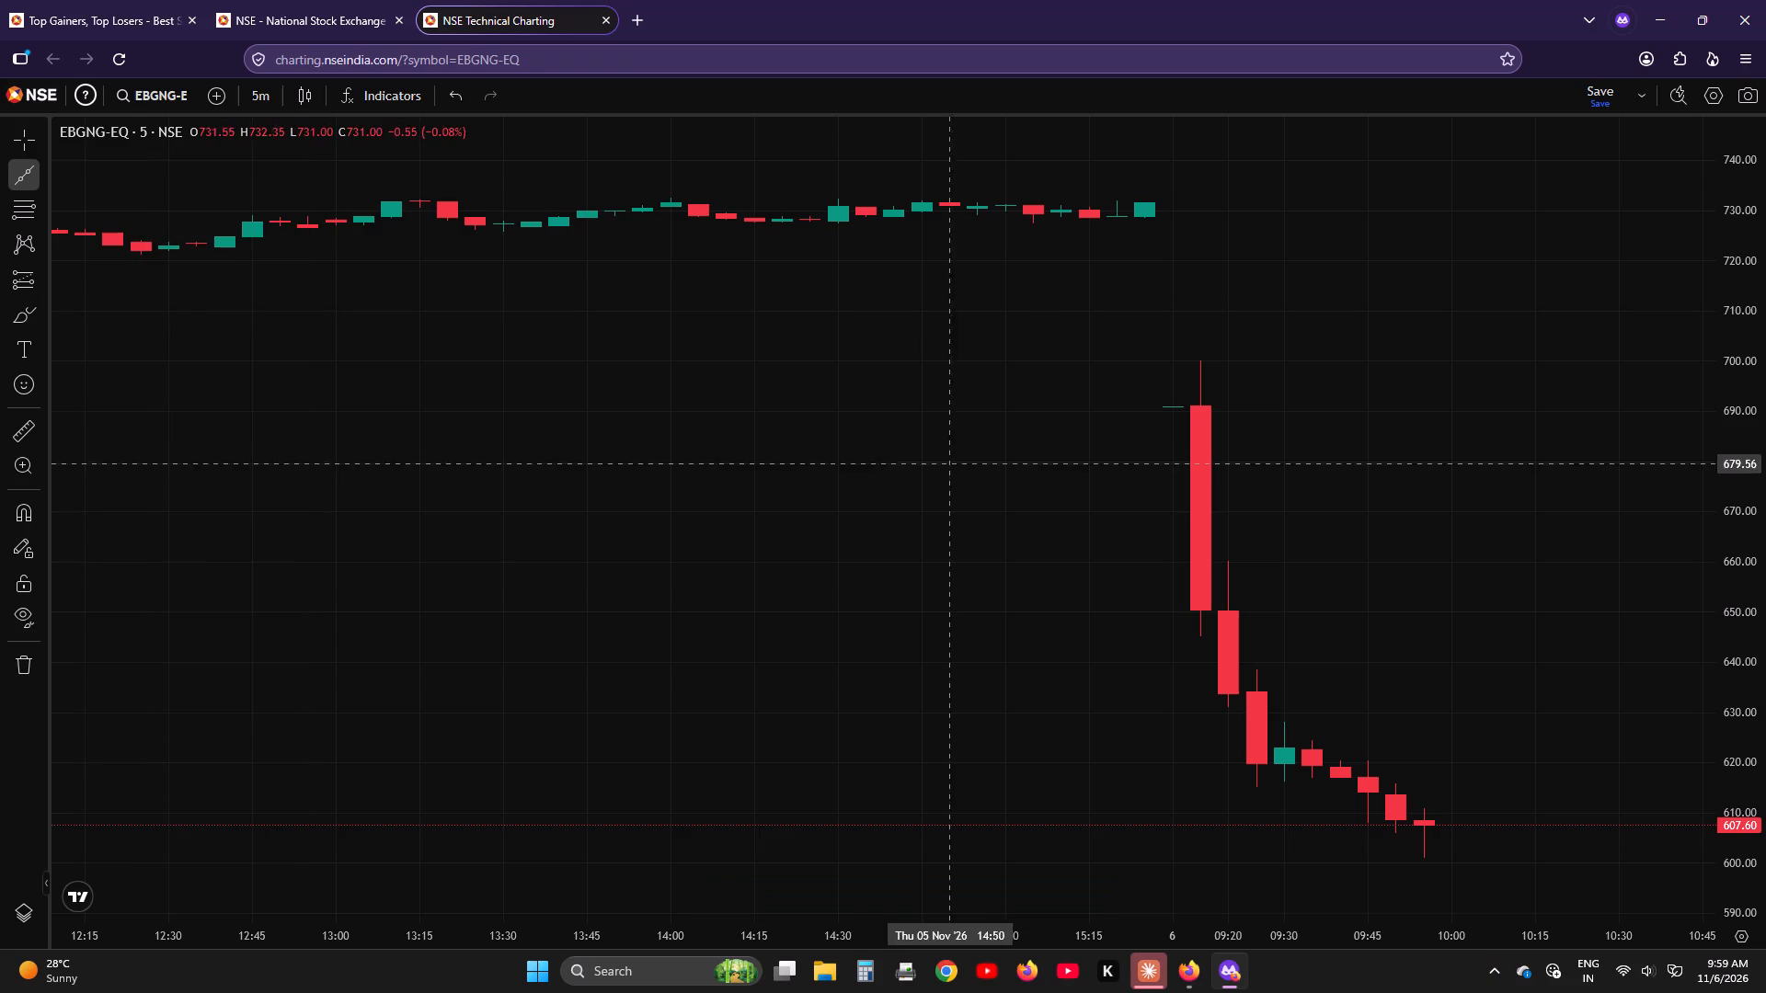
left_click(1201, 359)
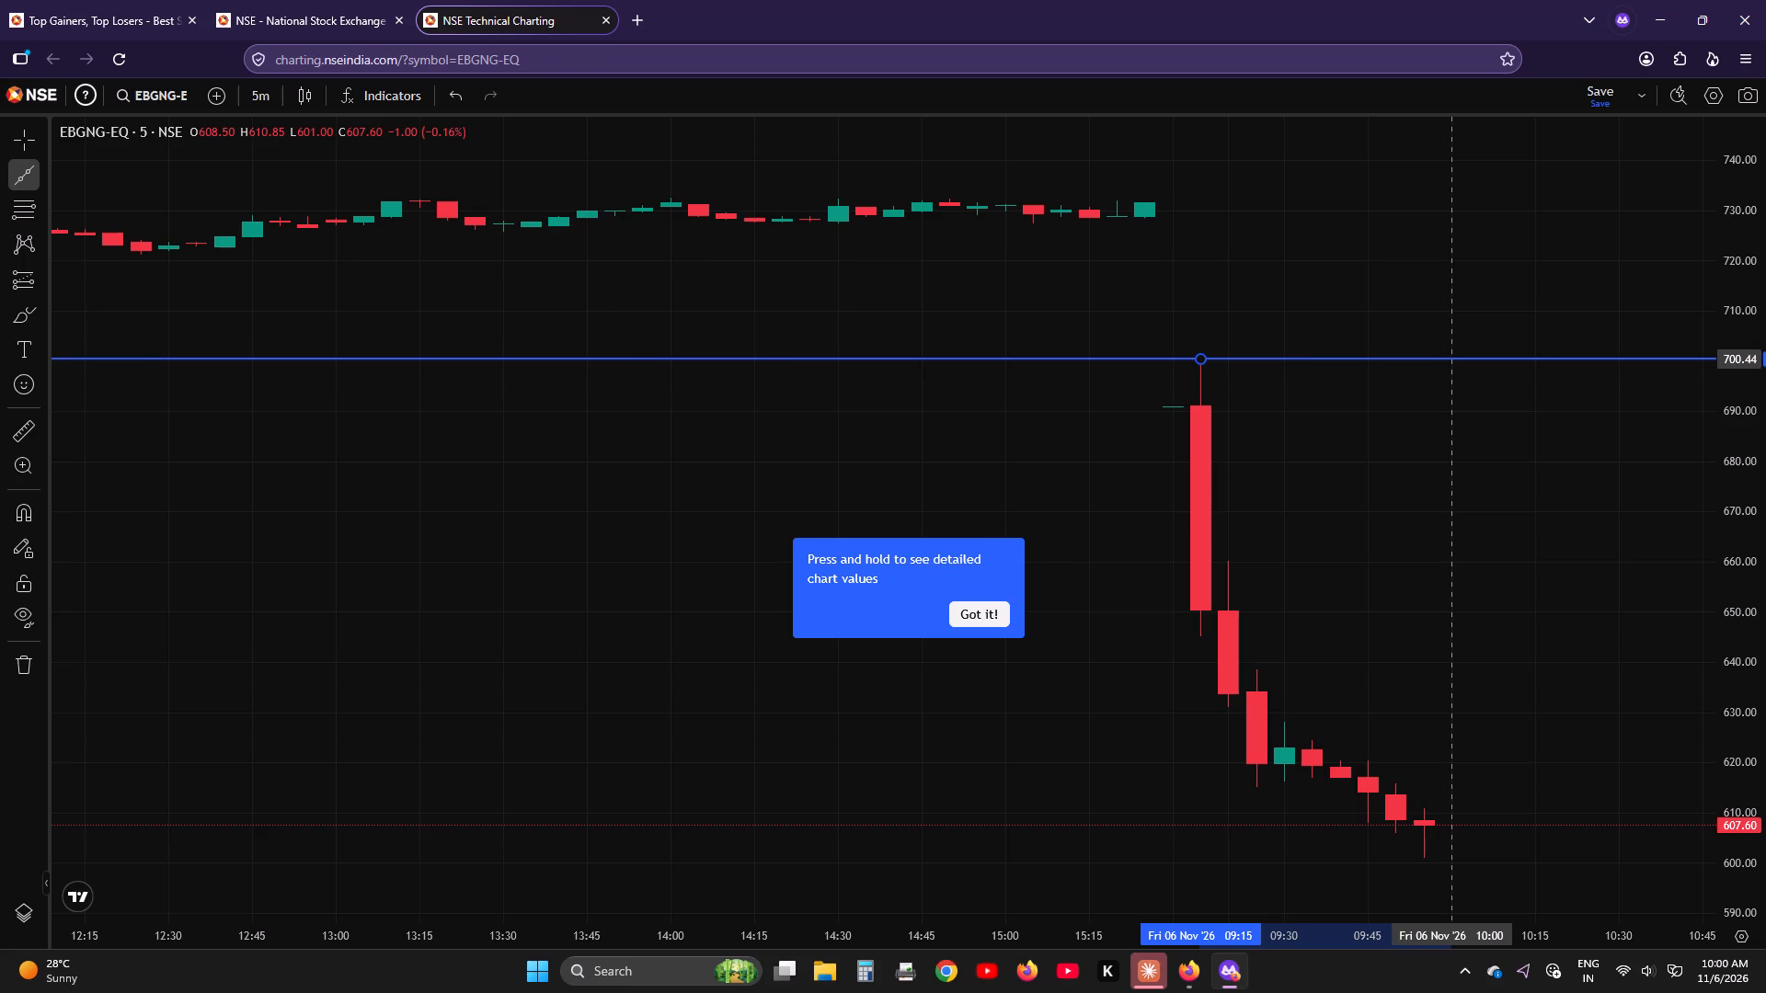
left_click(1464, 359)
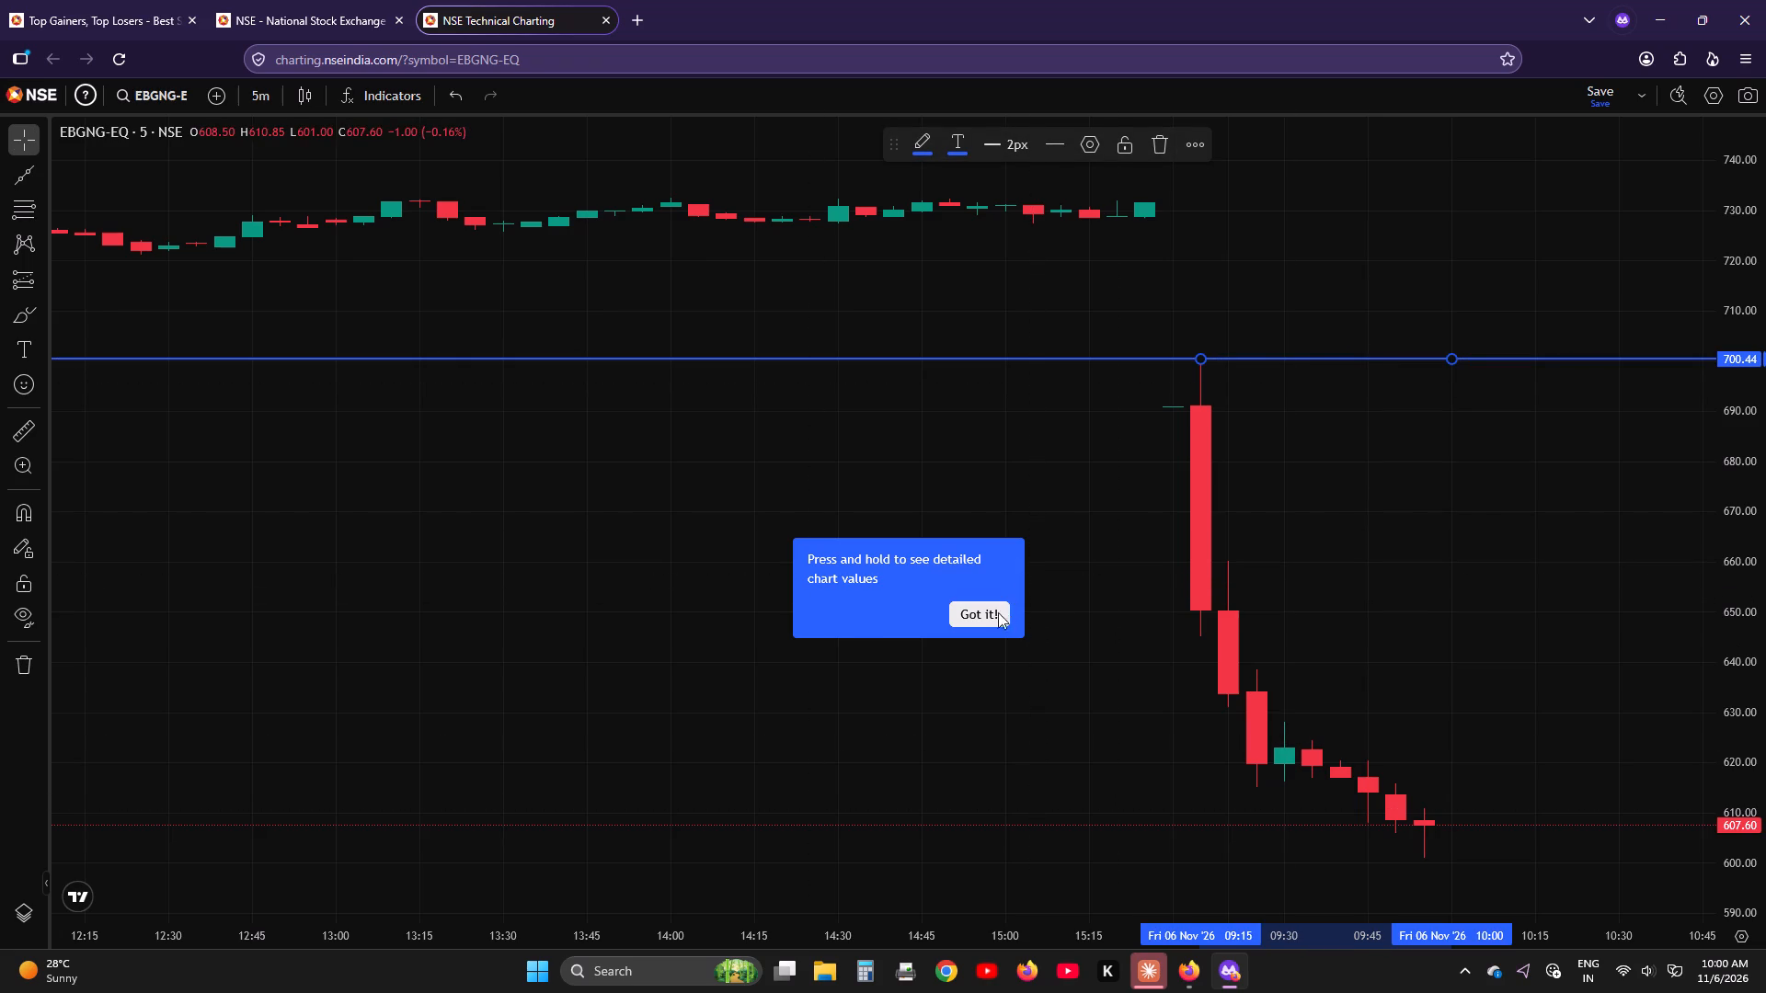
left_click(993, 620)
Draw a second, nearly horizontal Extended Line at about 645.5 through the low of the 09:15 candle.
left_click_drag(30, 177, 32, 188)
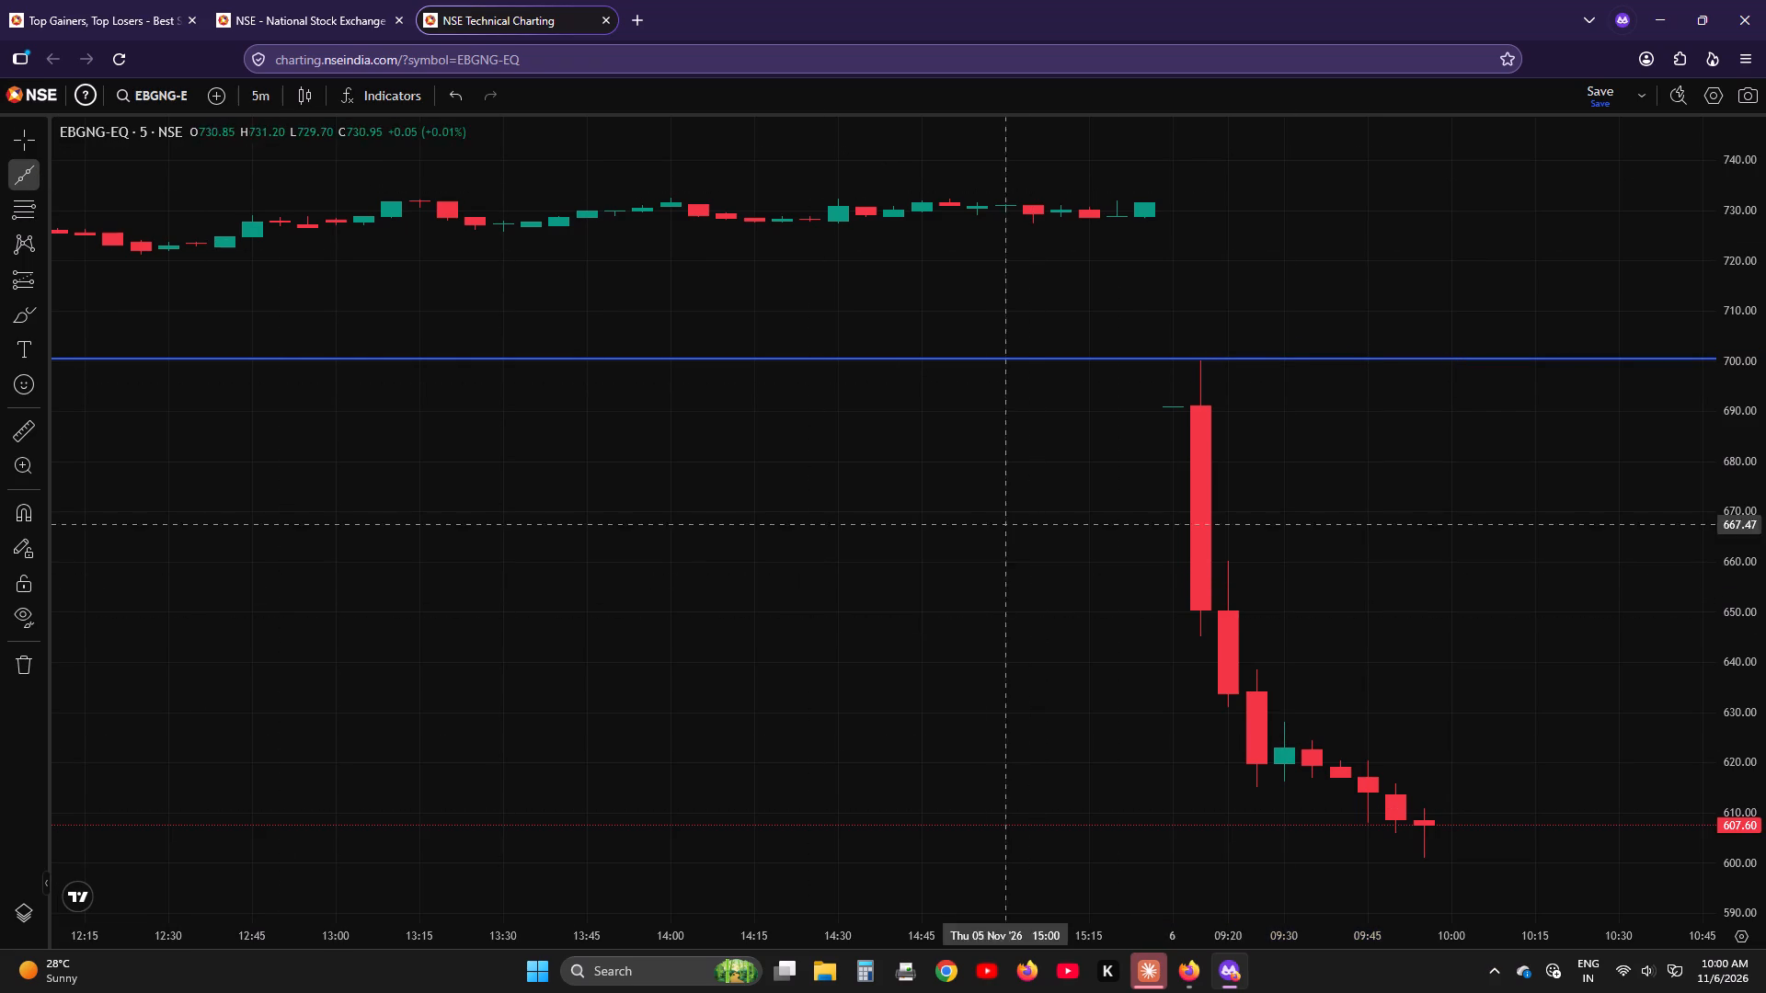
left_click(1199, 634)
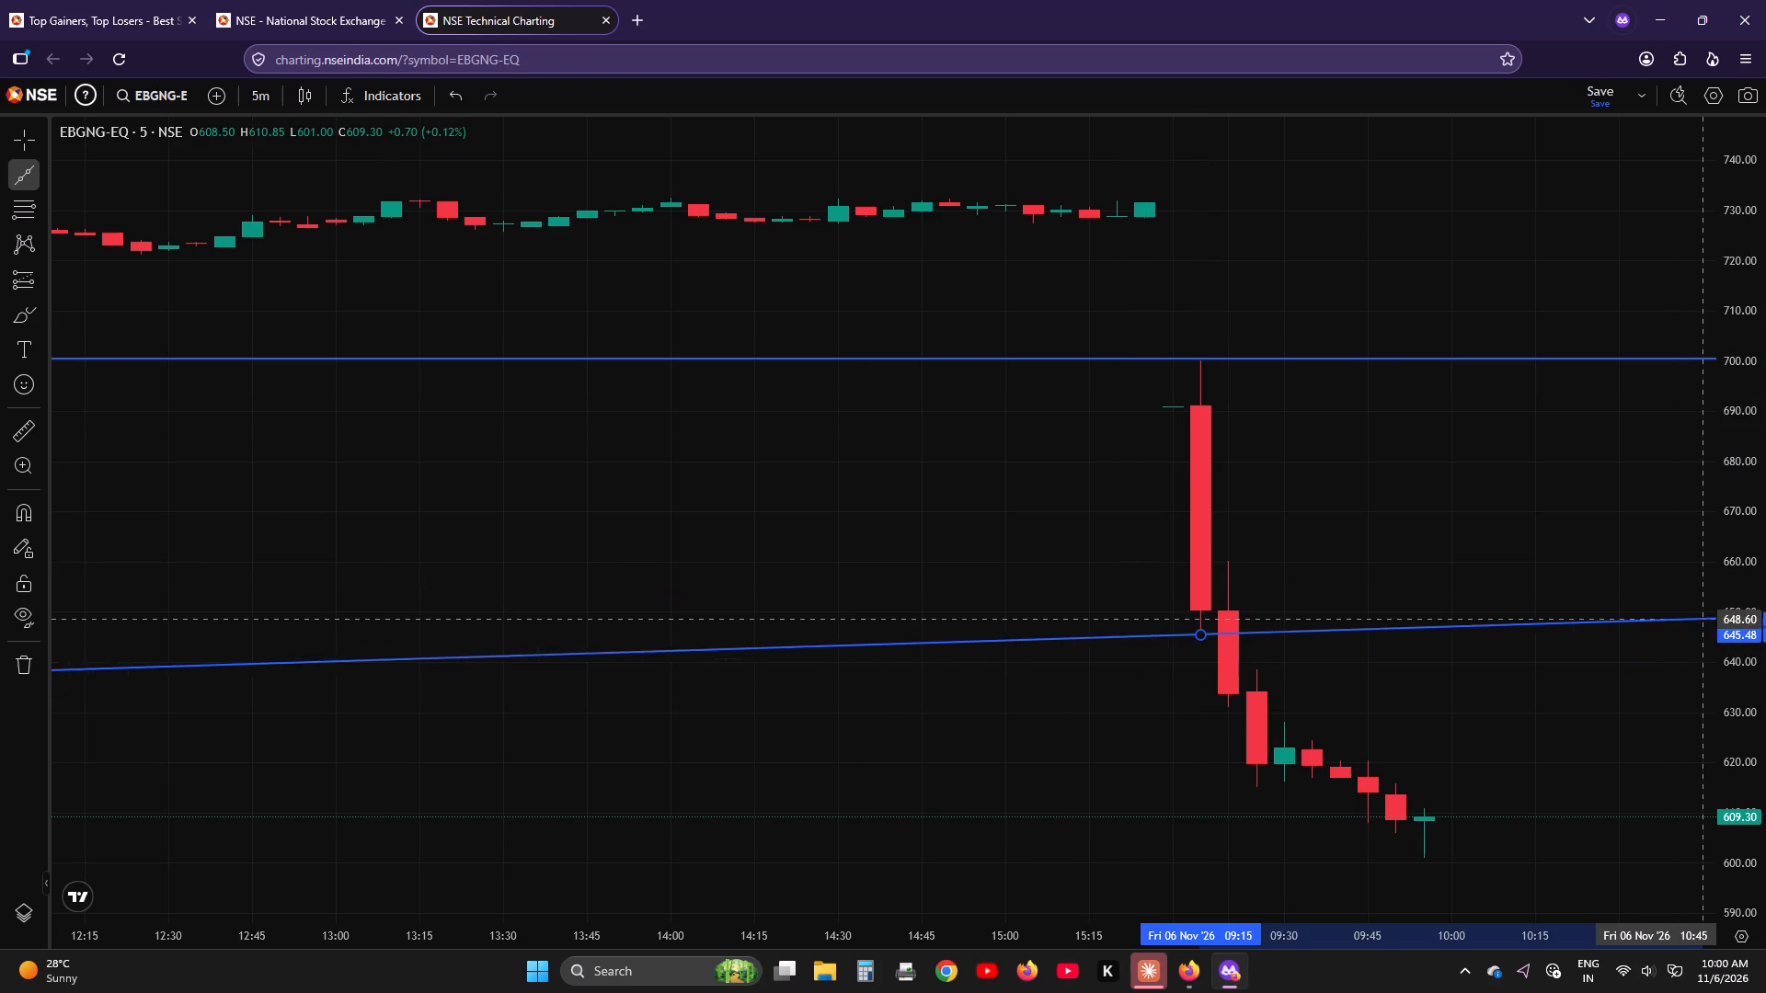
left_click(1715, 633)
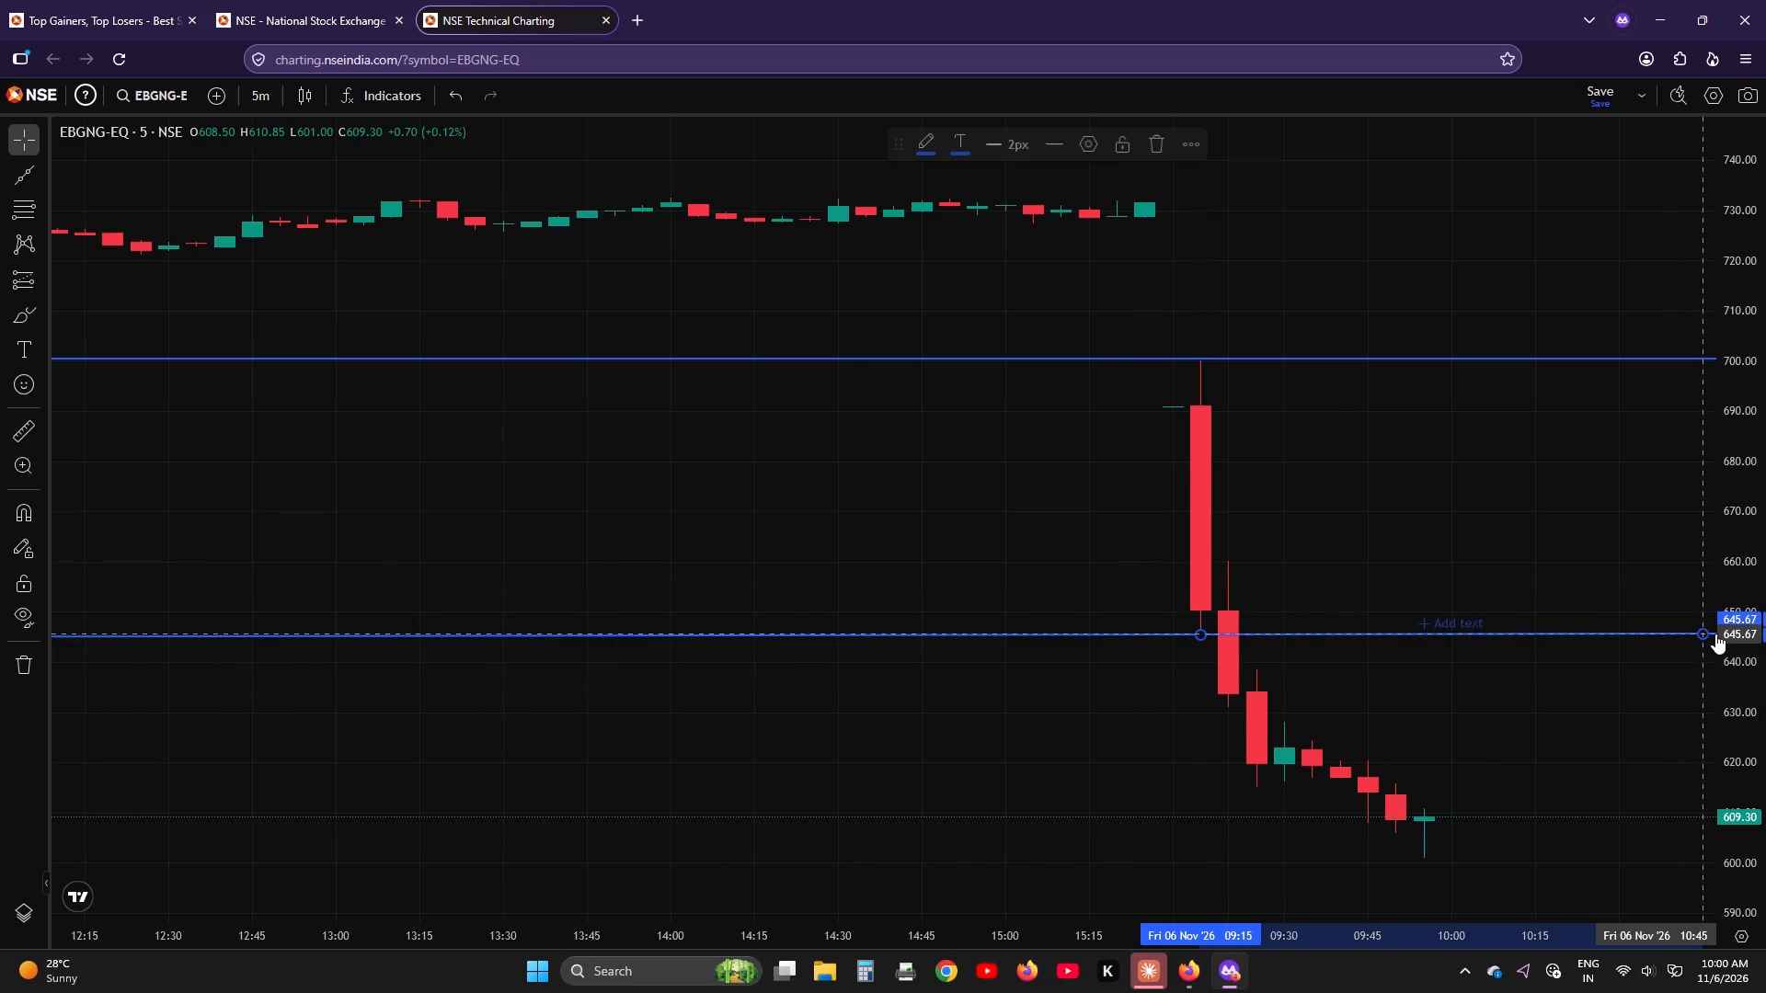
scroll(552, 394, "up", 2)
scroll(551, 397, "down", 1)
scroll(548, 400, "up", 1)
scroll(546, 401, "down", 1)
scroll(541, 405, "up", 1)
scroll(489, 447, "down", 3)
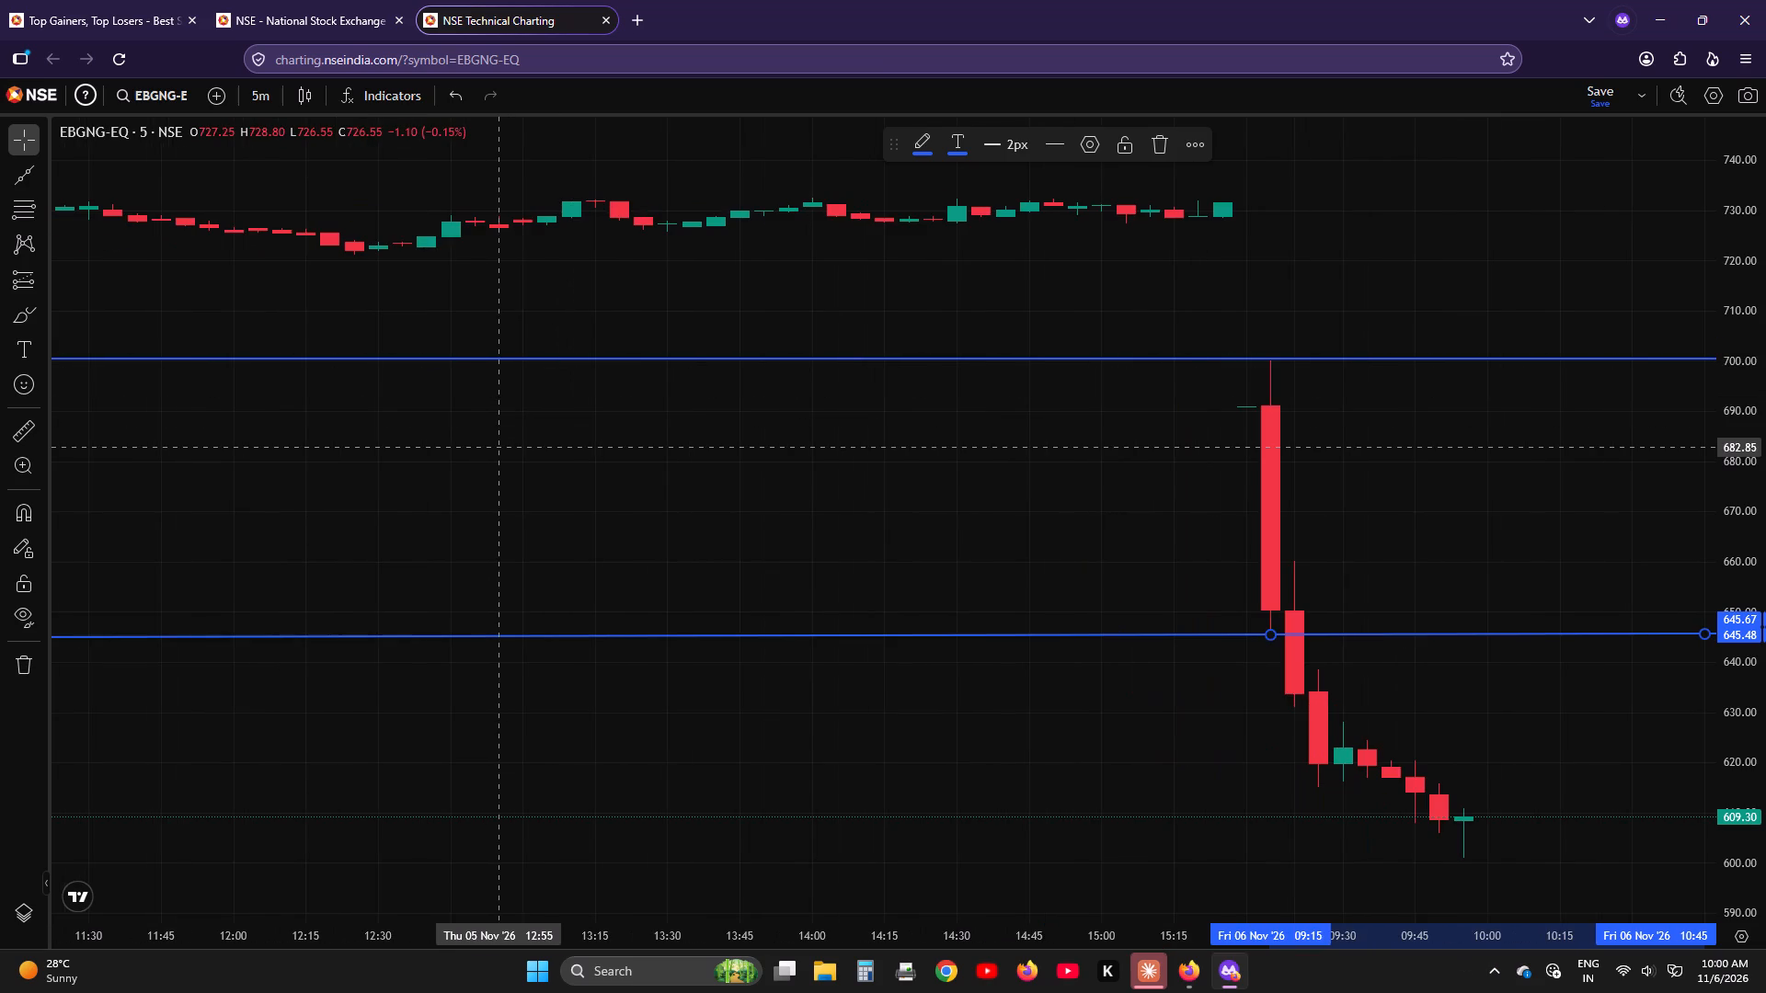
Place a Short Position on the EBGNG chart with entry at about 644.75 at the 09:15 candle's low.
scroll(489, 447, "up", 1)
scroll(489, 447, "down", 1)
scroll(537, 451, "up", 1)
scroll(537, 451, "down", 5)
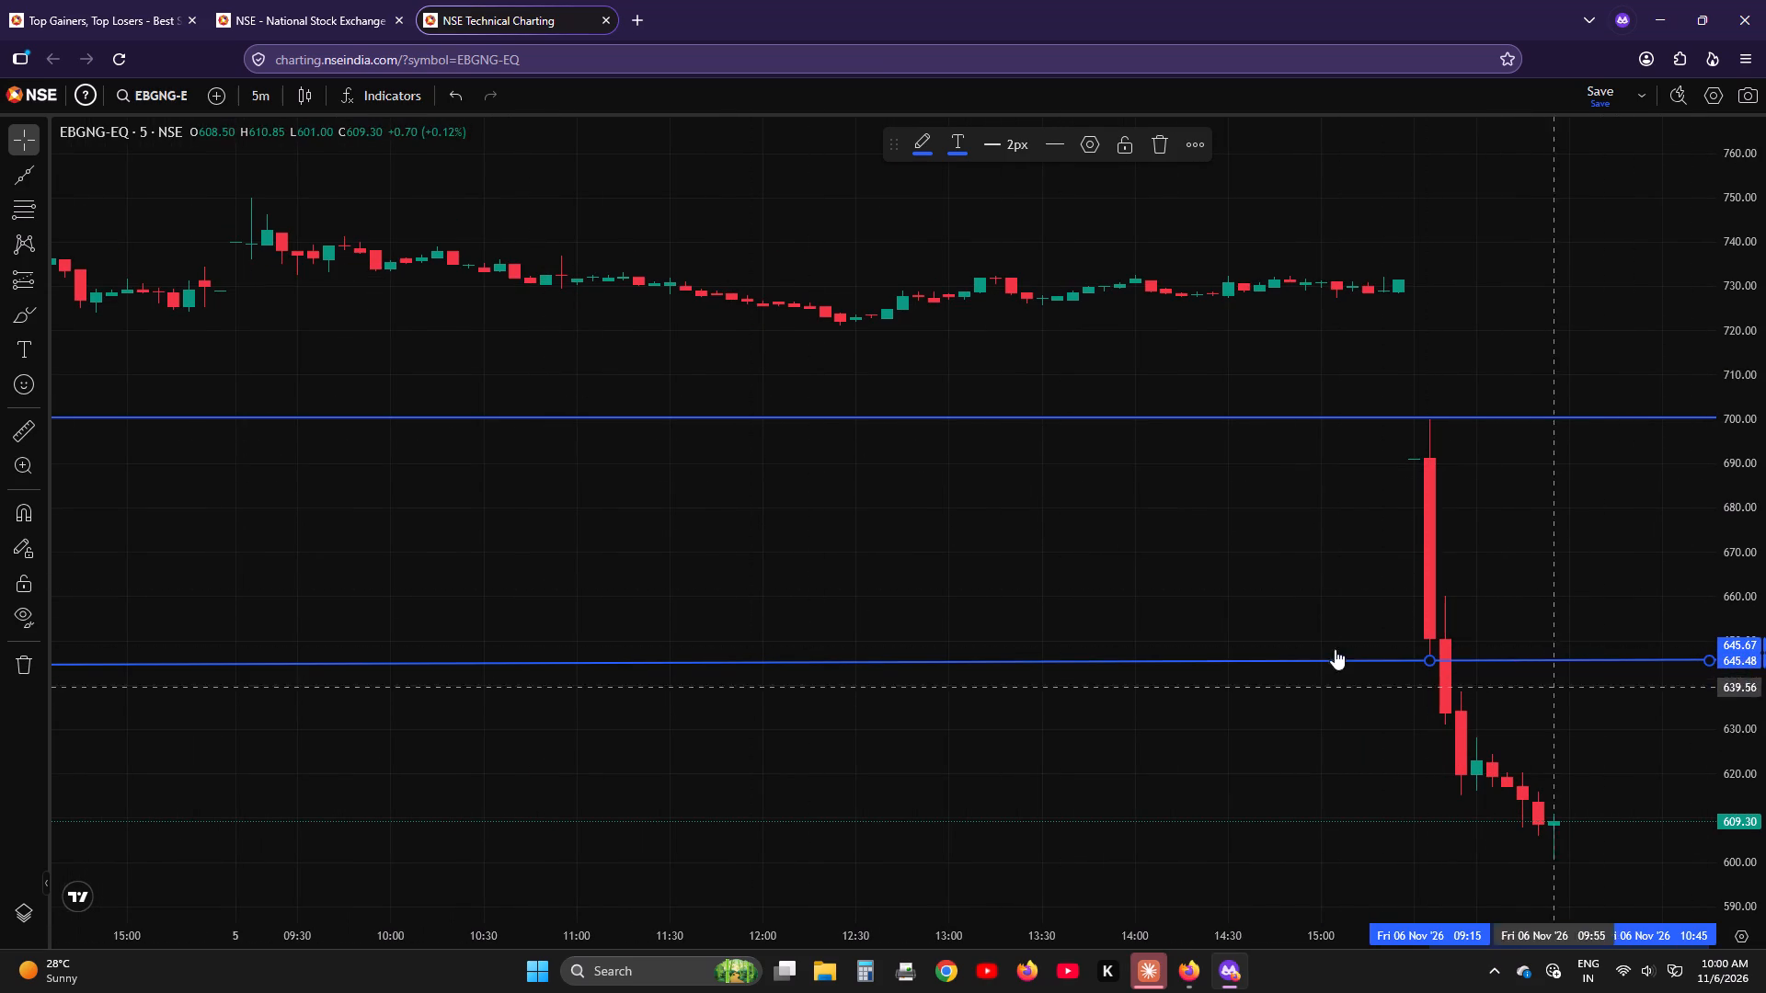
left_click(44, 208)
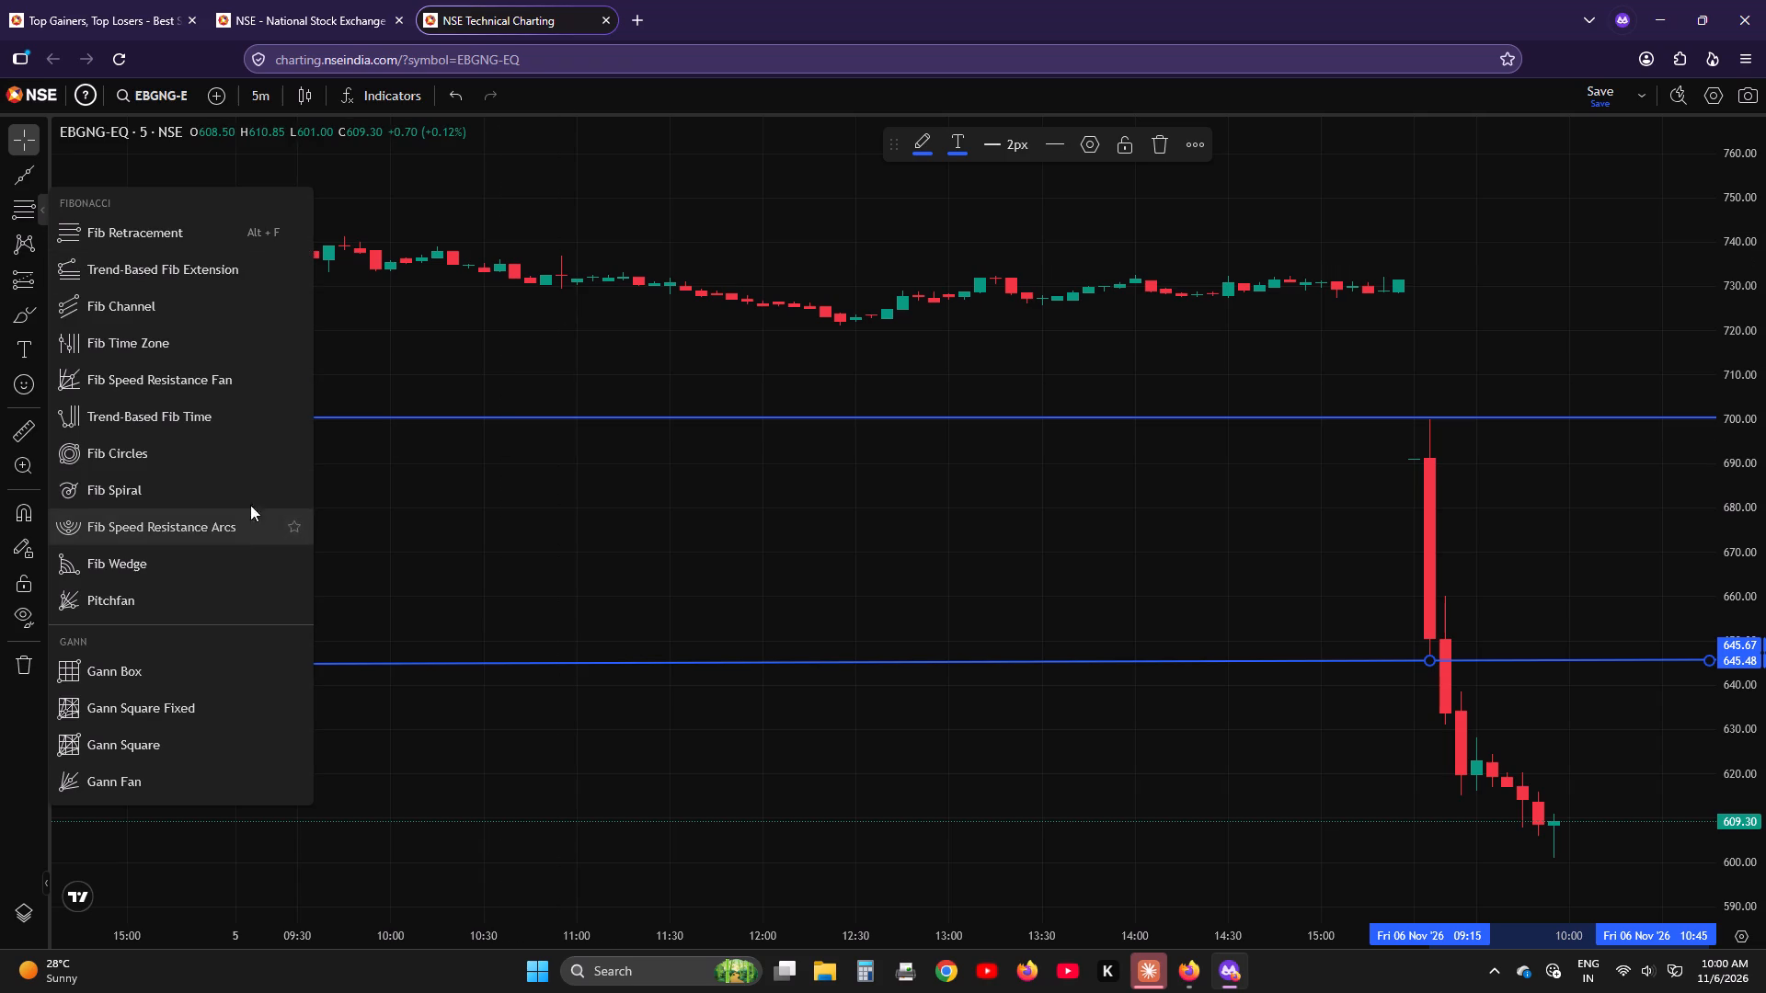
left_click(45, 276)
left_click(139, 337)
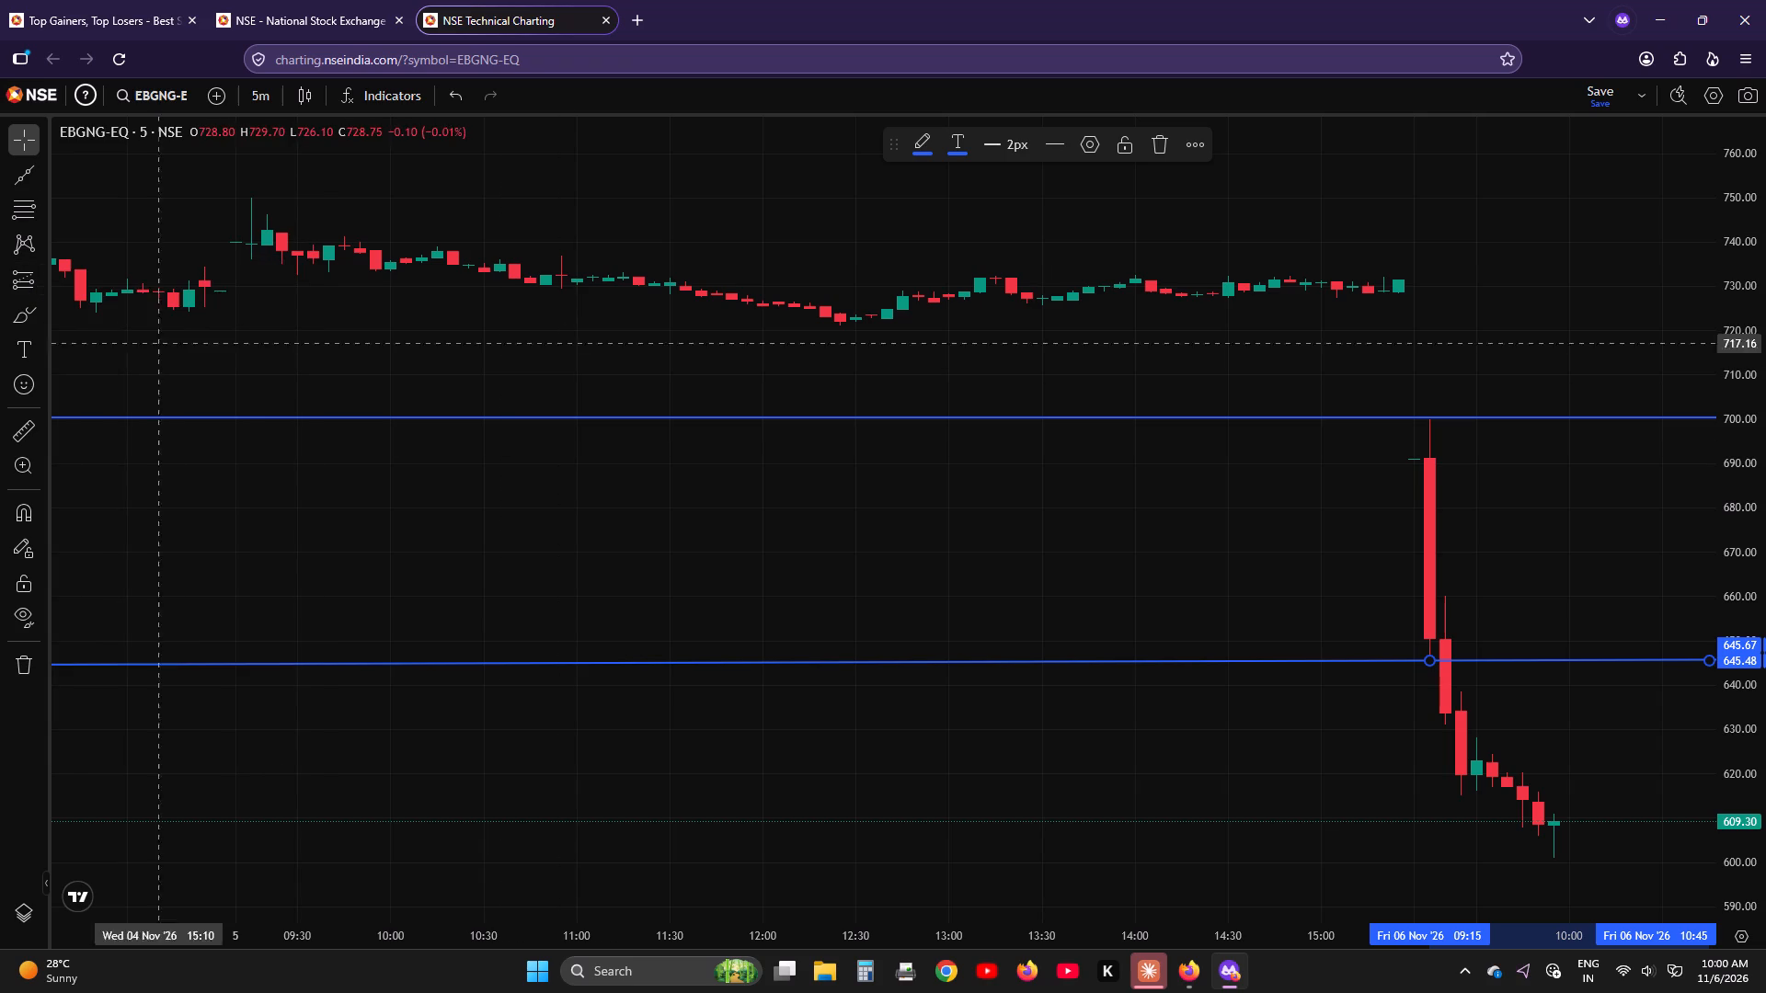
left_click(1430, 664)
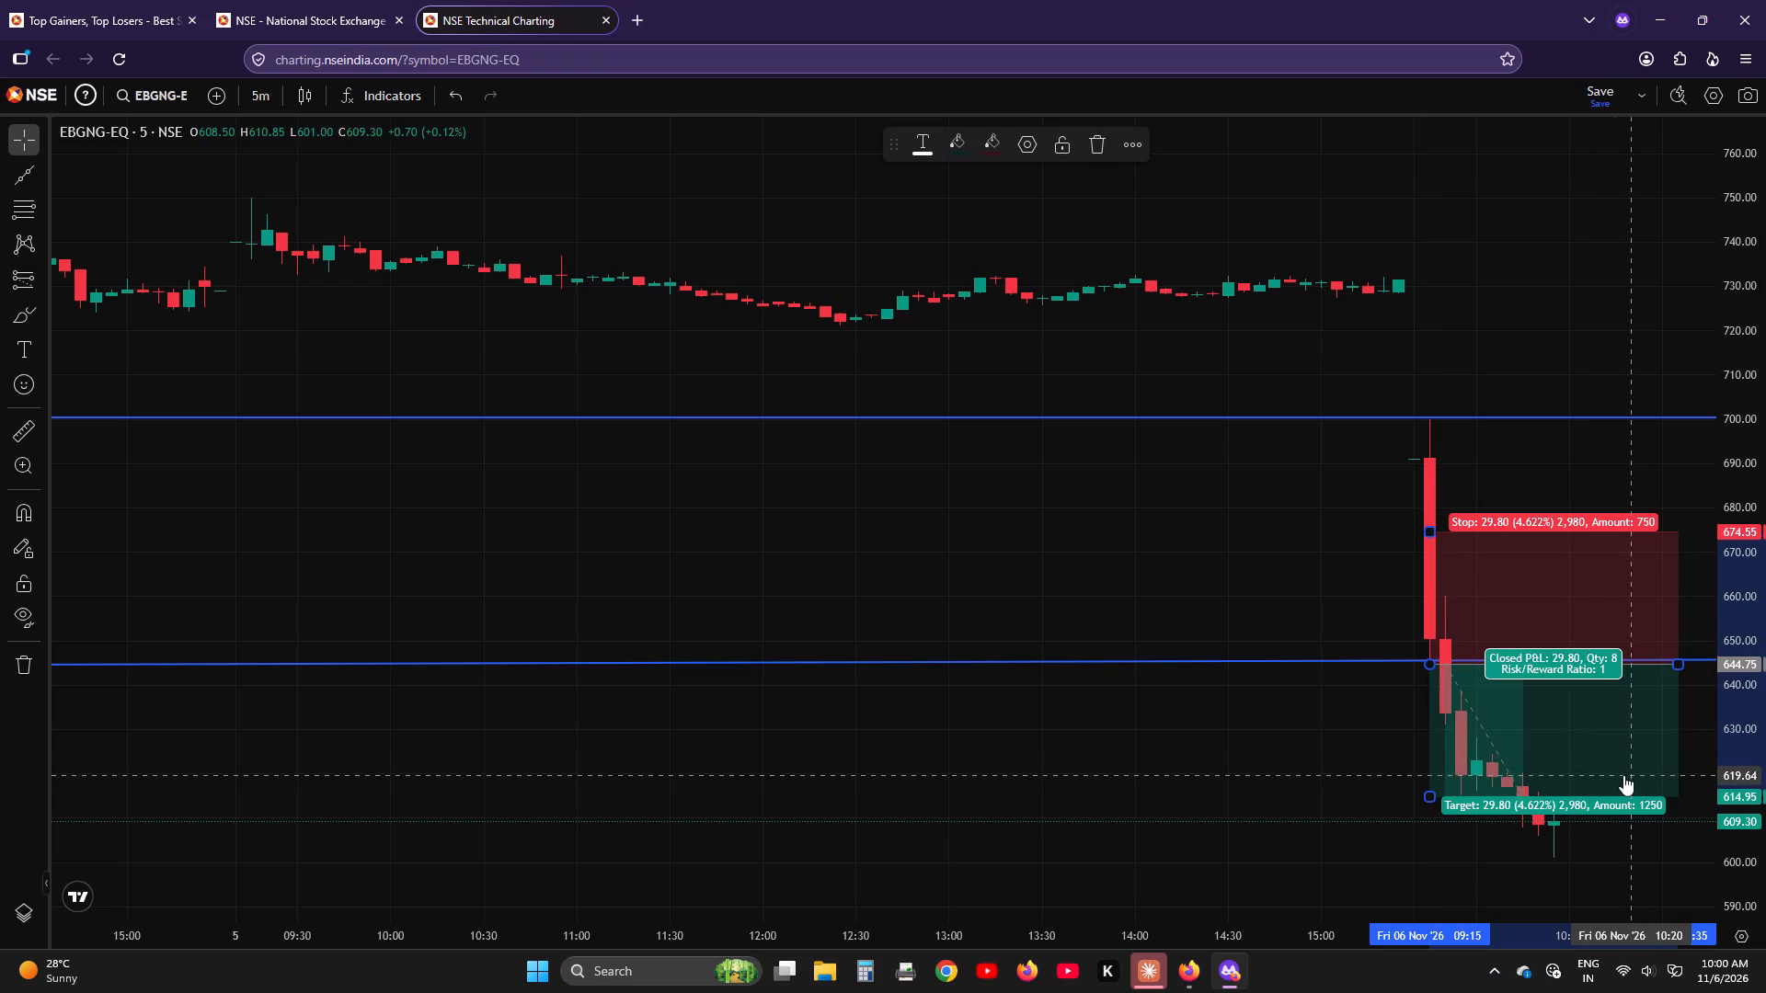
Lower the short position's stop level to about 660.10, at the high of the 09:20 candle.
left_click_drag(1429, 532, 1432, 559)
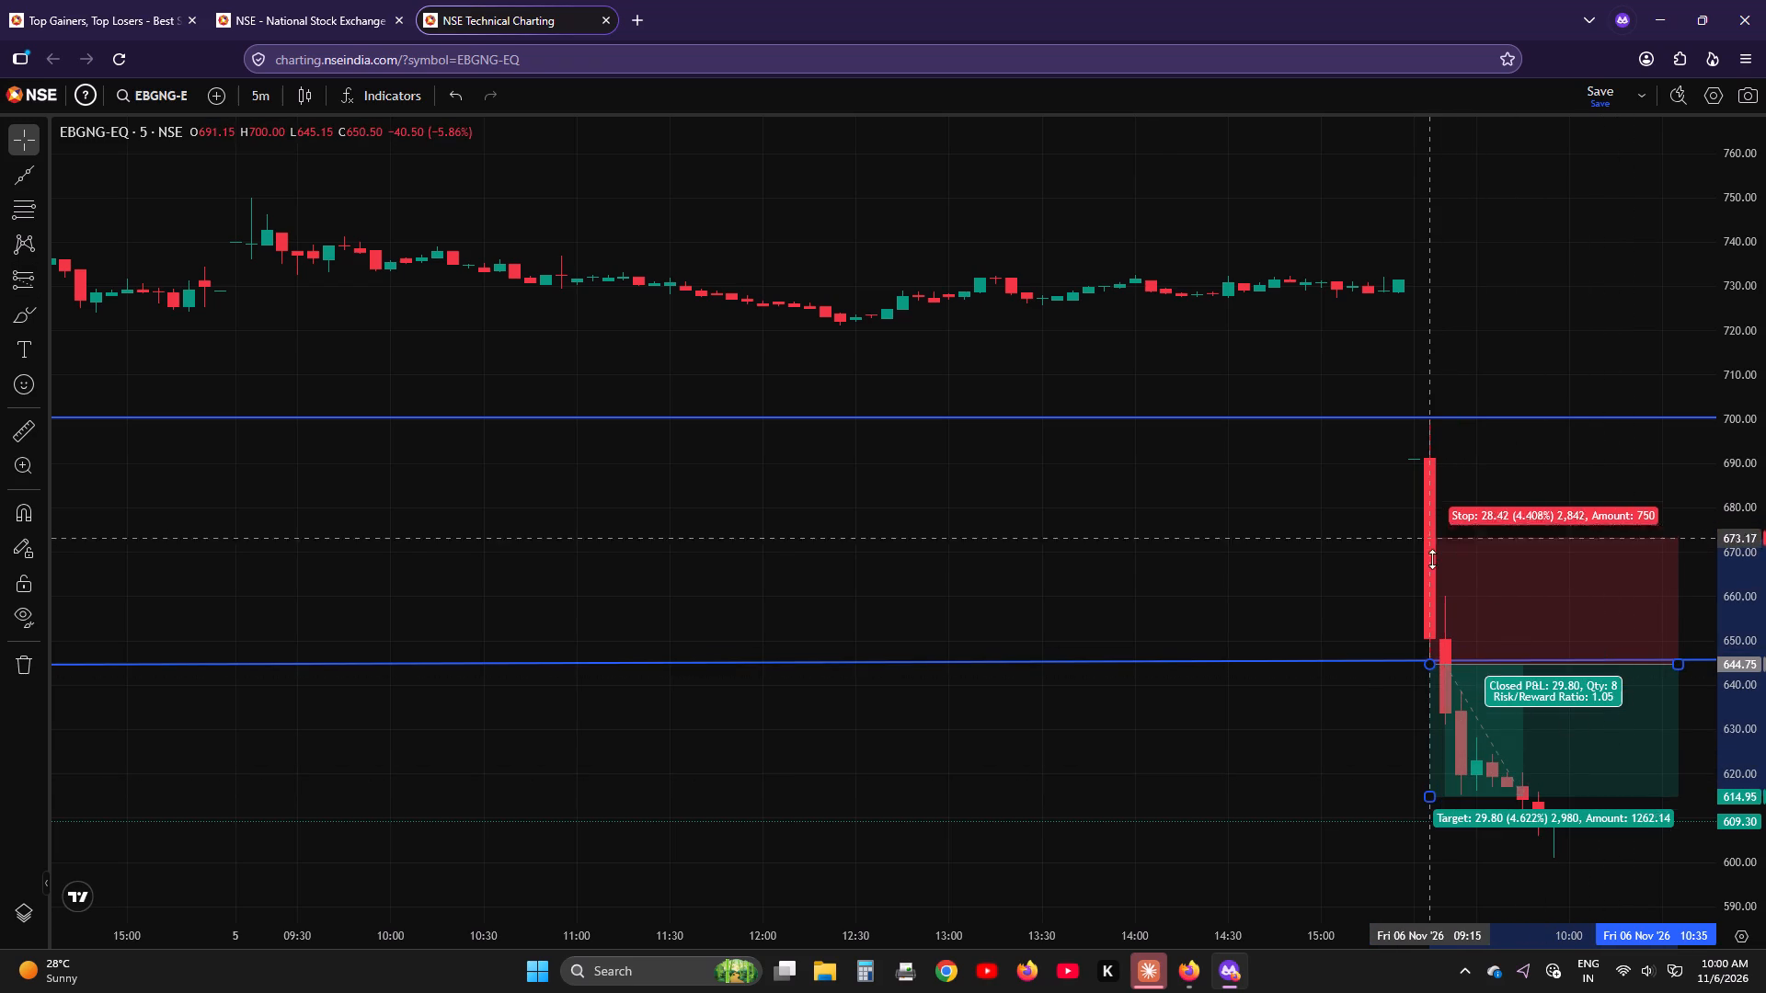
left_click_drag(1432, 559, 1449, 596)
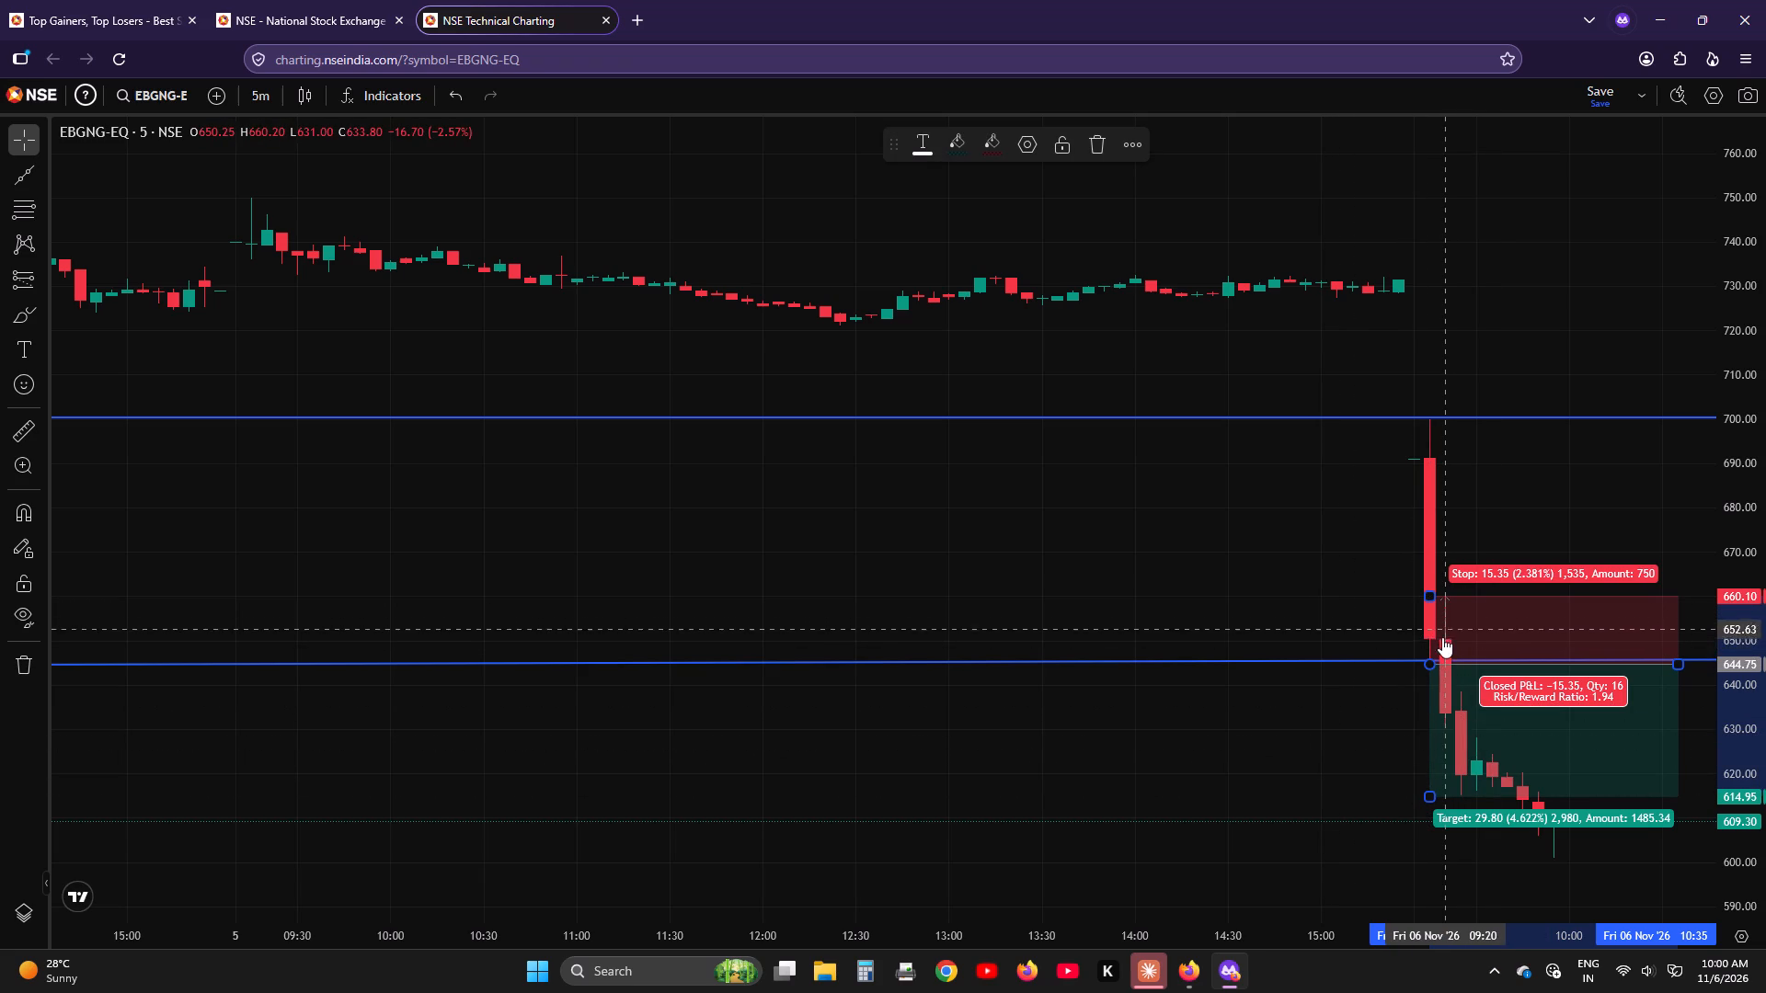
Lower the short position's target level to about 606.28.
scroll(1442, 669, "up", 9)
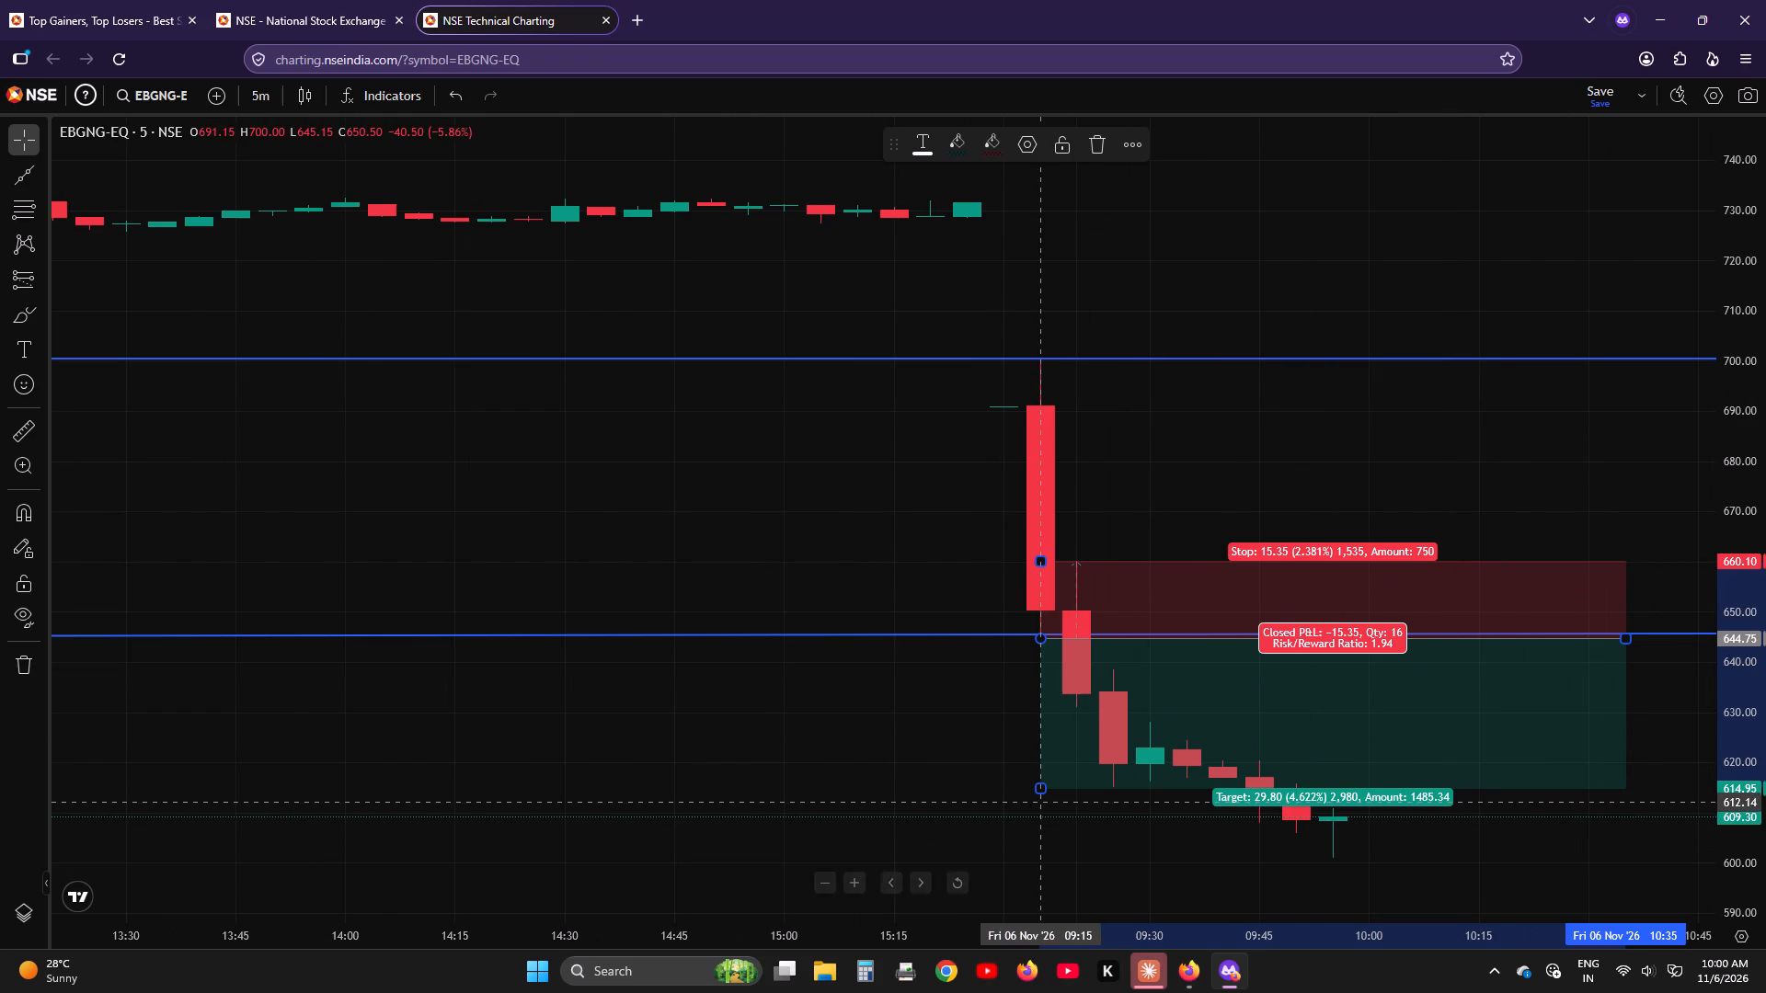
left_click_drag(1041, 790, 1041, 806)
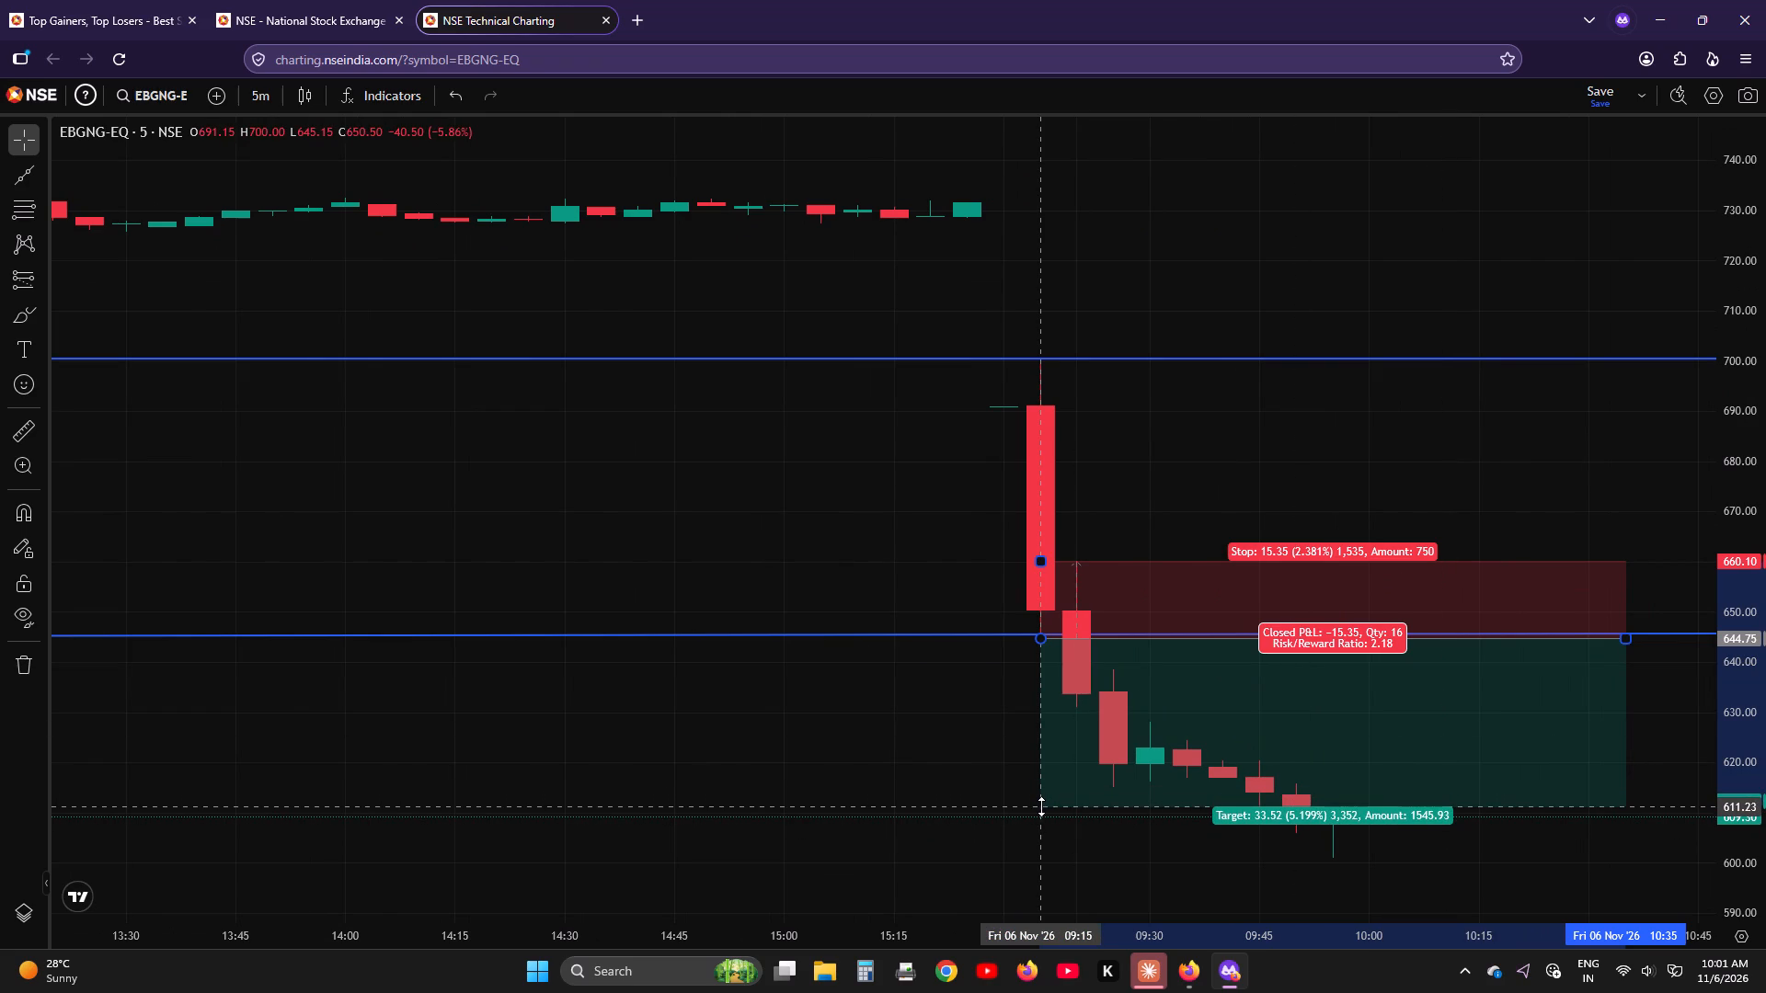
left_click_drag(1041, 806, 1042, 814)
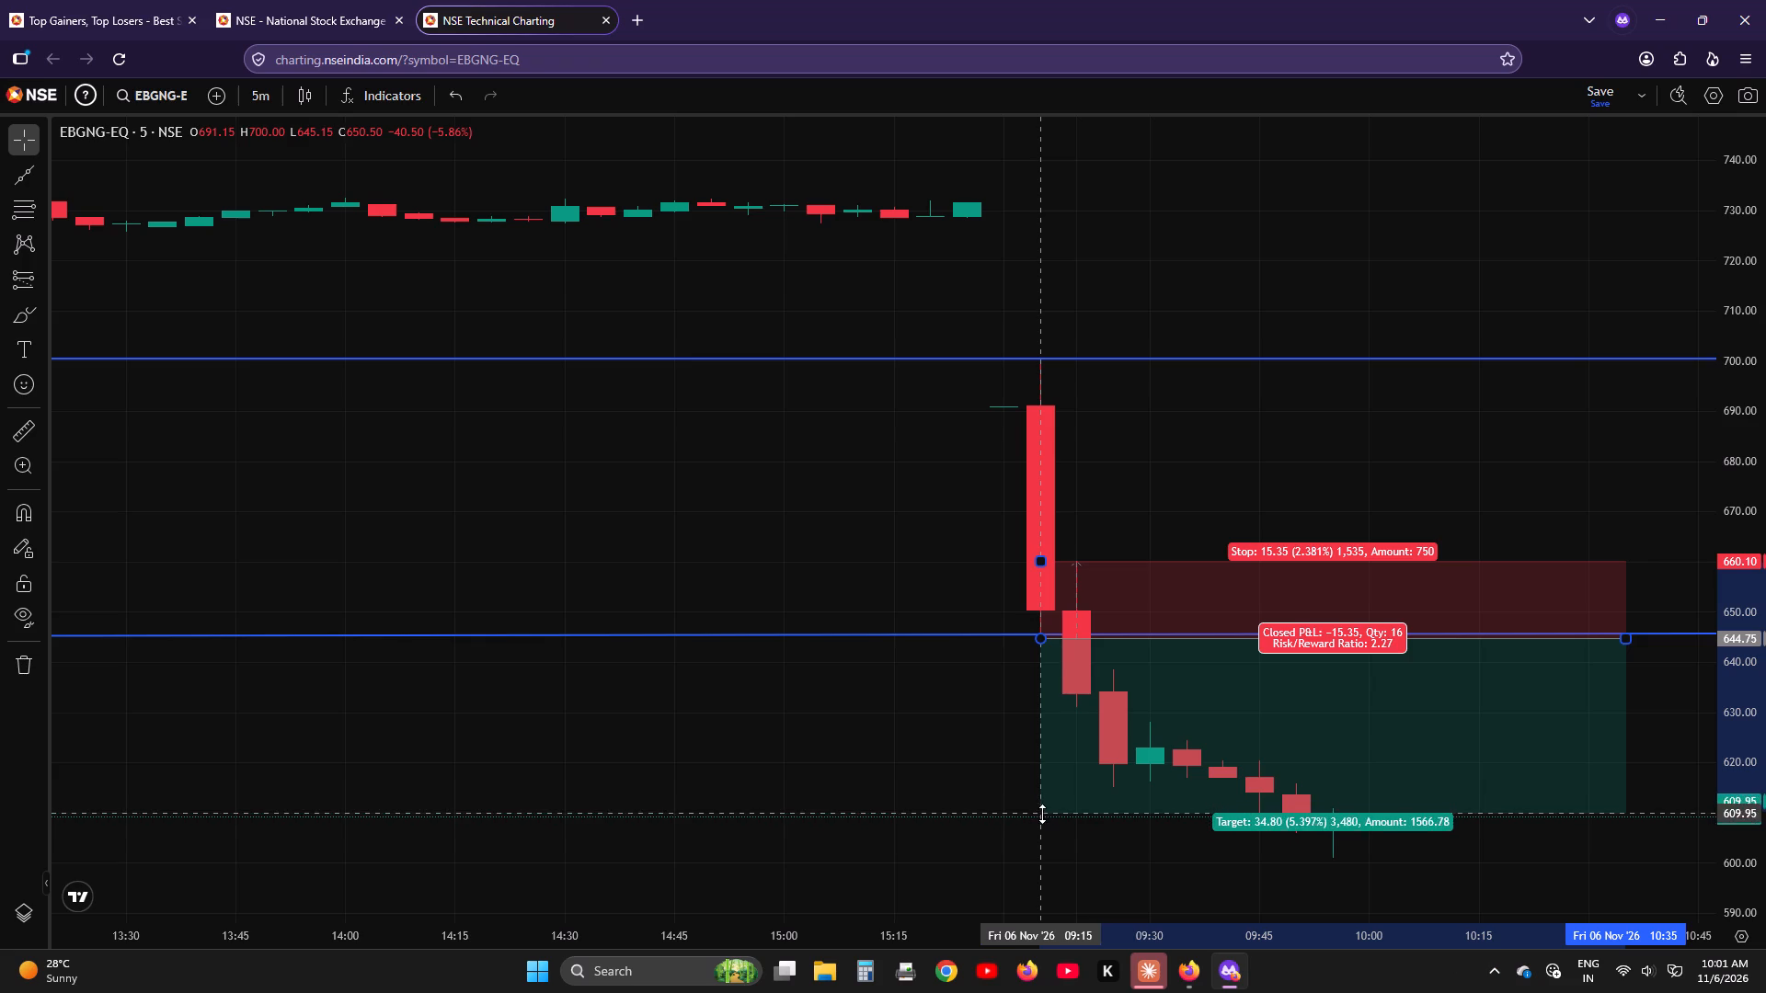
left_click_drag(1042, 814, 1046, 830)
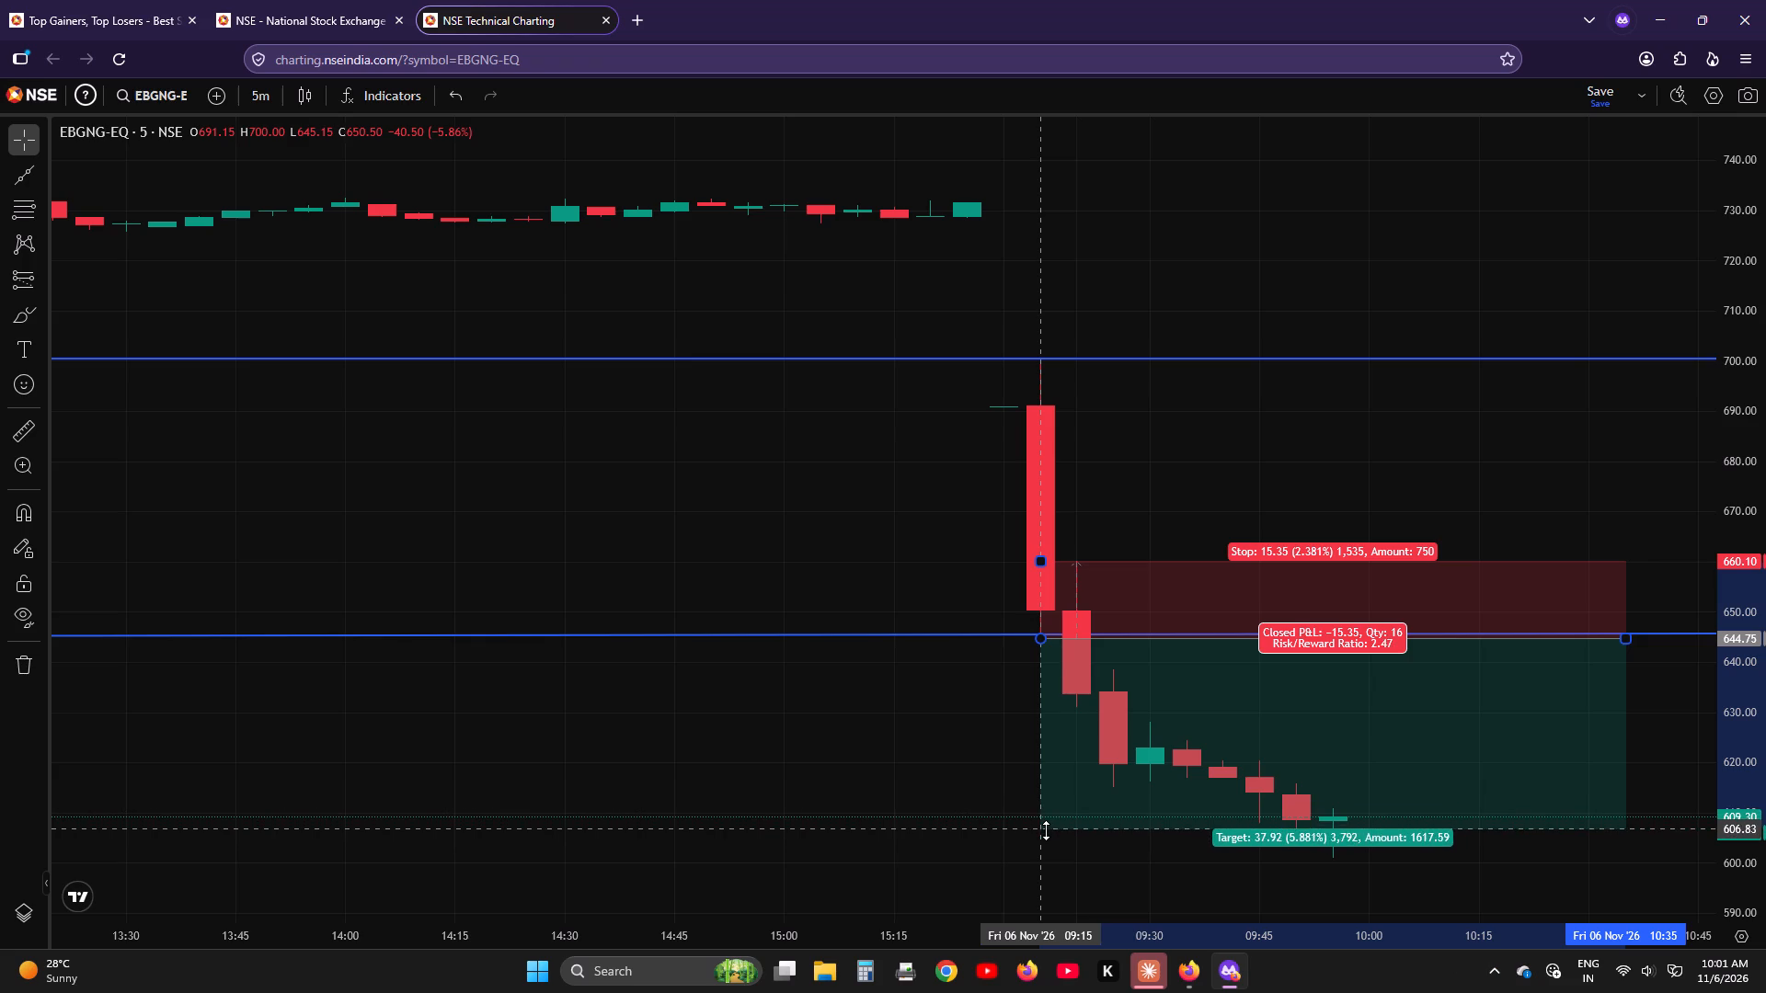
left_click_drag(1046, 830, 1046, 831)
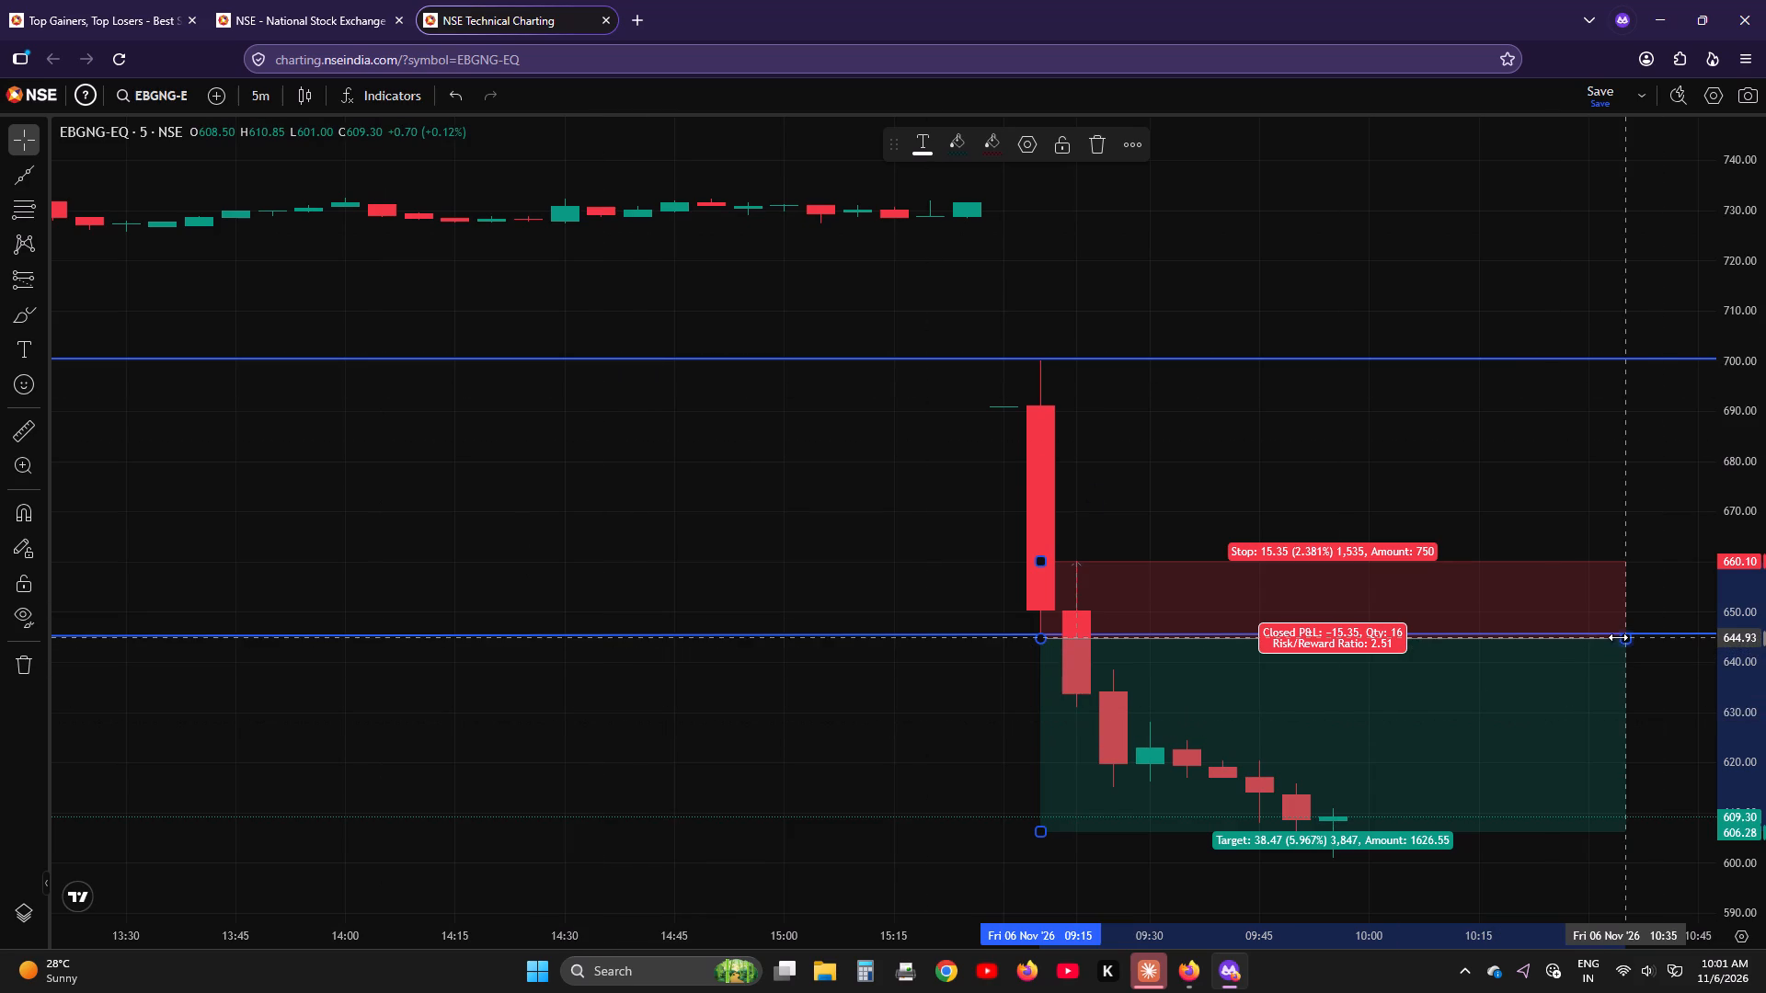
Shorten the short position's time span so it ends at about 10:20.
left_click_drag(1618, 637, 1509, 645)
right_click(734, 427)
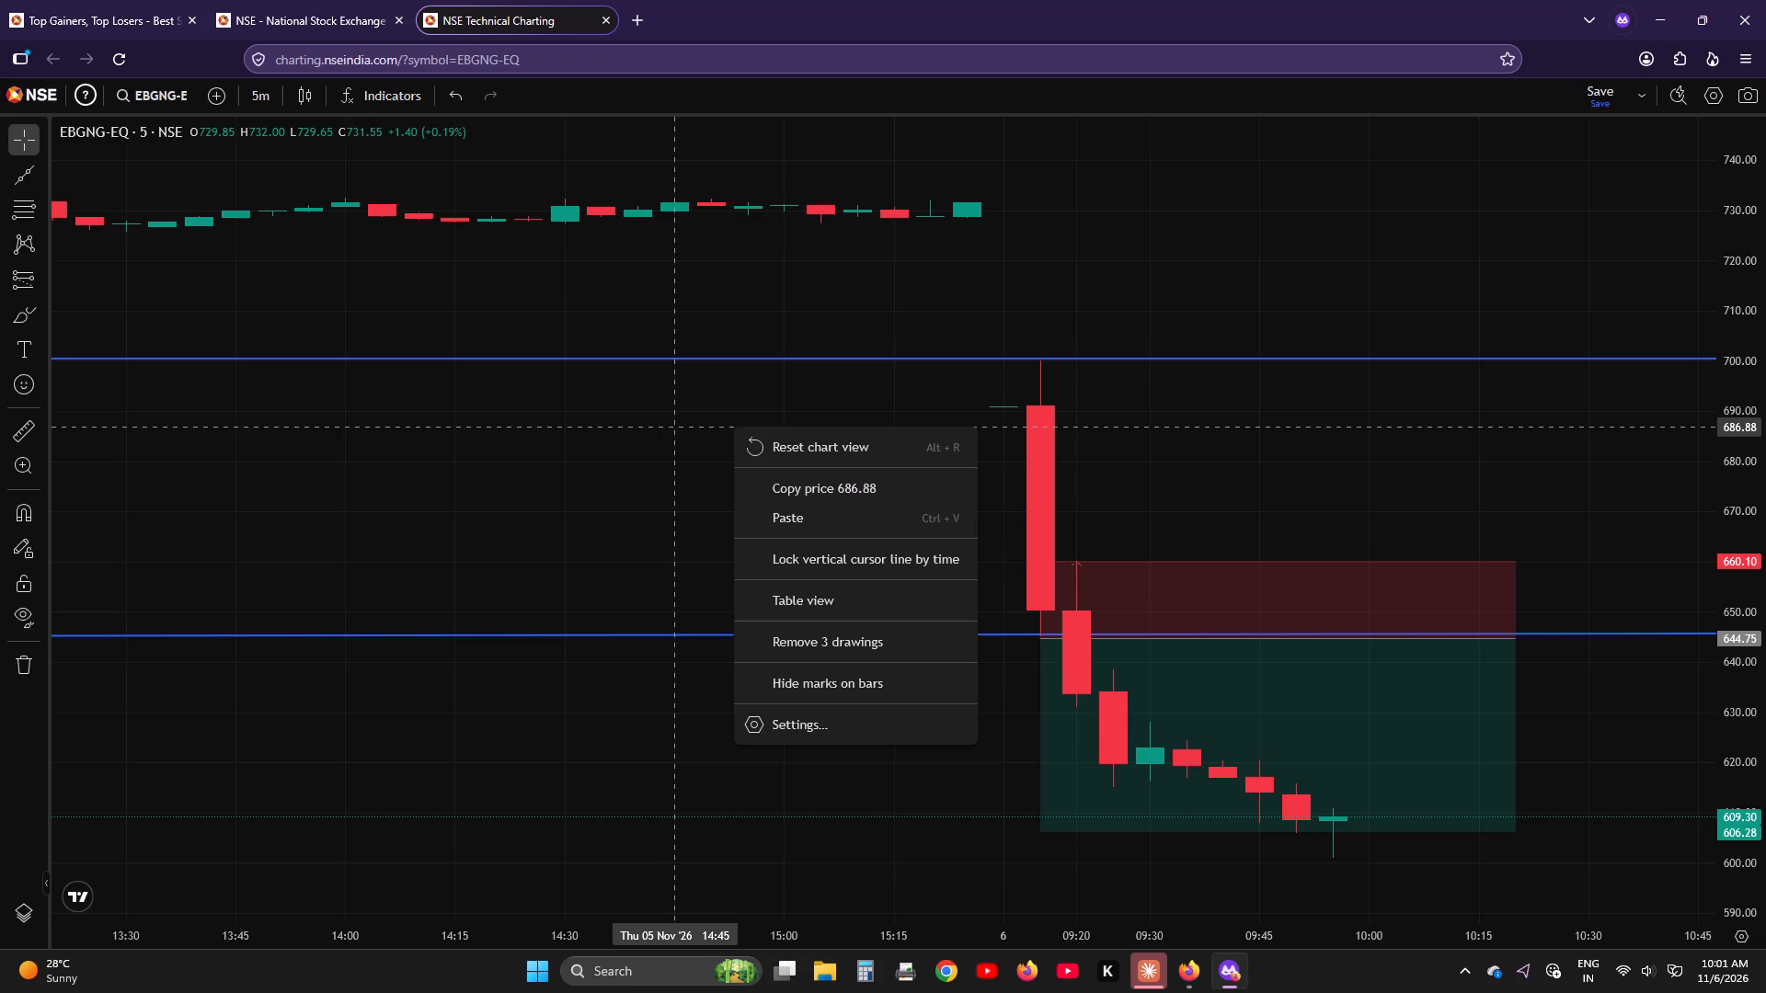
key("Escape")
key("Escape")
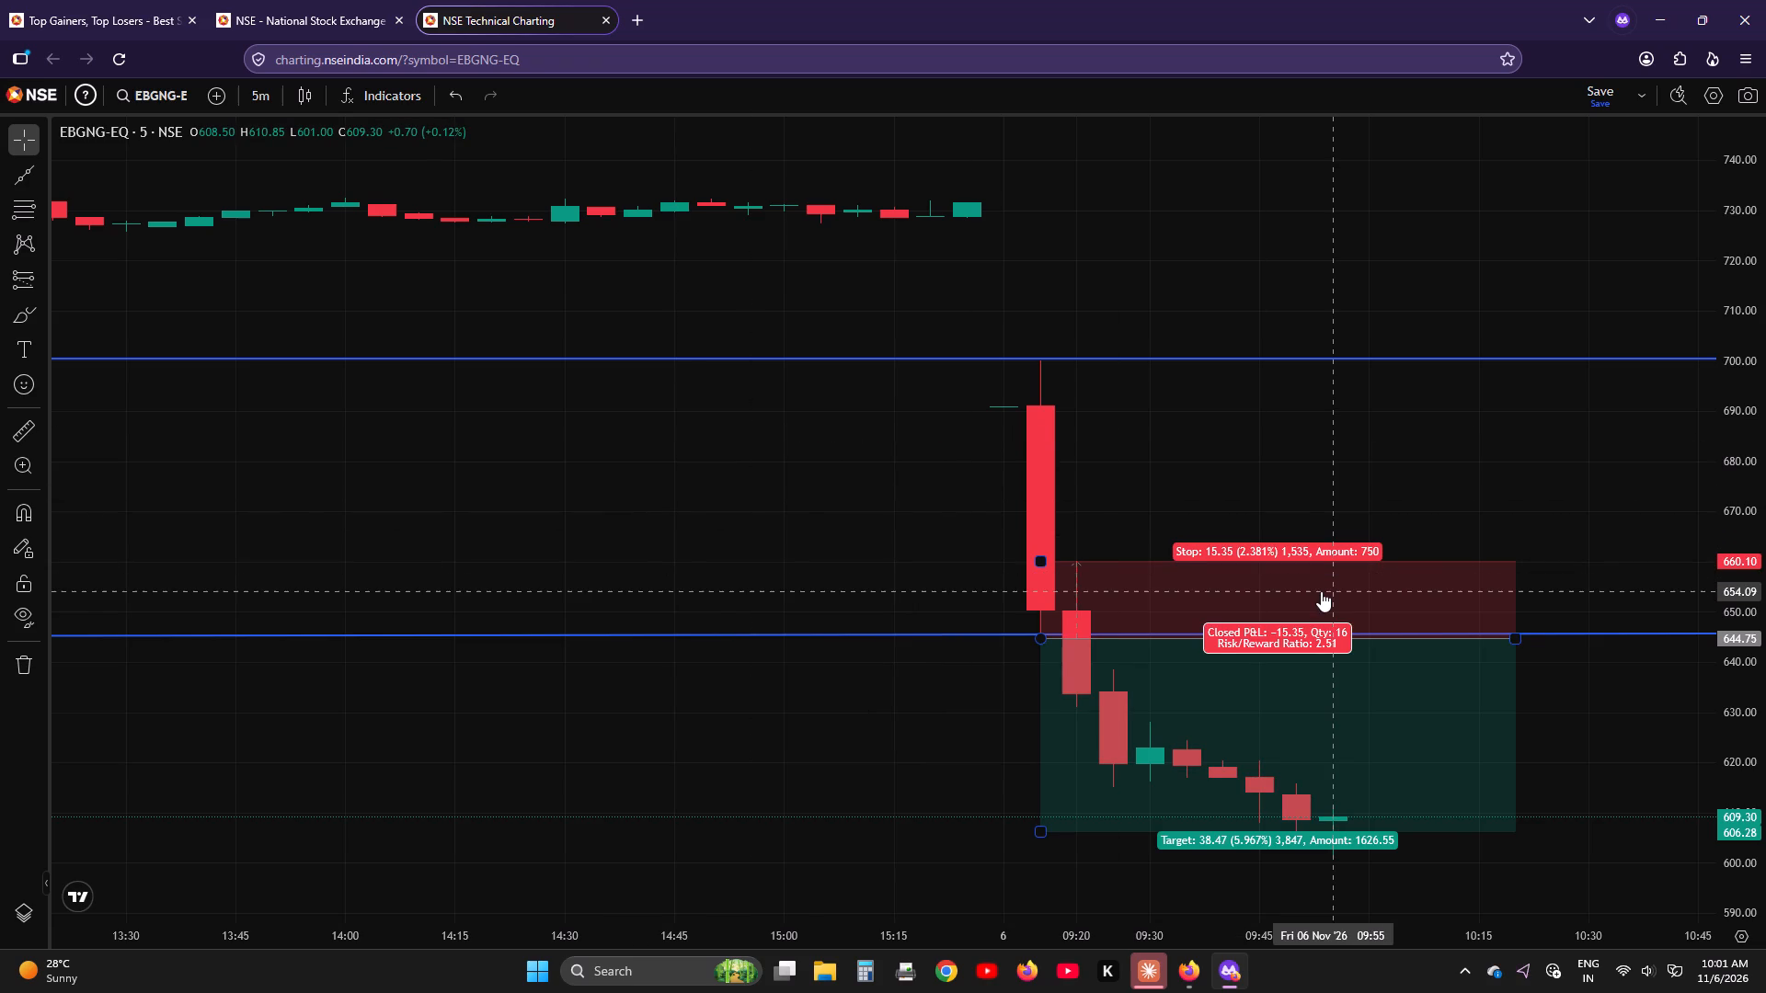
scroll(1321, 591, "up", 1)
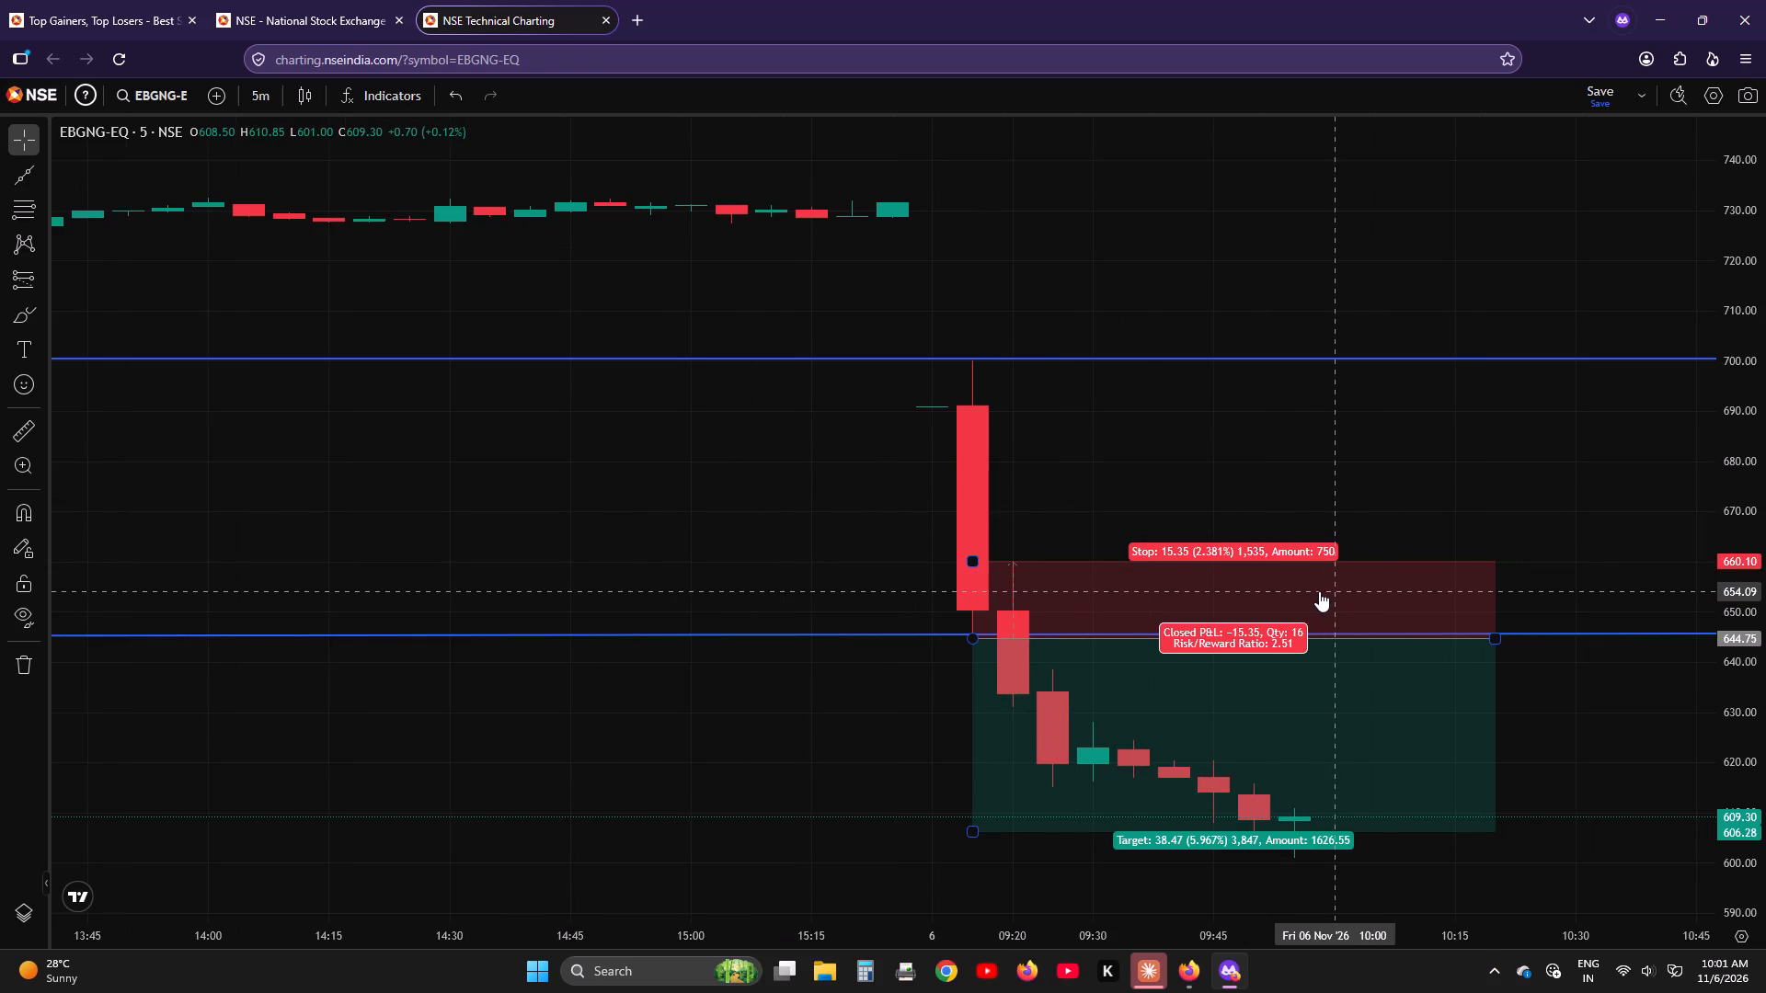
Go back to the Top 20 Losers list and open the quote page of AEROFLEX.
left_click(102, 0)
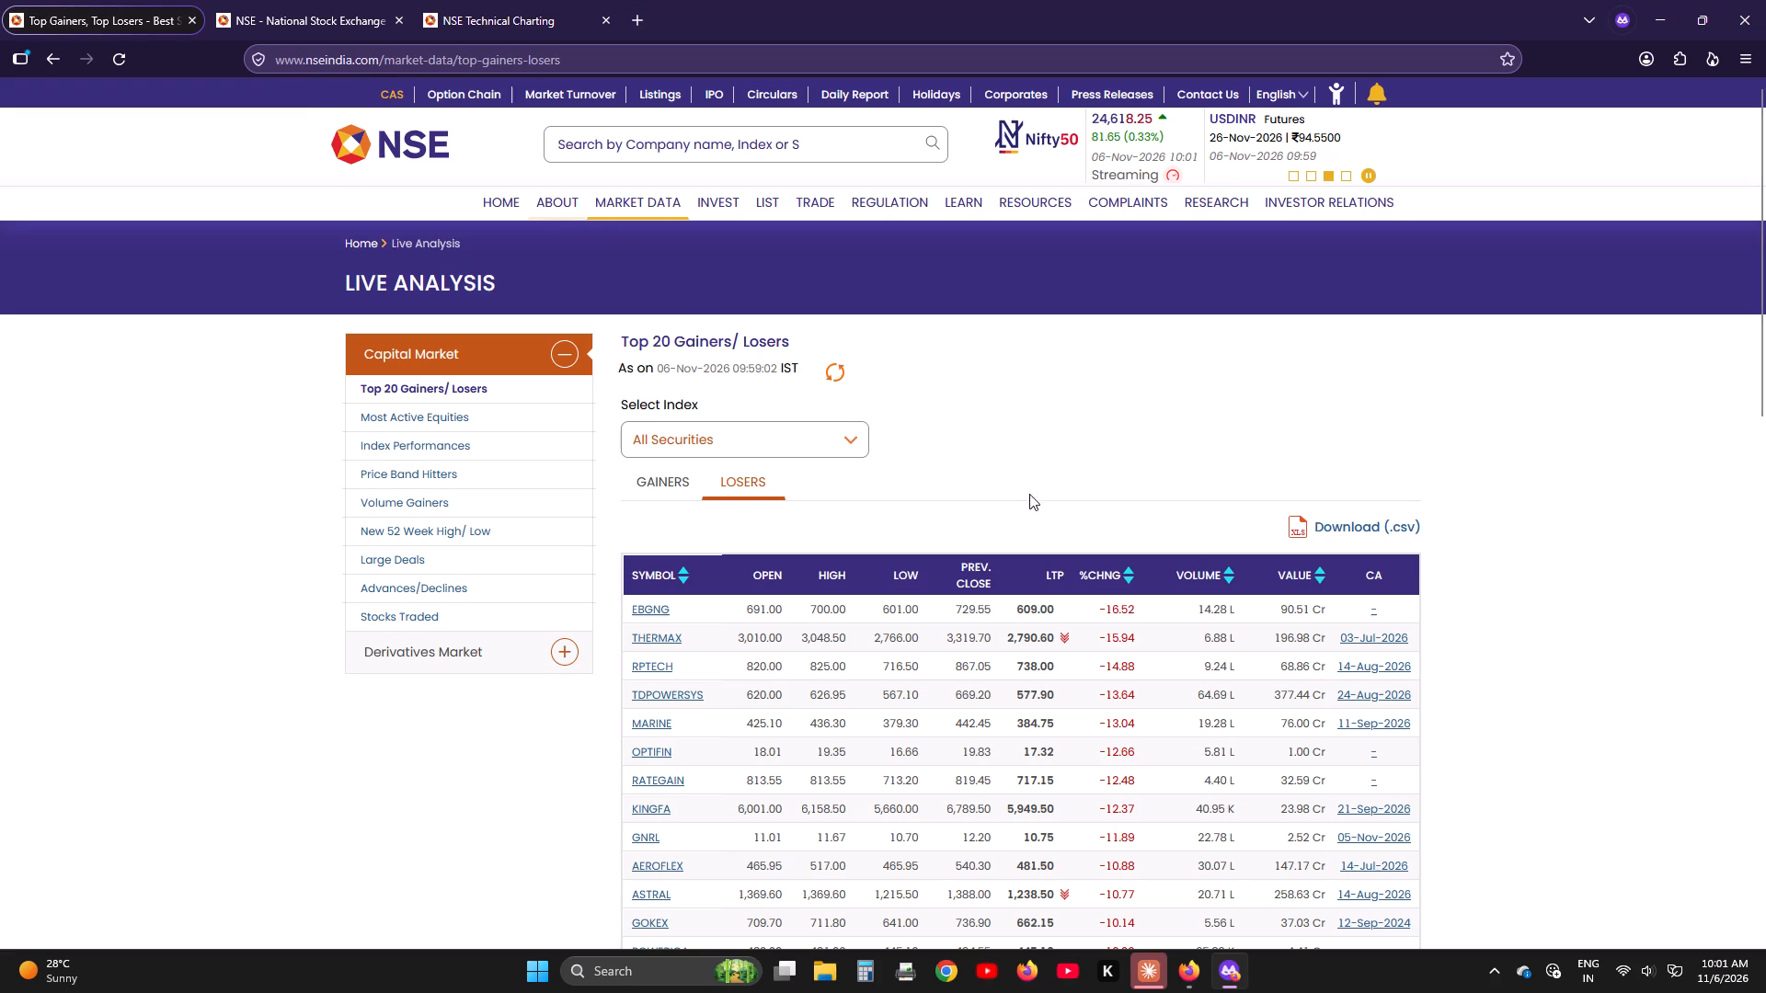
scroll(982, 558, "down", 2)
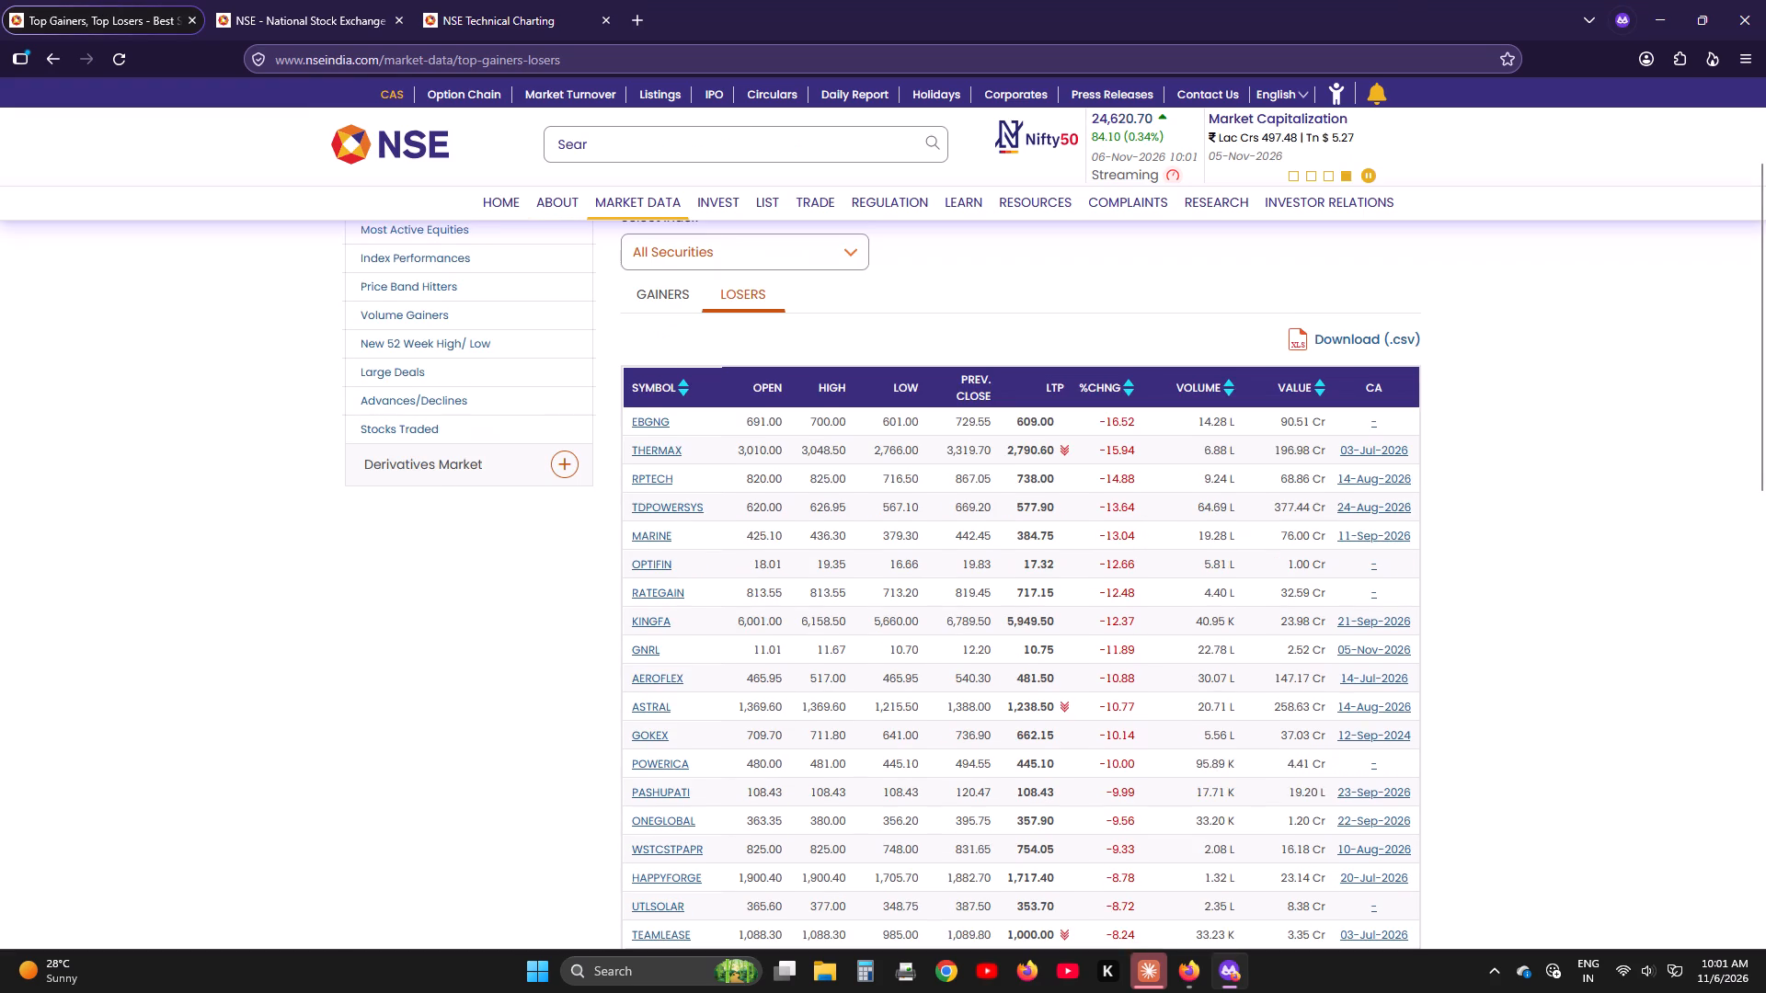
scroll(982, 558, "up", 1)
scroll(982, 558, "down", 4)
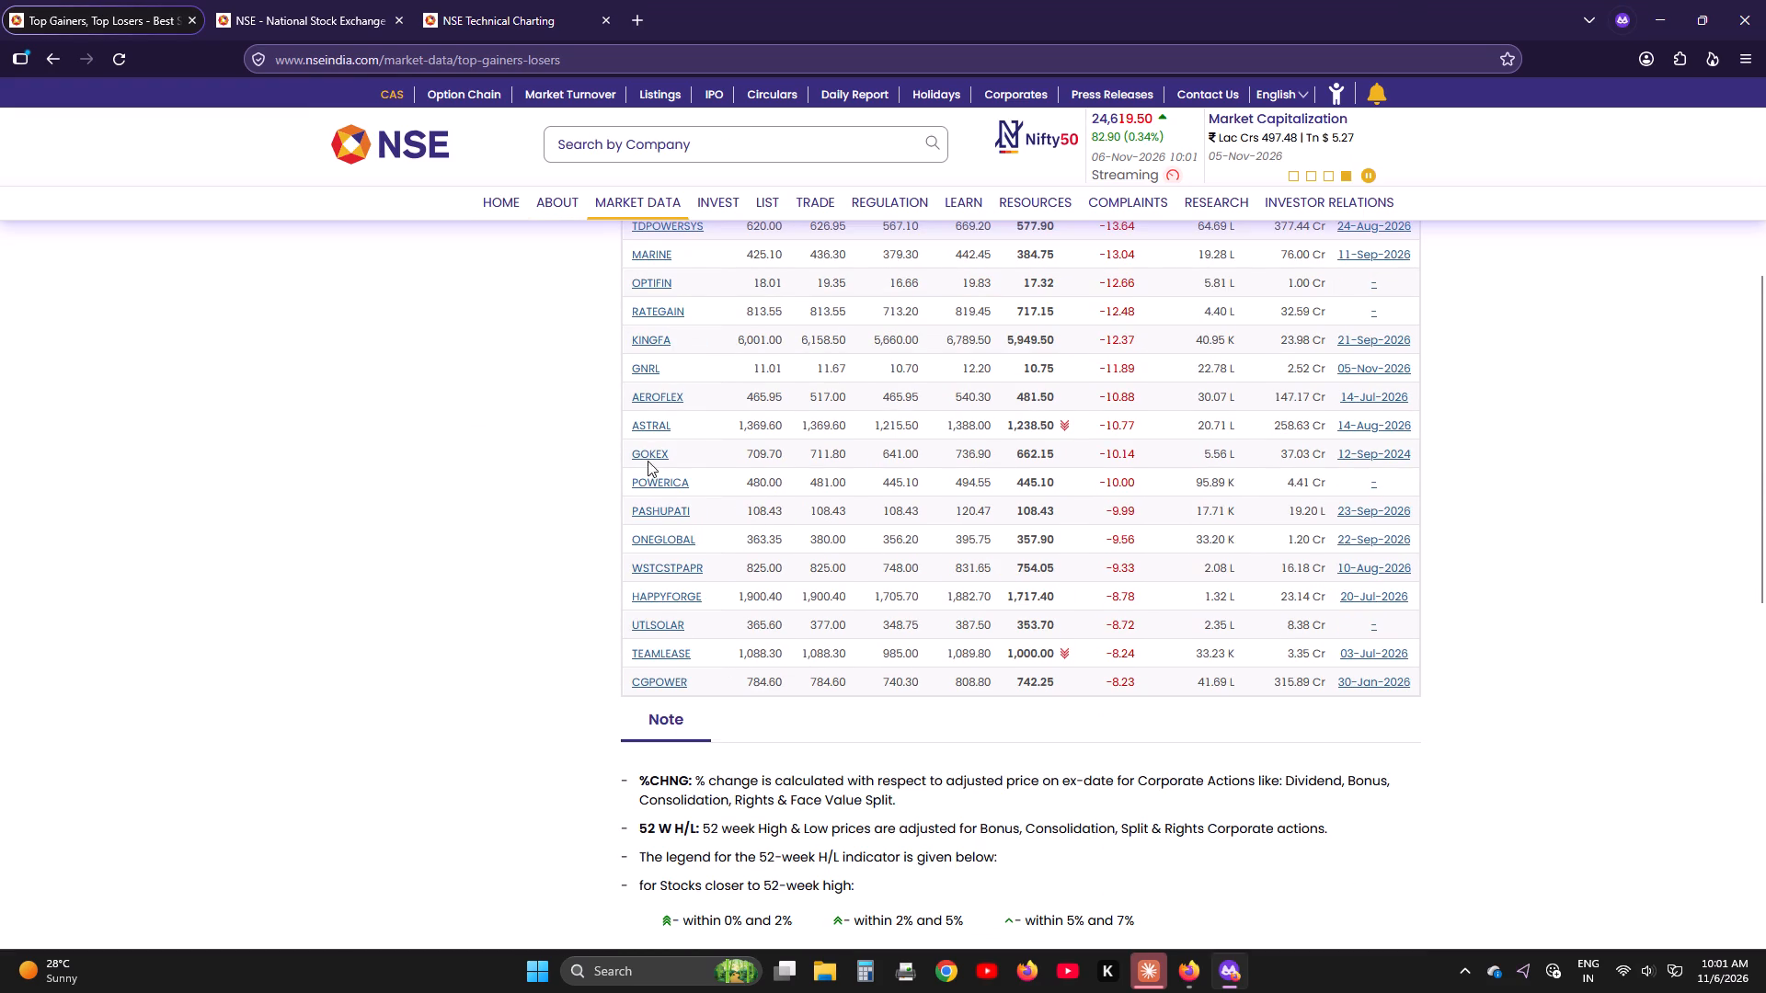
left_click(649, 396)
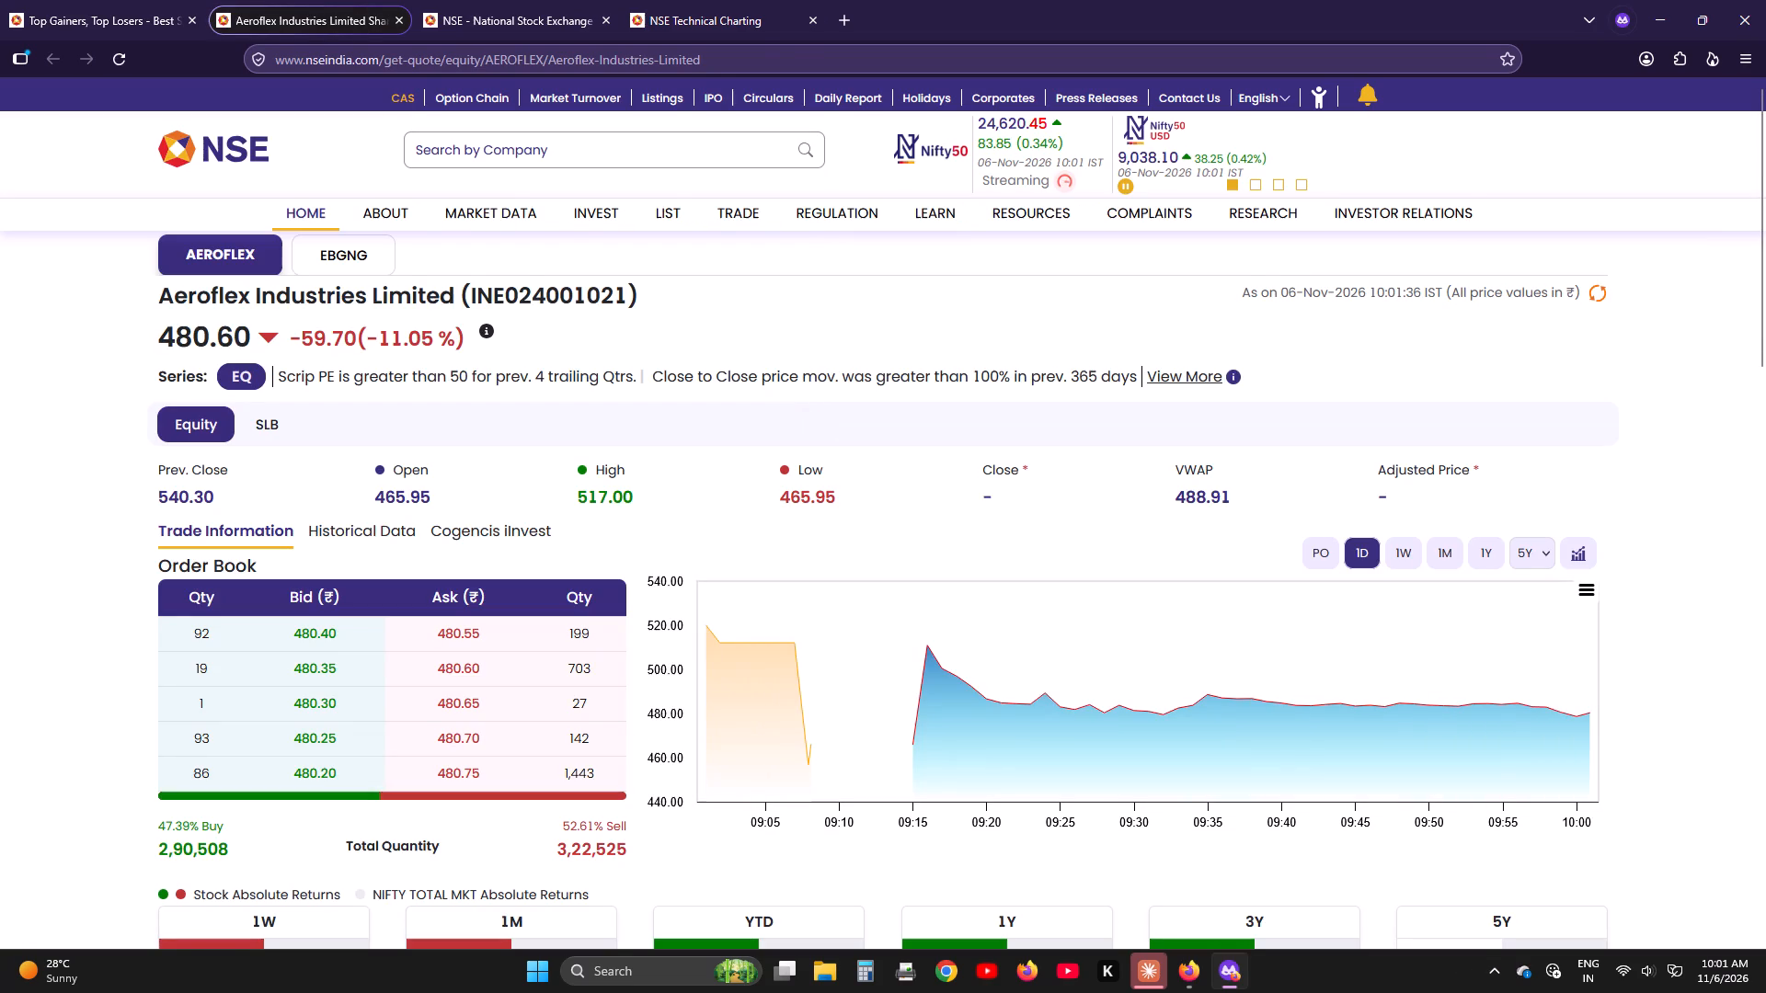
Close the EBGNG technical chart and launch the NSE technical chart for AEROFLEX.
left_click(815, 28)
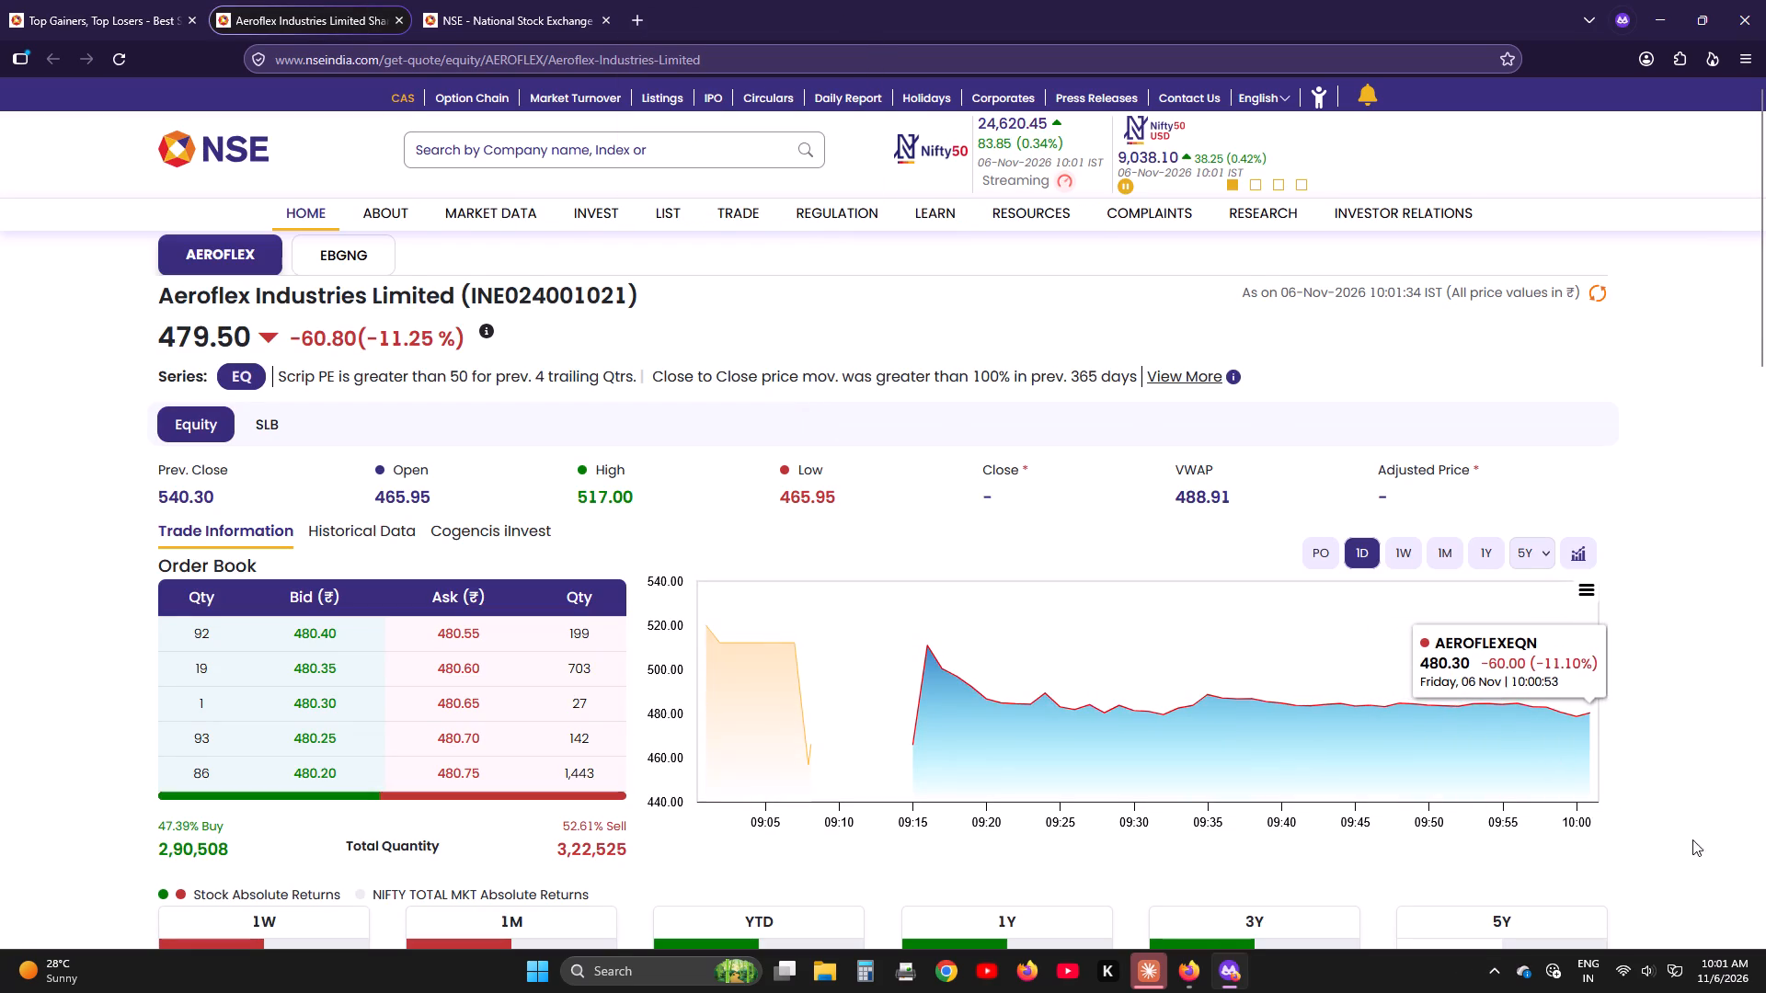
left_click(1577, 554)
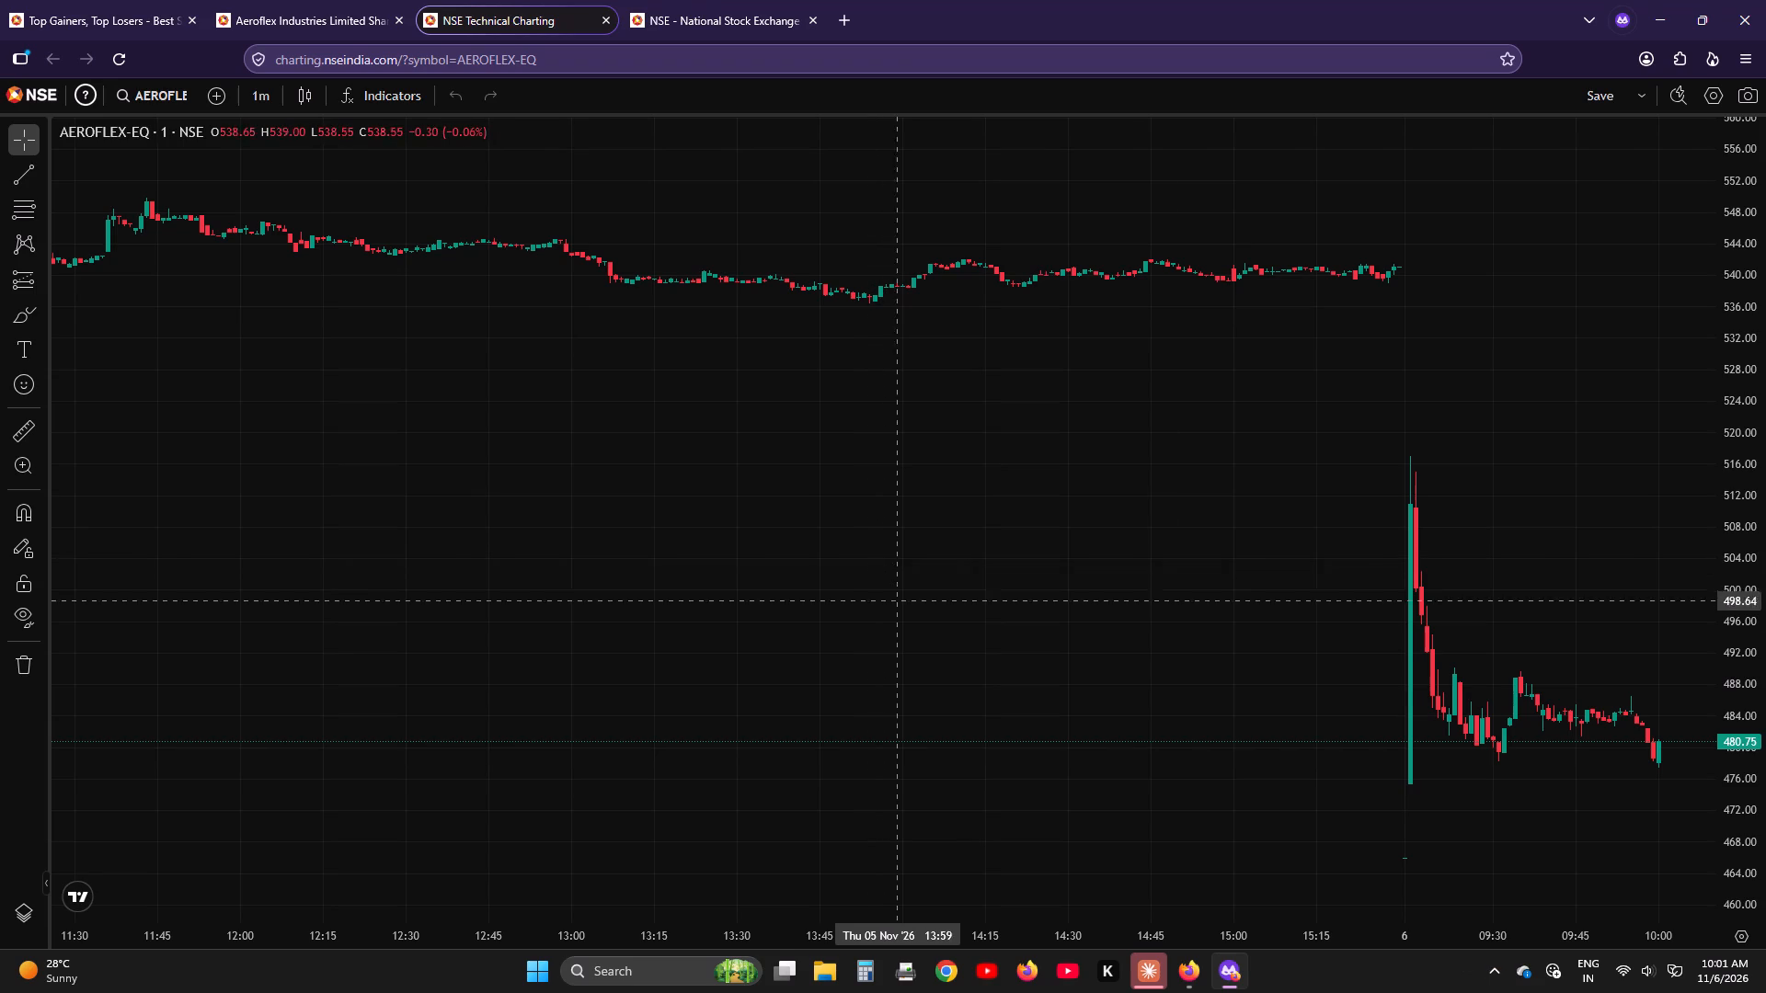
Examine AEROFLEX's 1-minute candles from the 6 November open up to the latest one.
scroll(1659, 752, "up", 3)
scroll(1659, 752, "down", 1)
scroll(1659, 752, "up", 2)
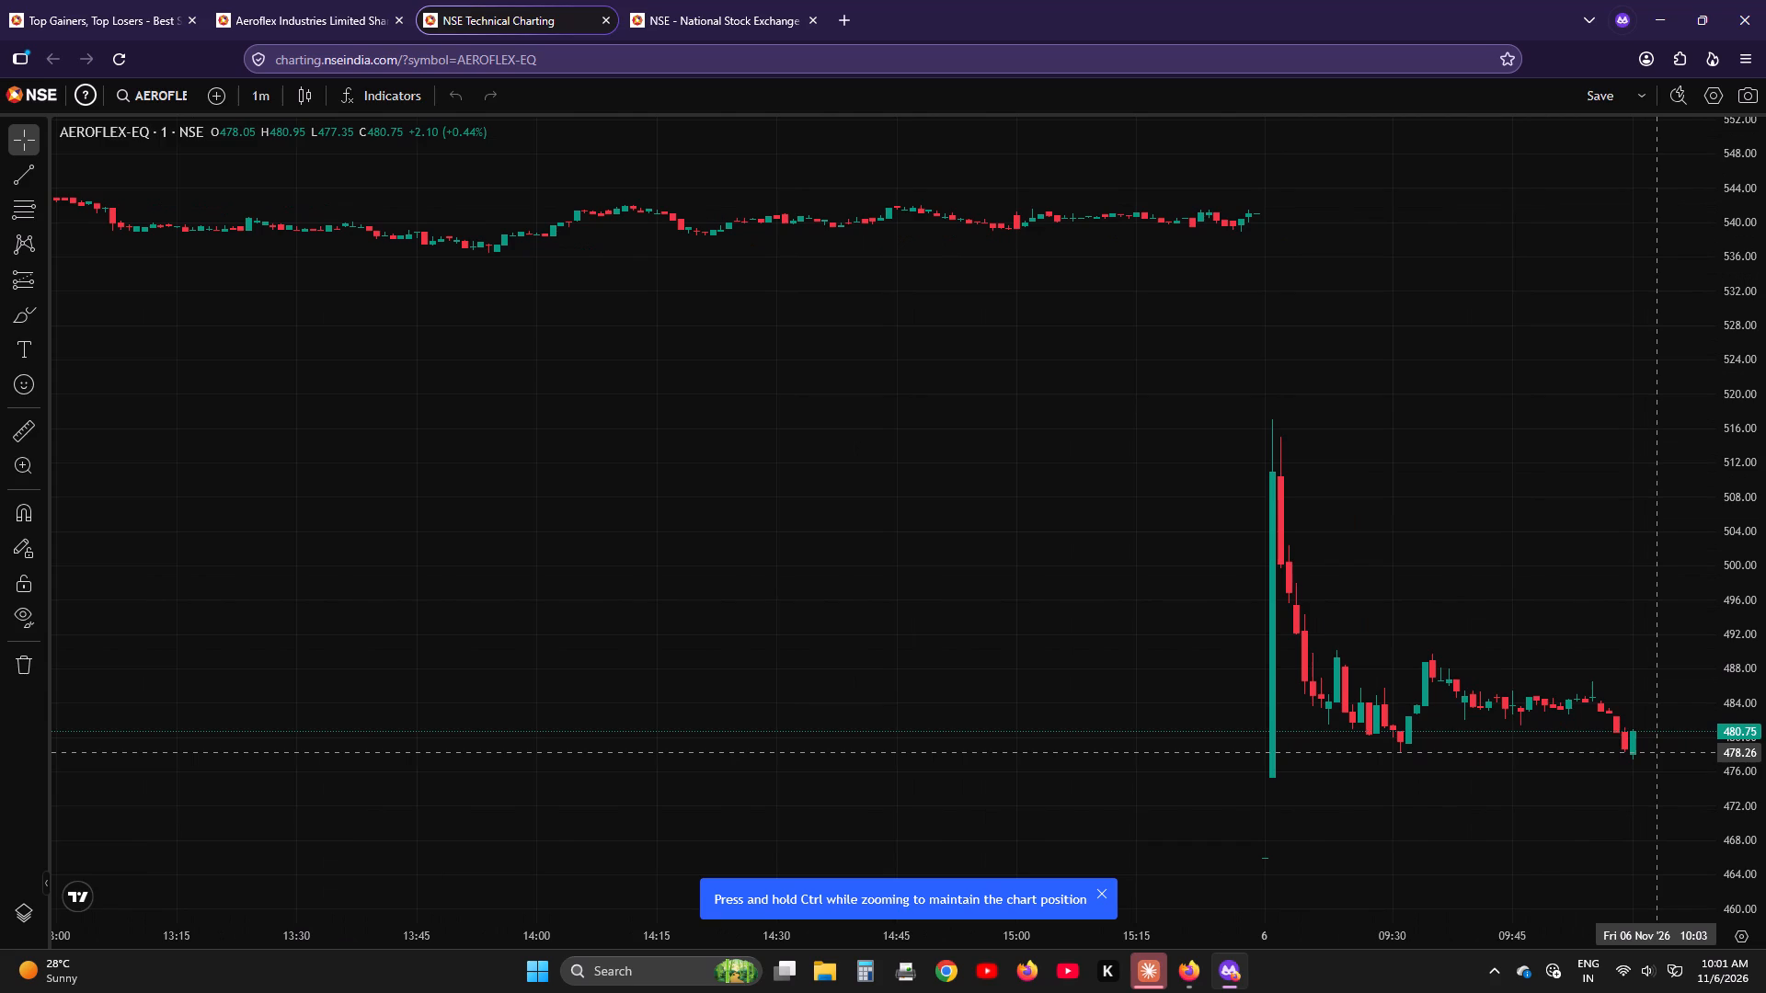
scroll(1659, 752, "up", 10)
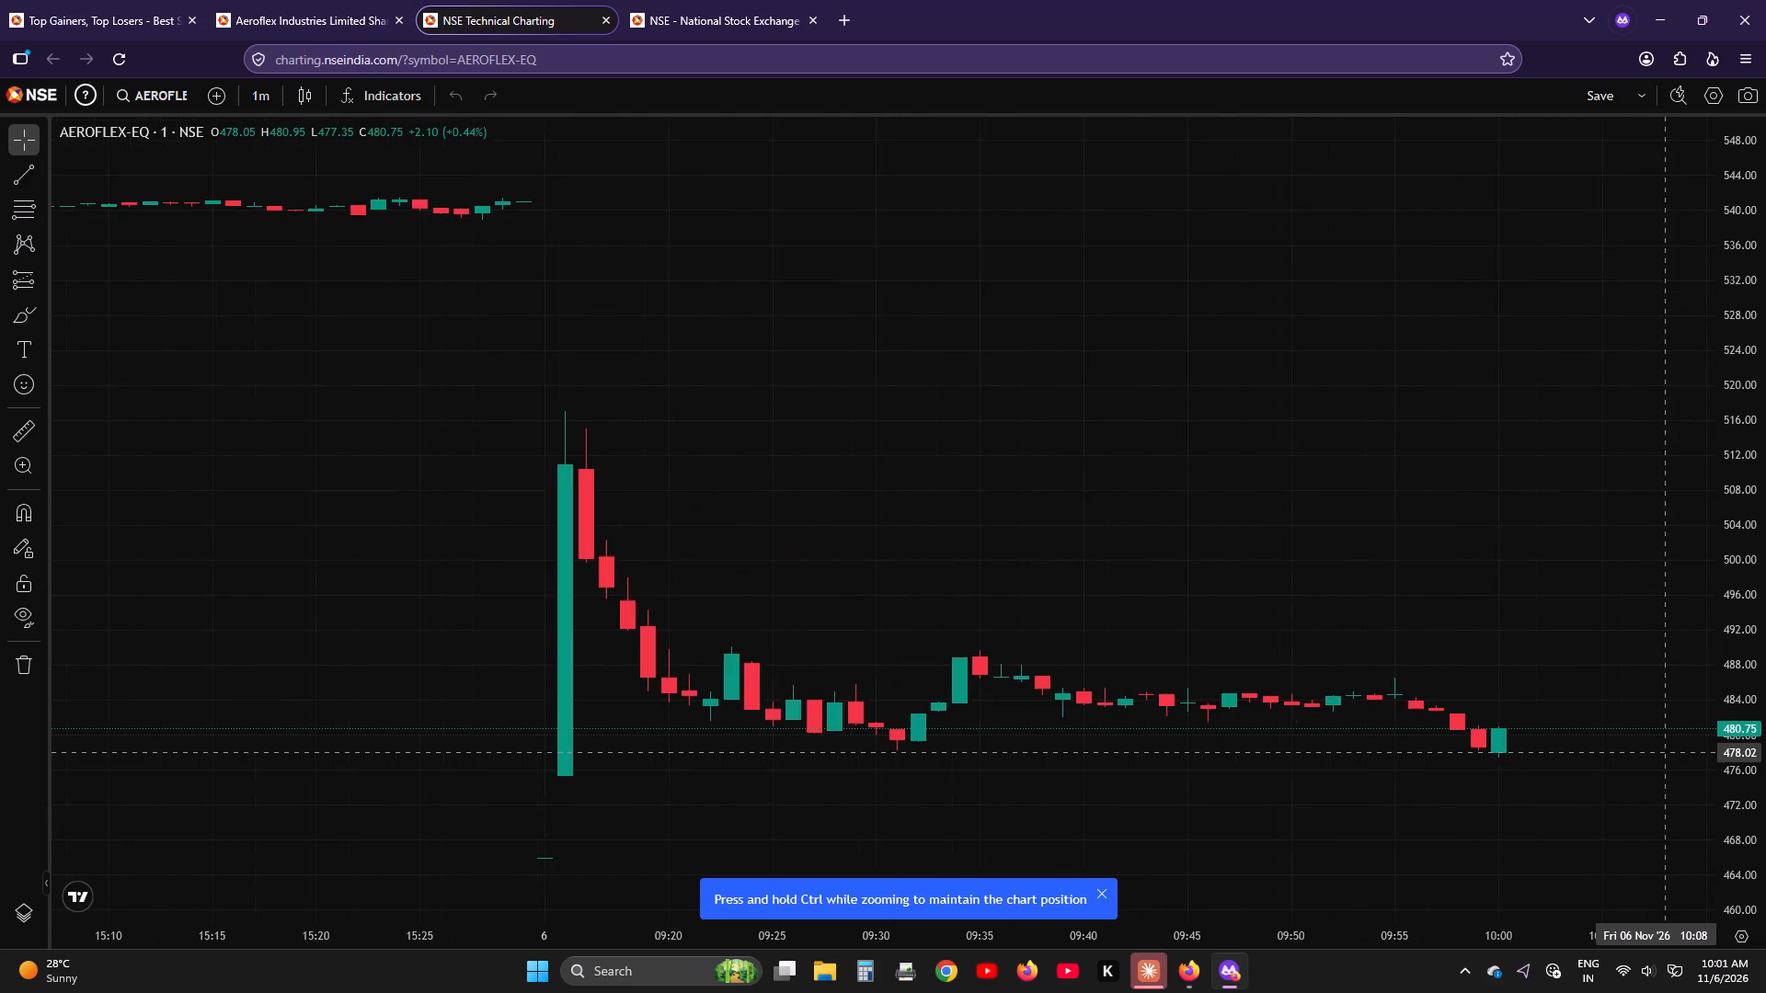
scroll(1659, 752, "down", 1)
scroll(1659, 752, "up", 4)
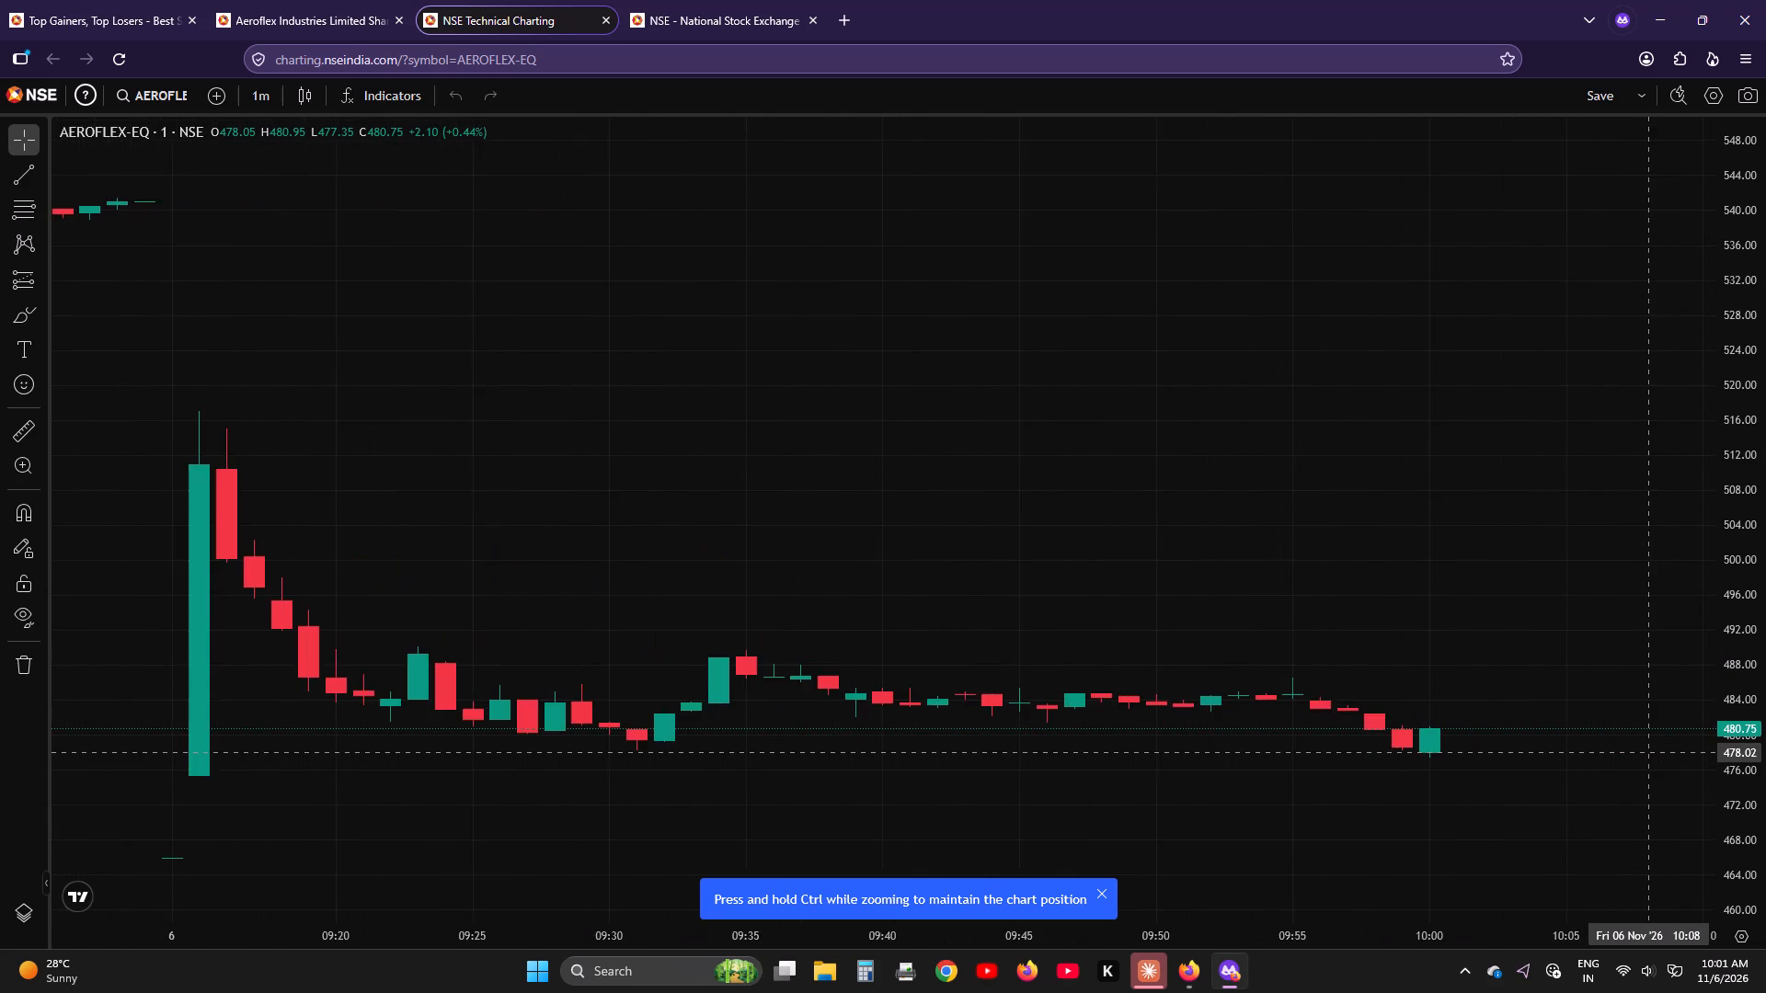
scroll(1659, 752, "up", 1)
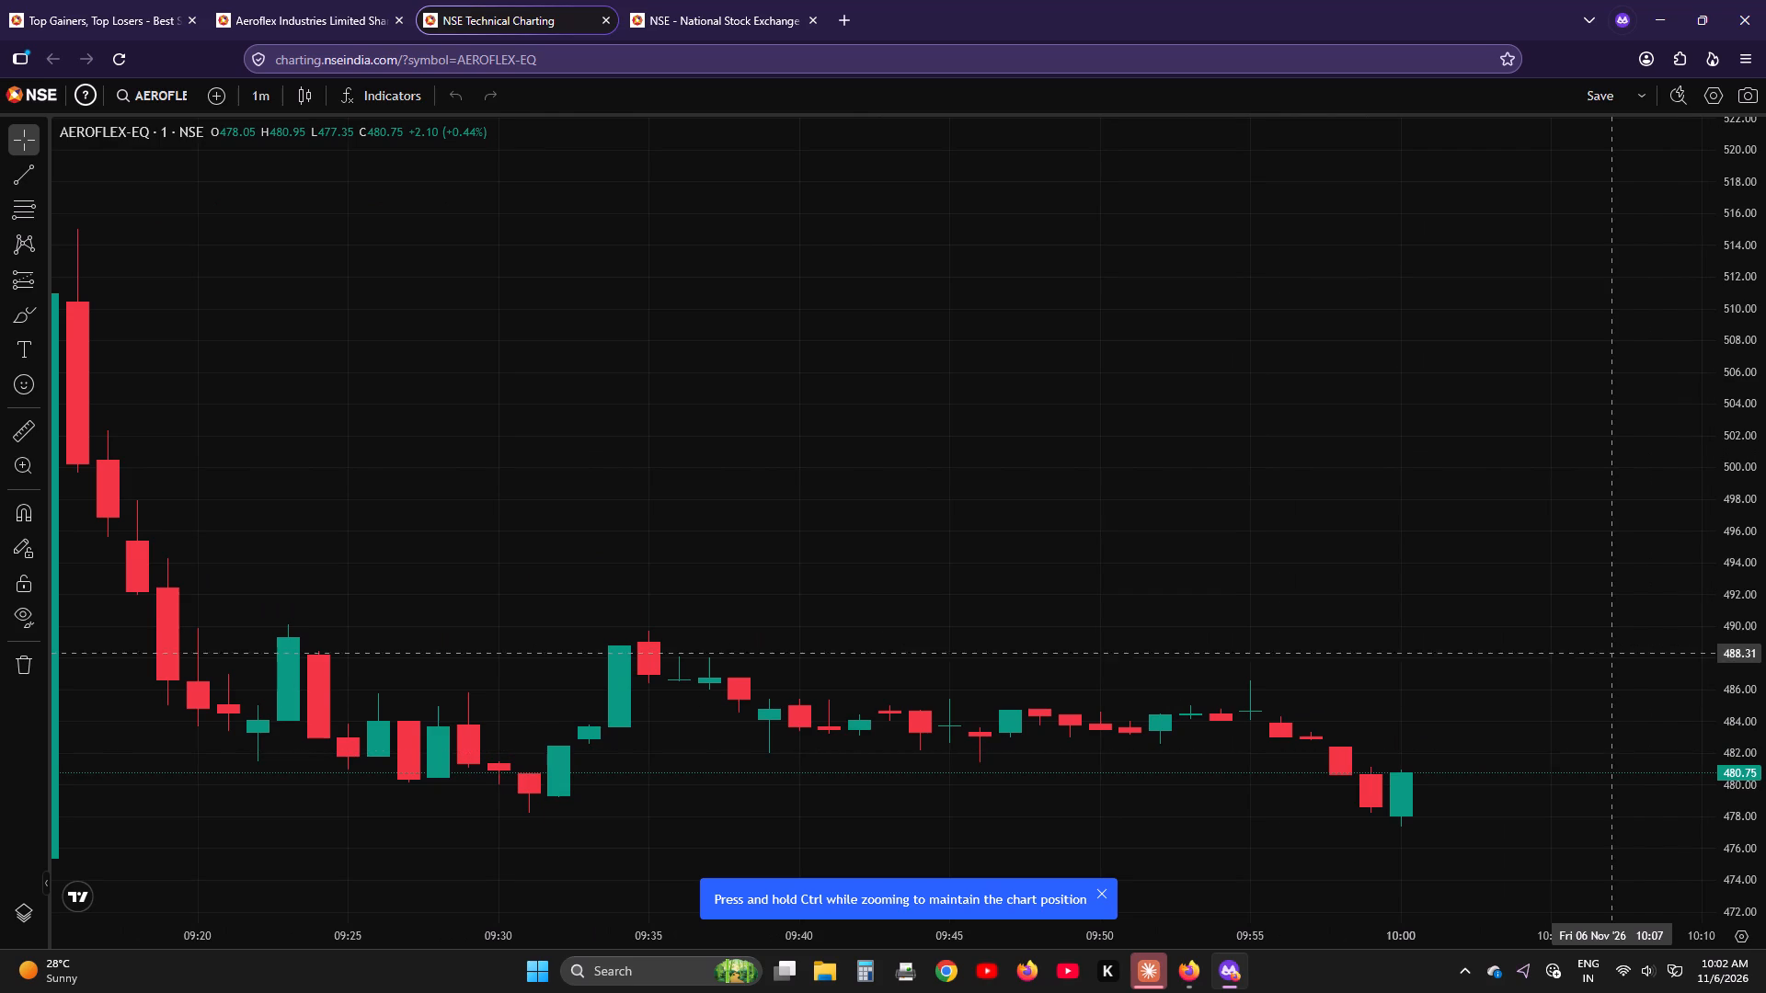
Set the AEROFLEX chart interval to 5 minutes.
left_click(267, 101)
left_click(285, 193)
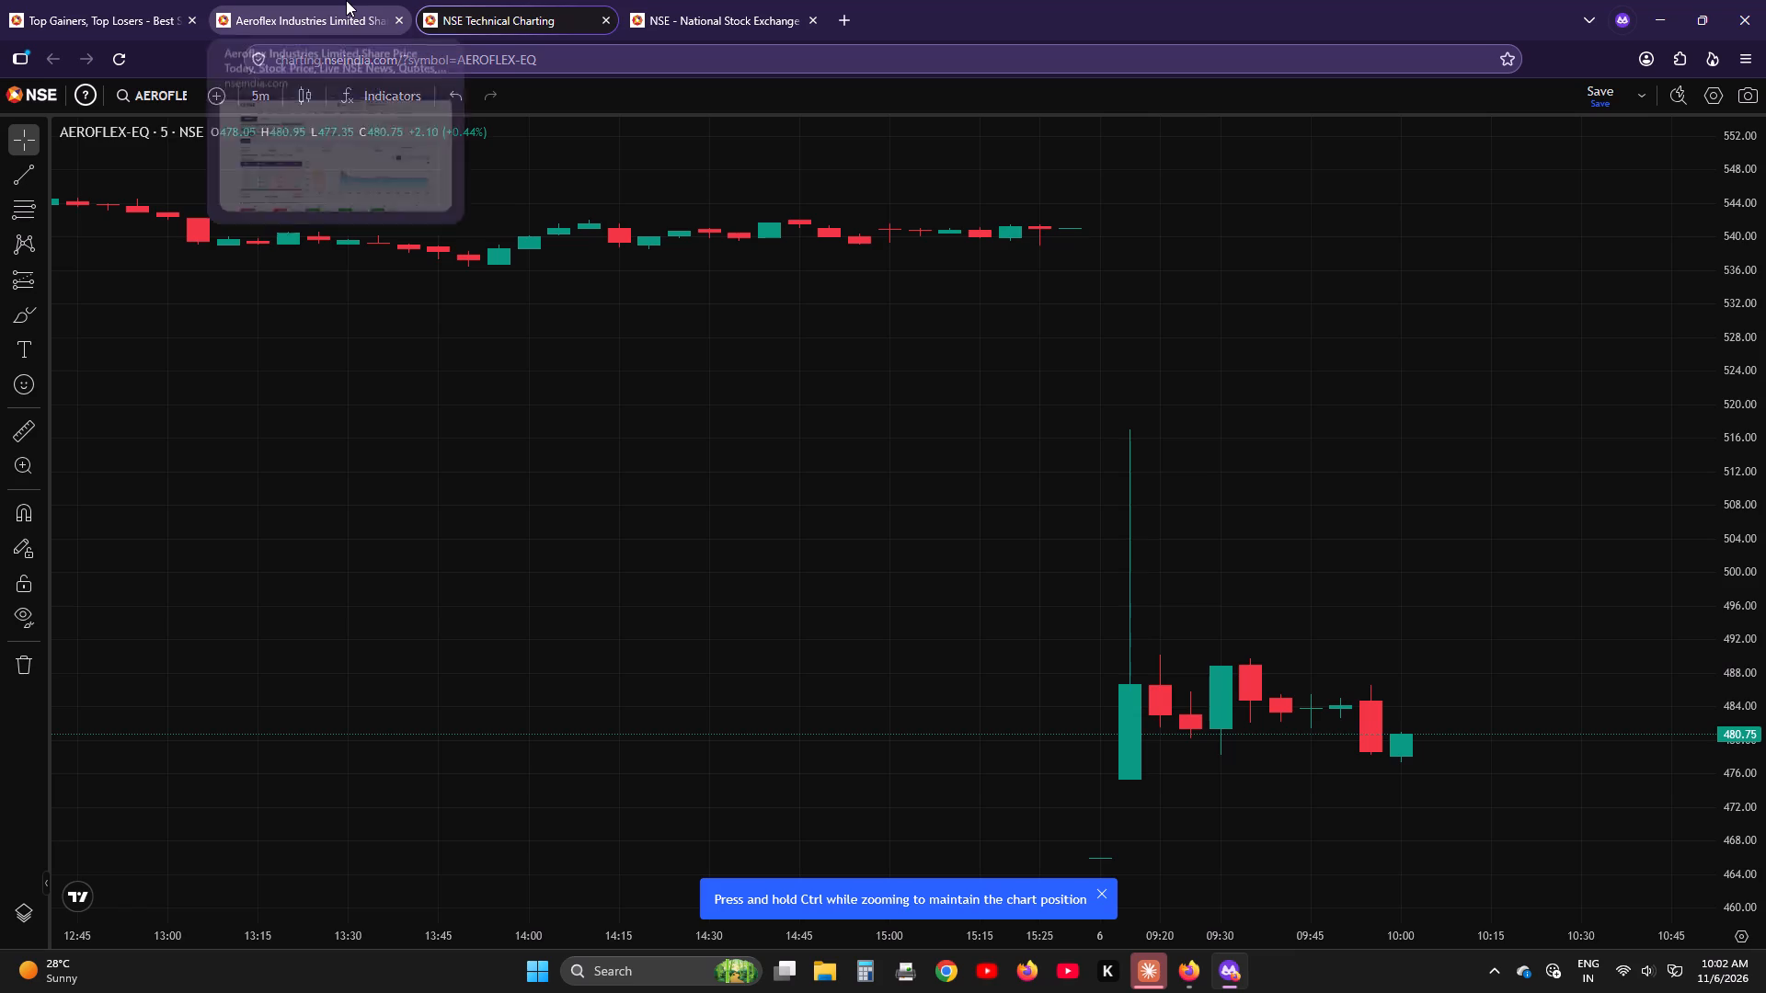
Close the AEROFLEX technical chart and quote page, returning to the top losers list.
left_click(307, 0)
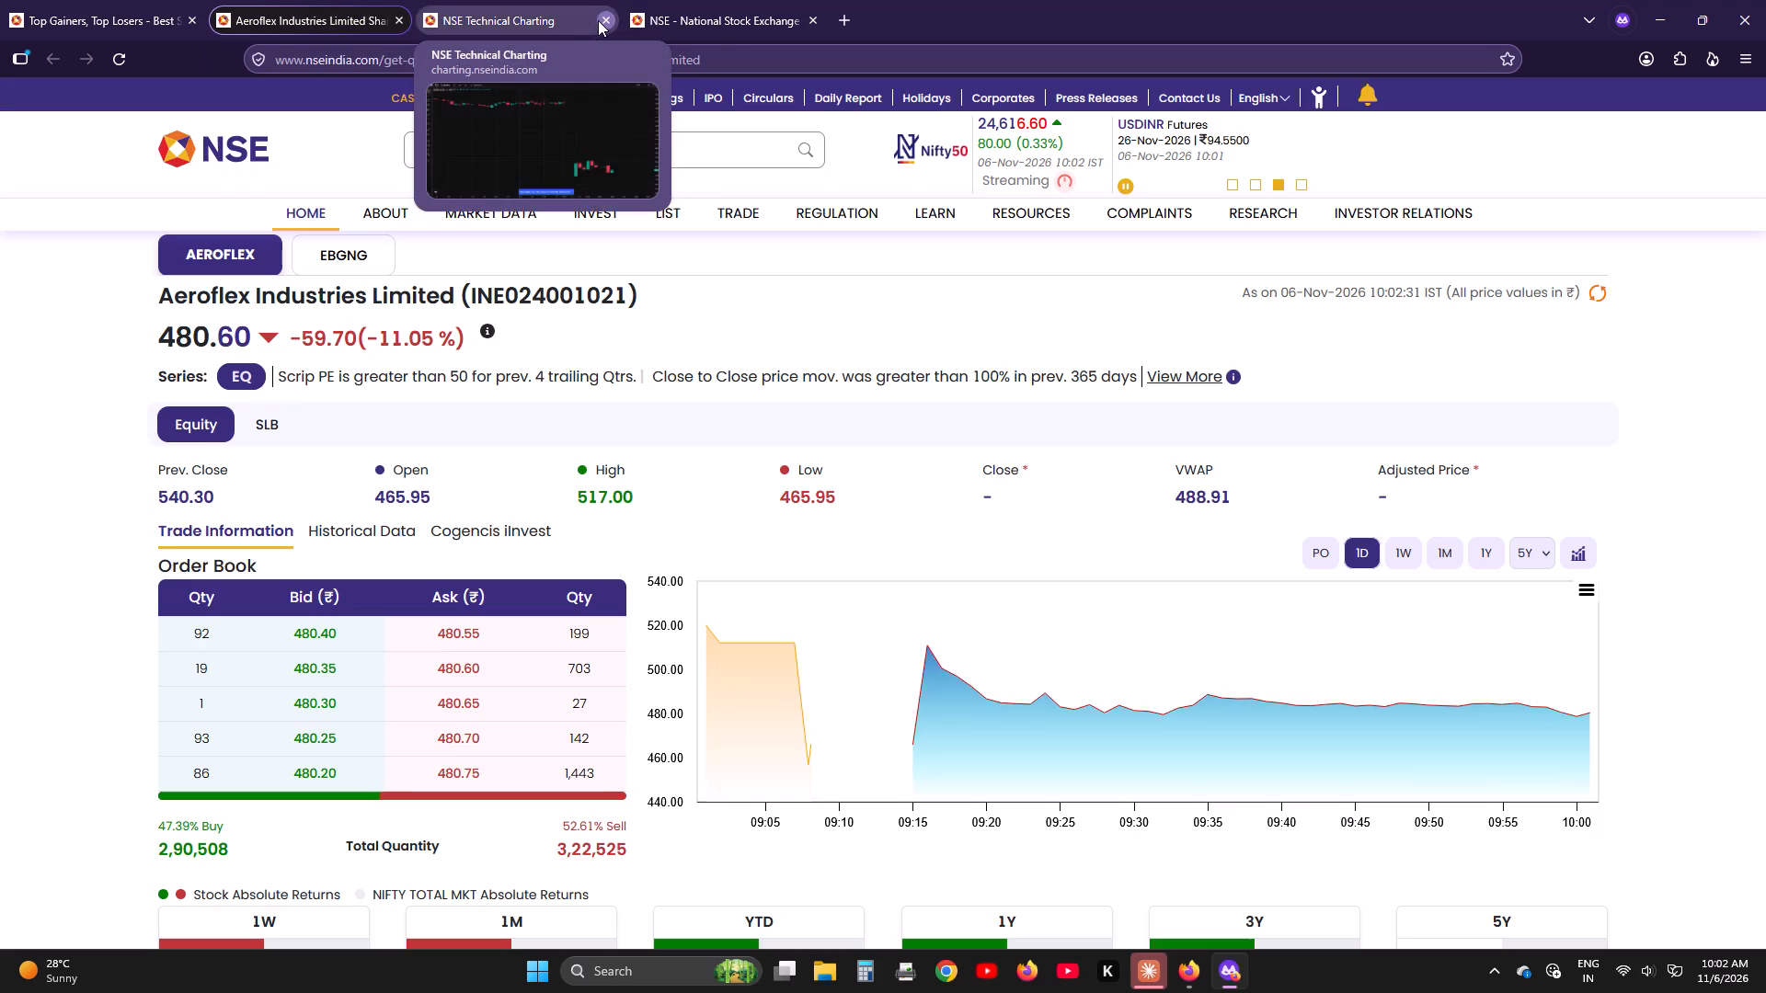
left_click(598, 20)
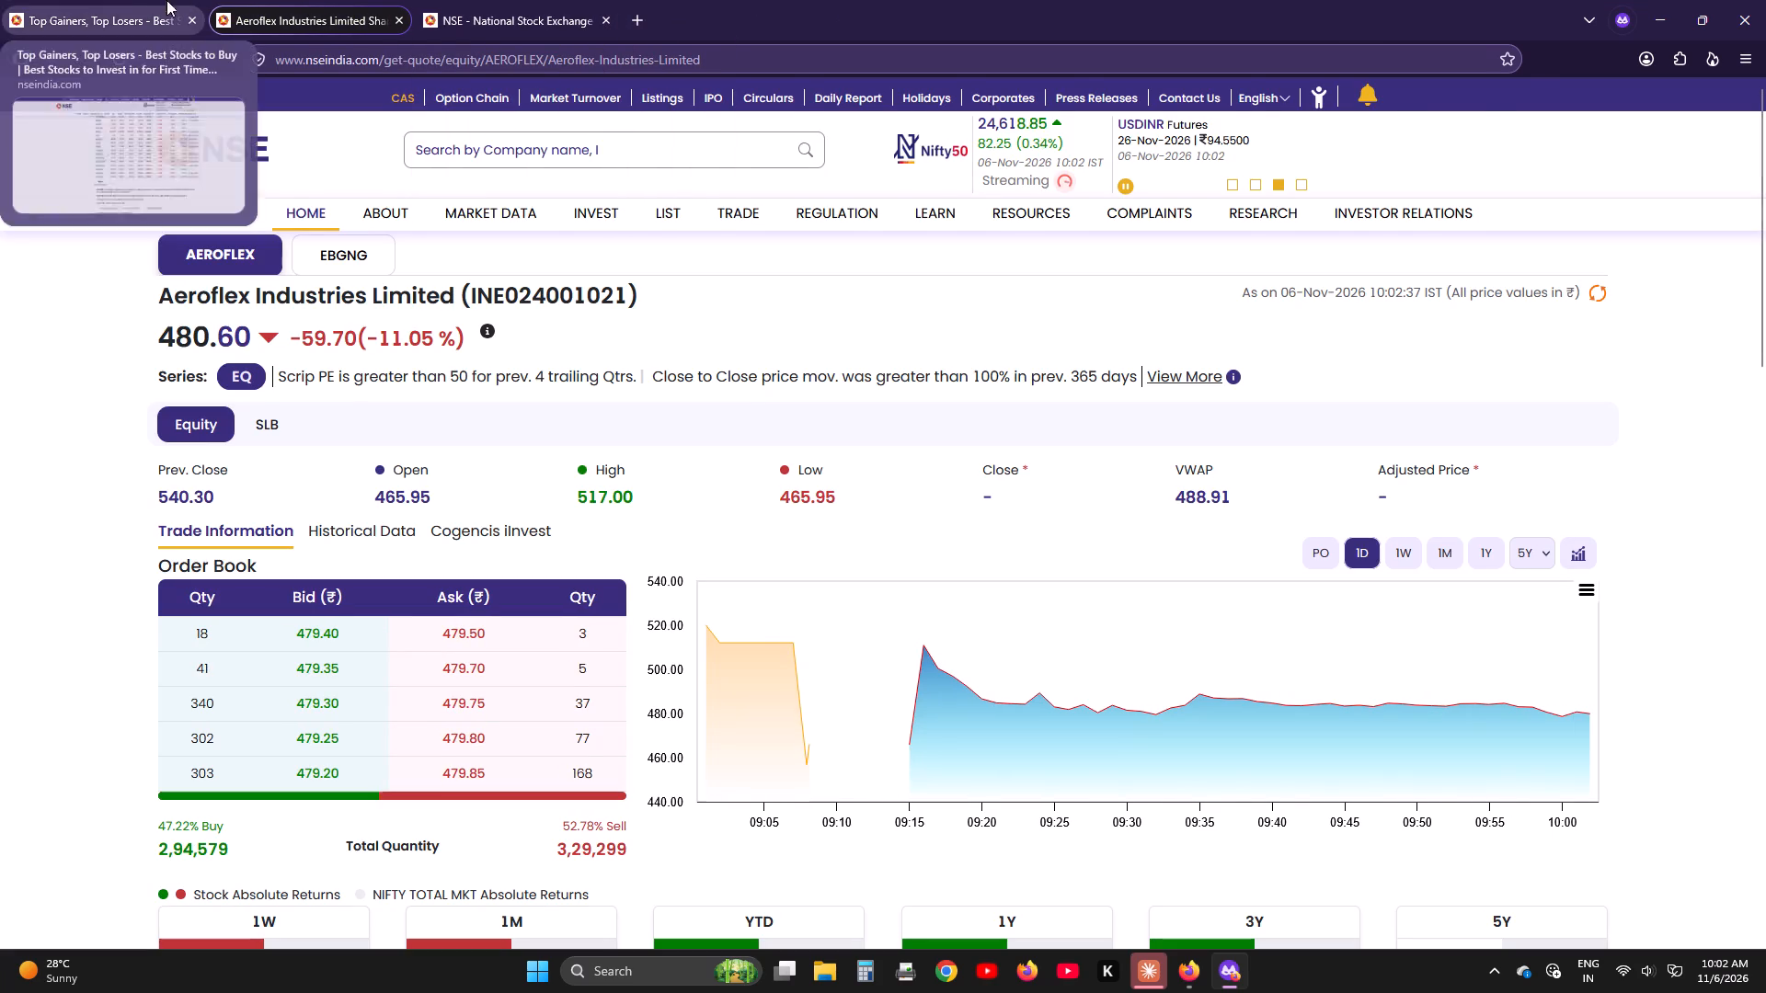
left_click(139, 0)
left_click(396, 18)
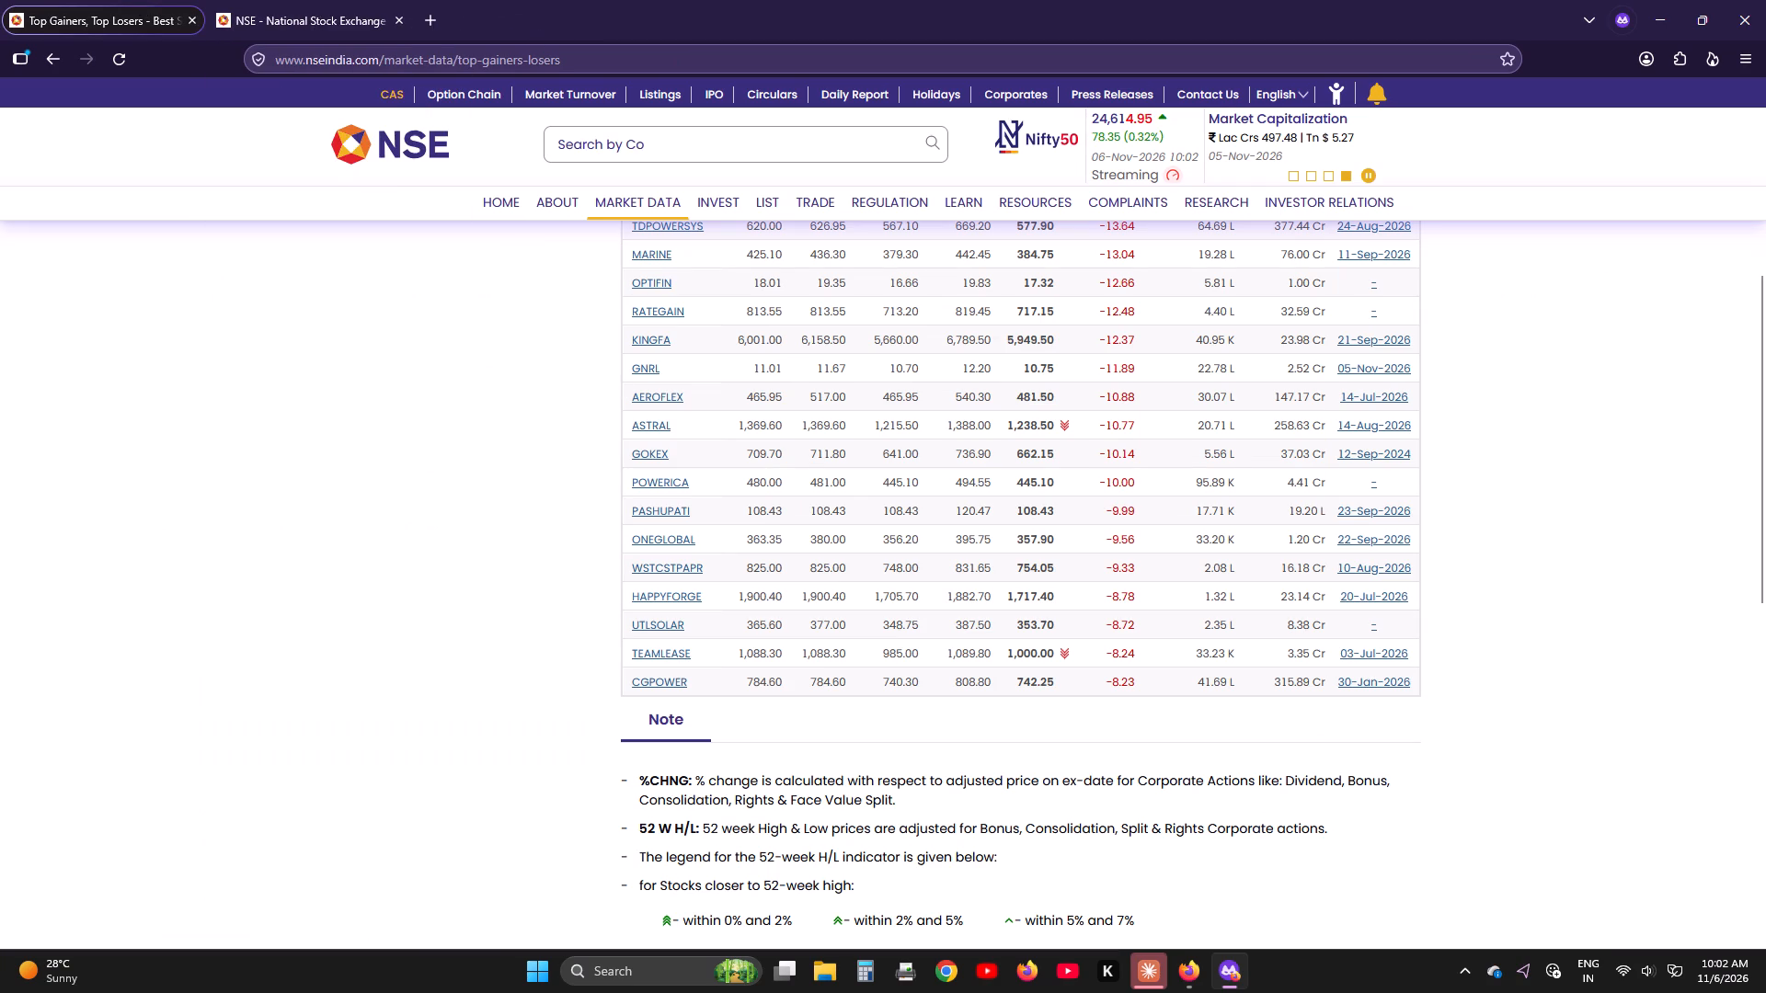
Open the quote page of THERMAX from the top losers list.
scroll(807, 575, "up", 2)
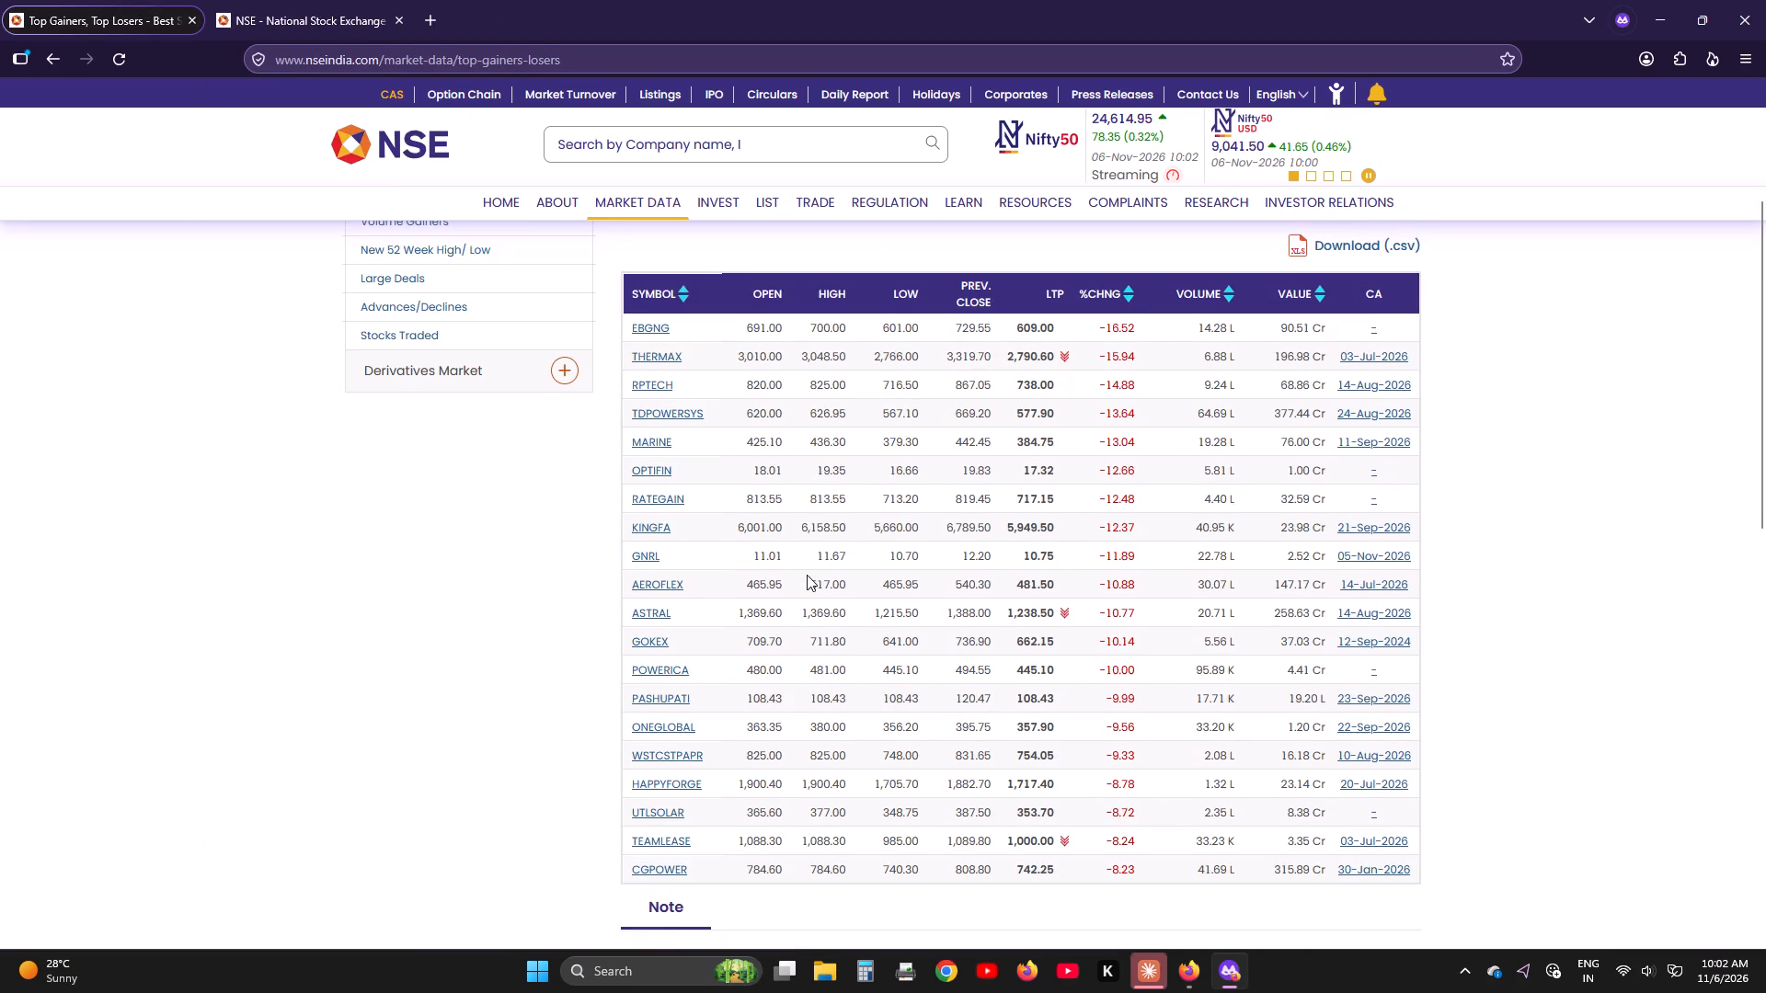
left_click(647, 358)
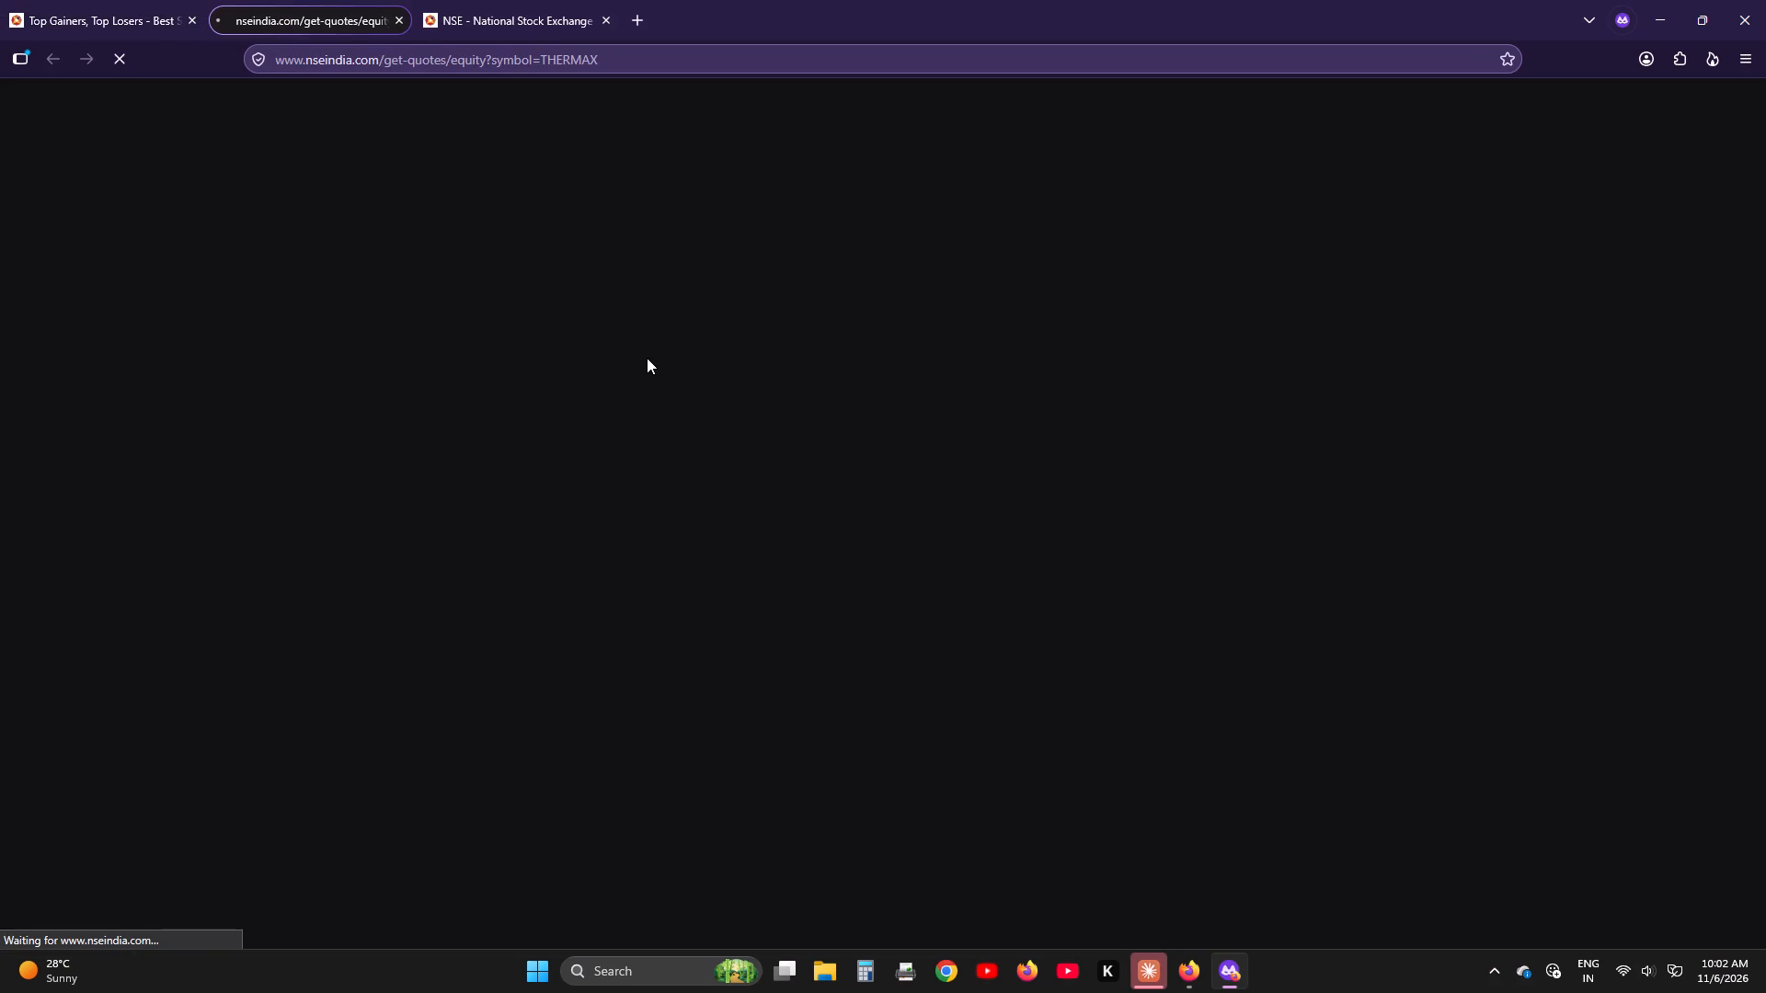
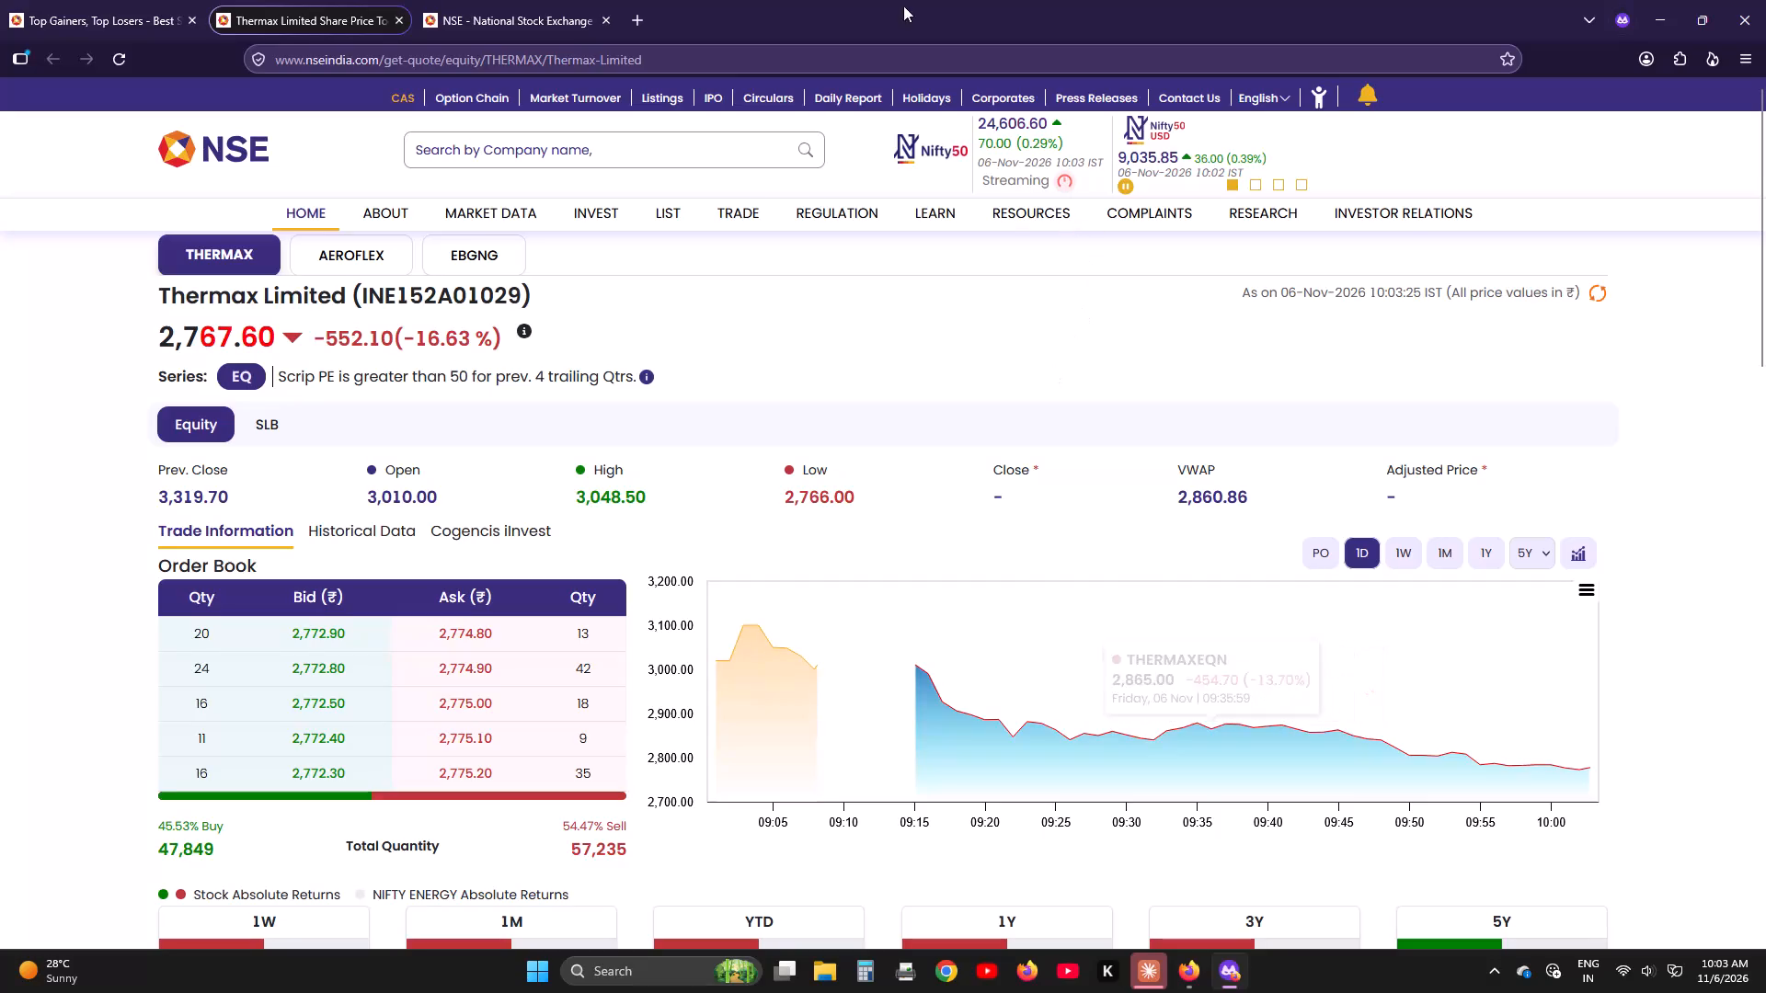
Close the GNG Electronics (EBGNG) quote page.
left_click(507, 0)
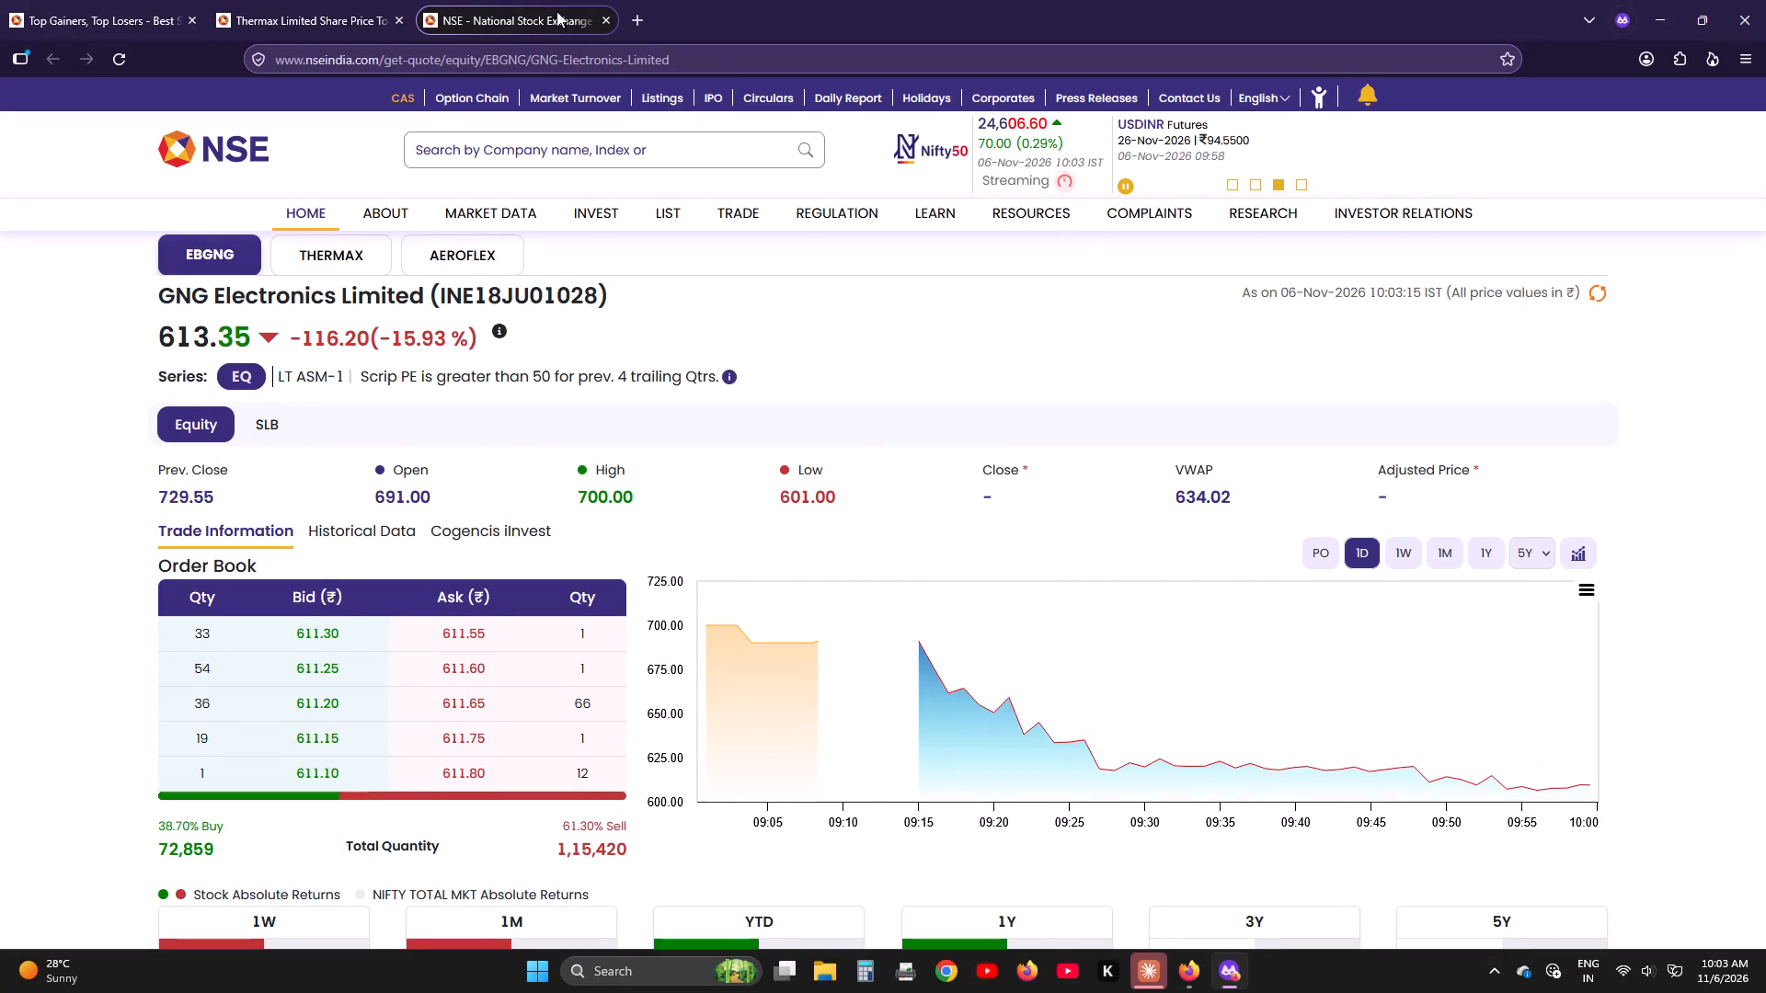
left_click(603, 17)
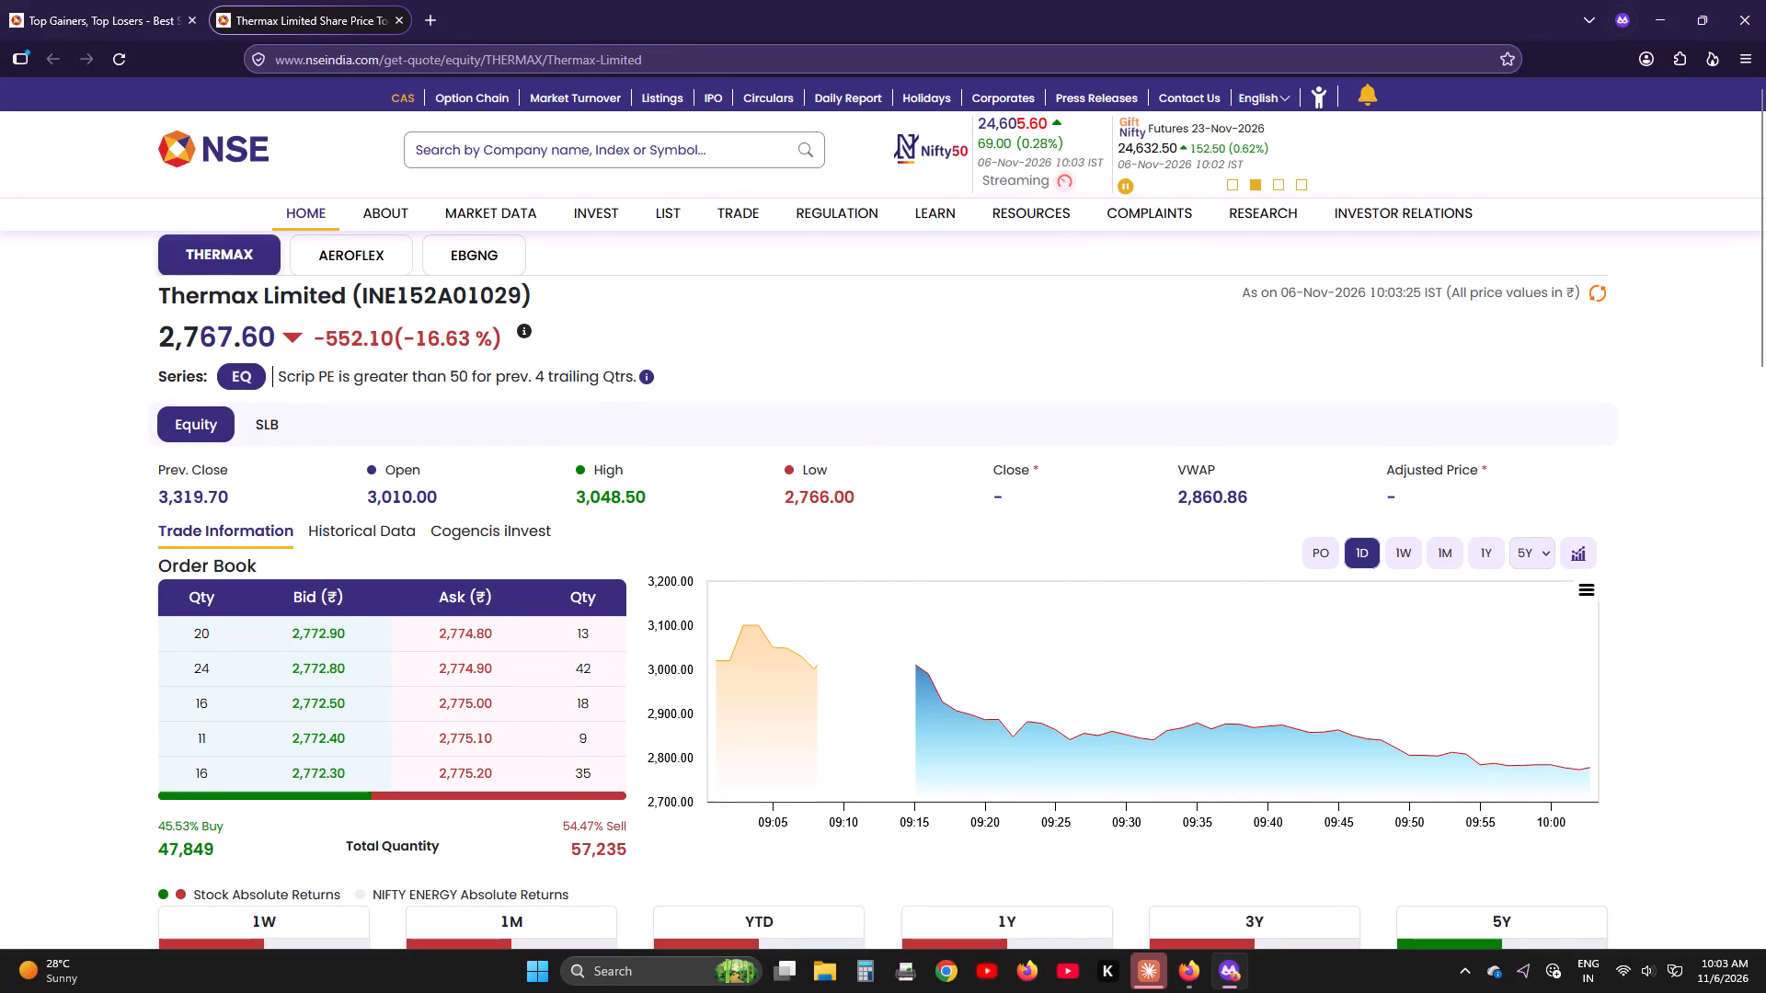
Switch to the TradingView 5-minute CNX500 chart in the other browser window and reload the page.
left_click(1668, 0)
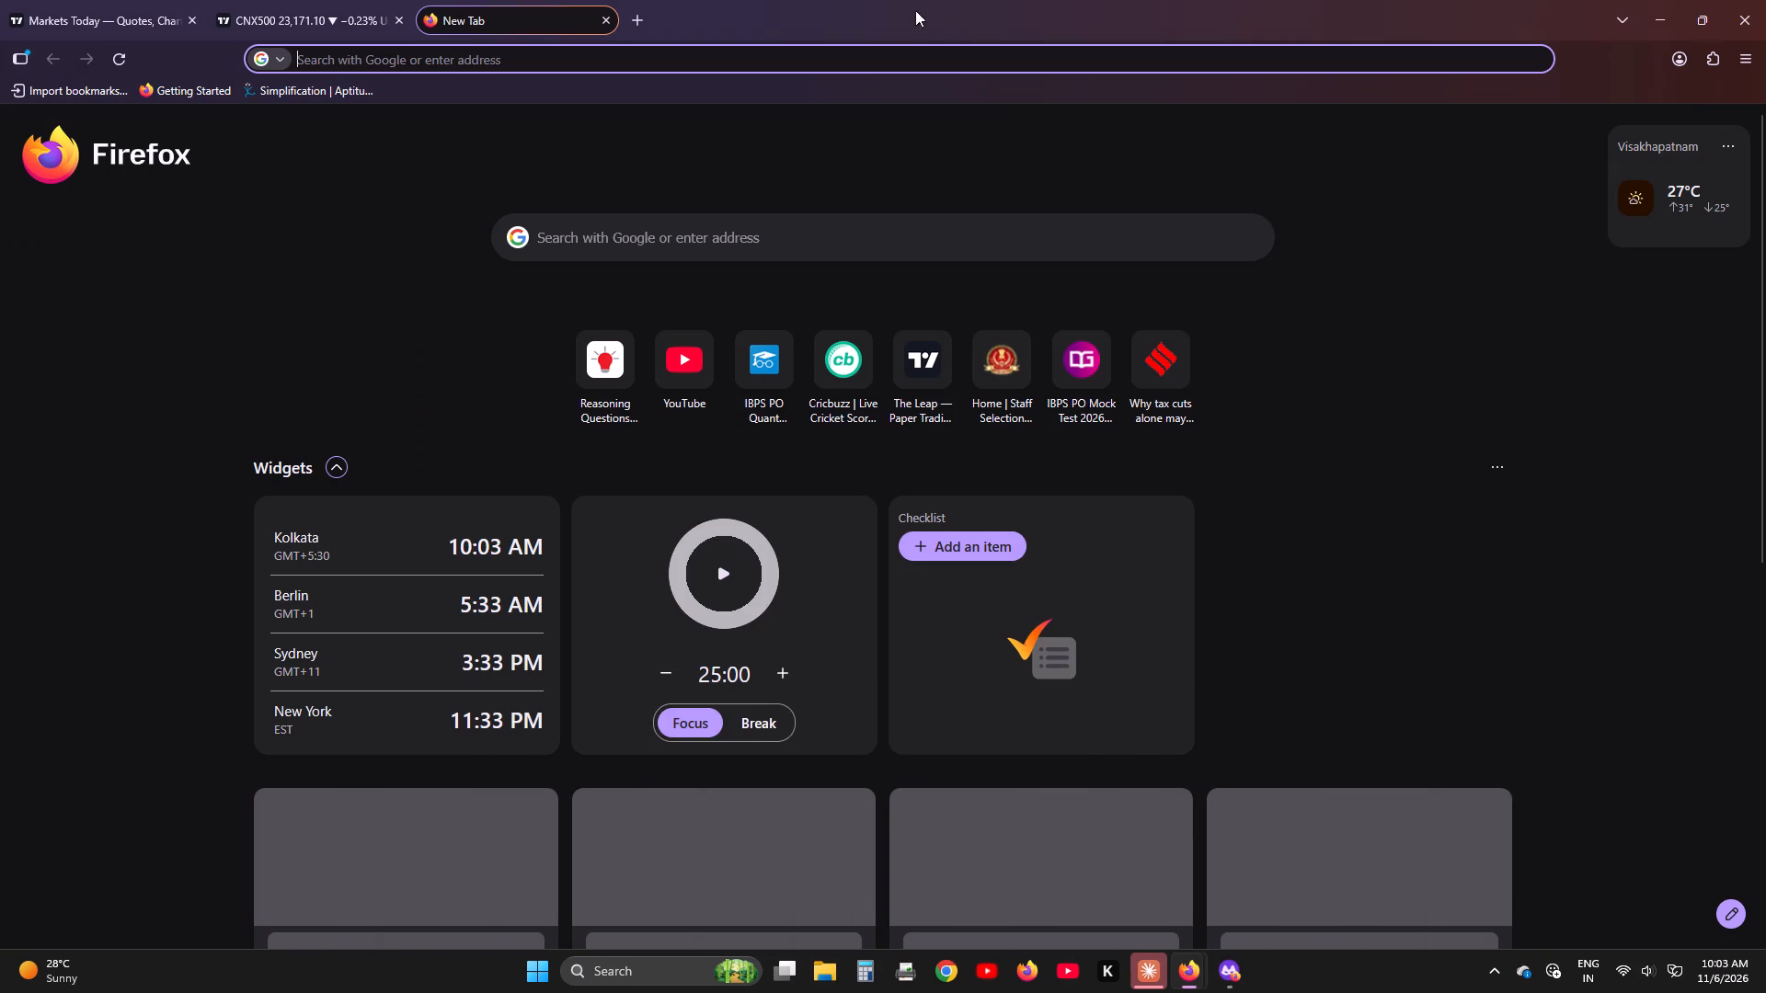
left_click(244, 0)
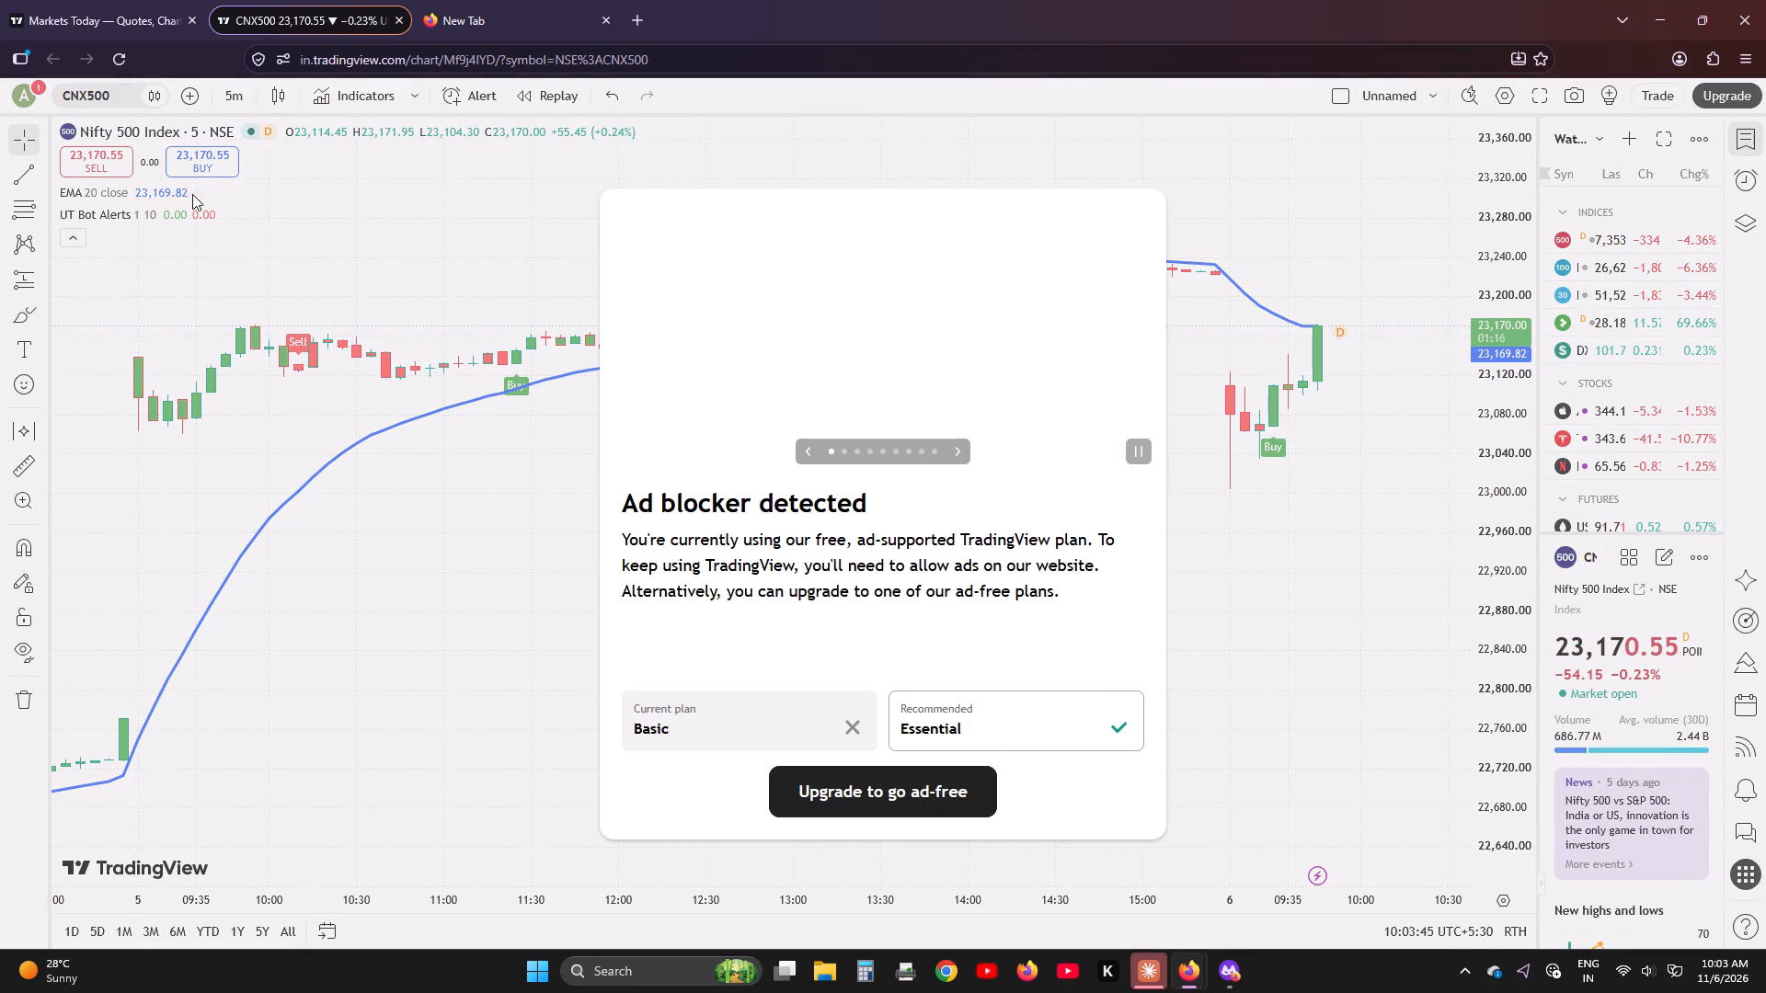
left_click(122, 44)
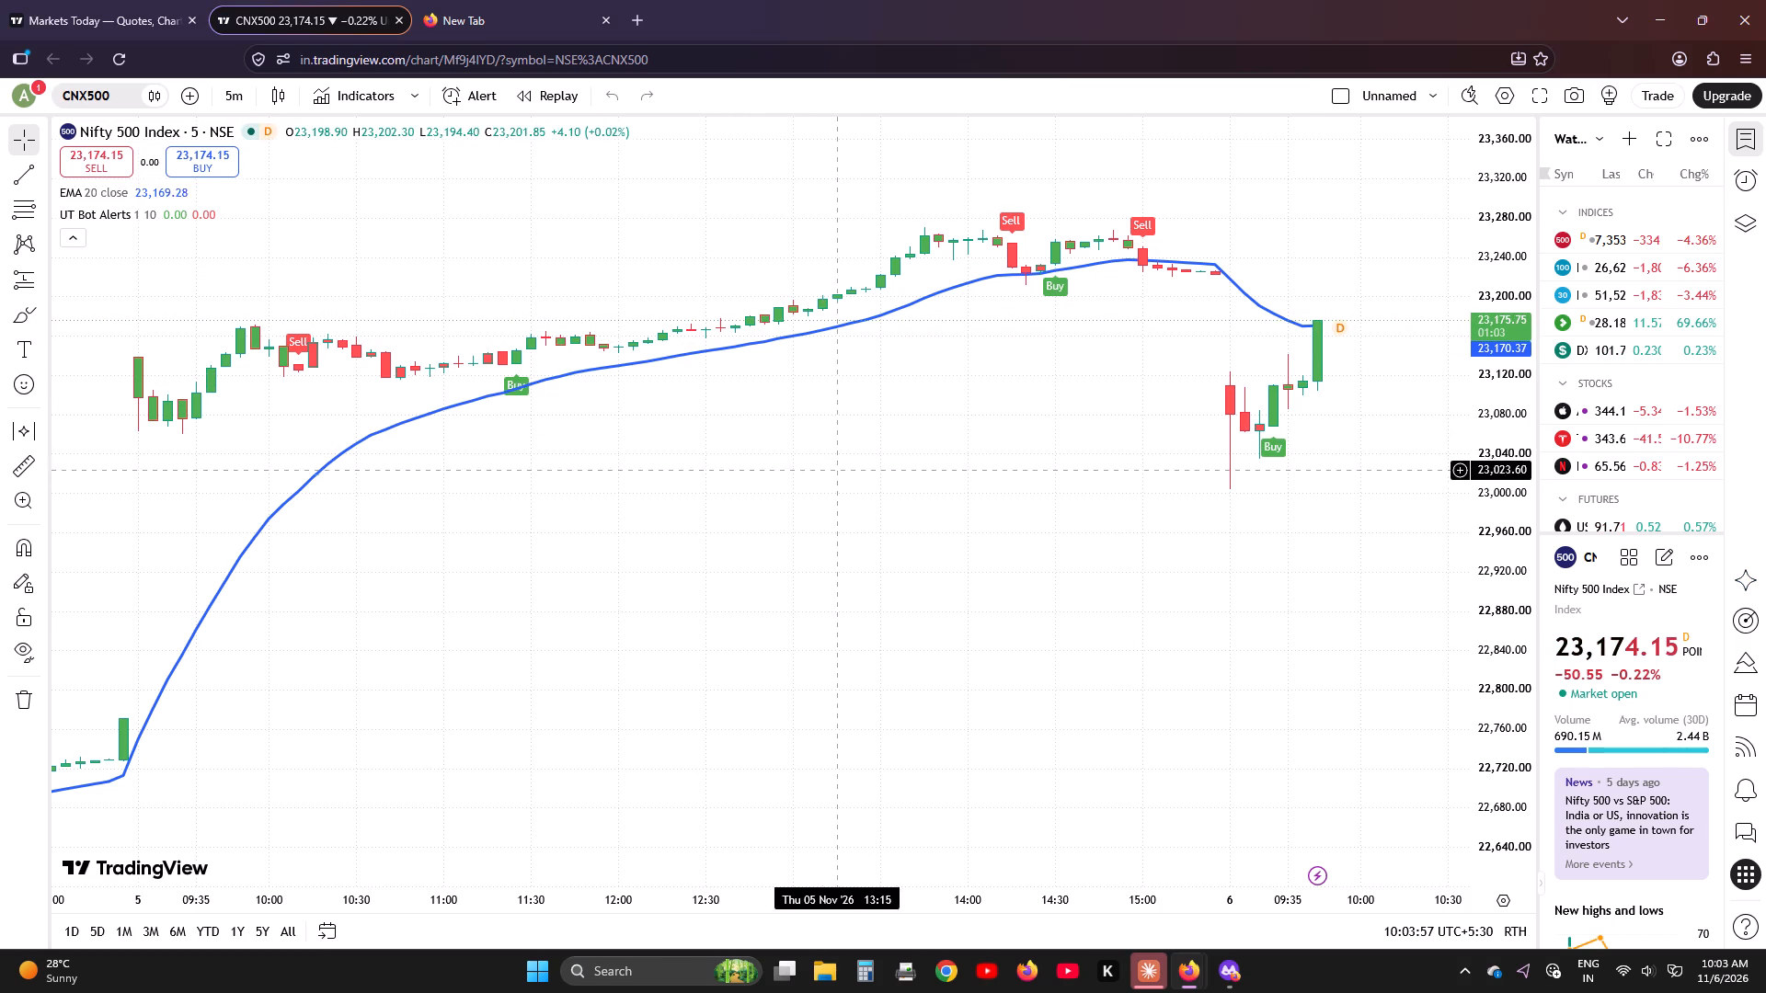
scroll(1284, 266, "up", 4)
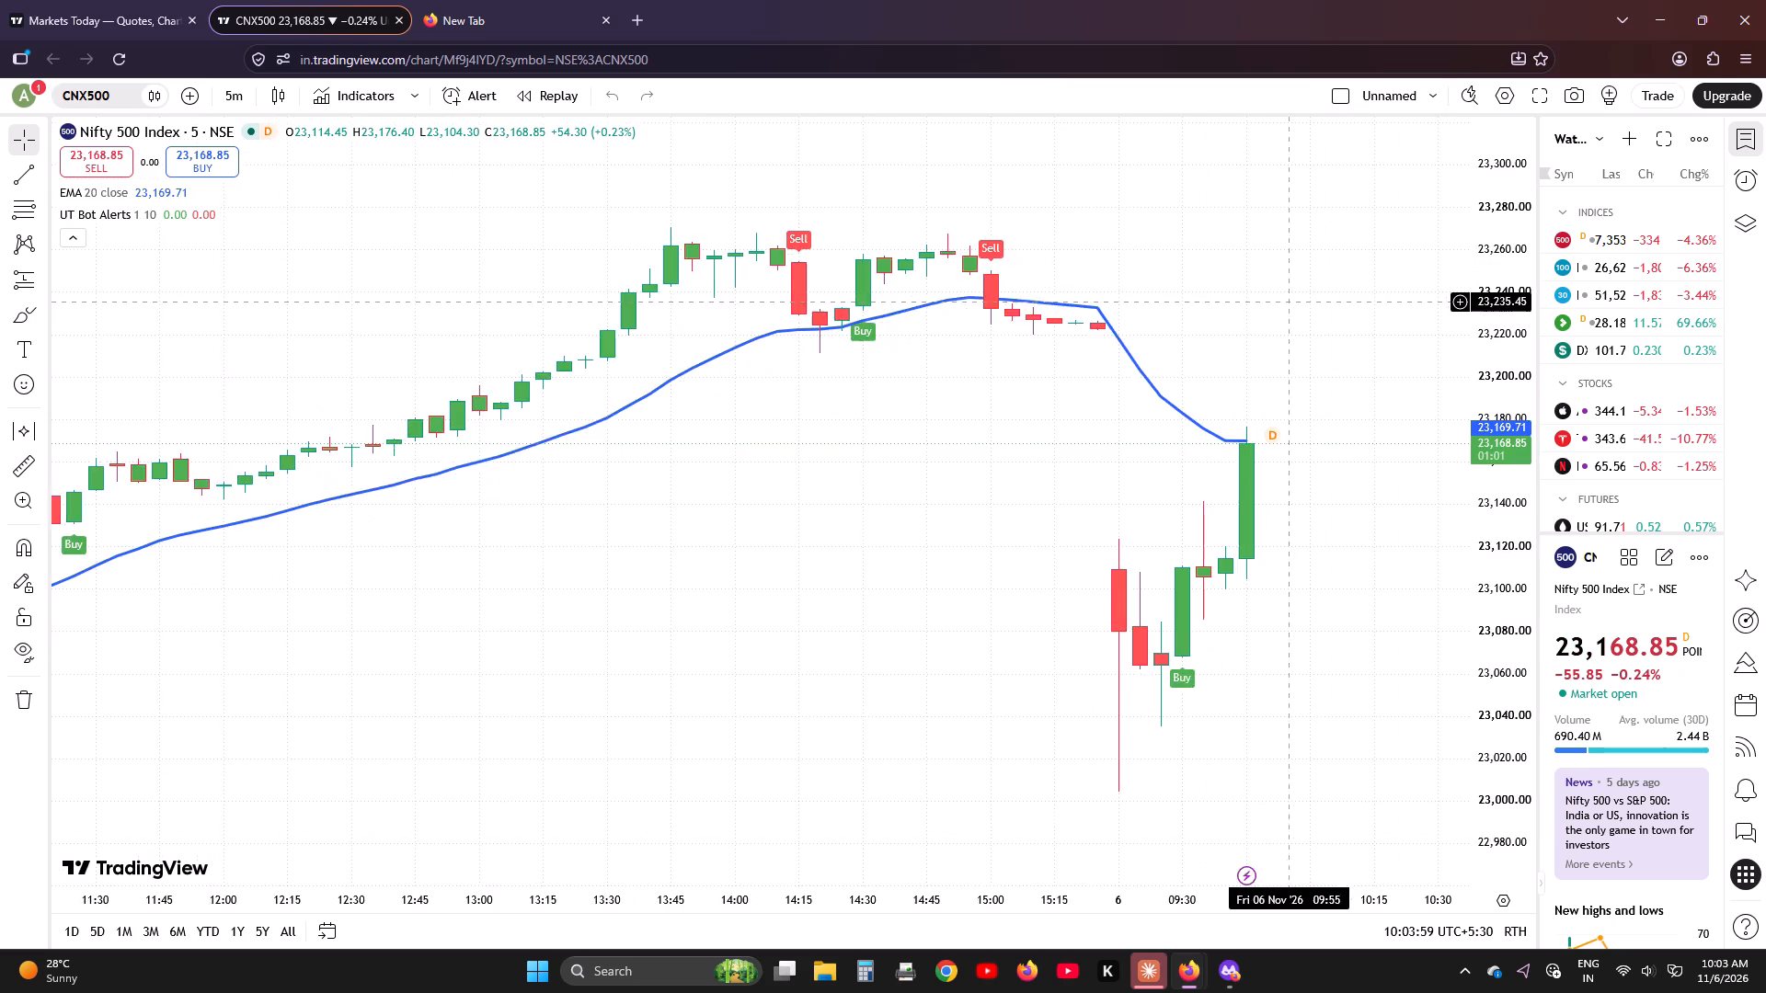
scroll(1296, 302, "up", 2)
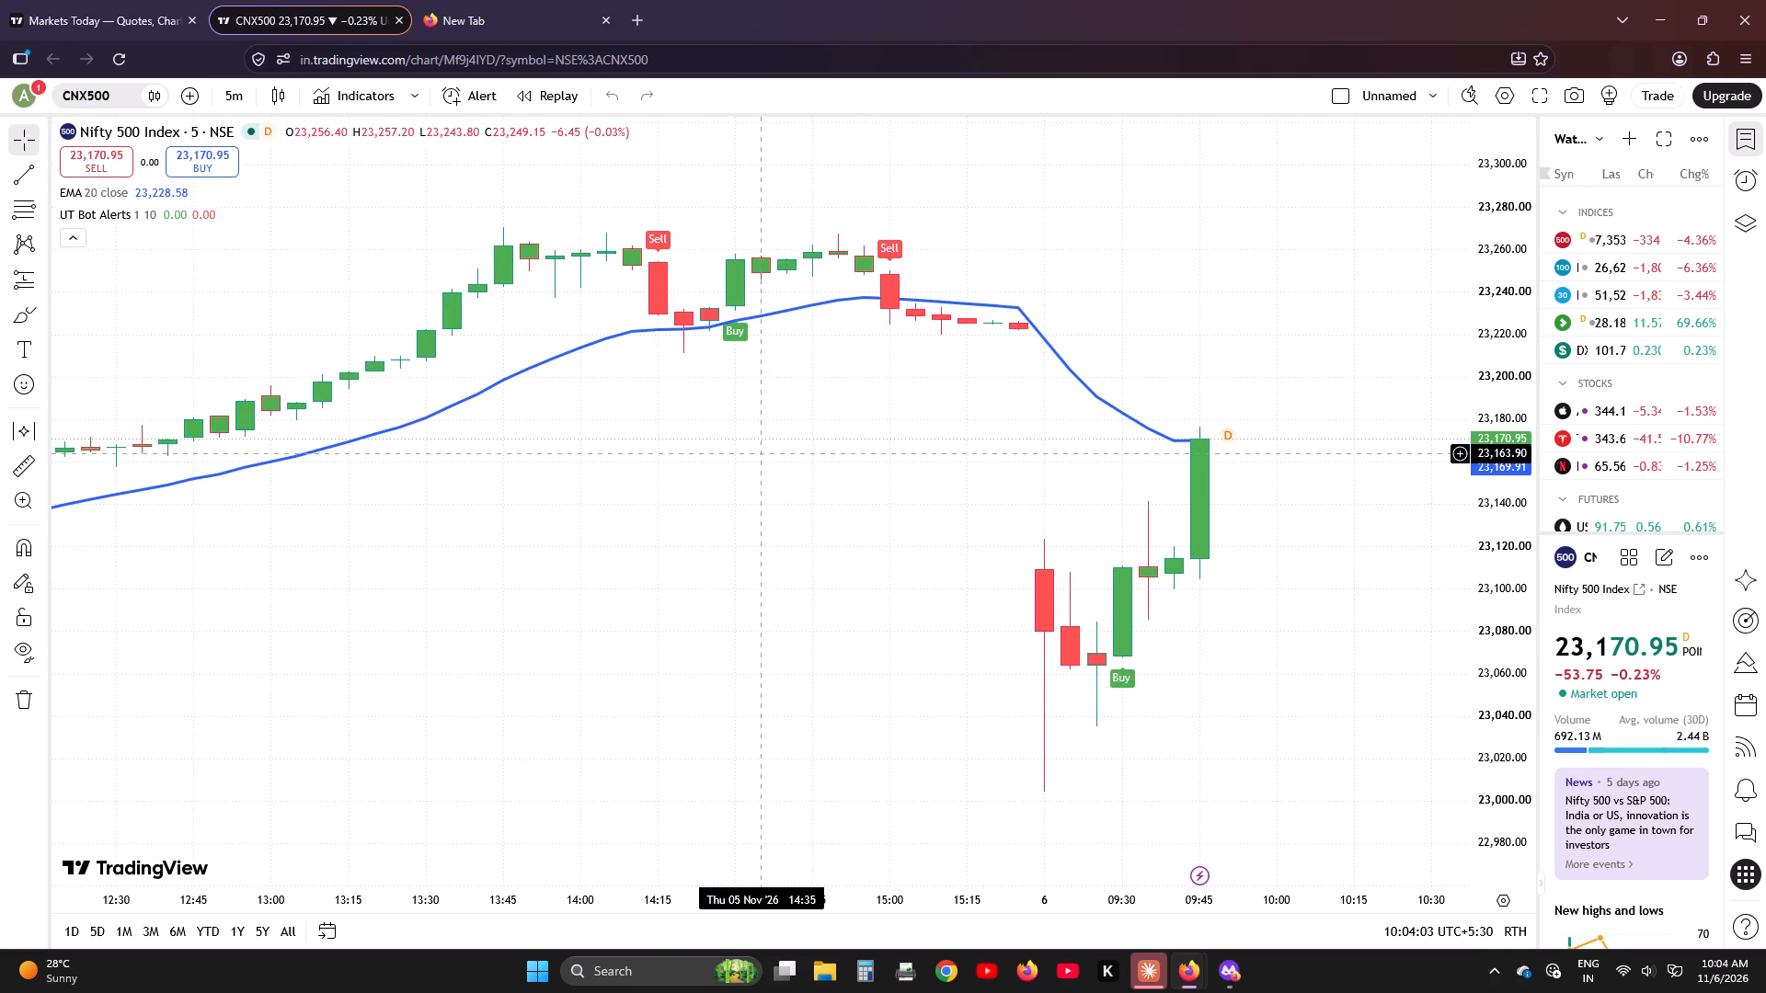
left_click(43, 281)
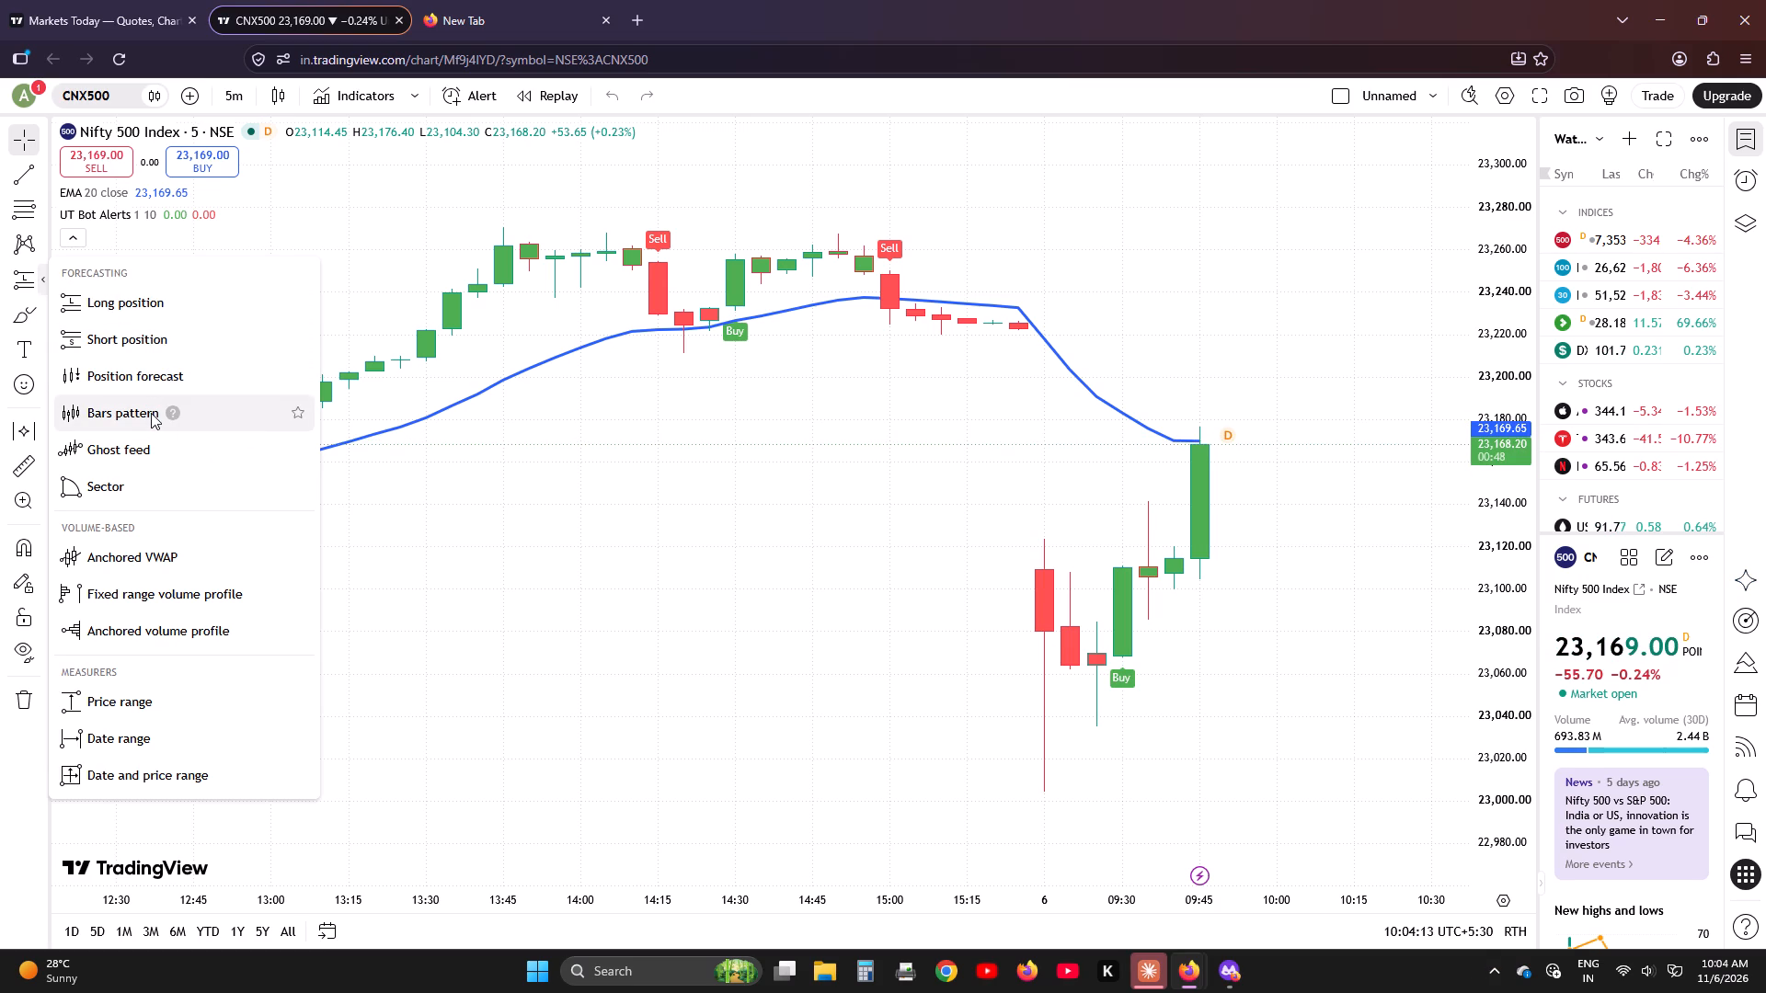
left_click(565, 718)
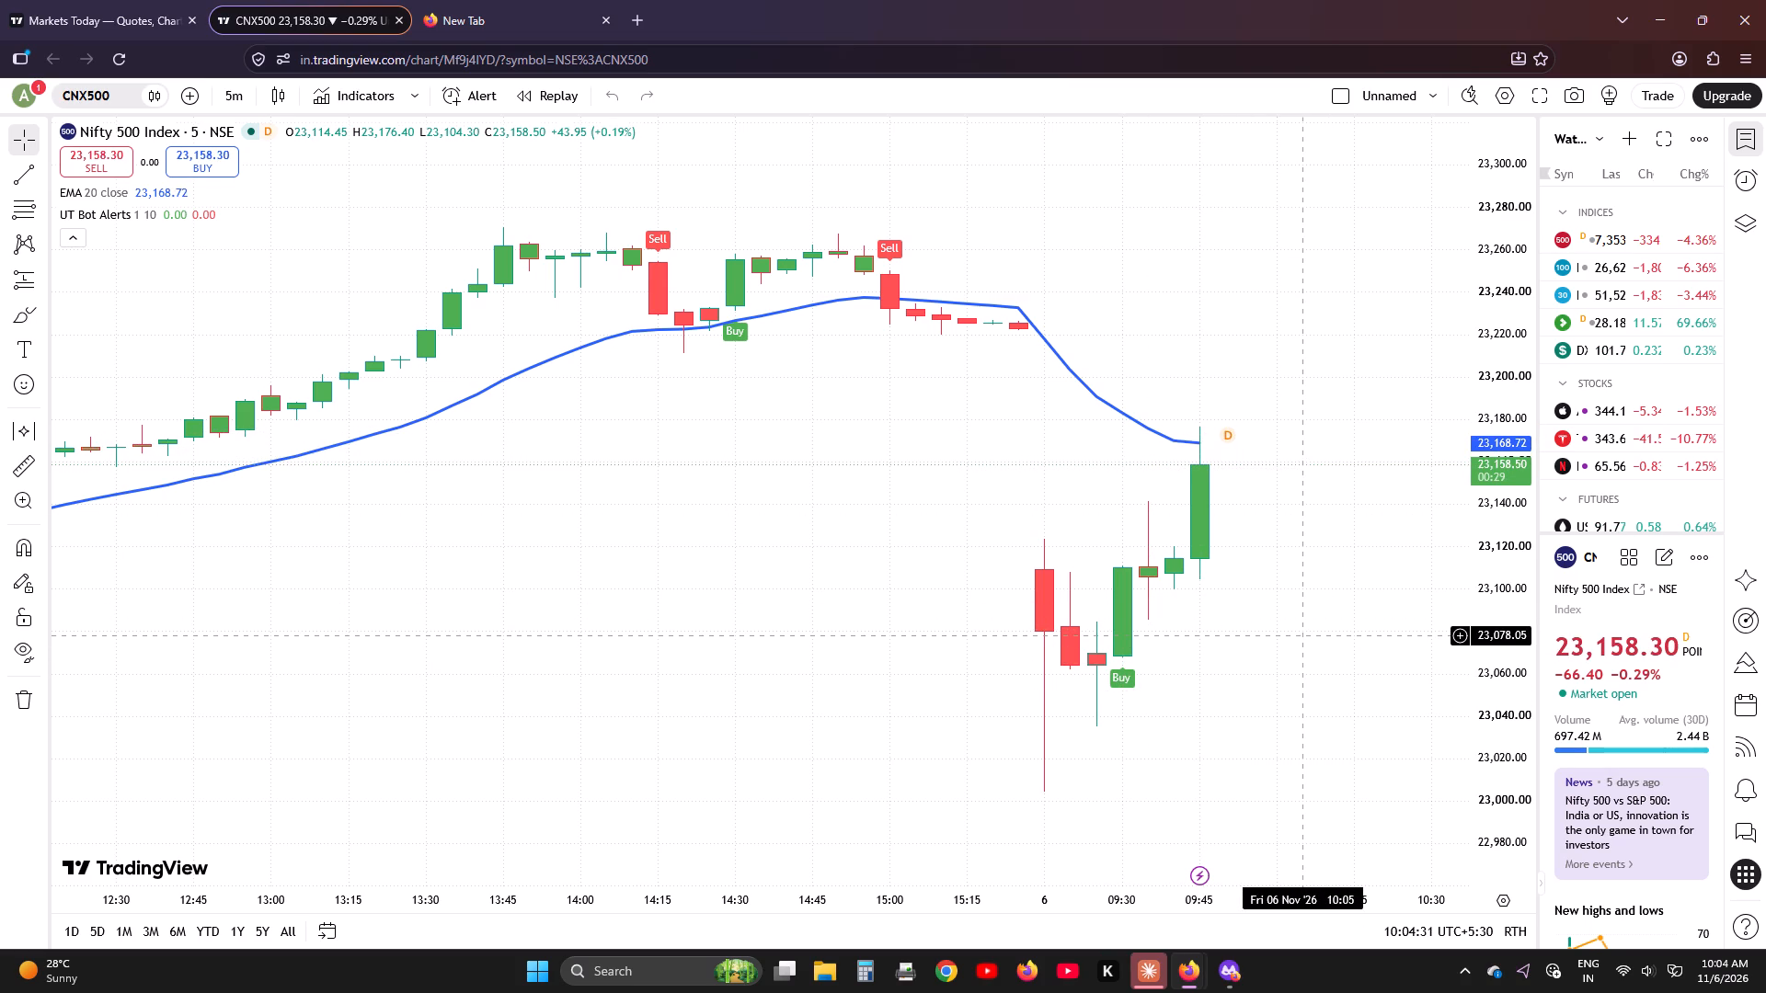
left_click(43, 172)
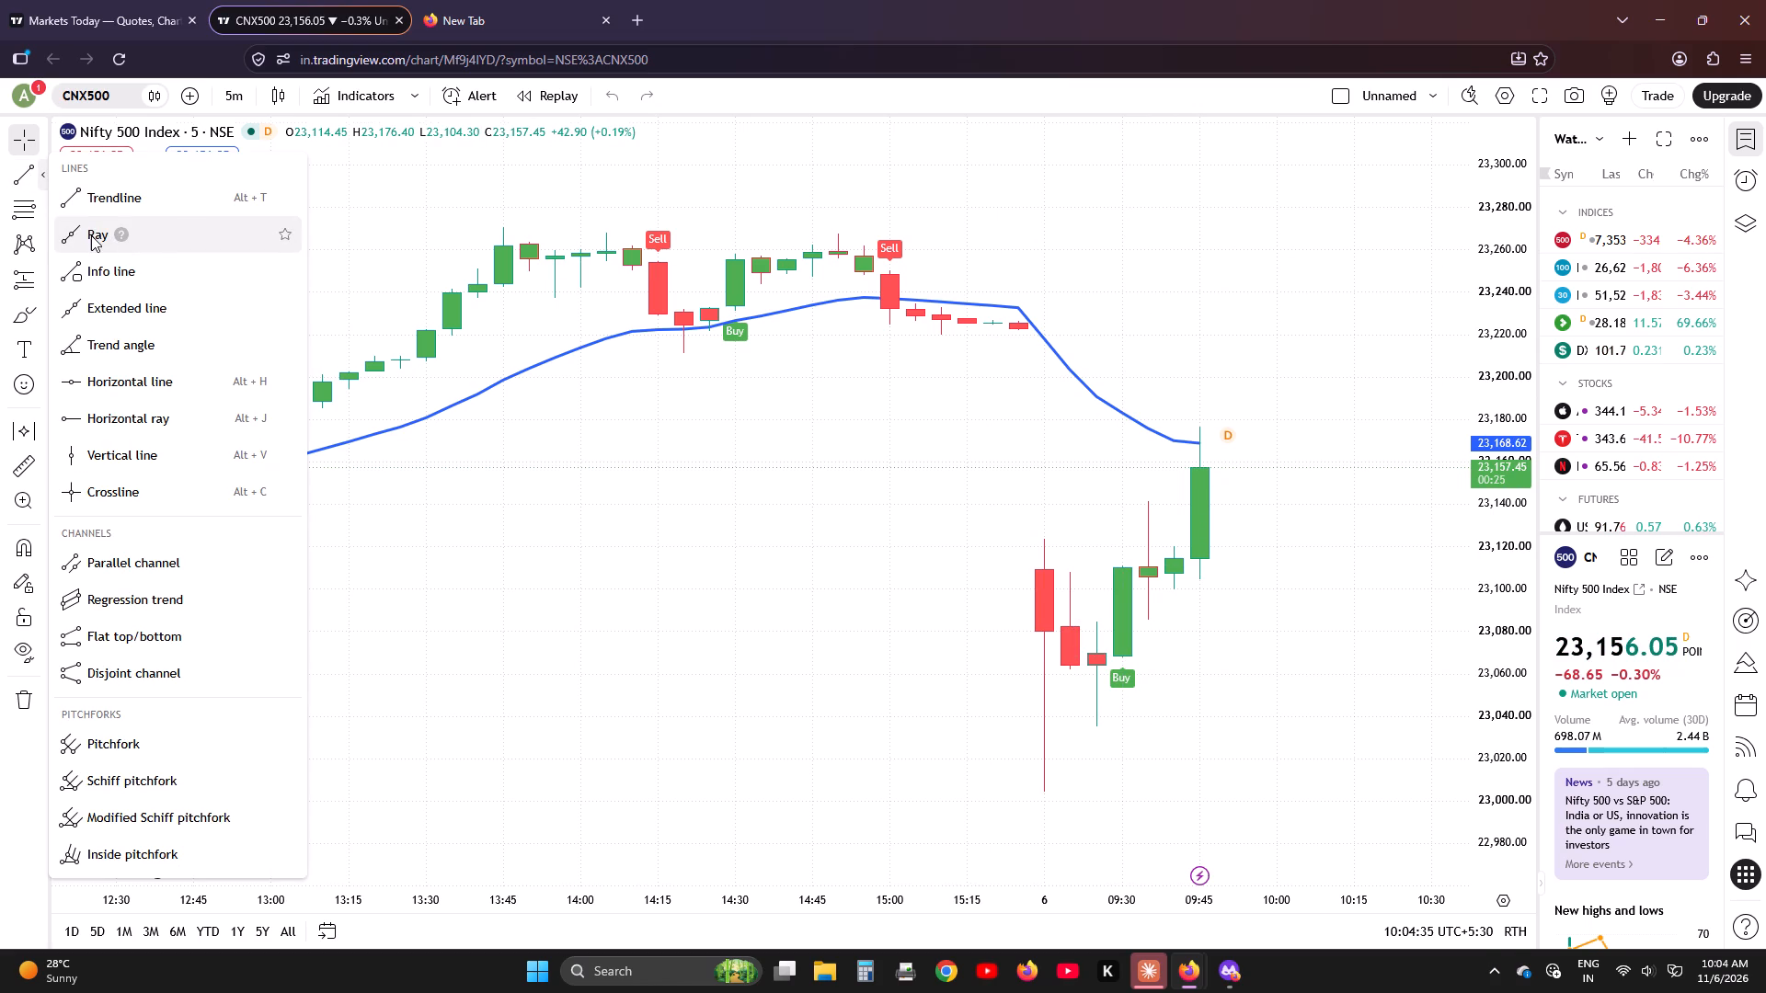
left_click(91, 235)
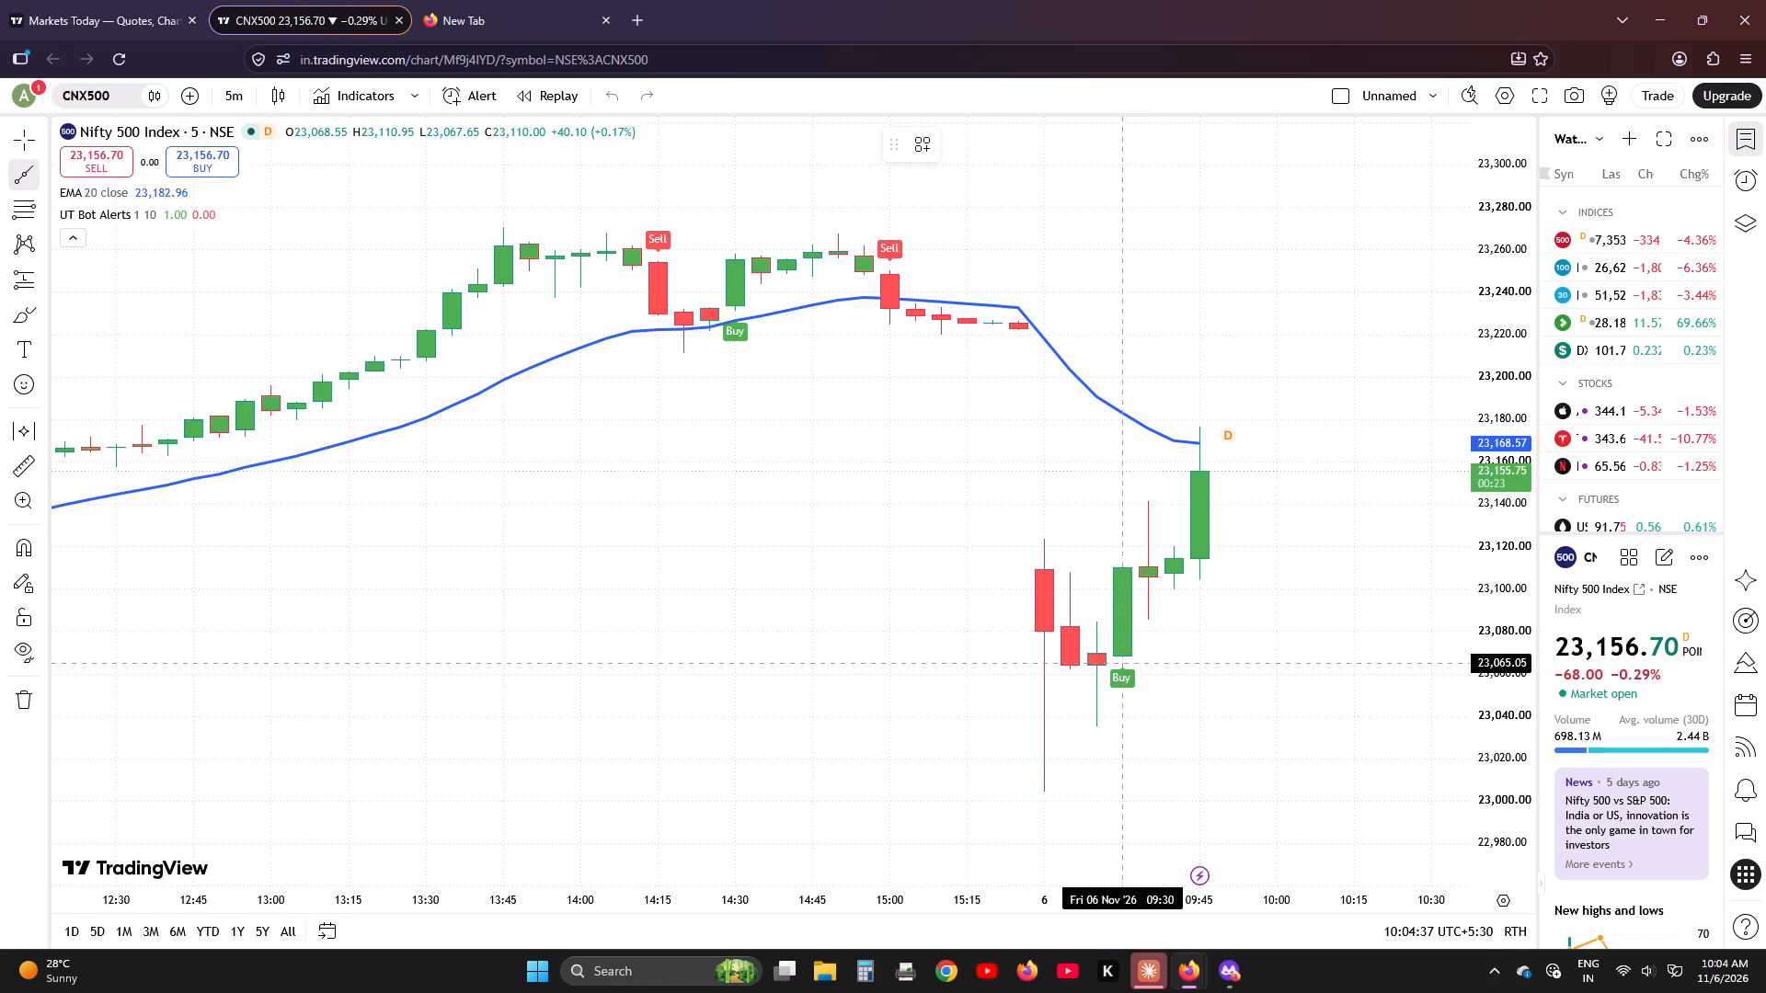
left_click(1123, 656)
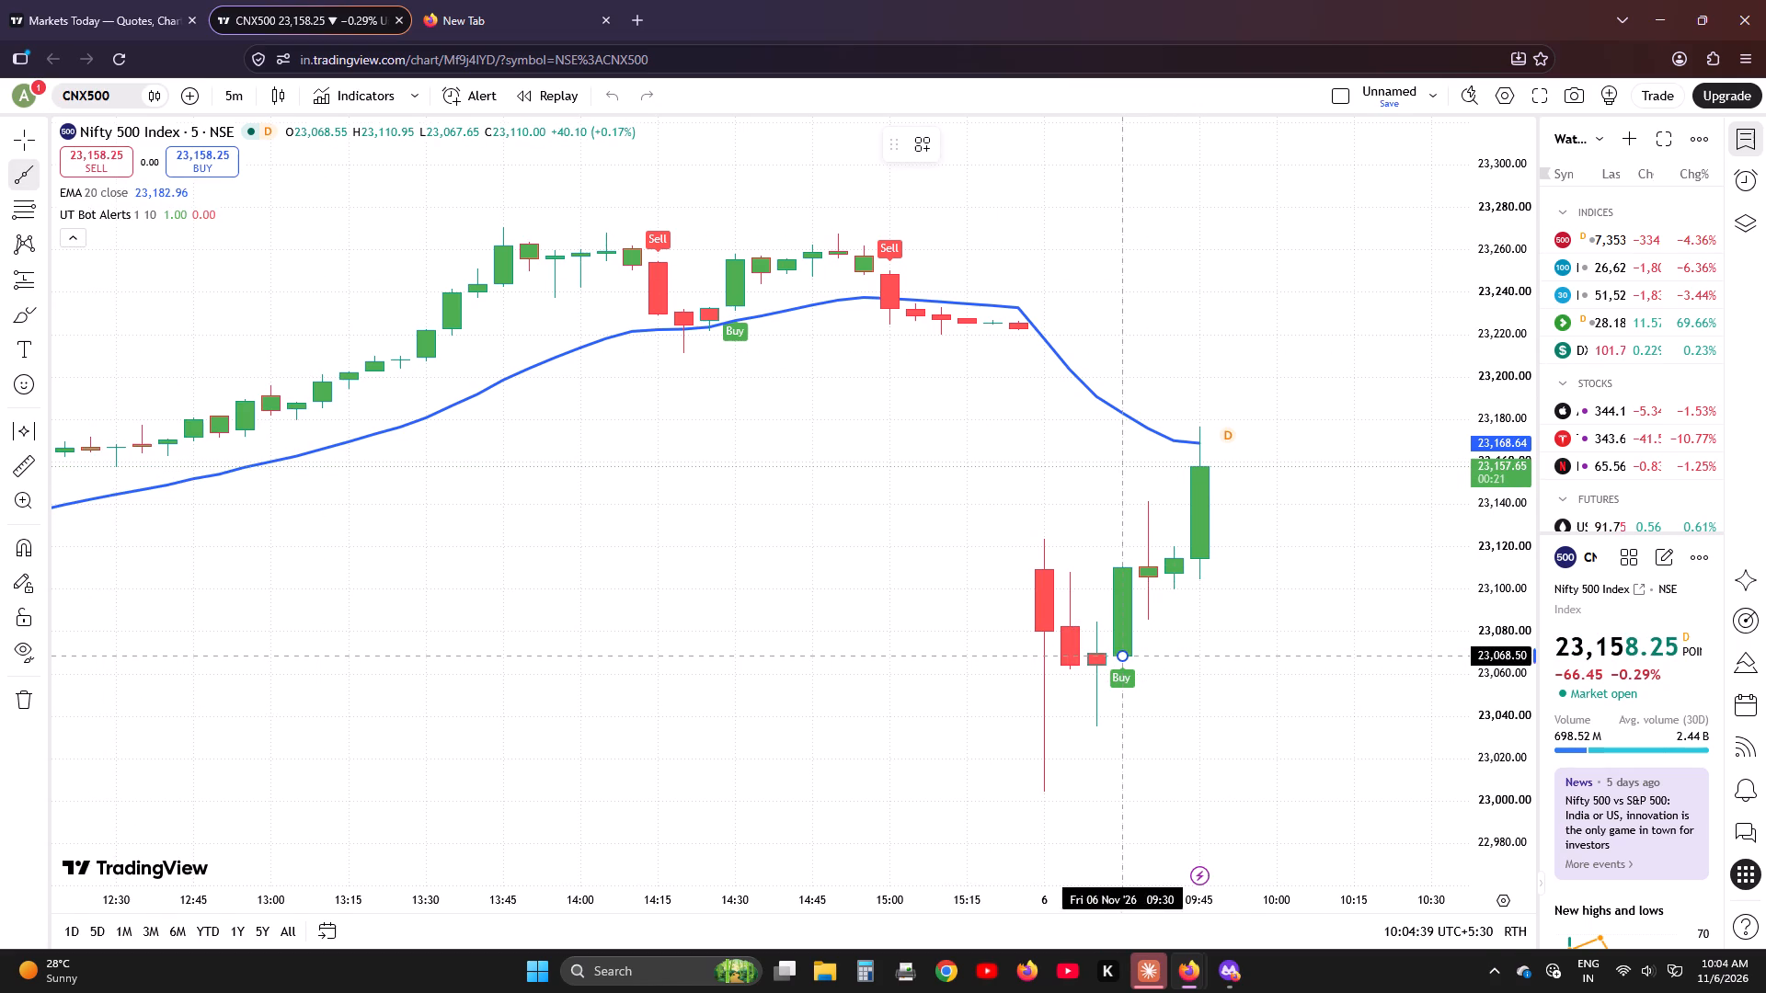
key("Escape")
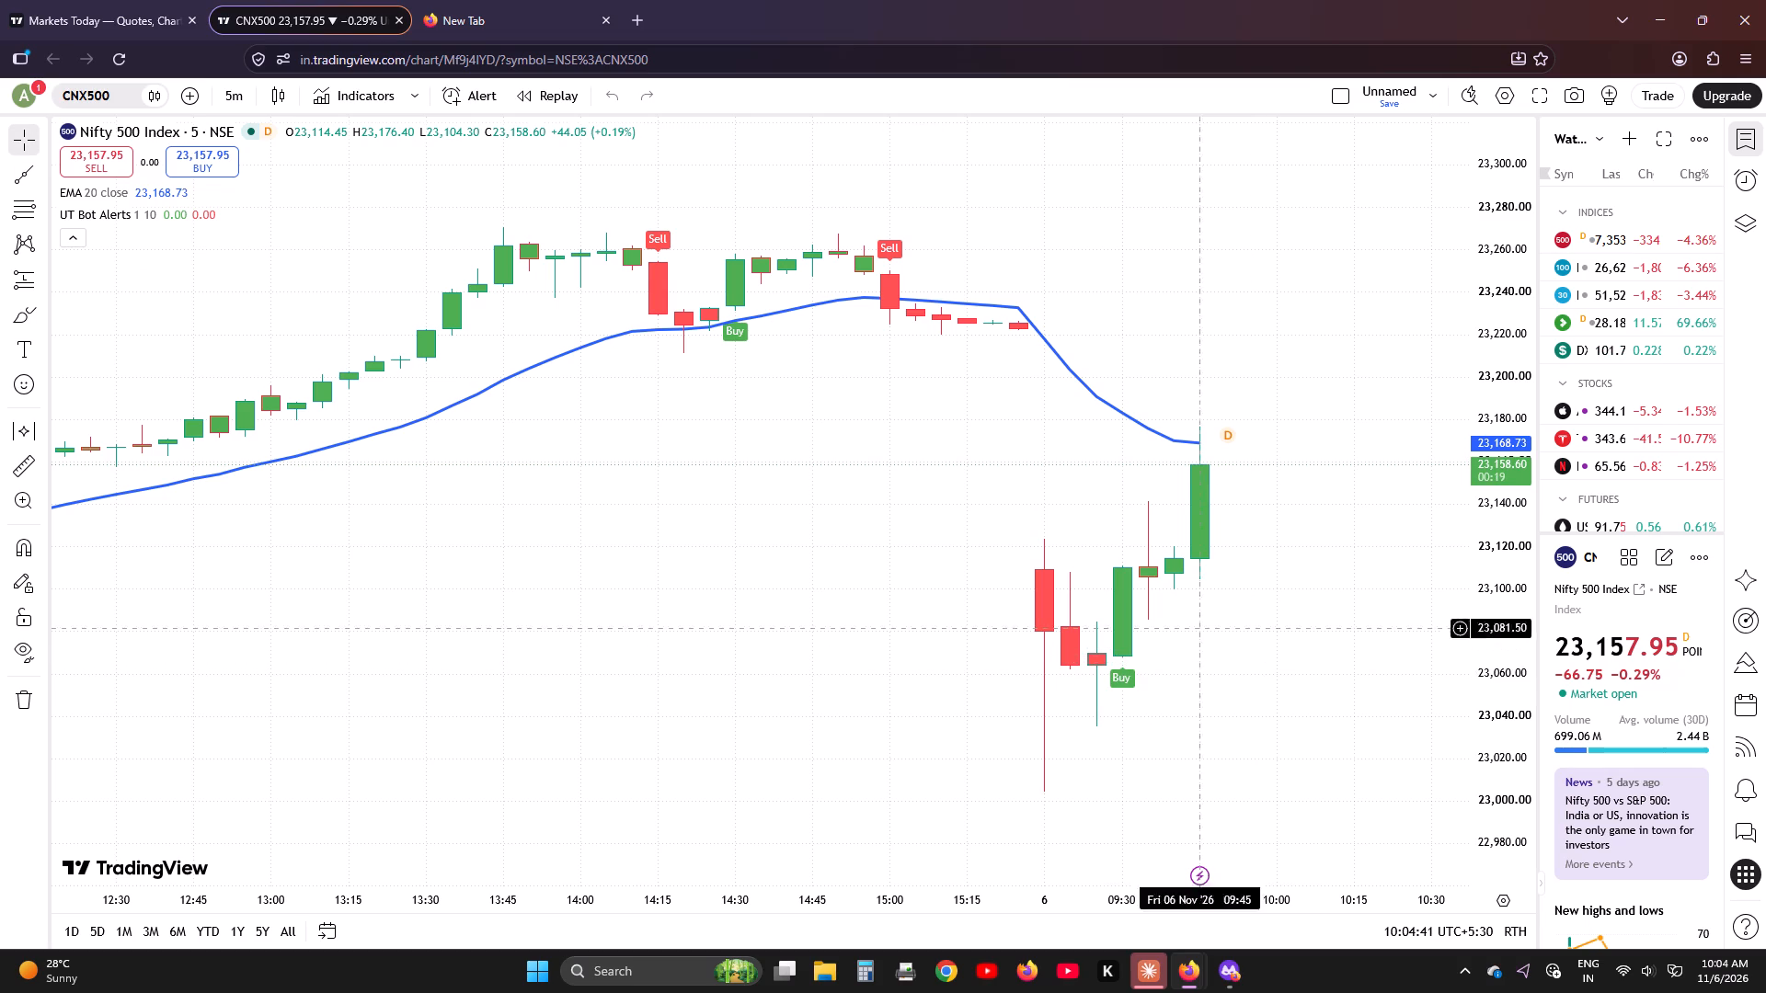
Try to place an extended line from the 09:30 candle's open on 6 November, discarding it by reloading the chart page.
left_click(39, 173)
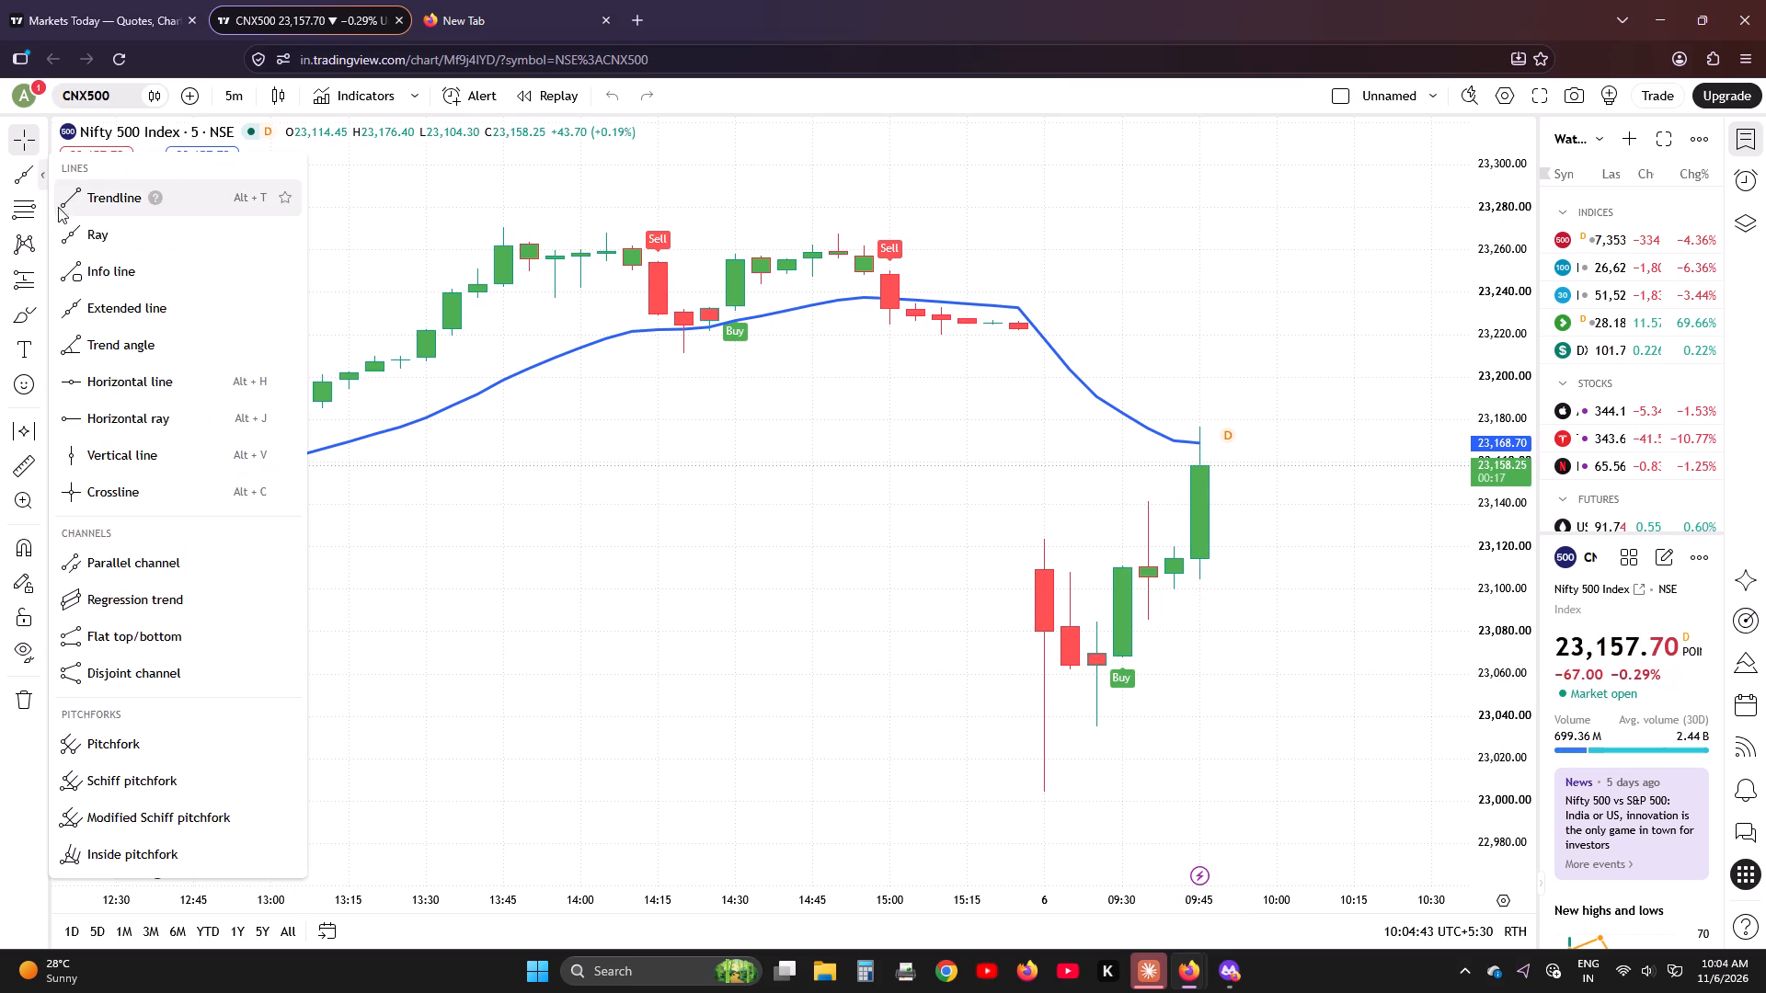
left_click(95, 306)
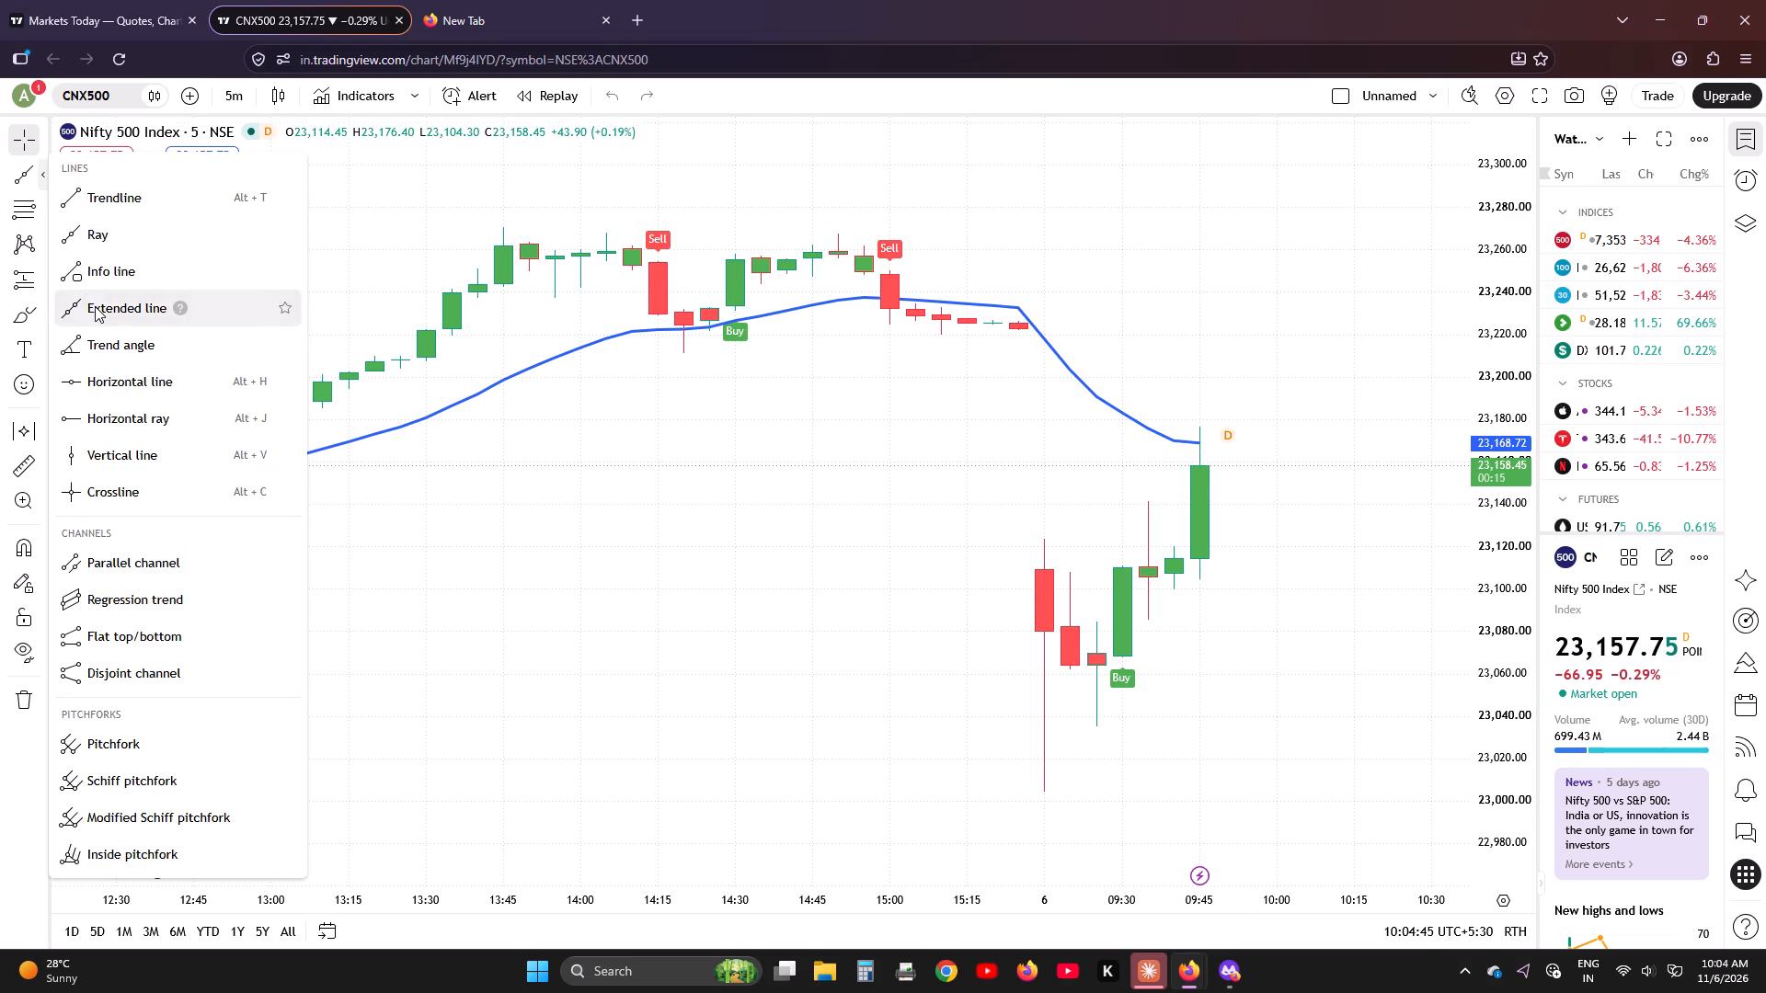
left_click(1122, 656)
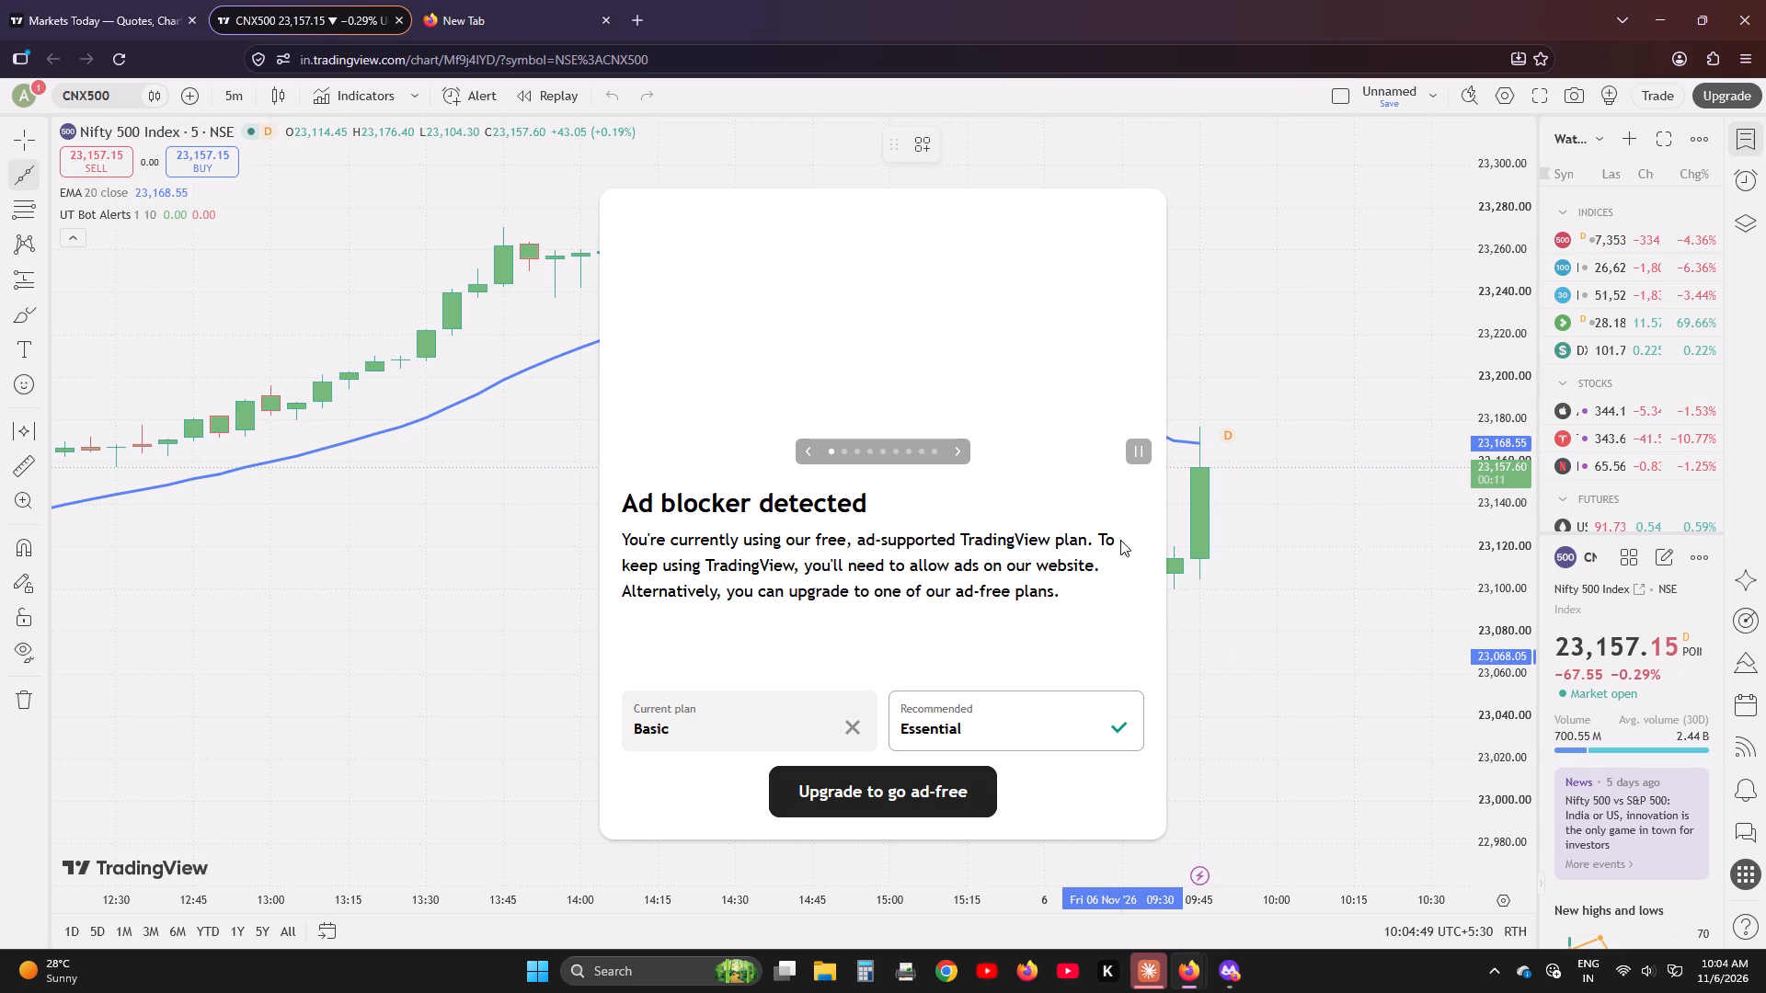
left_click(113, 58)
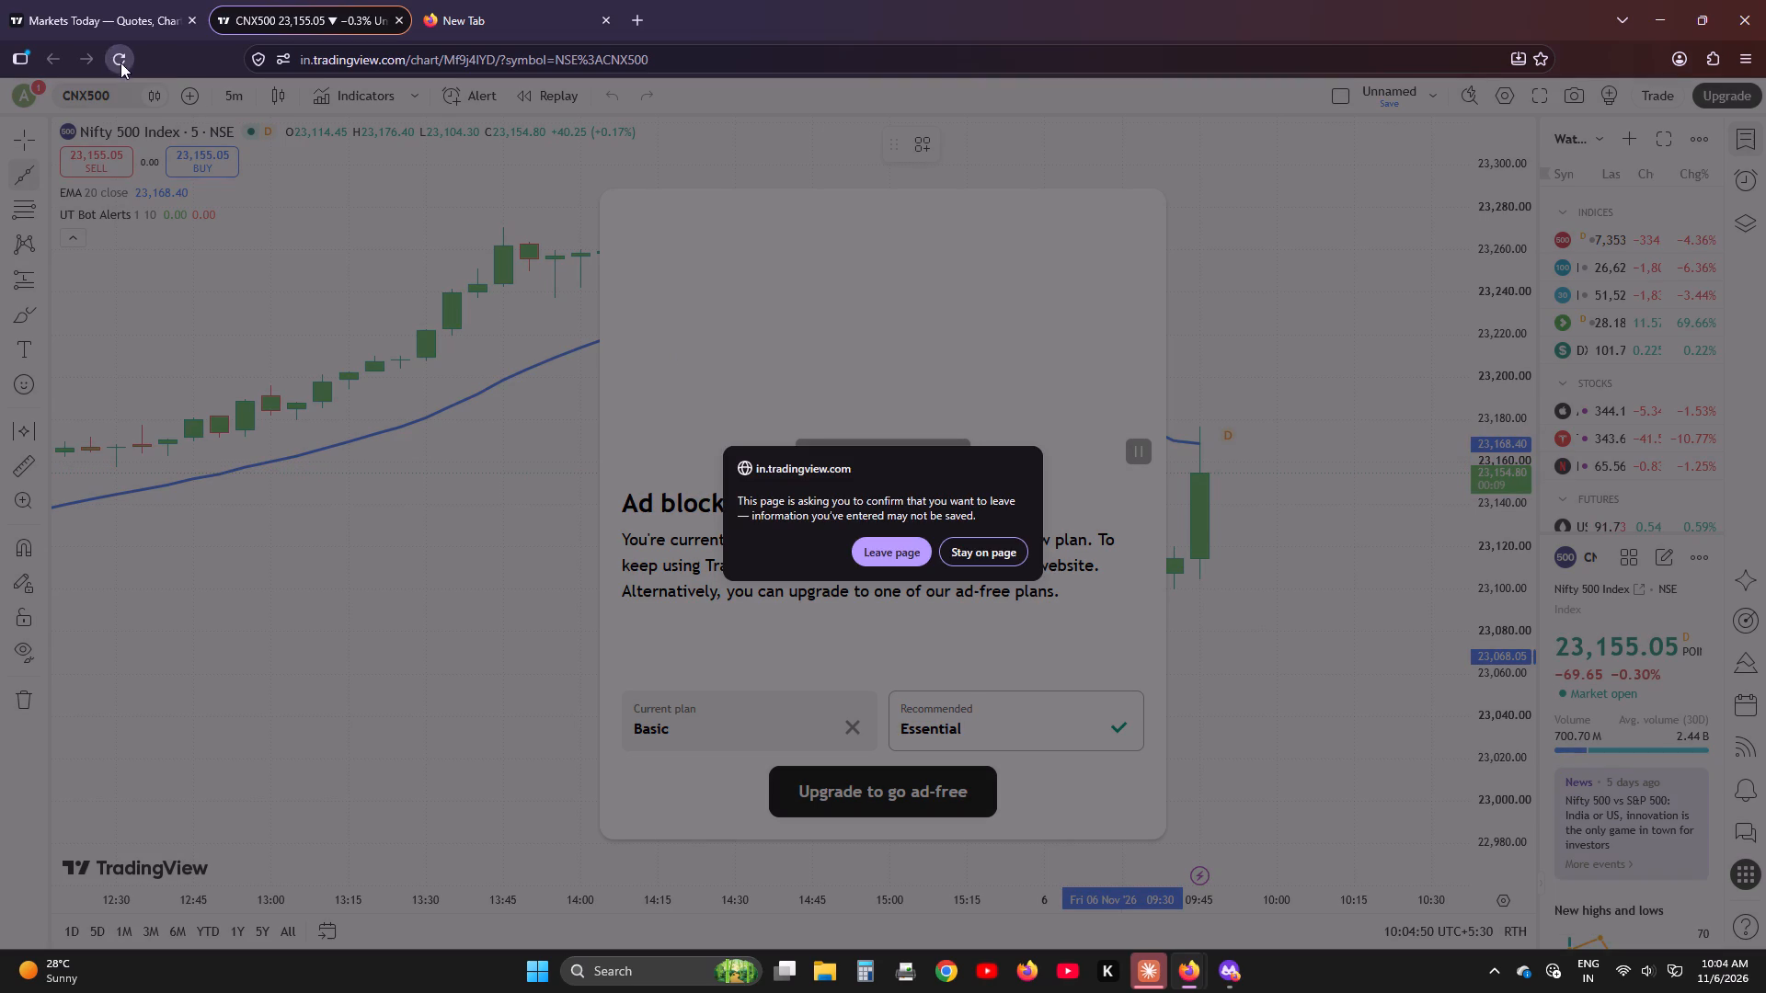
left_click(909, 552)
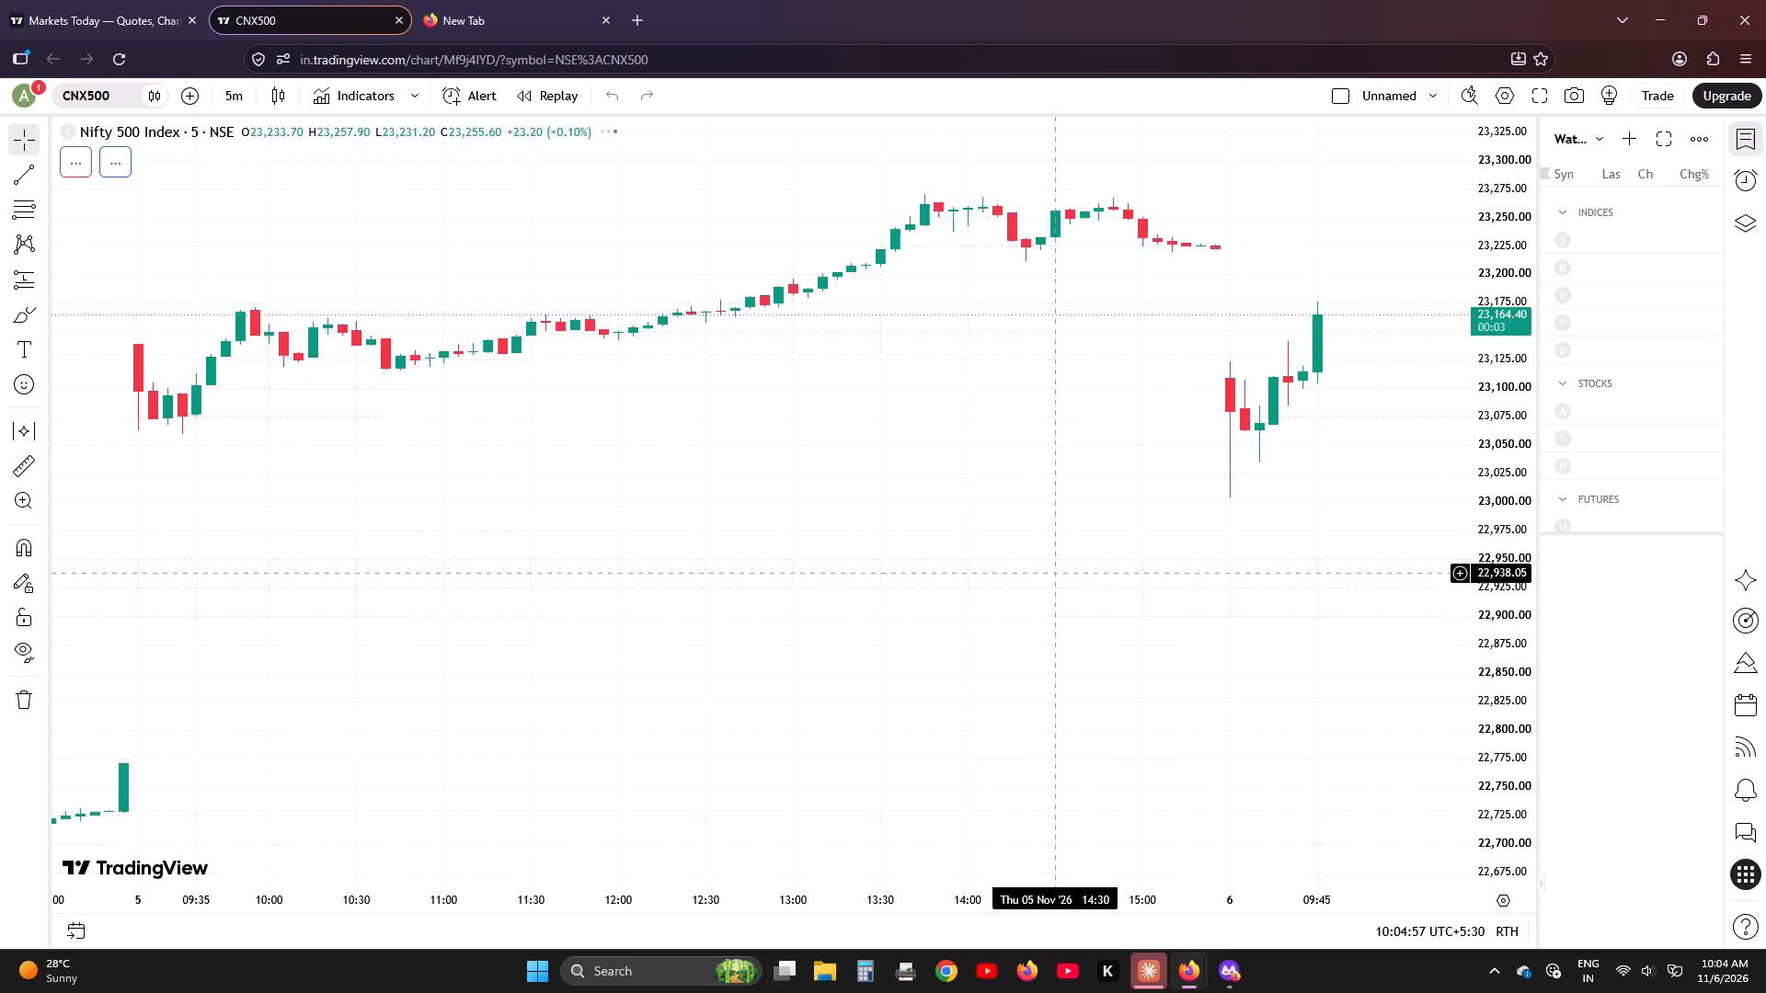
Draw a horizontal extended line at about 23,068.50 through the open of the 6 November 09:30 candle on the CNX500 chart.
scroll(1315, 422, "up", 4)
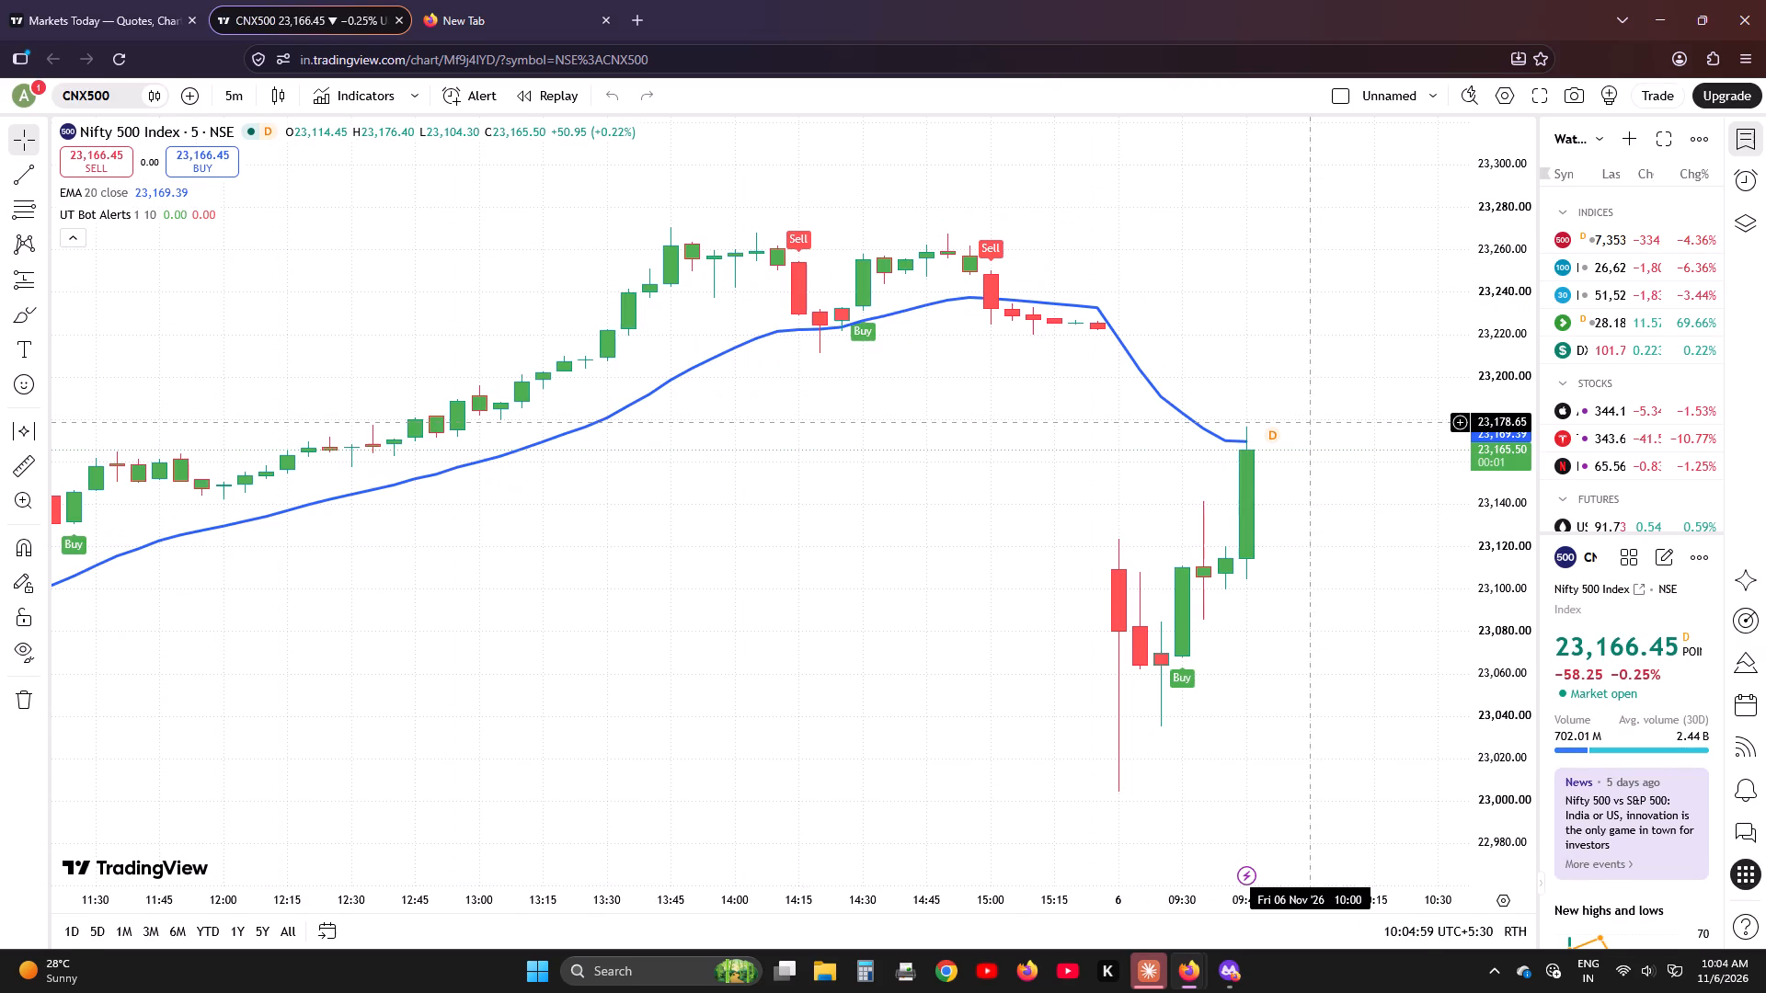
scroll(1315, 422, "down", 1)
scroll(1315, 422, "up", 1)
scroll(1236, 571, "down", 1)
scroll(1236, 571, "up", 4)
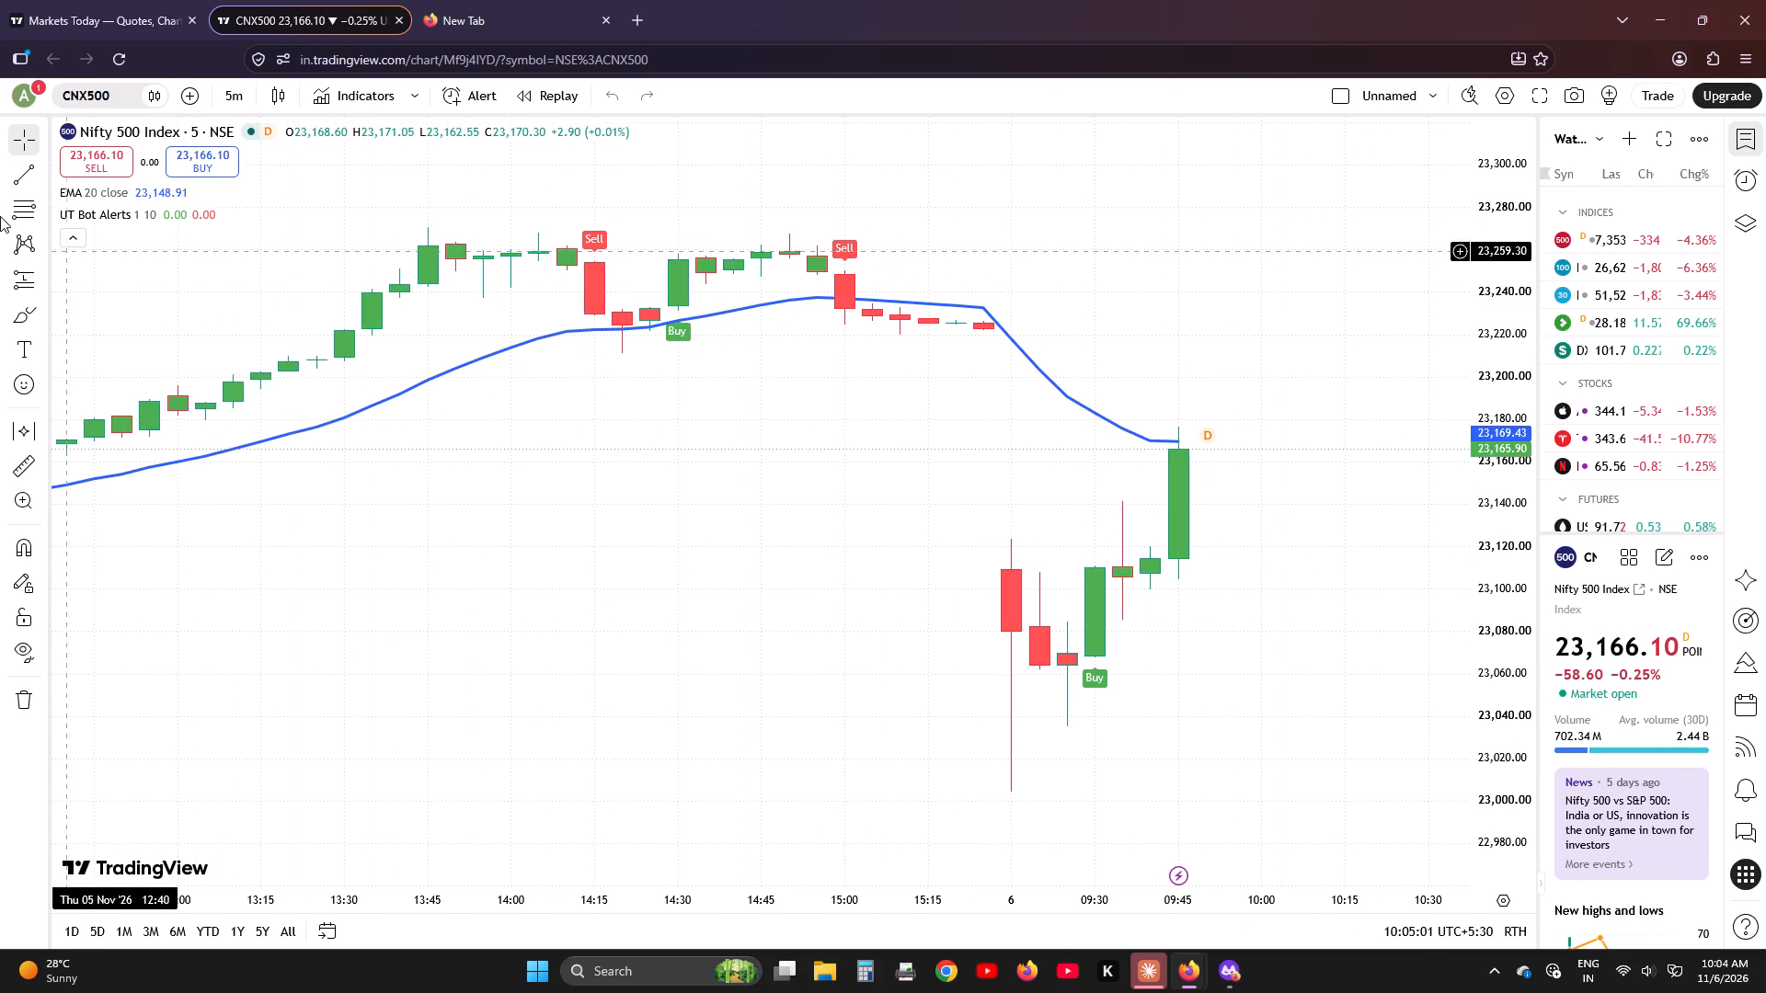
left_click(44, 177)
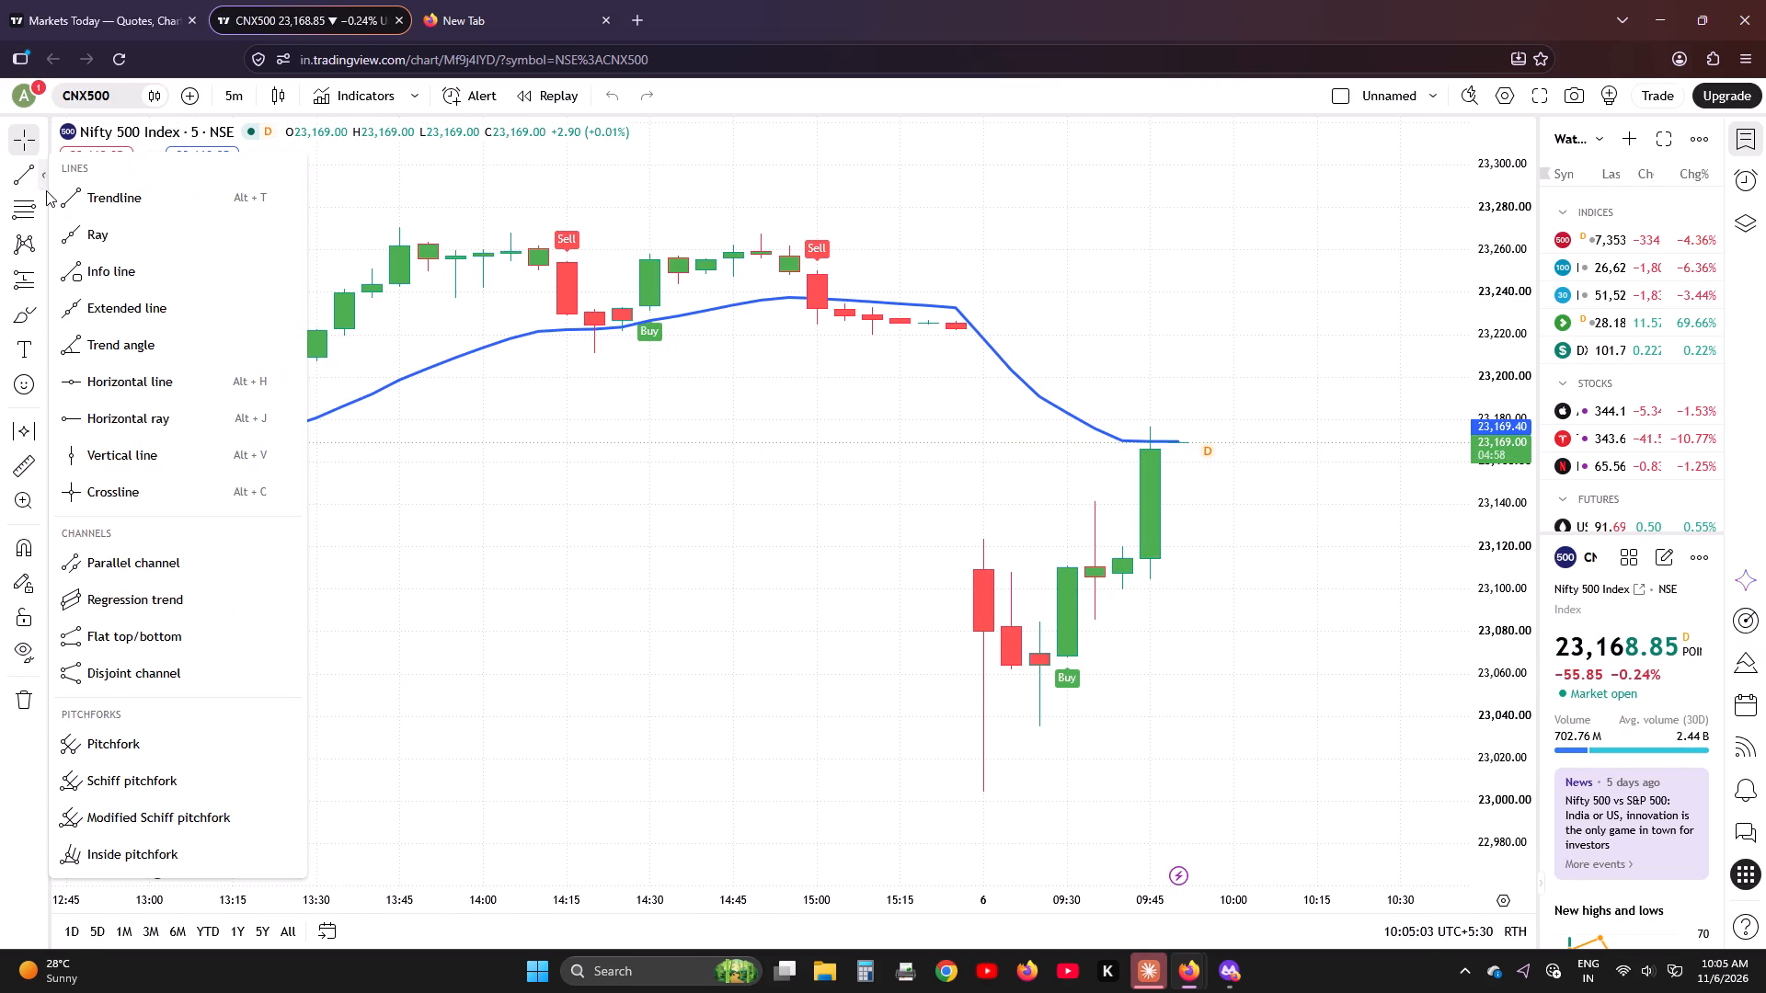
left_click(115, 304)
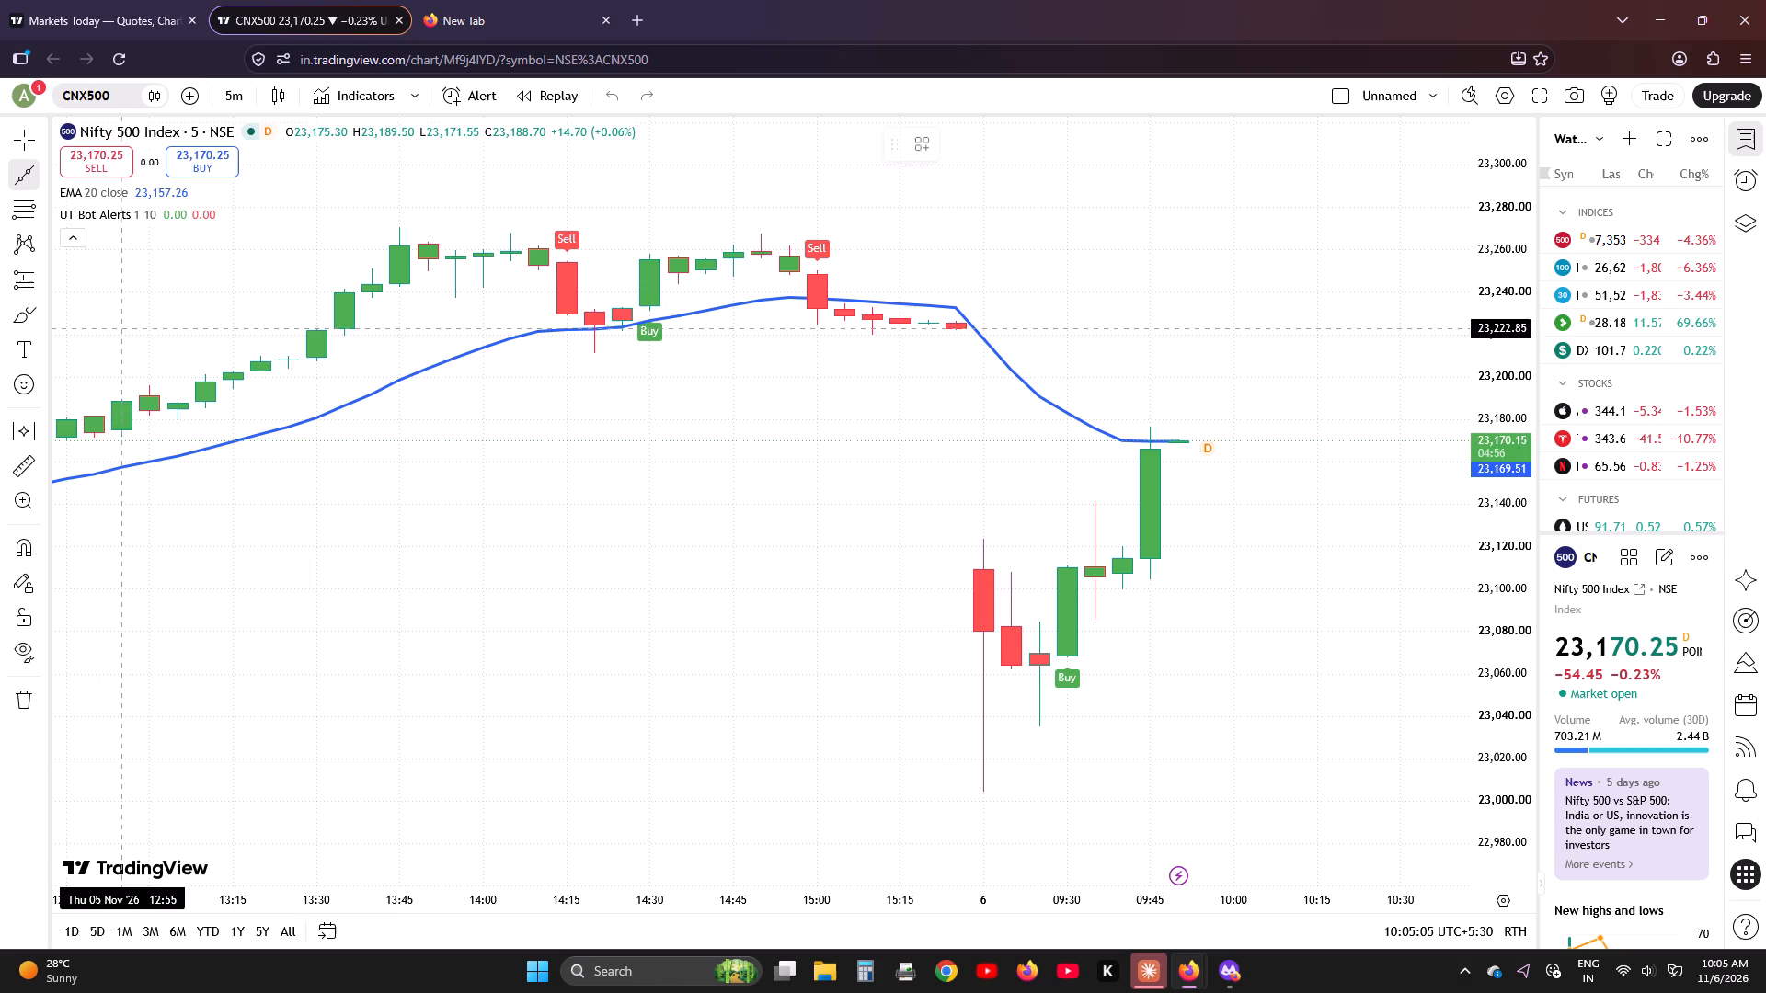
left_click(1066, 656)
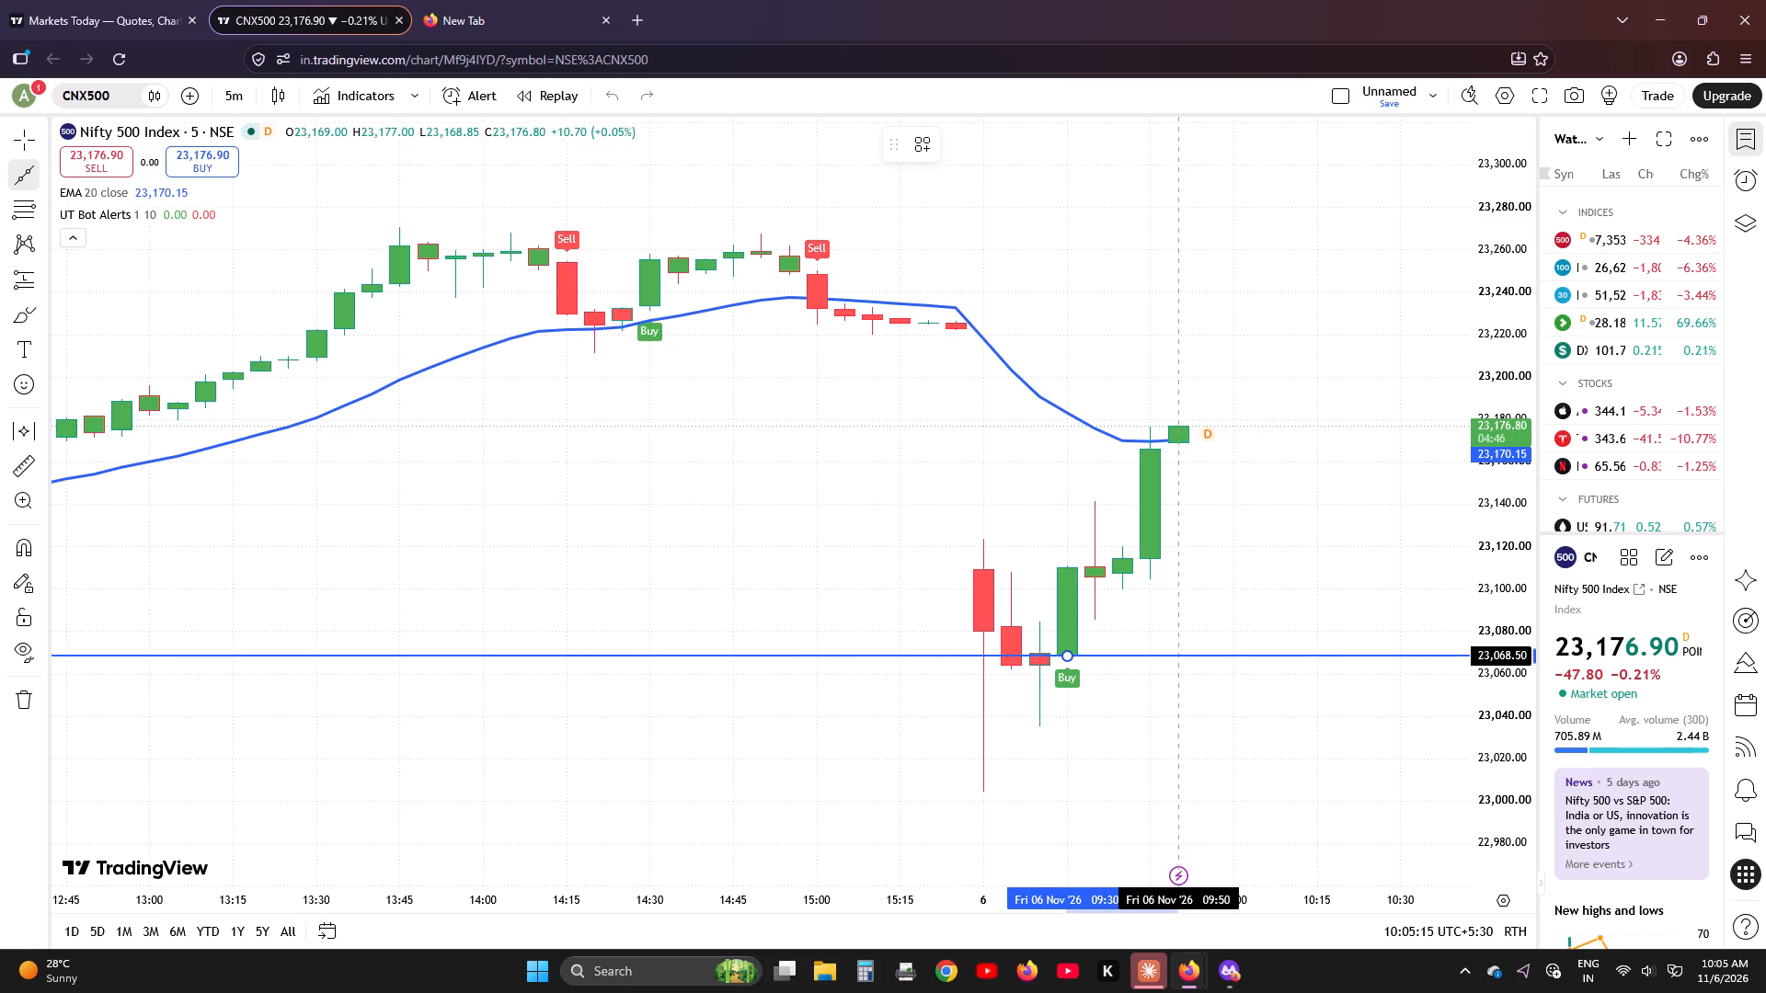
left_click(1183, 656)
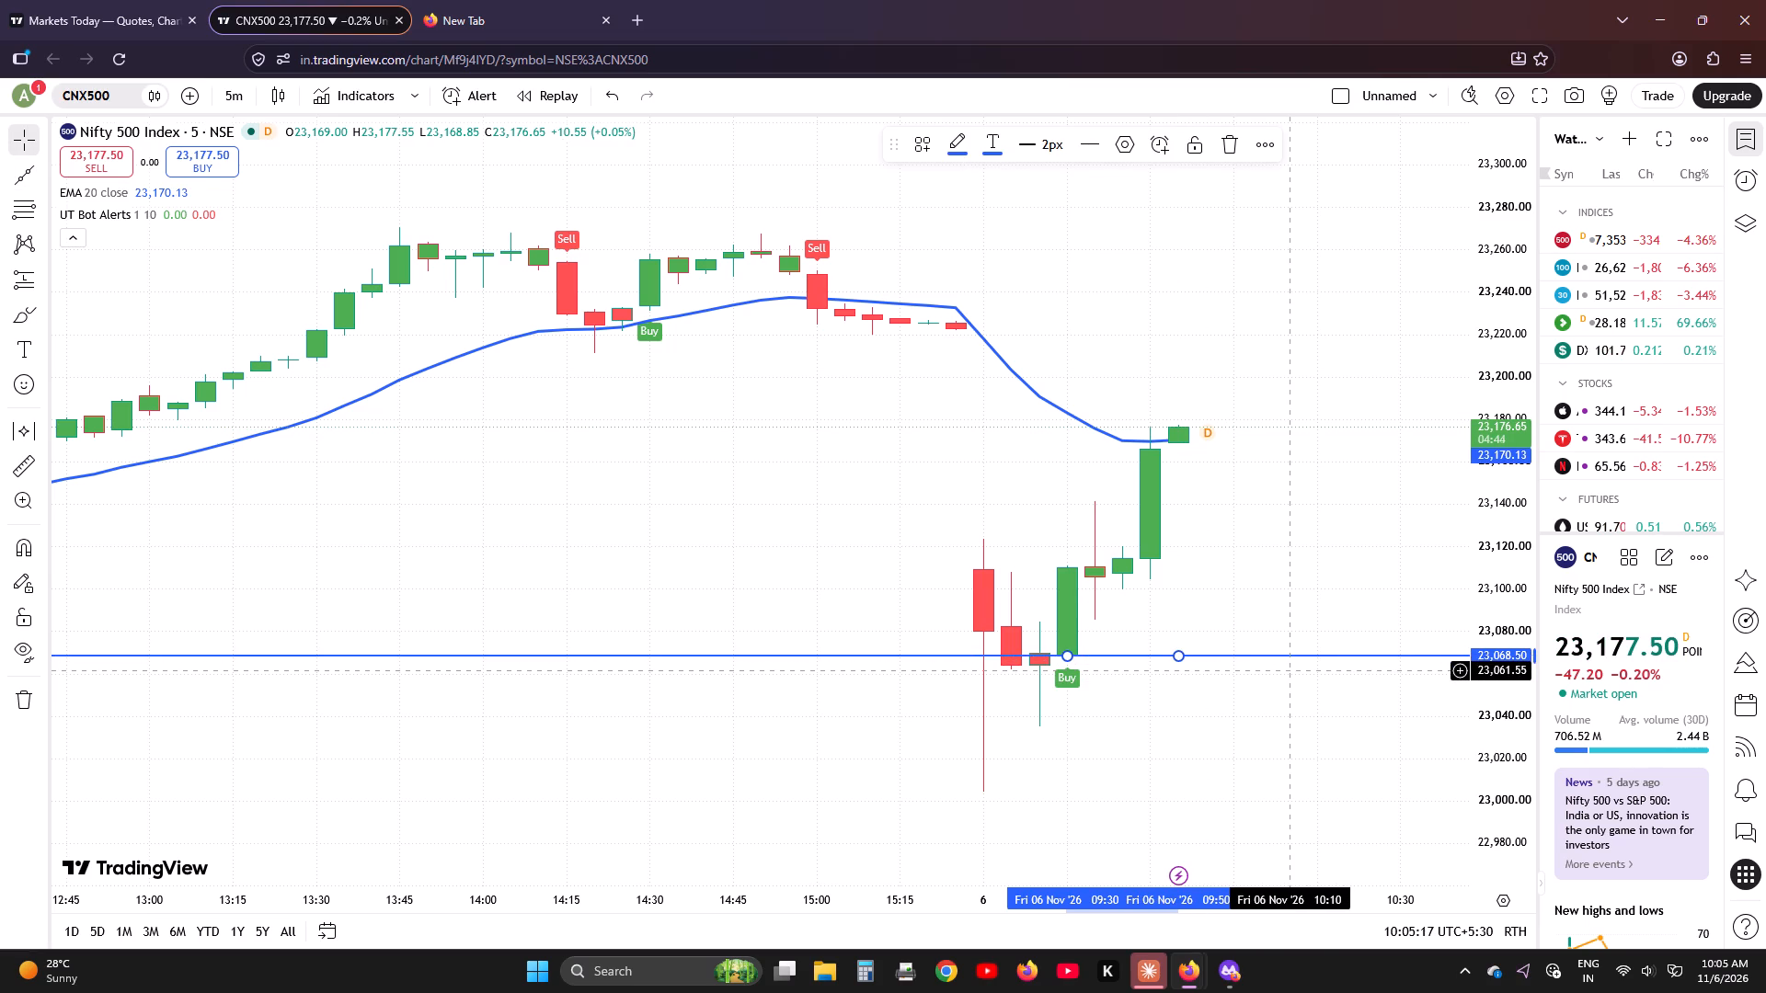
key("Escape")
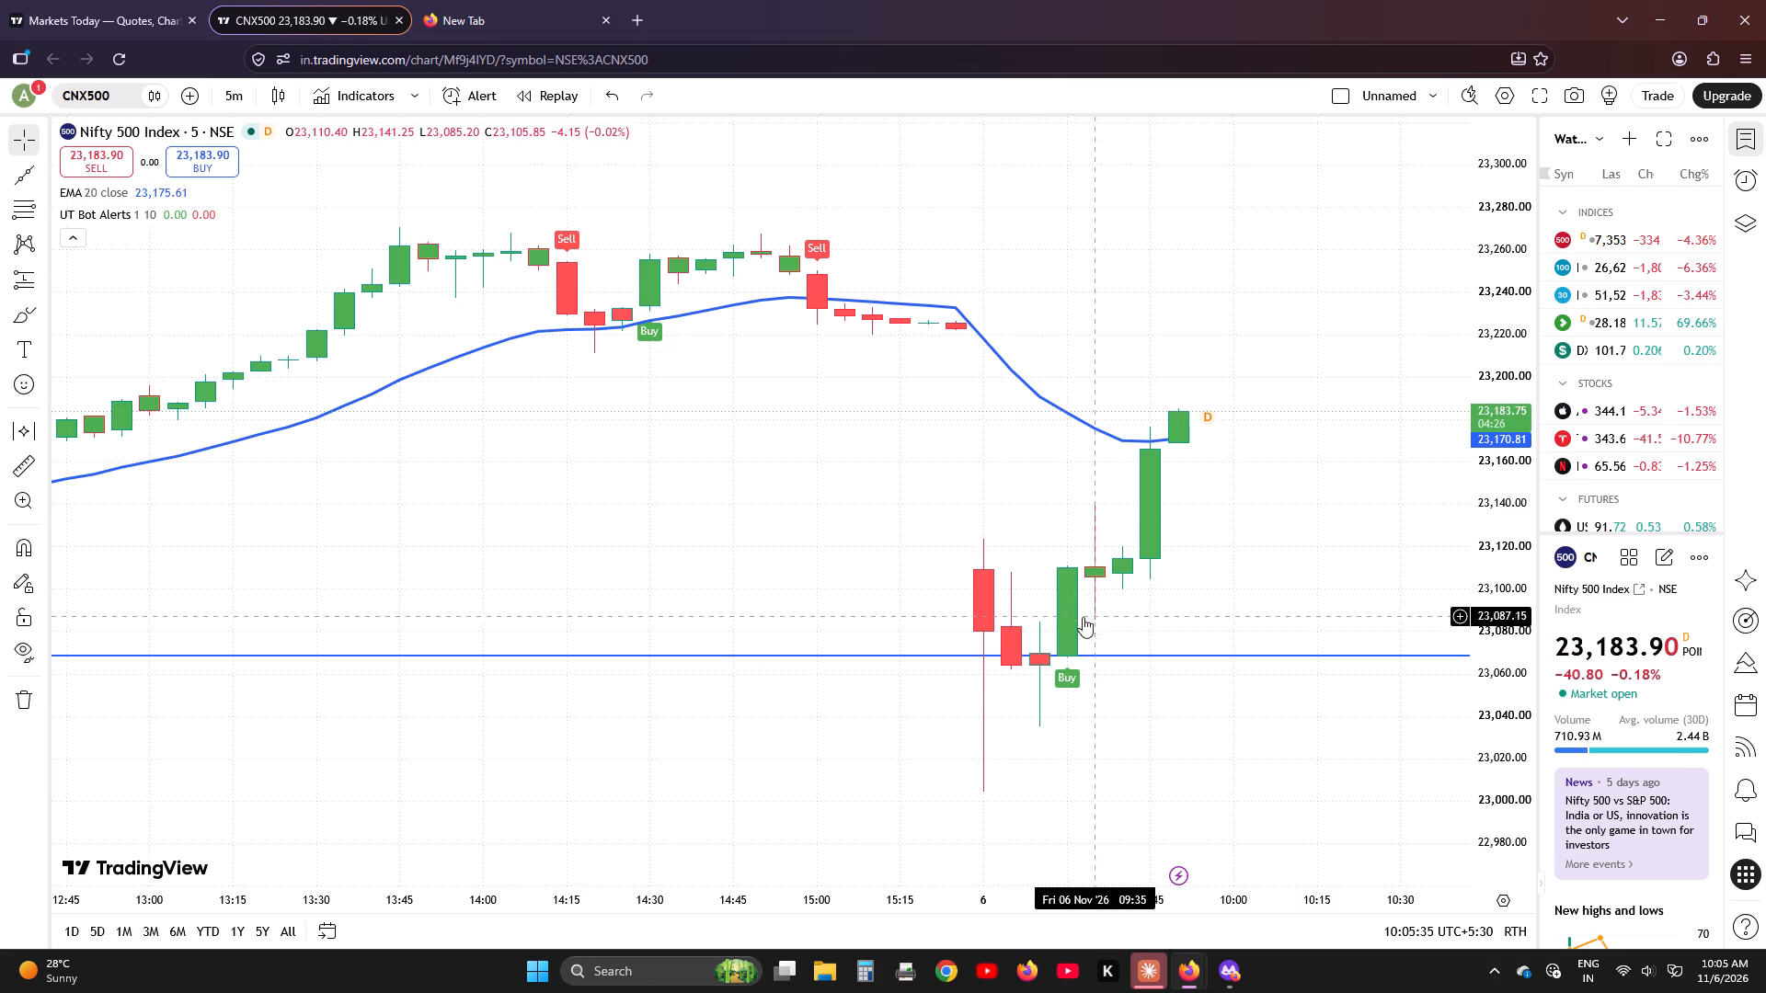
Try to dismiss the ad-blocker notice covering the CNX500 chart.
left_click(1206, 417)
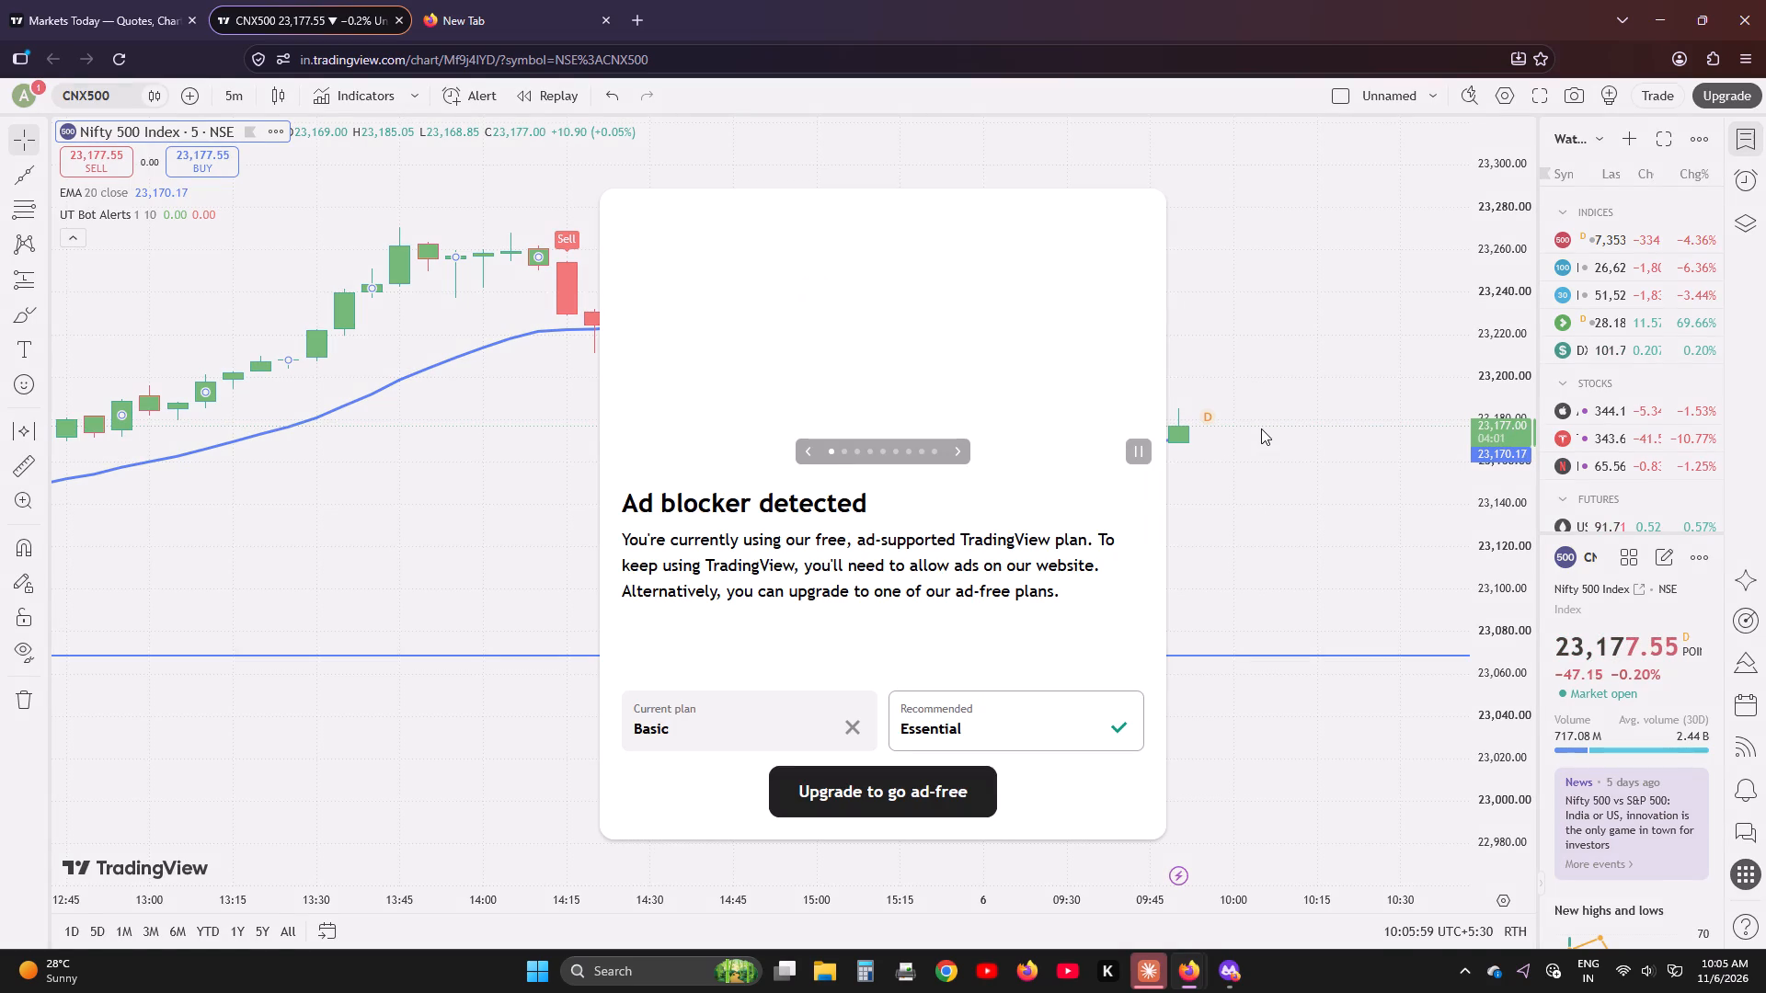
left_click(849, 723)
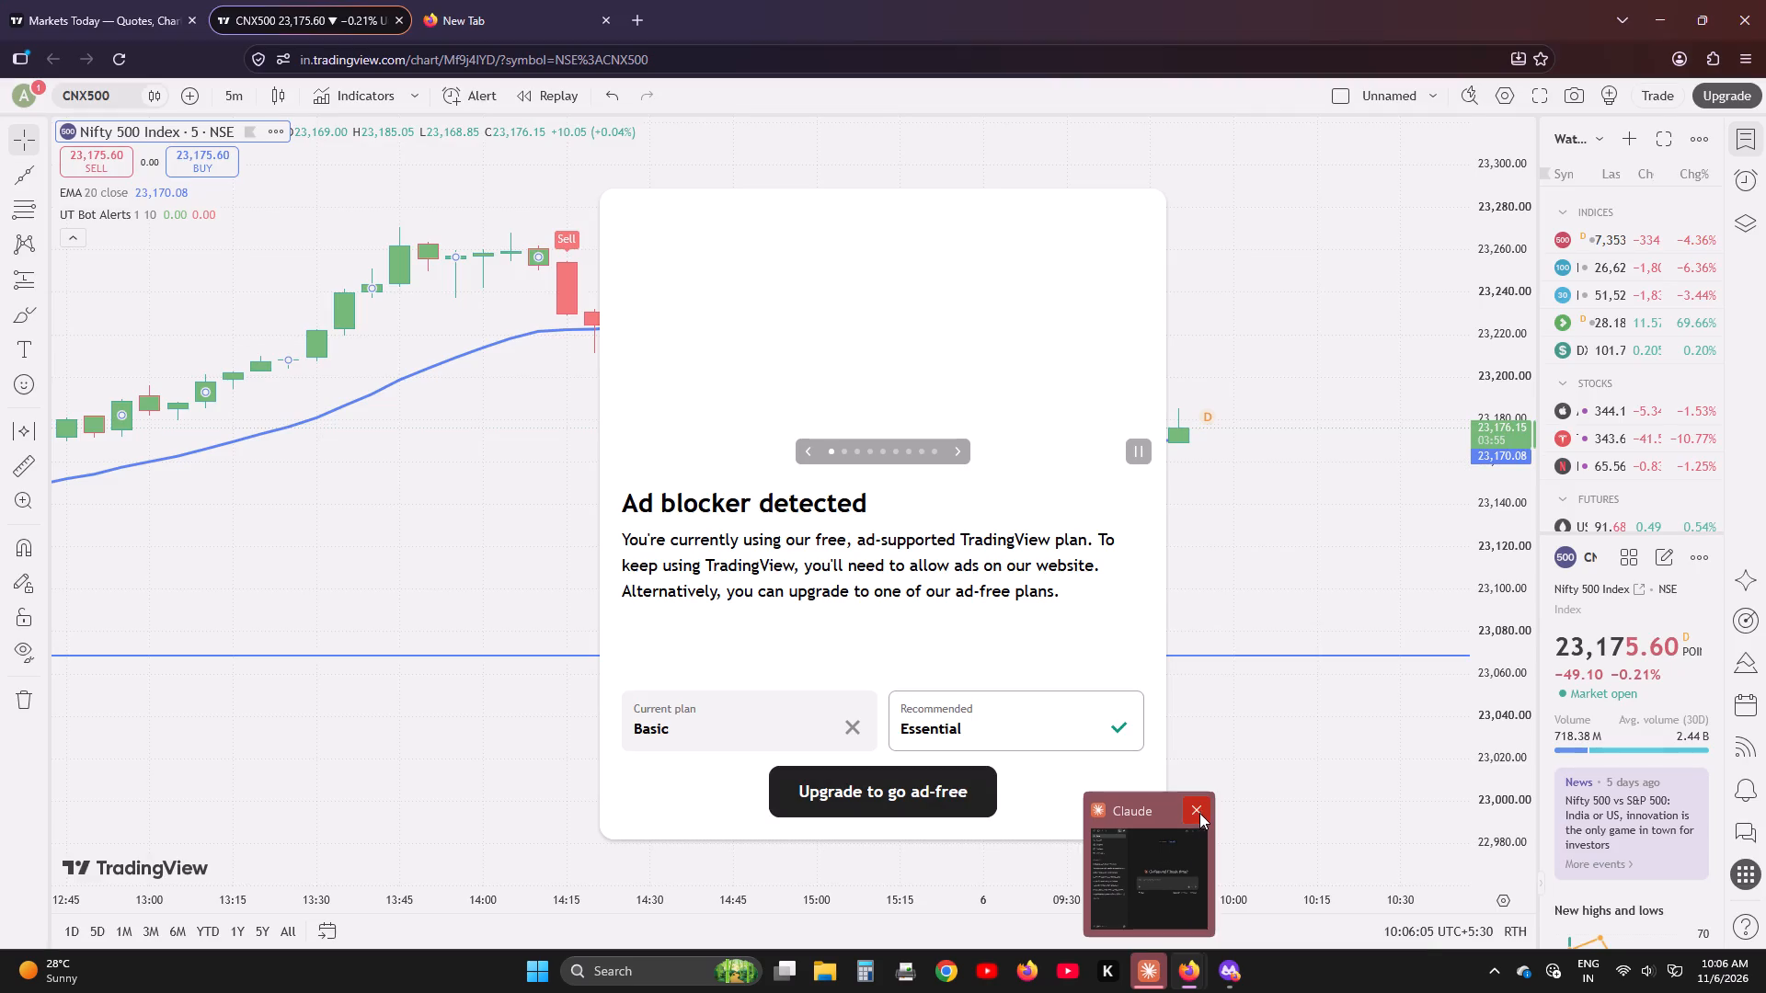
Close the Claude window and the blank Firefox window.
left_click(1199, 813)
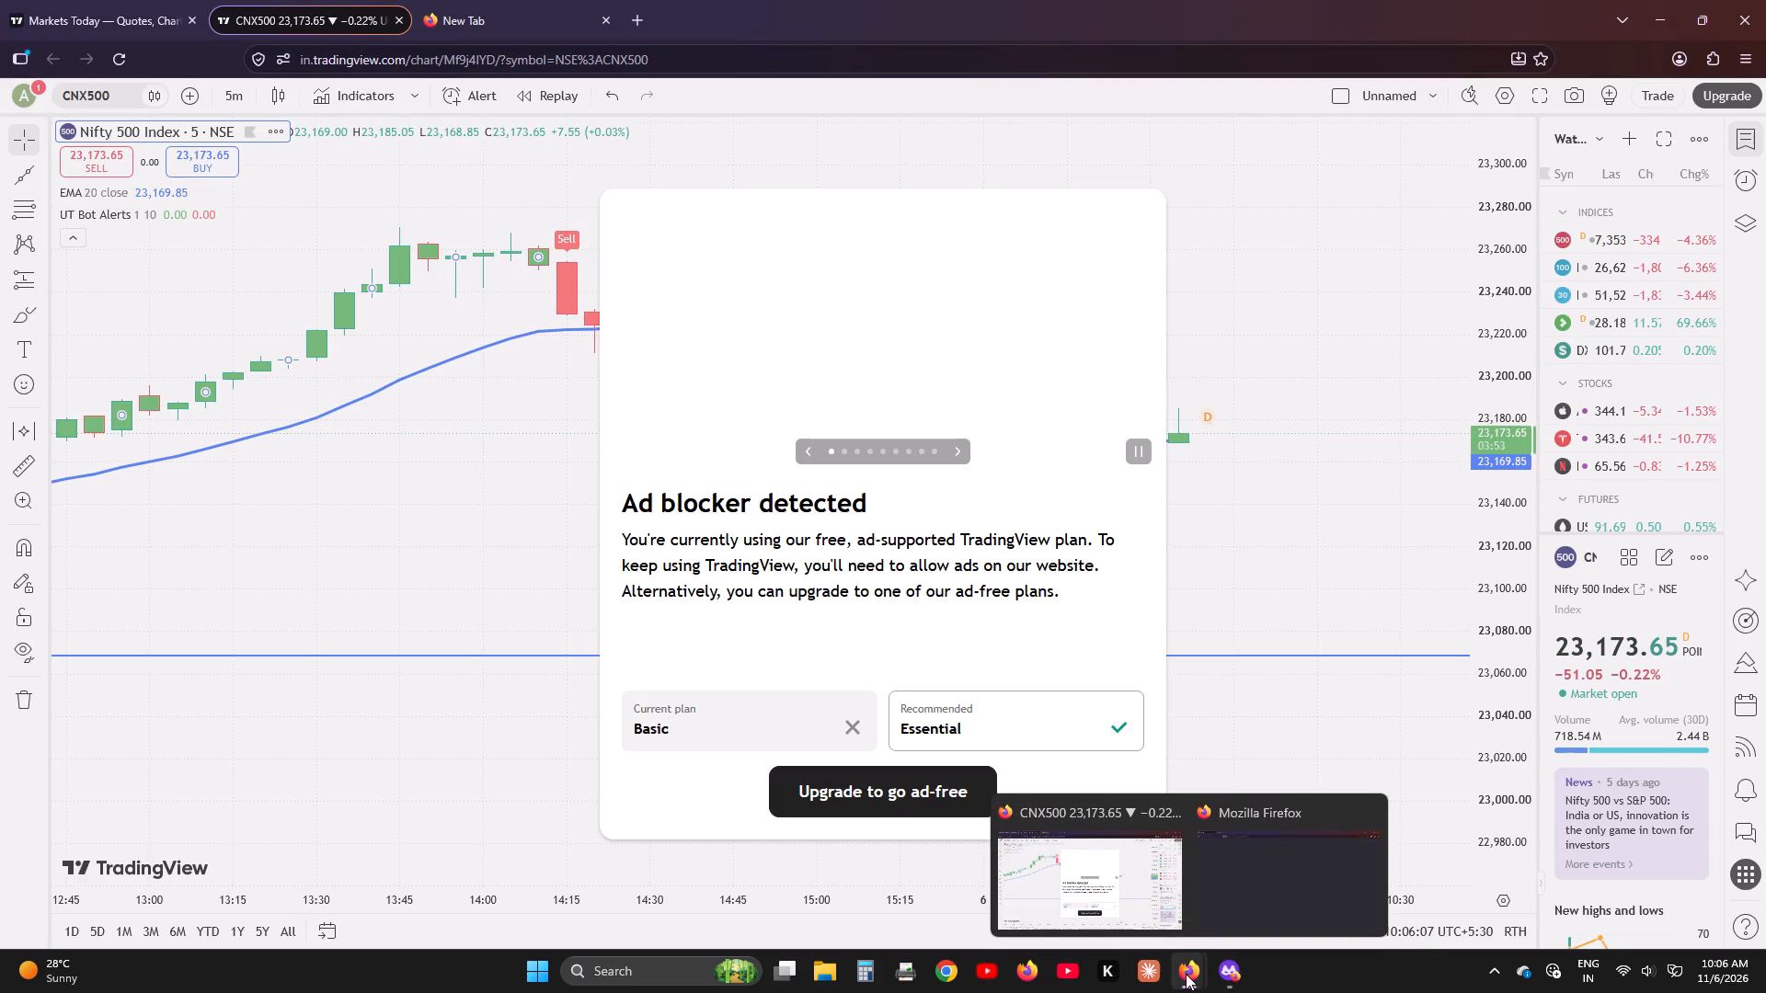
left_click(1270, 844)
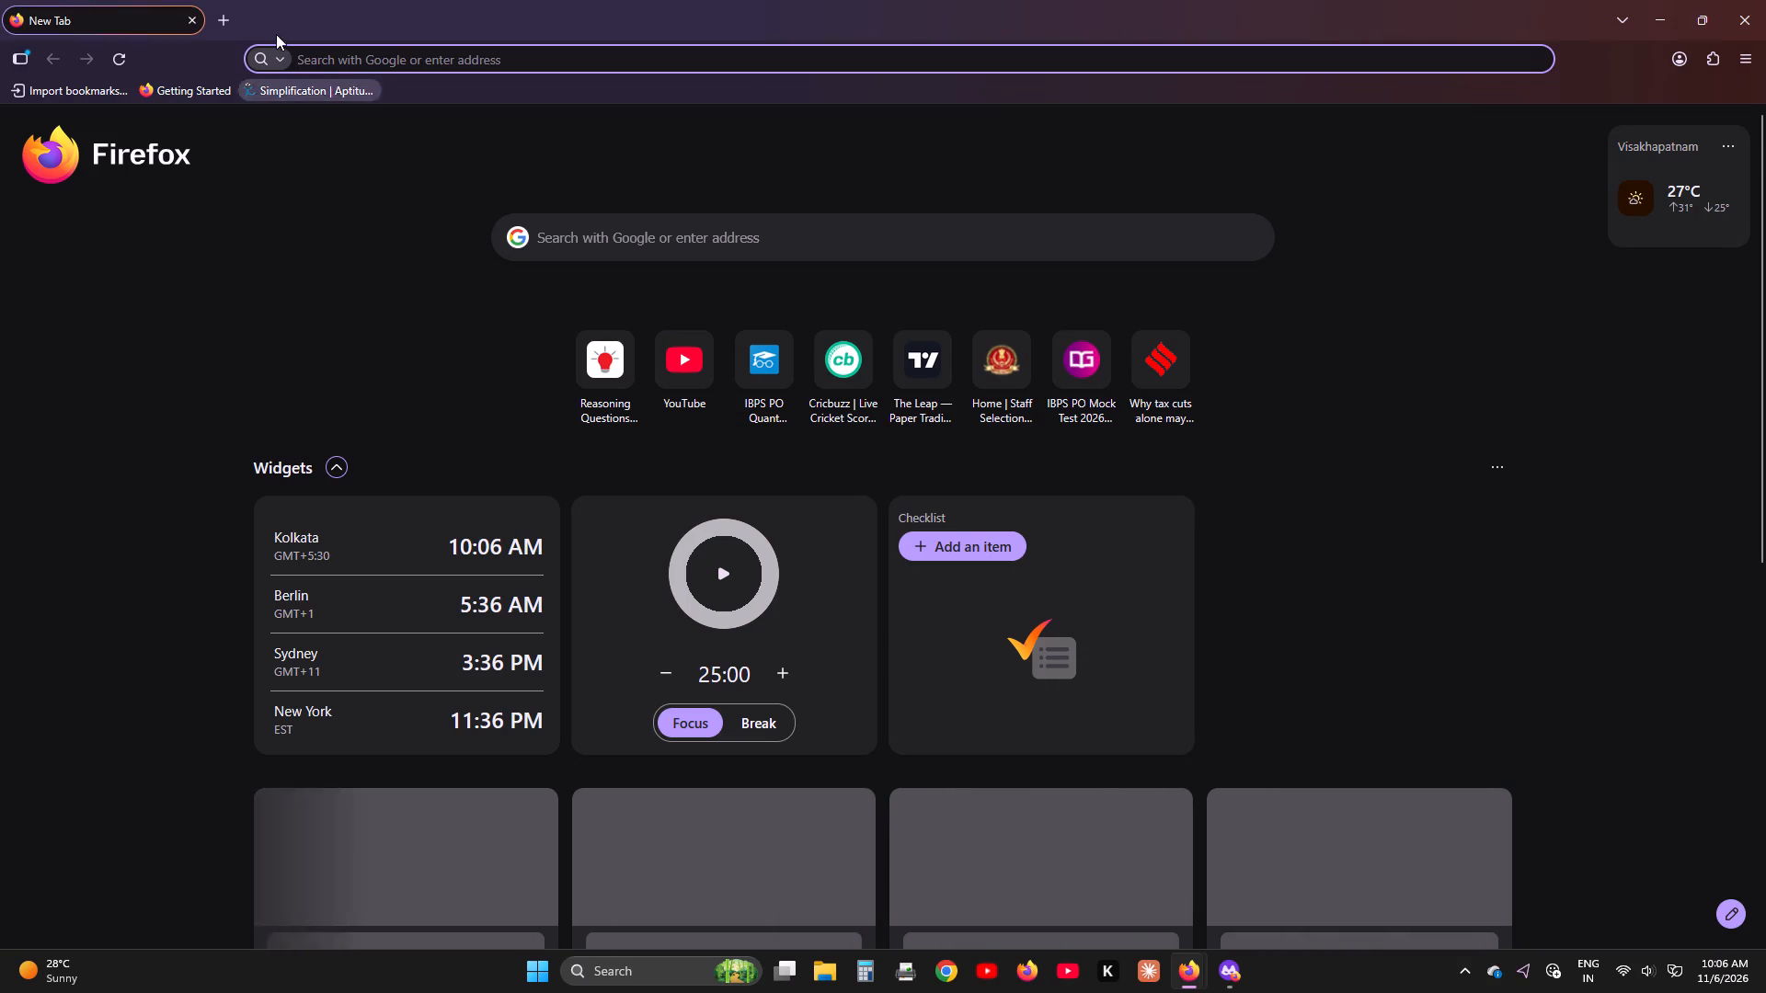
left_click(1765, 0)
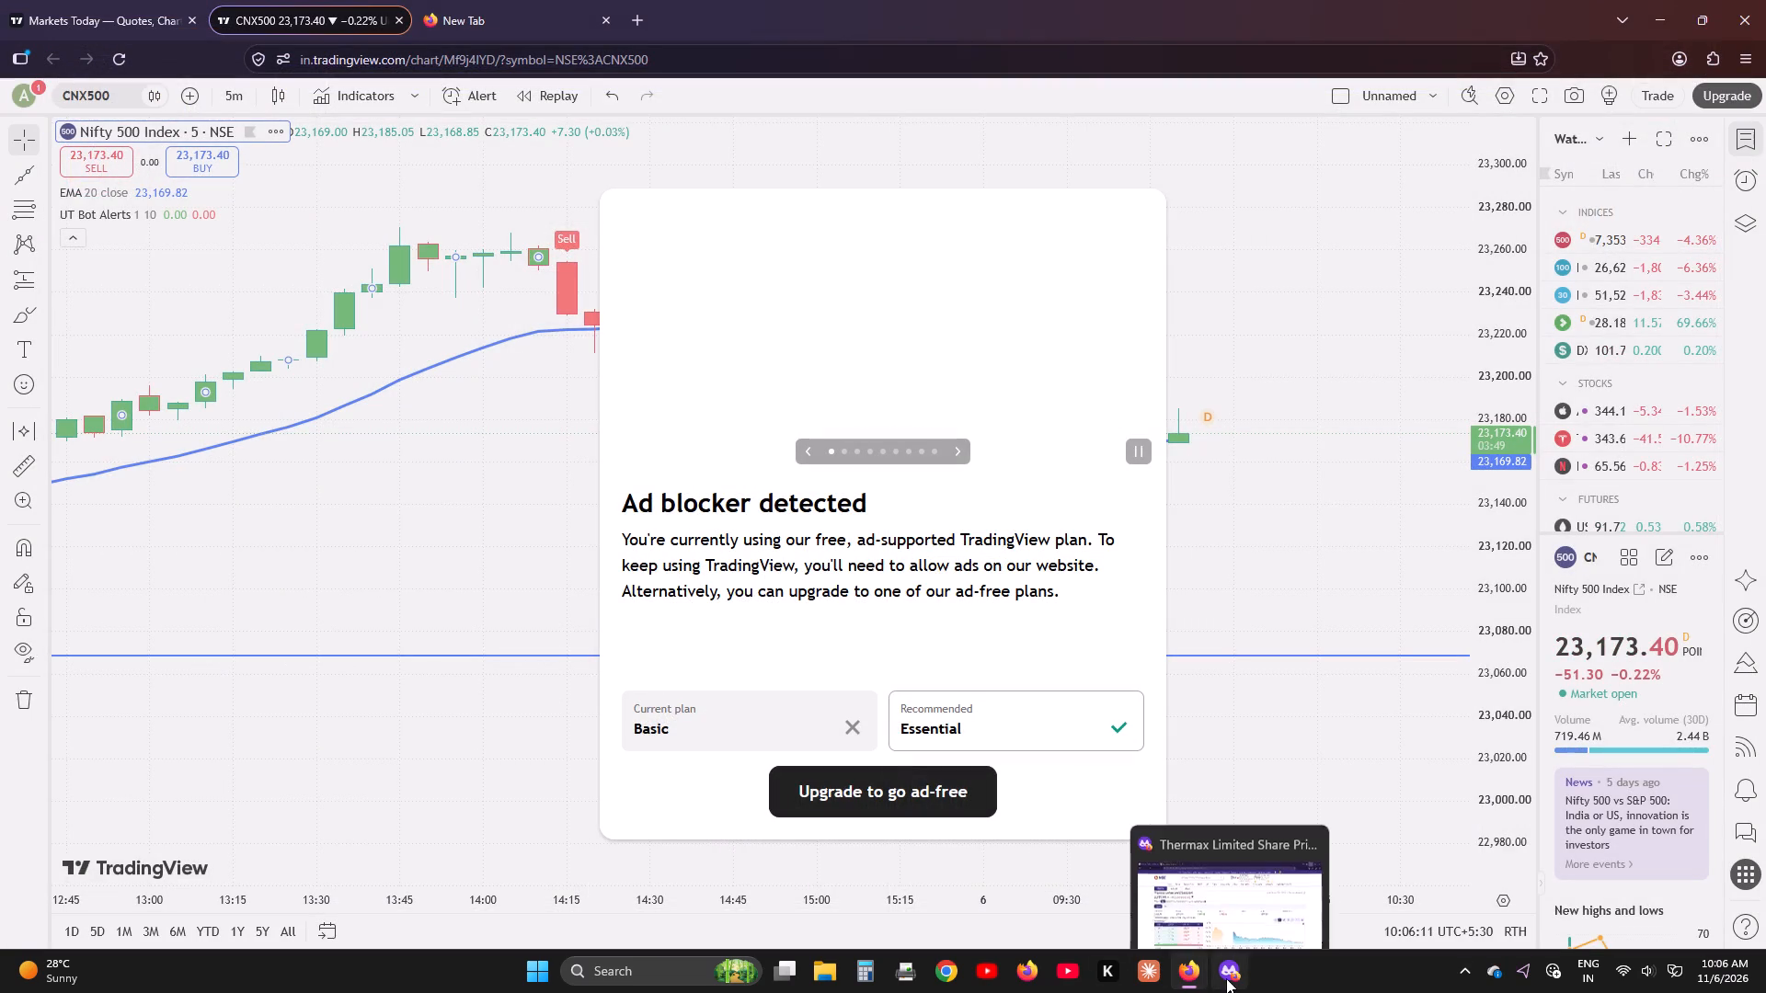
Switch to the NSE browser window and close the THERMAX quote page.
left_click(1231, 892)
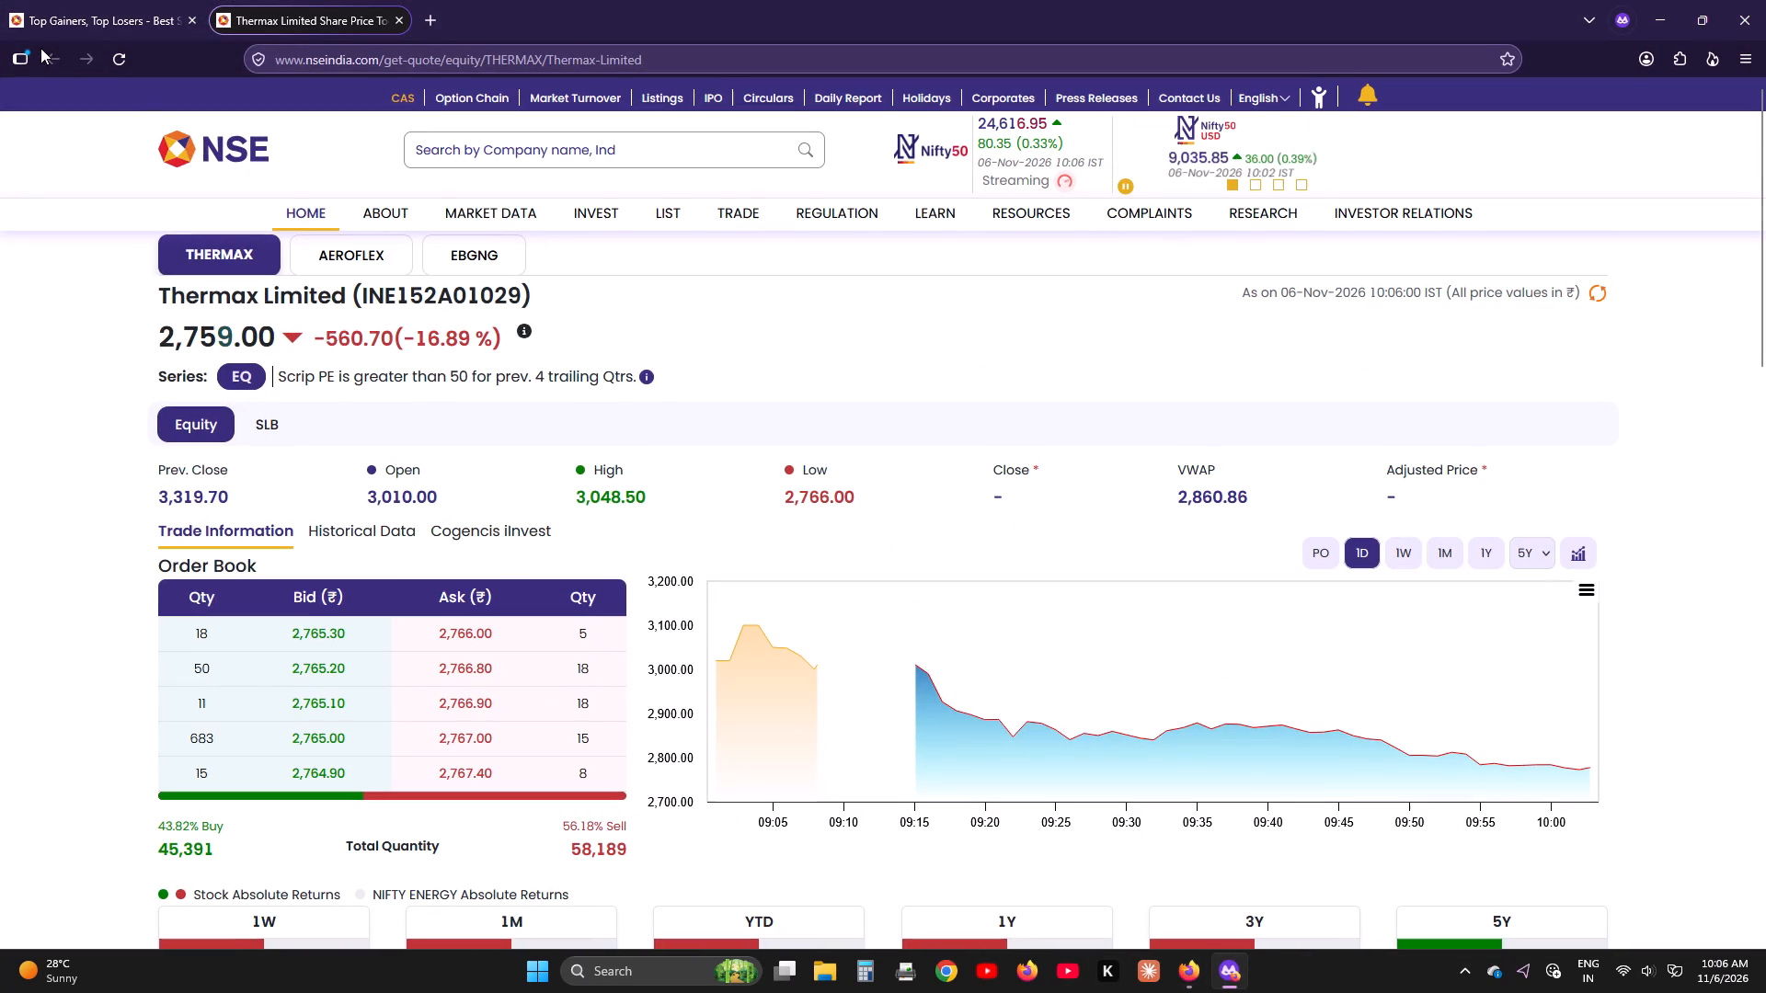
left_click(398, 23)
Return to the TradingView CNX500 chart and reload the page.
left_click(1178, 914)
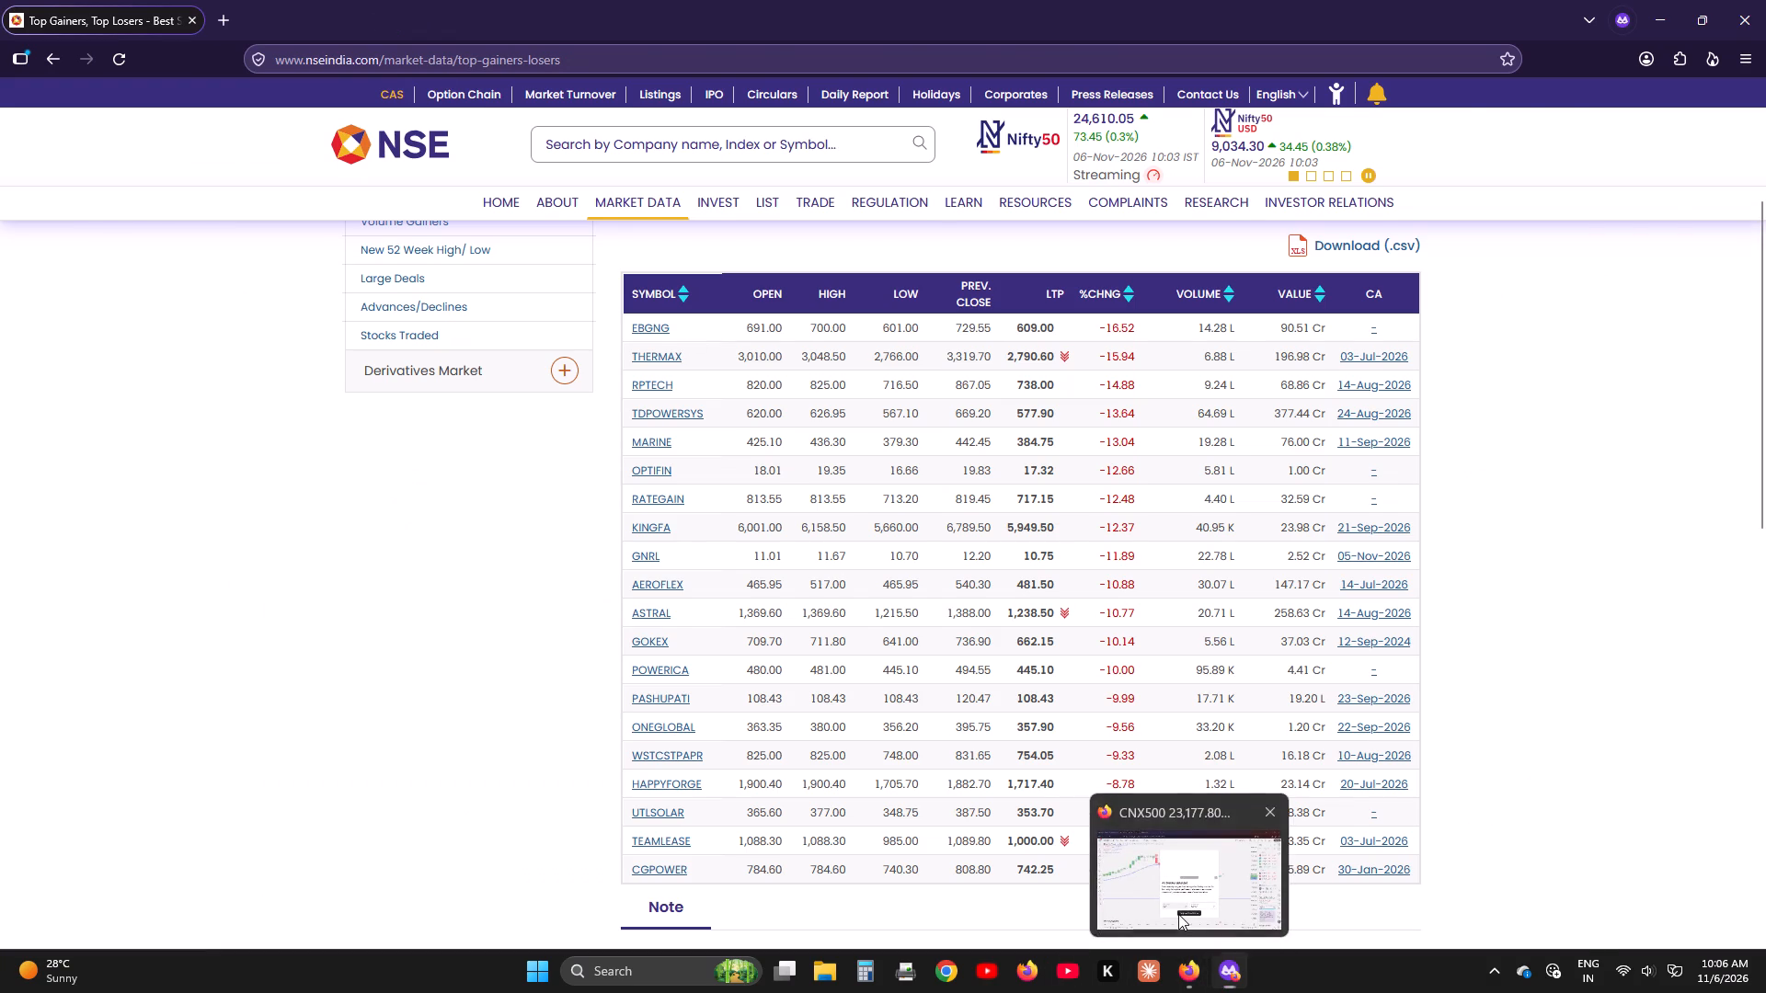
left_click(113, 51)
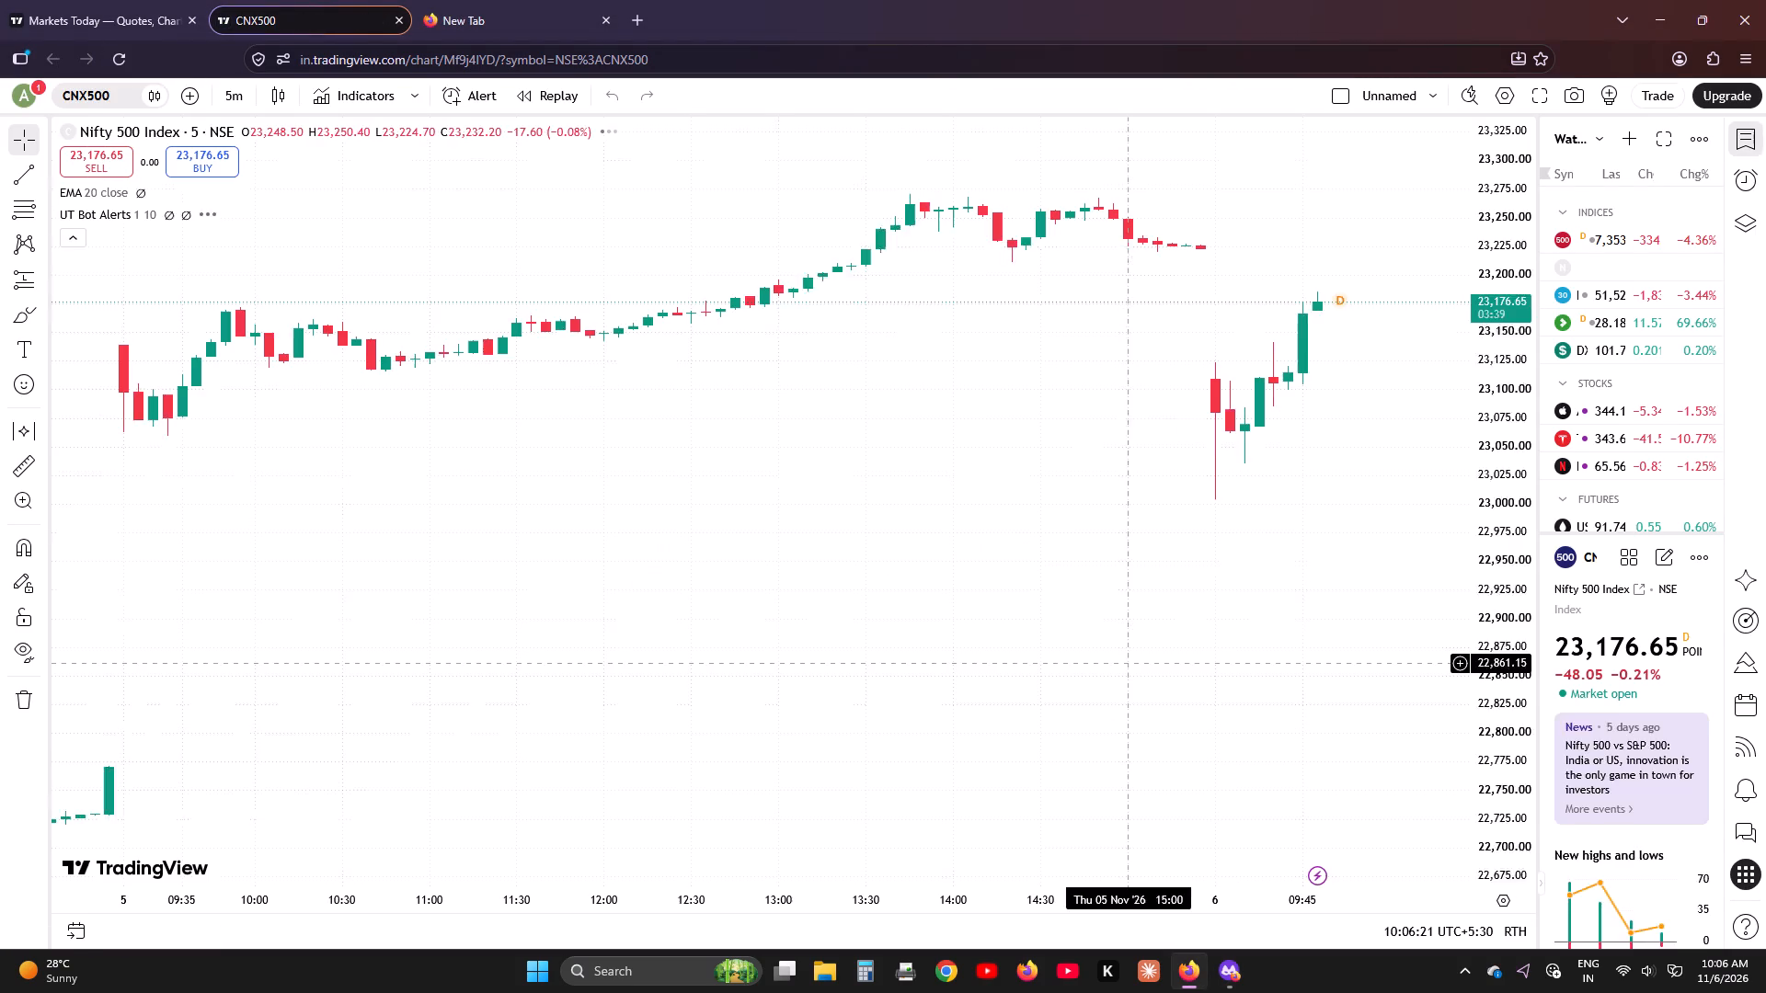
Examine the CNX500 5-minute candles from the 6 November open back across the 5 November opening gap to 4 November's late session.
scroll(1304, 348, "up", 5)
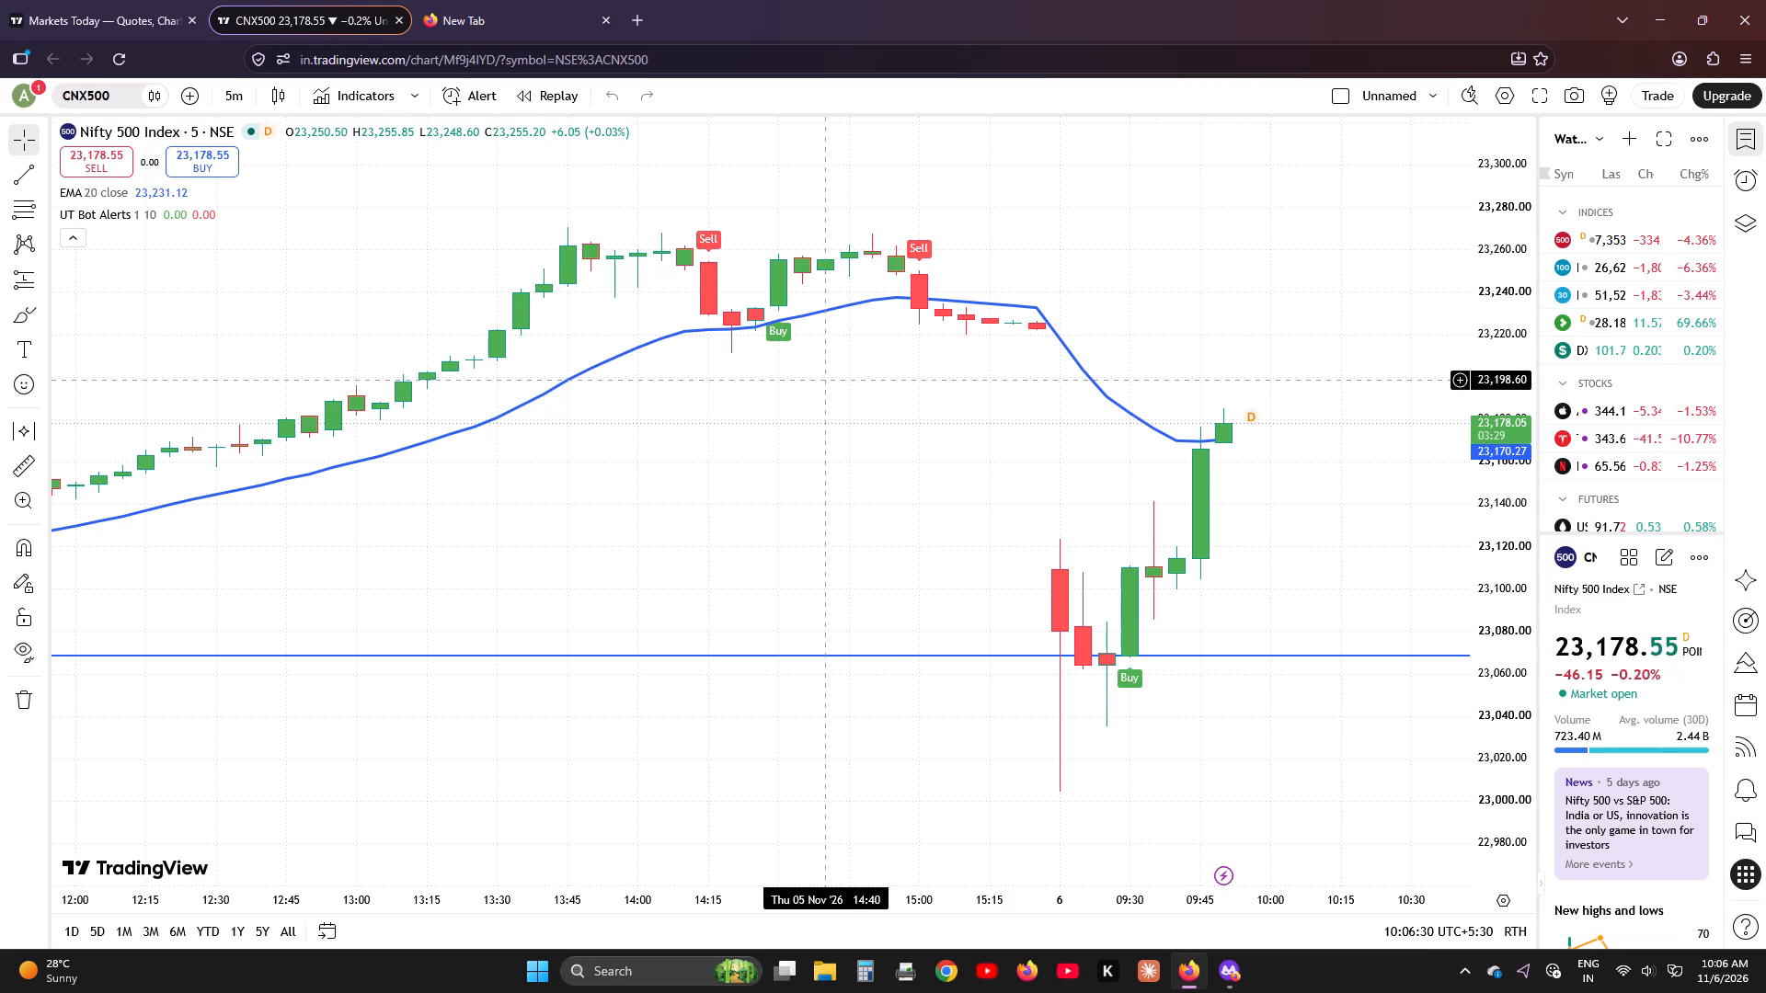
left_click_drag(836, 380, 1212, 388)
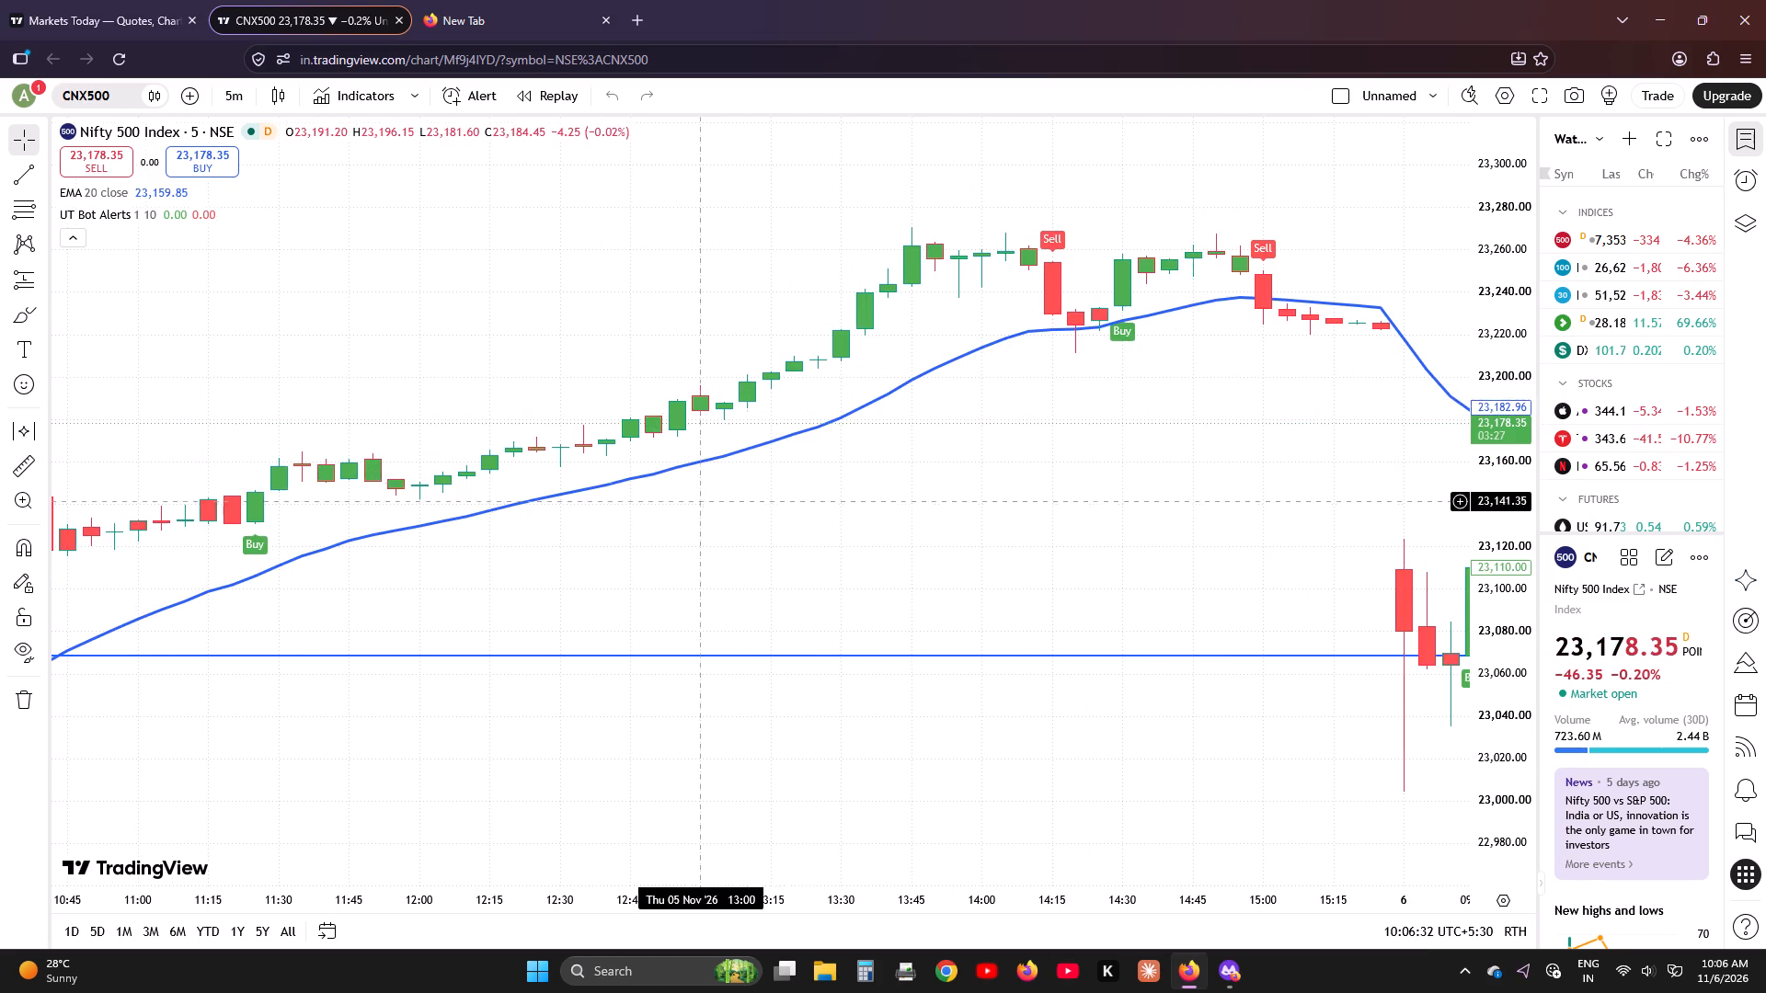
left_click_drag(694, 506, 972, 488)
left_click_drag(638, 578, 762, 611)
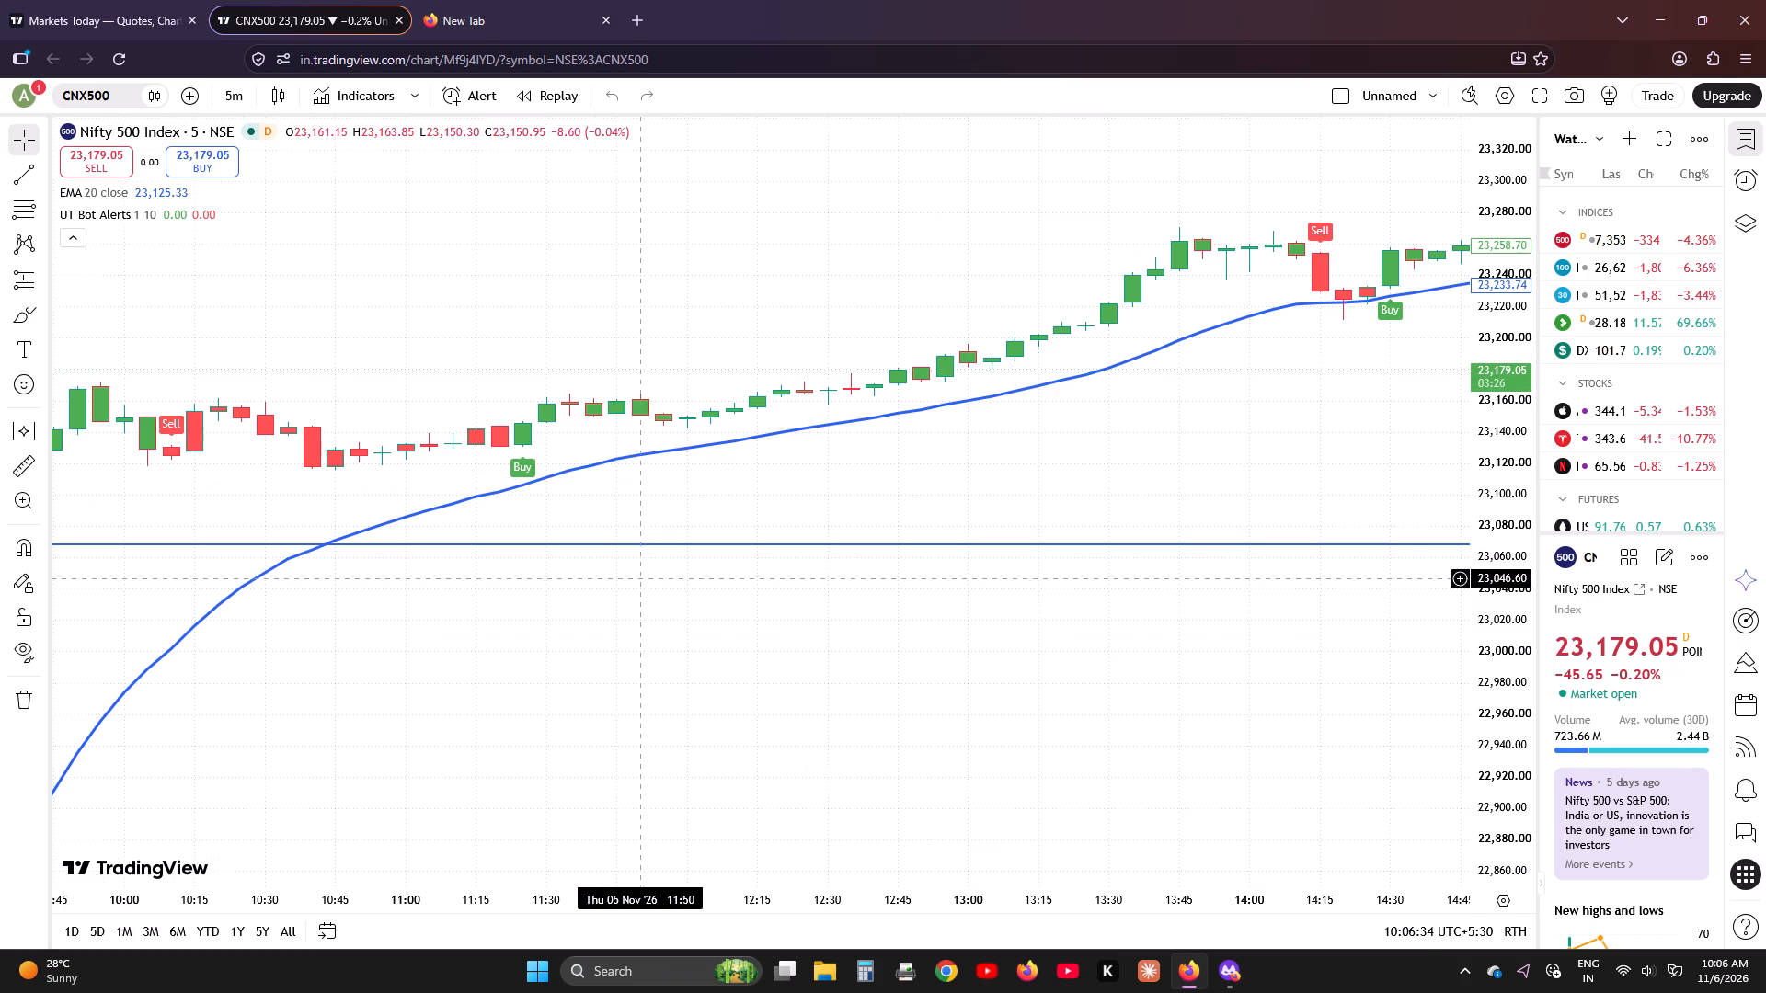
left_click_drag(762, 611, 1065, 490)
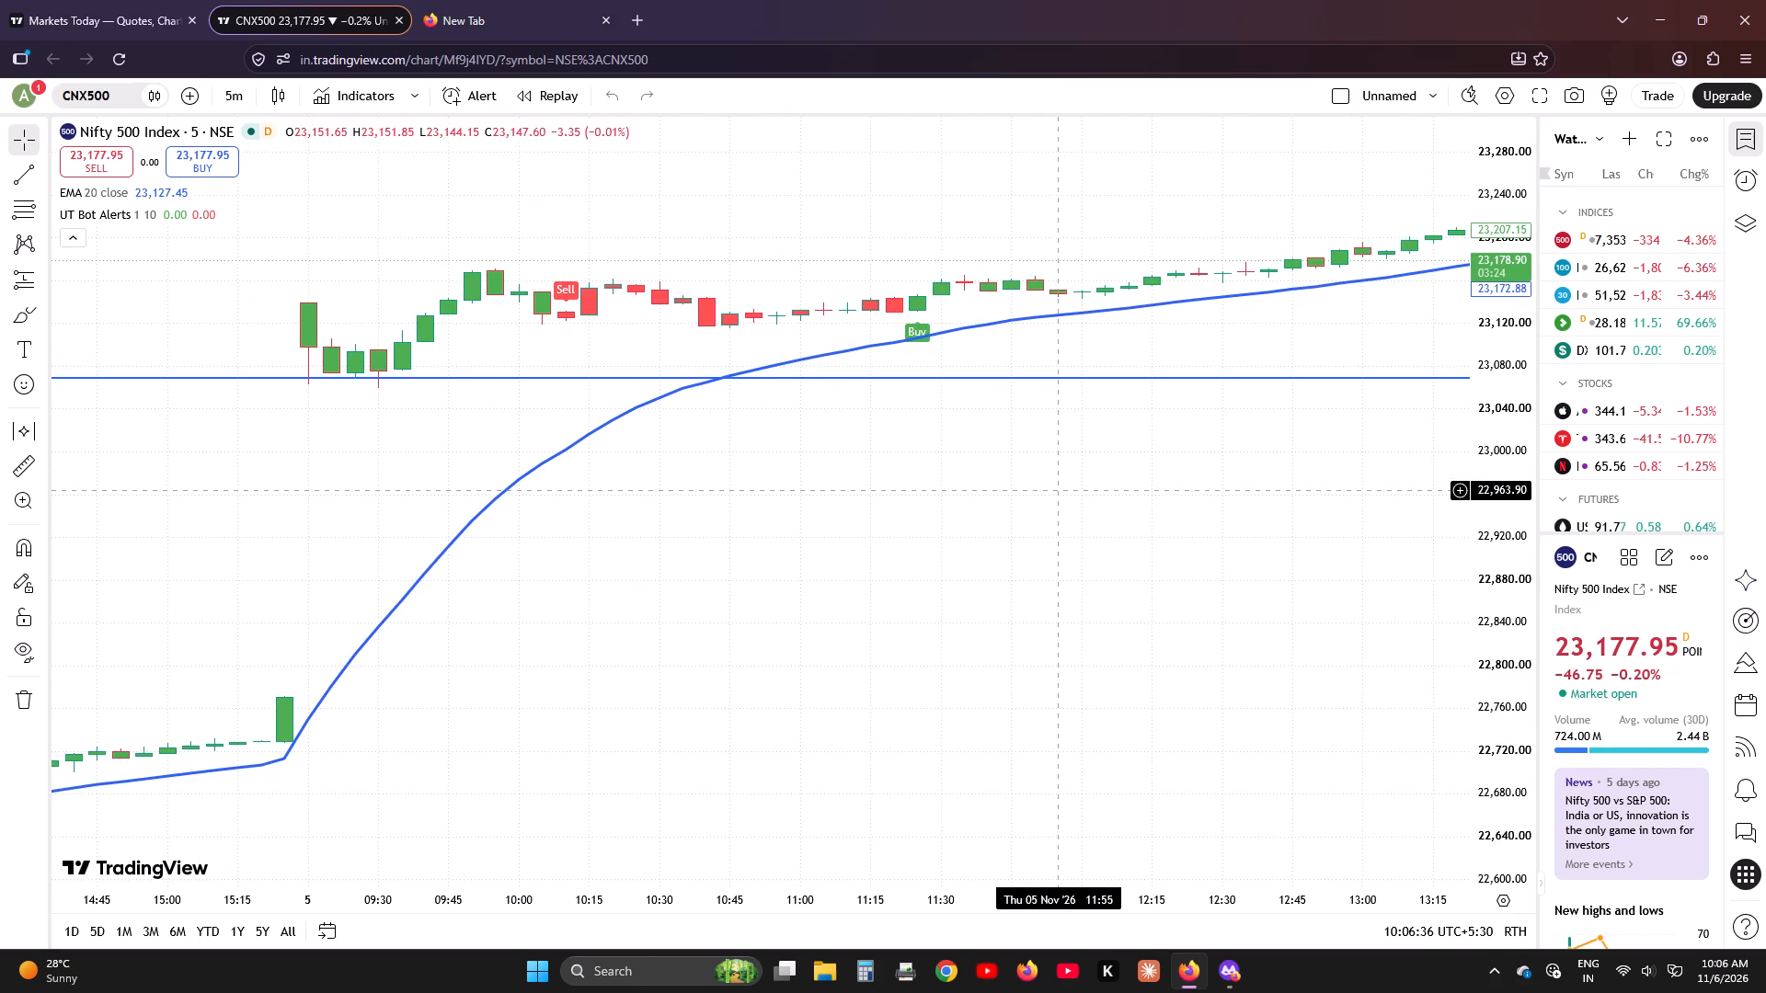
left_click_drag(1065, 490, 1258, 492)
left_click_drag(767, 600, 997, 616)
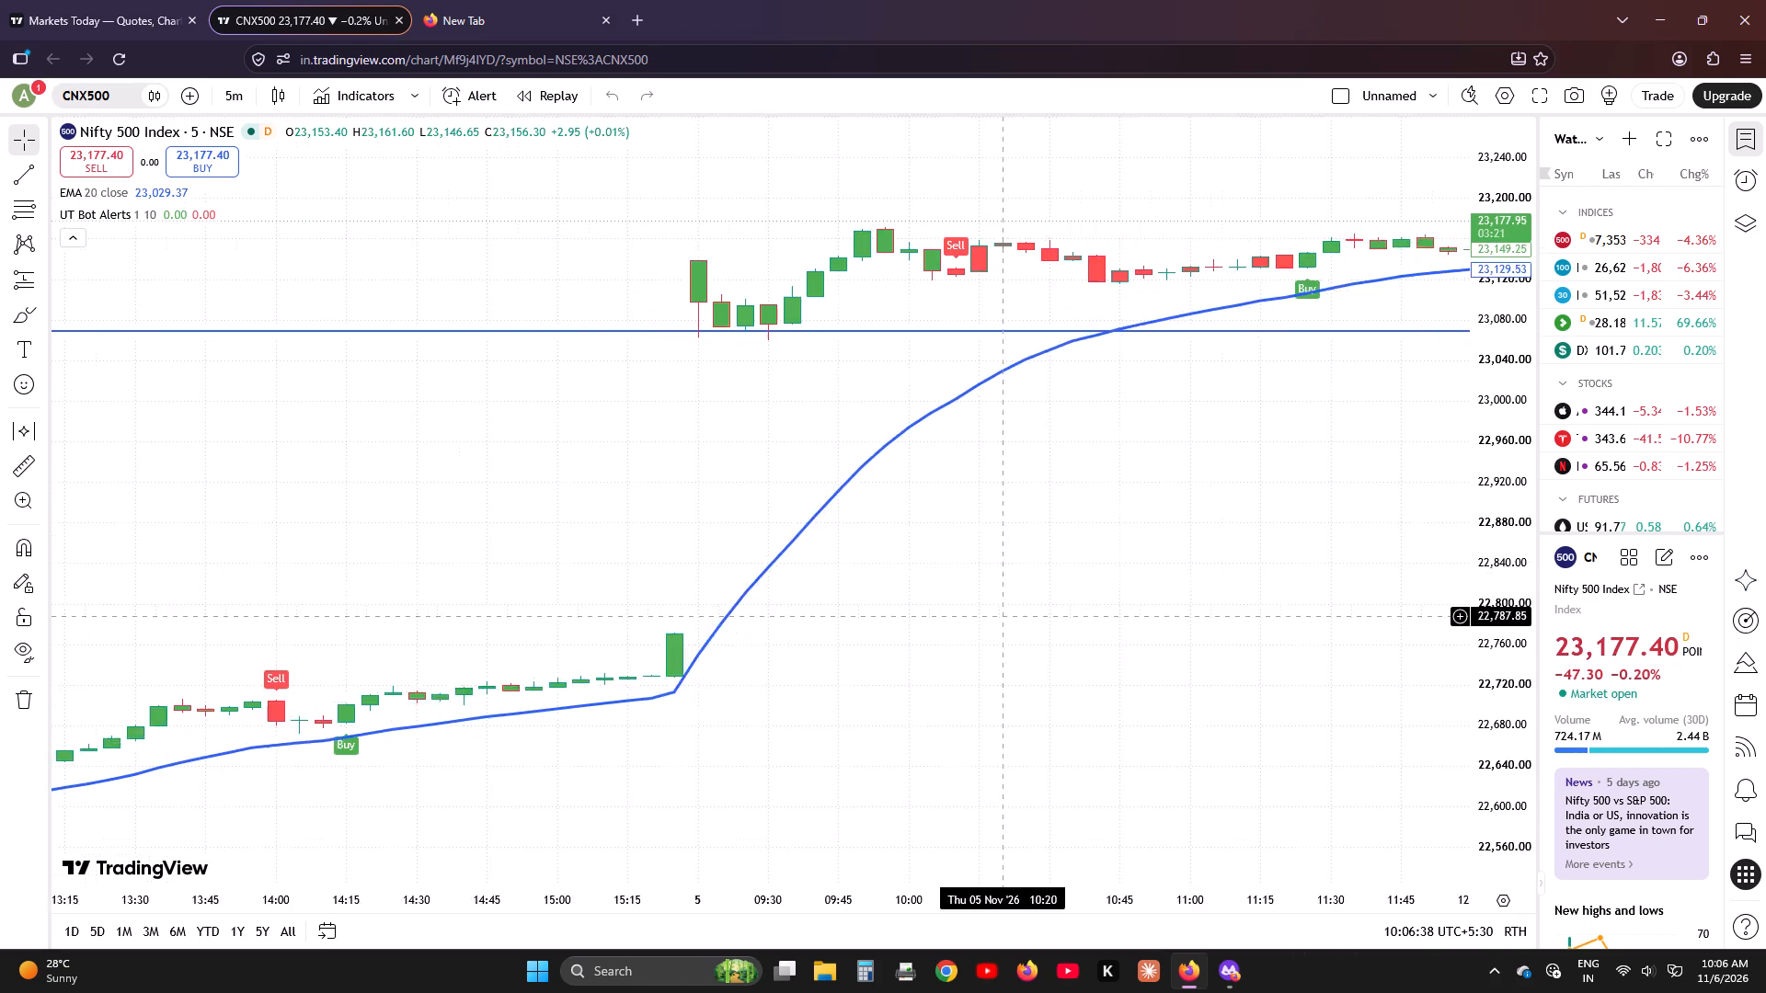
left_click_drag(997, 616, 856, 630)
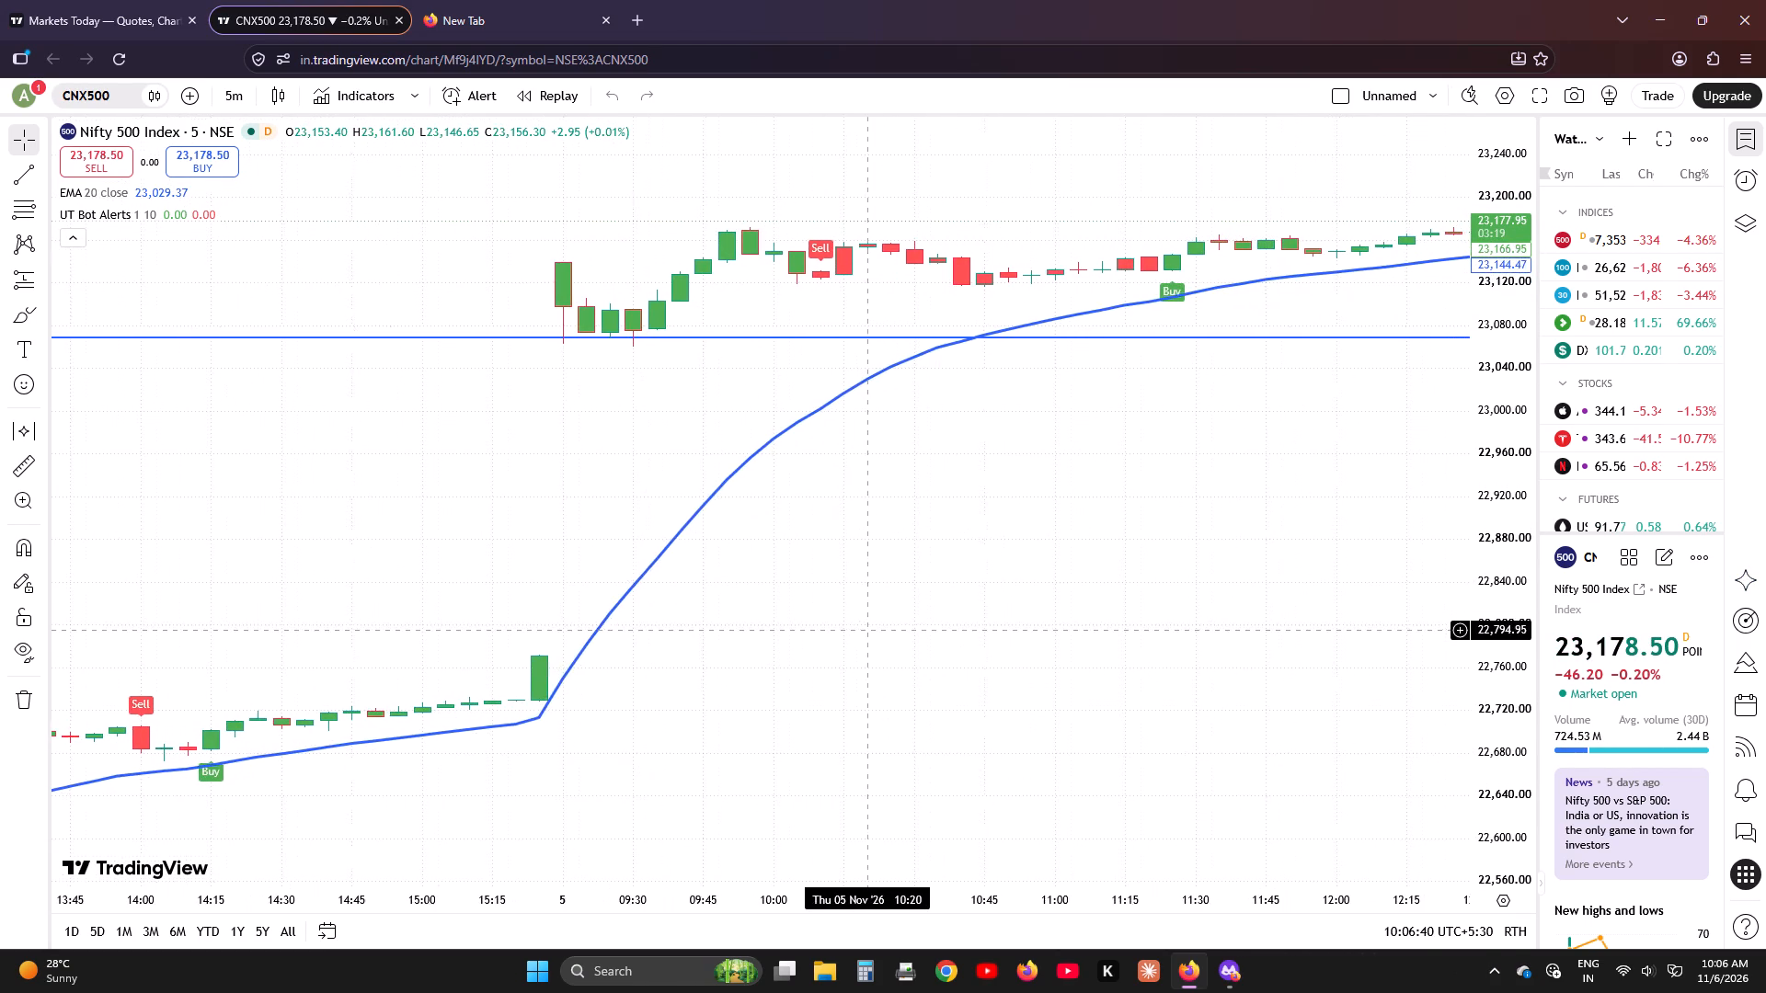
left_click_drag(856, 630, 636, 640)
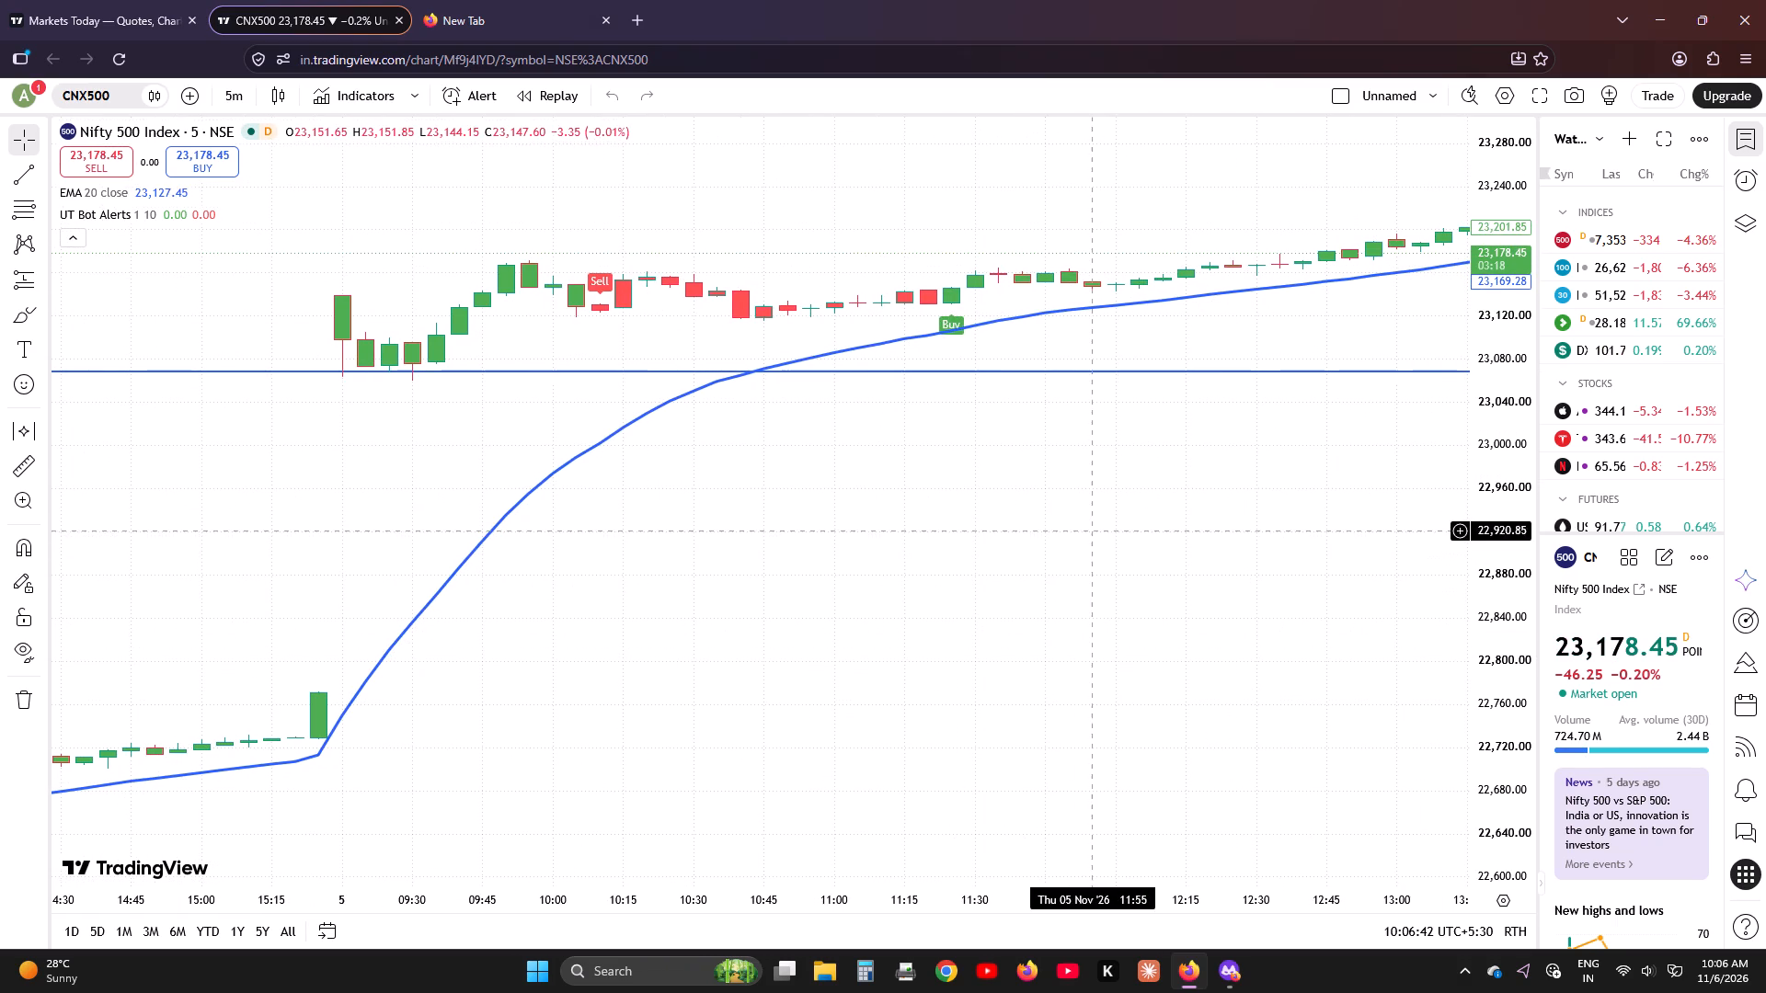
Examine the 5 November morning candles on the CNX500 chart closely, around the Sell signal at 10:10.
left_click_drag(1083, 525, 574, 507)
scroll(410, 473, "up", 2)
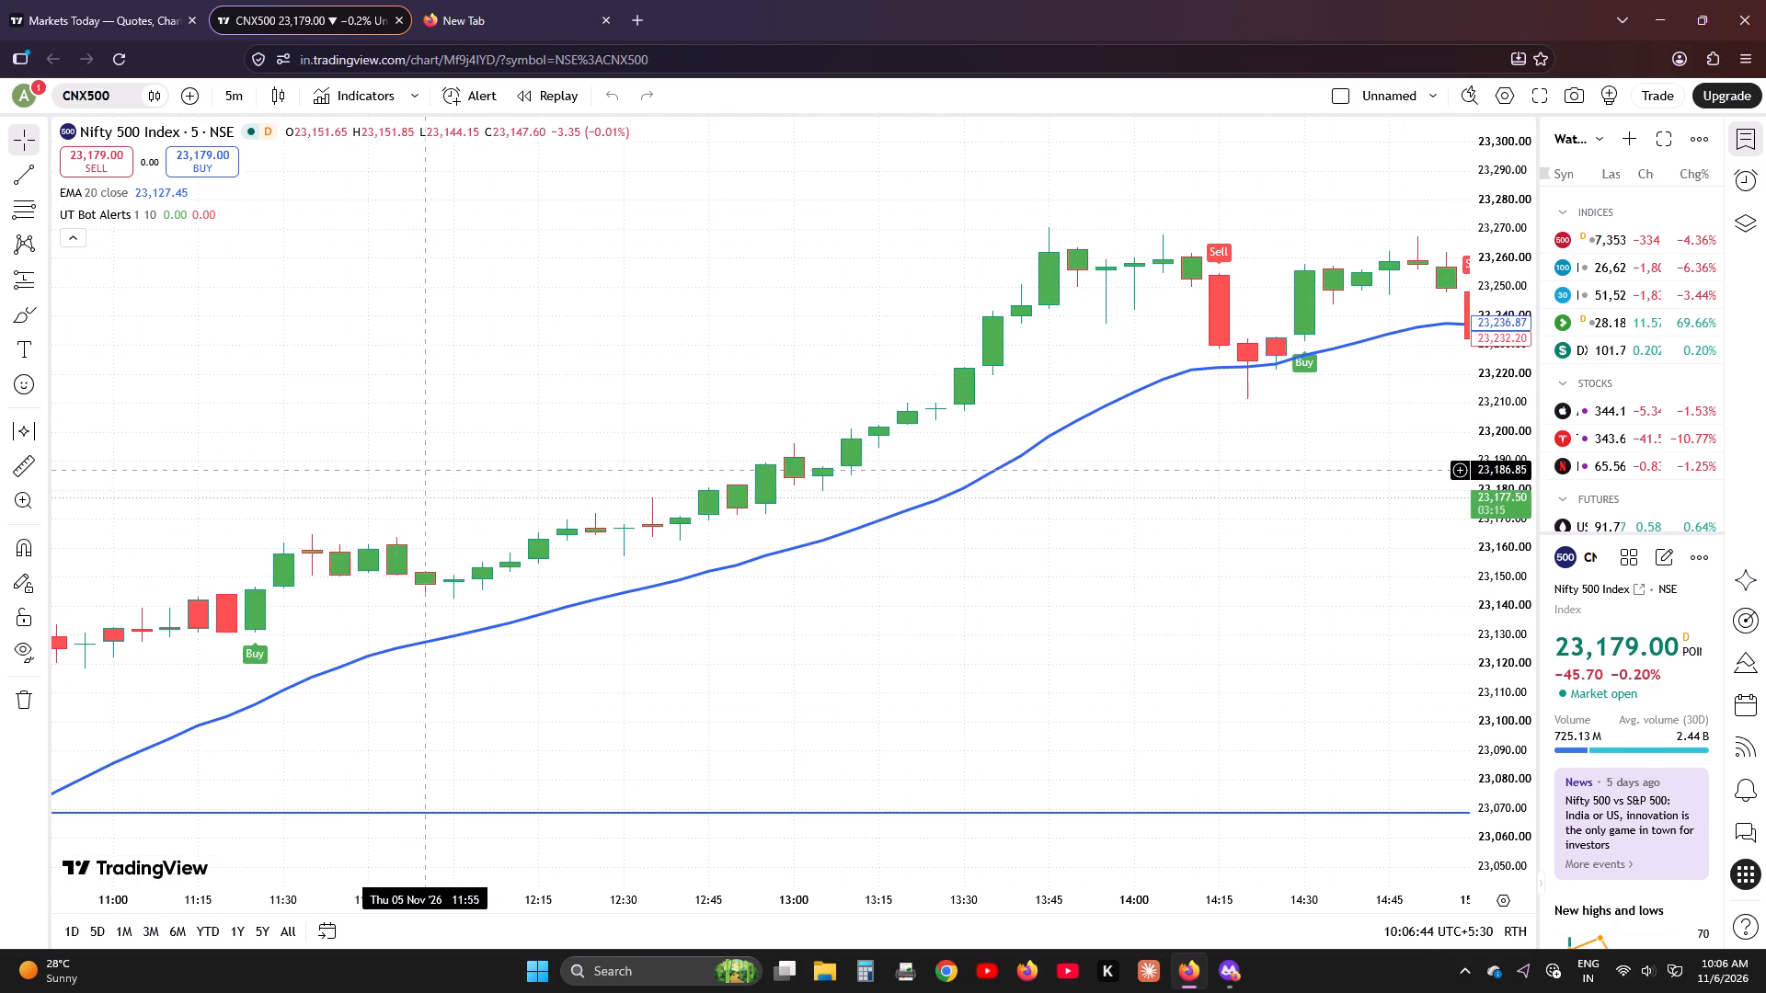
scroll(127, 652, "up", 4)
left_click_drag(155, 589, 651, 527)
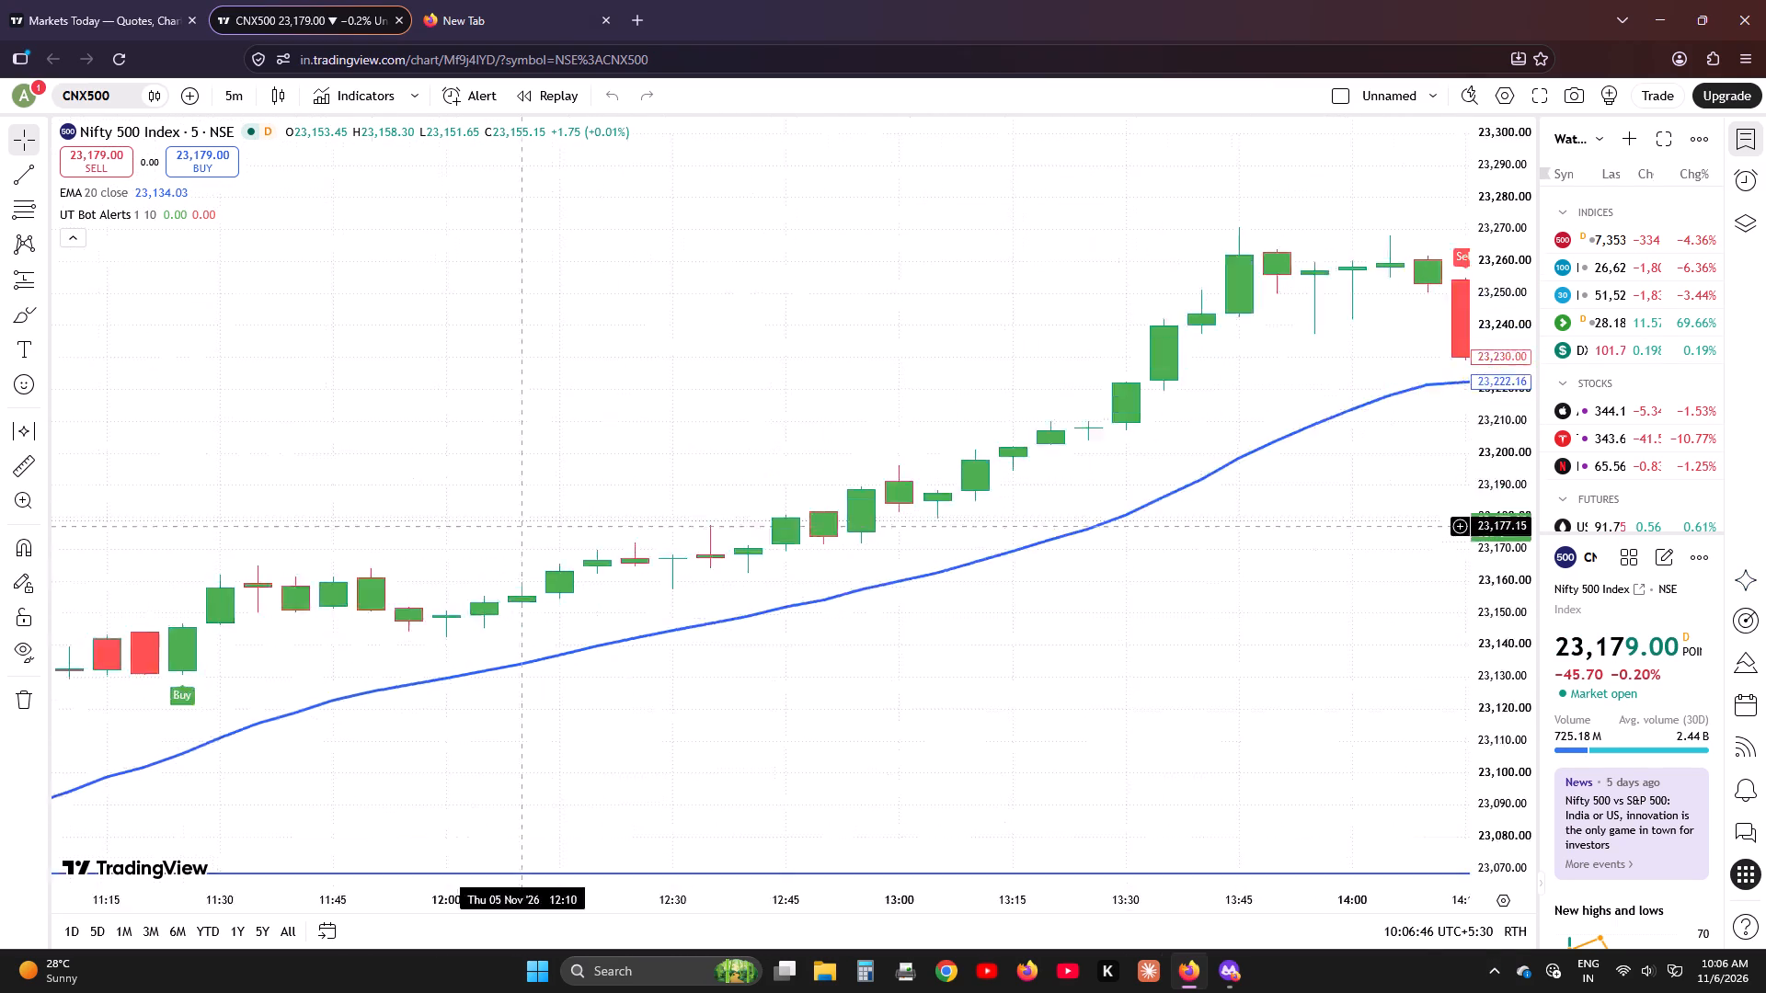
left_click_drag(651, 527, 1280, 590)
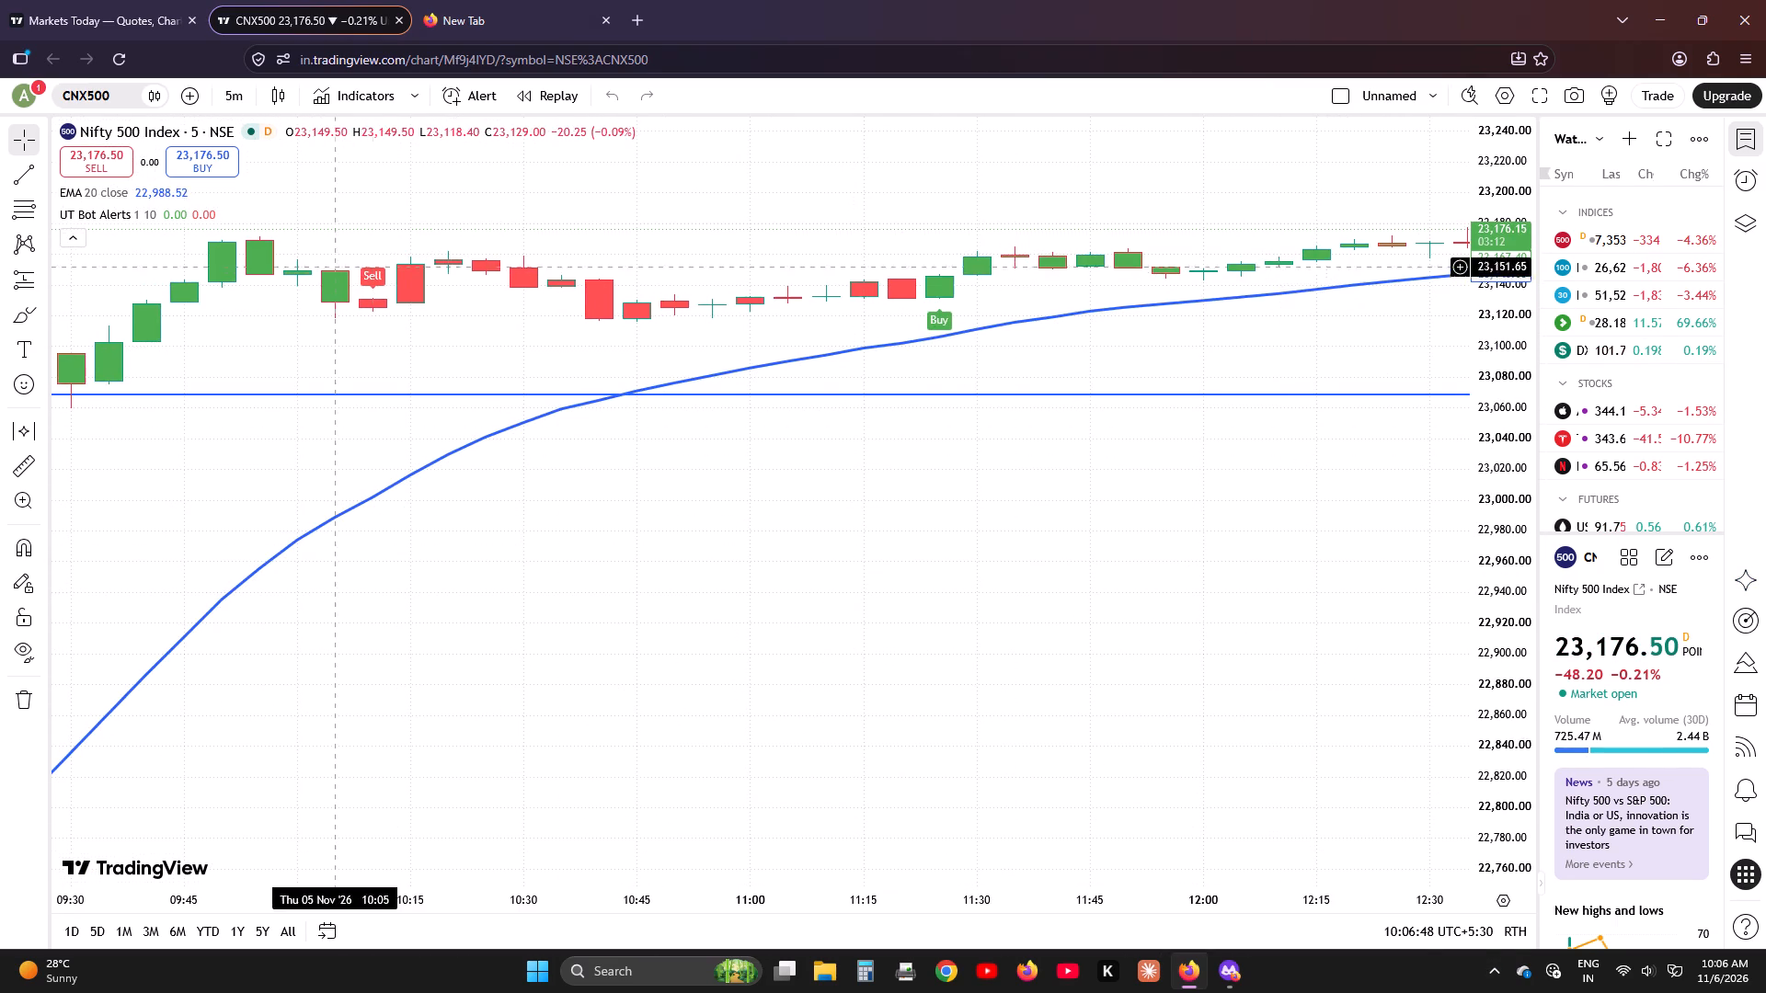
scroll(381, 299, "up", 2)
scroll(162, 327, "up", 1)
left_click_drag(162, 362, 271, 361)
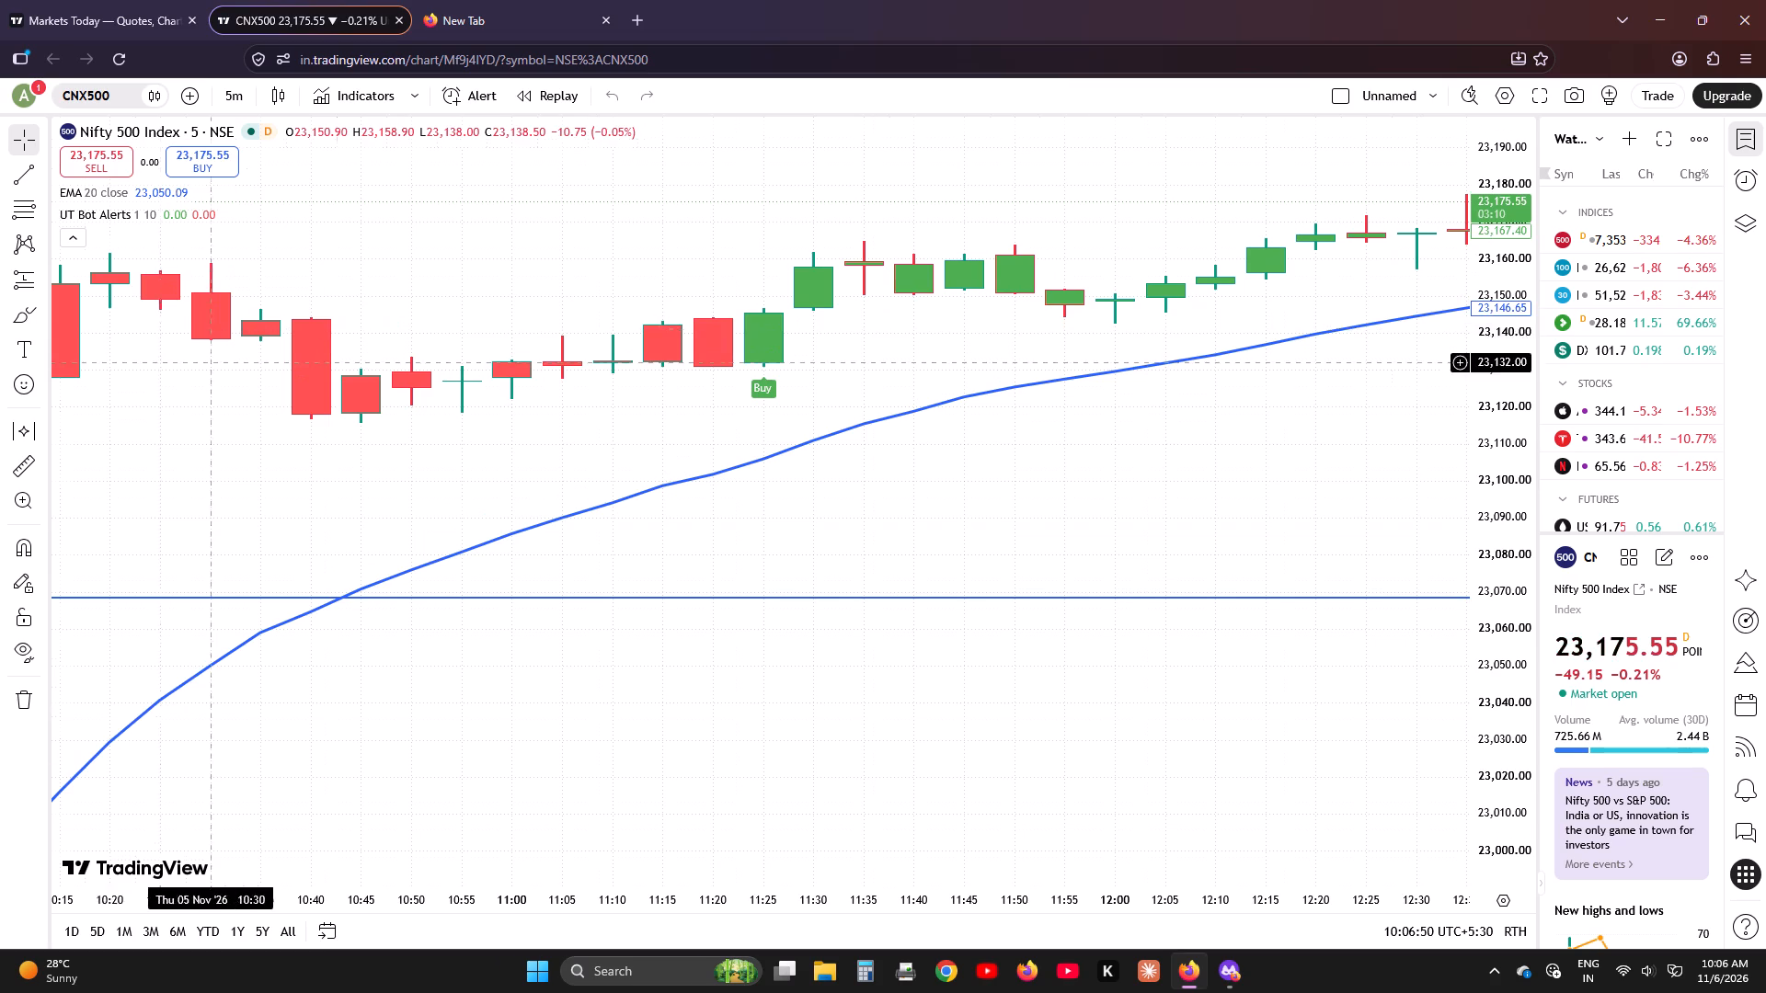
left_click_drag(271, 361, 968, 455)
scroll(787, 268, "up", 3)
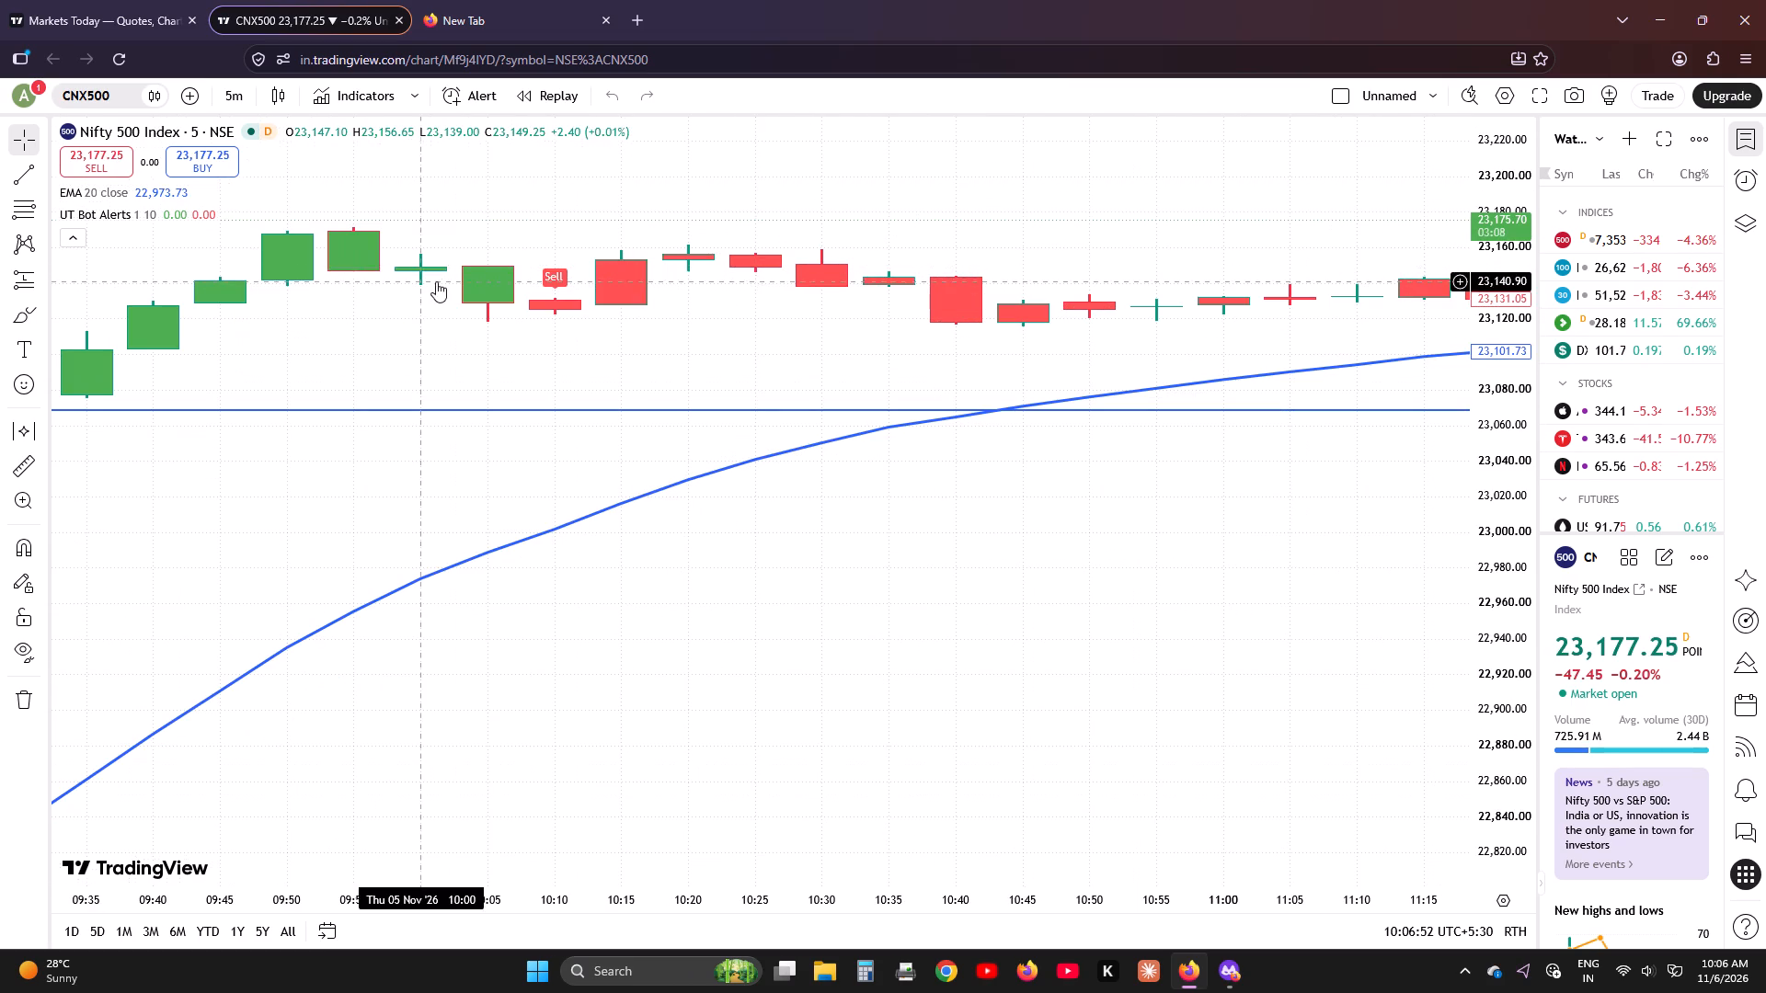
scroll(470, 253, "up", 6)
left_click_drag(396, 393, 1358, 593)
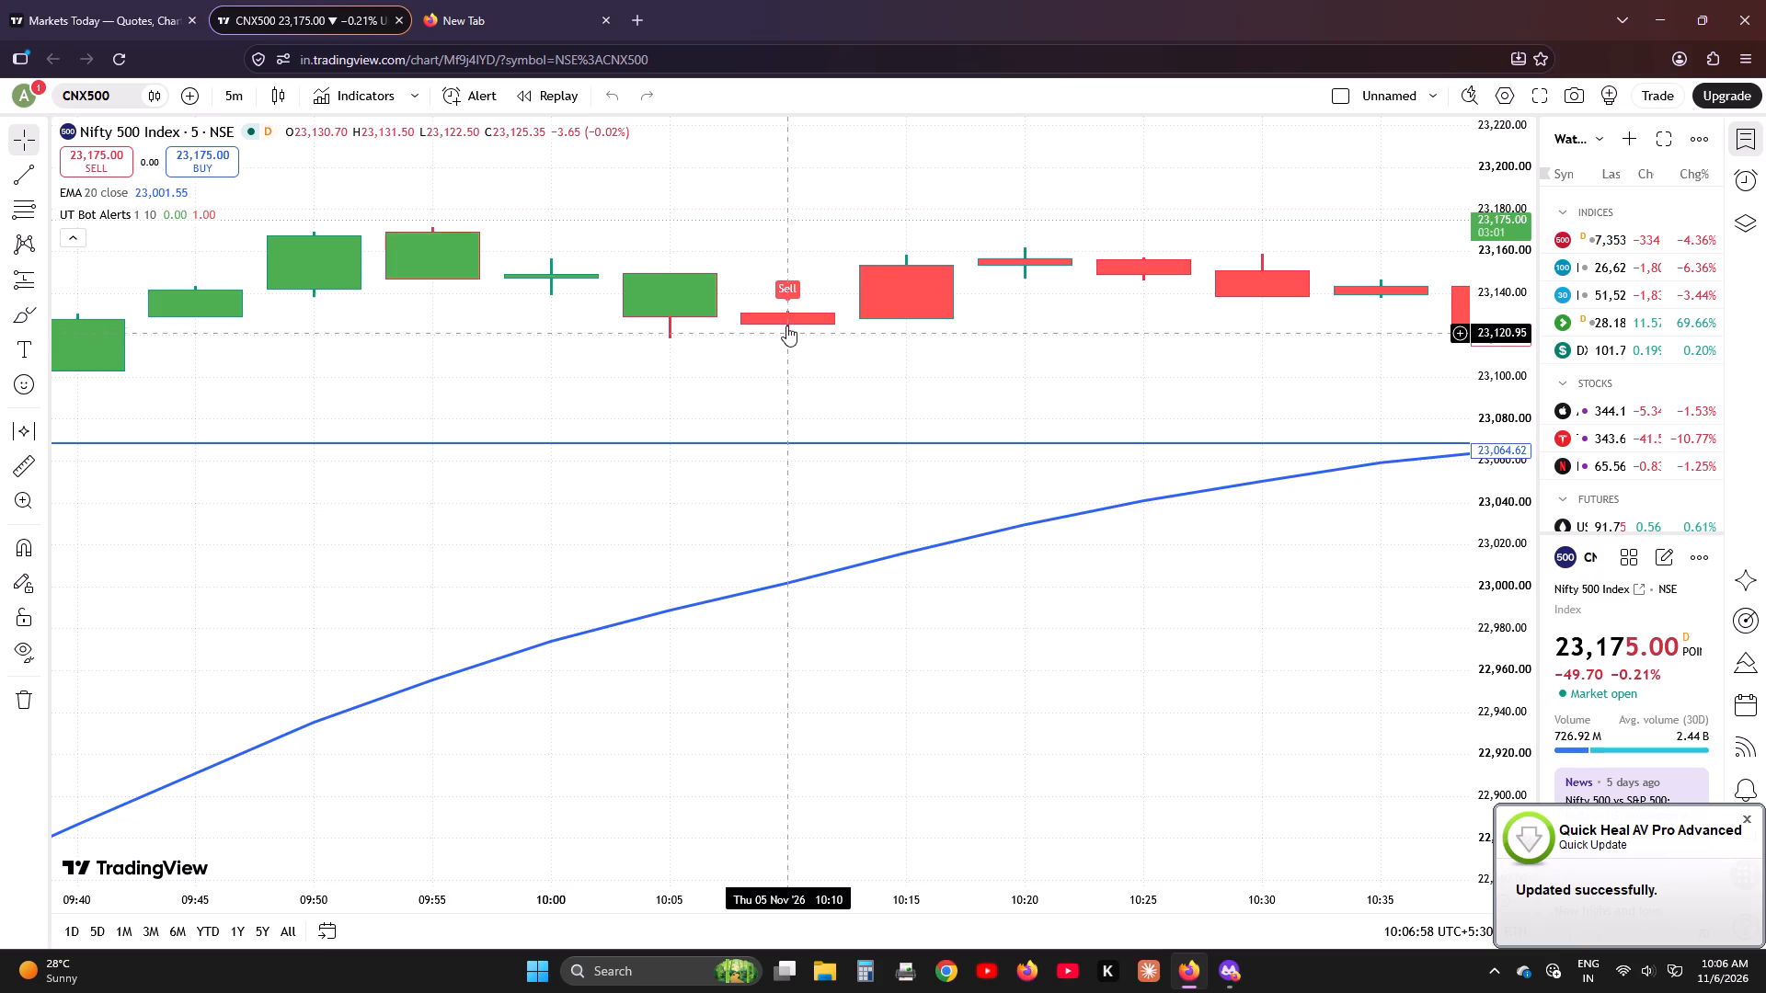
scroll(789, 308, "up", 3)
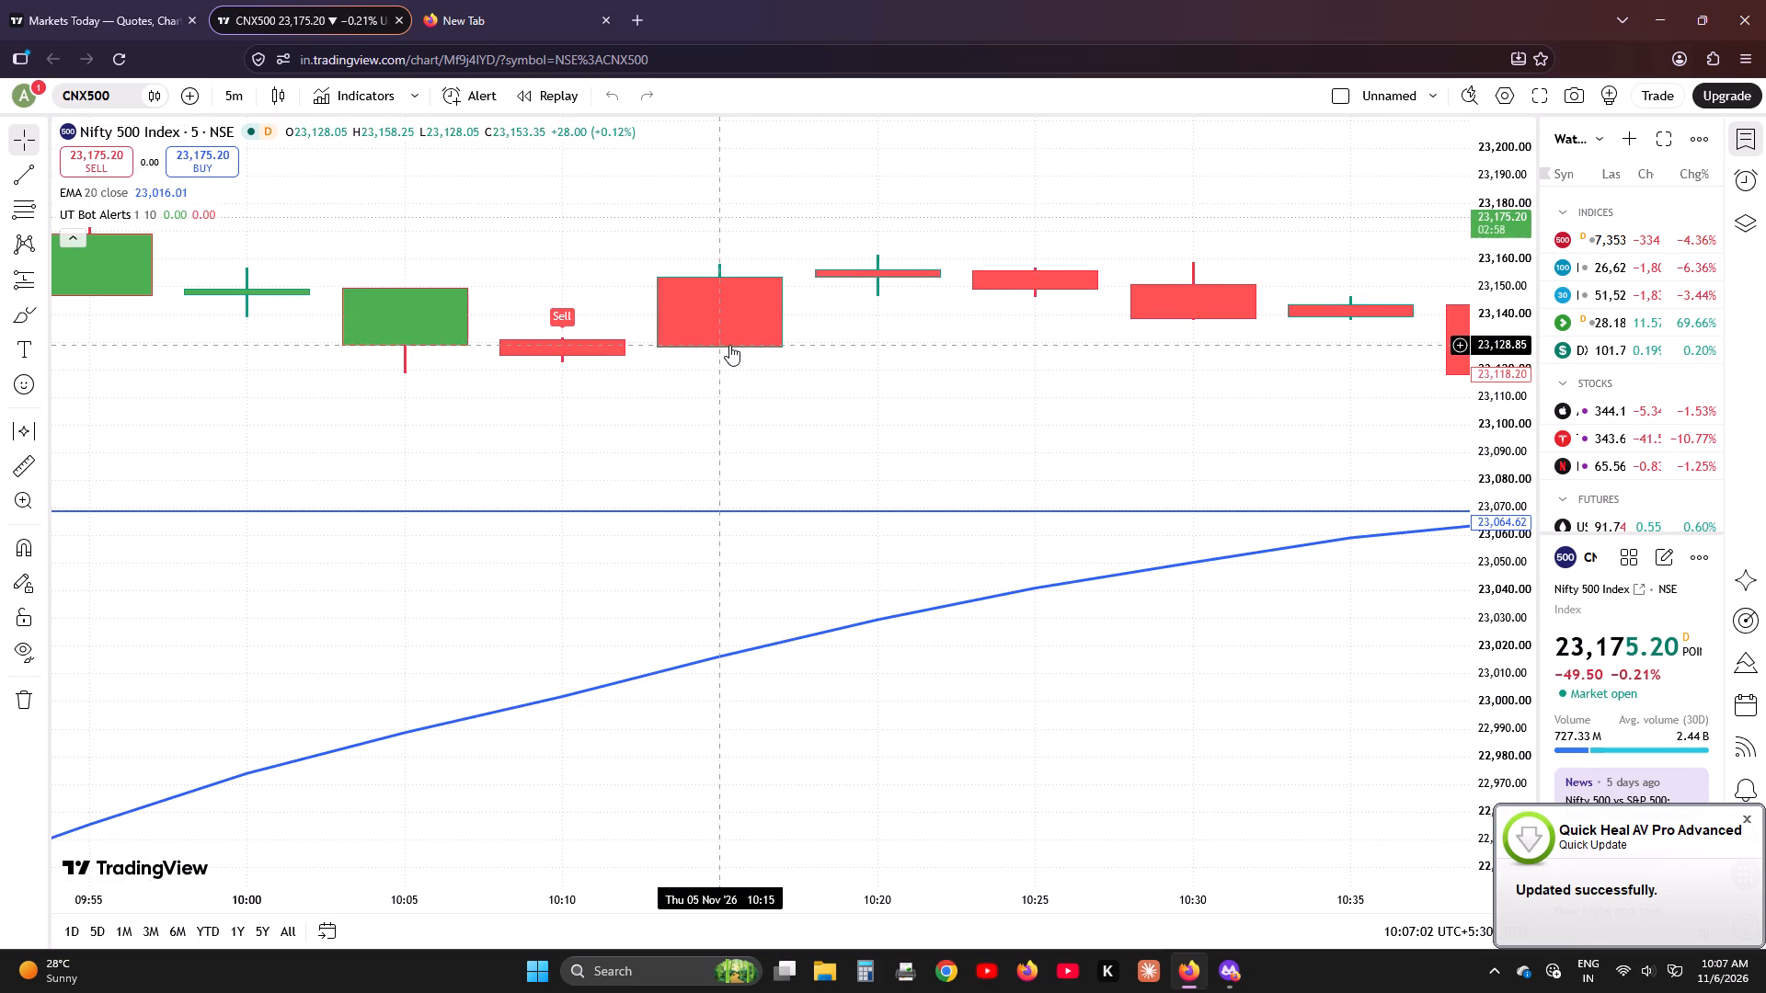
scroll(625, 335, "up", 1)
scroll(624, 335, "down", 1)
scroll(624, 335, "up", 1)
scroll(624, 335, "down", 5)
scroll(625, 331, "up", 1)
scroll(625, 331, "down", 1)
scroll(625, 331, "up", 1)
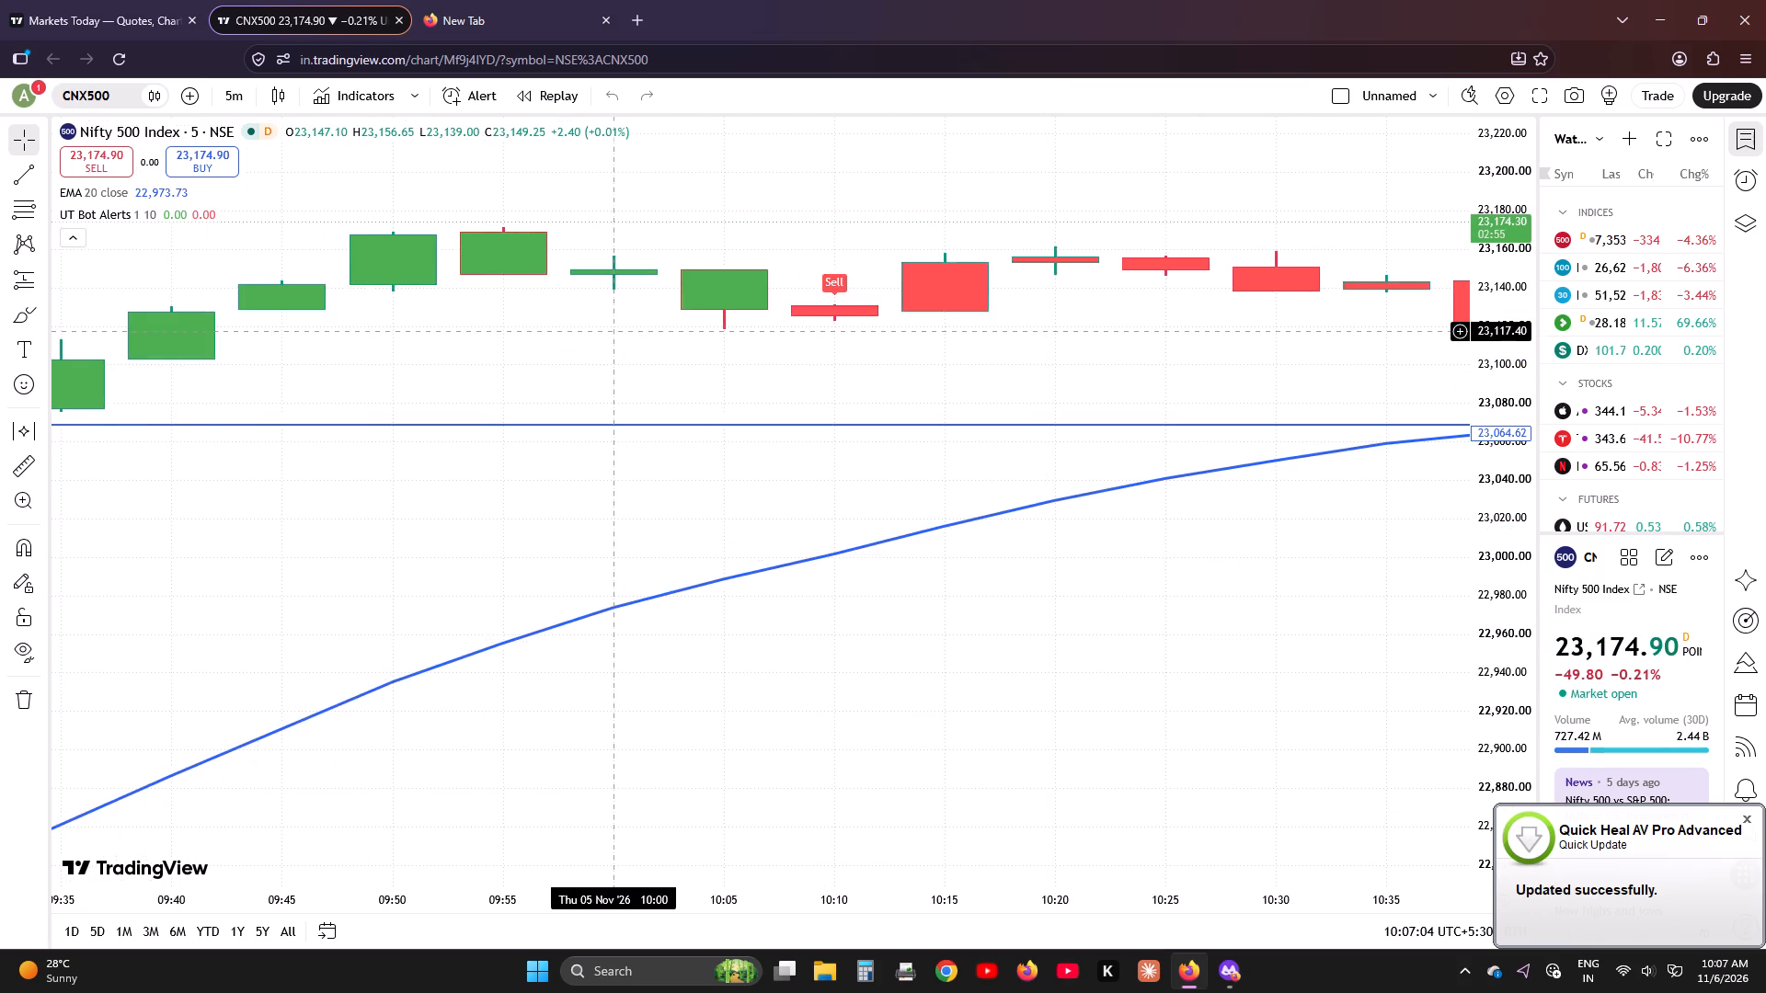
scroll(625, 331, "down", 4)
Examine the CNX500 candles, EMA and Buy/Sell signals from late morning on 5 November through that day's close.
left_click_drag(1078, 308, 335, 376)
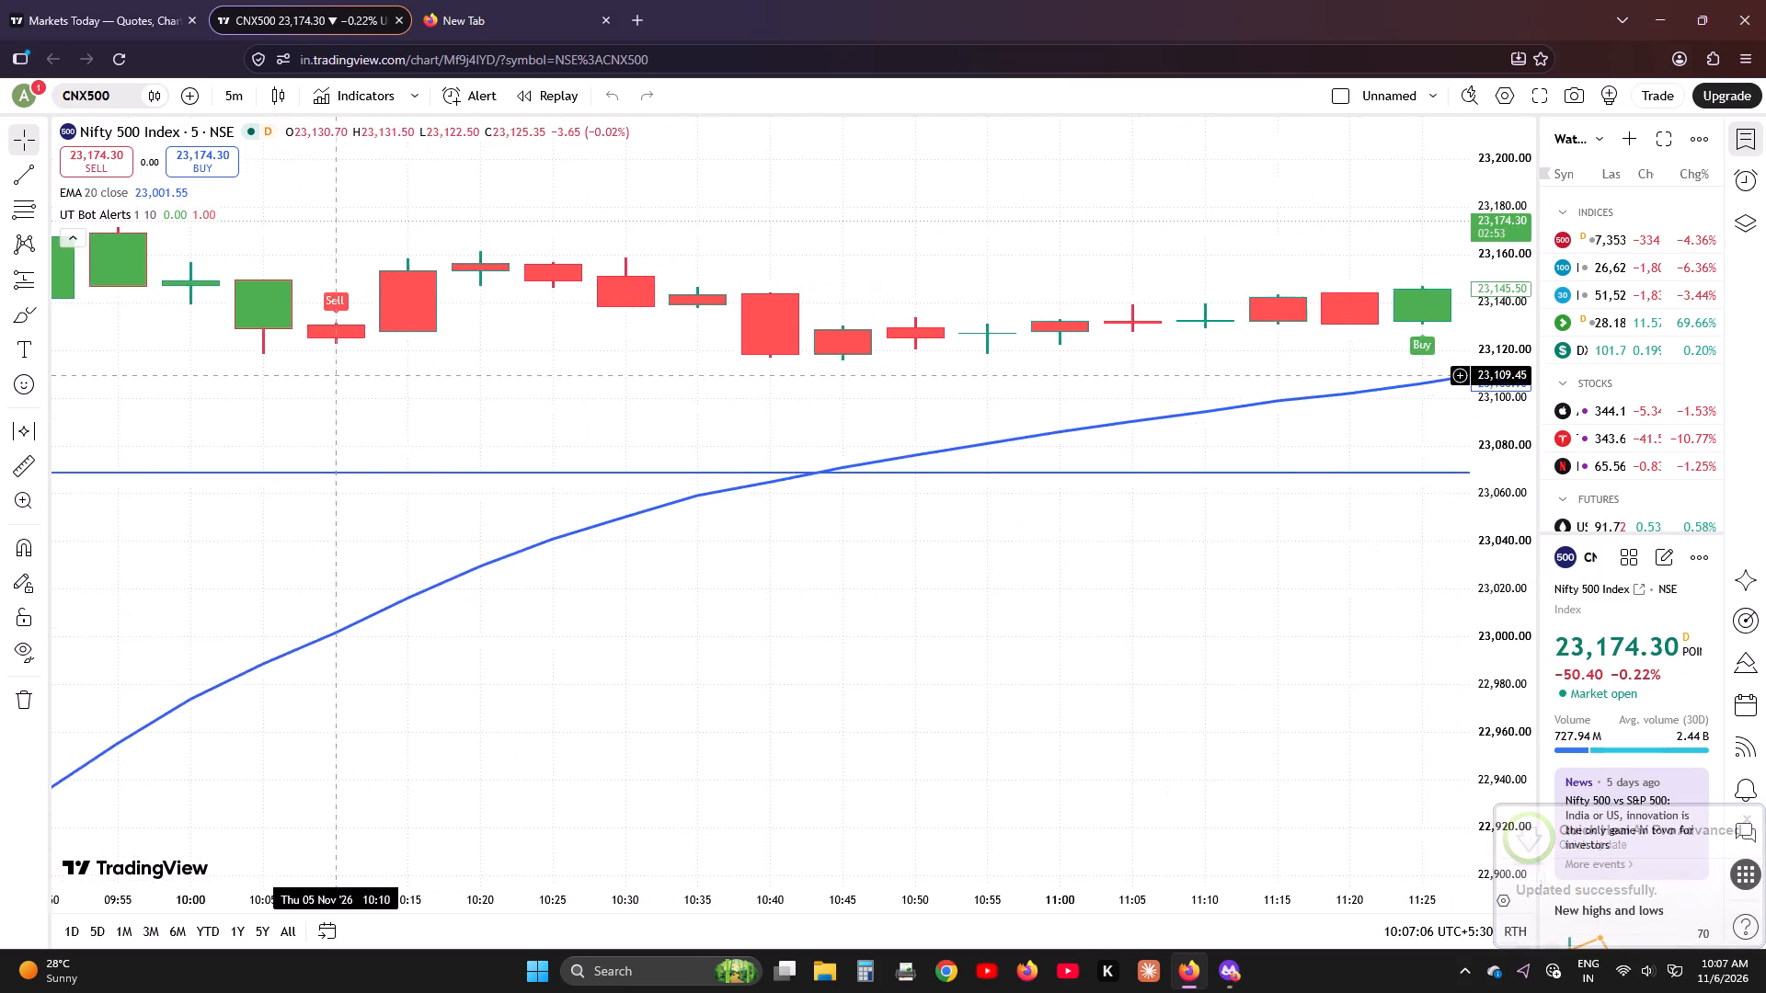
left_click_drag(335, 376, 290, 376)
left_click_drag(1190, 359, 106, 389)
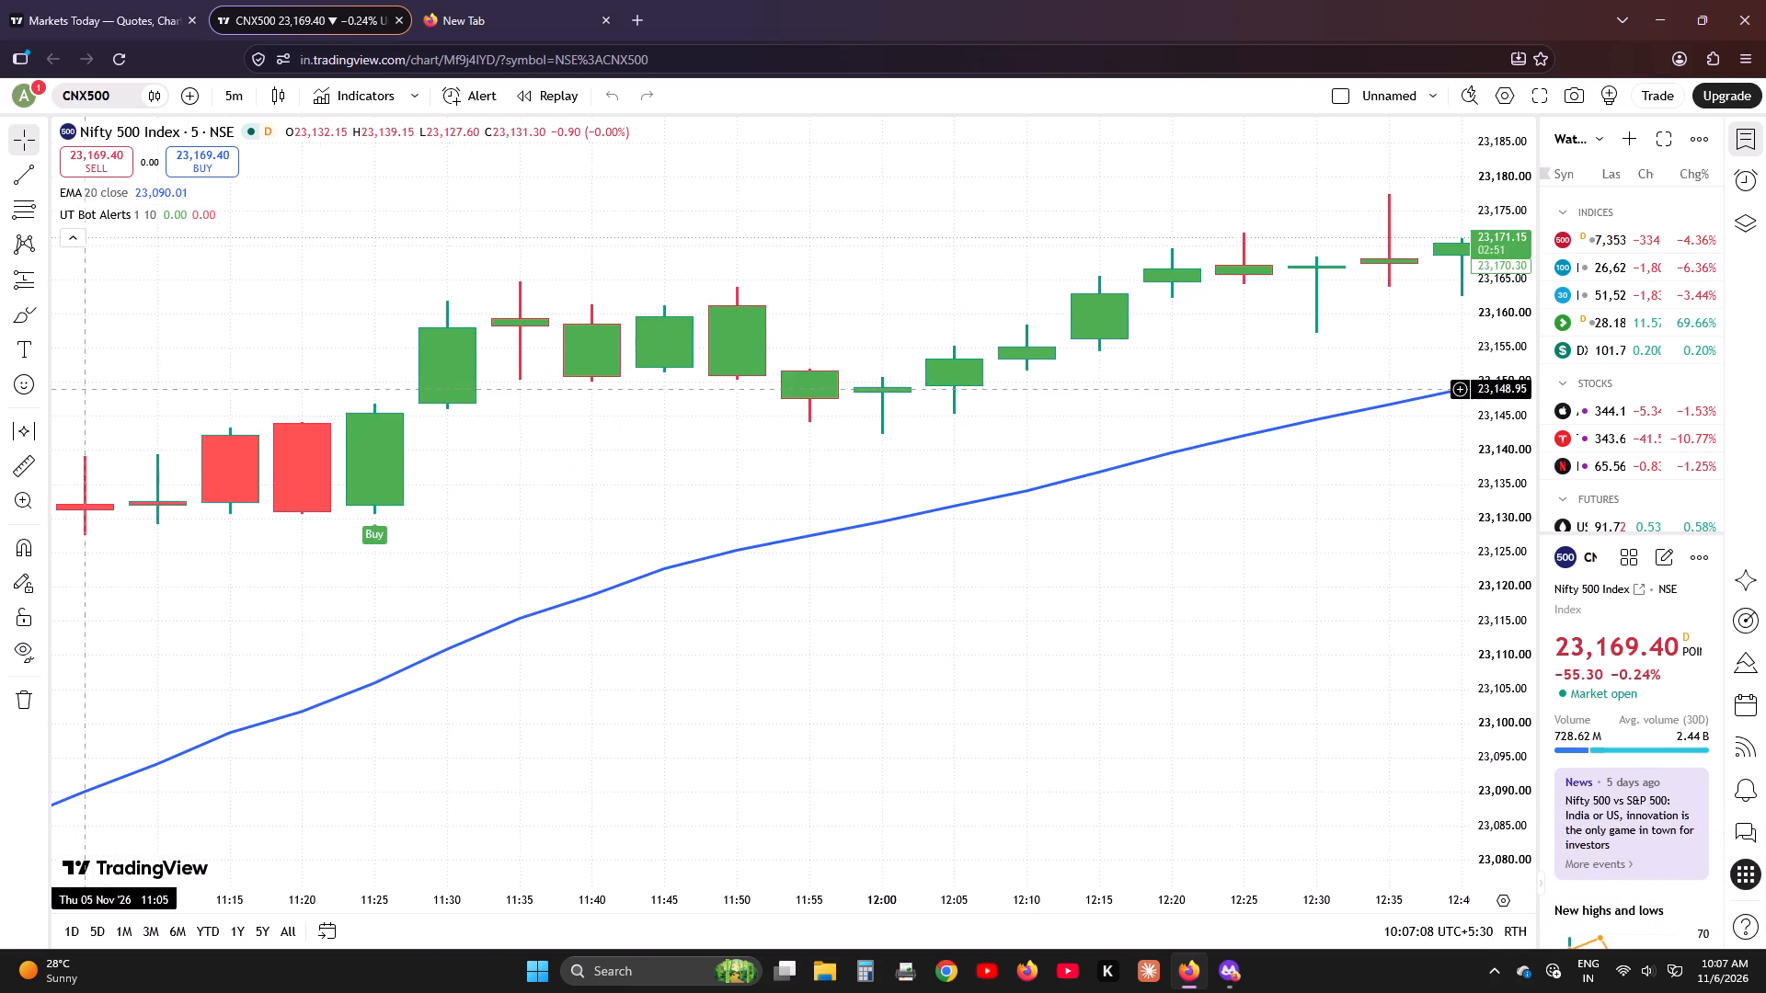
left_click_drag(825, 382, 333, 630)
scroll(715, 554, "down", 1)
scroll(713, 556, "up", 1)
scroll(712, 556, "down", 1)
scroll(712, 556, "up", 1)
scroll(712, 556, "down", 1)
scroll(707, 574, "up", 1)
scroll(707, 574, "down", 1)
scroll(707, 574, "up", 1)
left_click_drag(1075, 586, 396, 587)
left_click_drag(1123, 355, 579, 572)
left_click_drag(1264, 452, 573, 672)
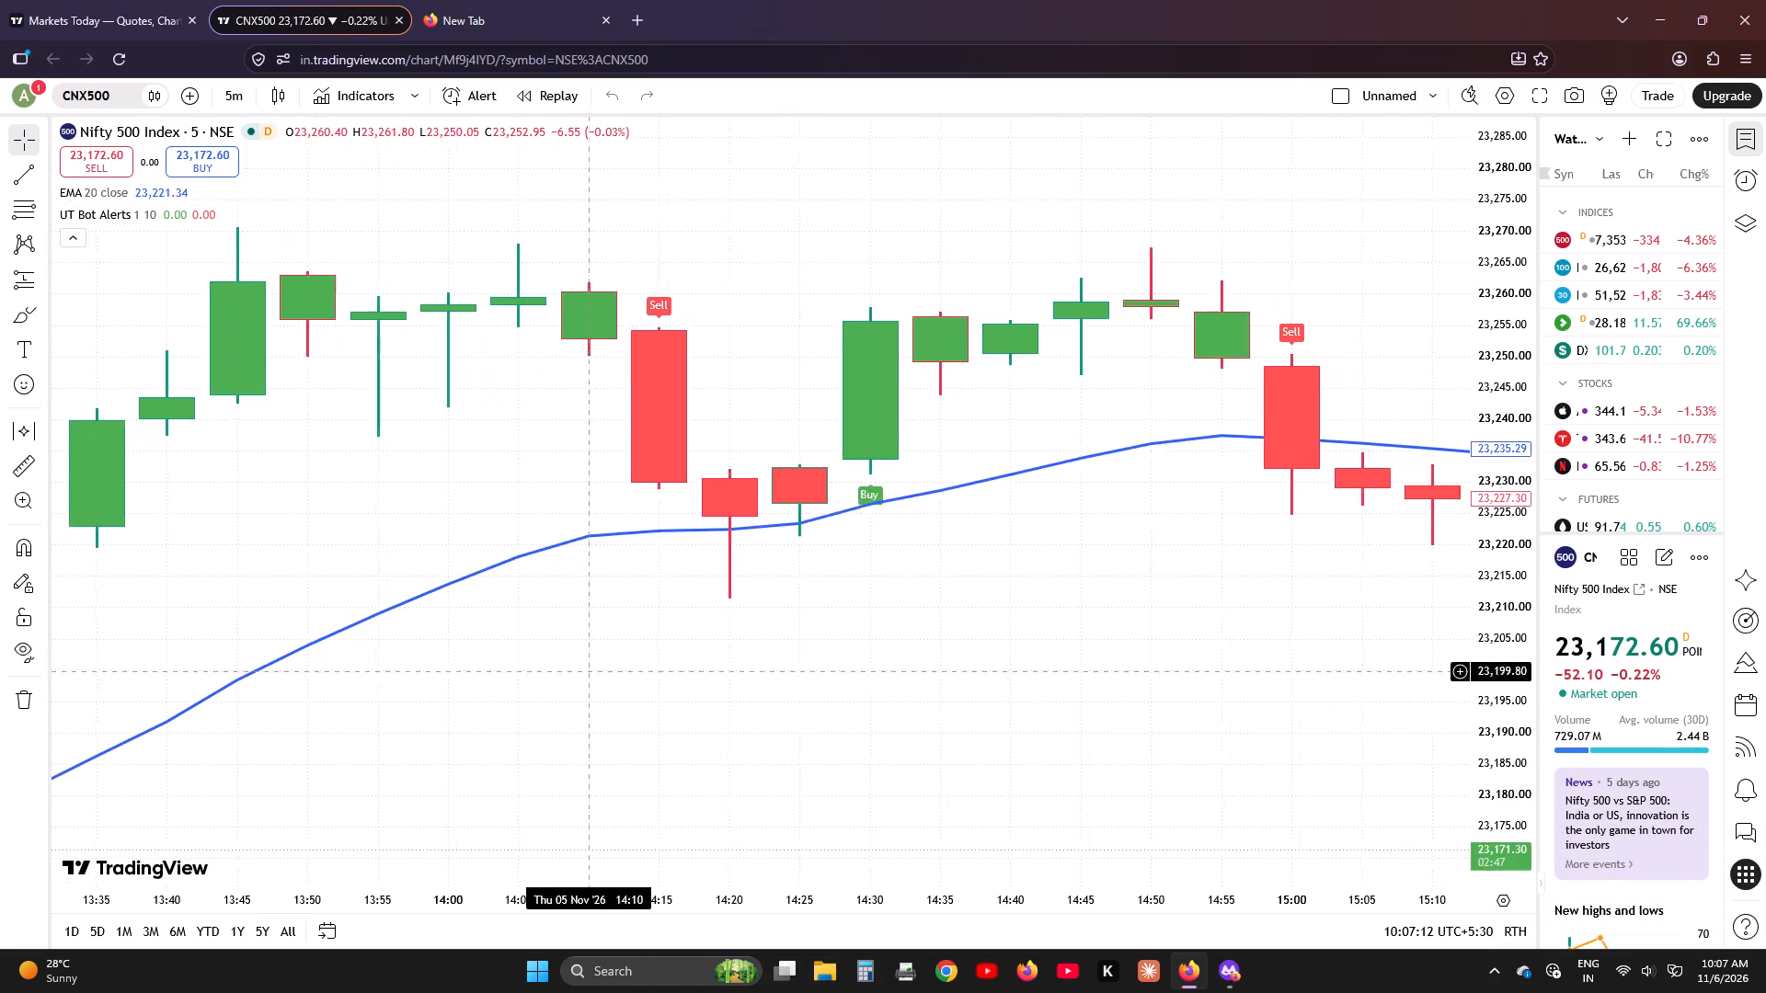
left_click_drag(573, 672, 365, 673)
scroll(676, 531, "down", 5)
scroll(678, 536, "up", 1)
scroll(678, 536, "down", 3)
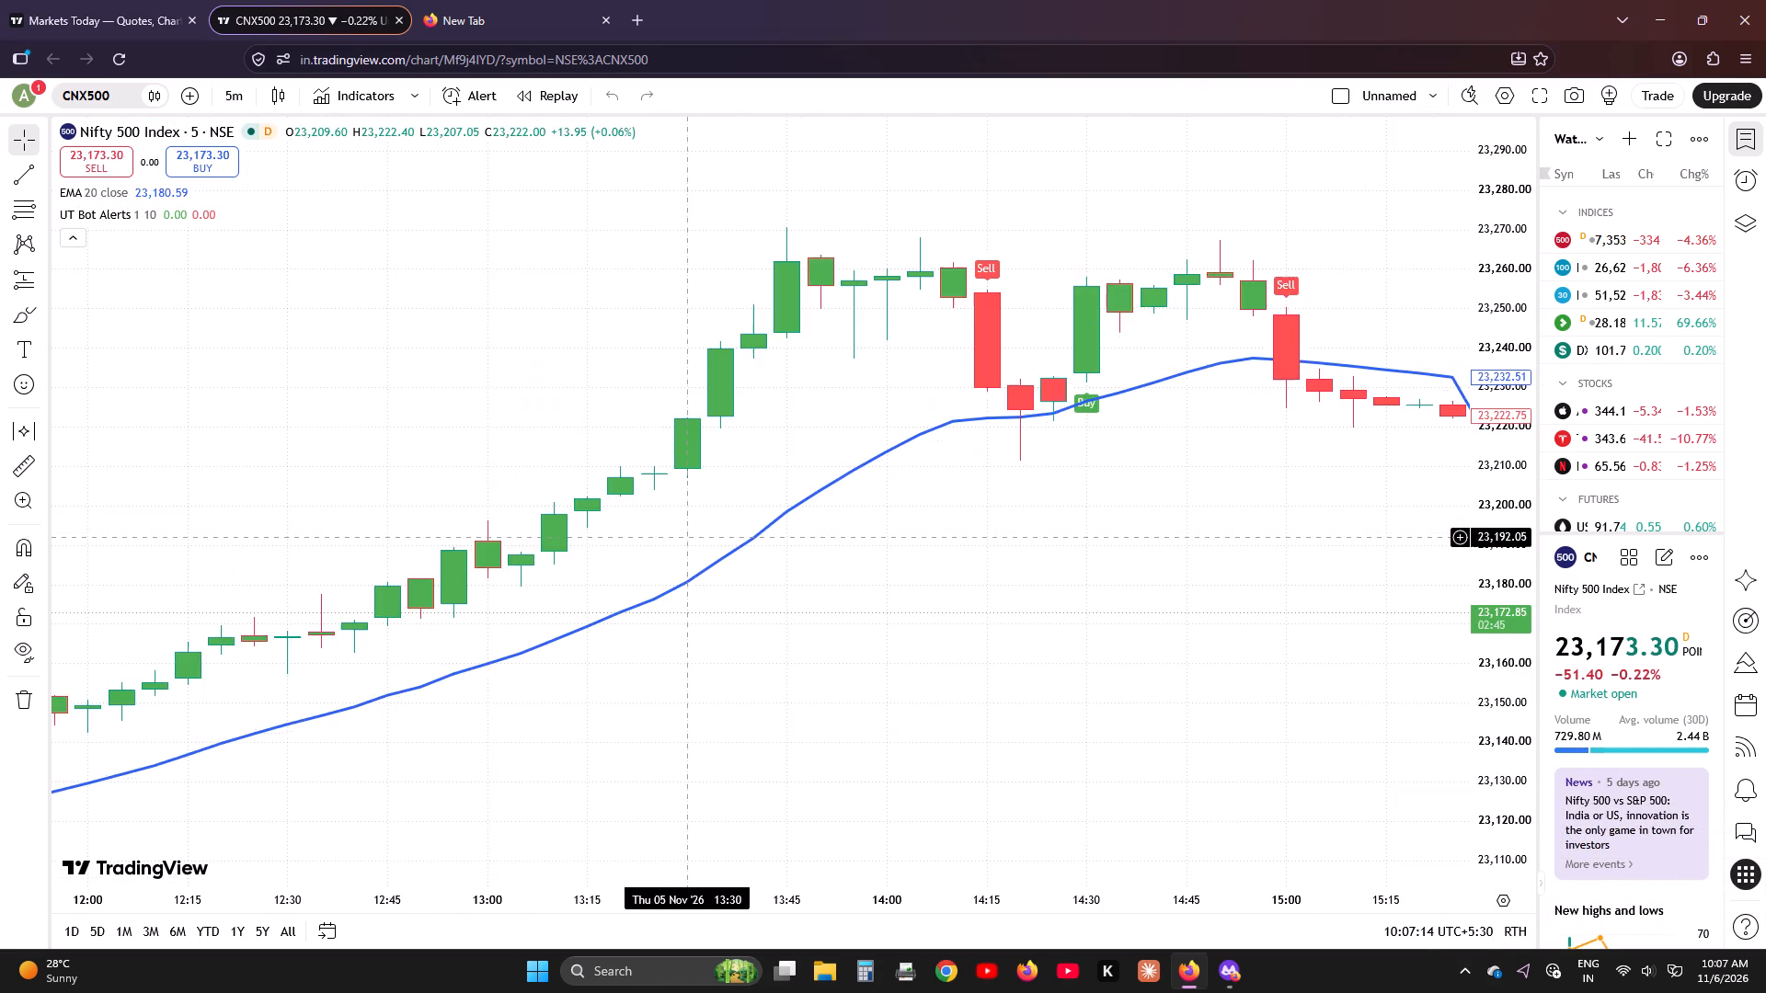
scroll(678, 538, "down", 4)
scroll(678, 539, "up", 1)
scroll(678, 539, "down", 1)
scroll(678, 539, "up", 1)
scroll(678, 539, "down", 5)
scroll(678, 539, "up", 1)
scroll(678, 539, "down", 1)
scroll(678, 539, "up", 1)
scroll(678, 539, "down", 3)
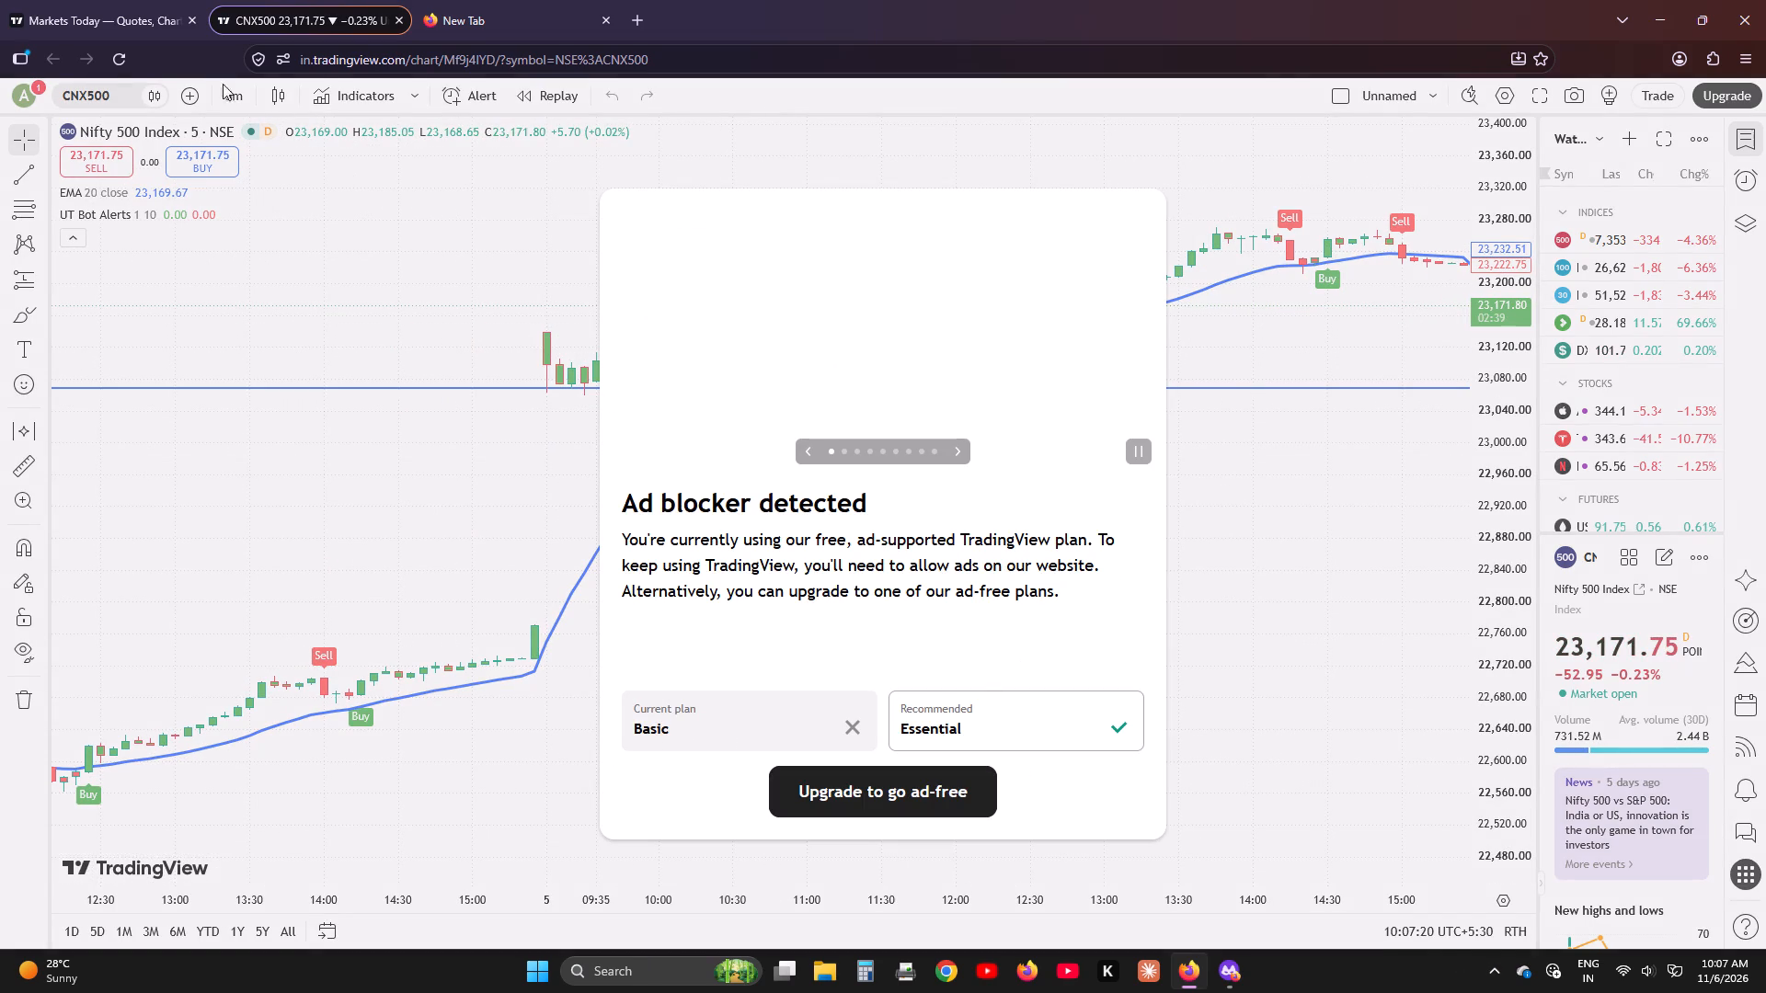
Reload the CNX500 chart page to clear the ad-blocker notice.
left_click(118, 58)
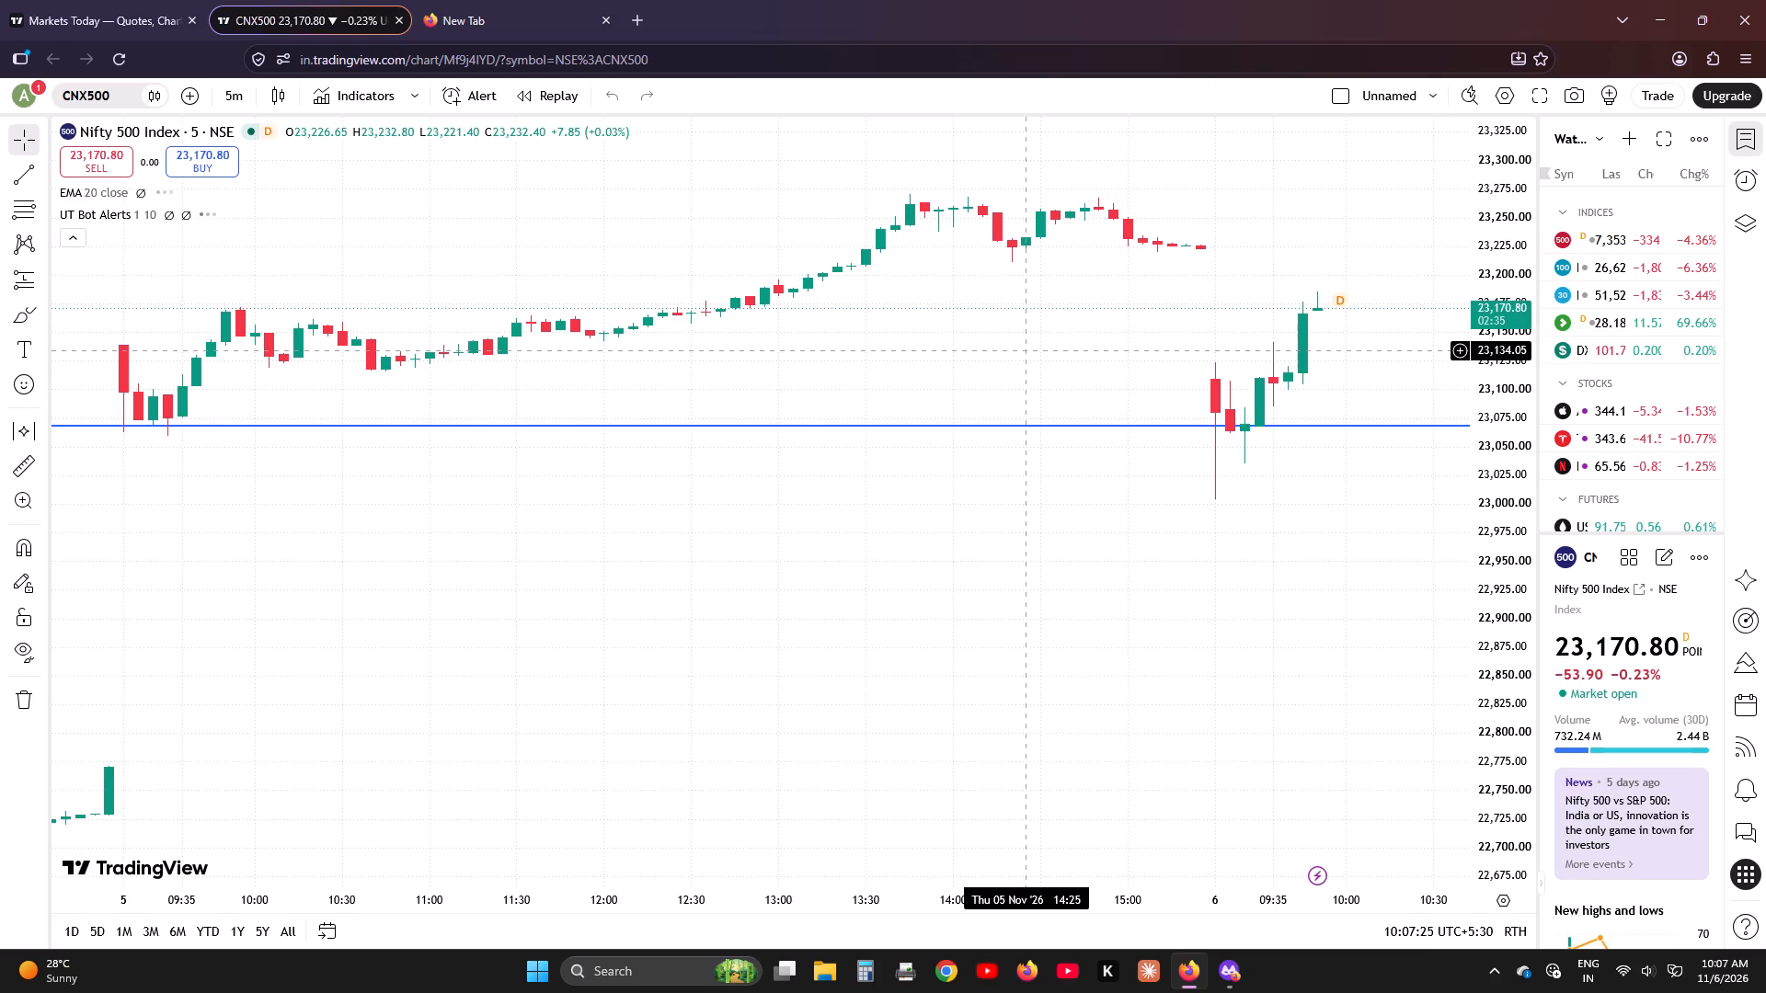
Copy the web address of the CNX500 chart page.
left_click(625, 72)
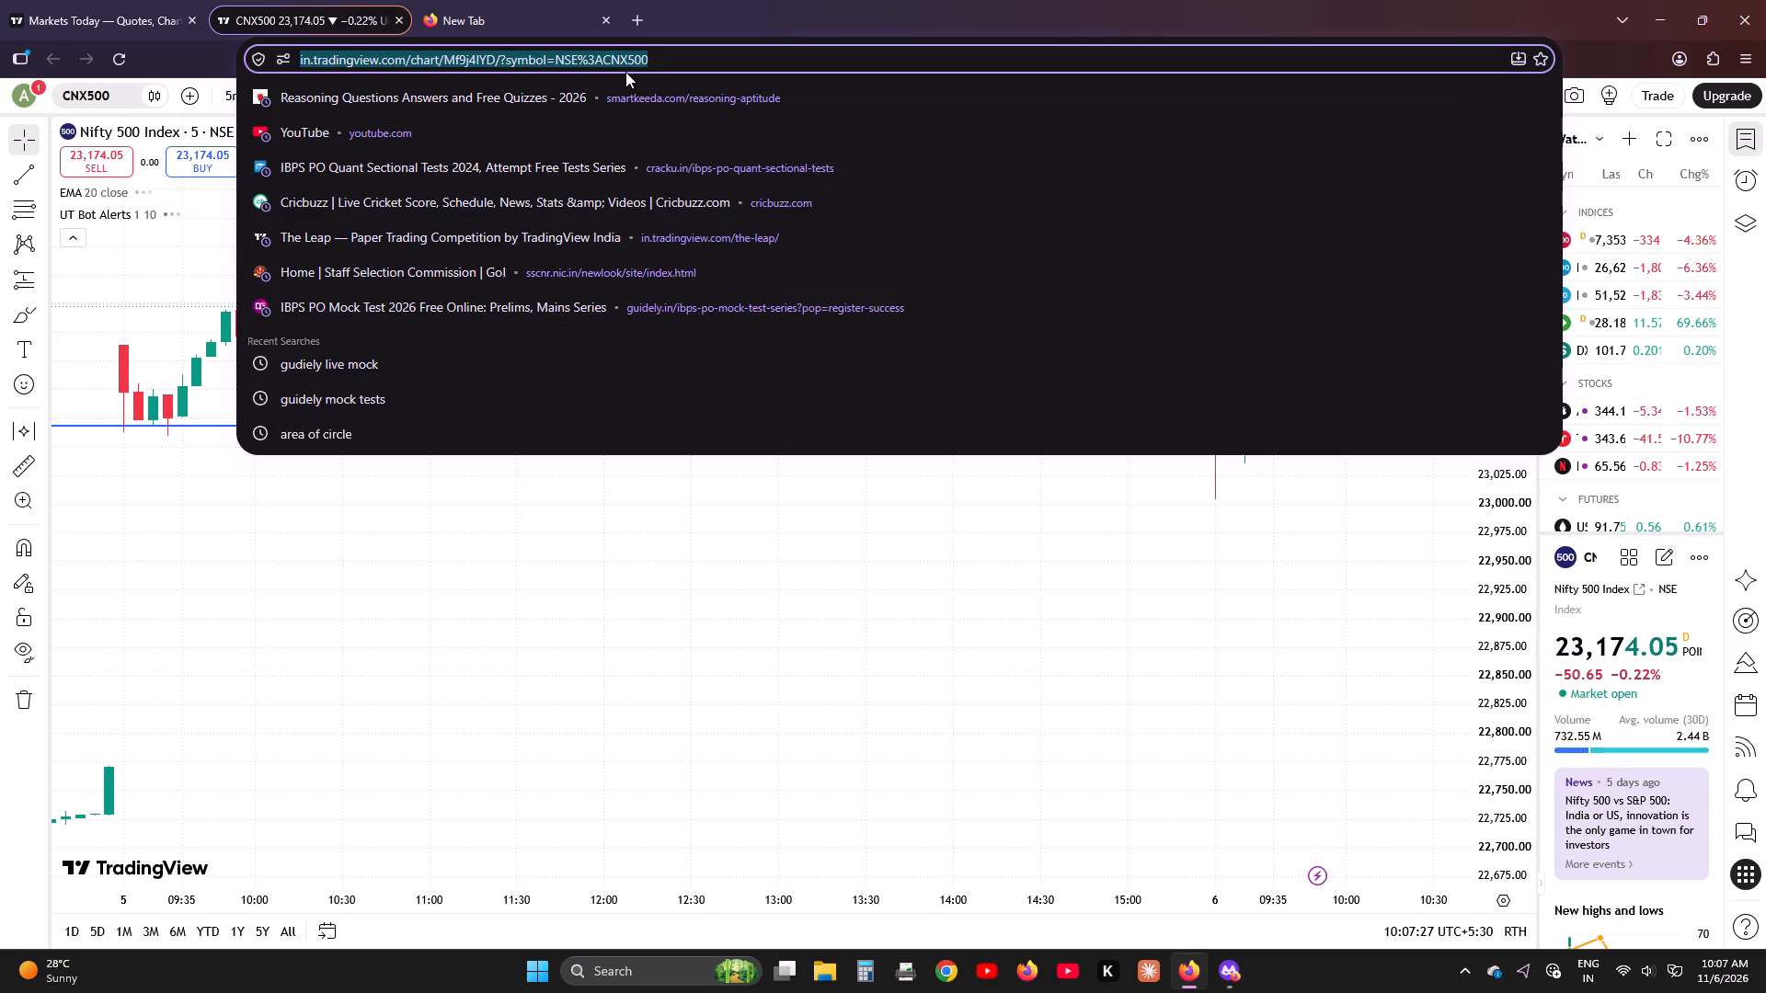
key("ctrl+c")
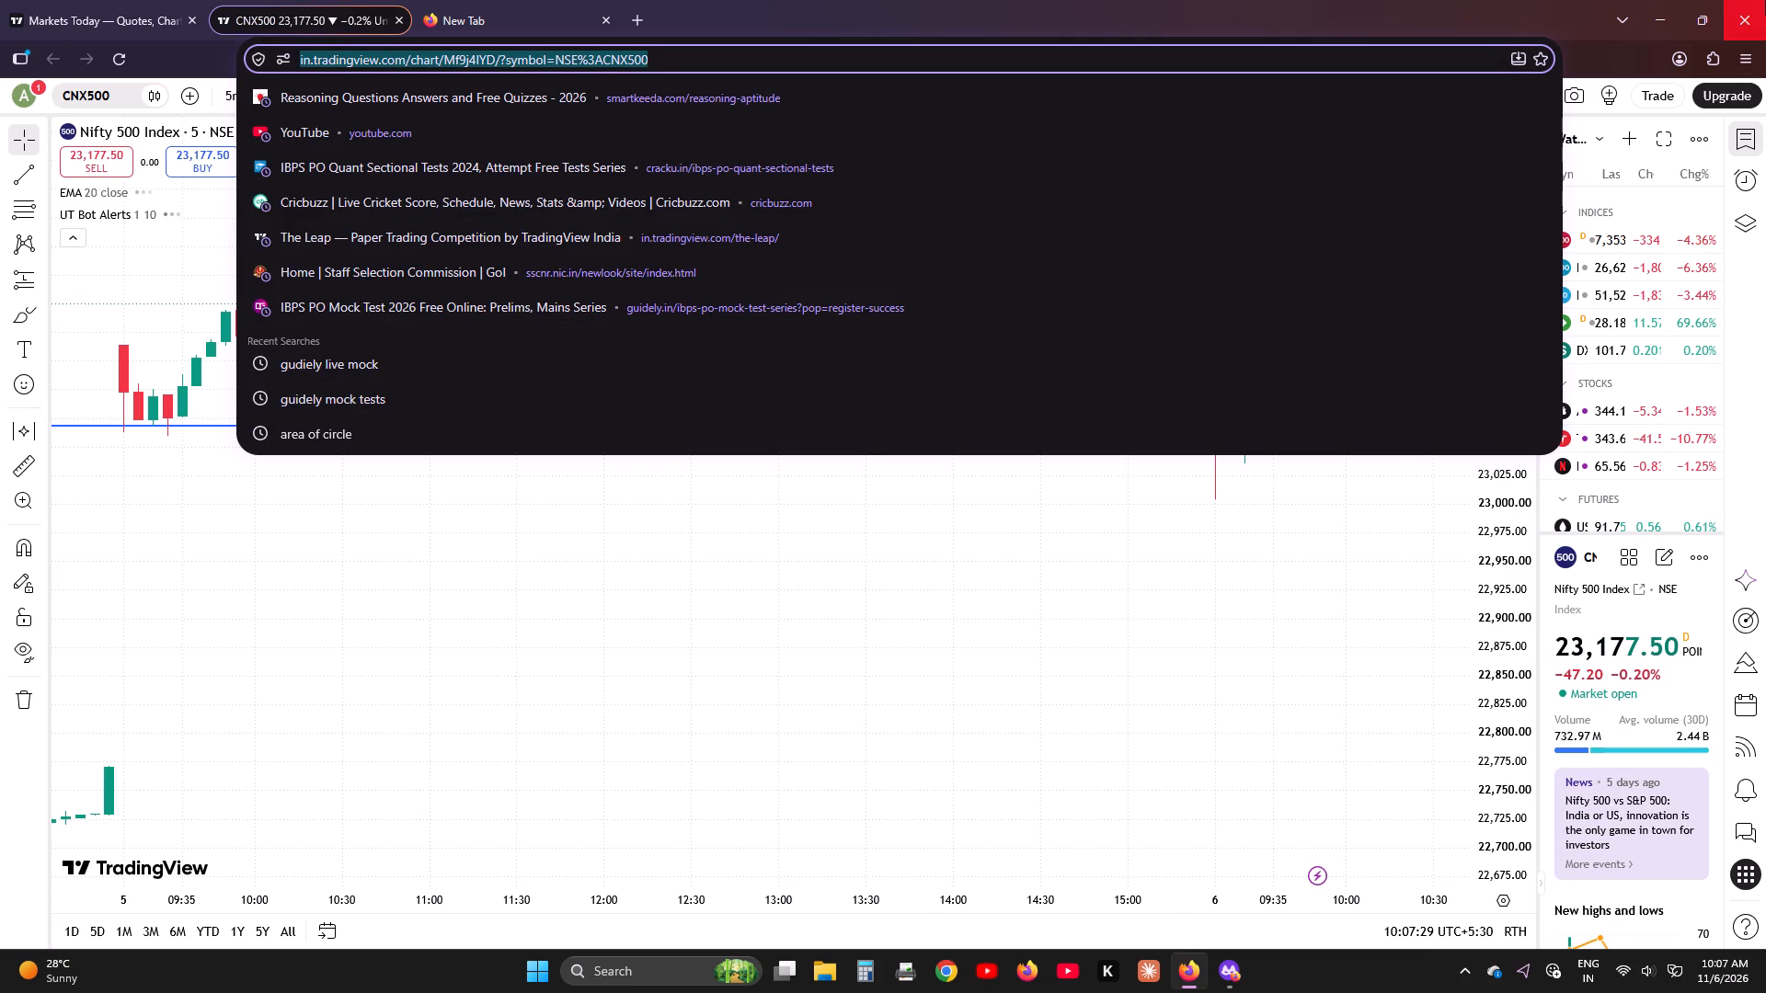
Minimize the TradingView window to return to the NSE top losers page.
left_click(1673, 0)
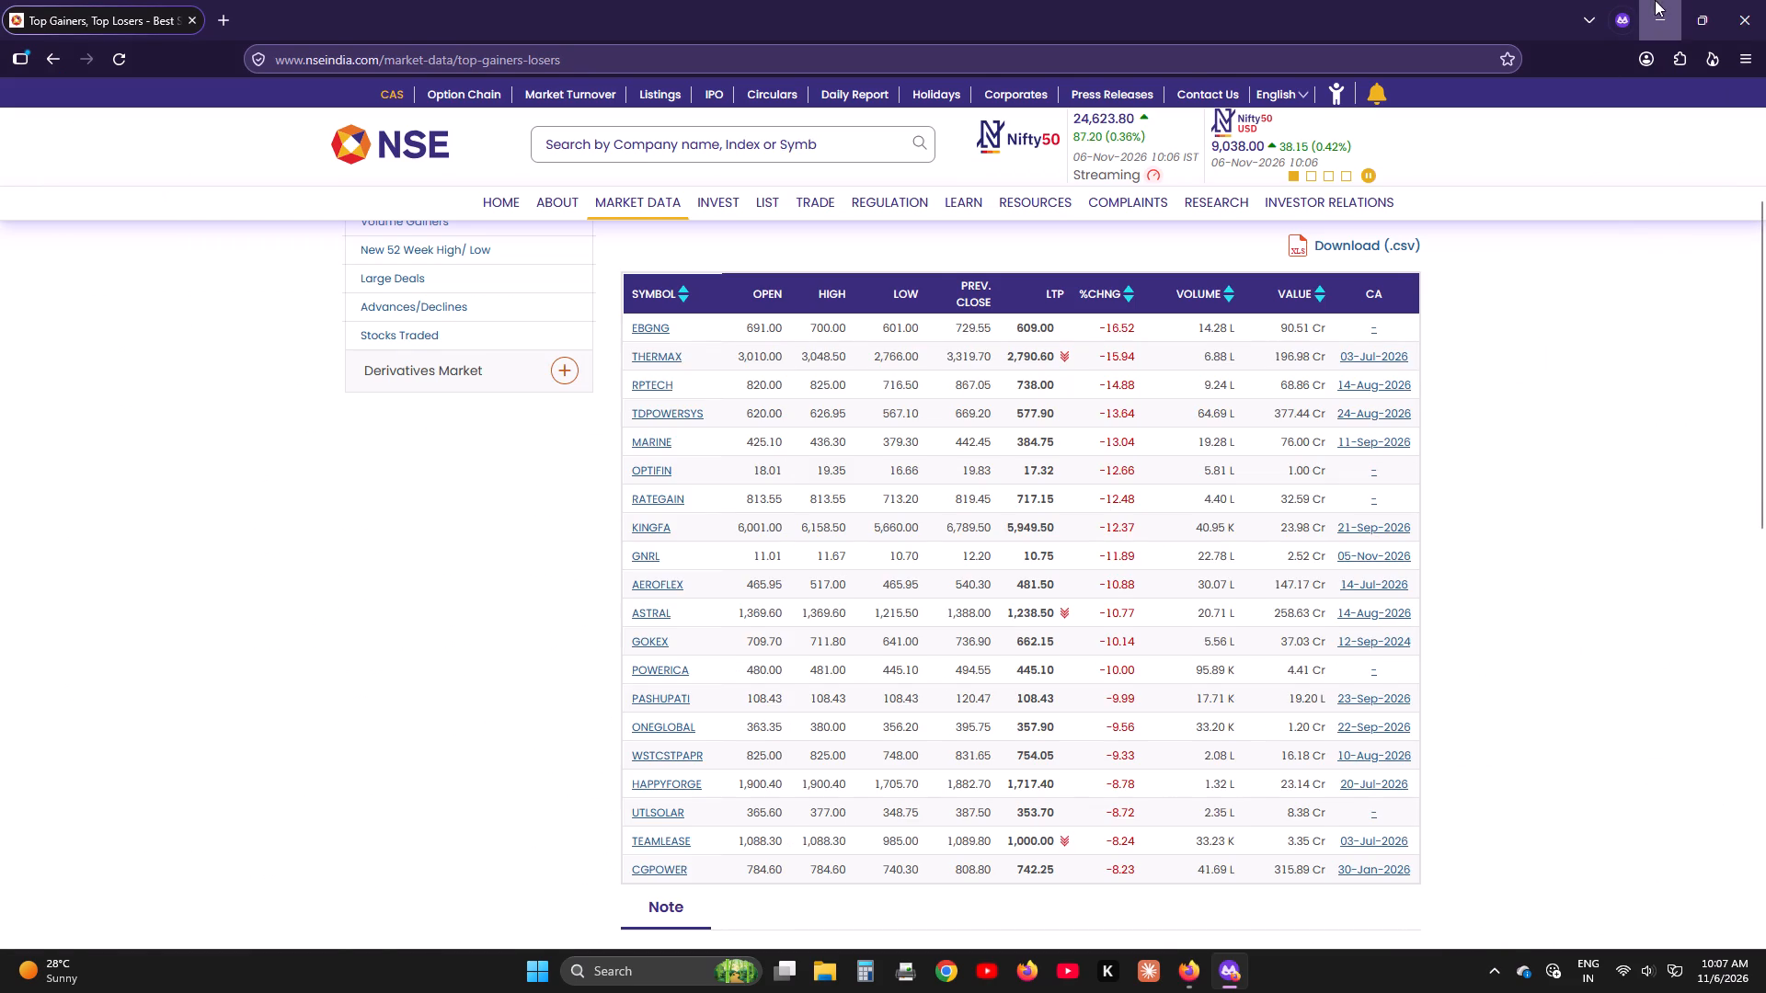
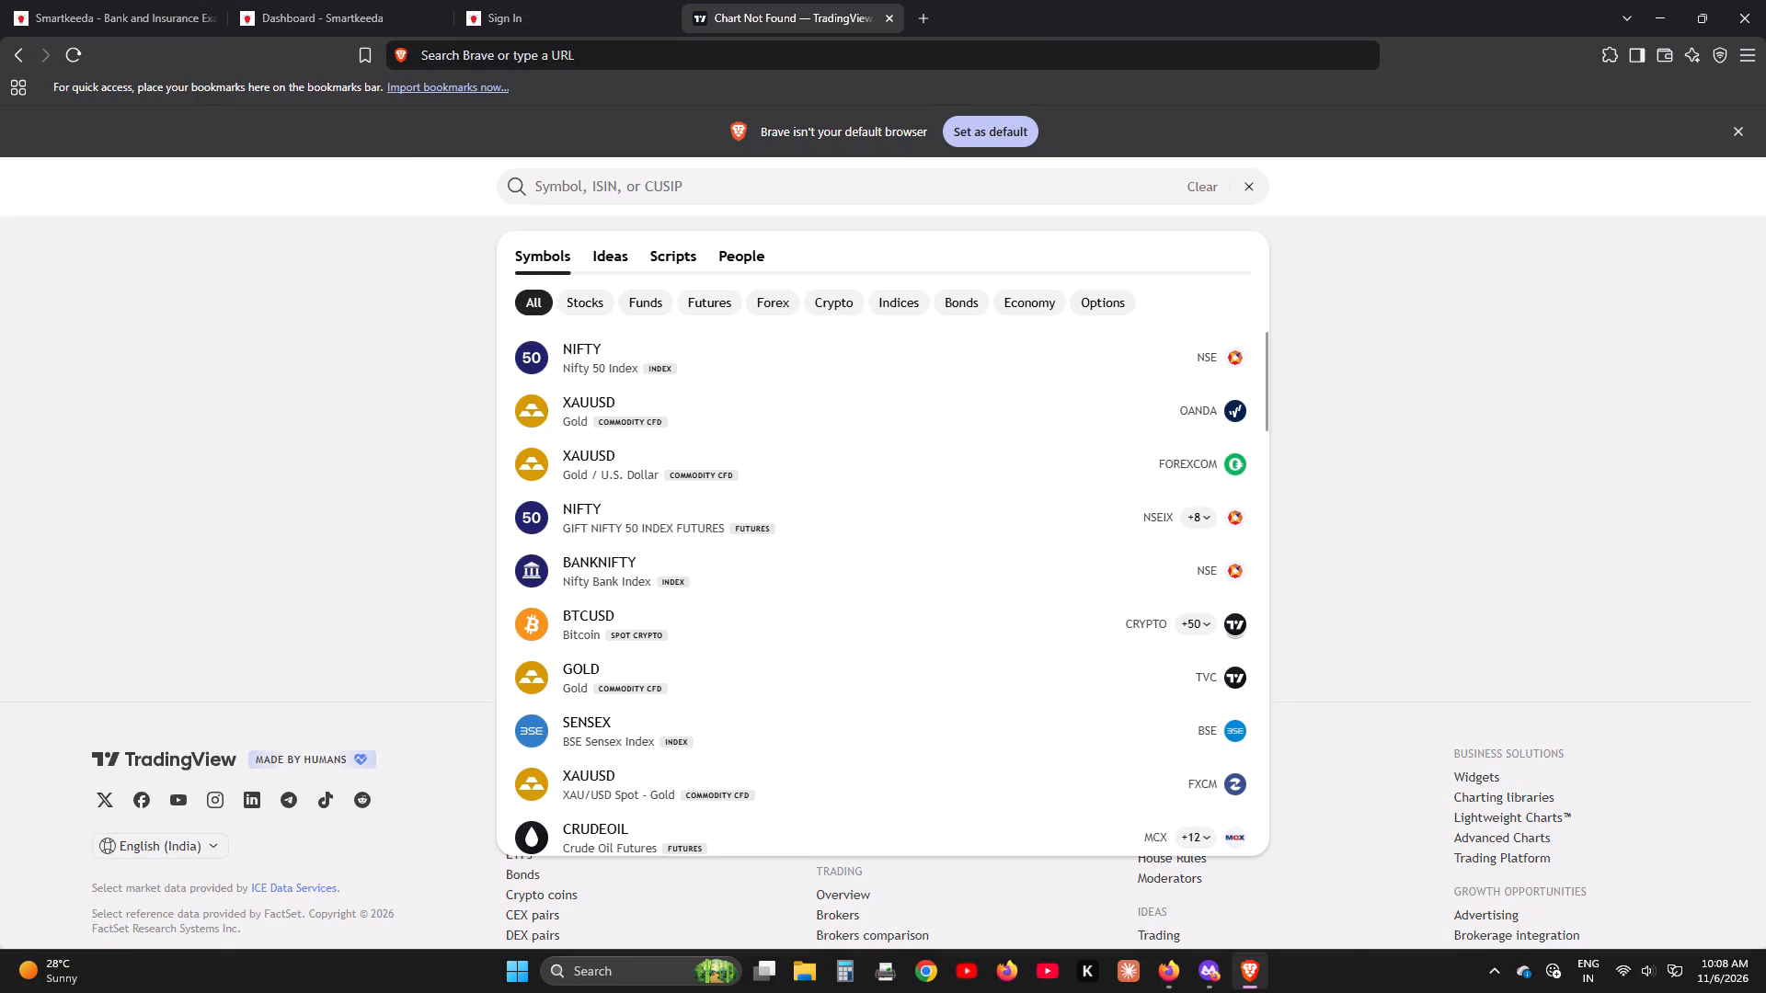
Switch to the NSE top losers page in Firefox and open the AEROFLEX stock quote.
left_click(1215, 853)
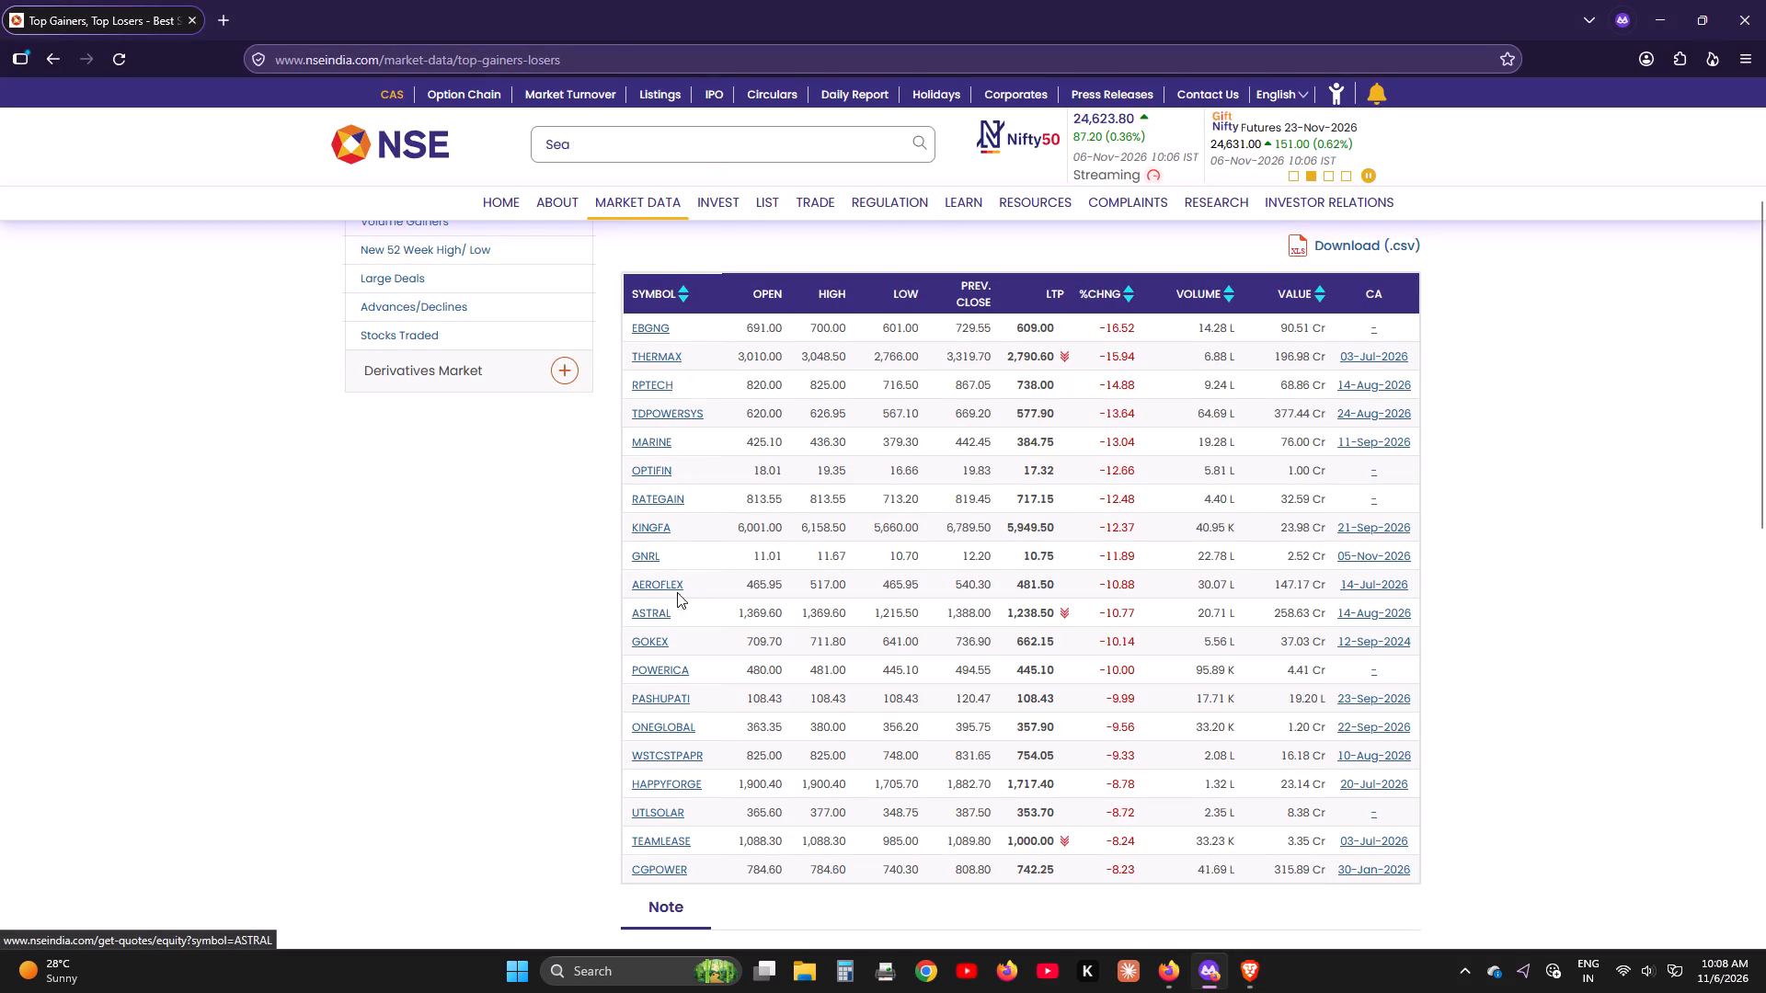
left_click(654, 587)
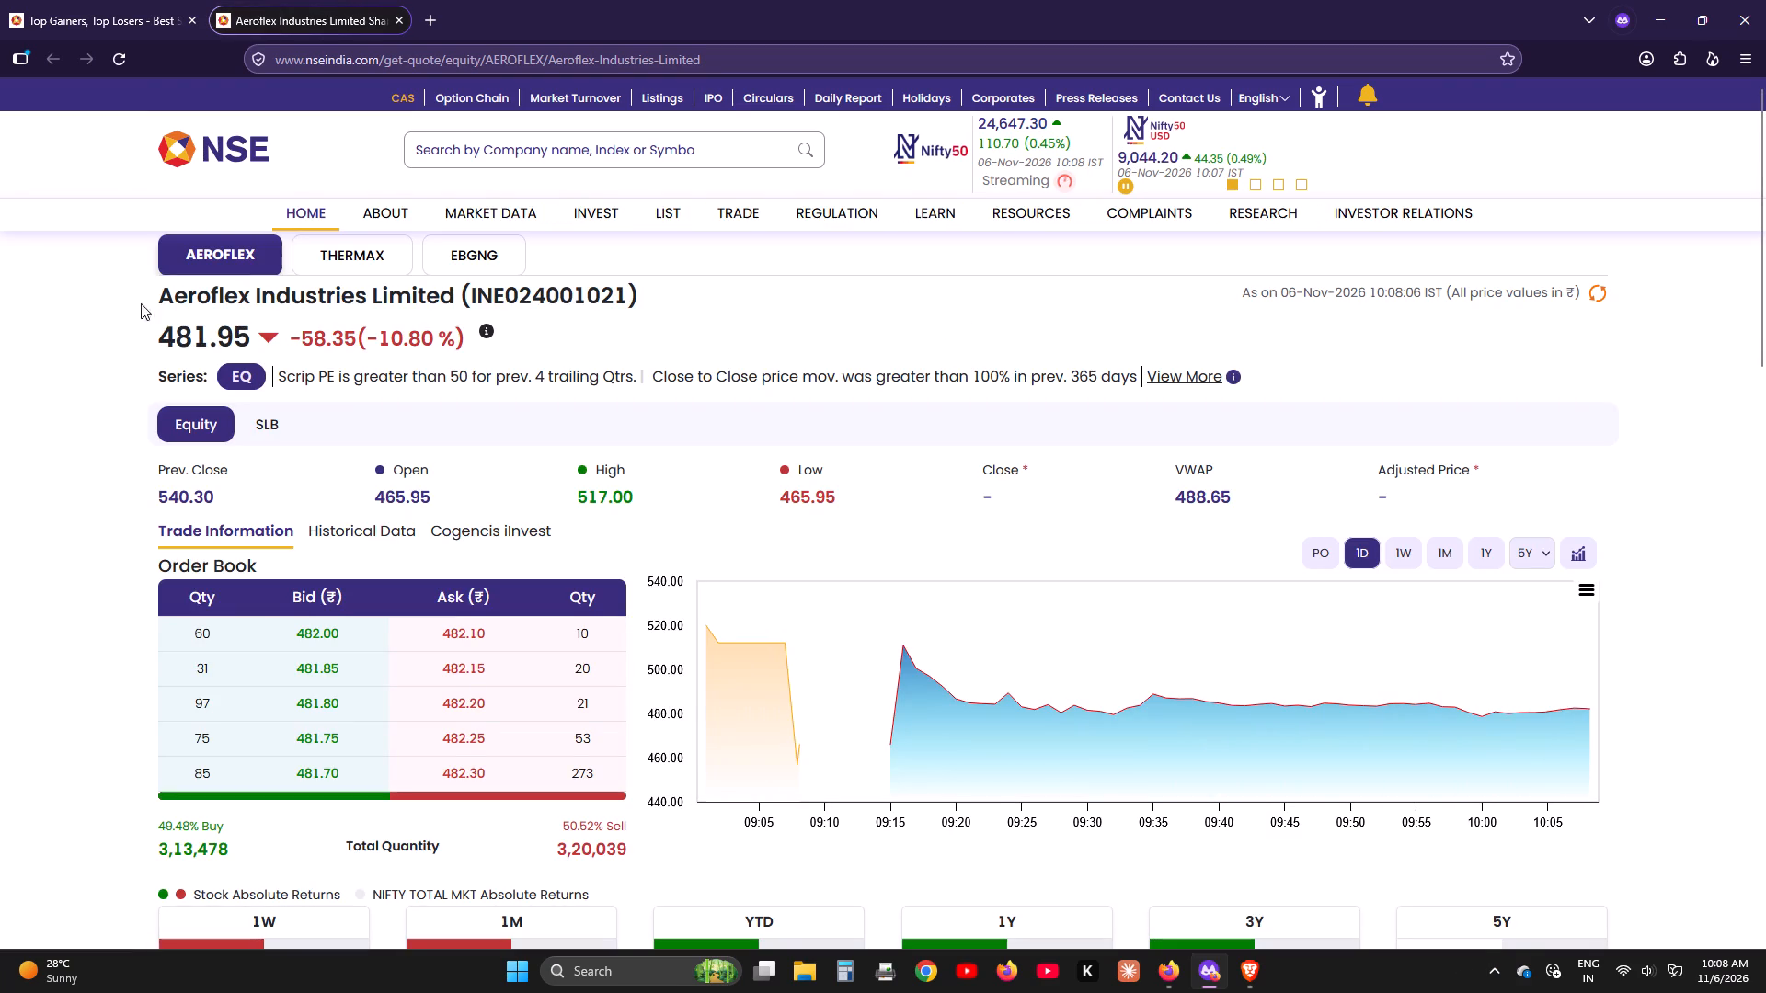
Copy the company name Aeroflex Industries Limited from the heading of its quote page.
left_click_drag(165, 299, 486, 296)
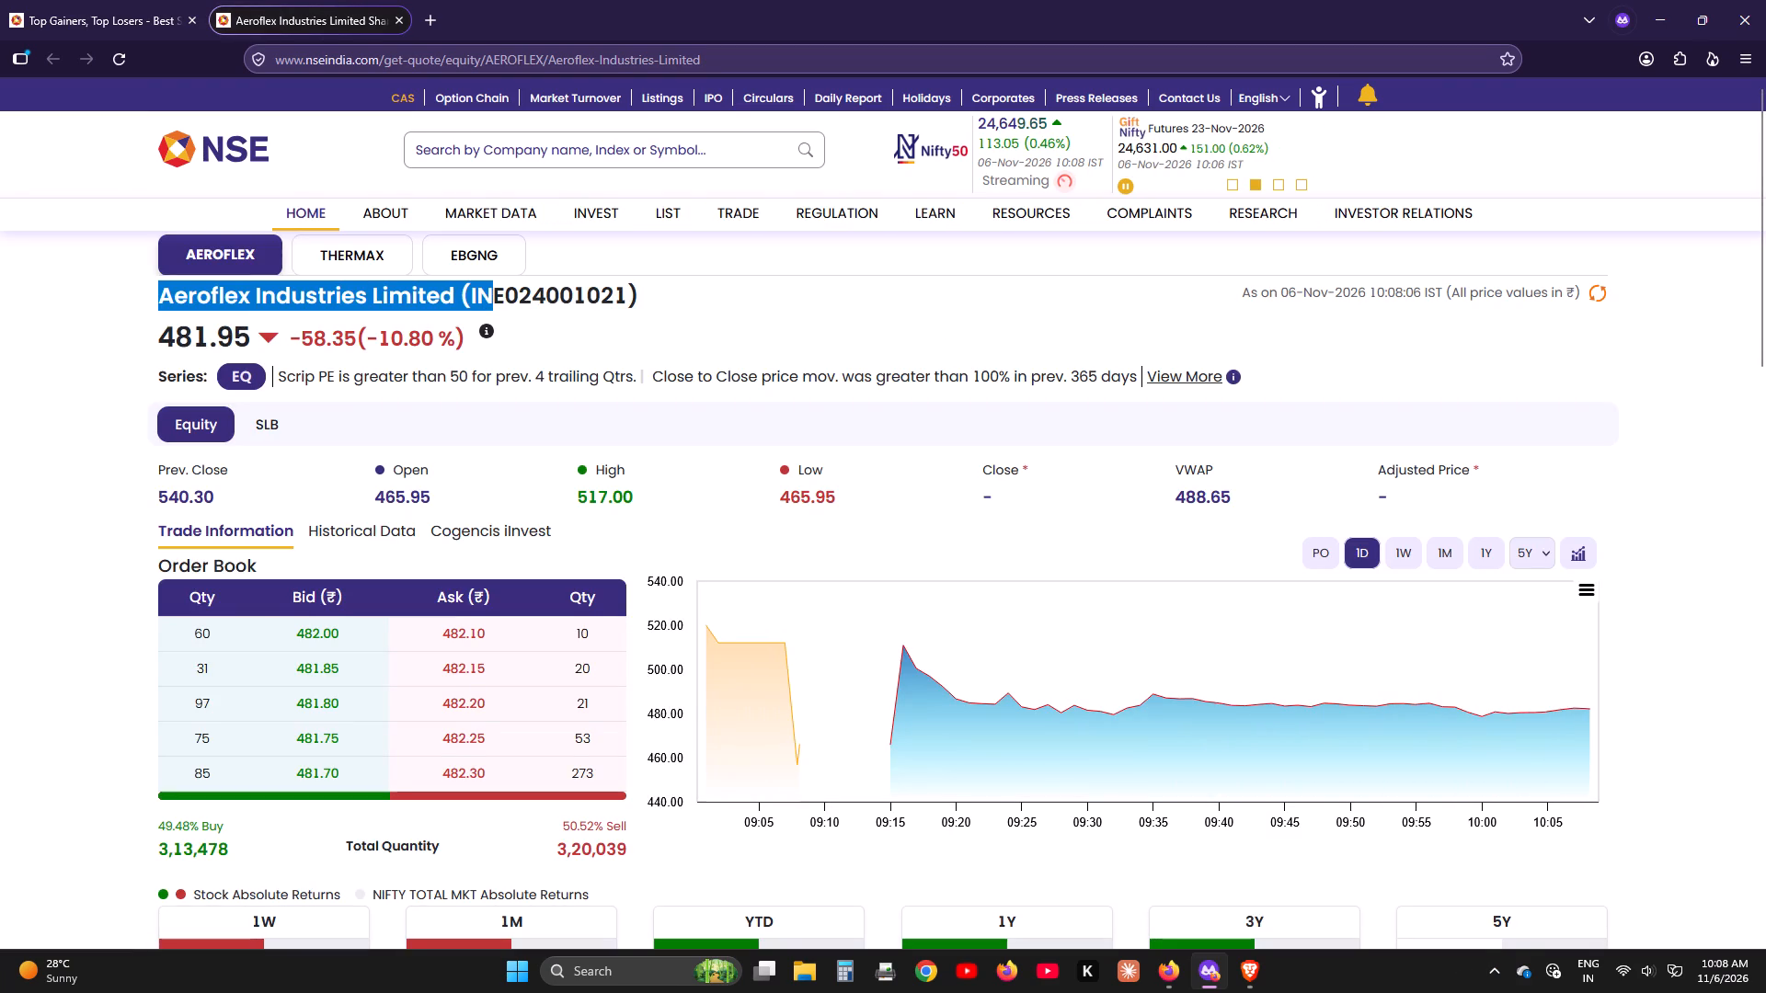
left_click_drag(486, 296, 450, 295)
right_click(450, 295)
left_click(482, 315)
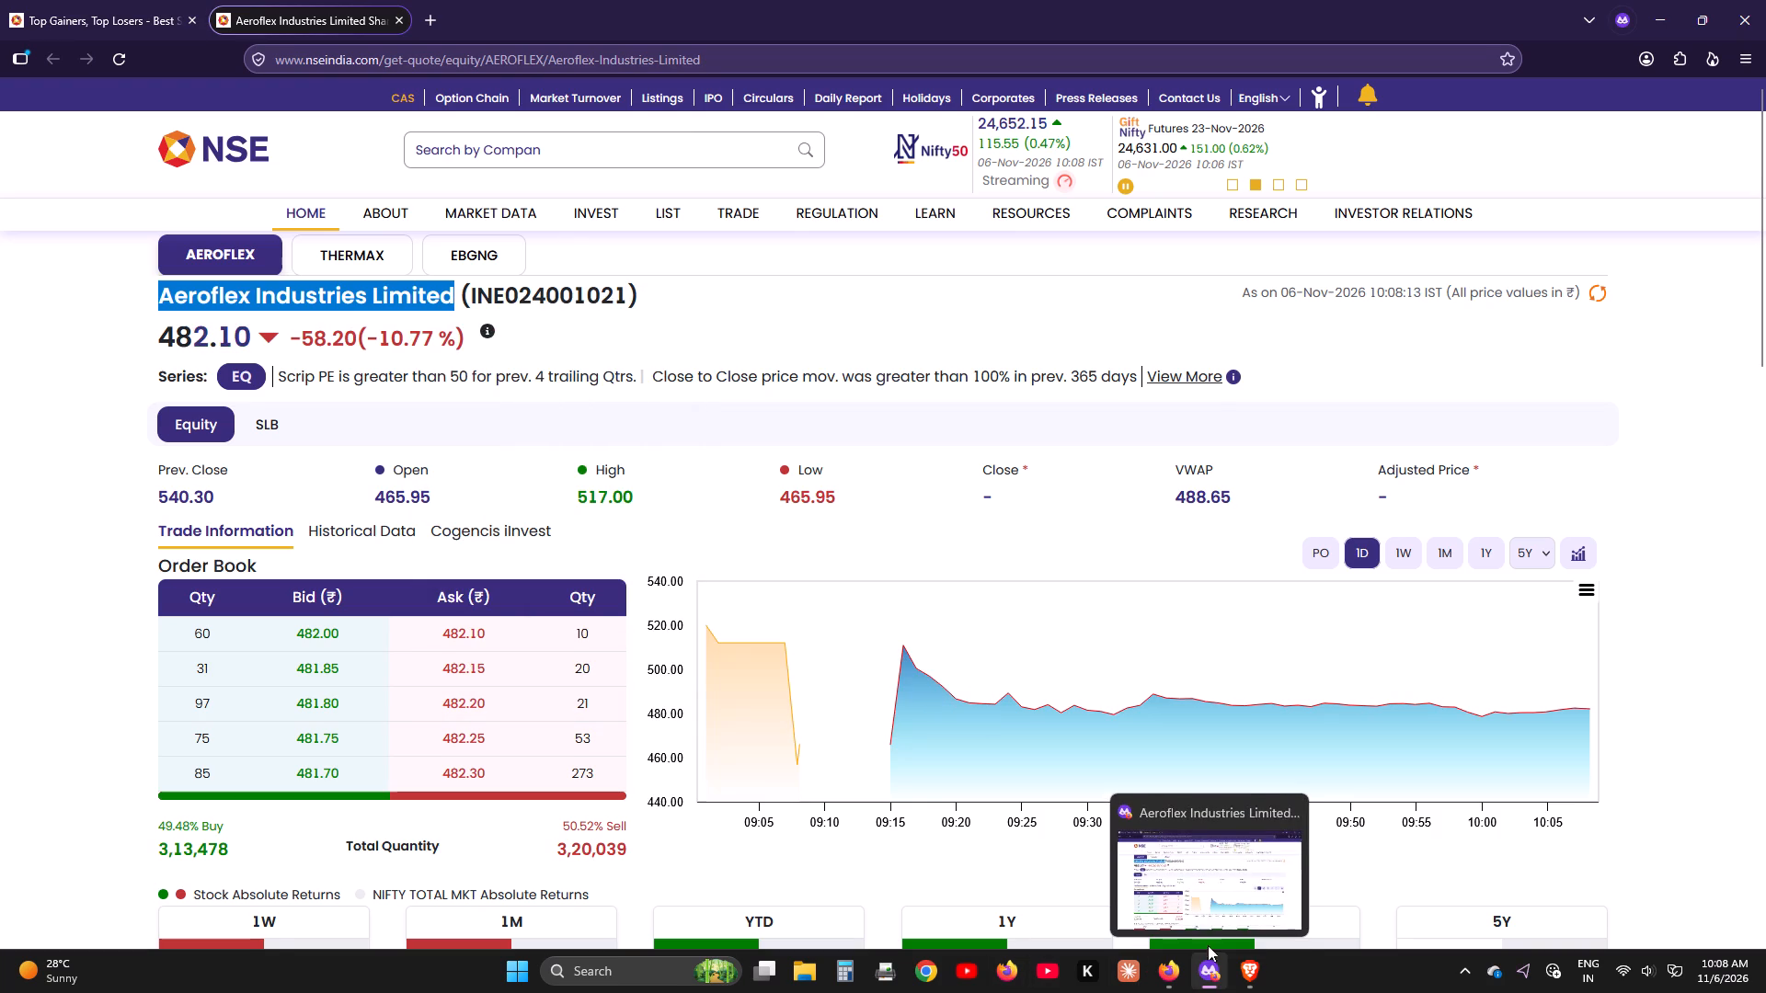
Switch to TradingView in Brave and search for the copied company name in the open symbol search.
left_click(1253, 917)
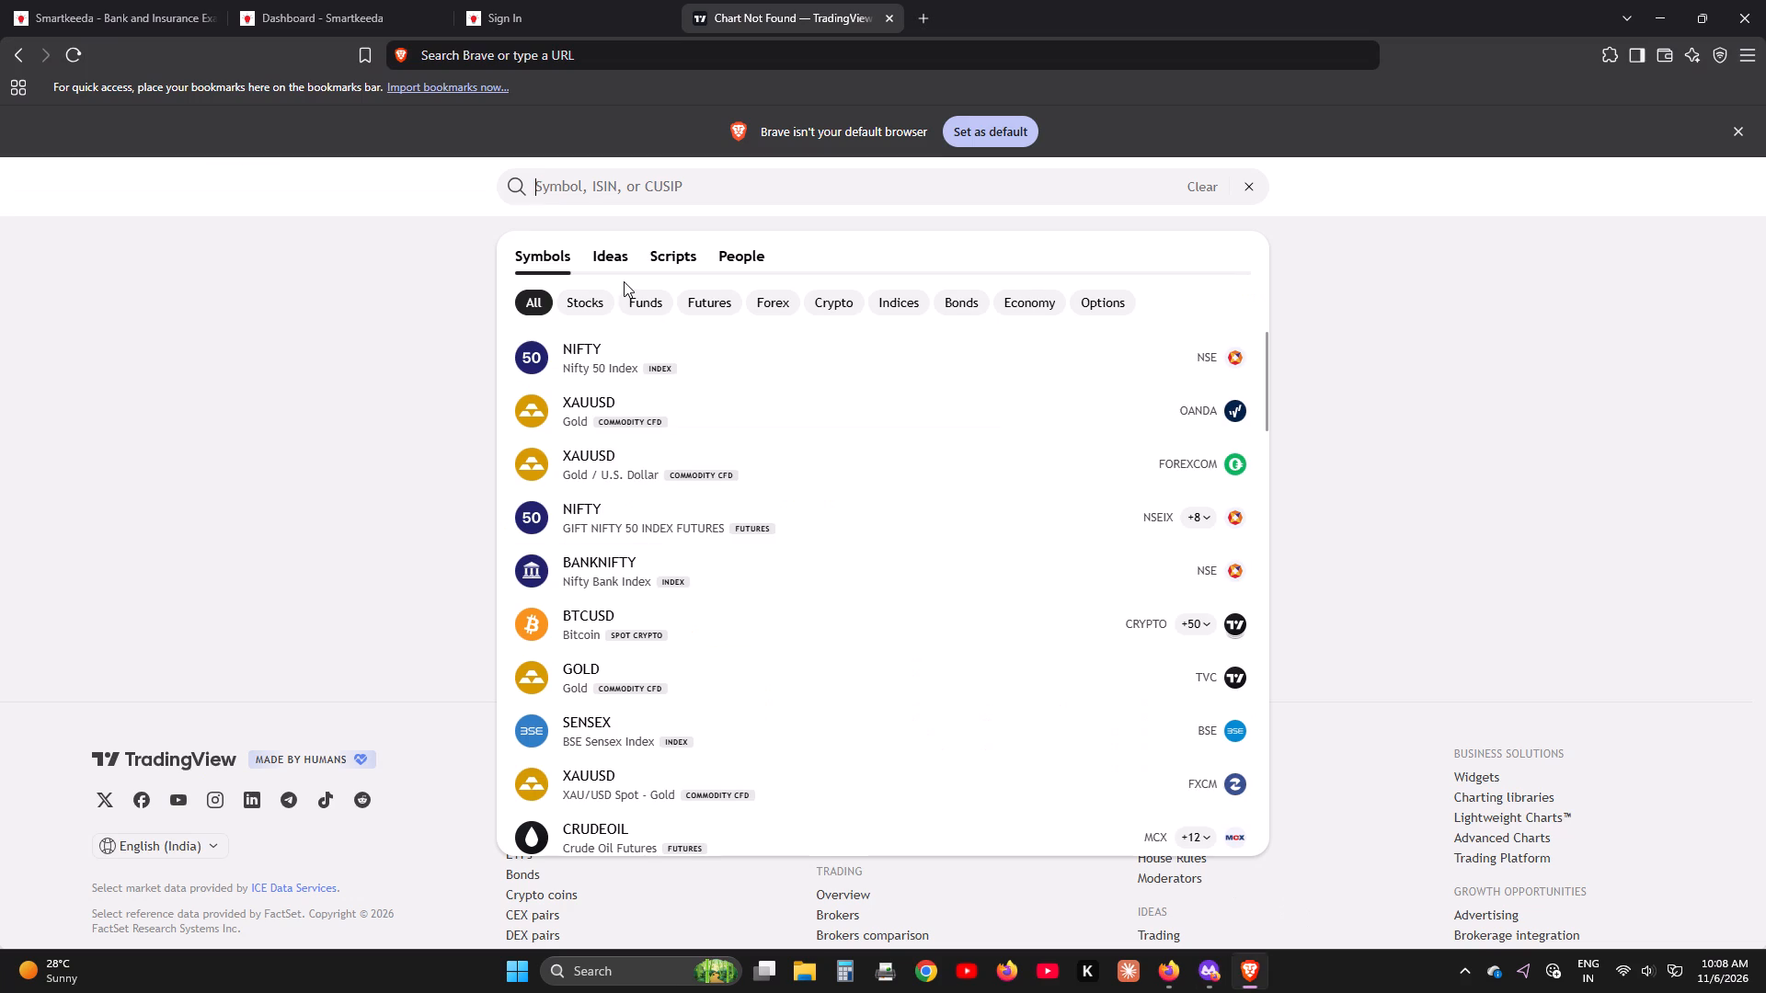
key("ctrl+v")
key("Return")
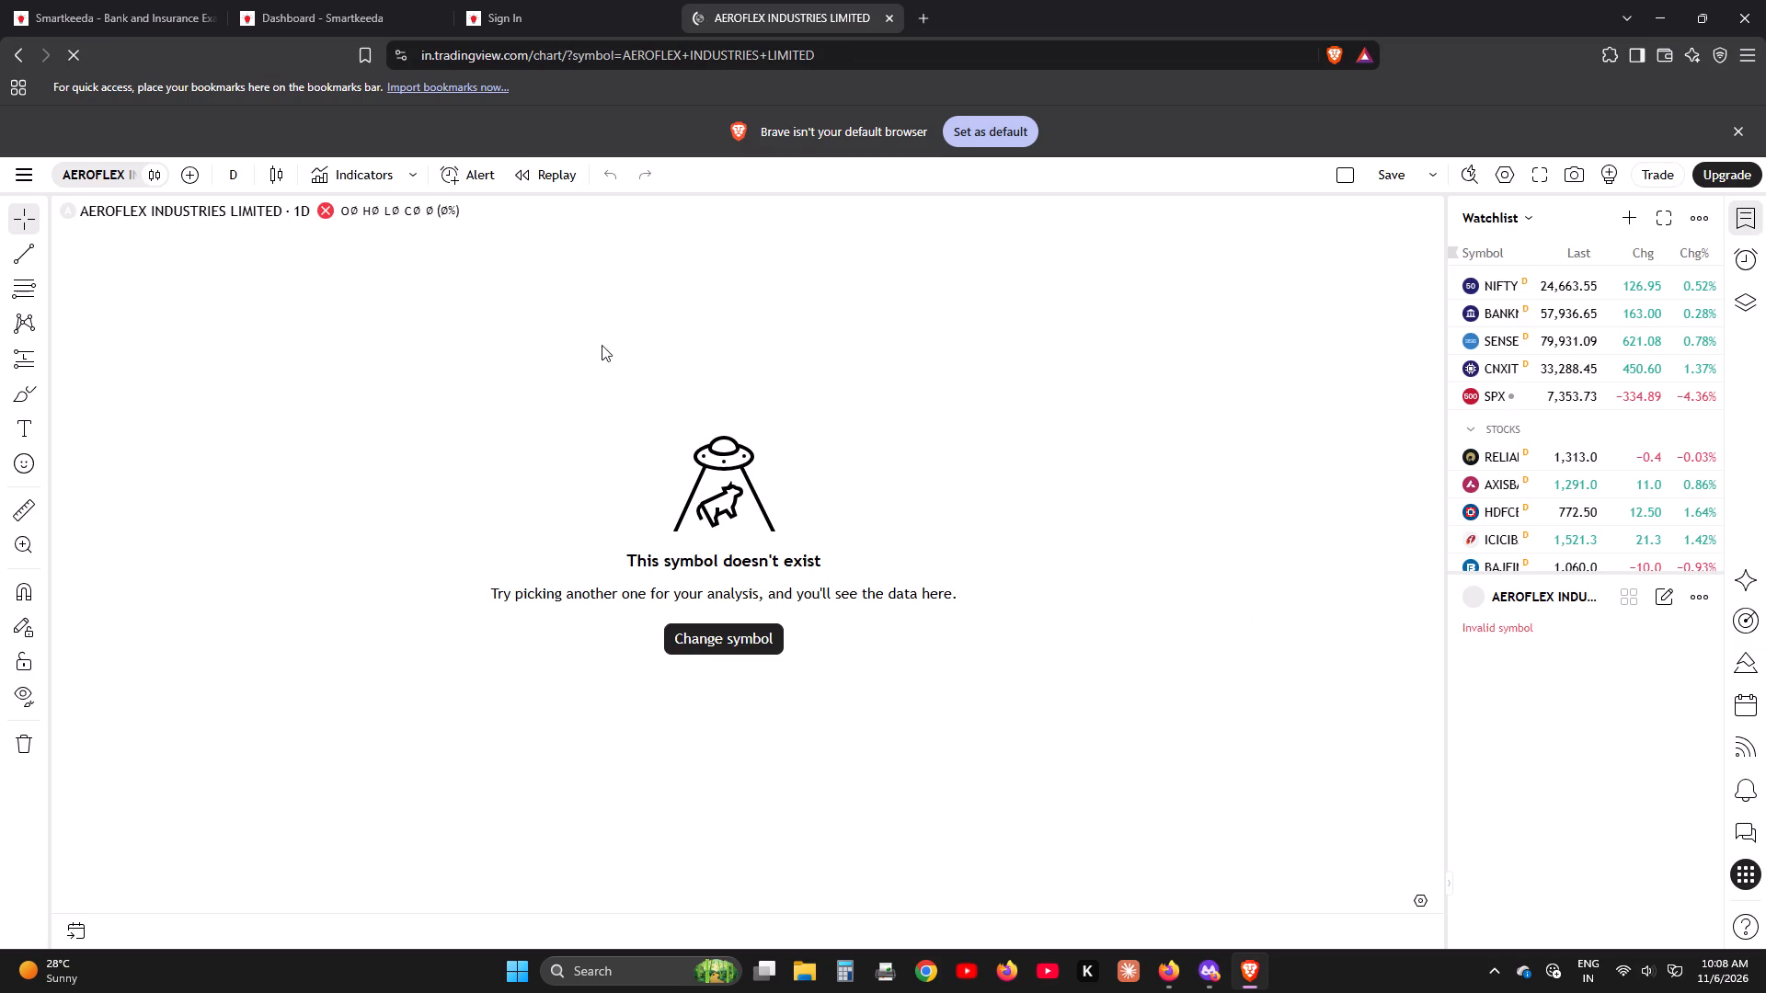
Change the chart symbol to the NSE stock AEROFLEX, Aeroflex Industries Ltd.
left_click(117, 178)
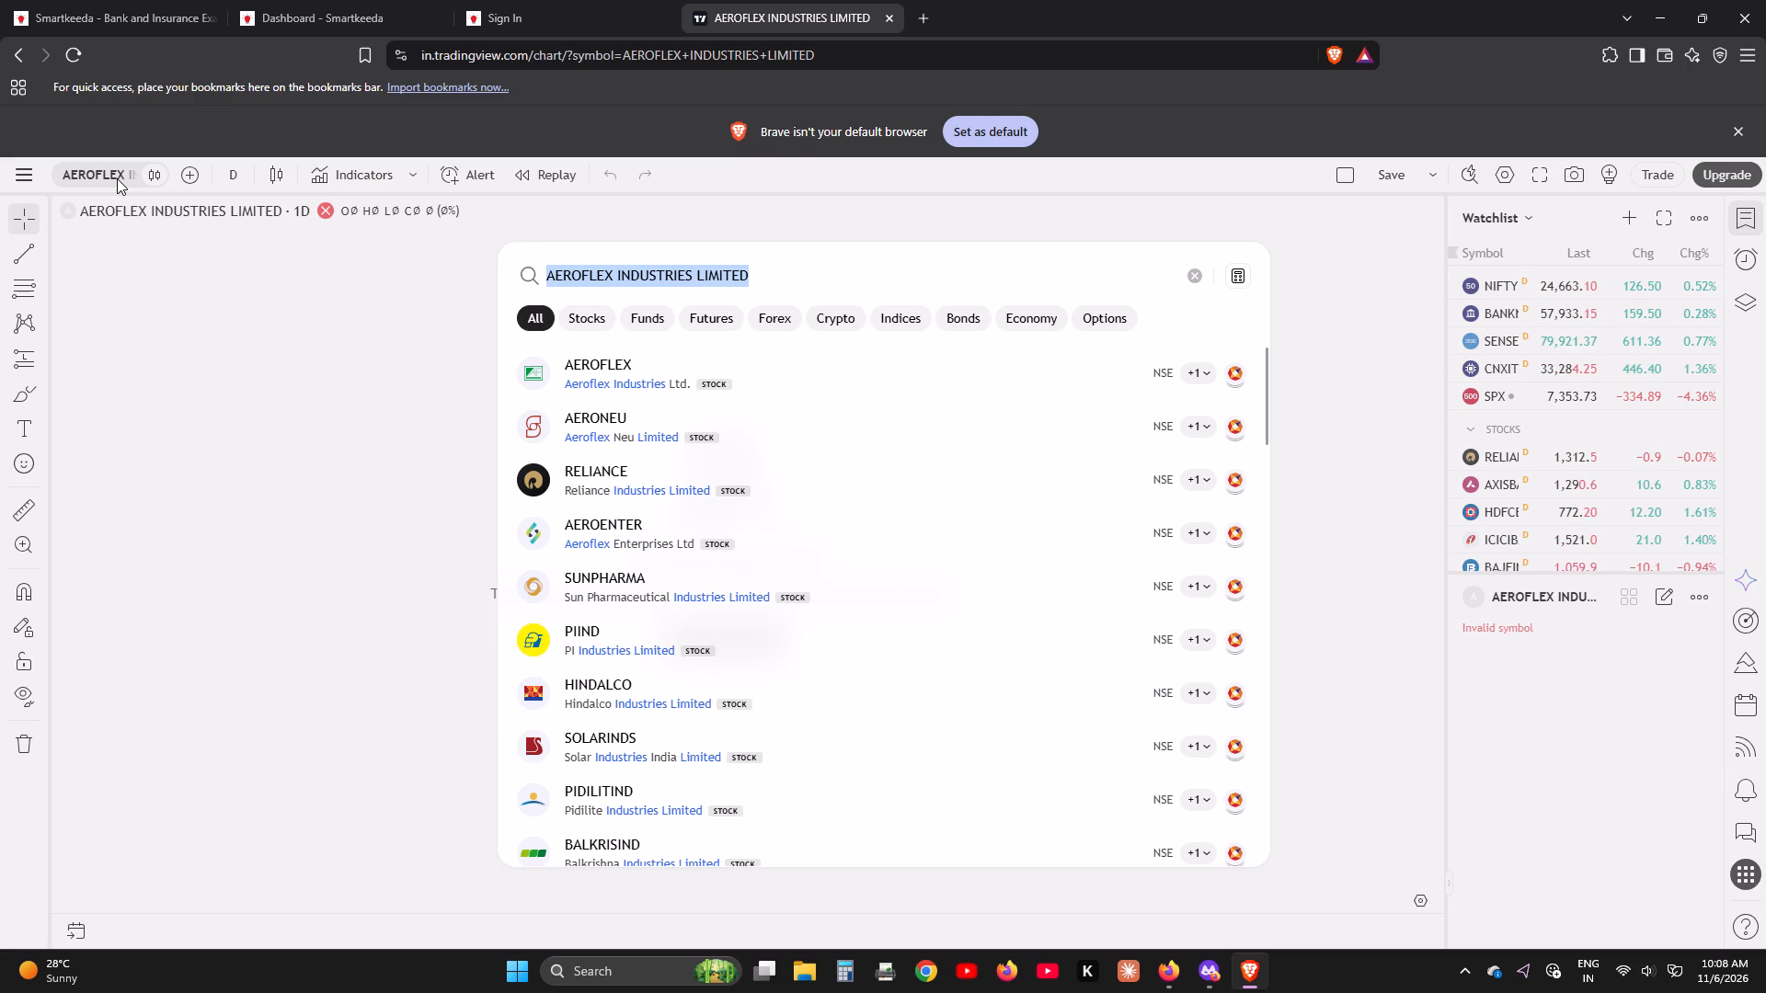
left_click(284, 283)
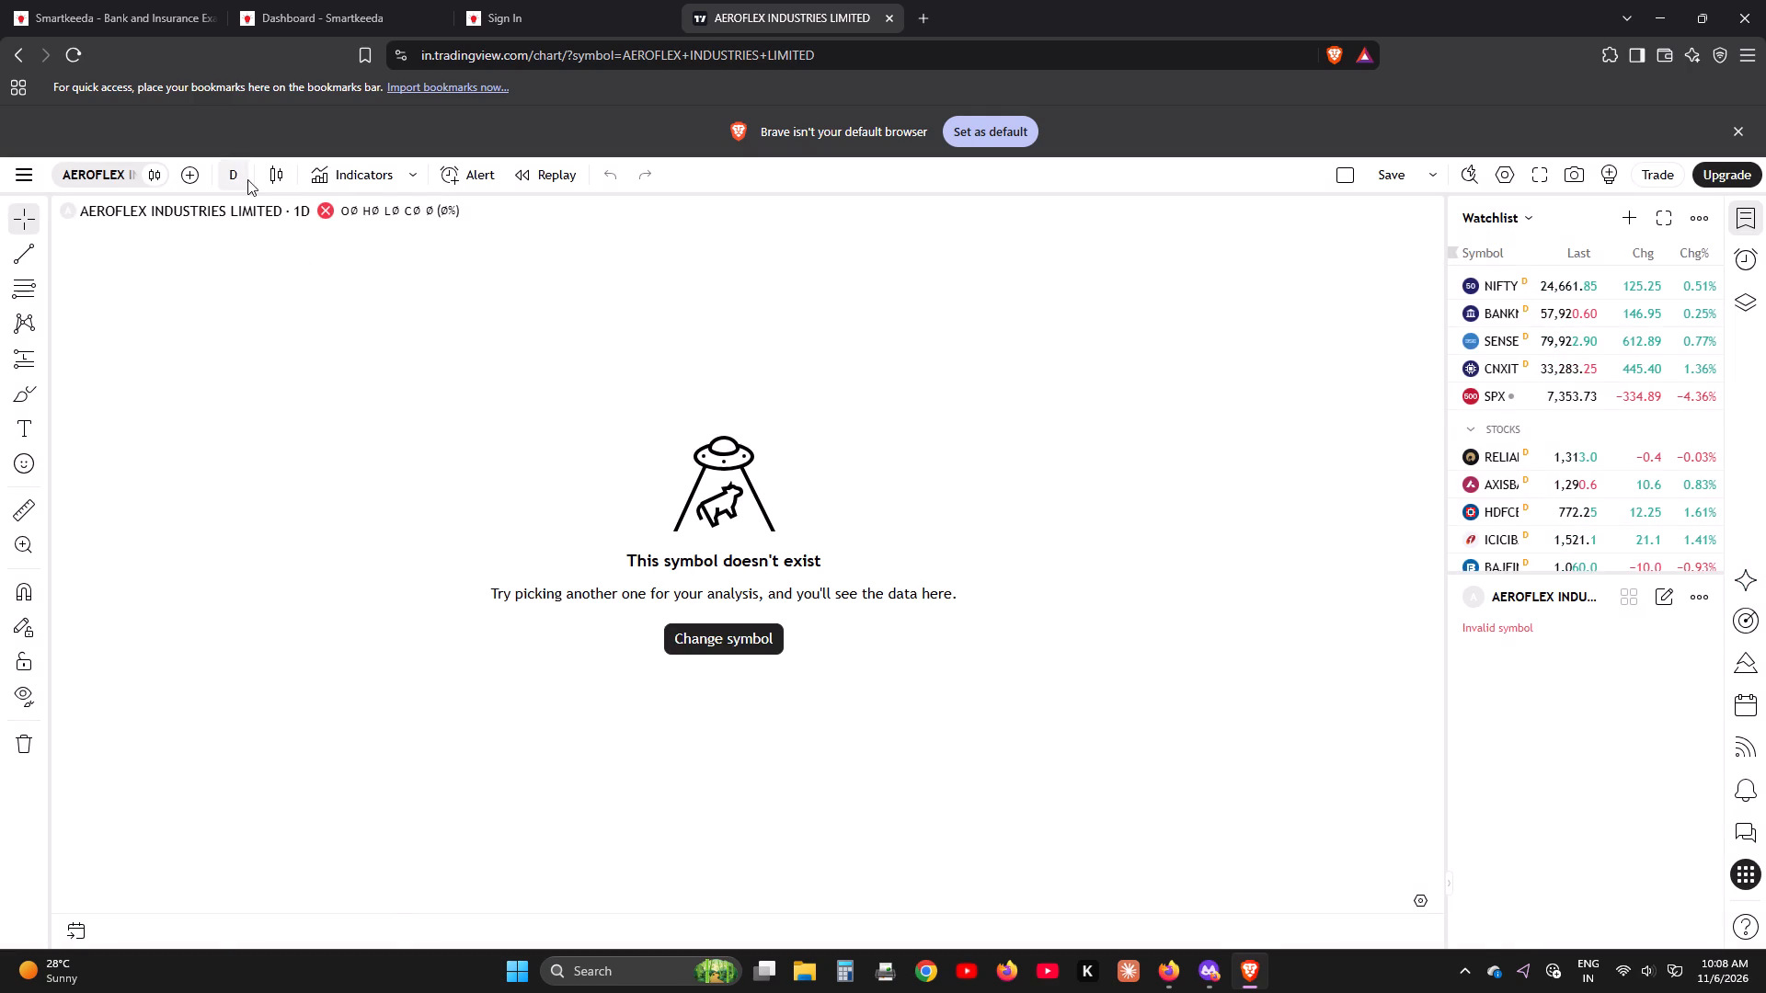
left_click(240, 177)
left_click(266, 428)
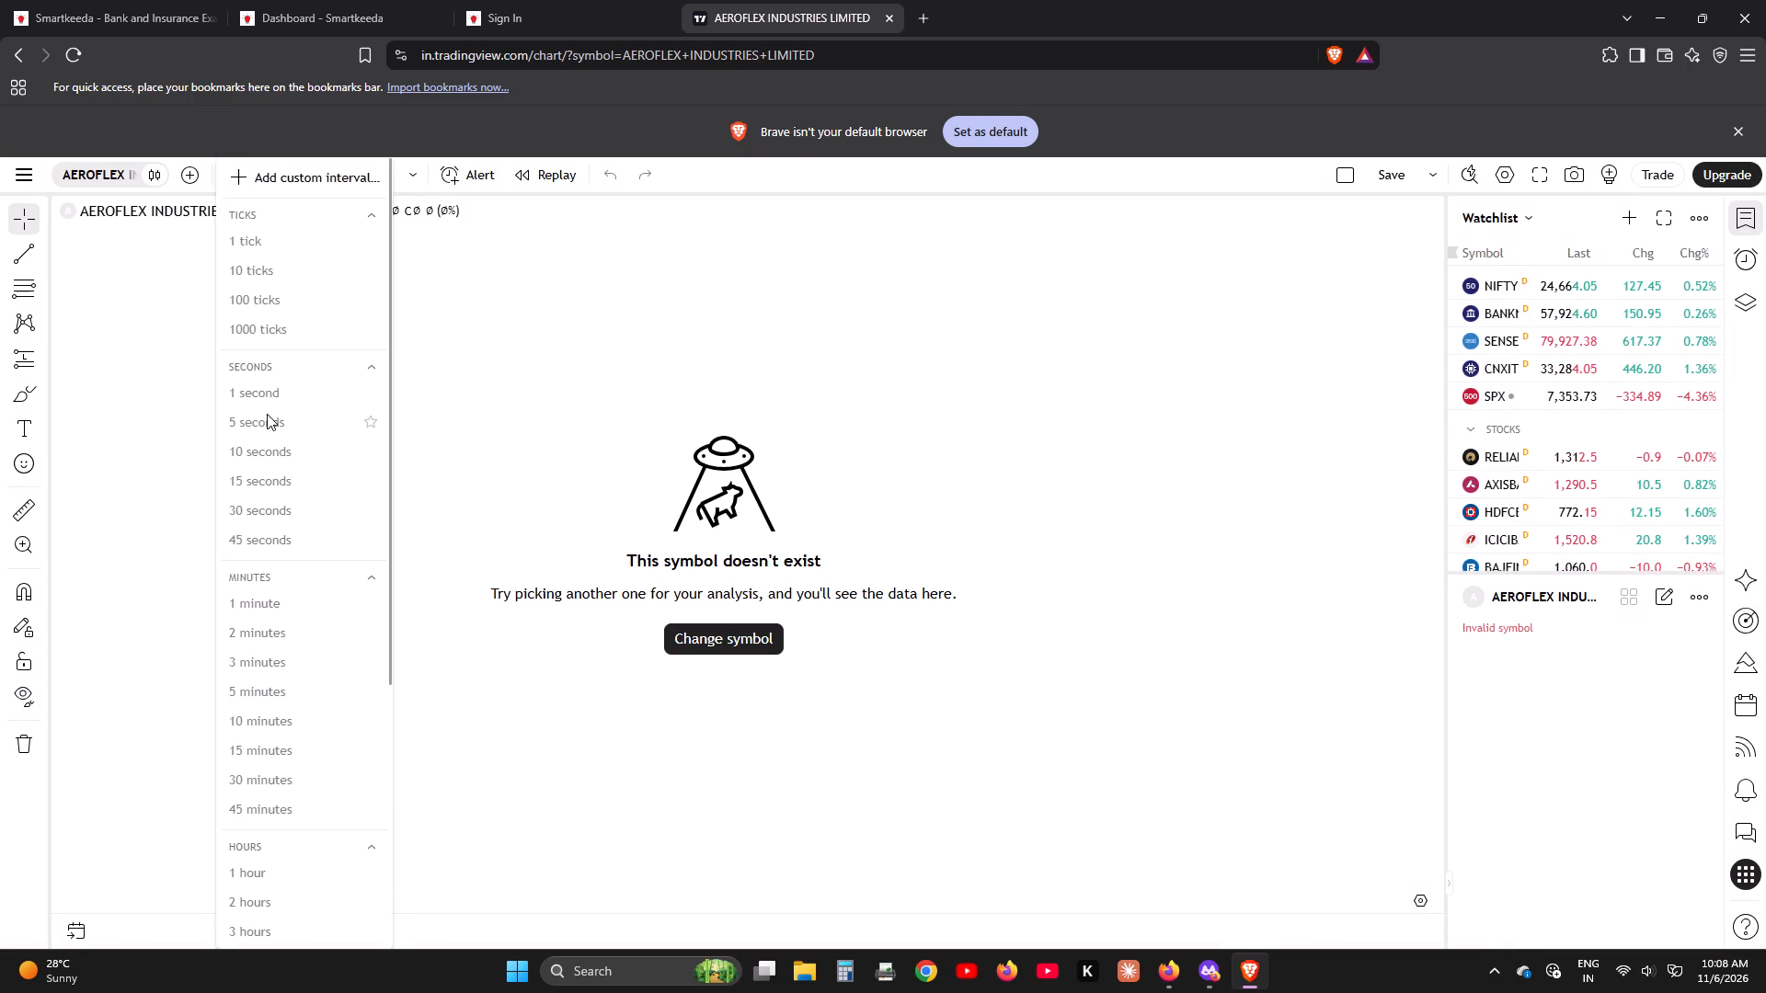
left_click(738, 635)
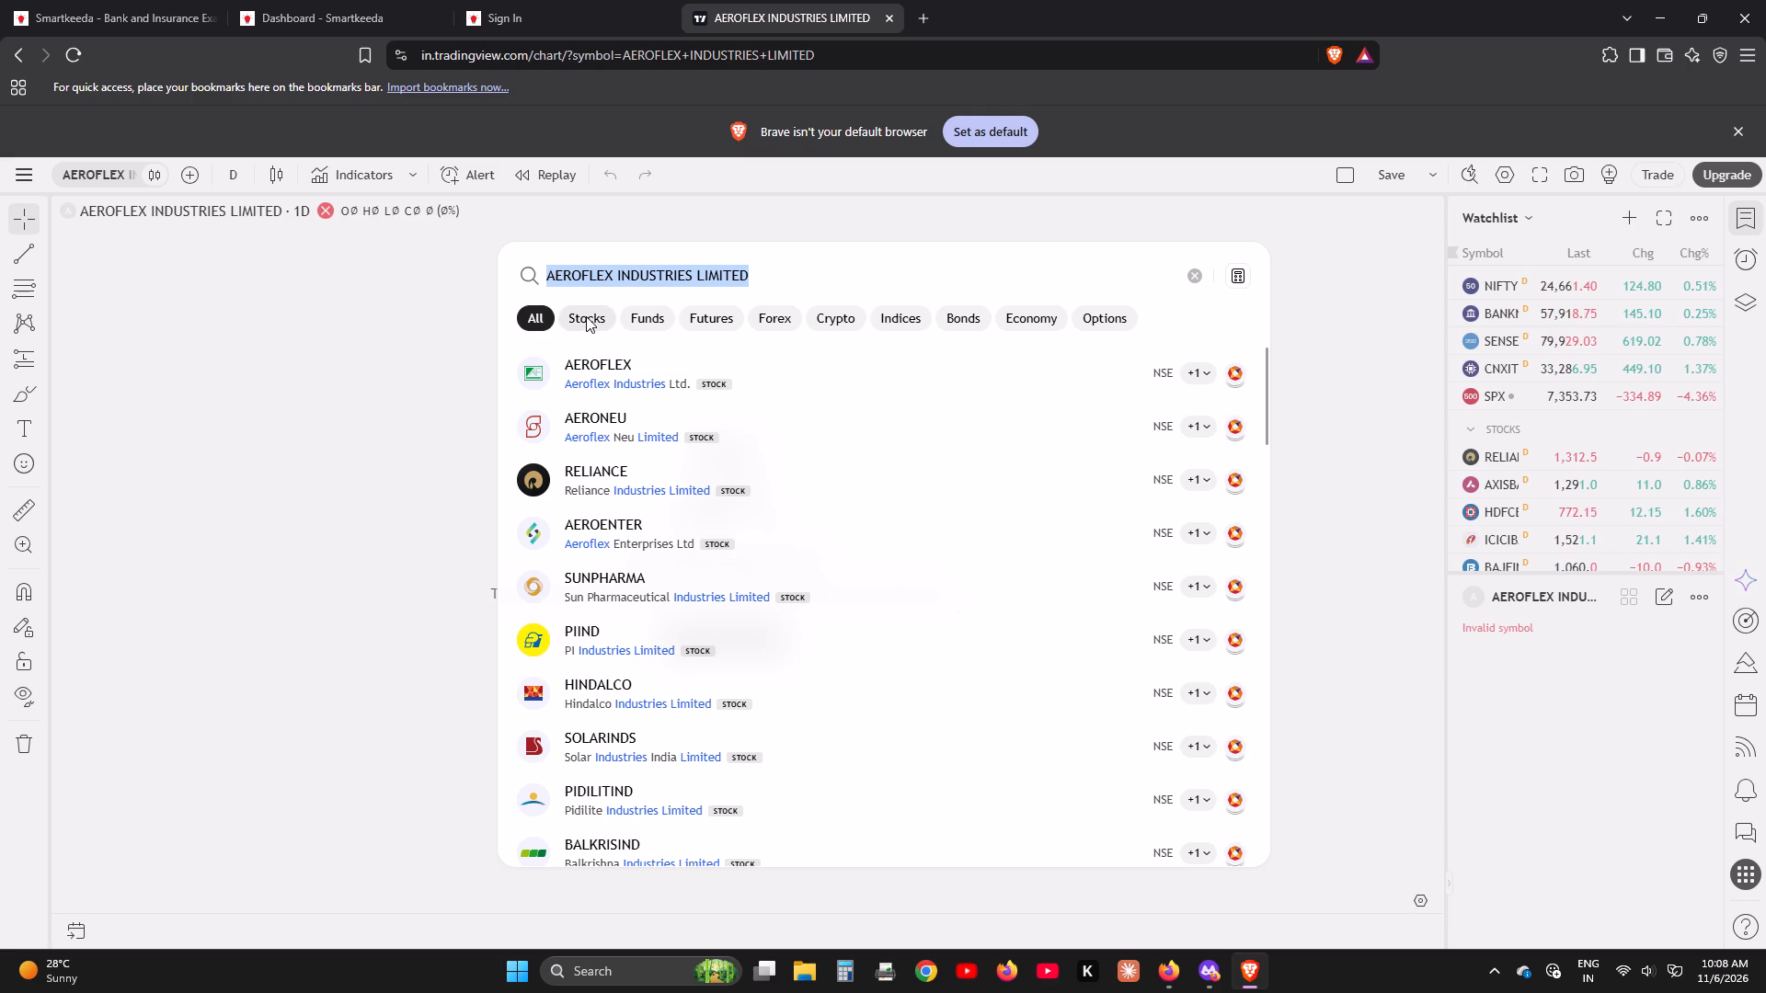
left_click(619, 383)
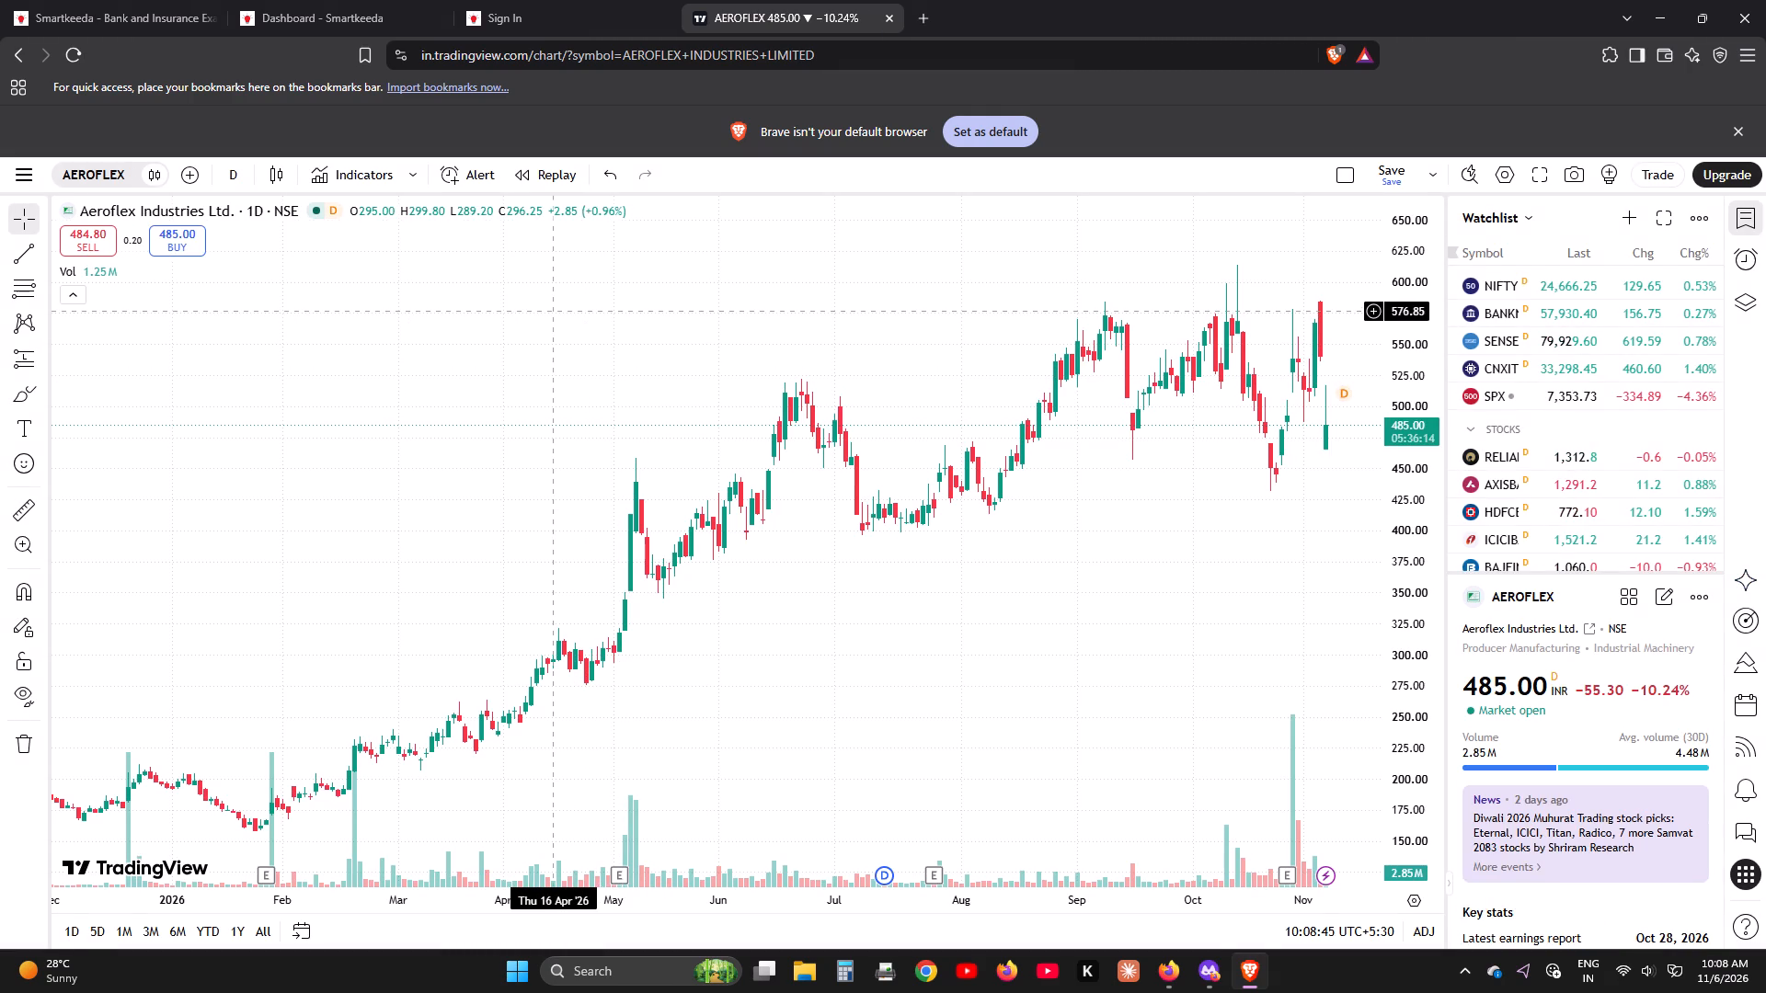
Set the AEROFLEX chart interval to 5 minutes.
left_click(228, 181)
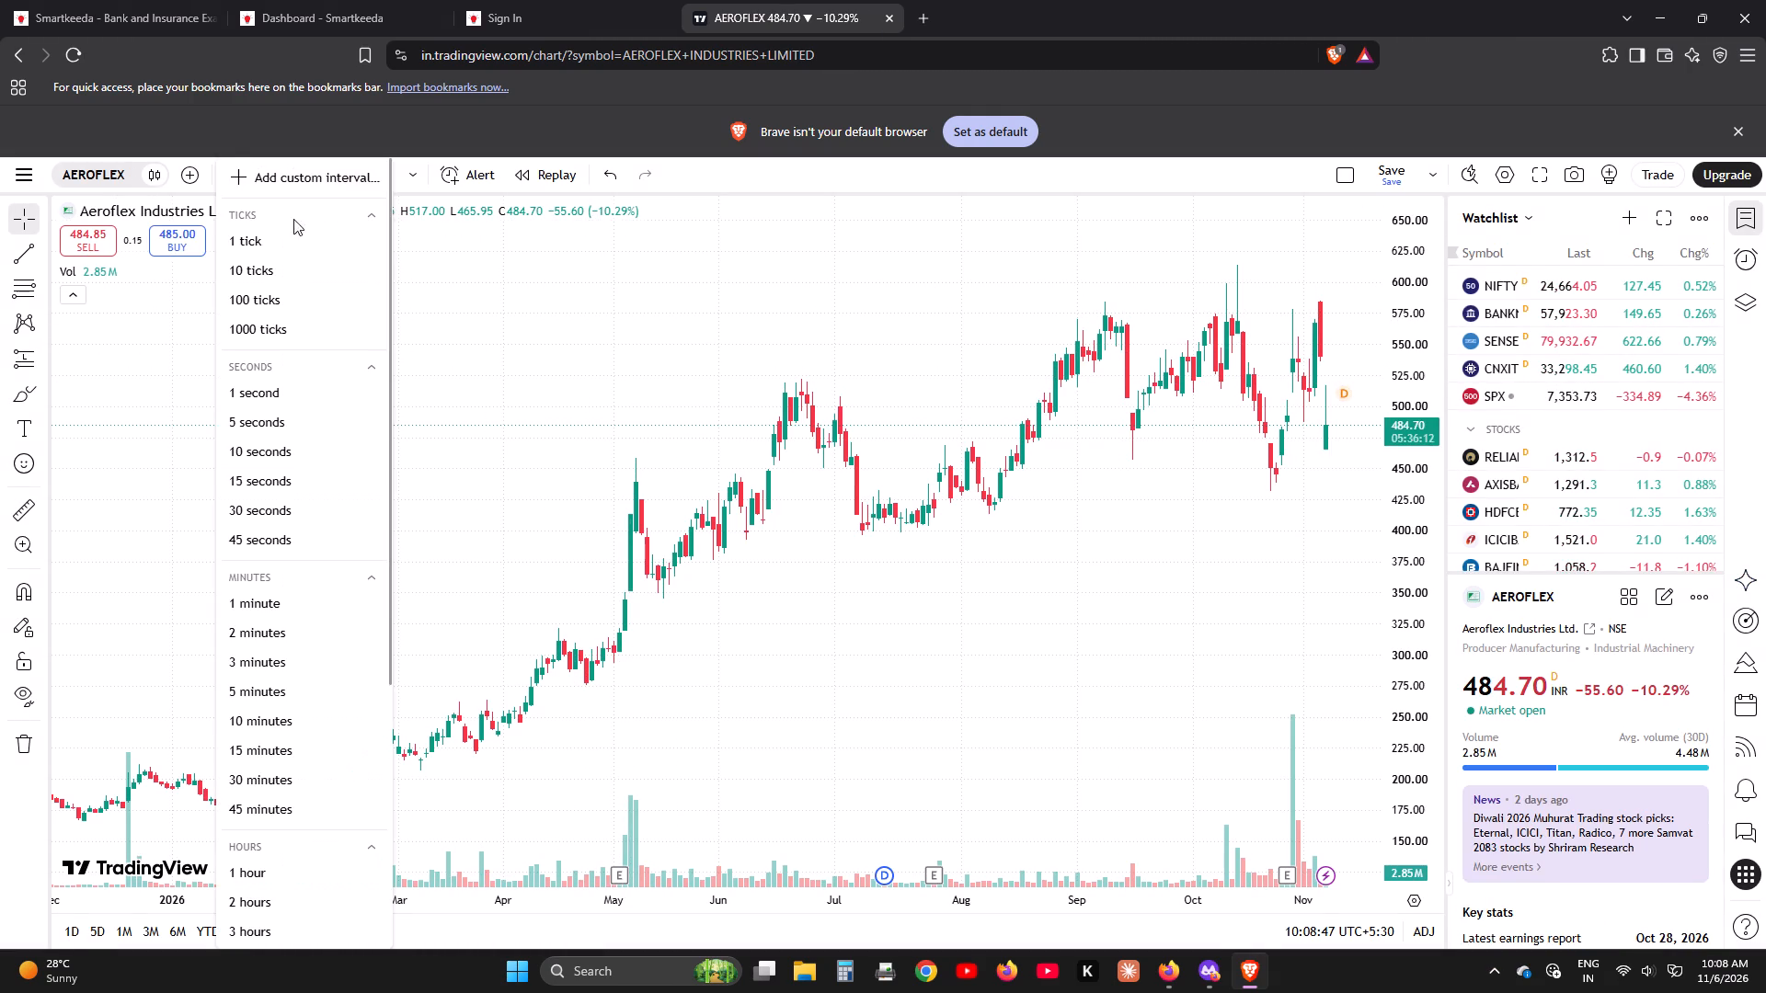
left_click(268, 689)
Examine the AEROFLEX 5-minute candles around the 6 November open up close, dismissing the zooming tip.
scroll(1306, 508, "up", 7)
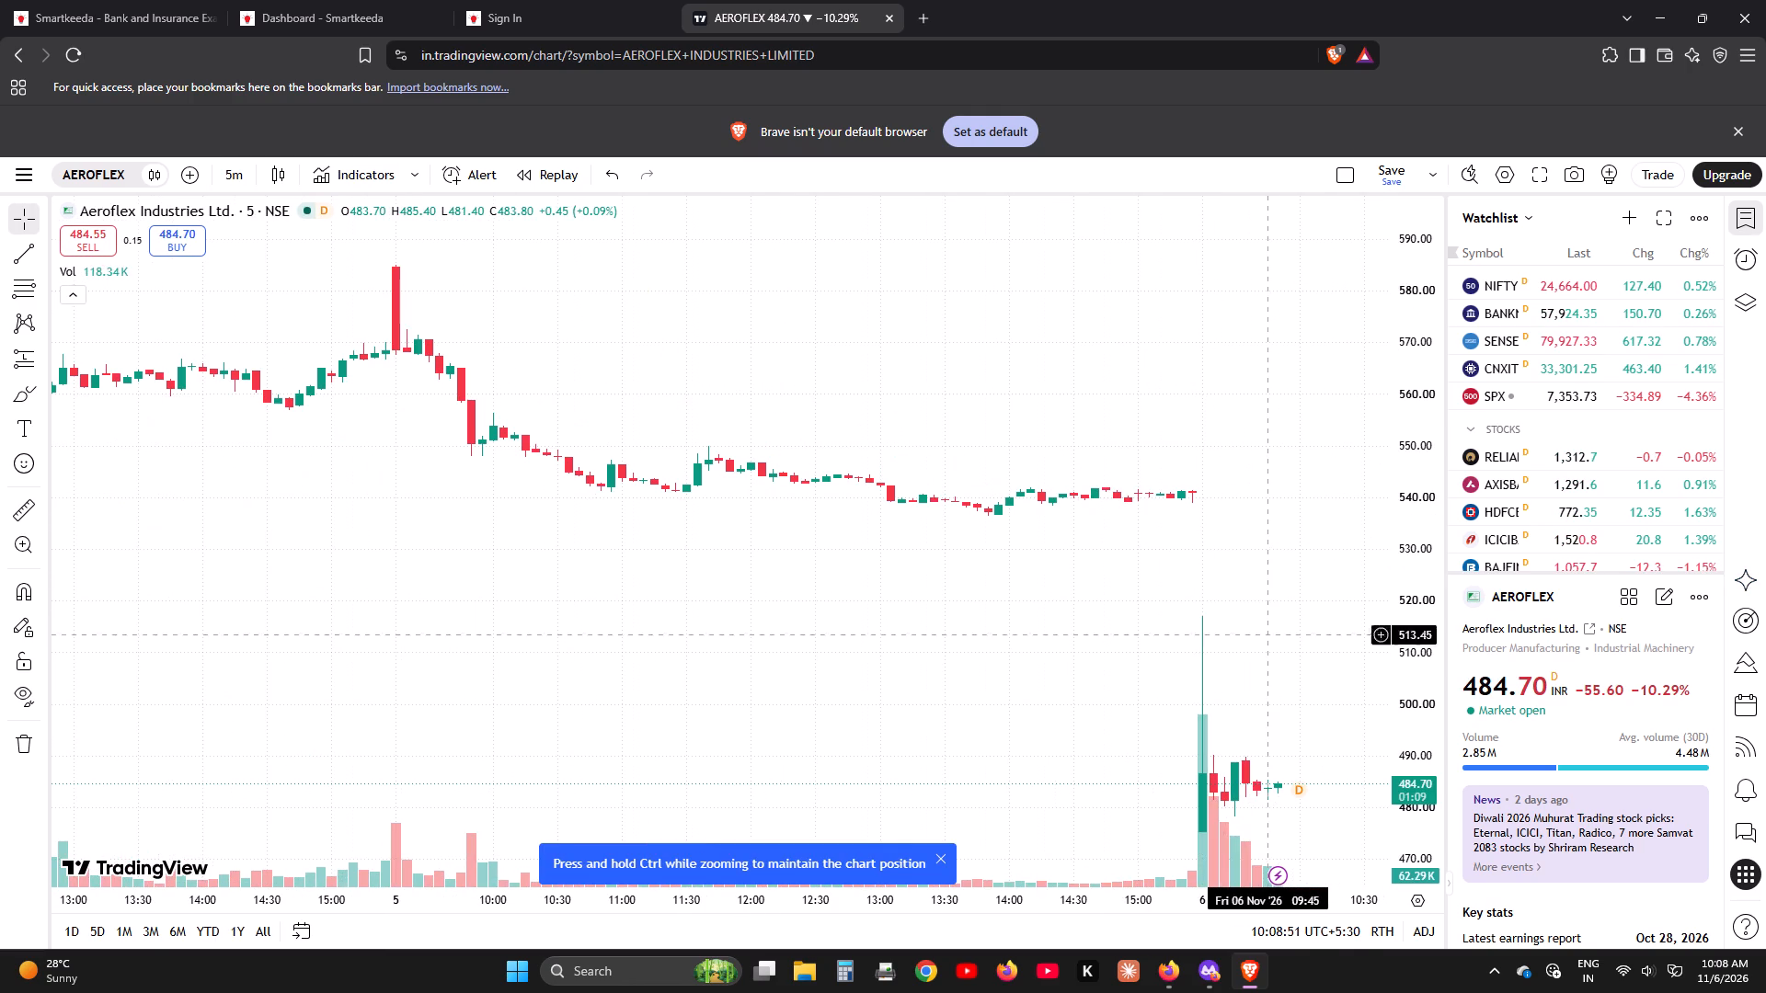
scroll(1253, 845, "up", 6)
scroll(1179, 882, "up", 2)
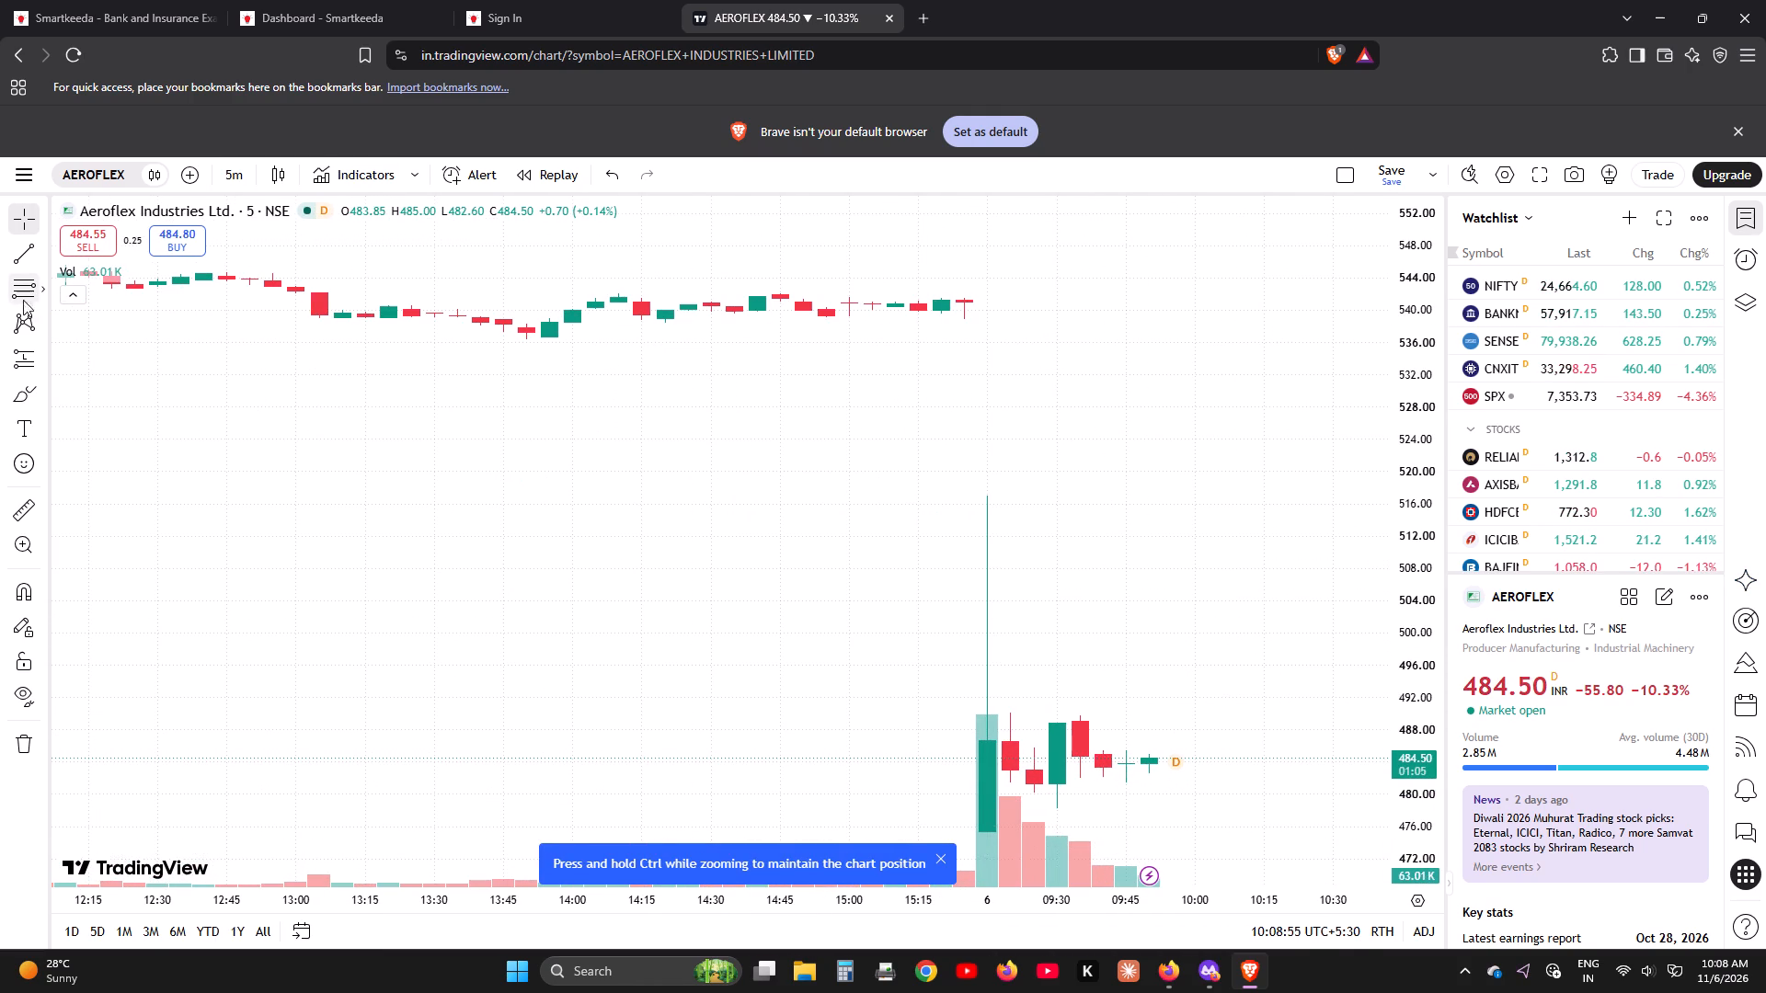
left_click(71, 293)
left_click(73, 275)
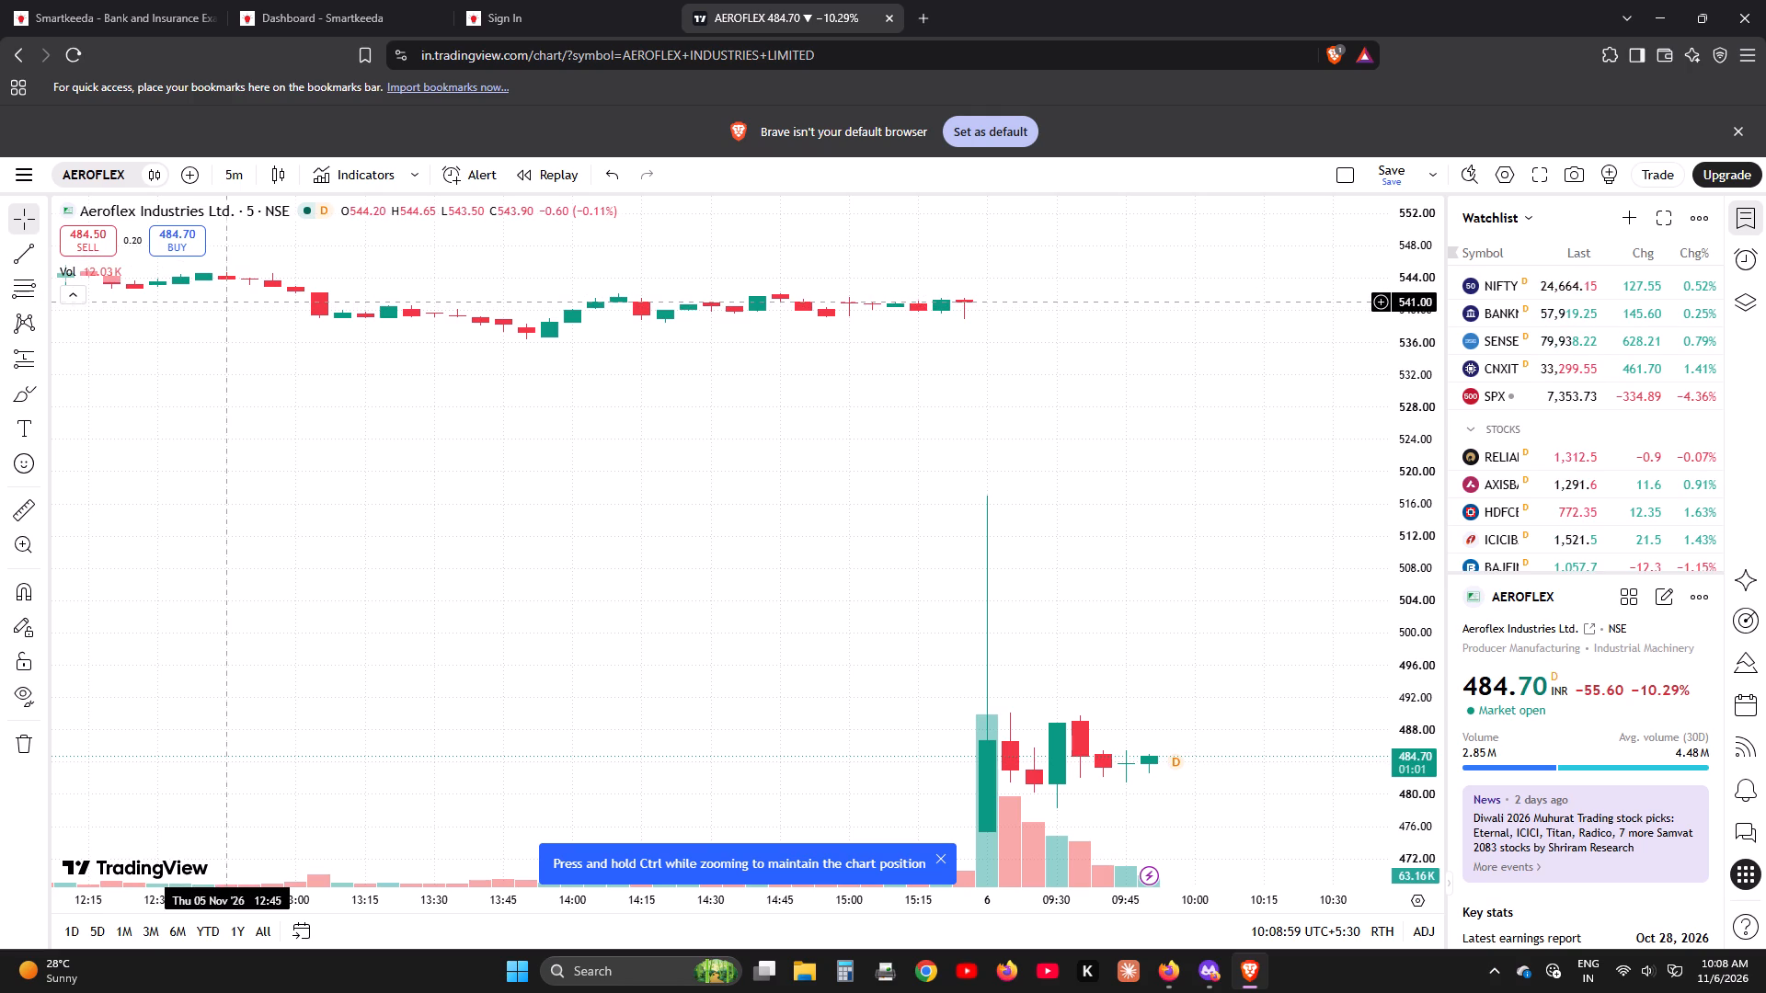
left_click(937, 855)
scroll(1158, 861, "up", 2)
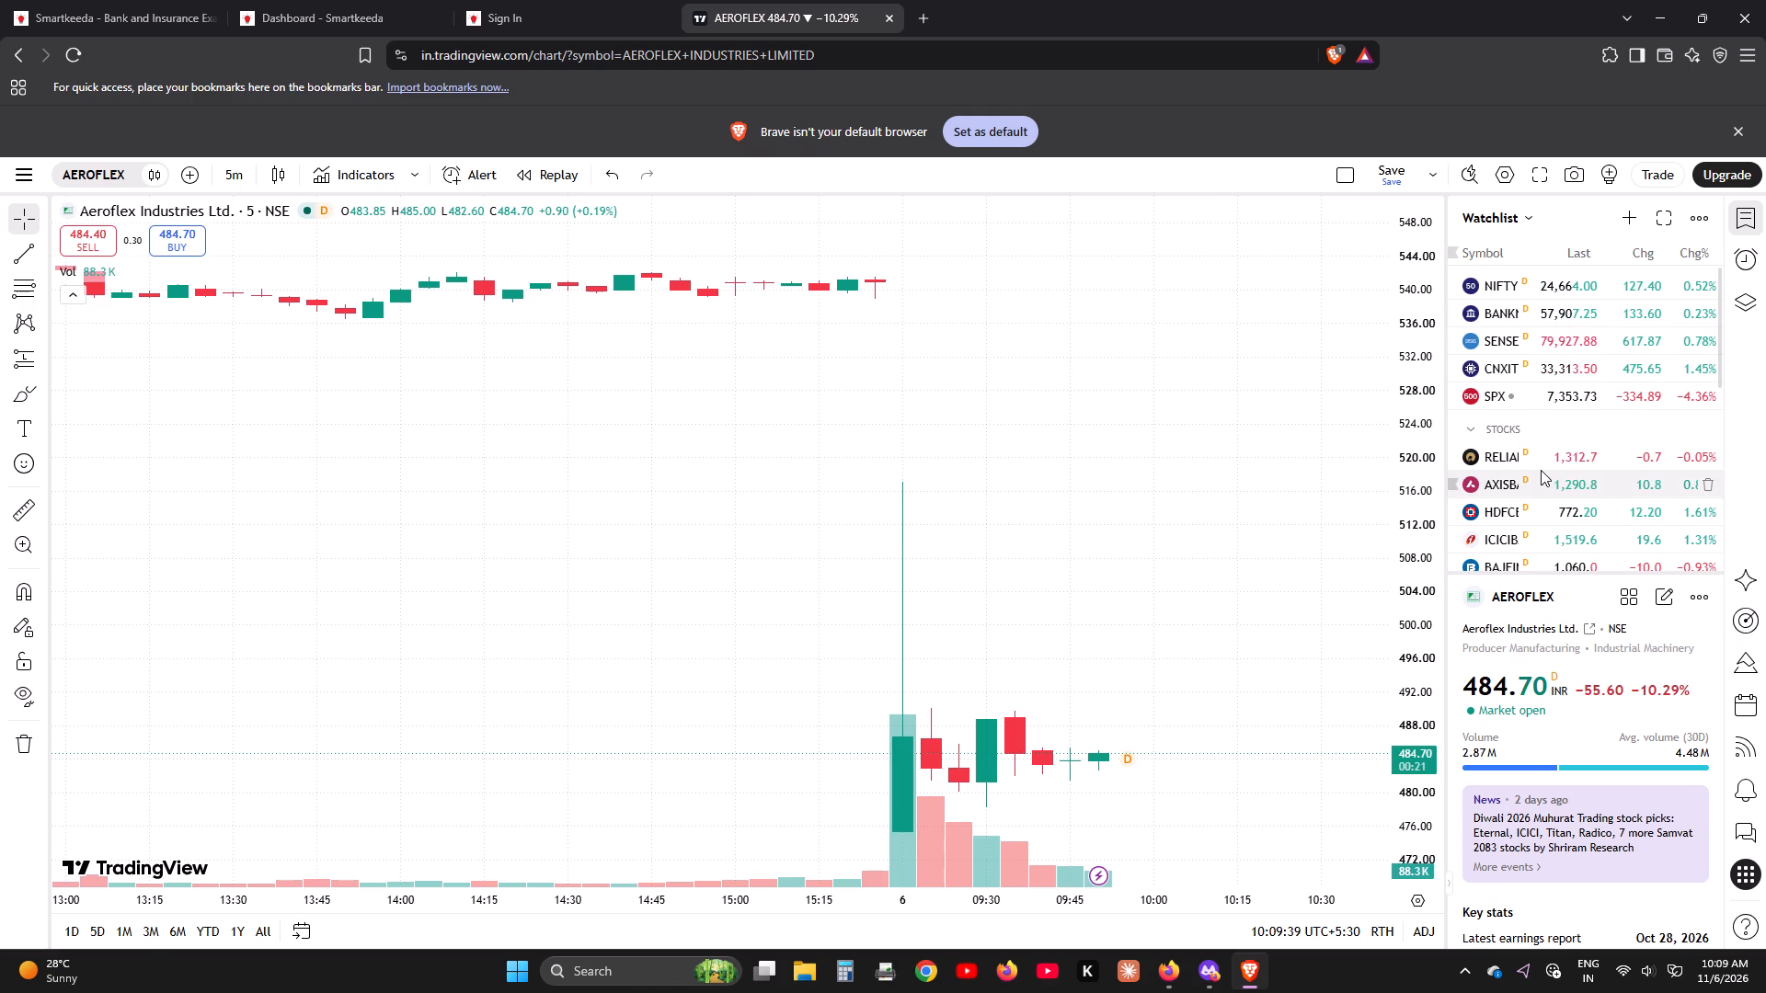
Search the indicator library for fib, and close it without adding anything.
left_click(396, 183)
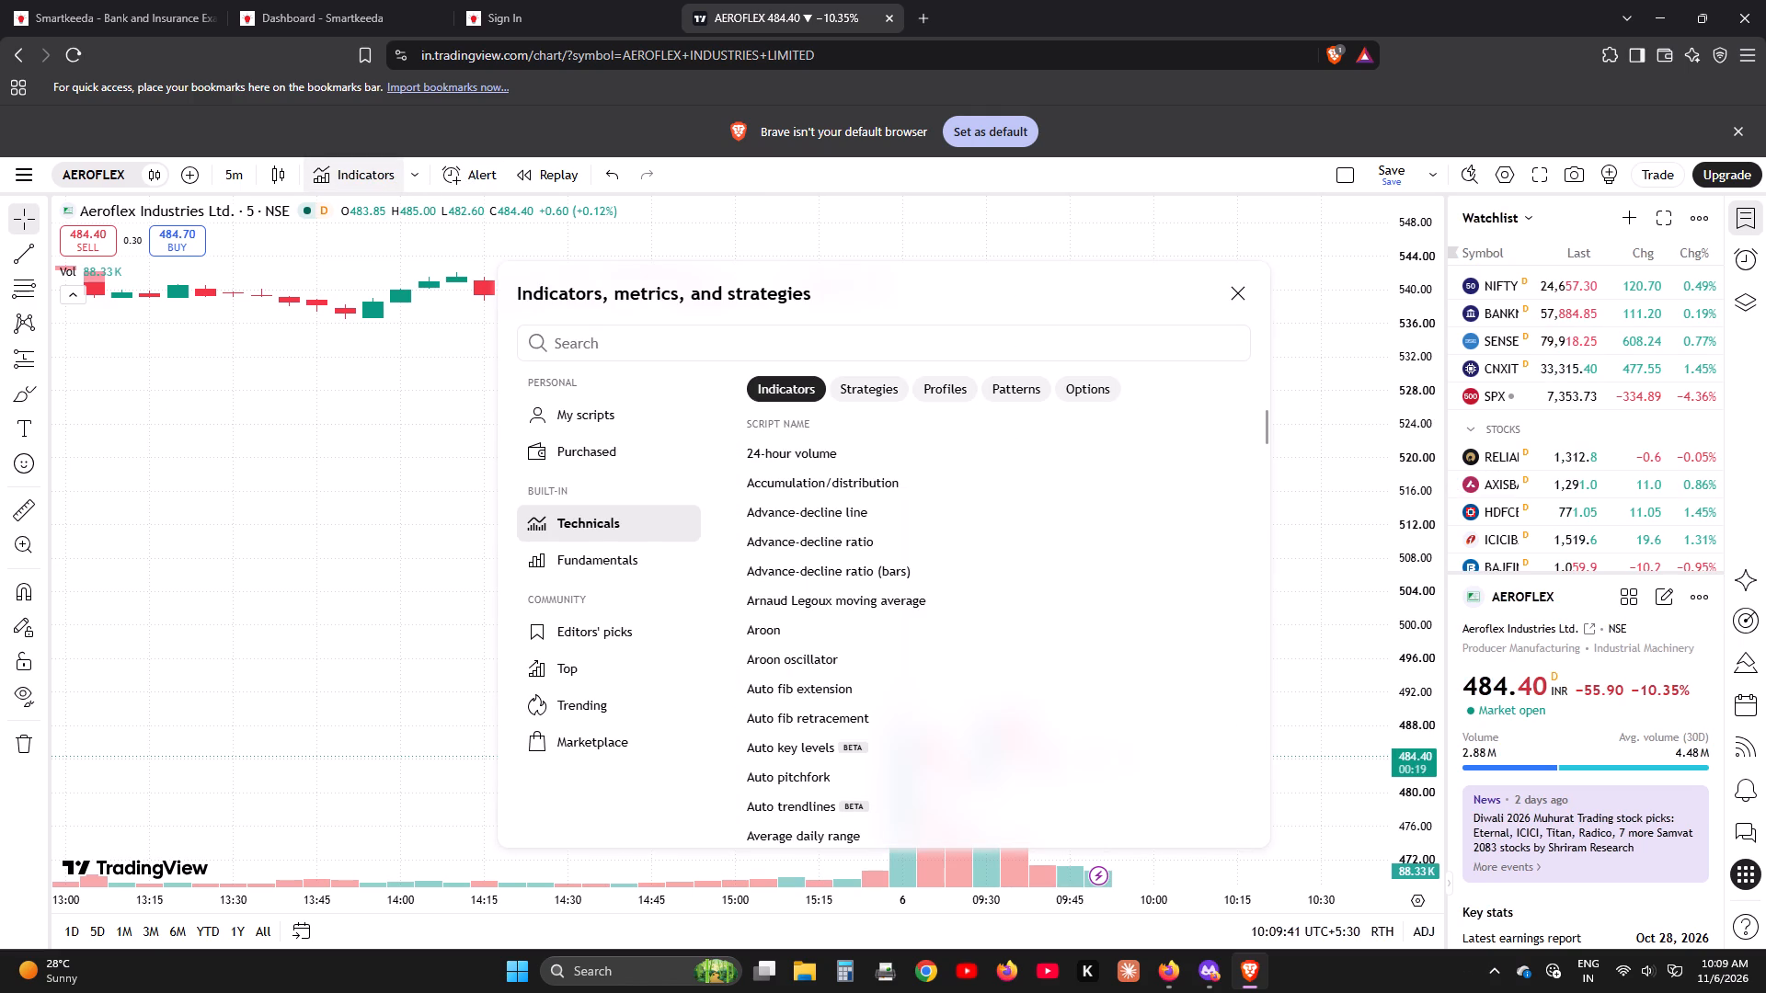
type("fi")
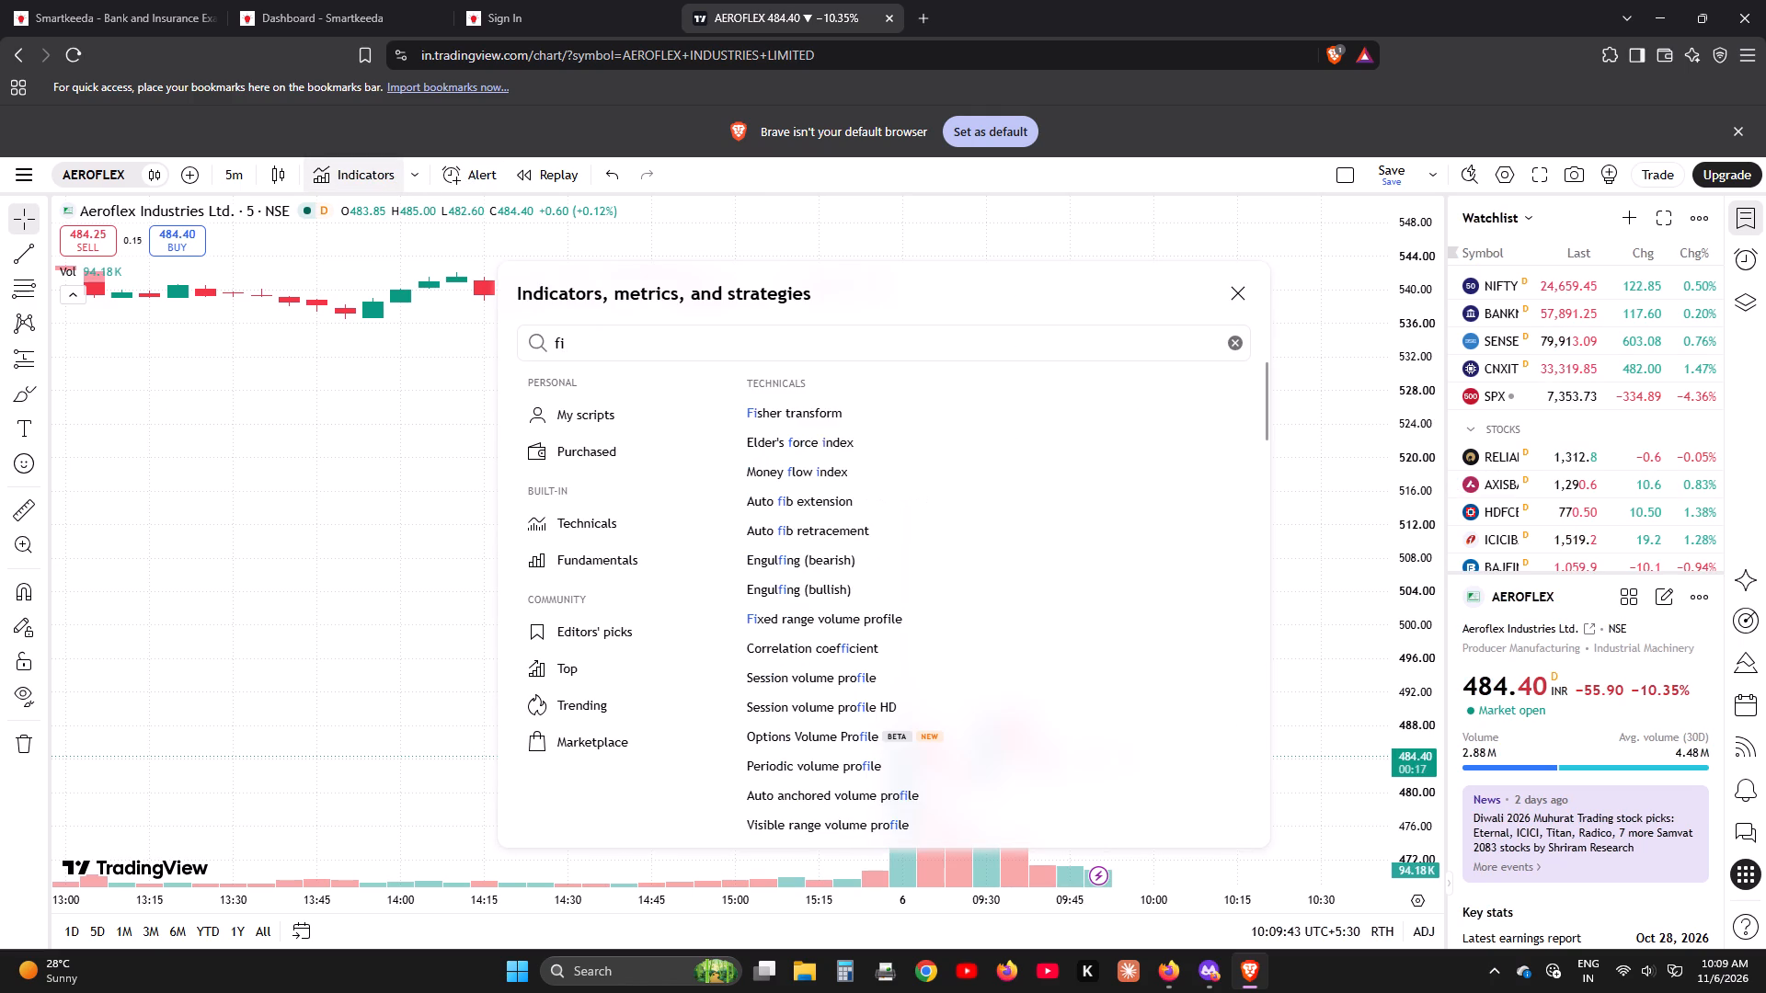
key("b")
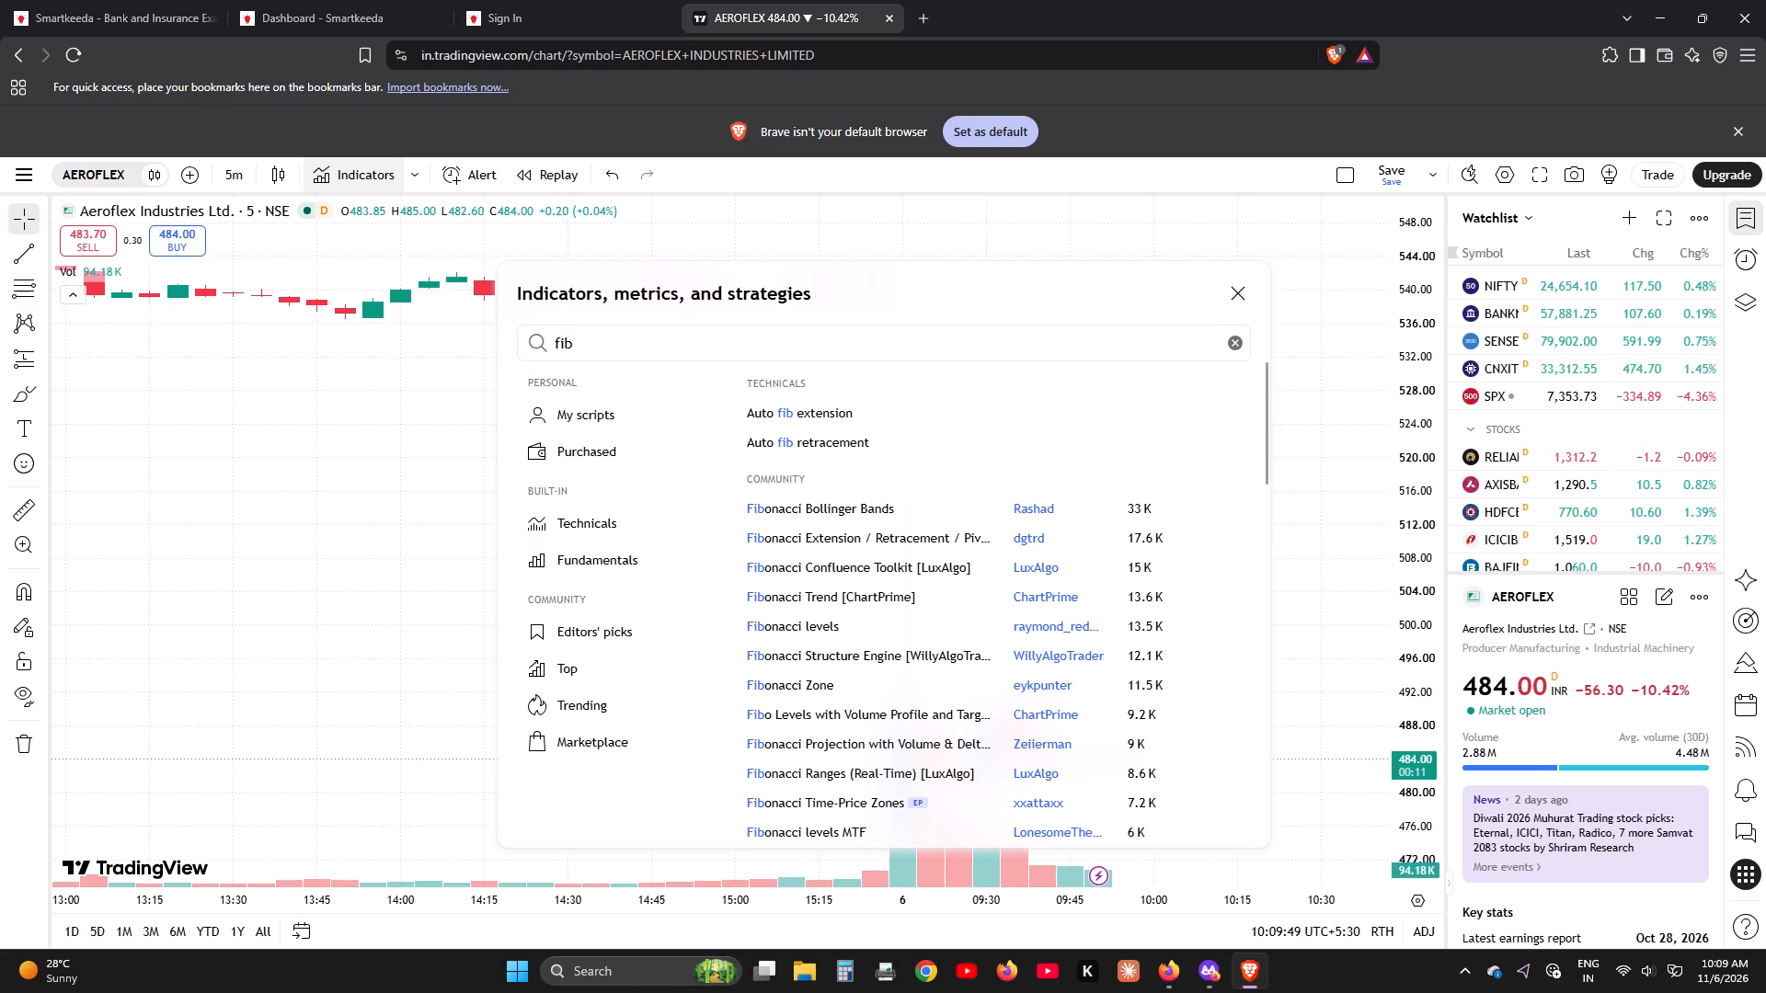
left_click(1236, 298)
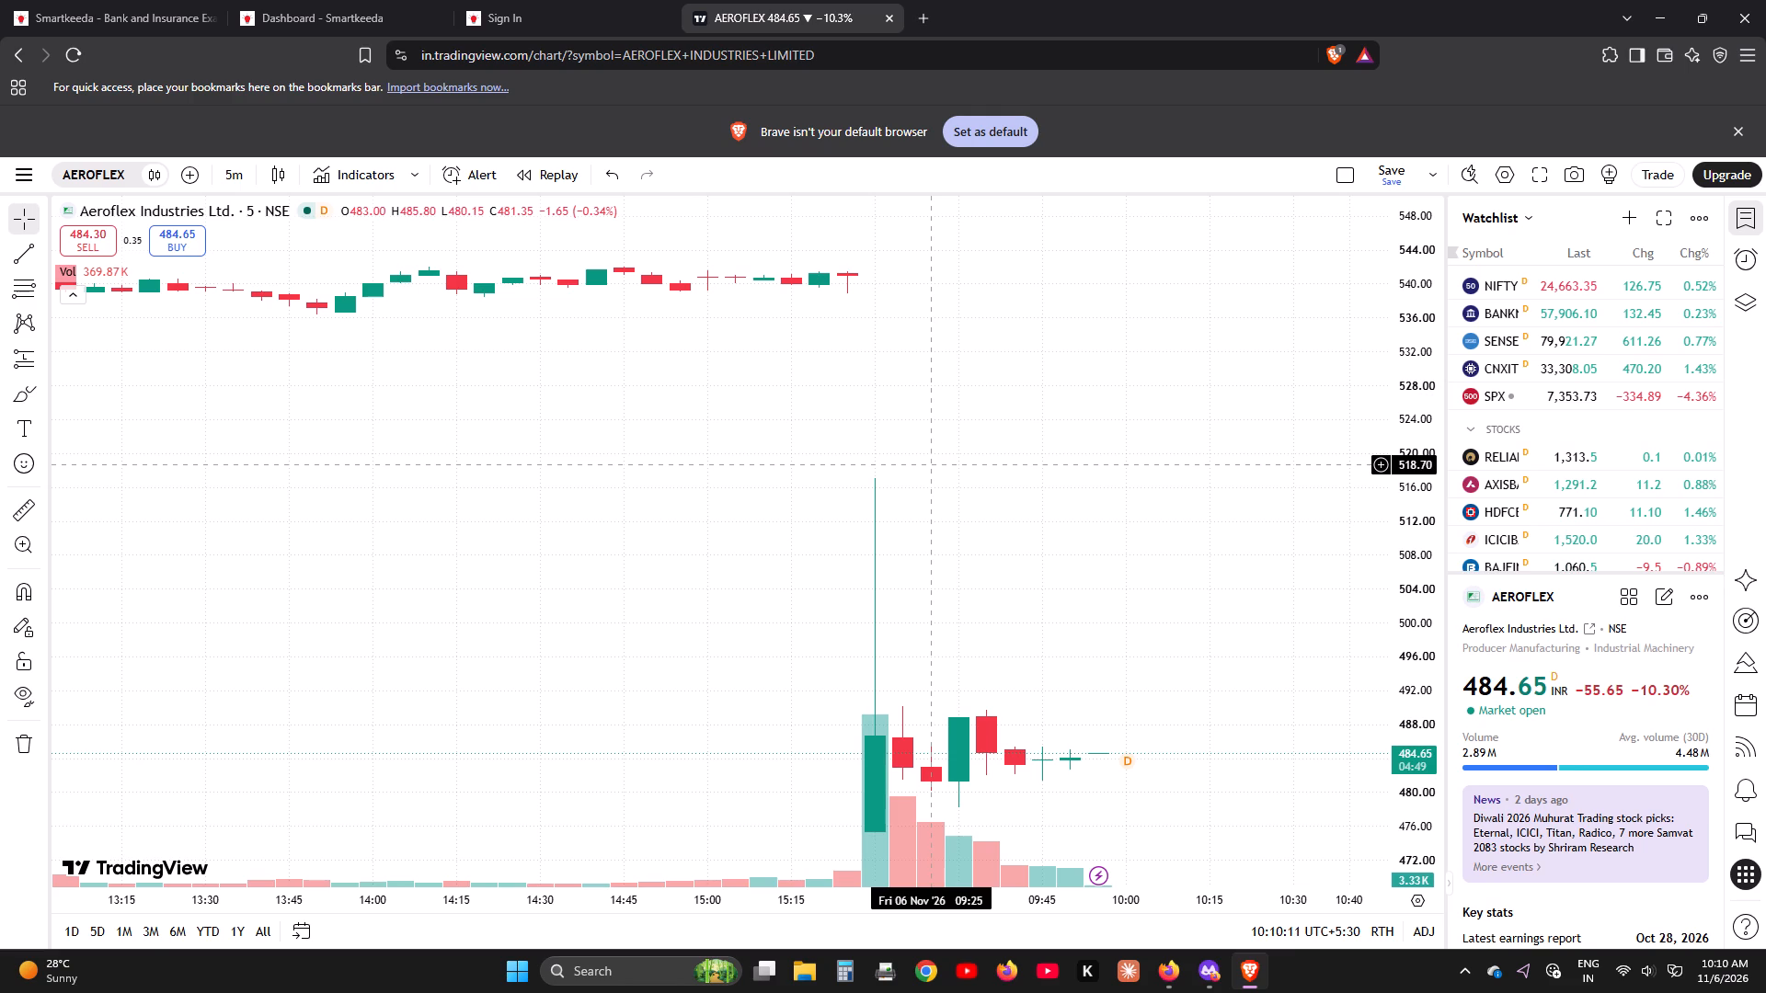
Change the chart symbol to NIFTY, the Nifty 50 Index on NSE.
left_click(99, 177)
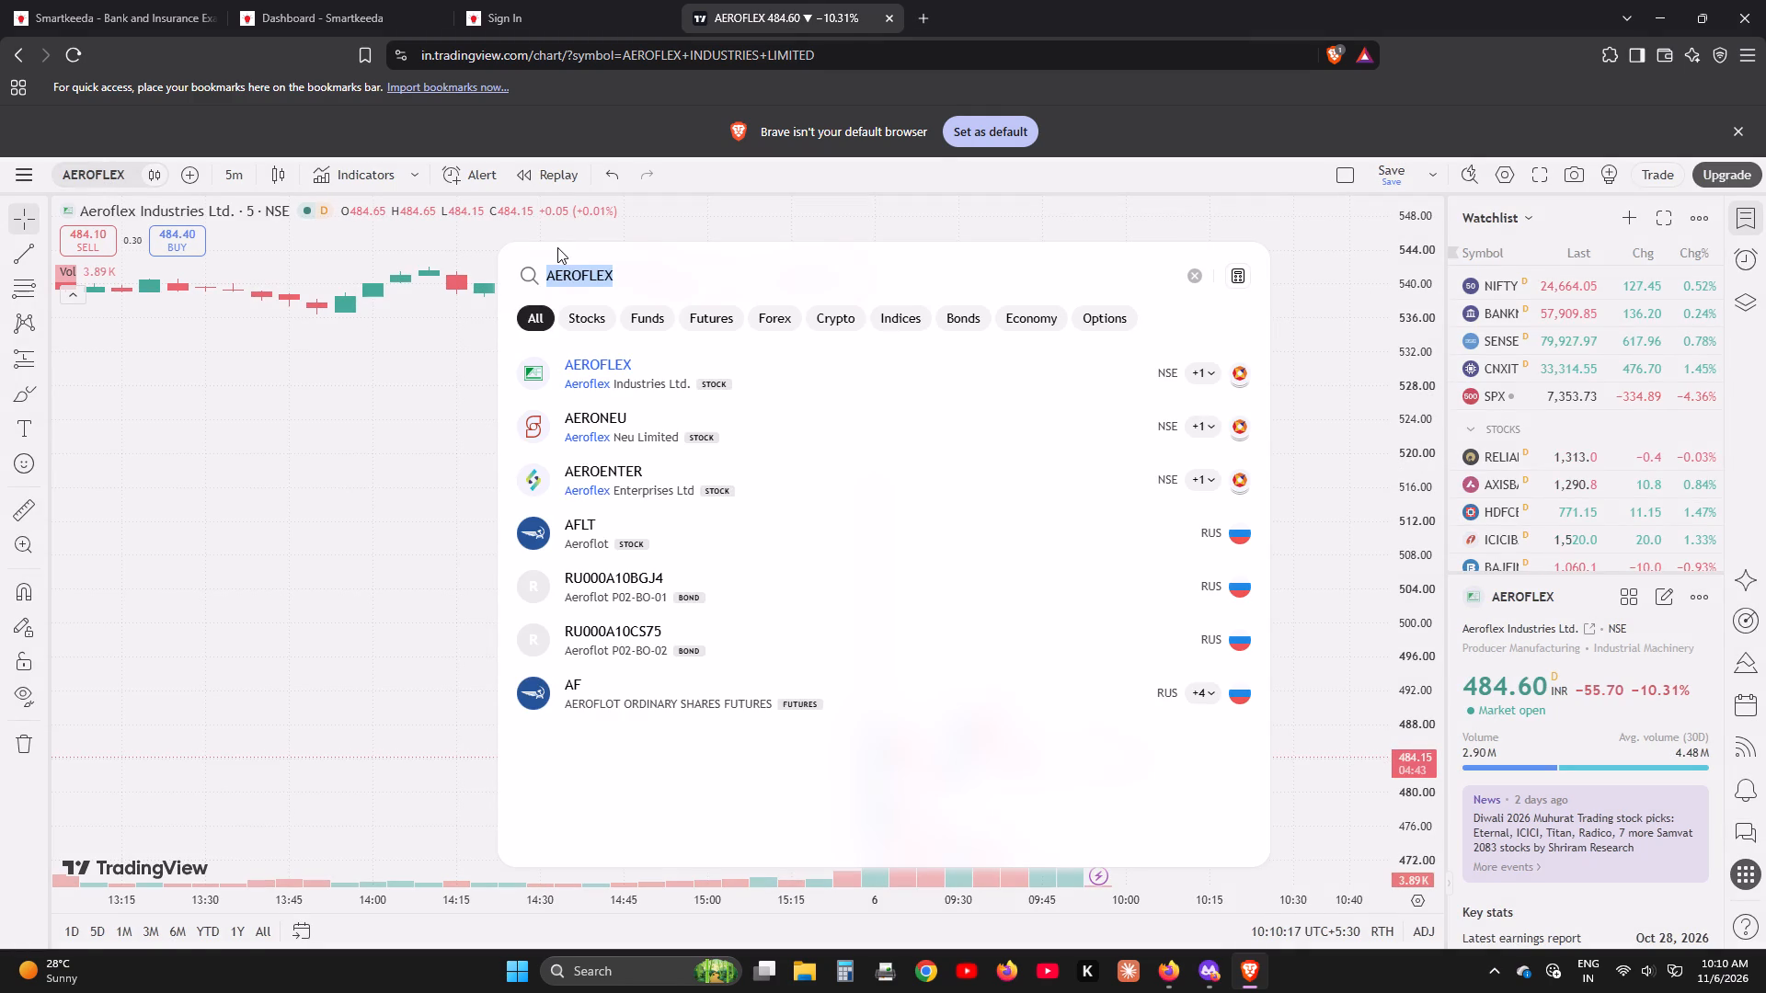
type("nifty")
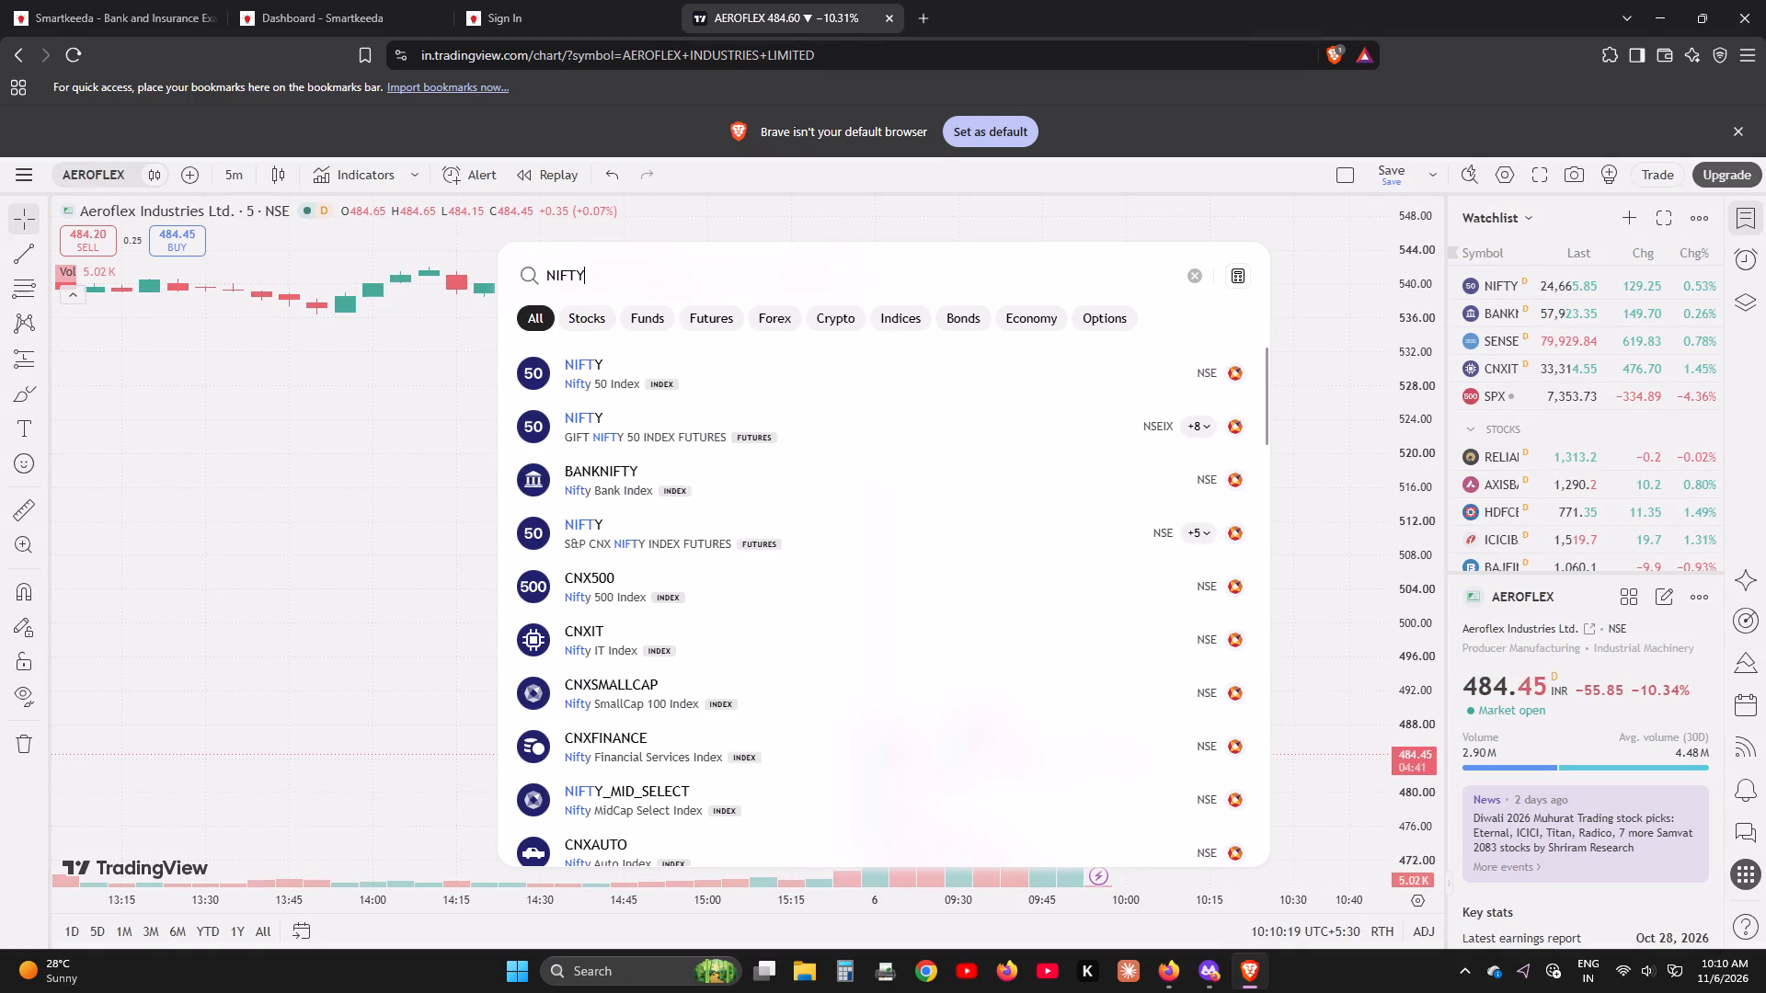
left_click(595, 368)
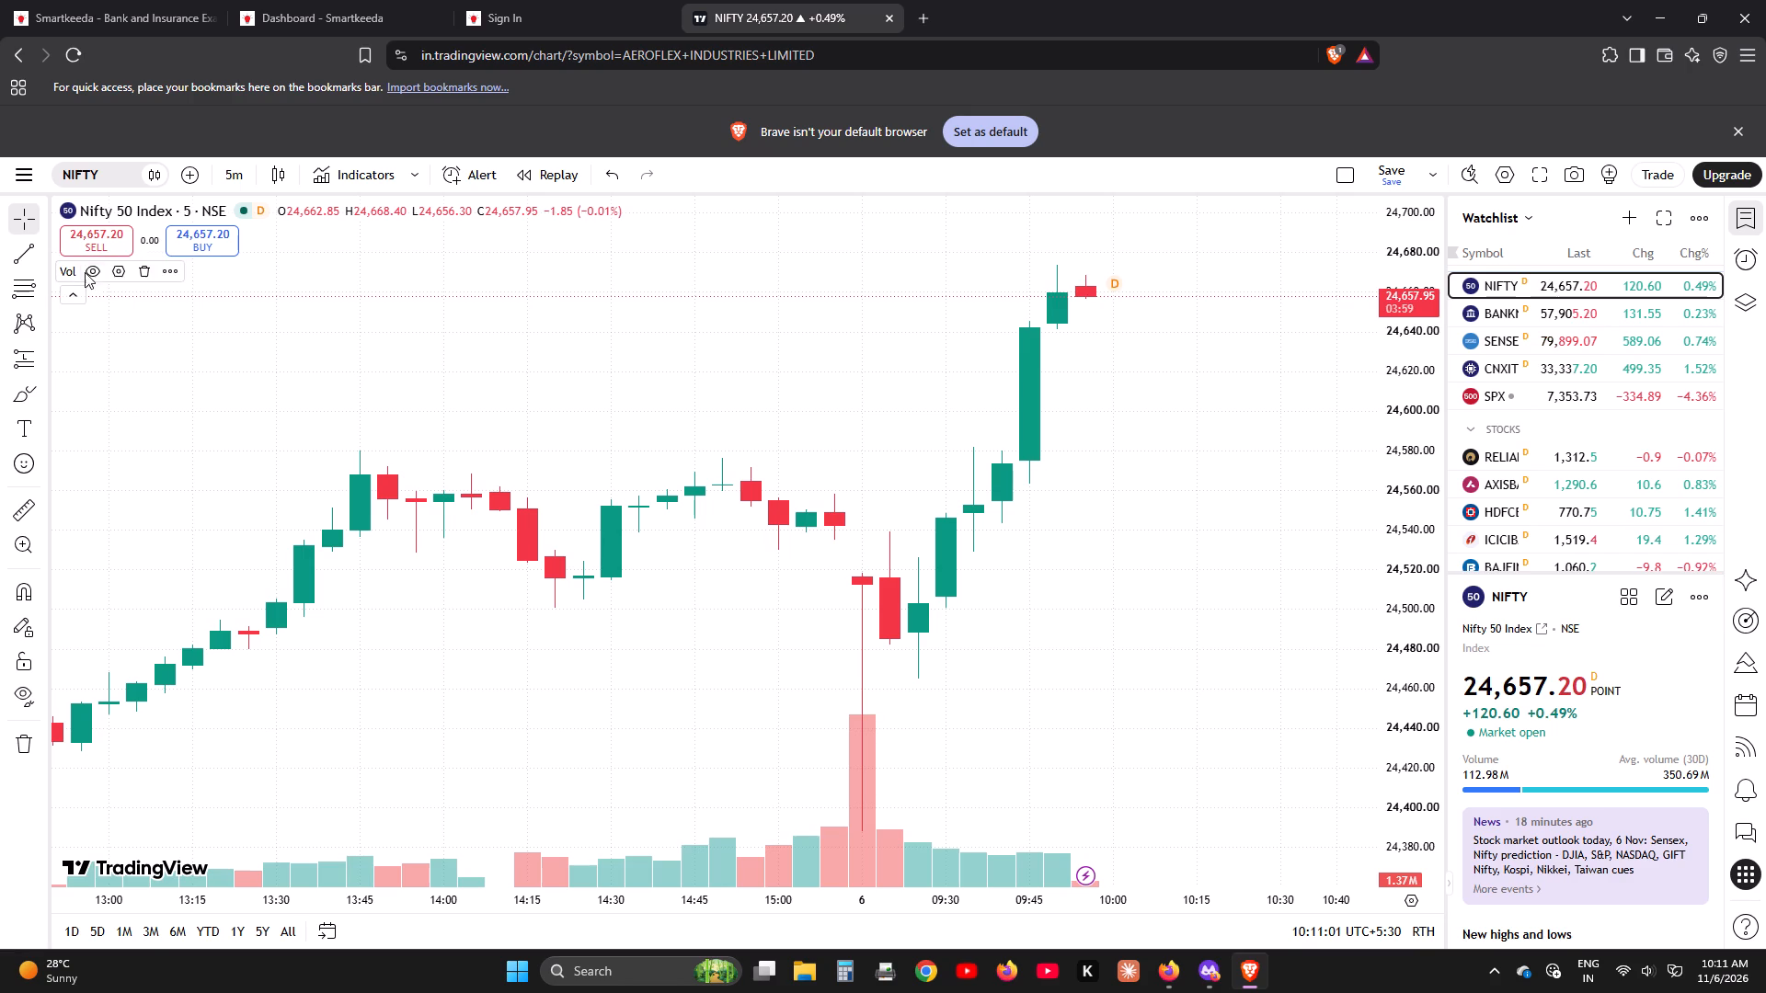
Remove the Volume indicator from the Nifty 50 chart.
left_click(149, 271)
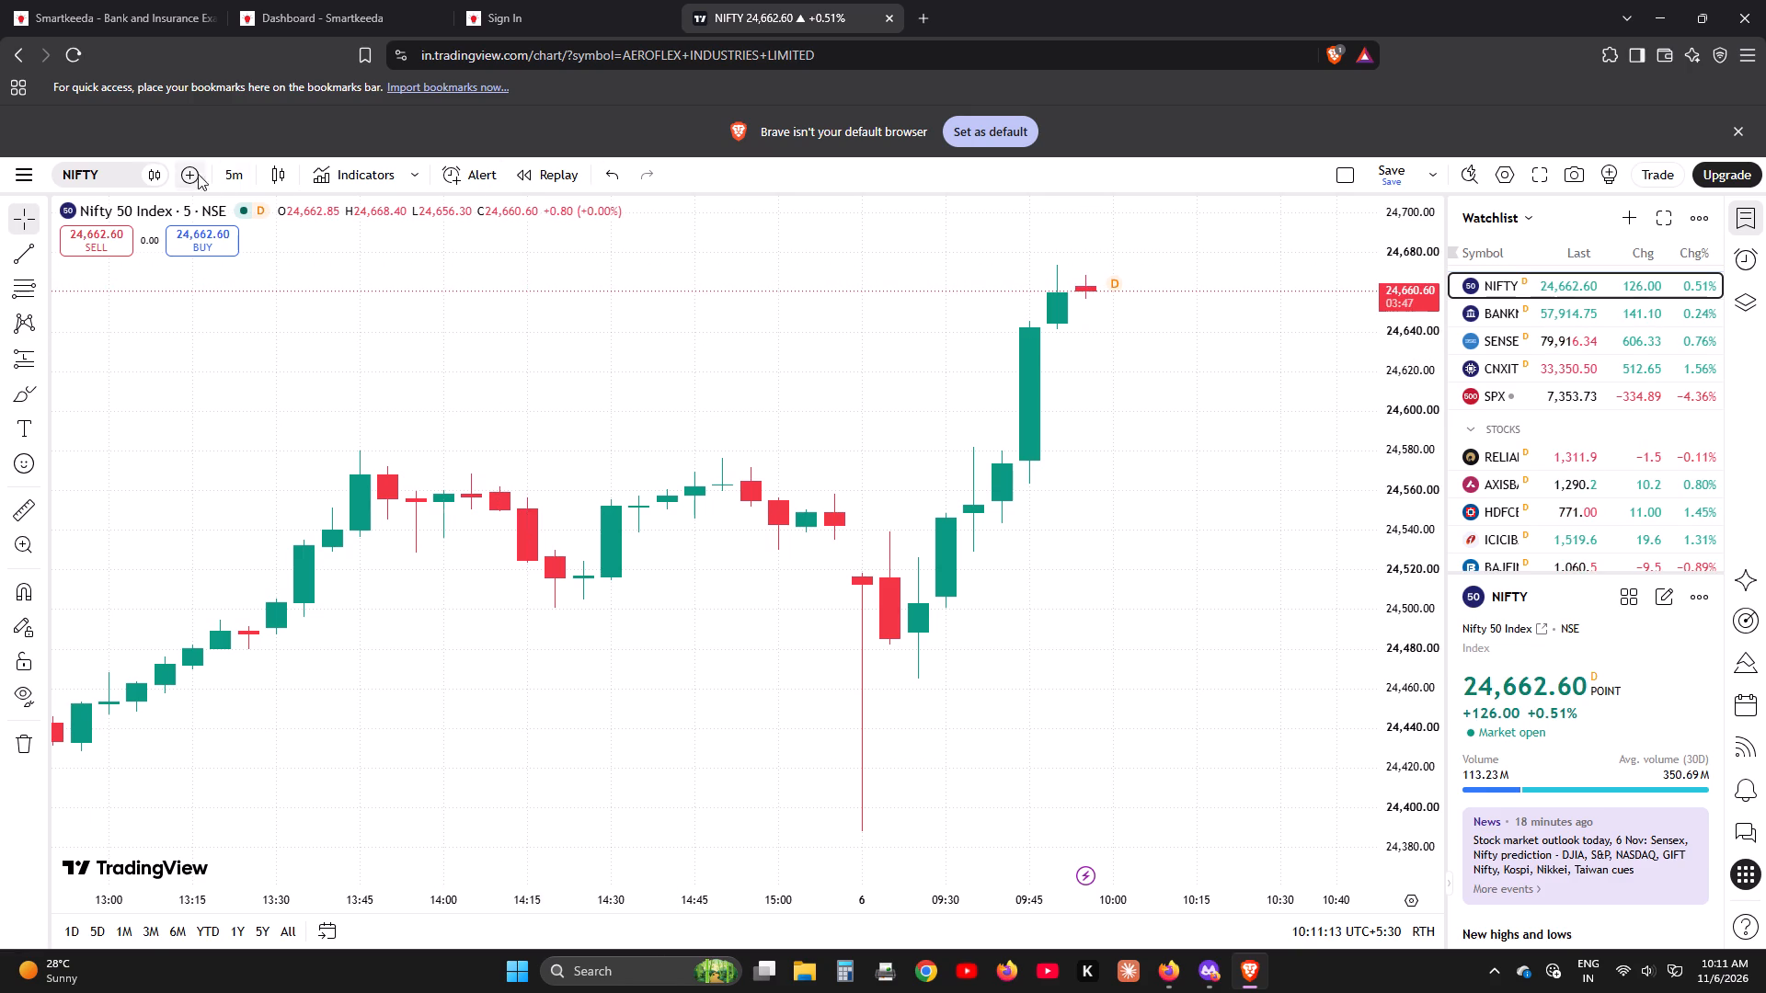
Search the indicator library for ema.
left_click(322, 177)
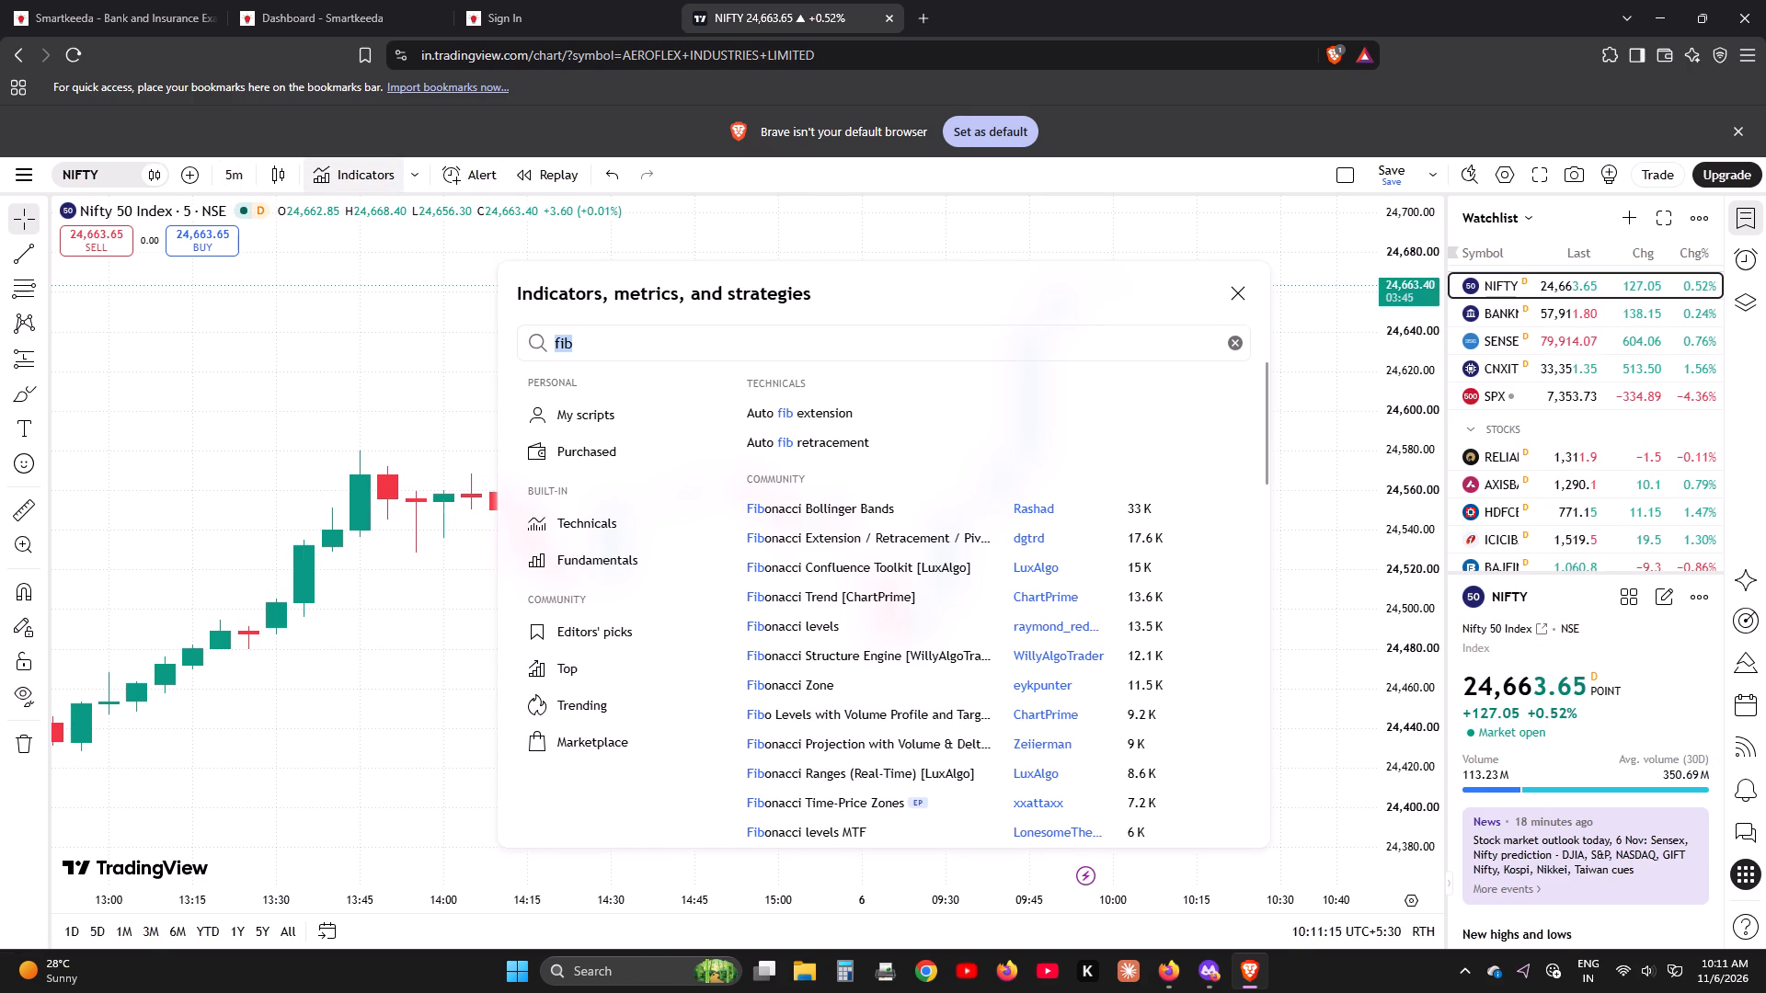
type("ema")
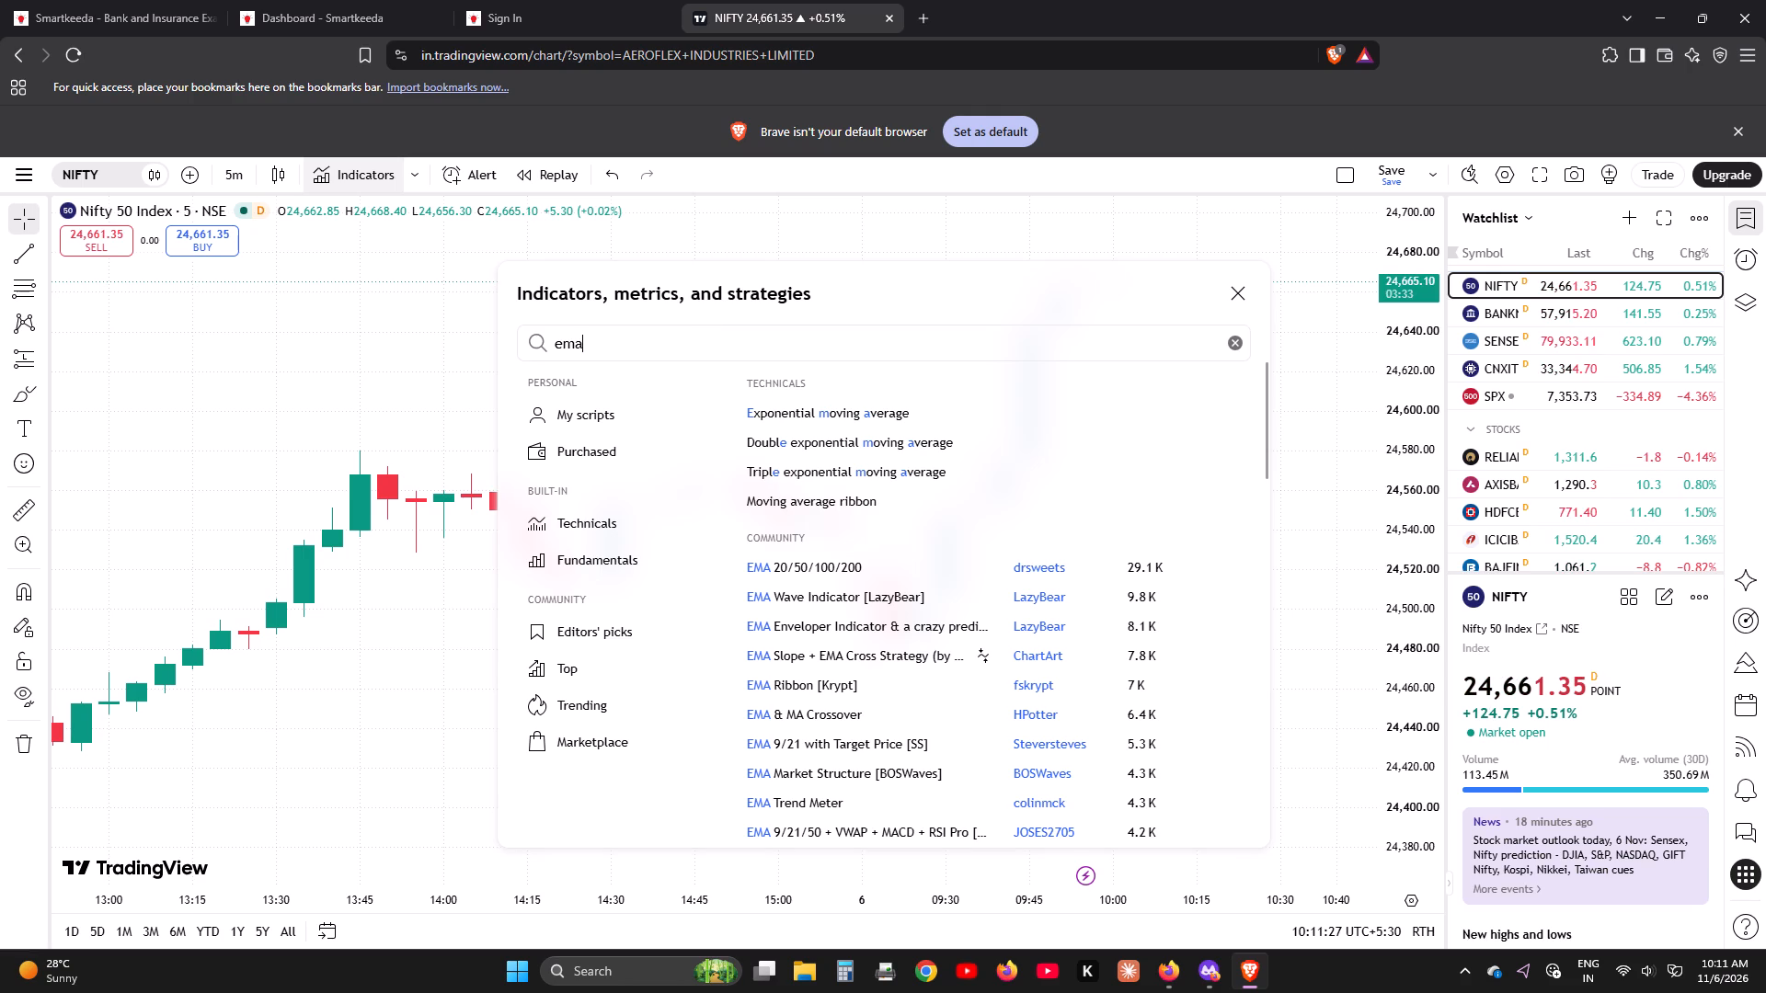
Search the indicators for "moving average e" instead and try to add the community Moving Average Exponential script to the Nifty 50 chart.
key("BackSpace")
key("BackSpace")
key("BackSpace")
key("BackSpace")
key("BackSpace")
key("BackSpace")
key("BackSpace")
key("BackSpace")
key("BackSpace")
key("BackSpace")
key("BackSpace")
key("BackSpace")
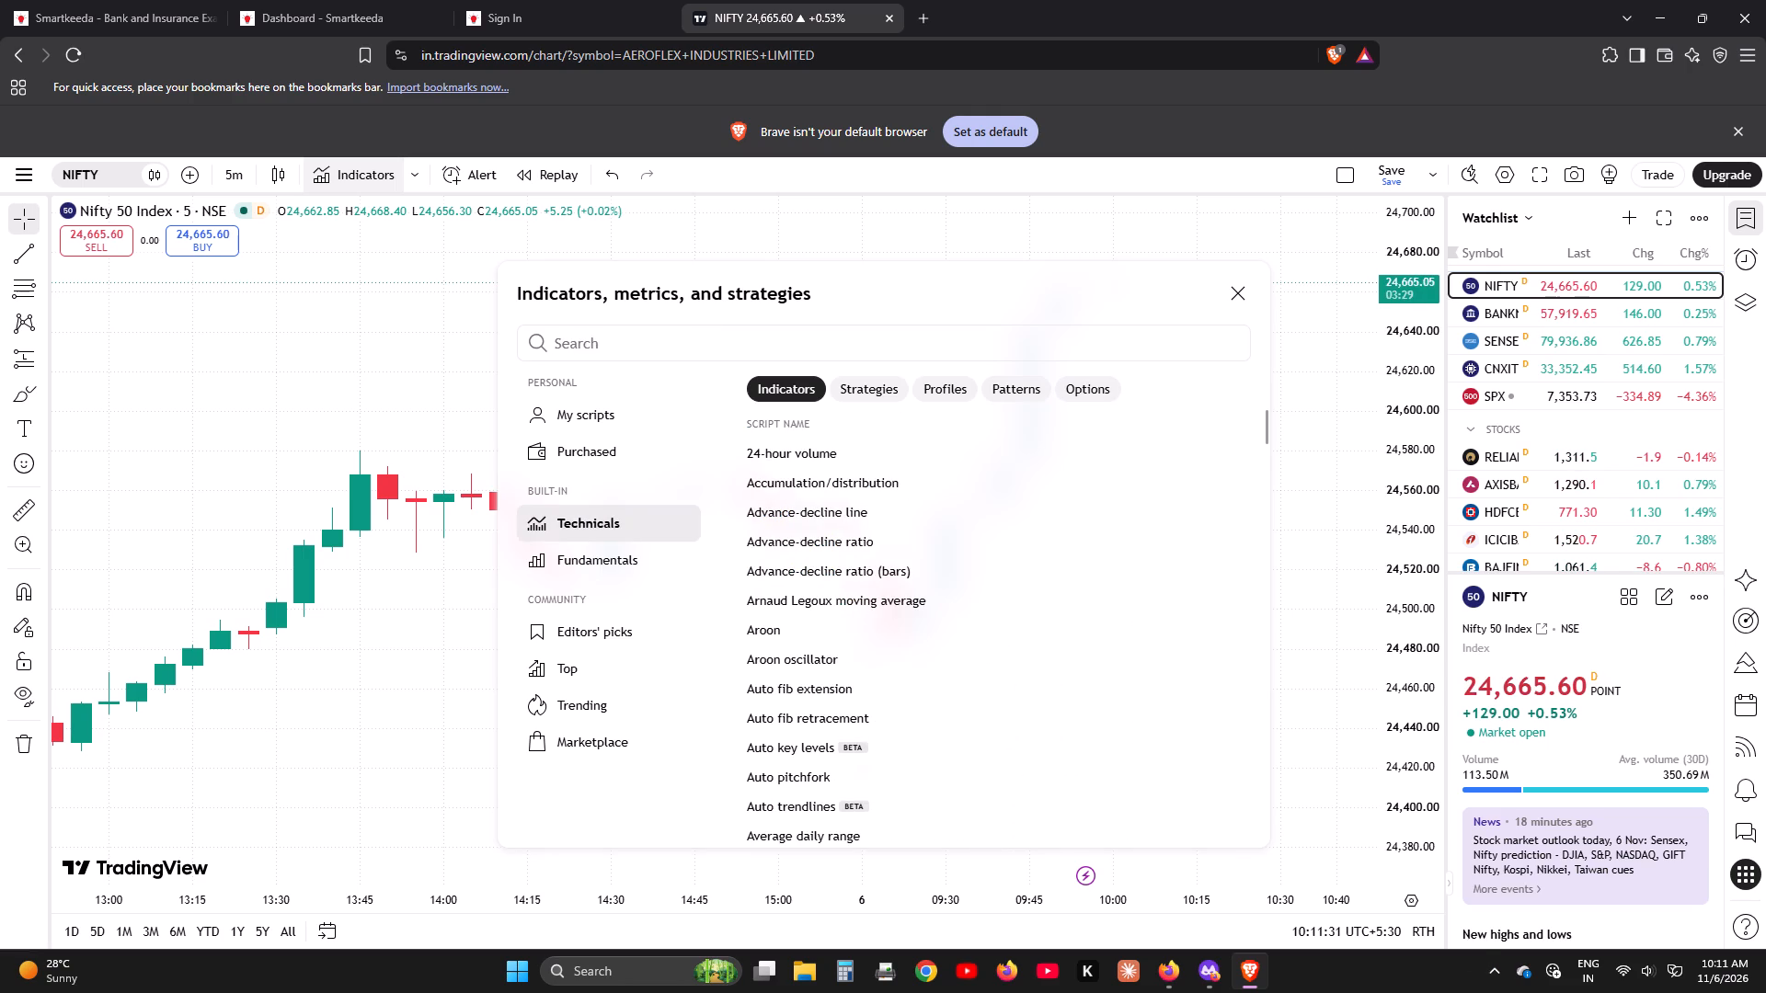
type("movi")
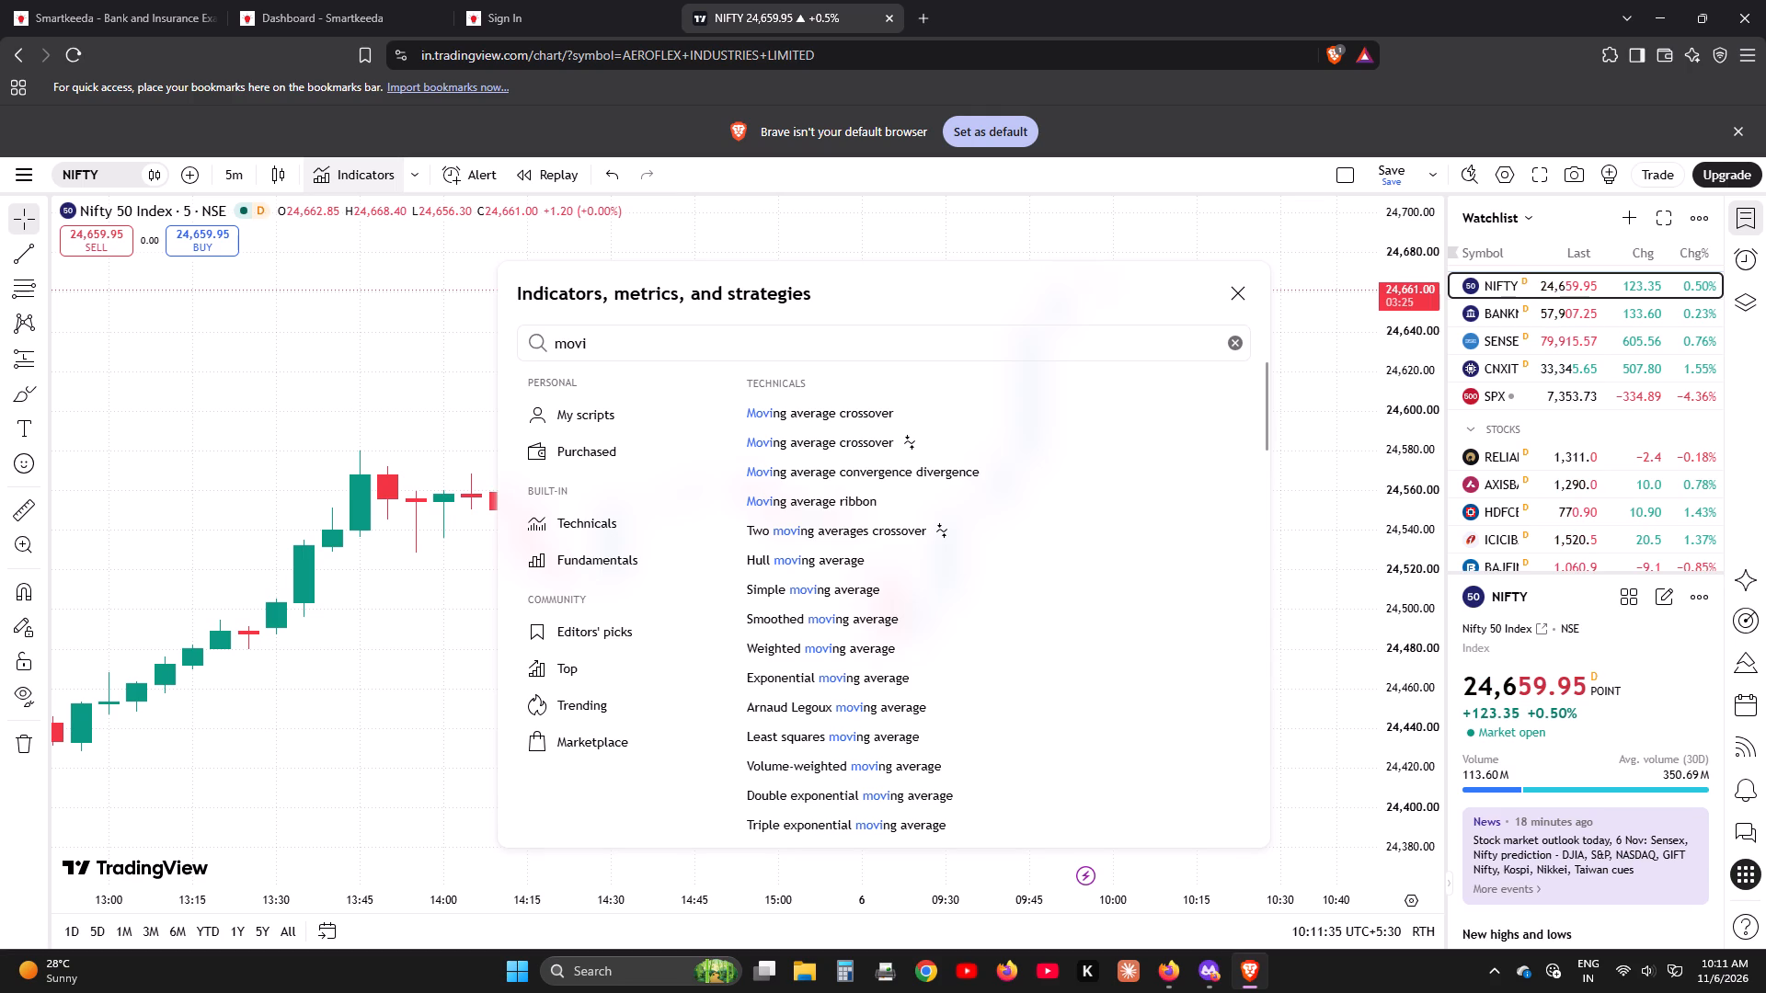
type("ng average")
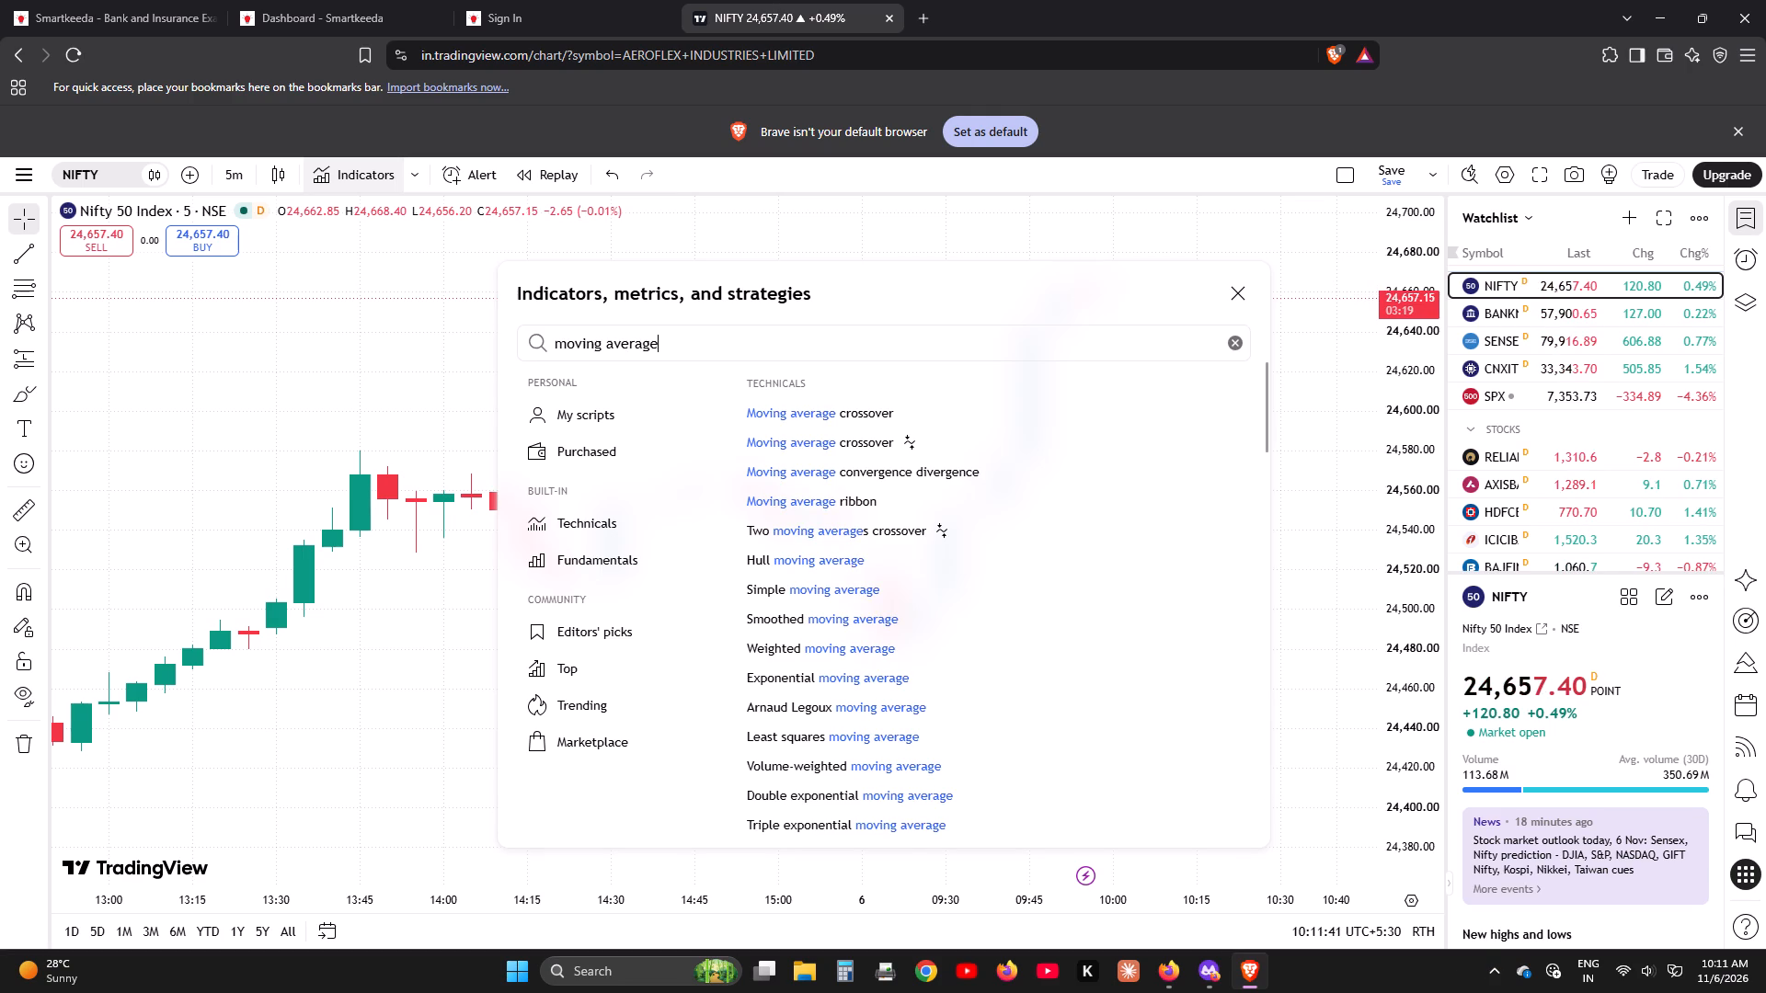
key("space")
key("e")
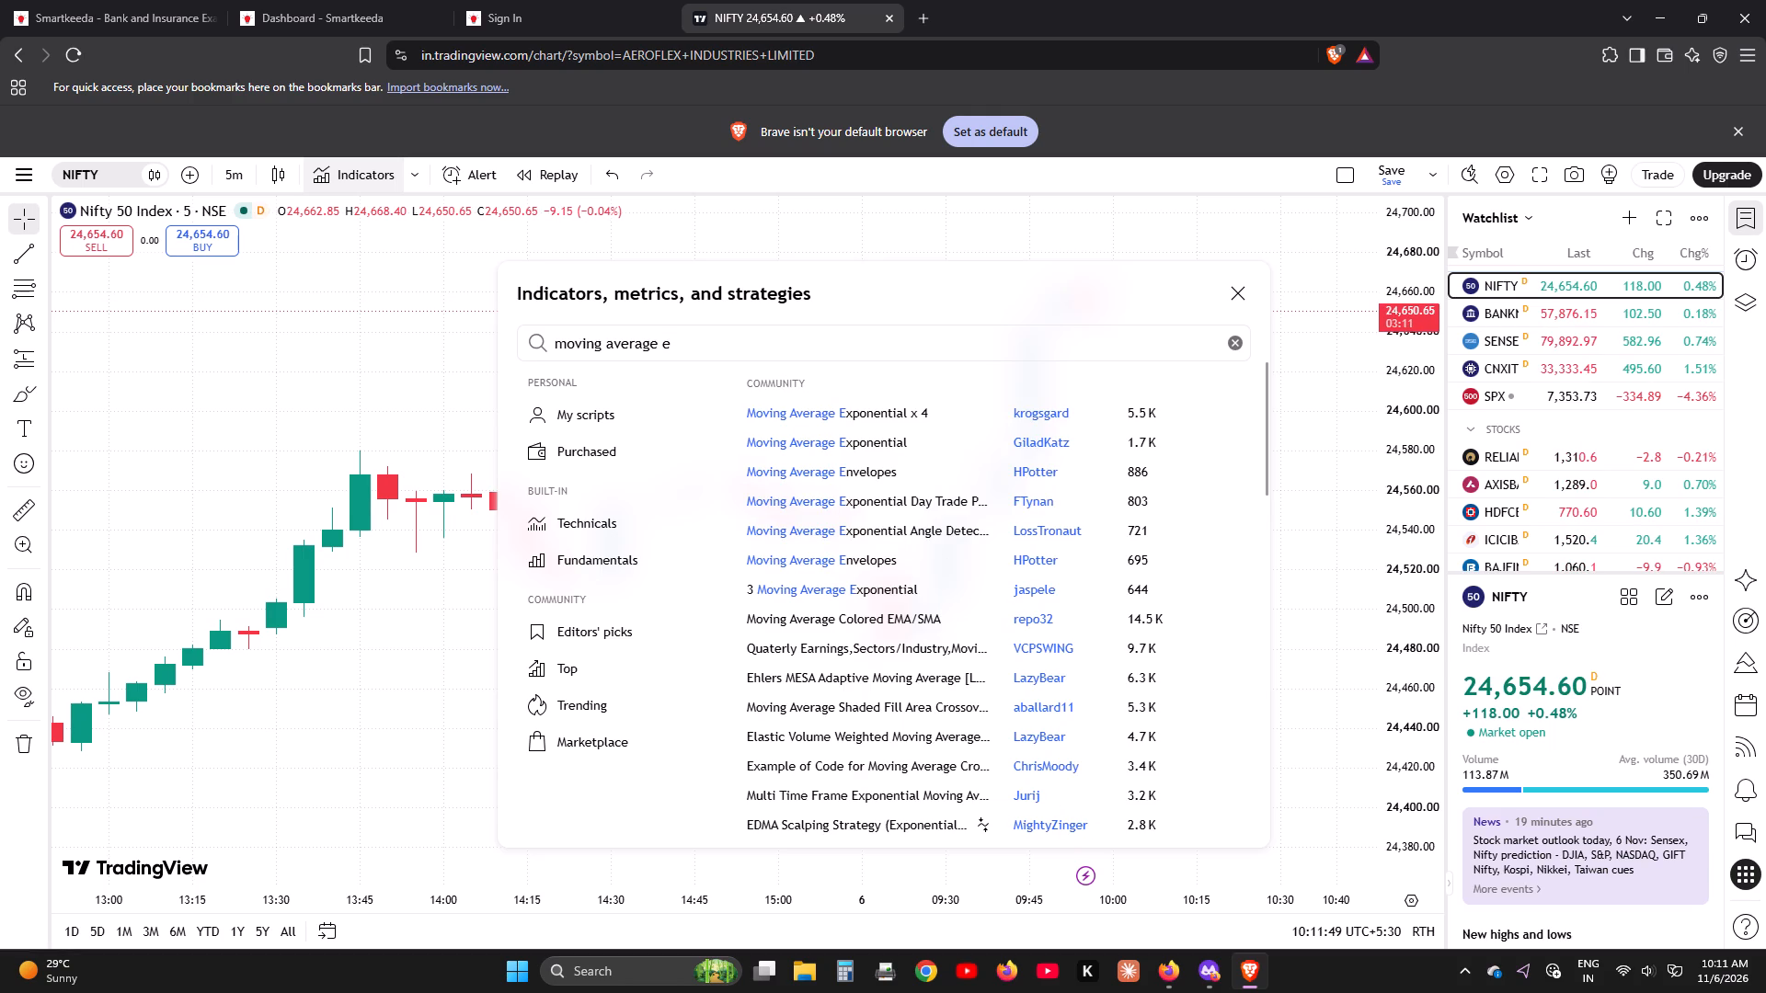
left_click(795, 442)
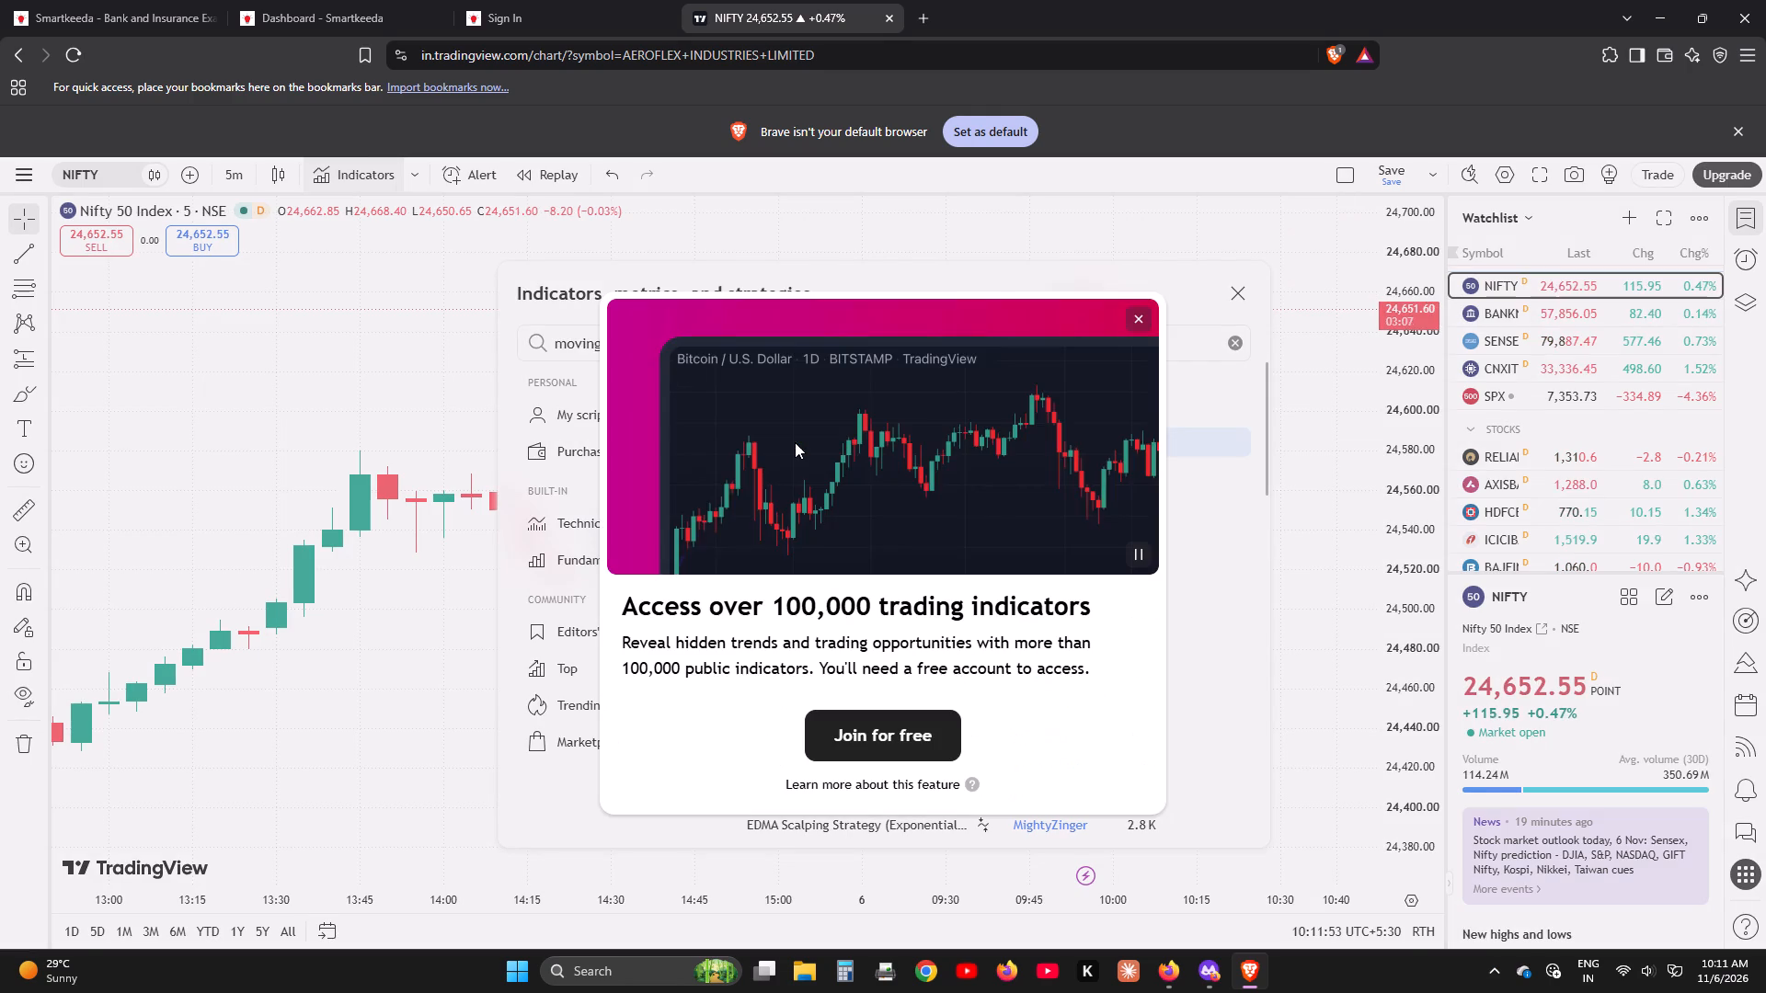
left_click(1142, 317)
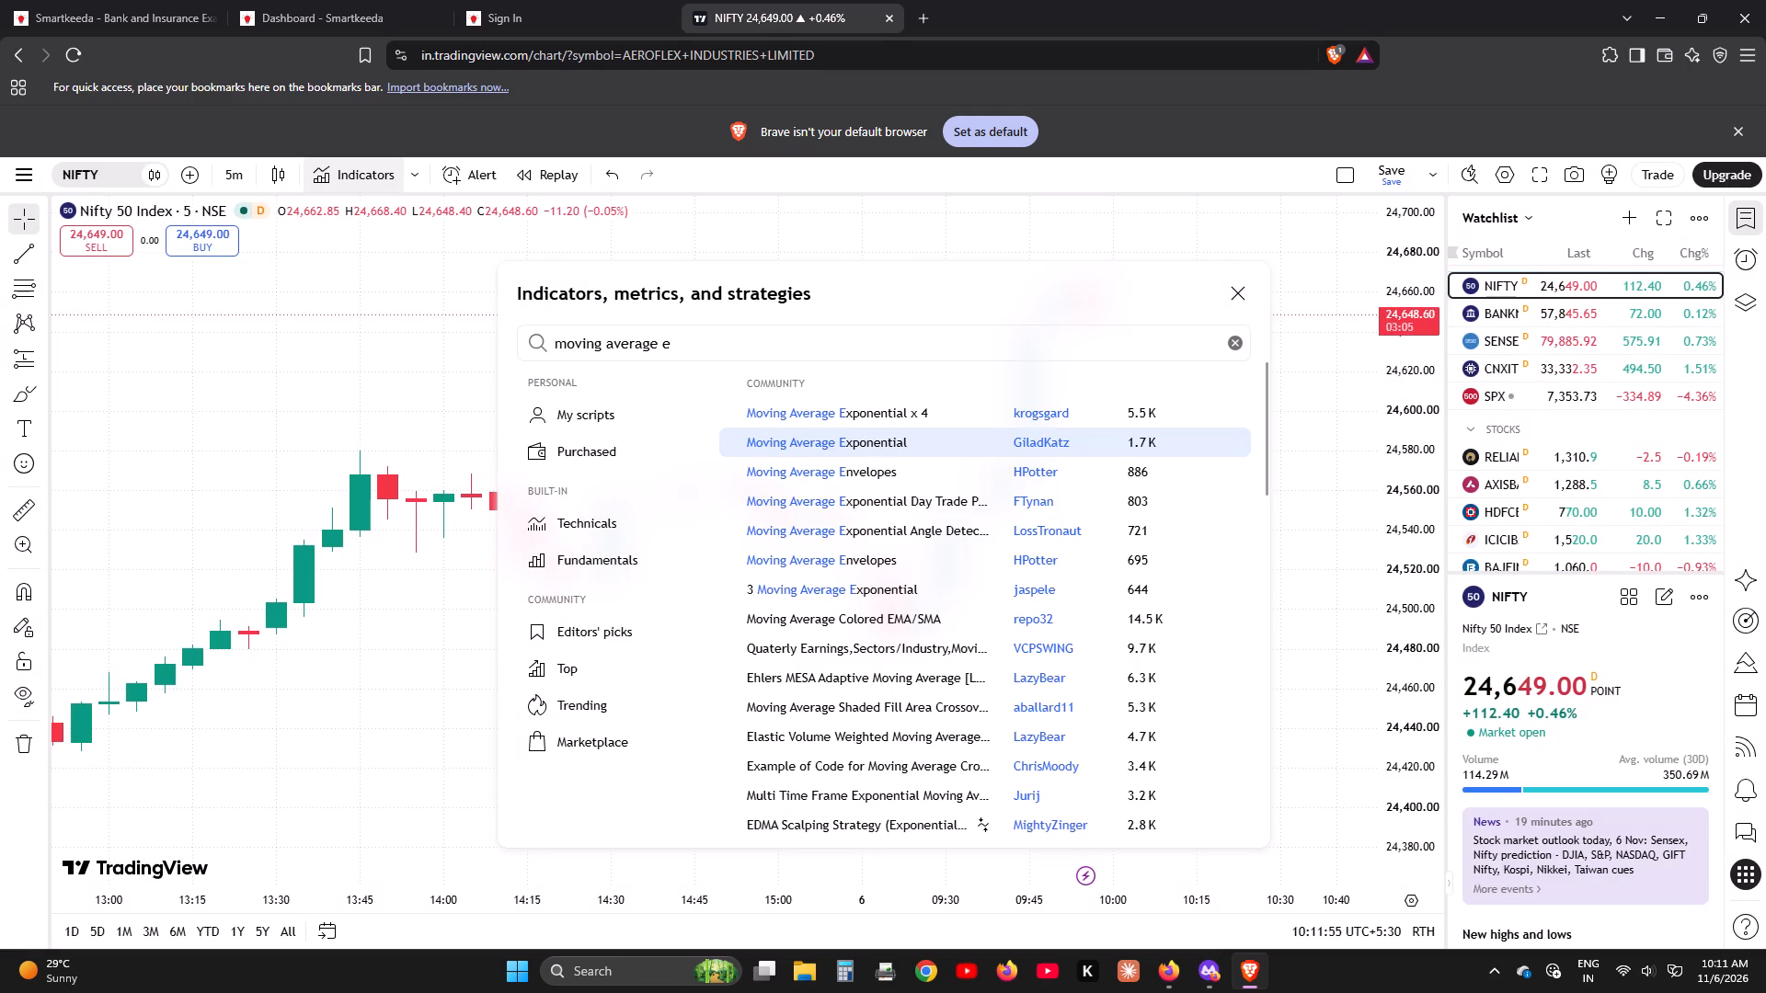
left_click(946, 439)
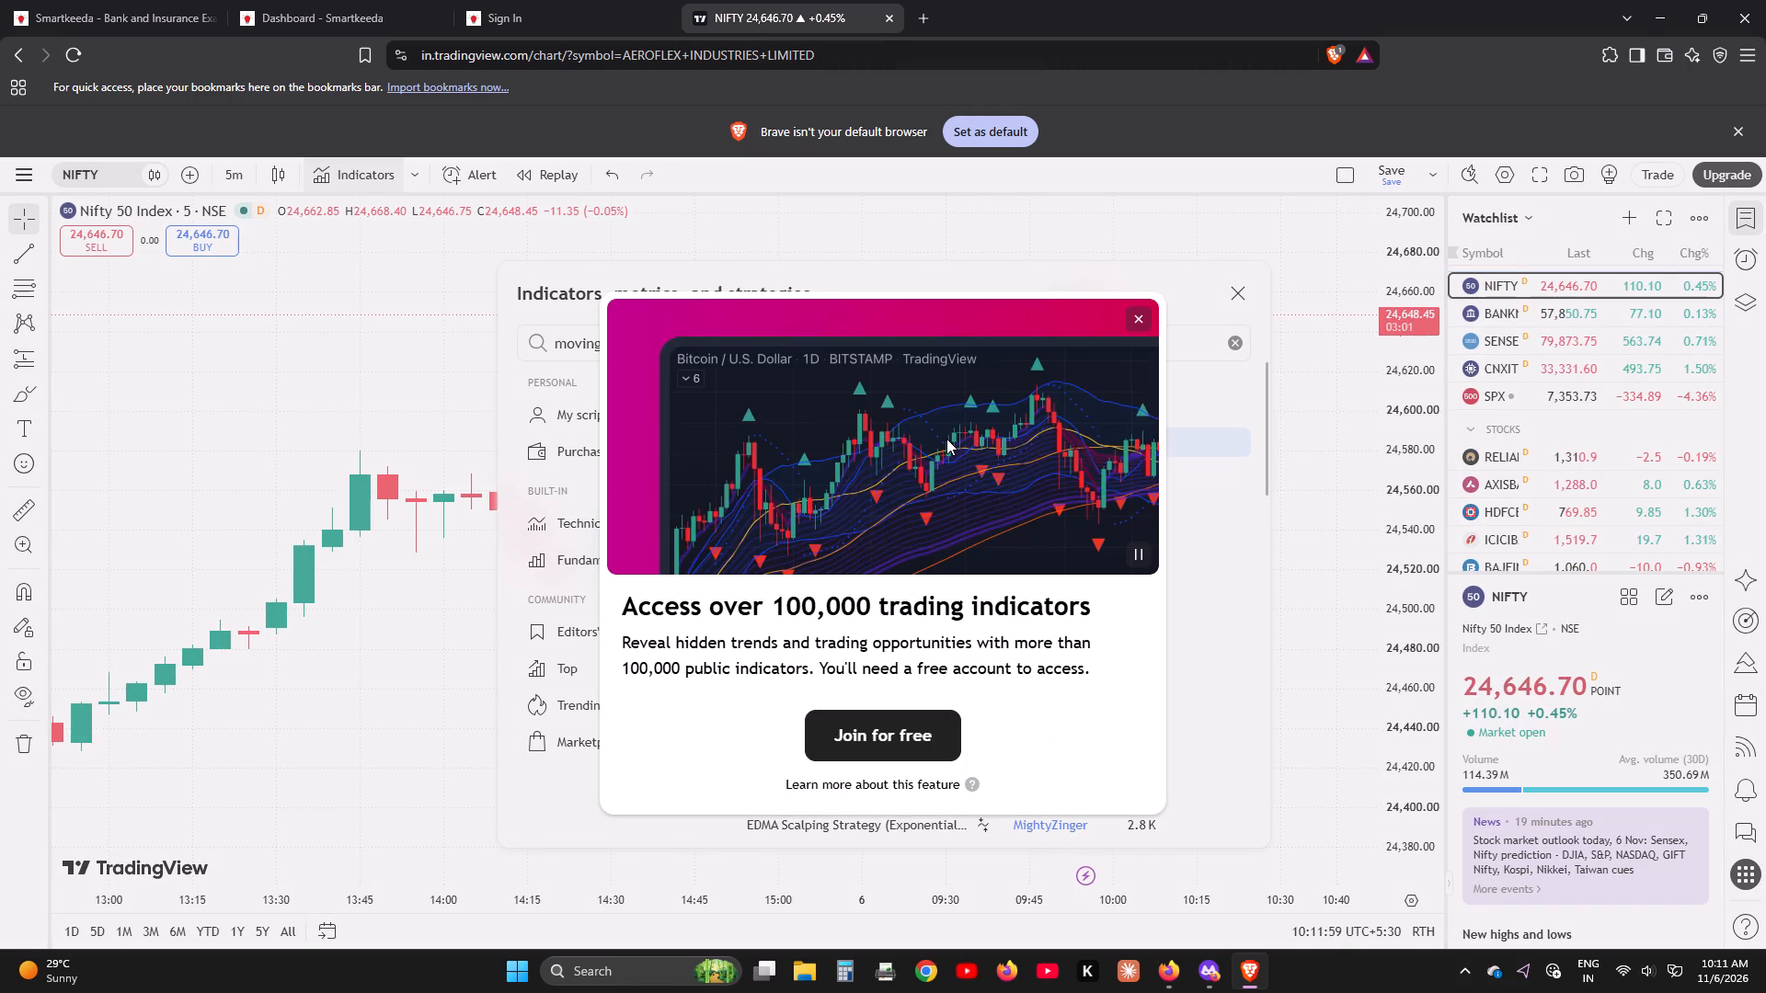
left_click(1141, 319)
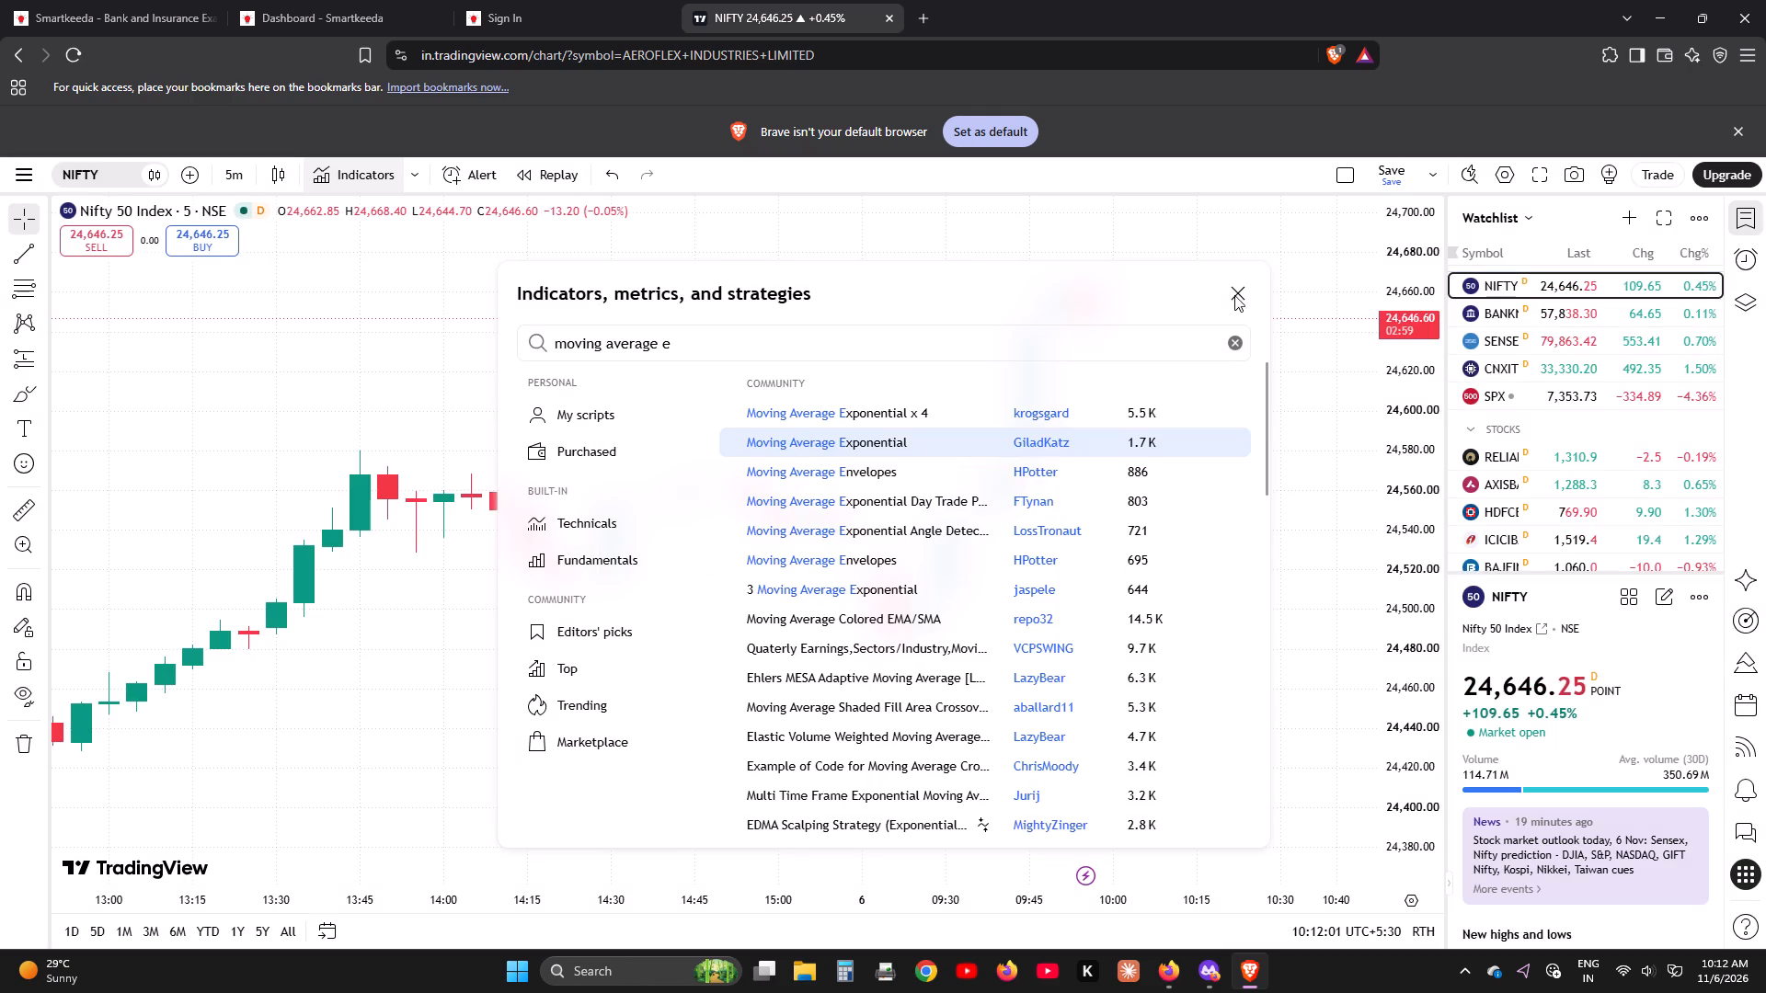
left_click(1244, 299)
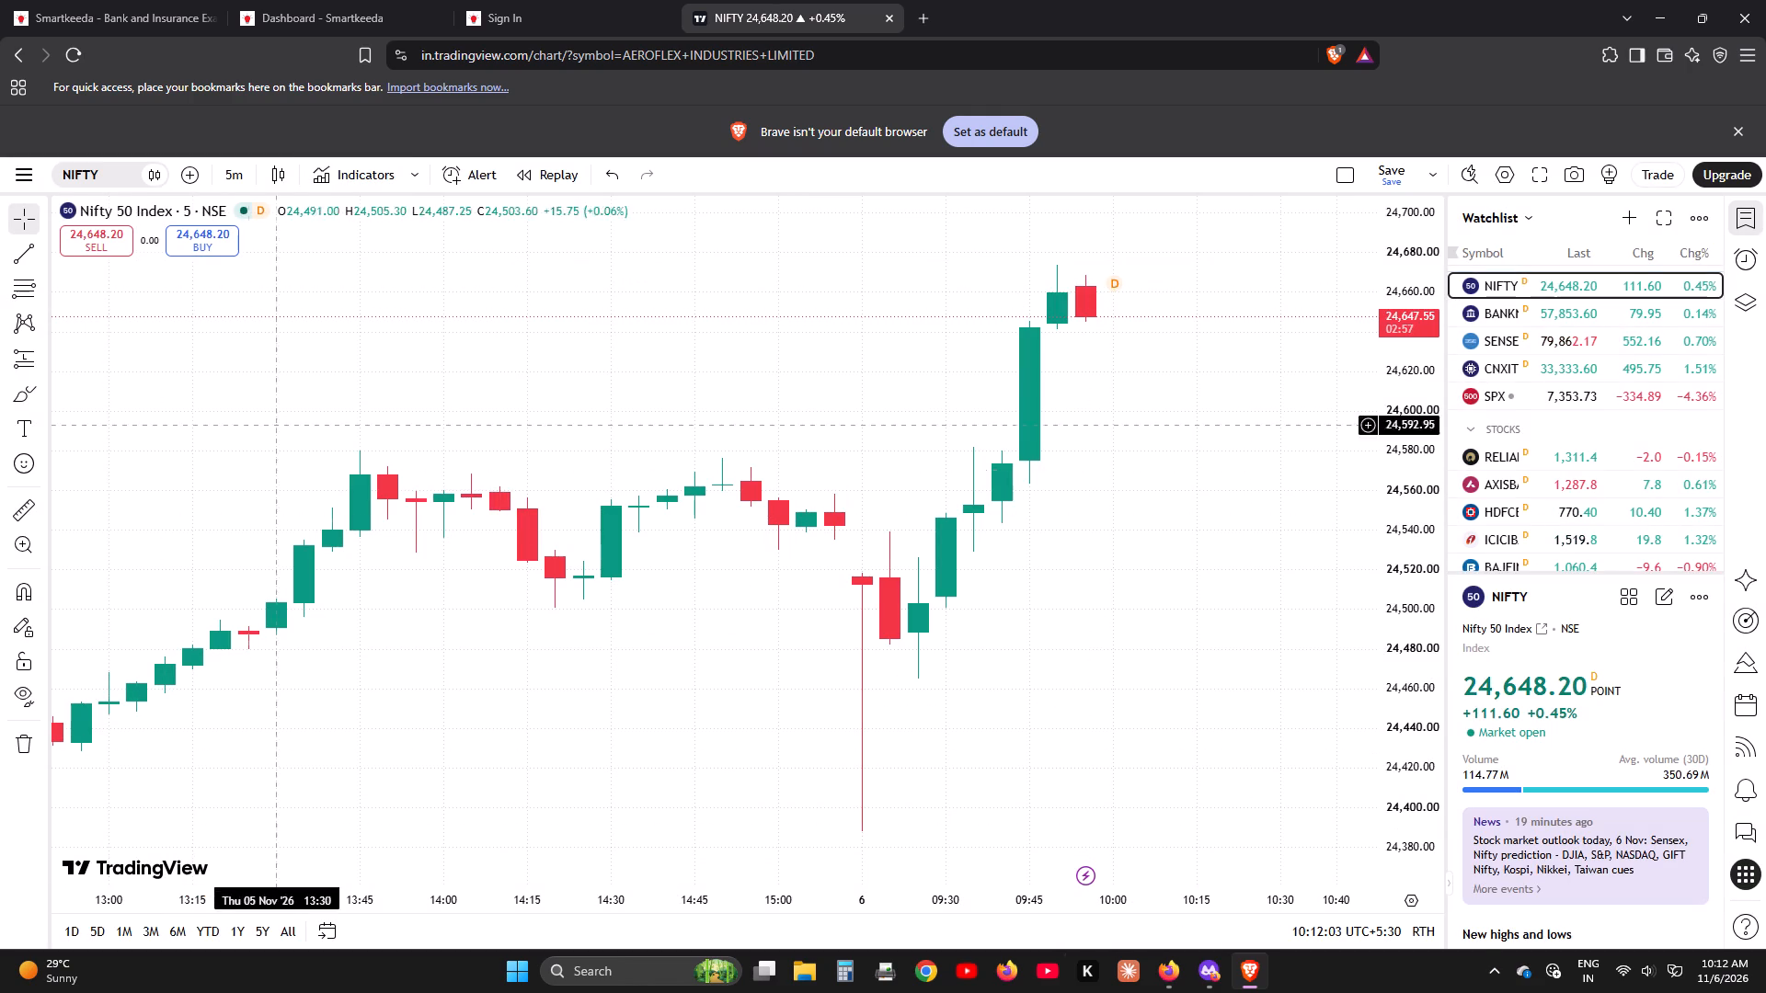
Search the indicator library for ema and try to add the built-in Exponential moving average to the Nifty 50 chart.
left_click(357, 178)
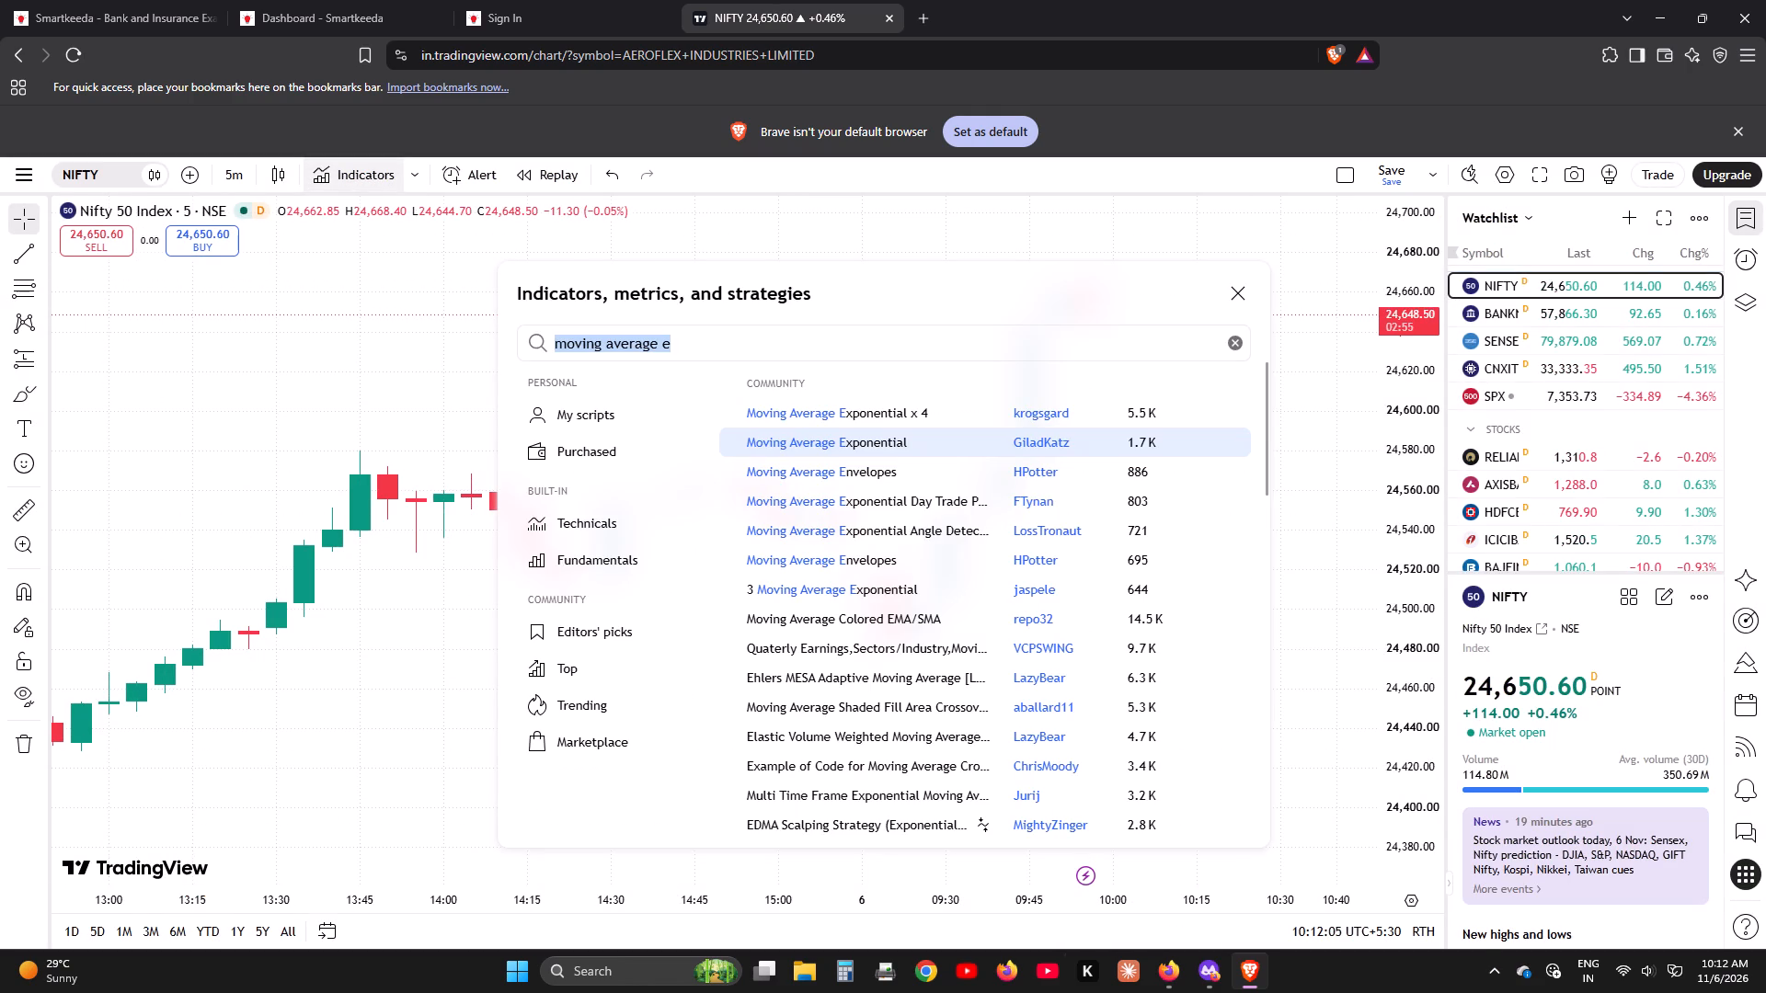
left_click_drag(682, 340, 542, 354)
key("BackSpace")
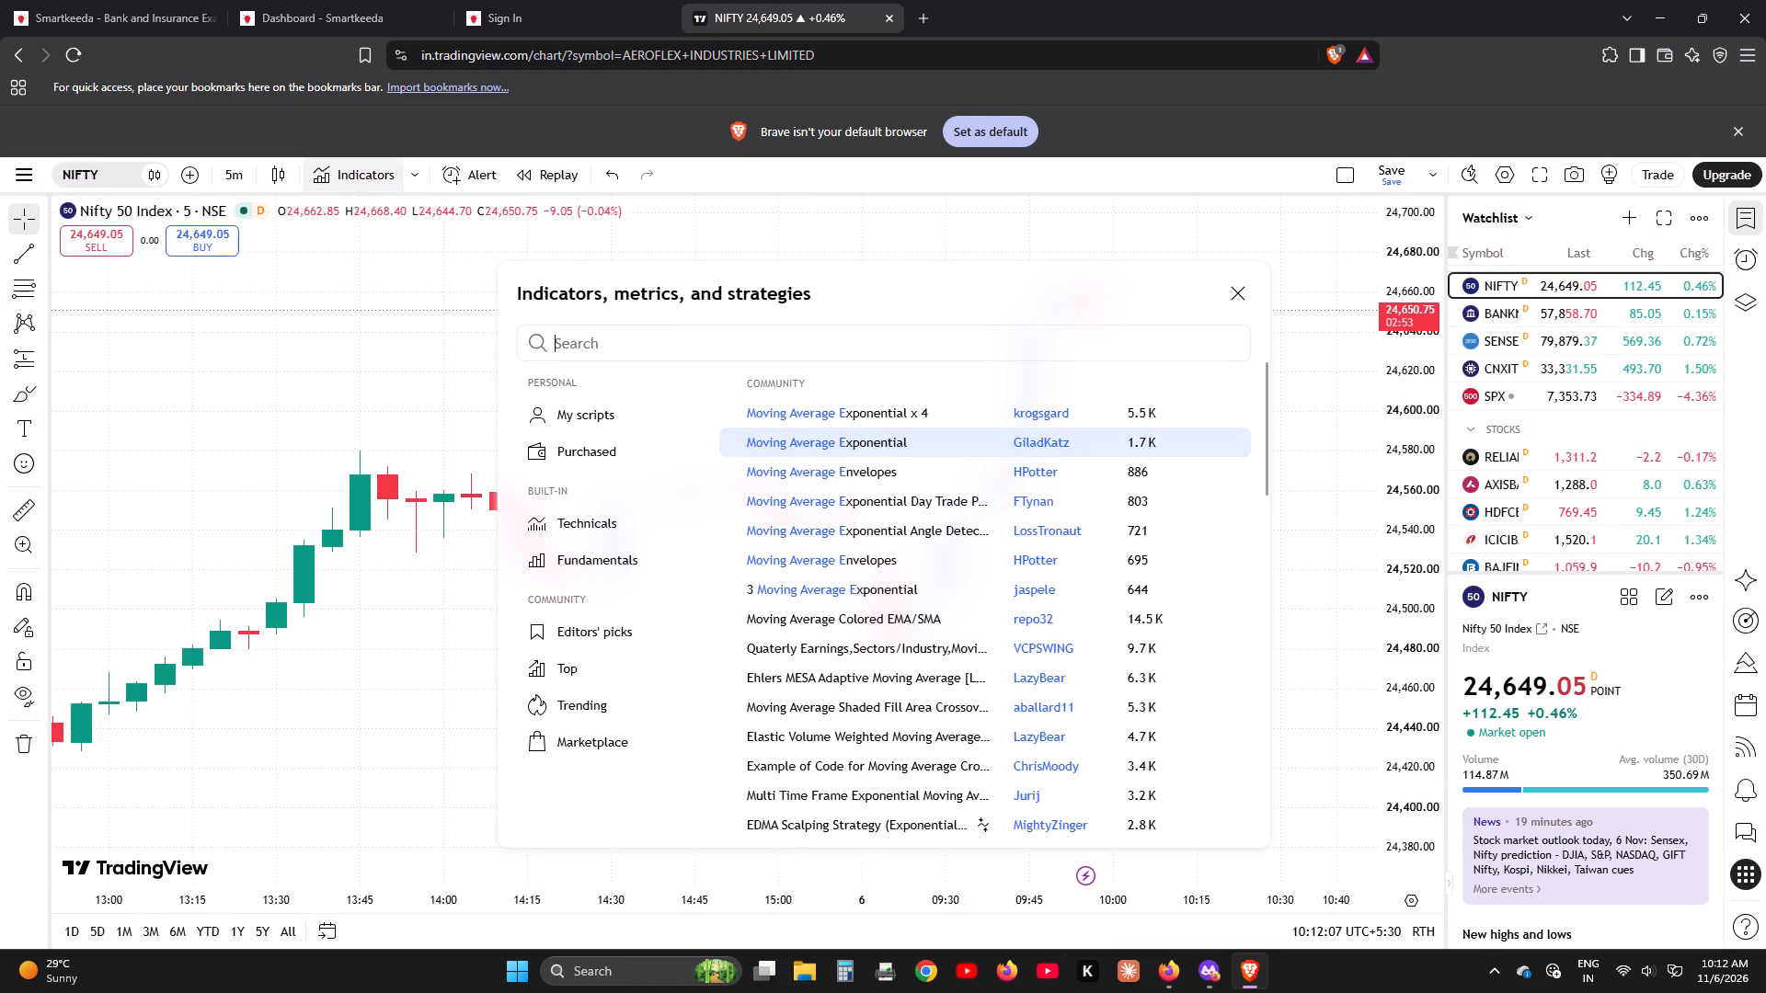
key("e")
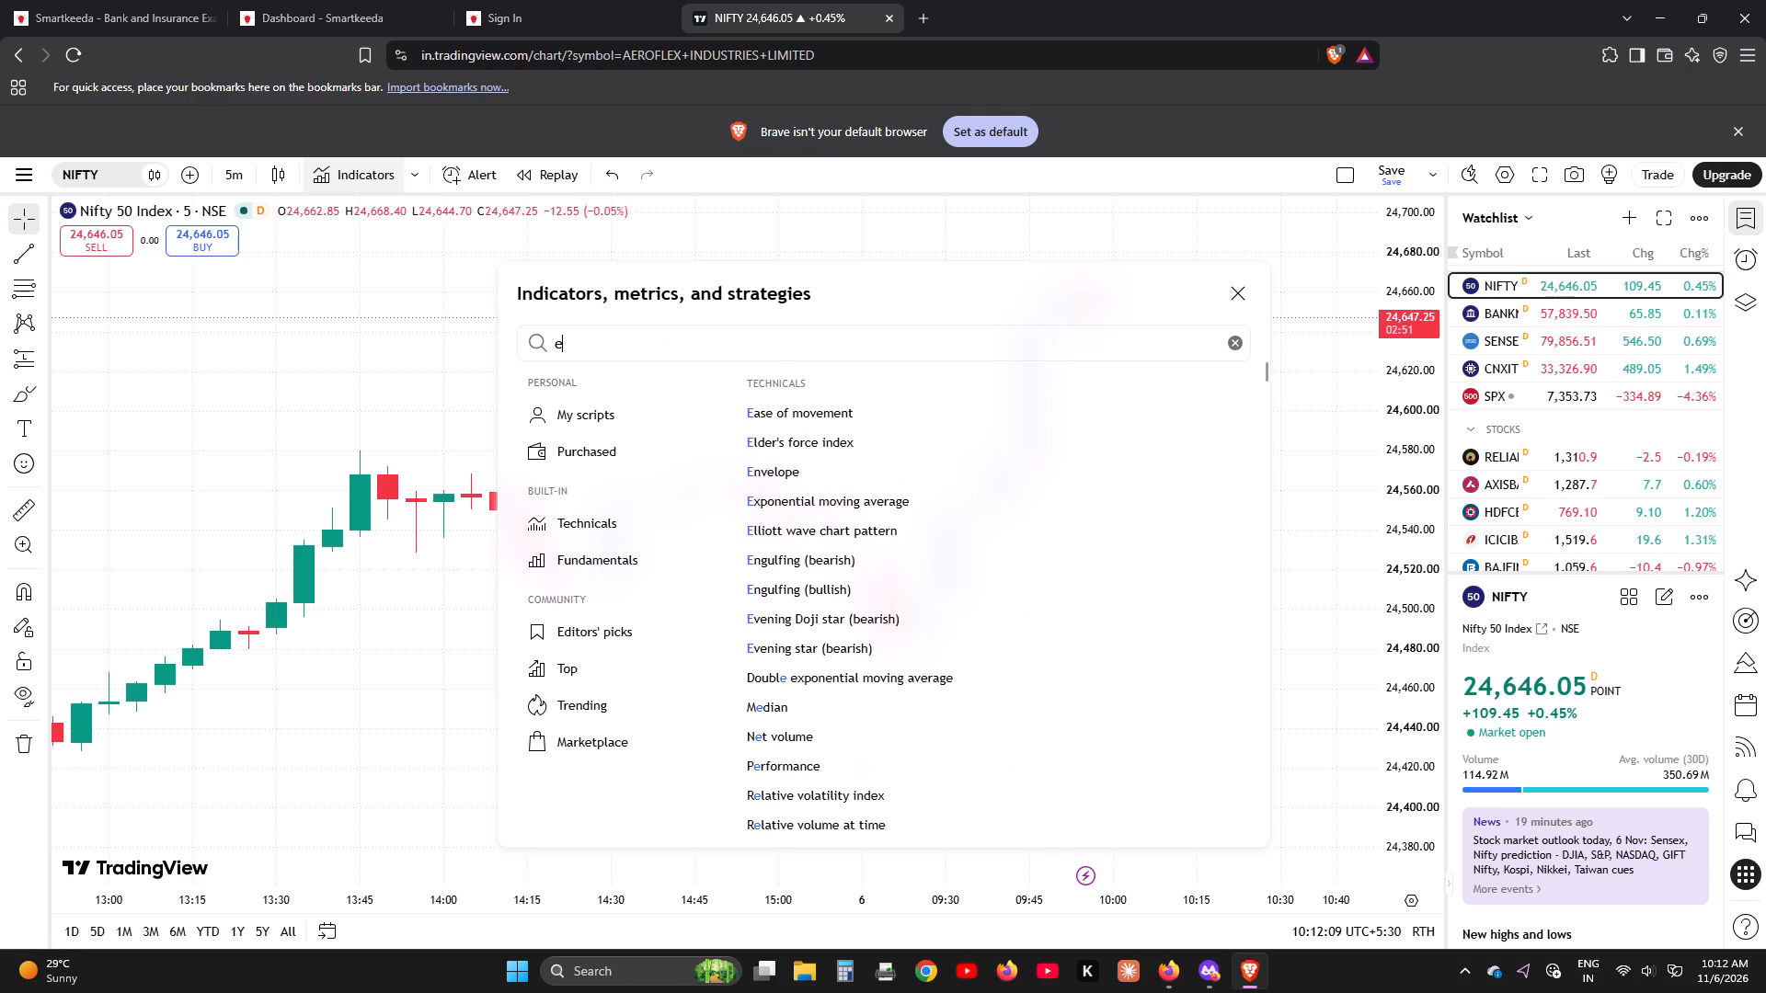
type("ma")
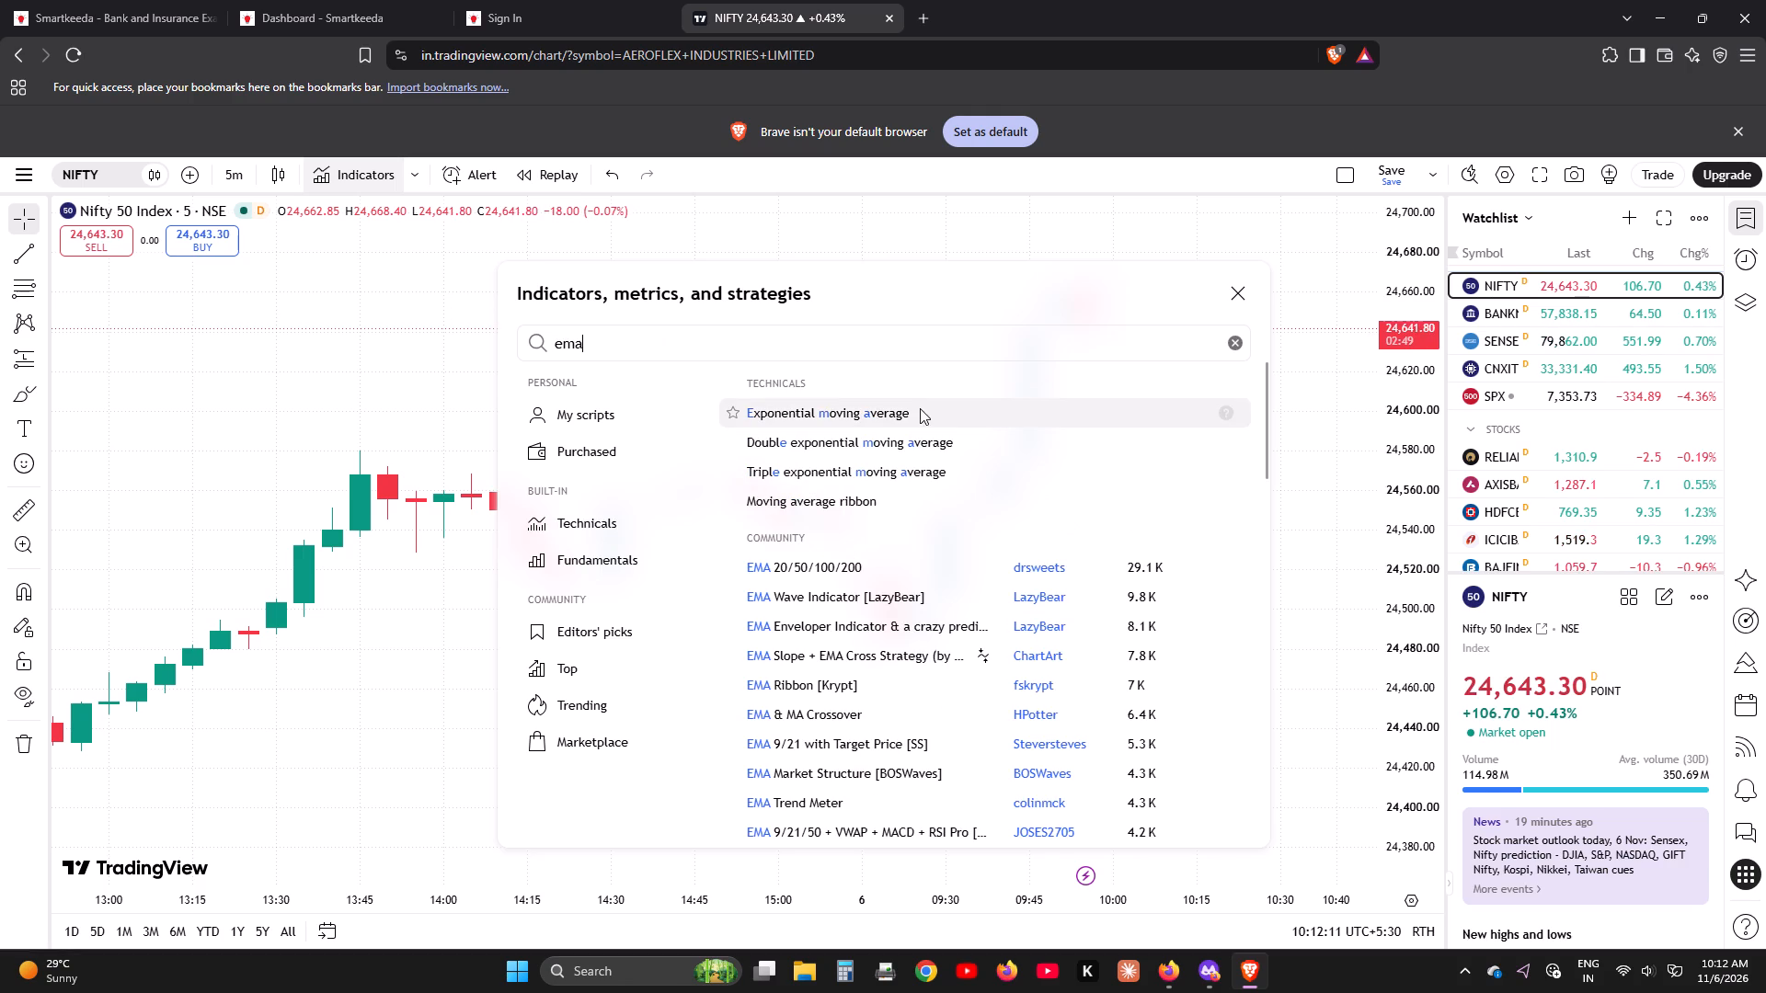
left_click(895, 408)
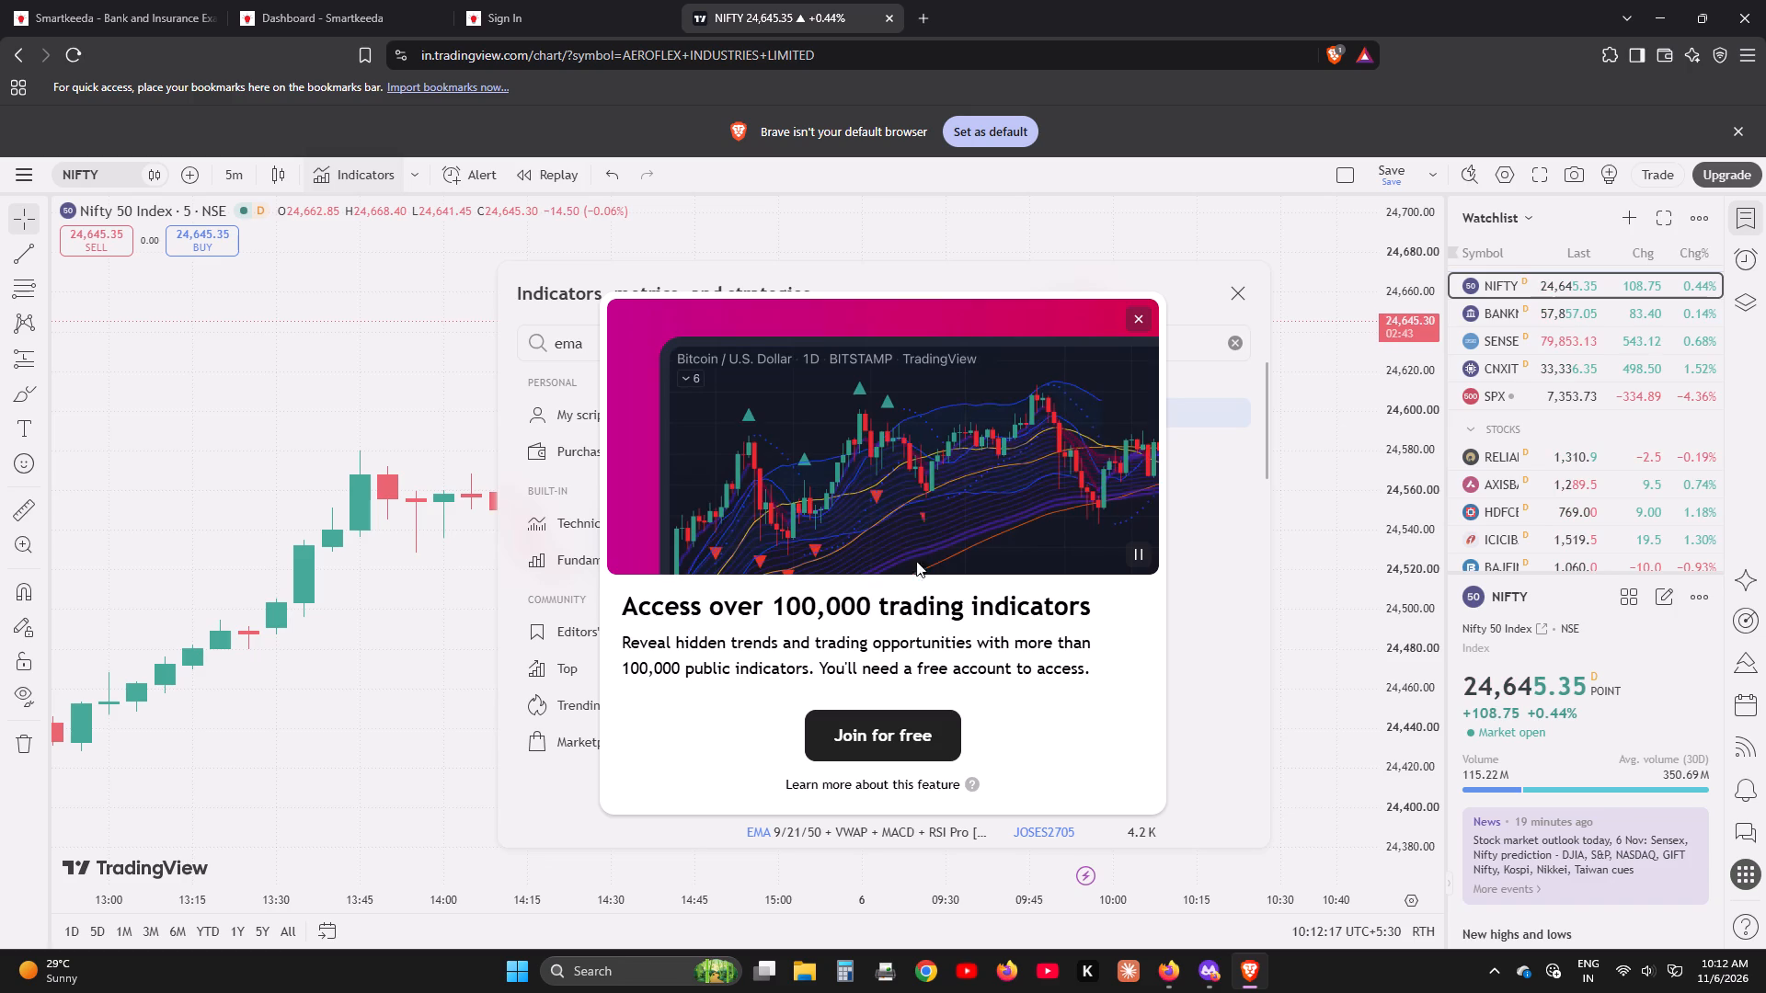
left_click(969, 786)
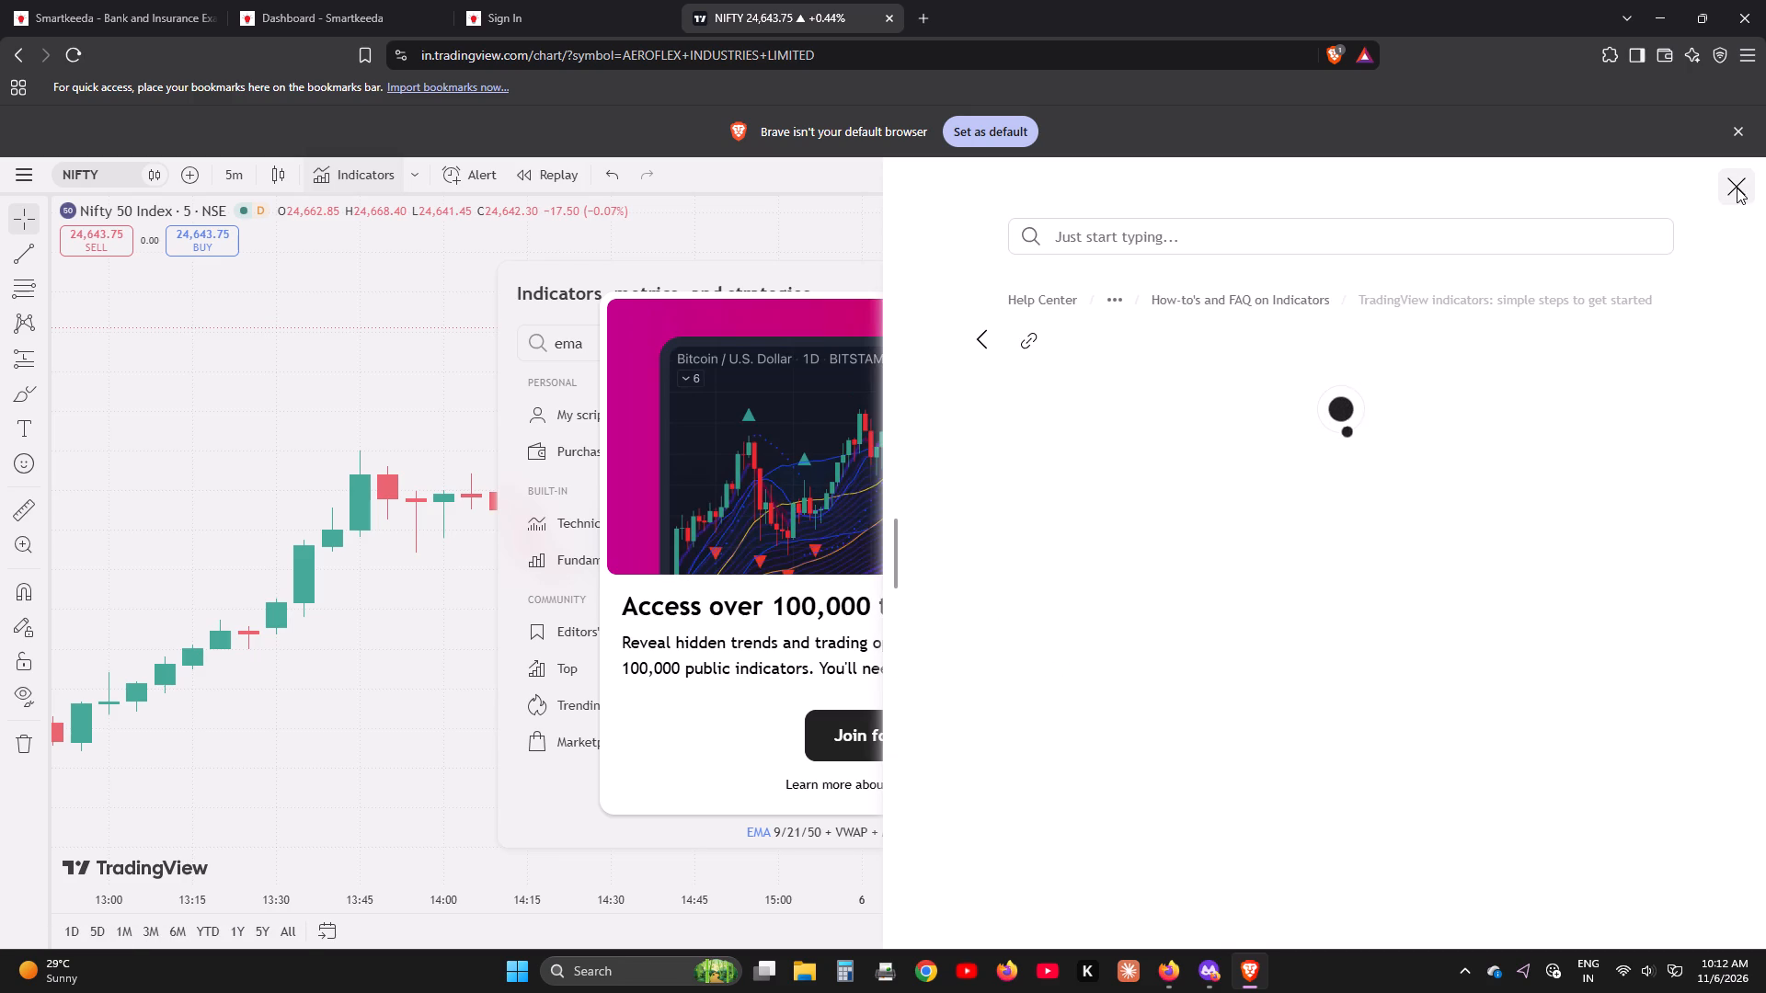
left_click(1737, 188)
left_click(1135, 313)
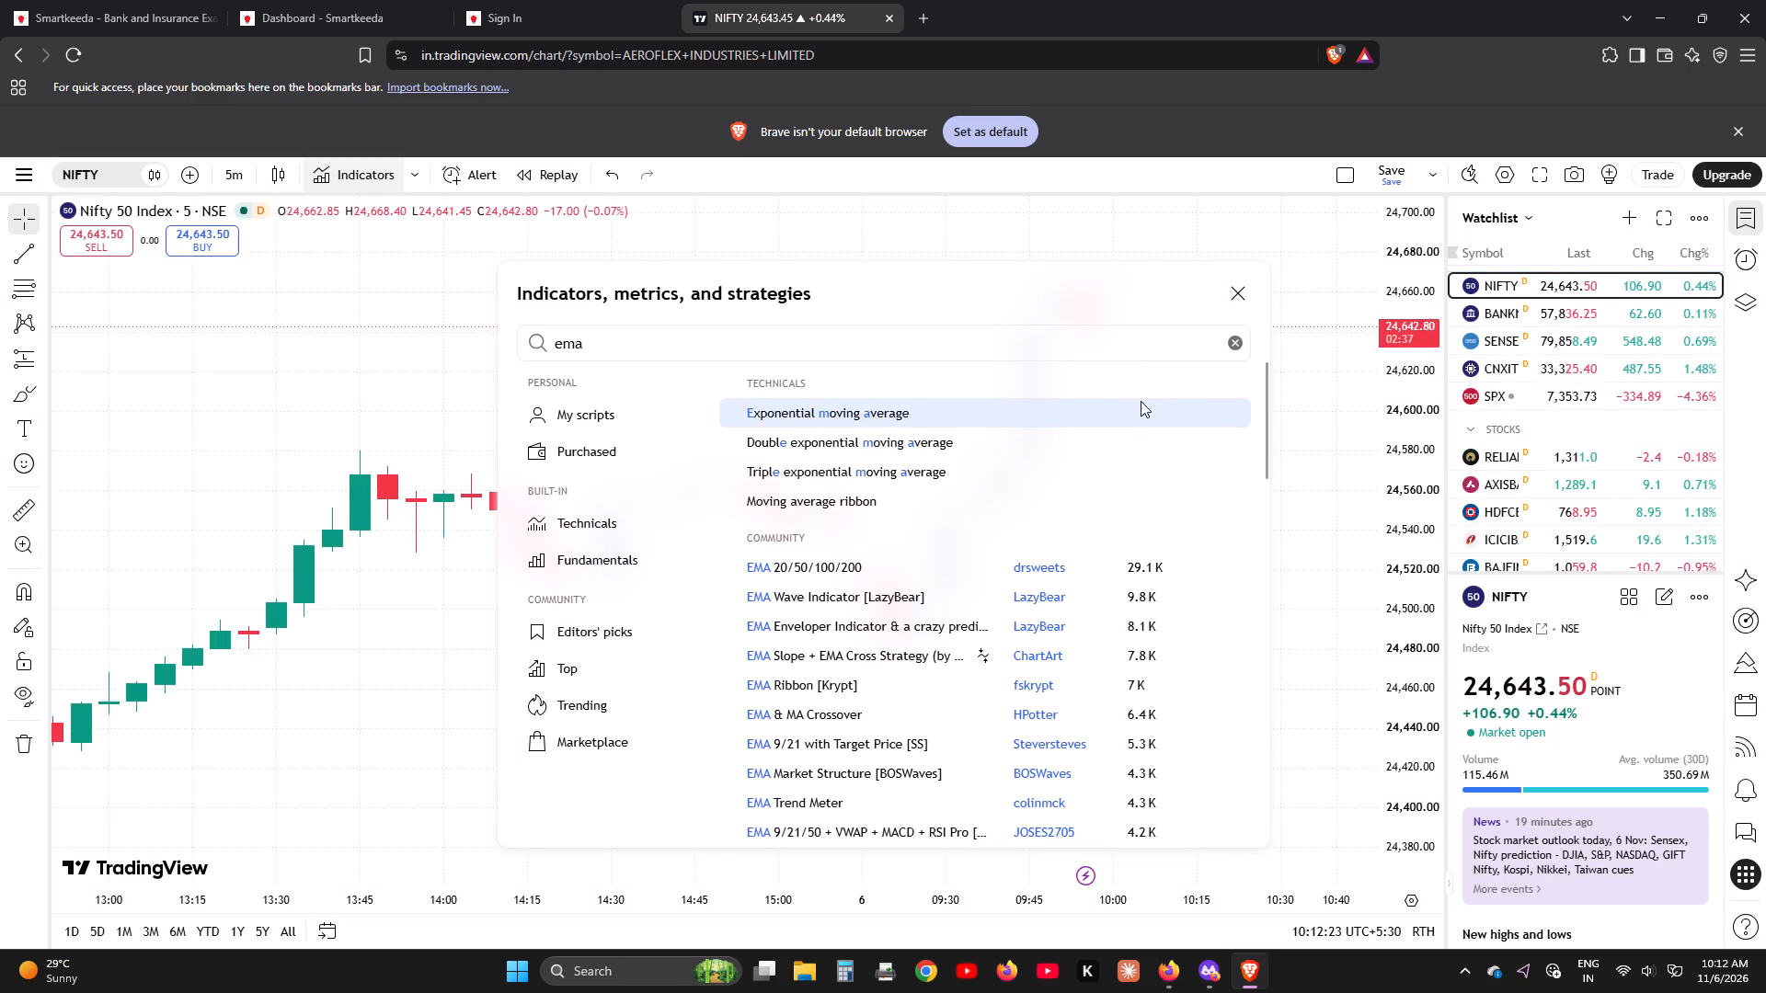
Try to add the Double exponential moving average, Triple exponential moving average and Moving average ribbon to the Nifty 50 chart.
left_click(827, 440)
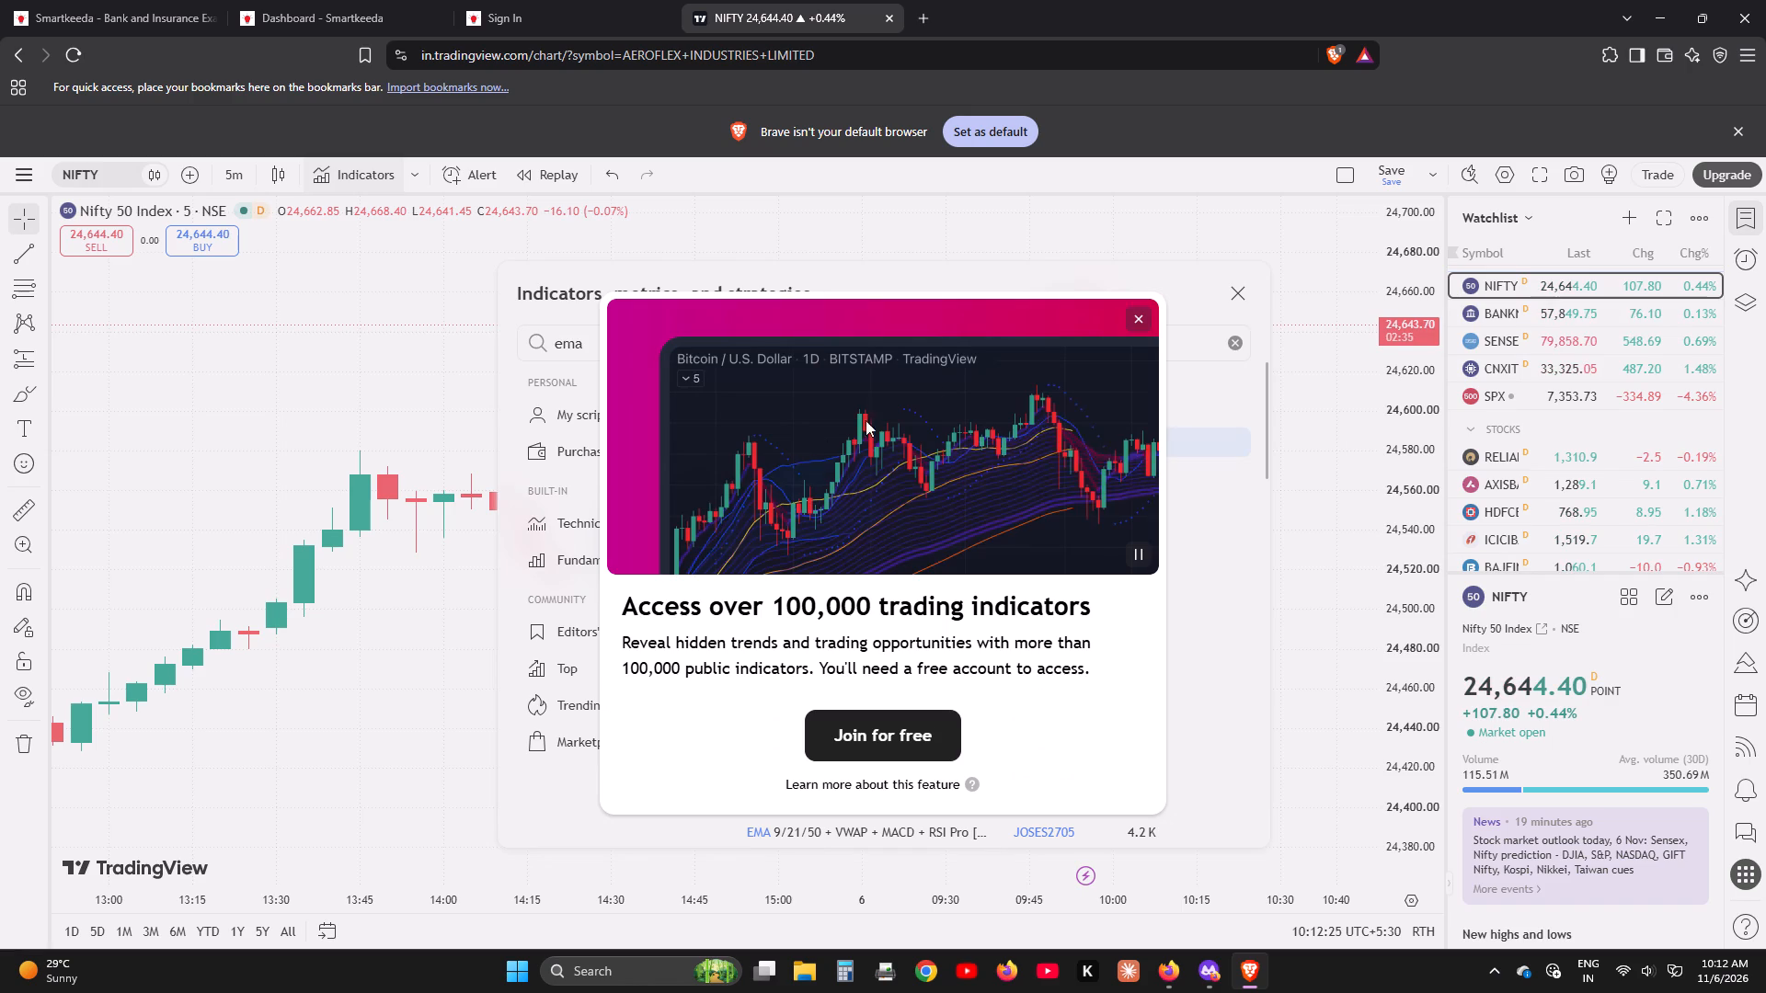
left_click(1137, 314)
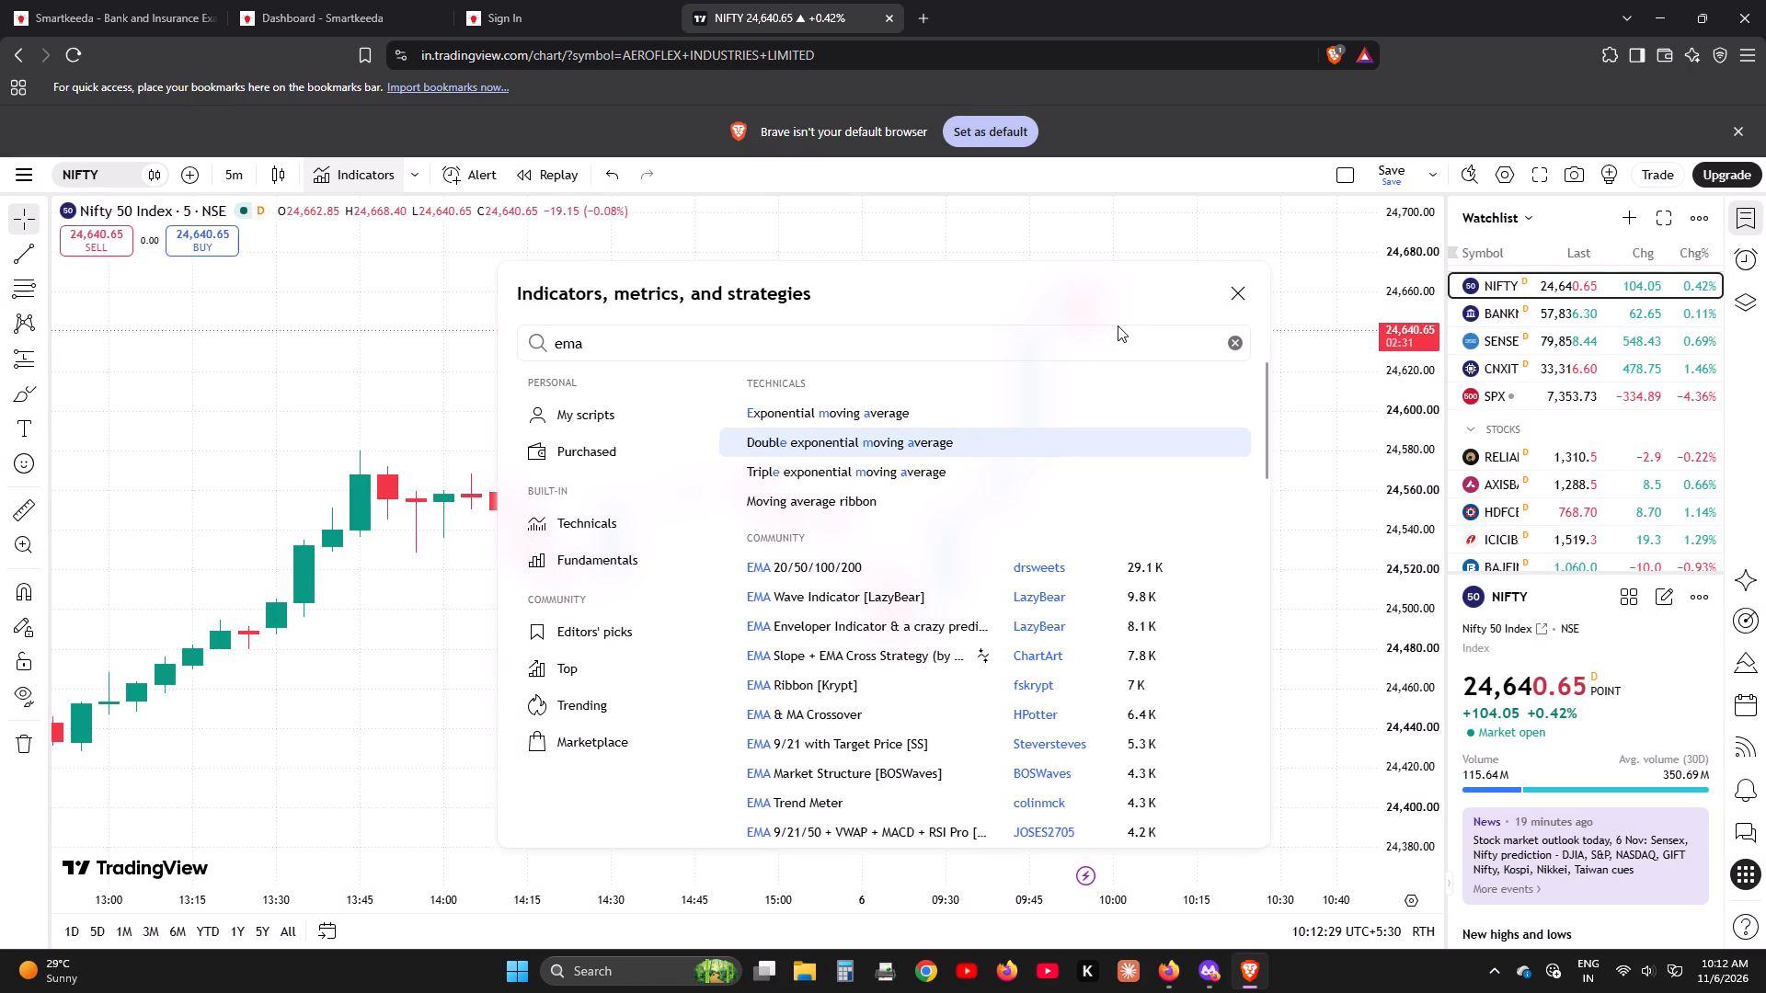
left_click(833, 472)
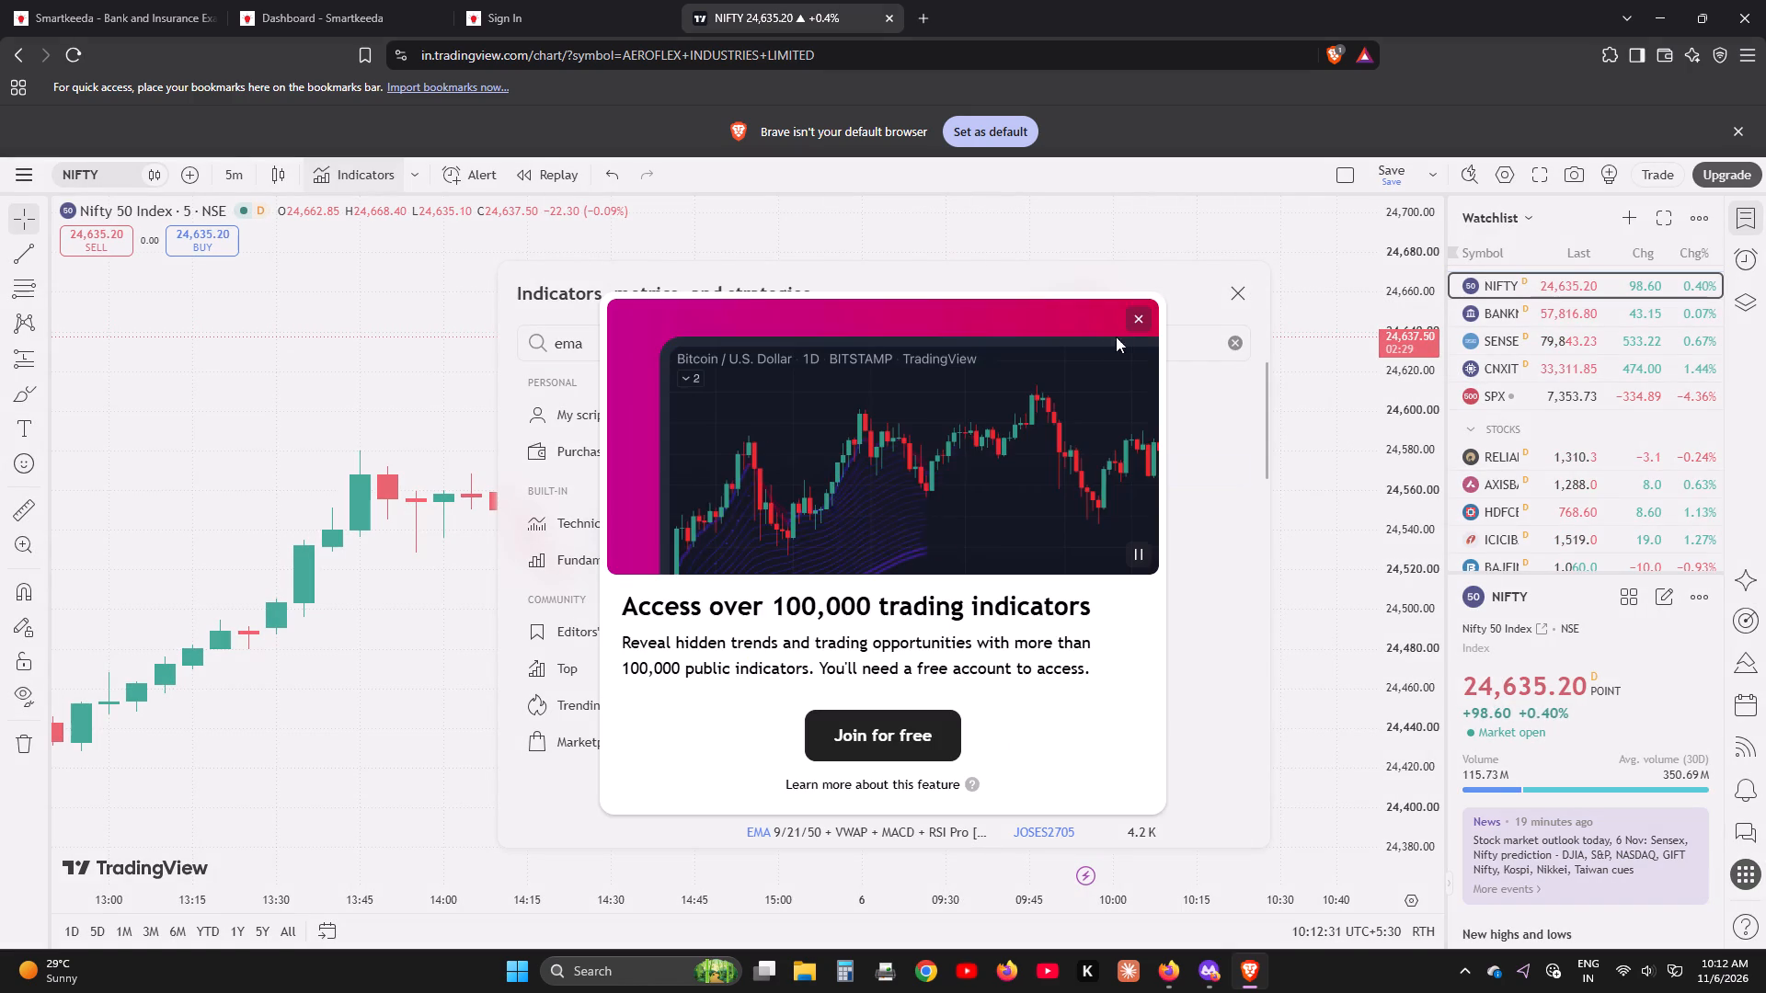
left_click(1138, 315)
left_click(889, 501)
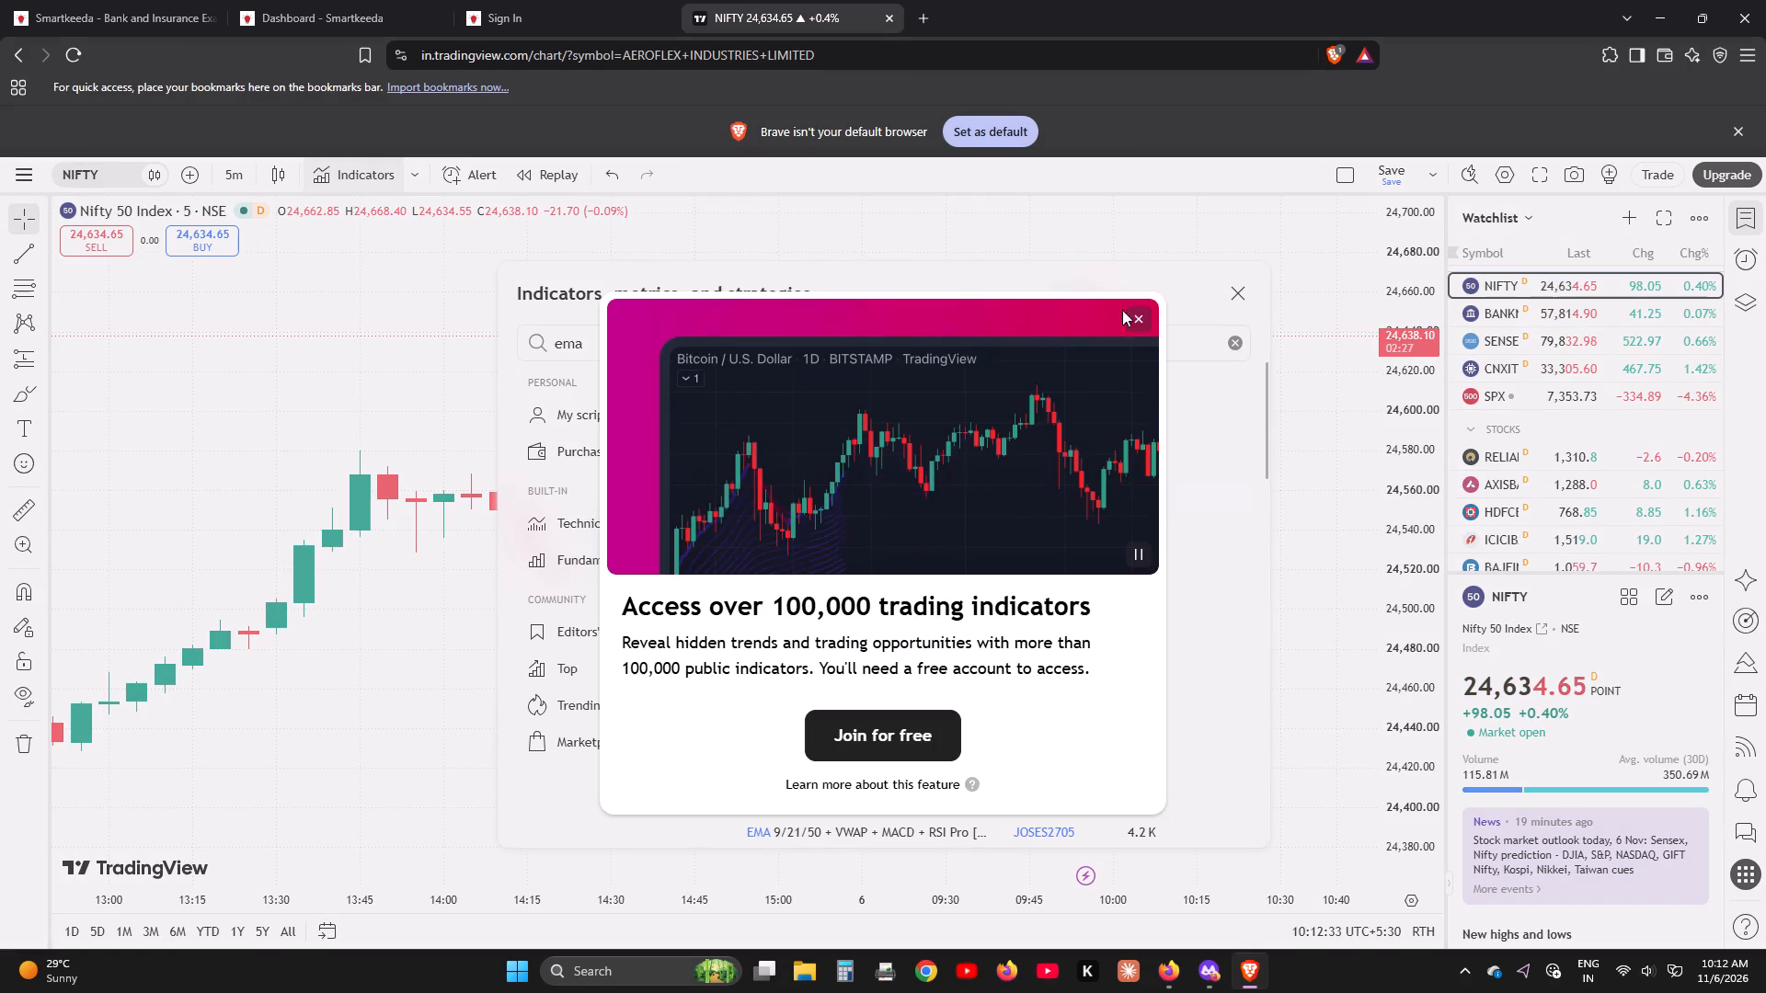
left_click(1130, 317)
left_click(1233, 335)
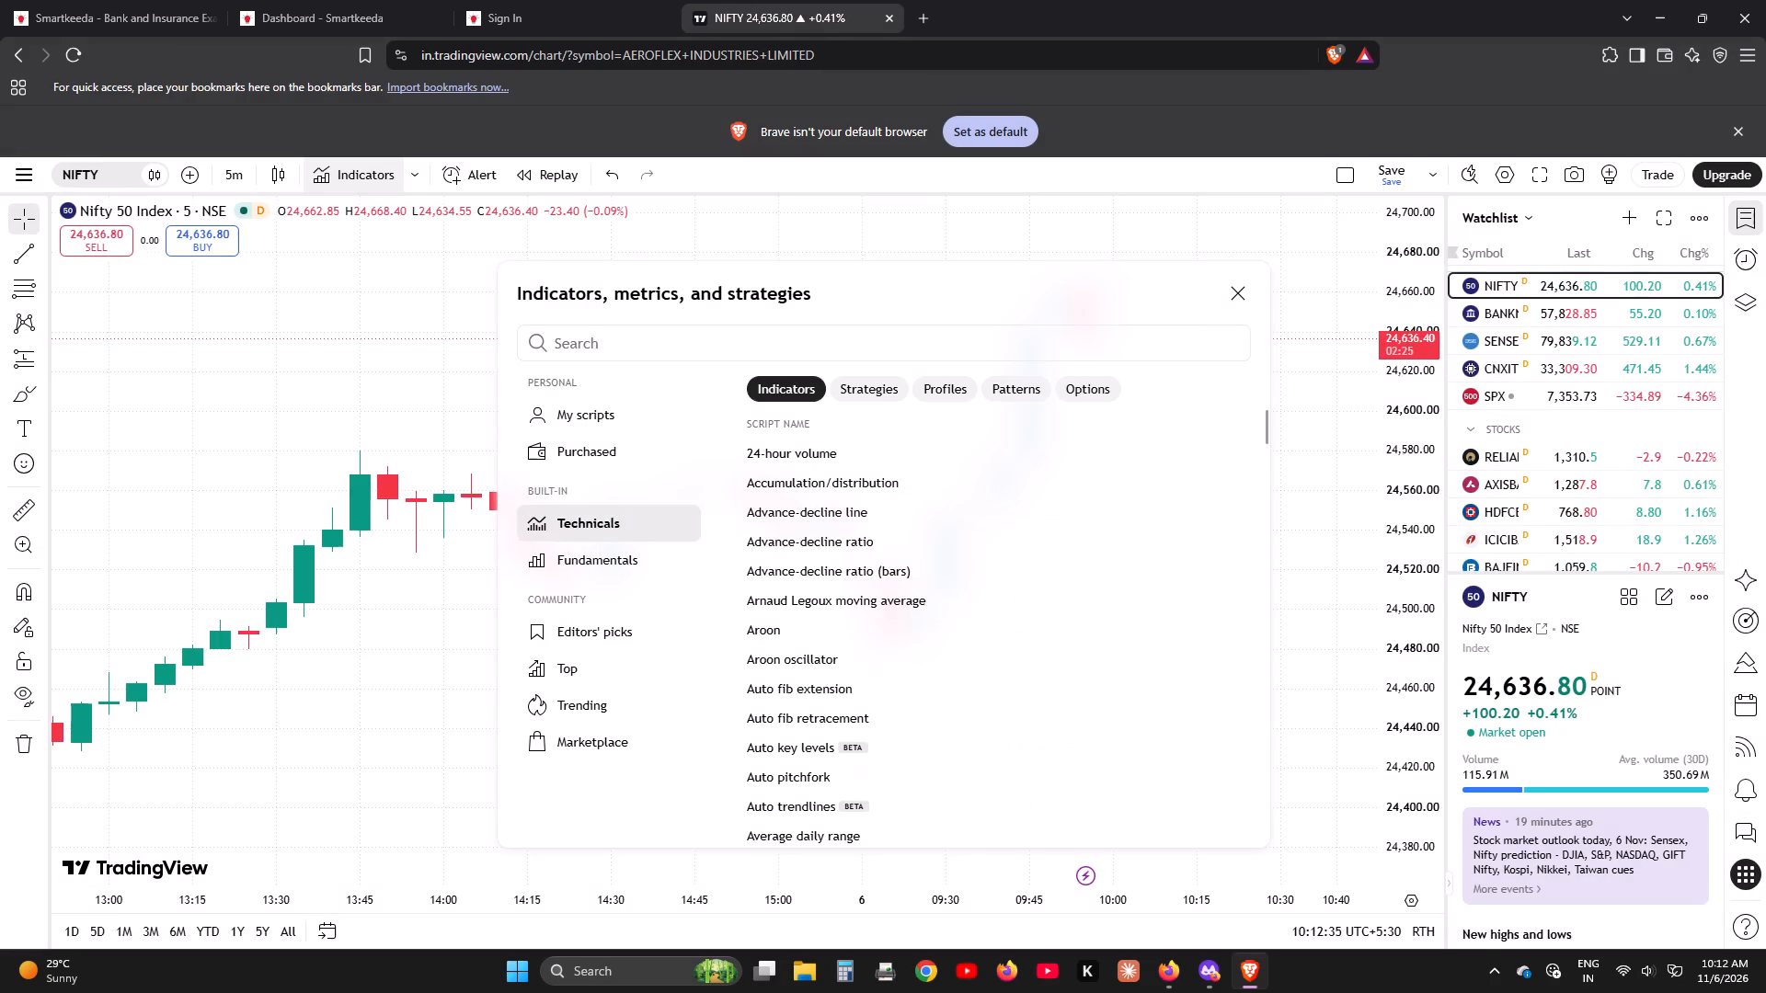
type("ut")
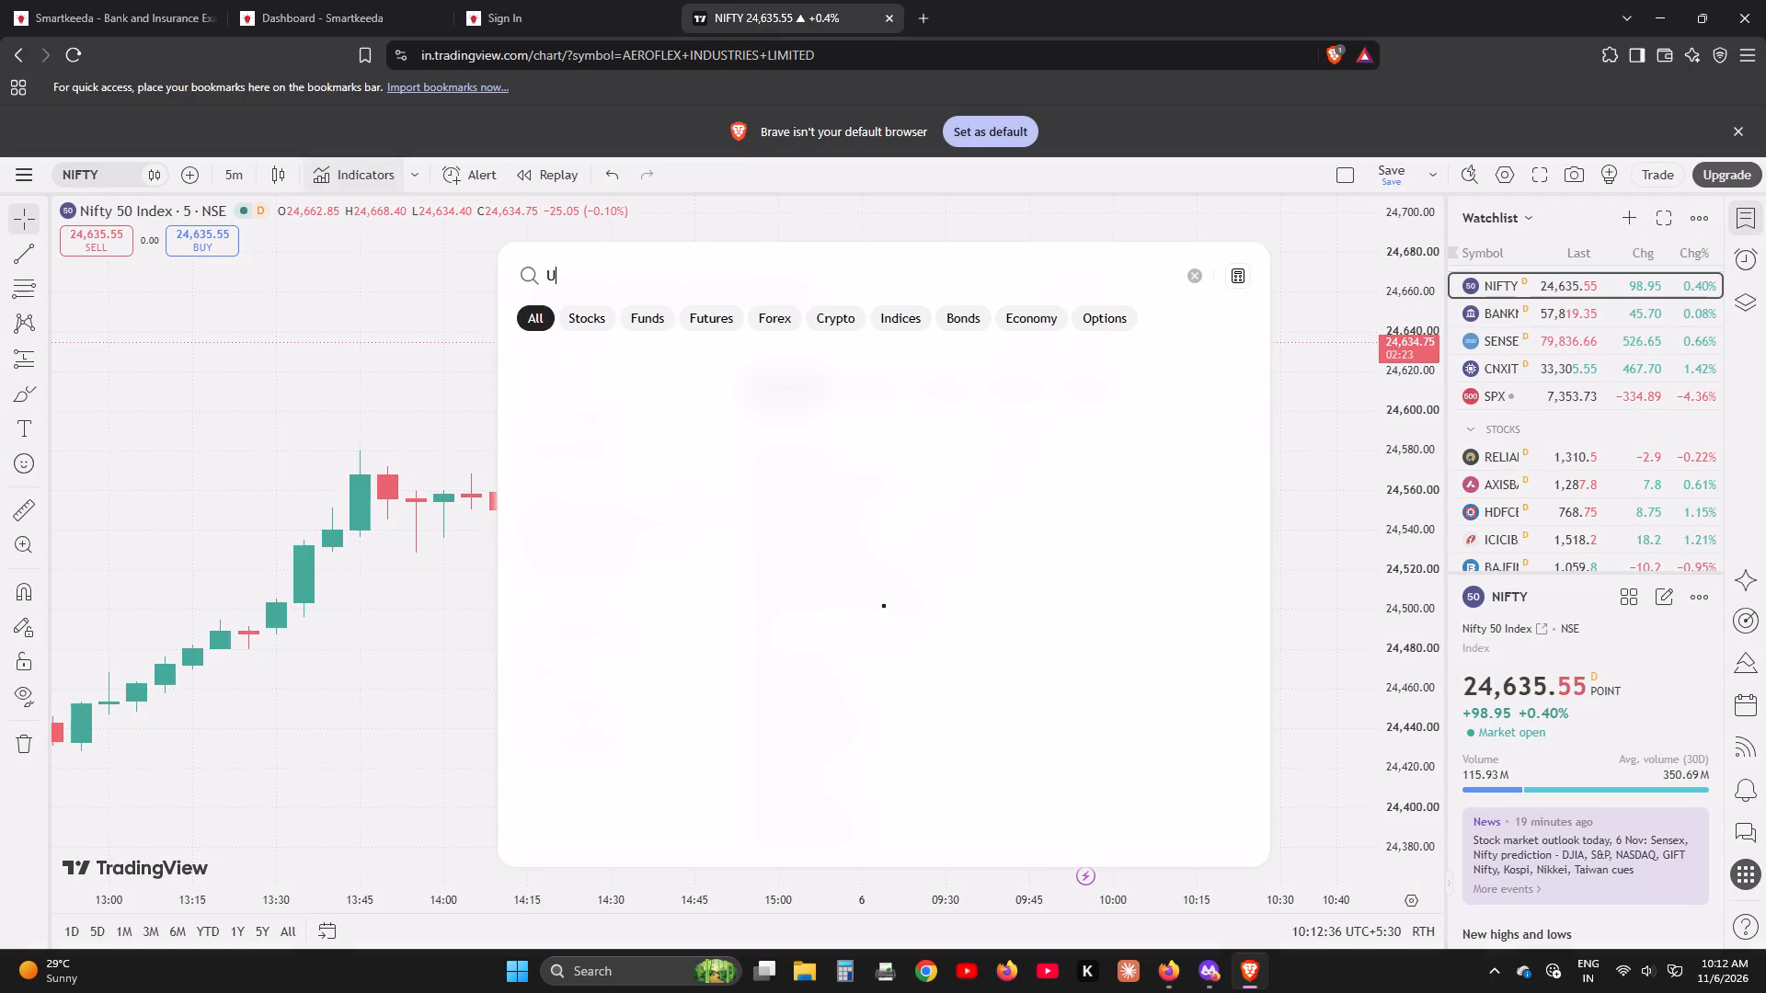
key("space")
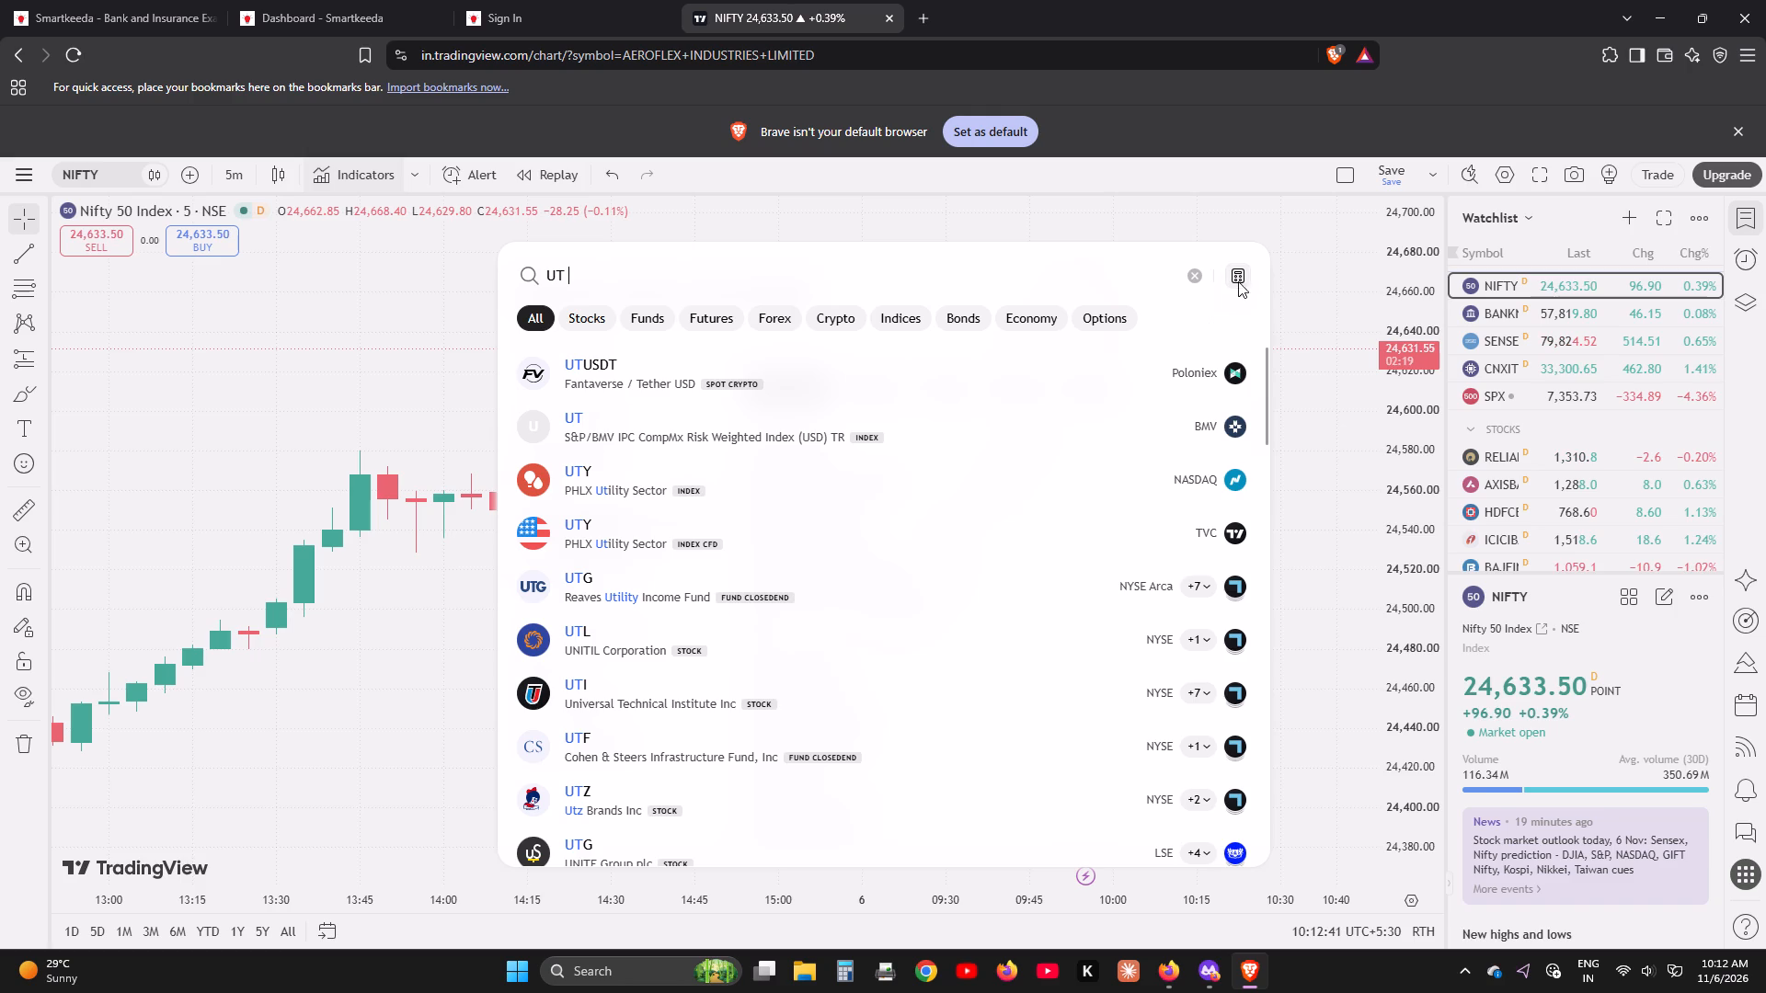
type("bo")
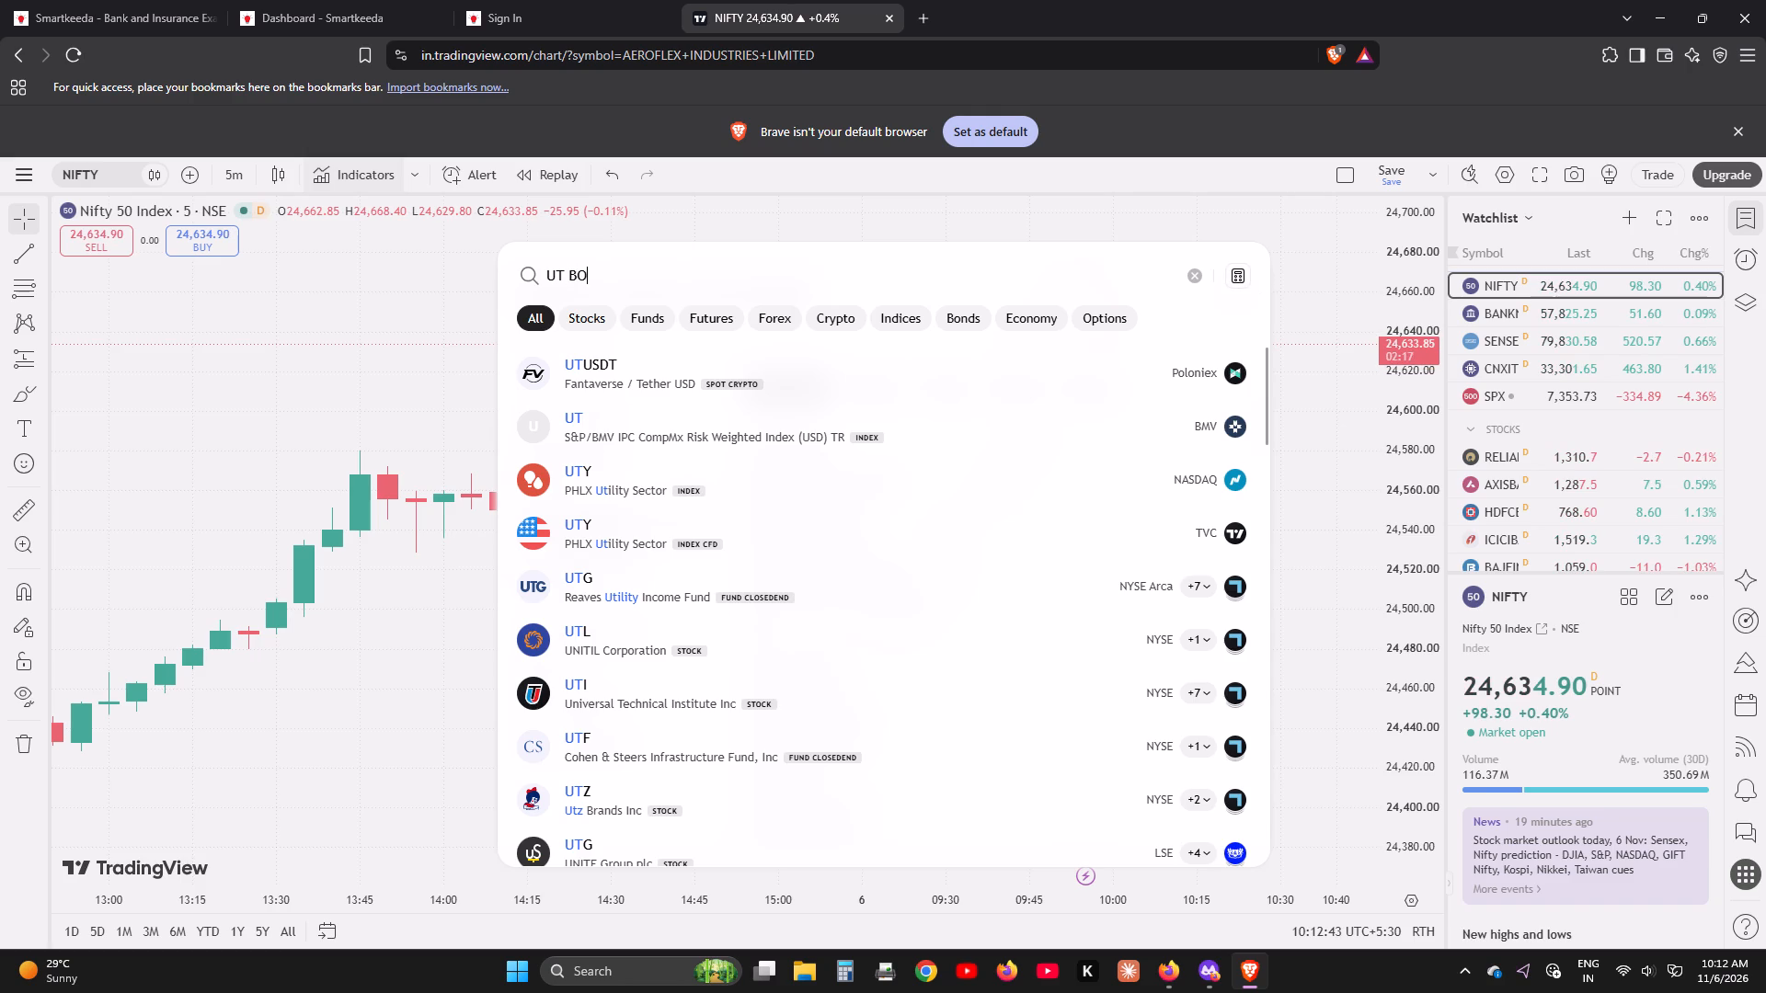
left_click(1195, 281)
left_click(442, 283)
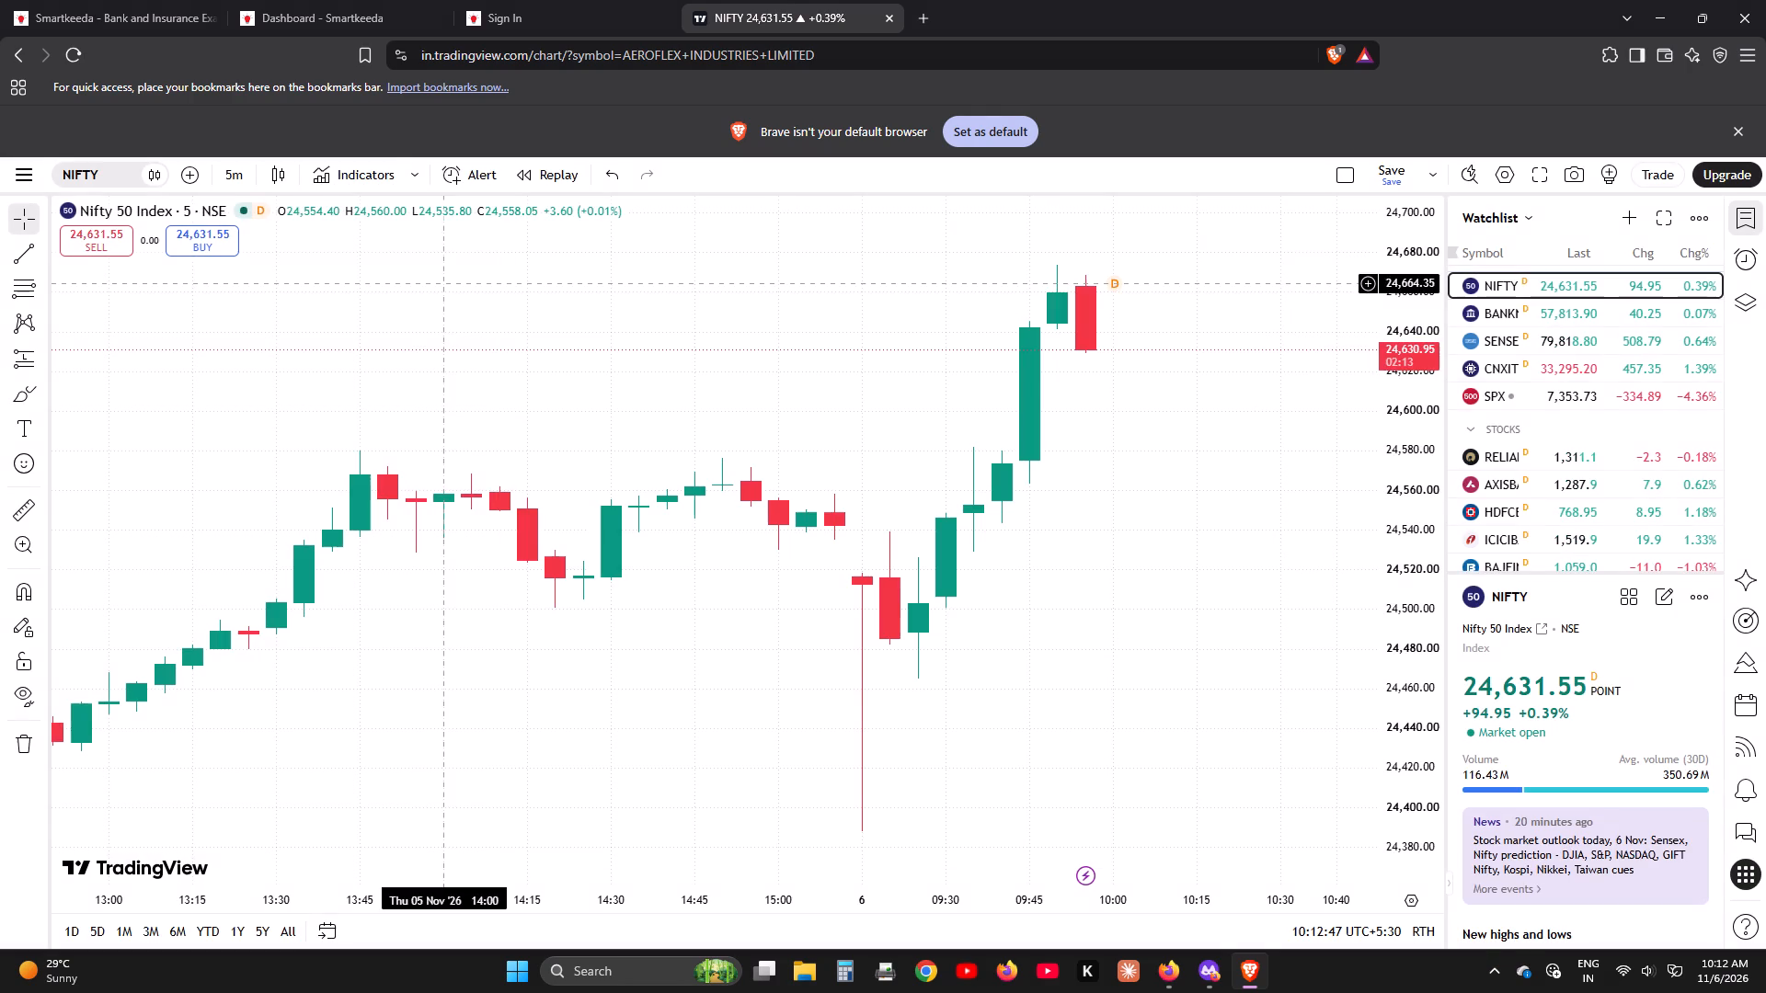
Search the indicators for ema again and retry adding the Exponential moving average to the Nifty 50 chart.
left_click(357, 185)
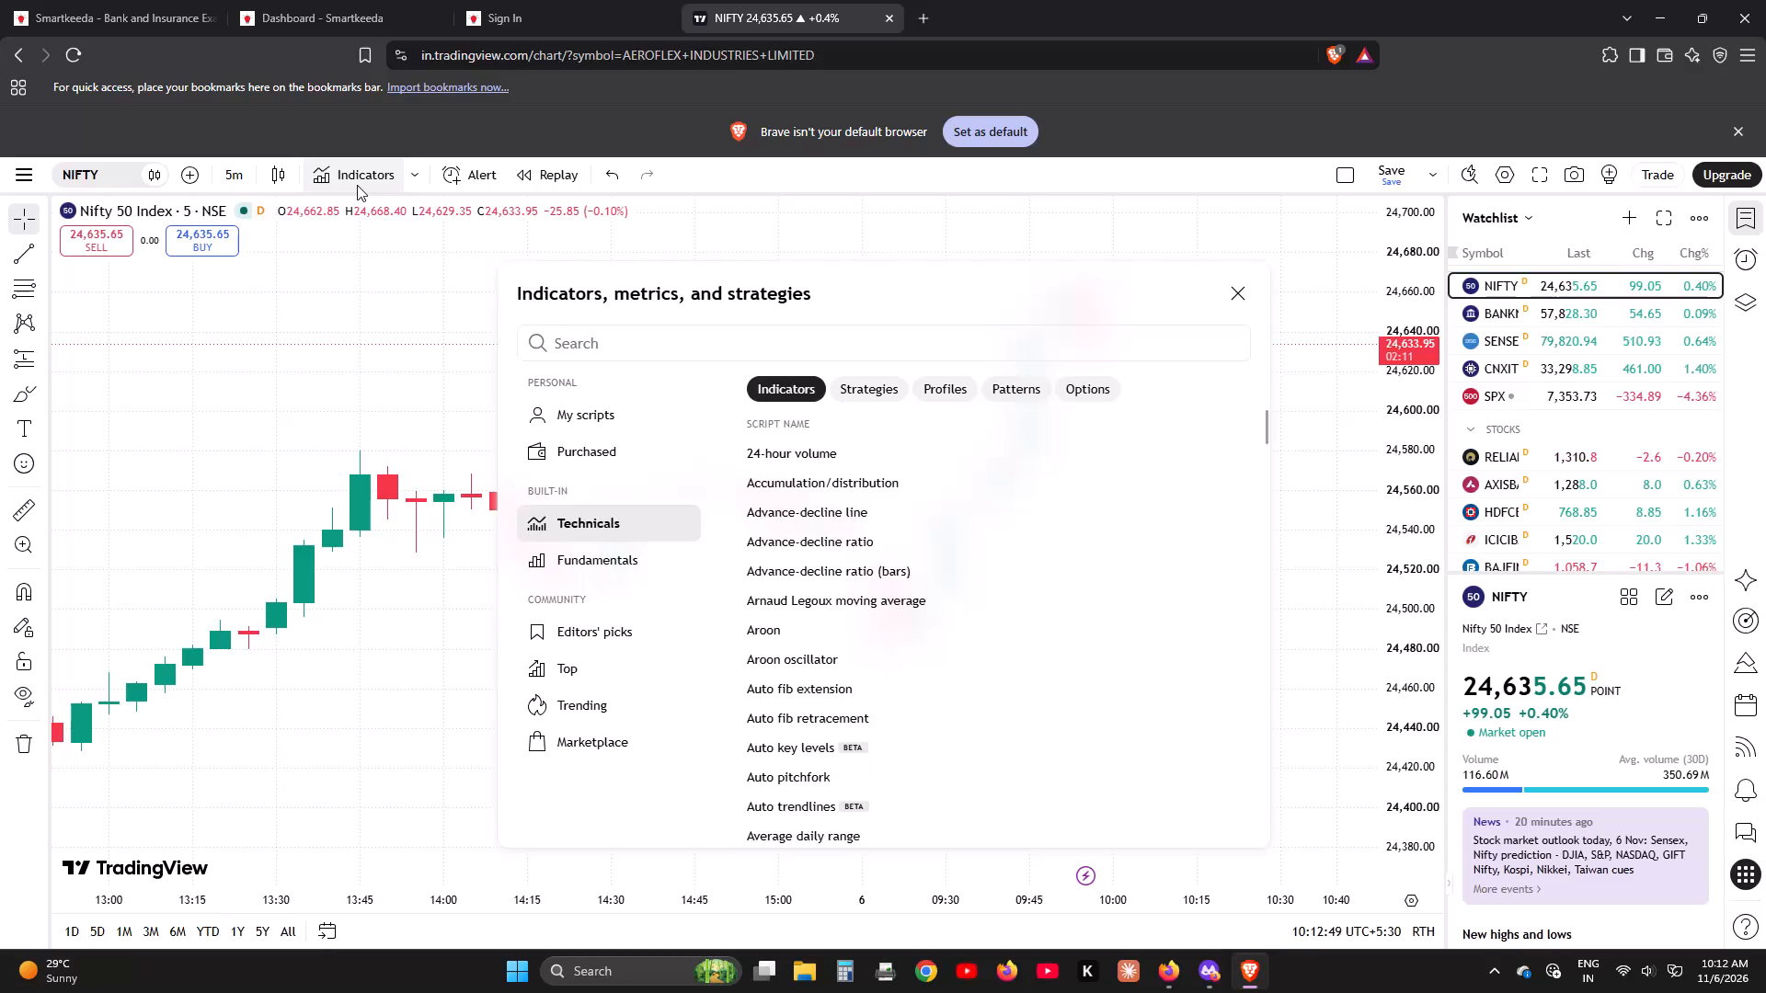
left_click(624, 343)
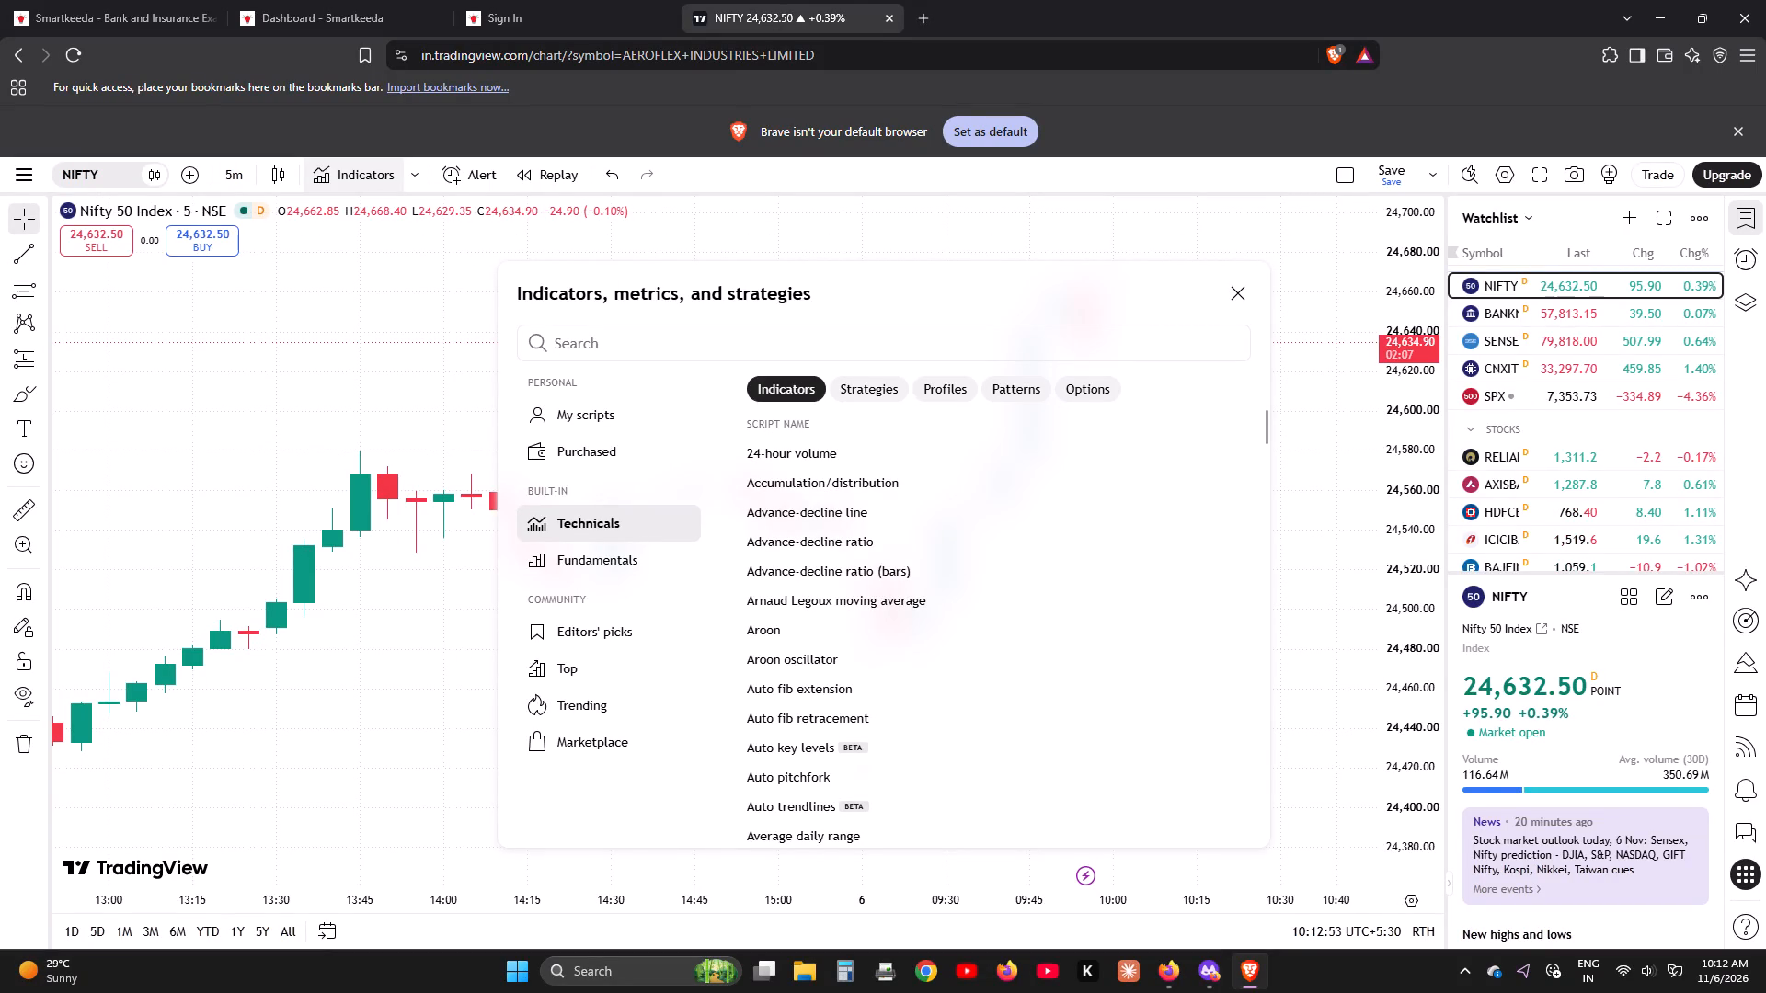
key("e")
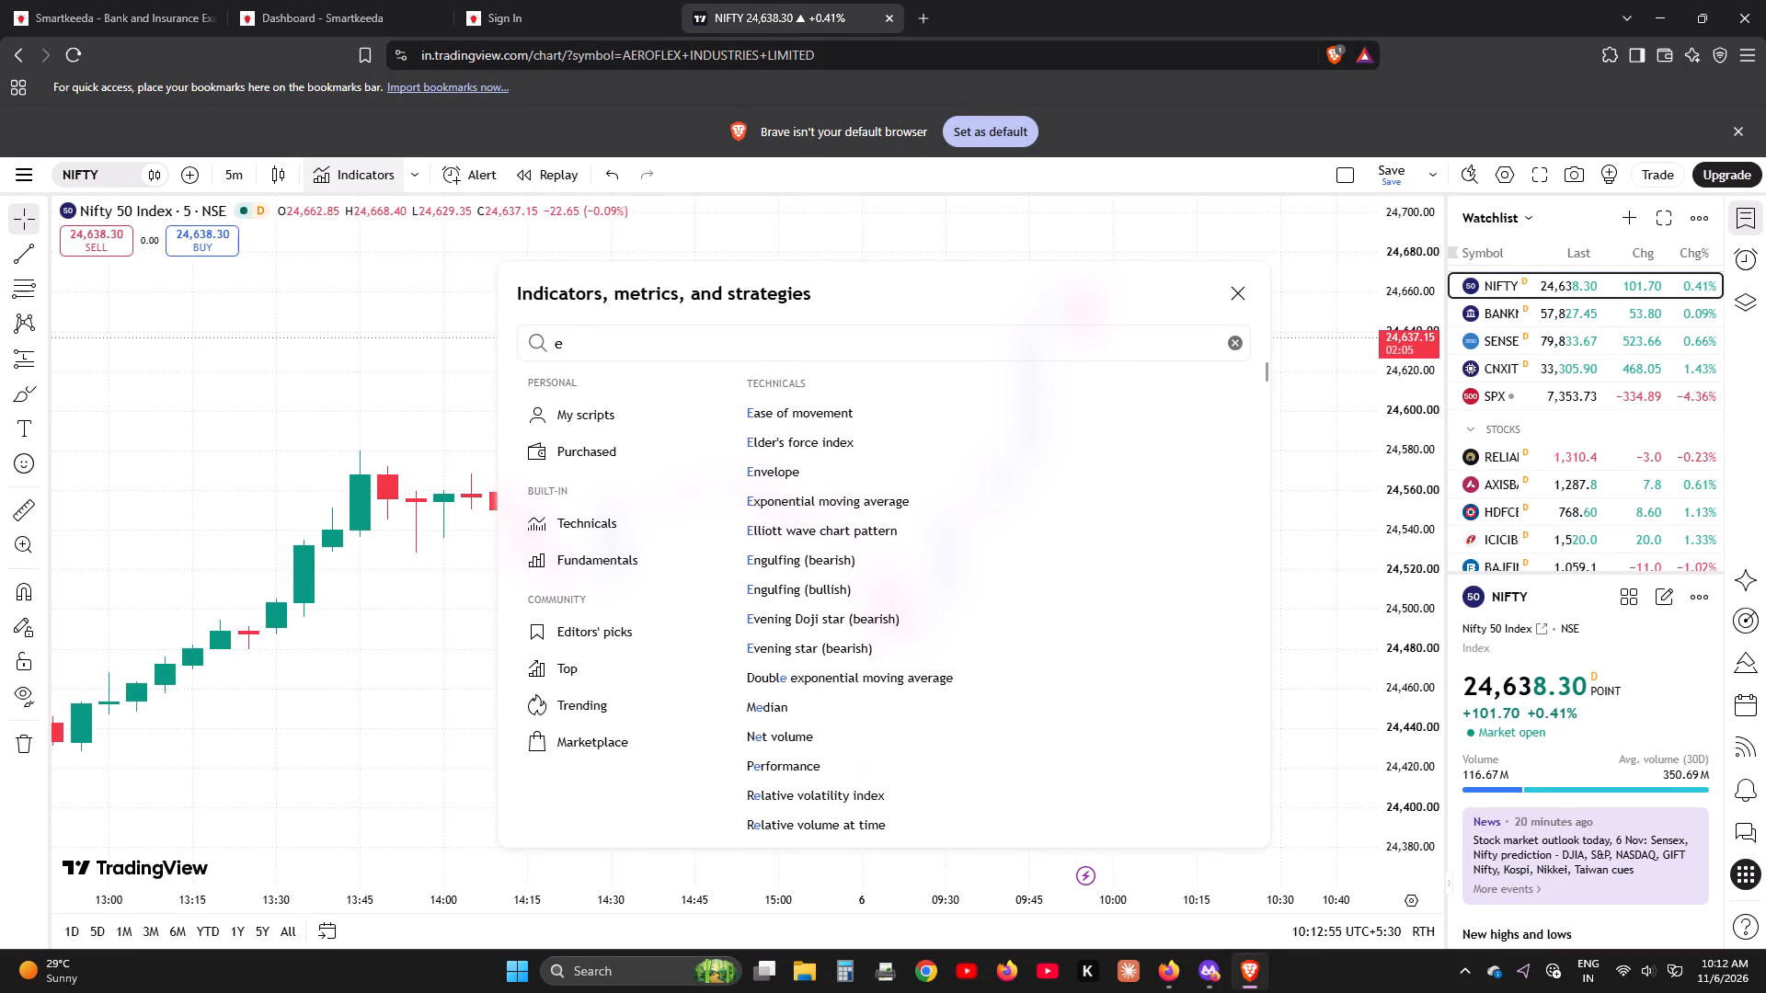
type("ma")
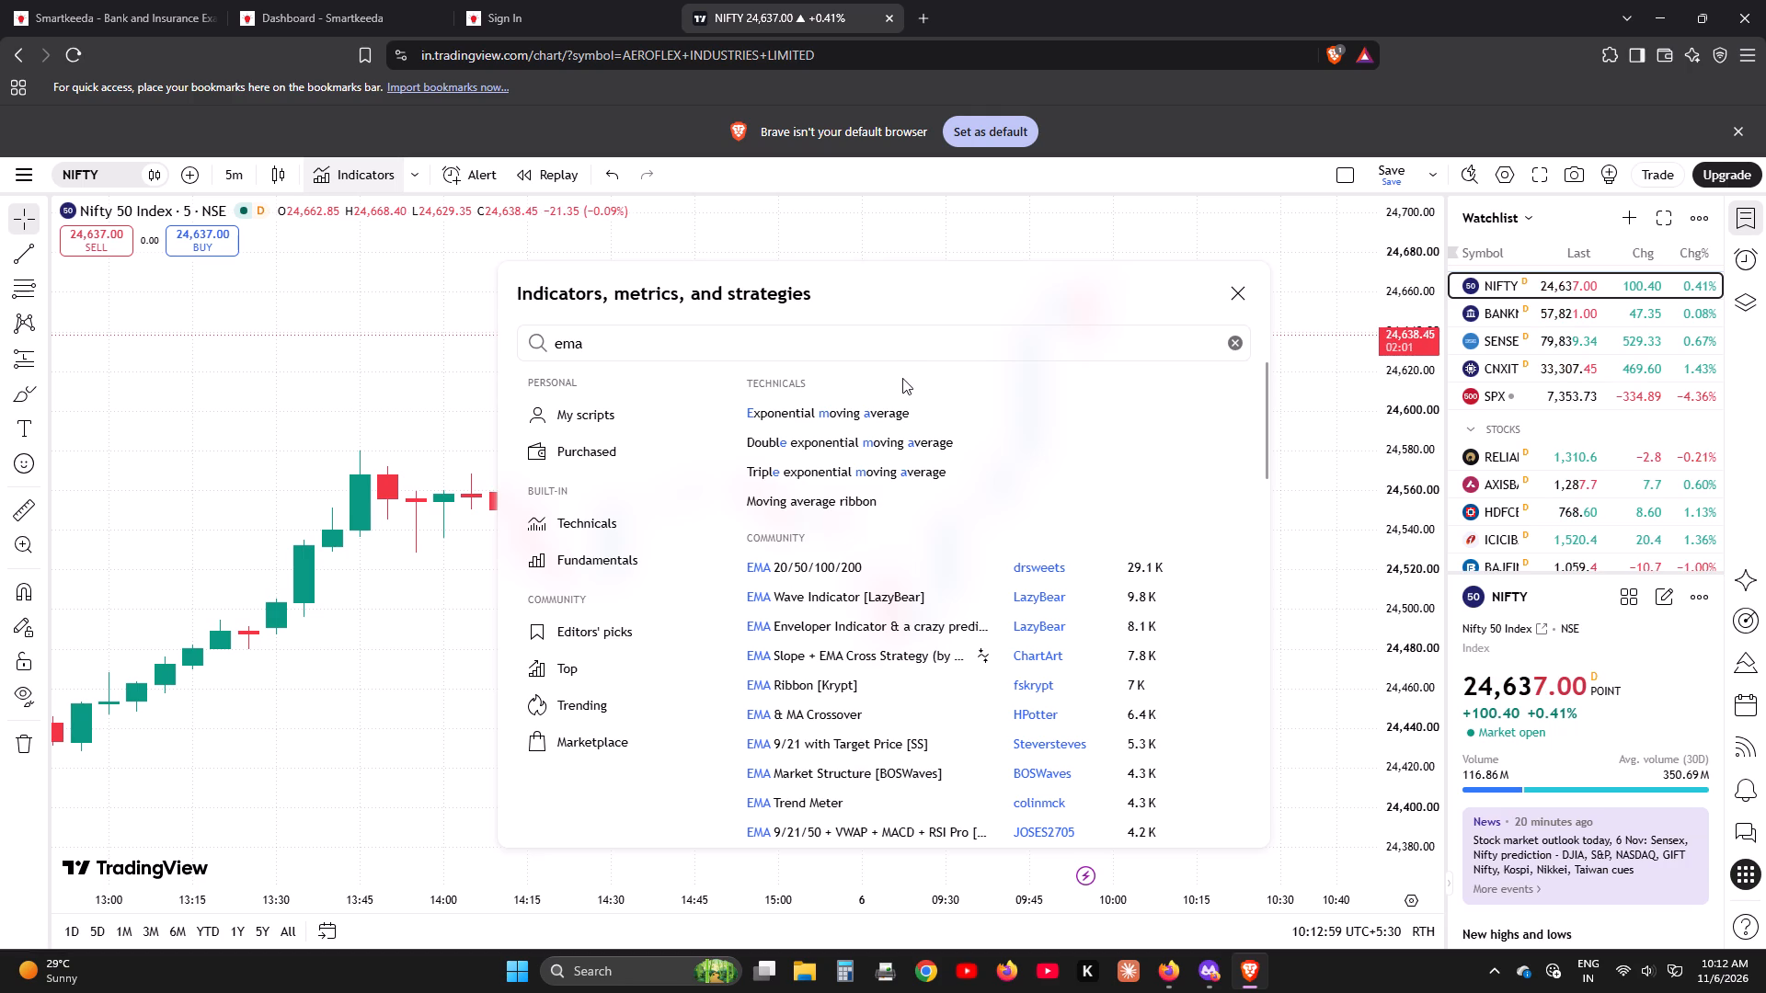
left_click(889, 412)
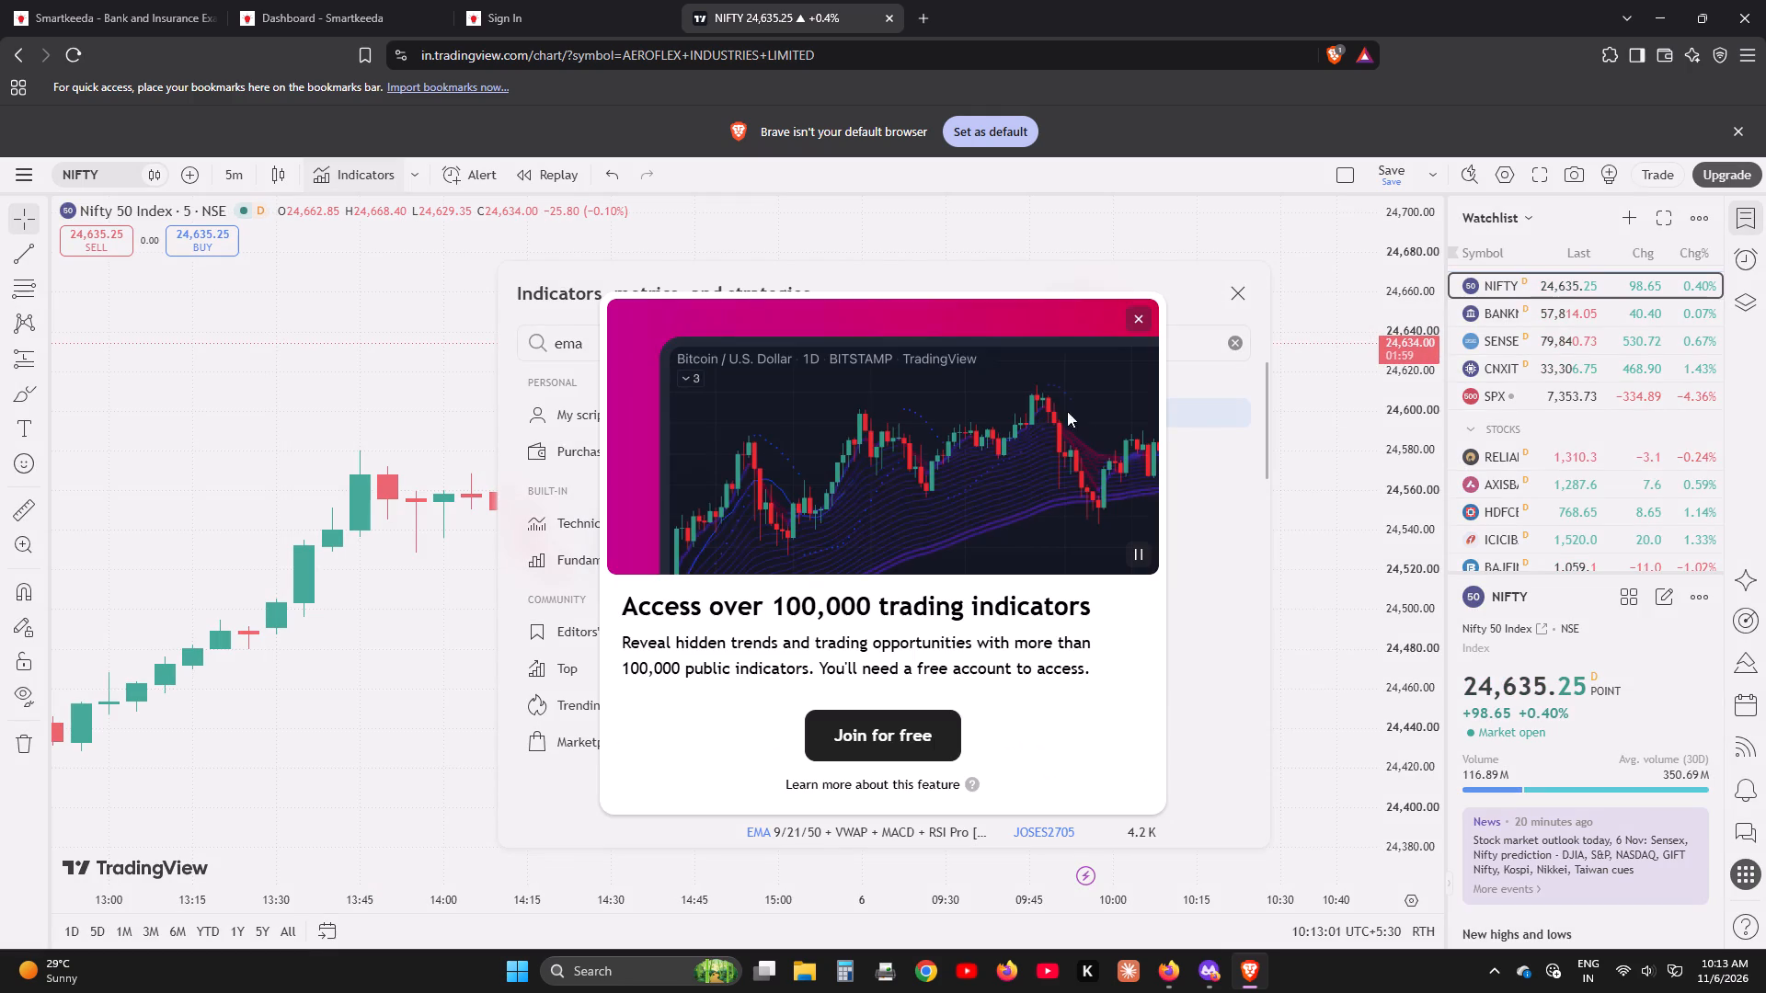
Switch to the Firefox window with the Nifty 500 TradingView chart and reload the page.
left_click(1212, 910)
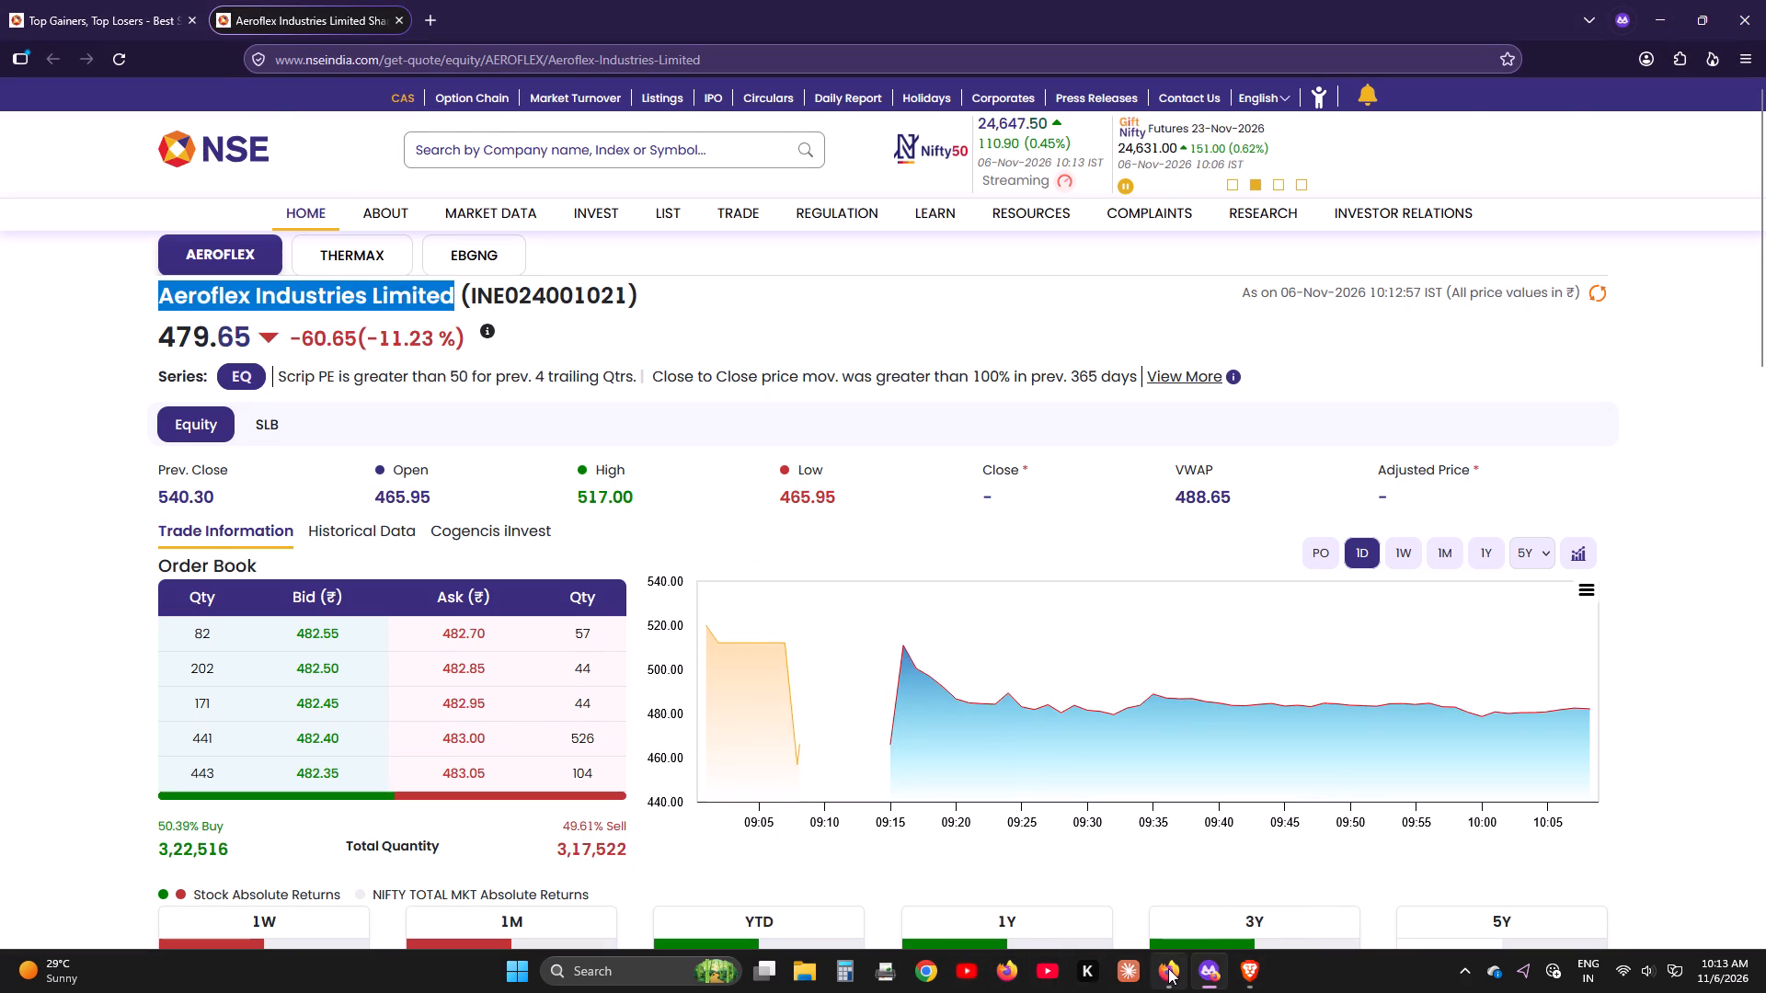
left_click(1168, 912)
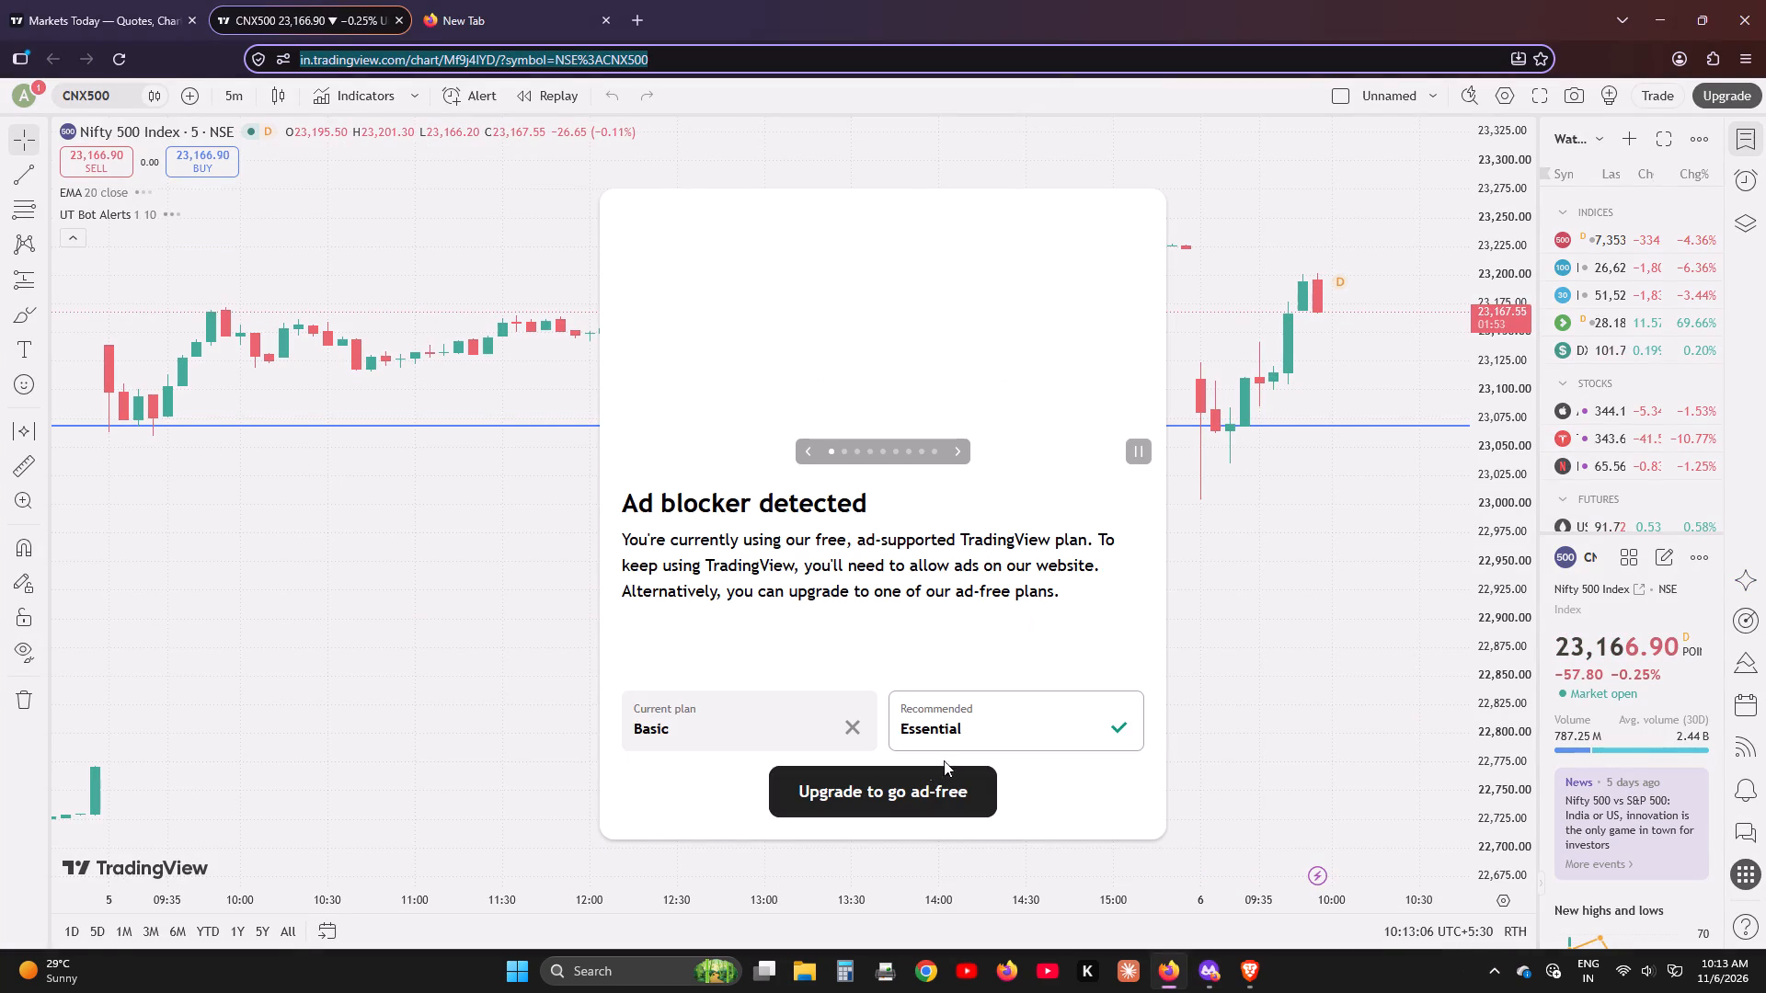
left_click(110, 53)
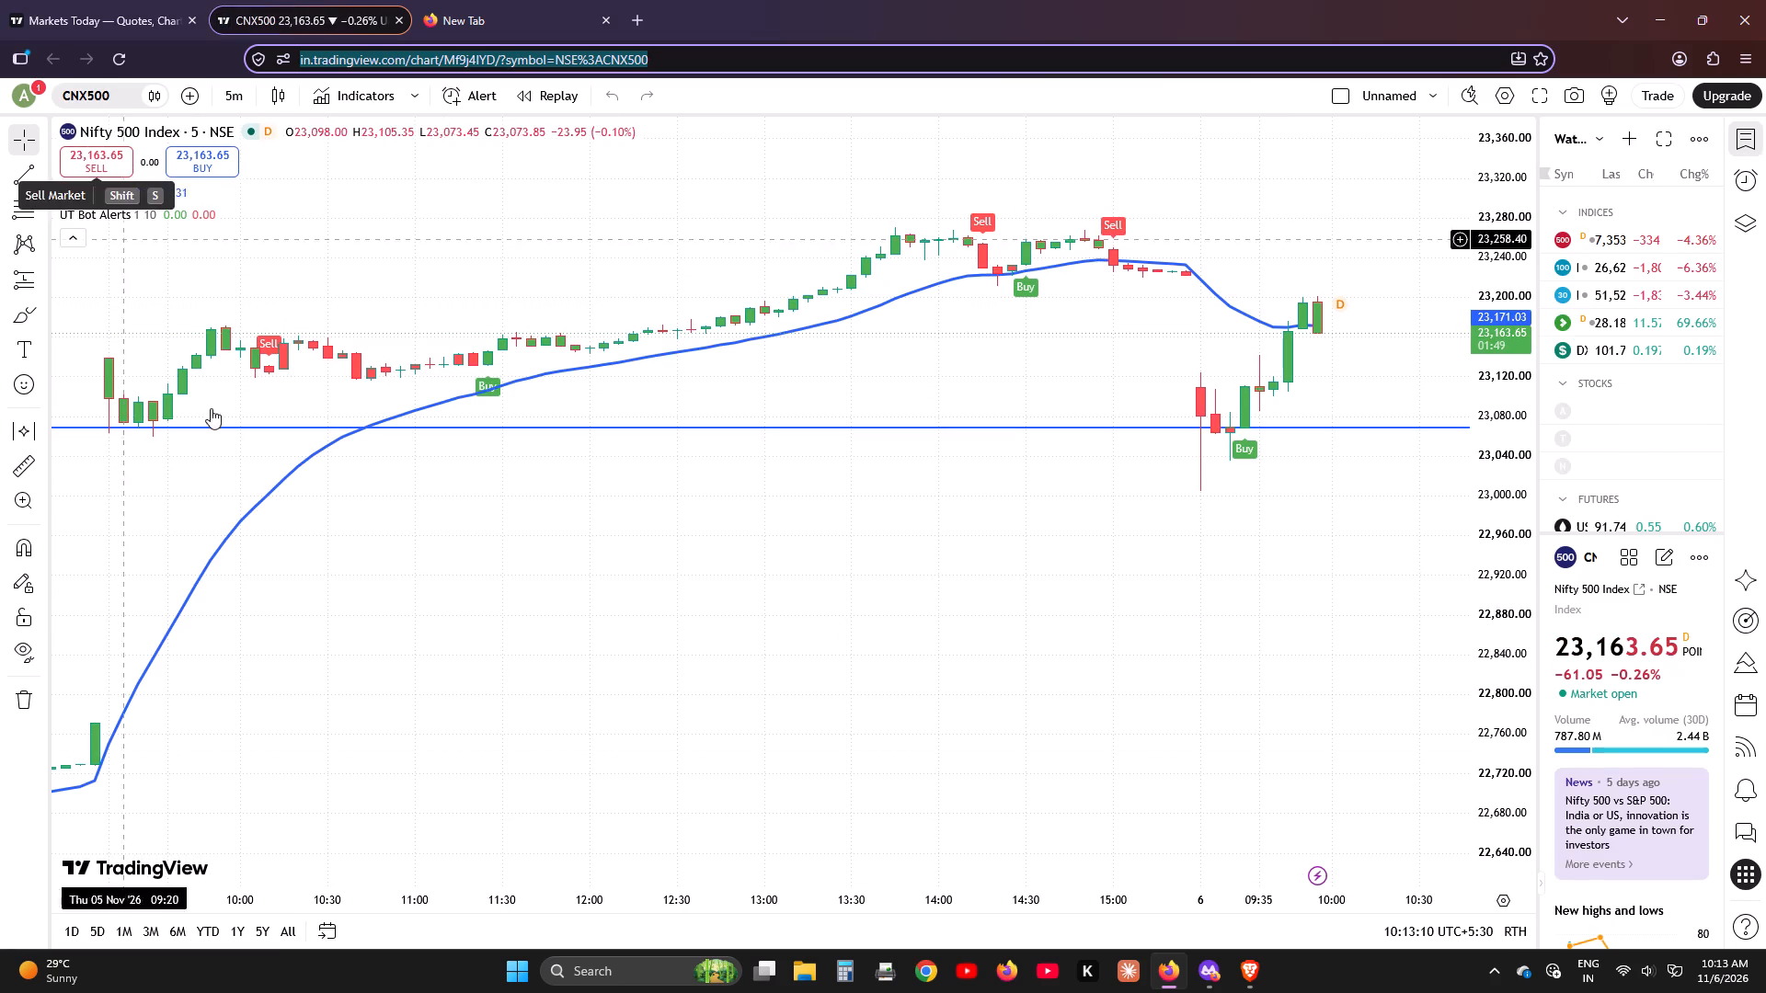
Remove the UT Bot Alerts and EMA 20 indicators from the Nifty 500 chart.
left_click(350, 91)
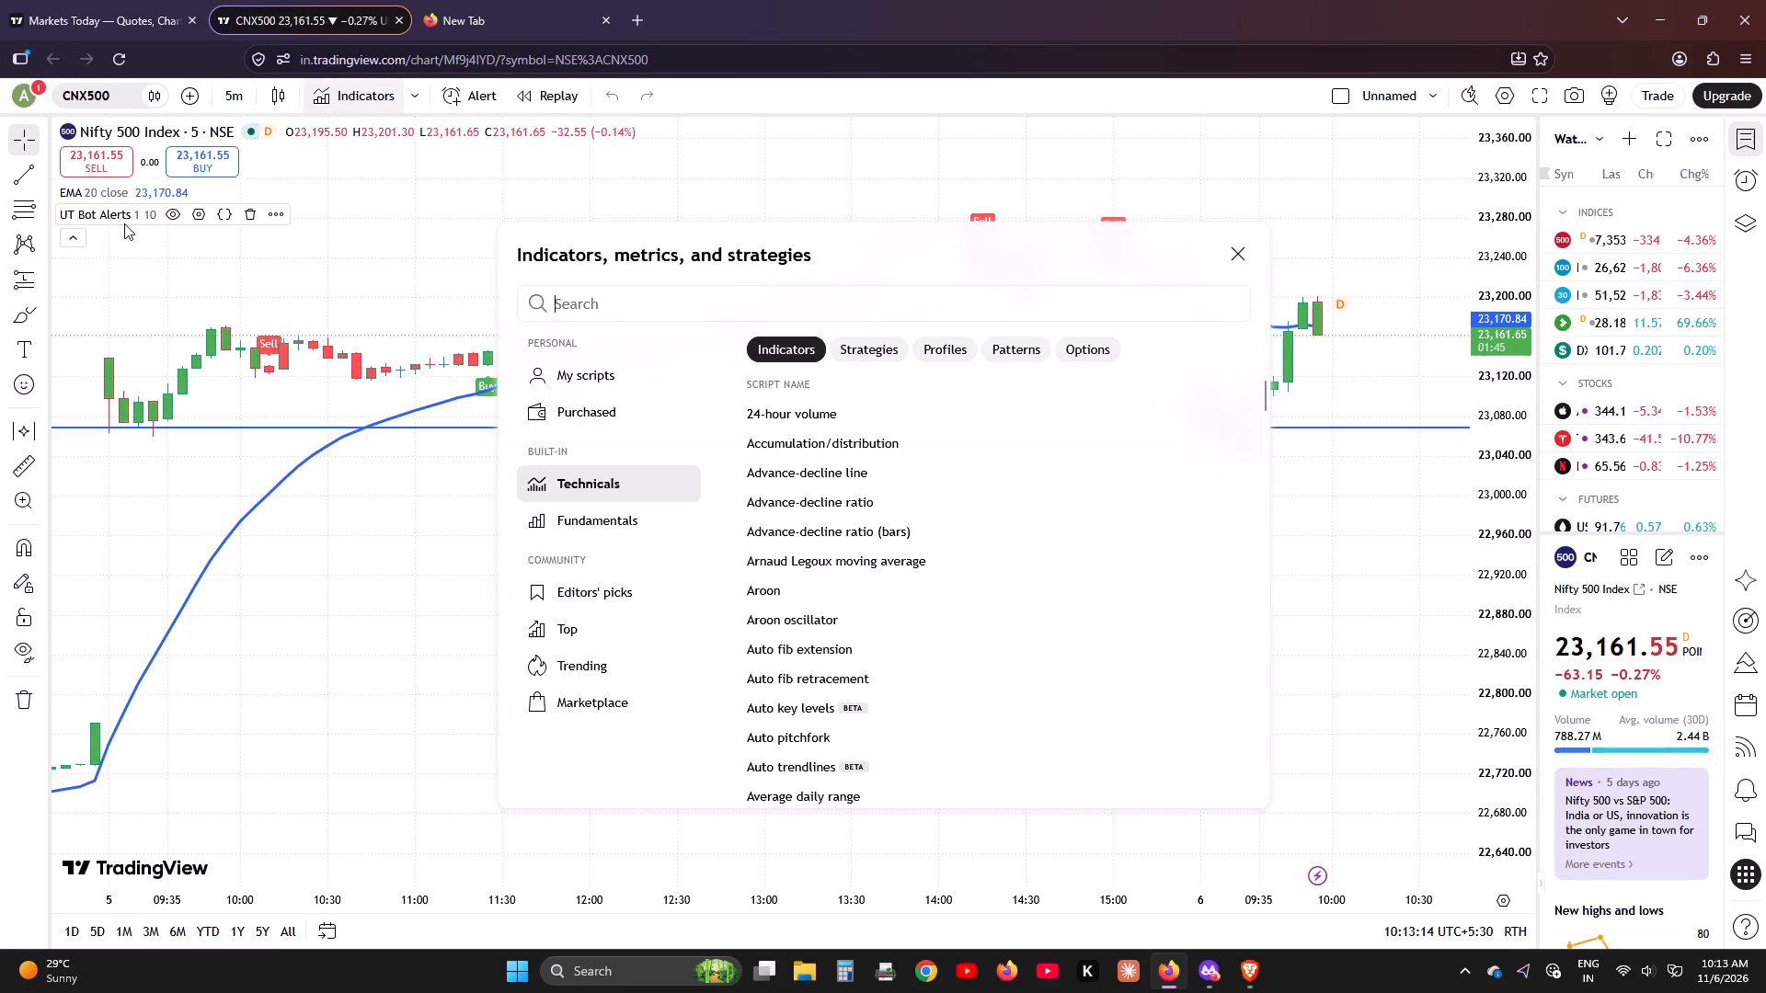
left_click(254, 222)
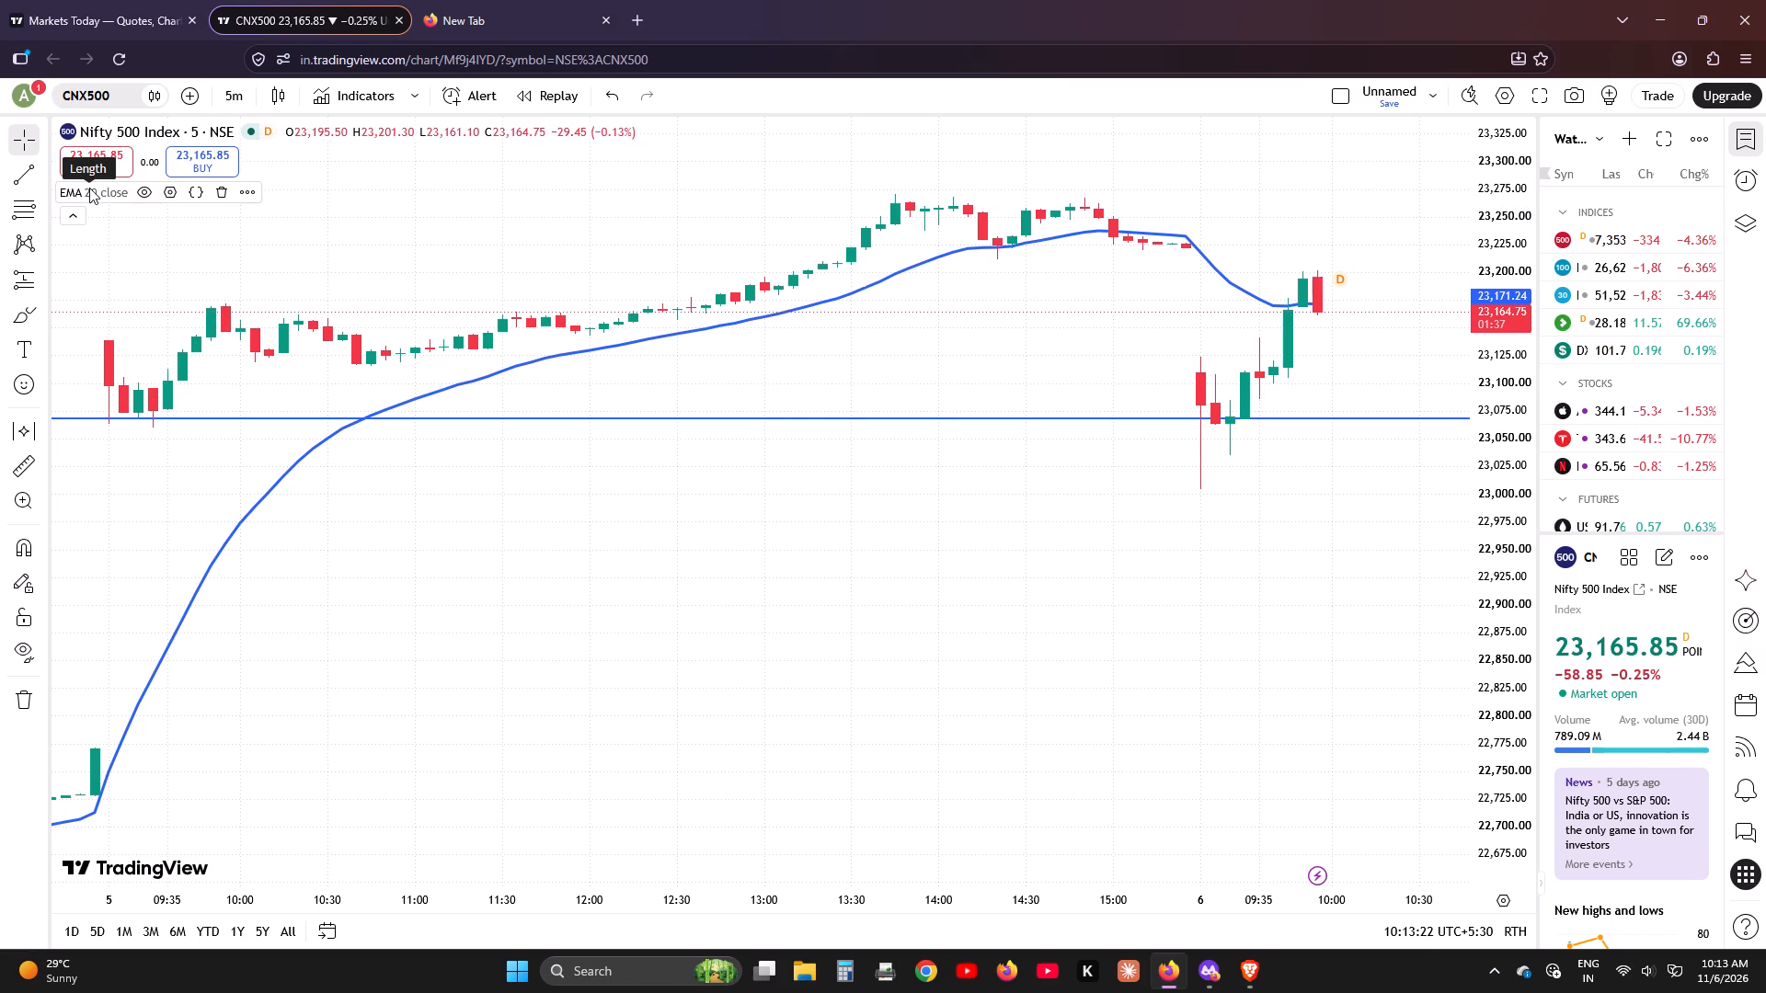
left_click(220, 193)
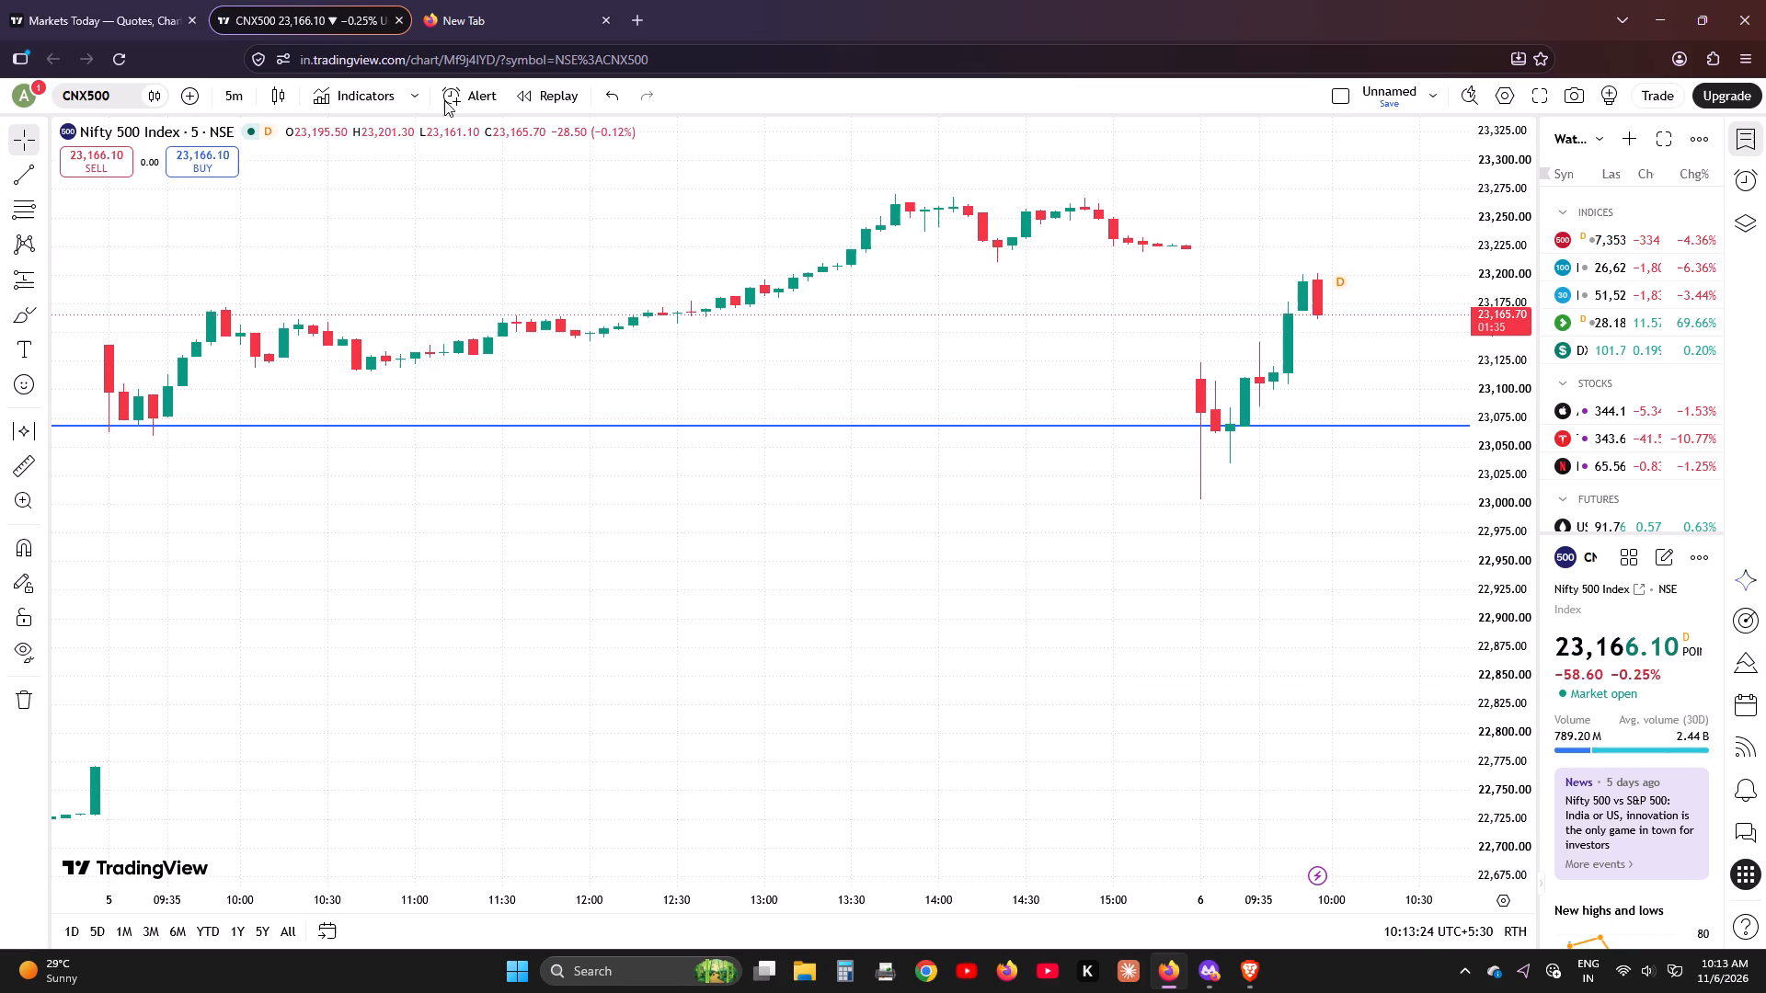
Search the indicators for ema and add the built-in Exponential moving average to the Nifty 500 chart.
left_click(373, 94)
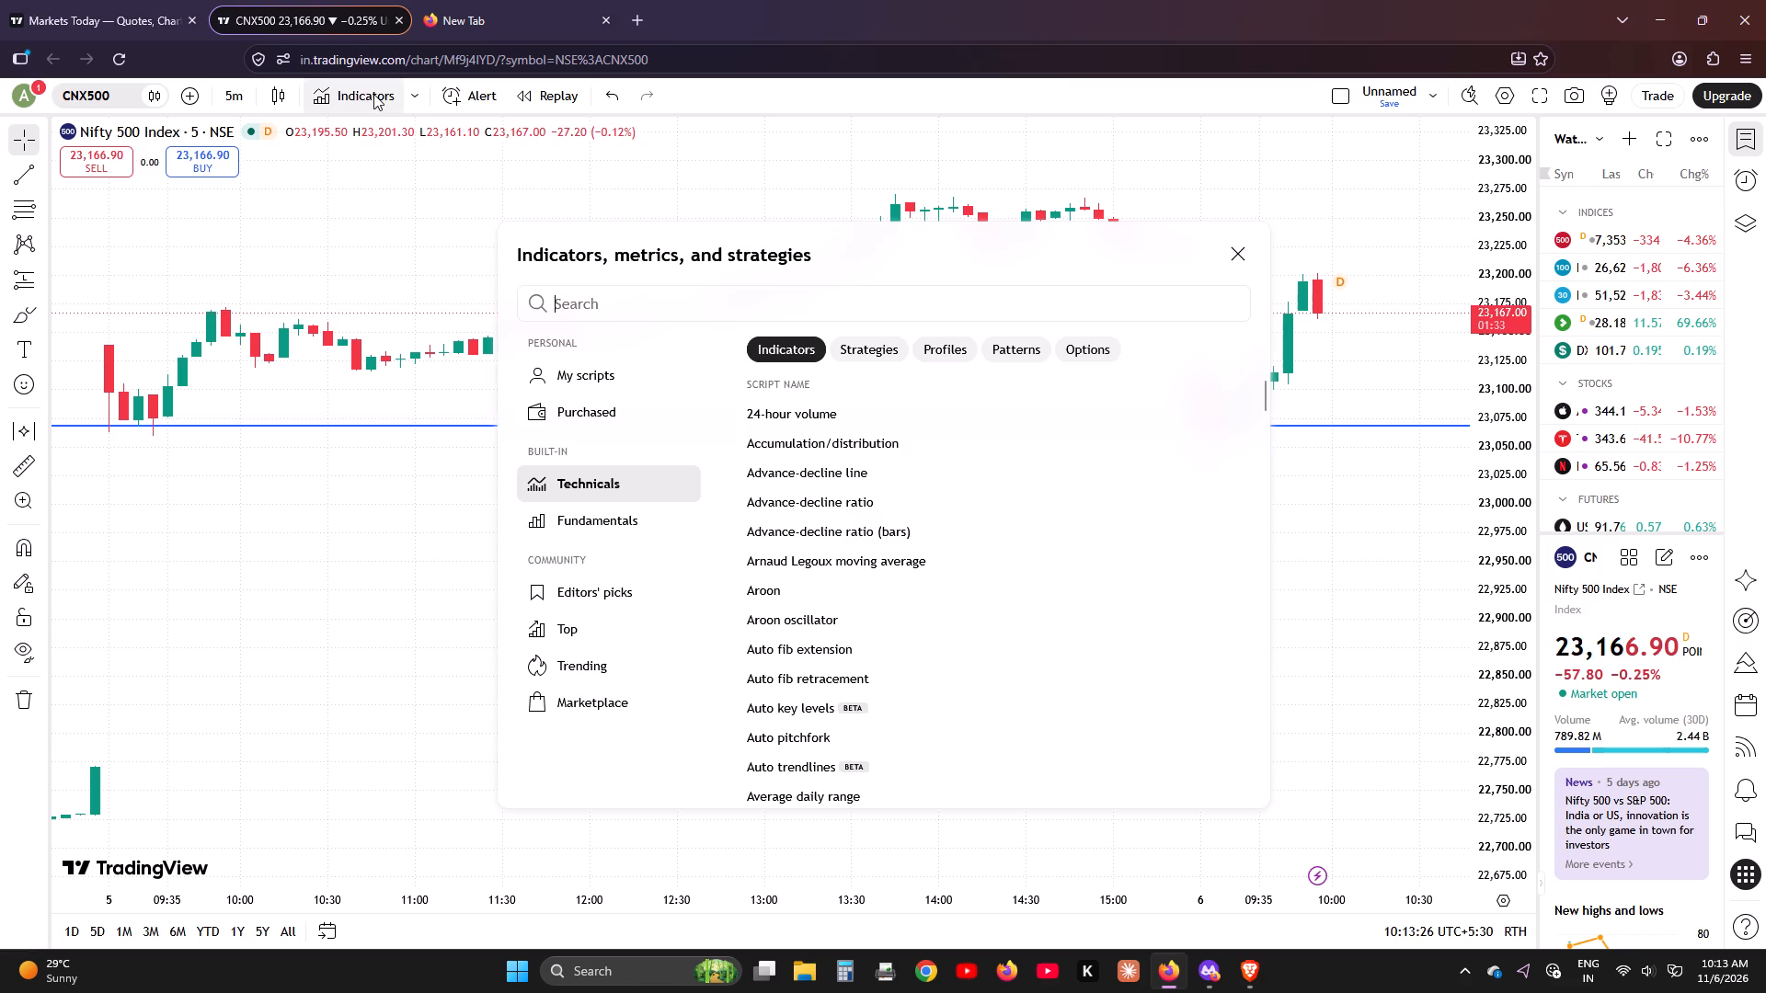
left_click(611, 297)
type("ema")
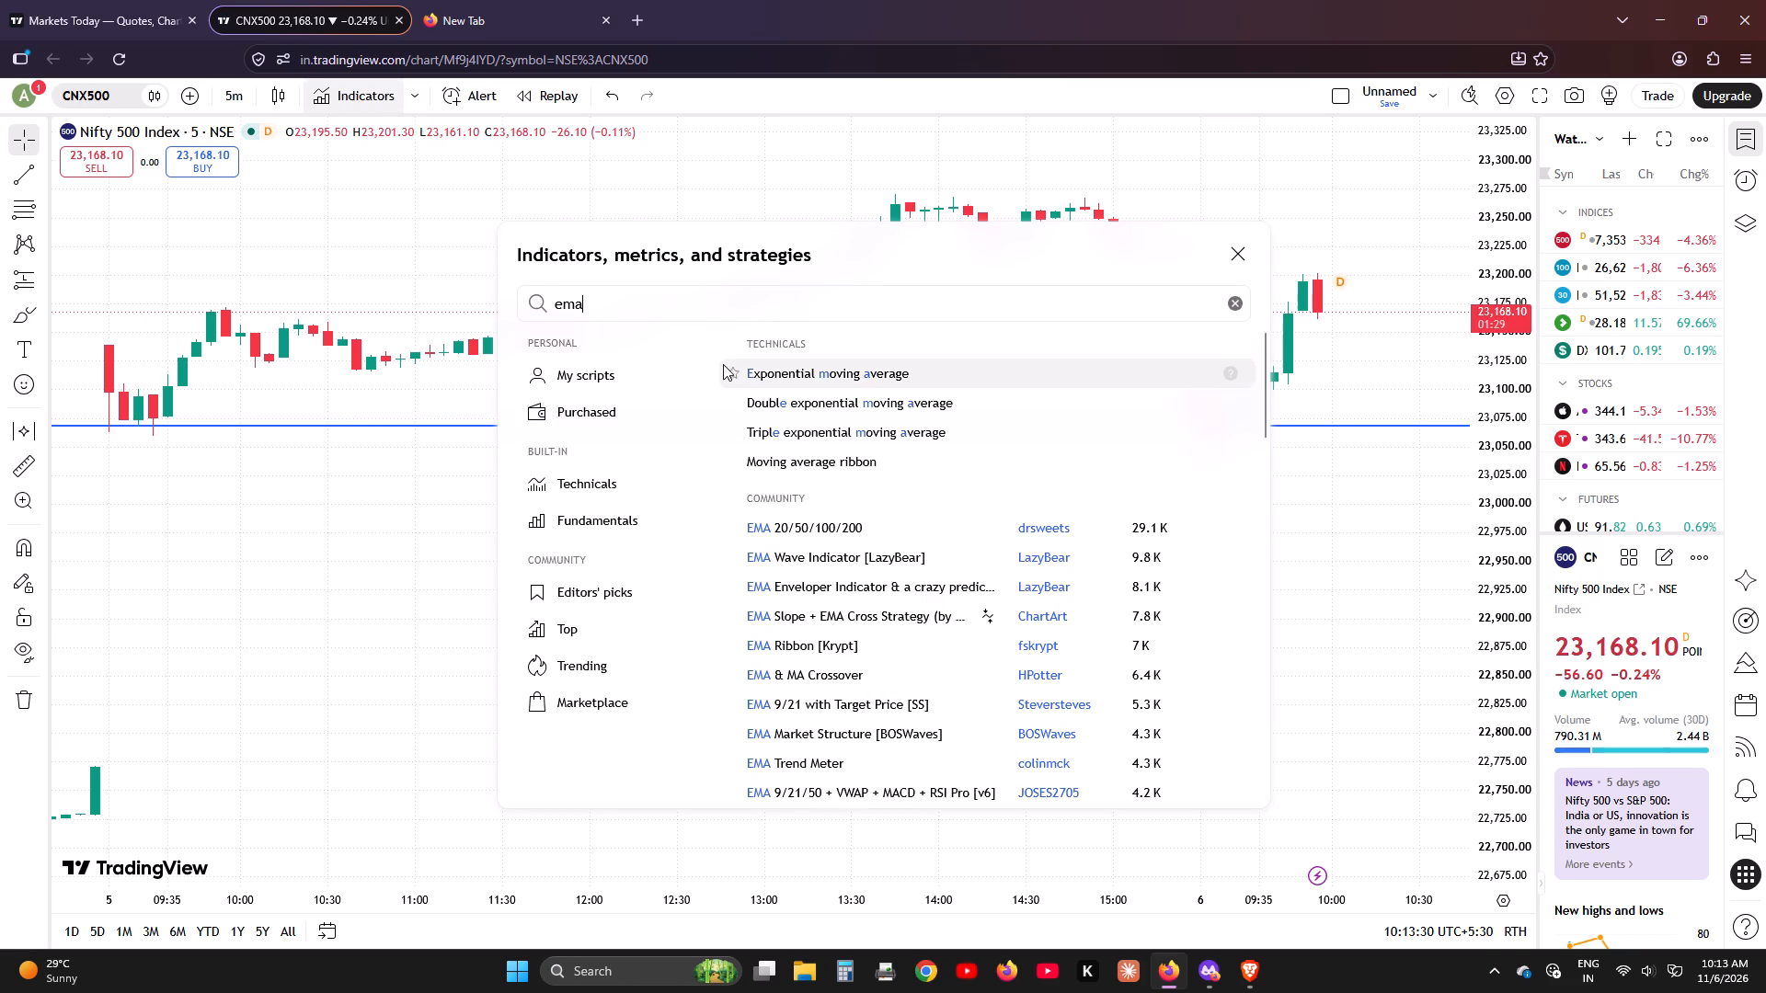
left_click(730, 363)
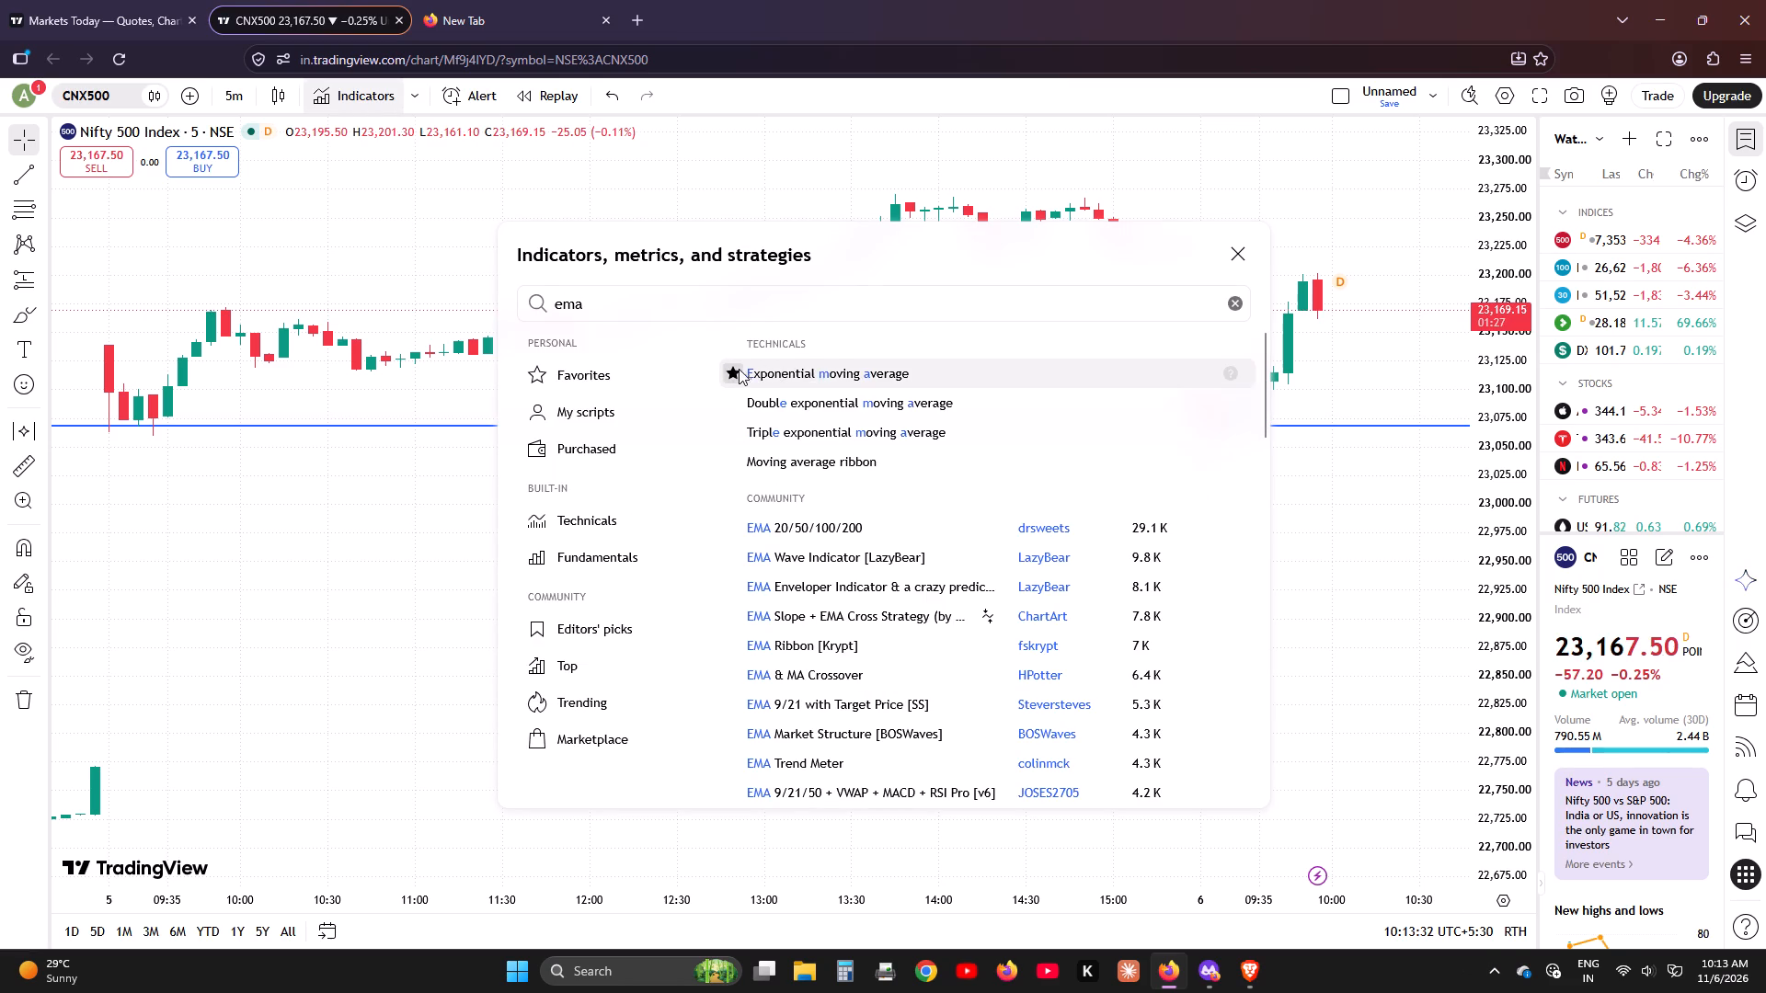
left_click(733, 371)
left_click(785, 373)
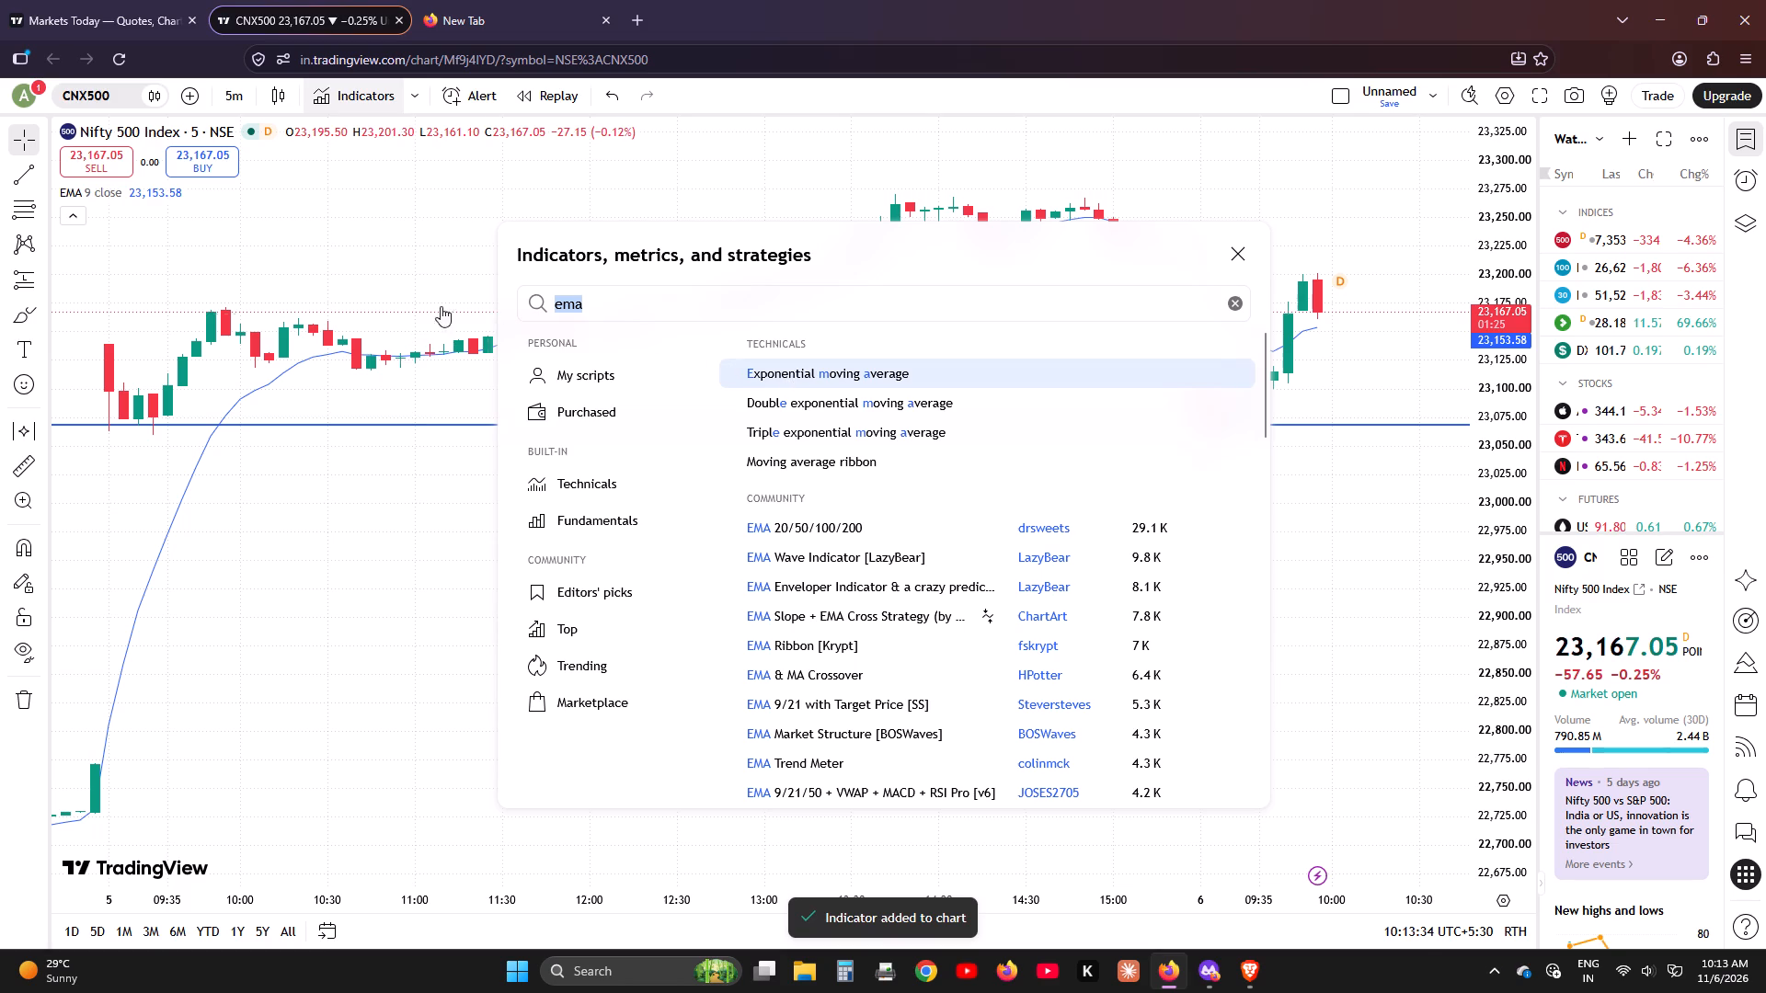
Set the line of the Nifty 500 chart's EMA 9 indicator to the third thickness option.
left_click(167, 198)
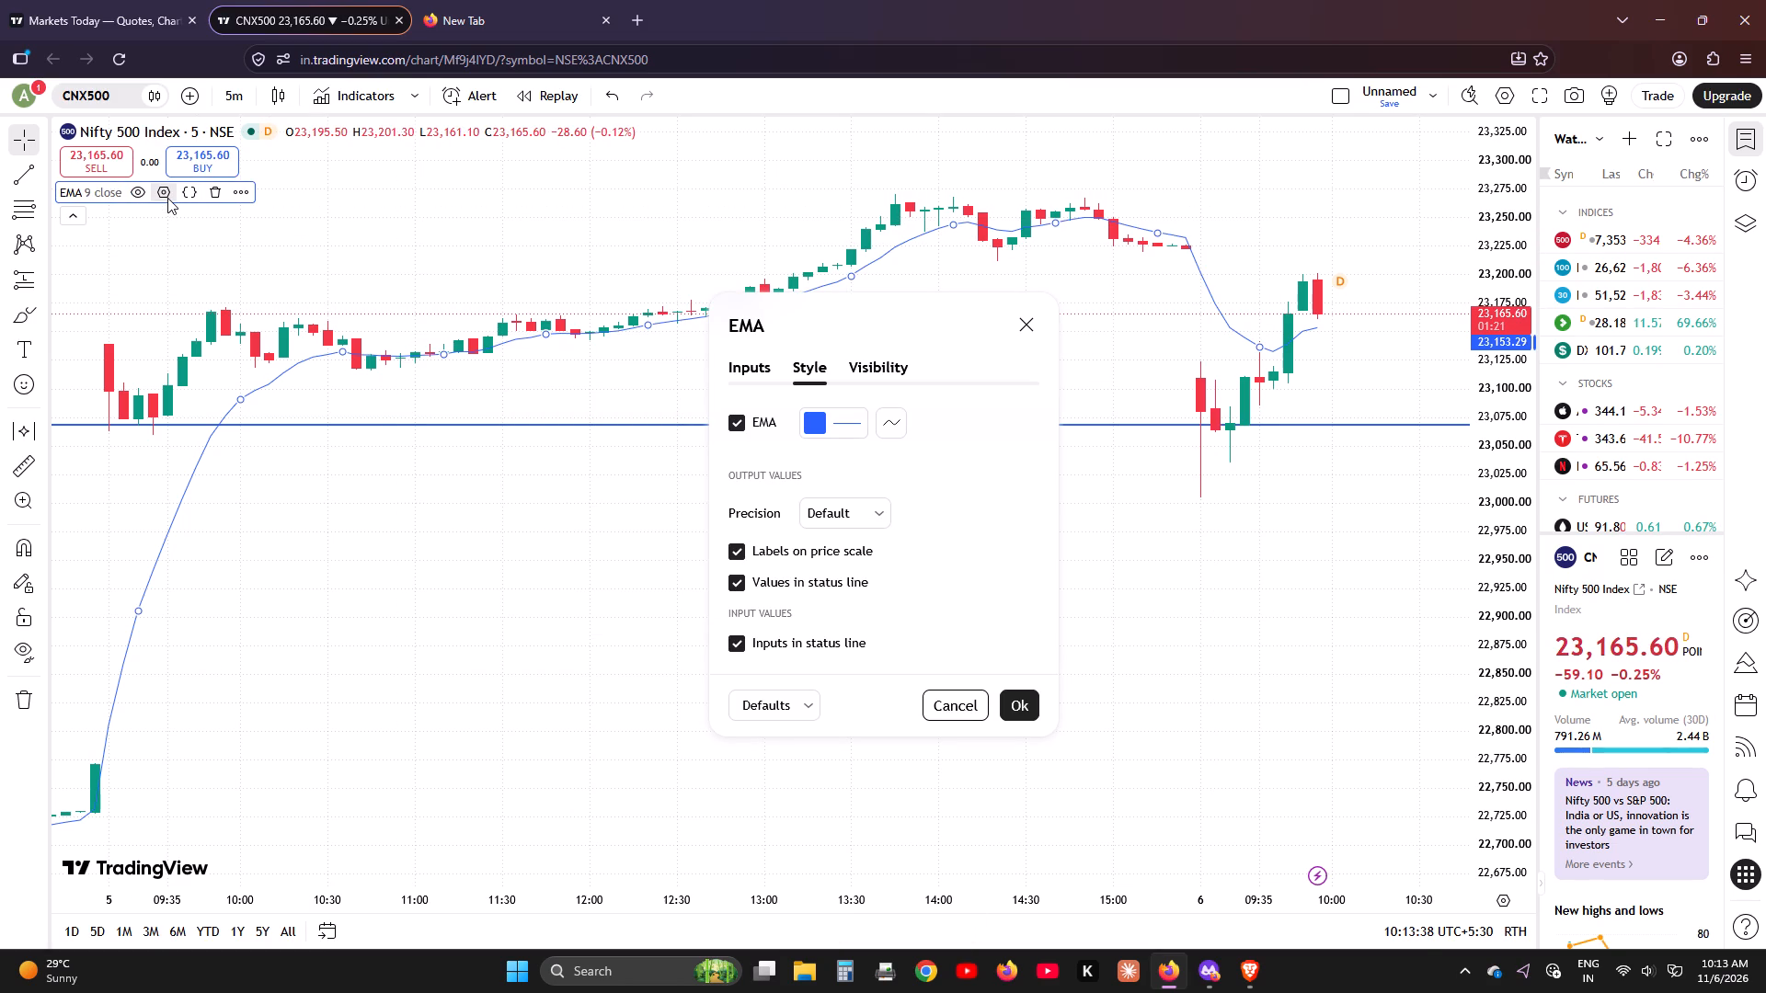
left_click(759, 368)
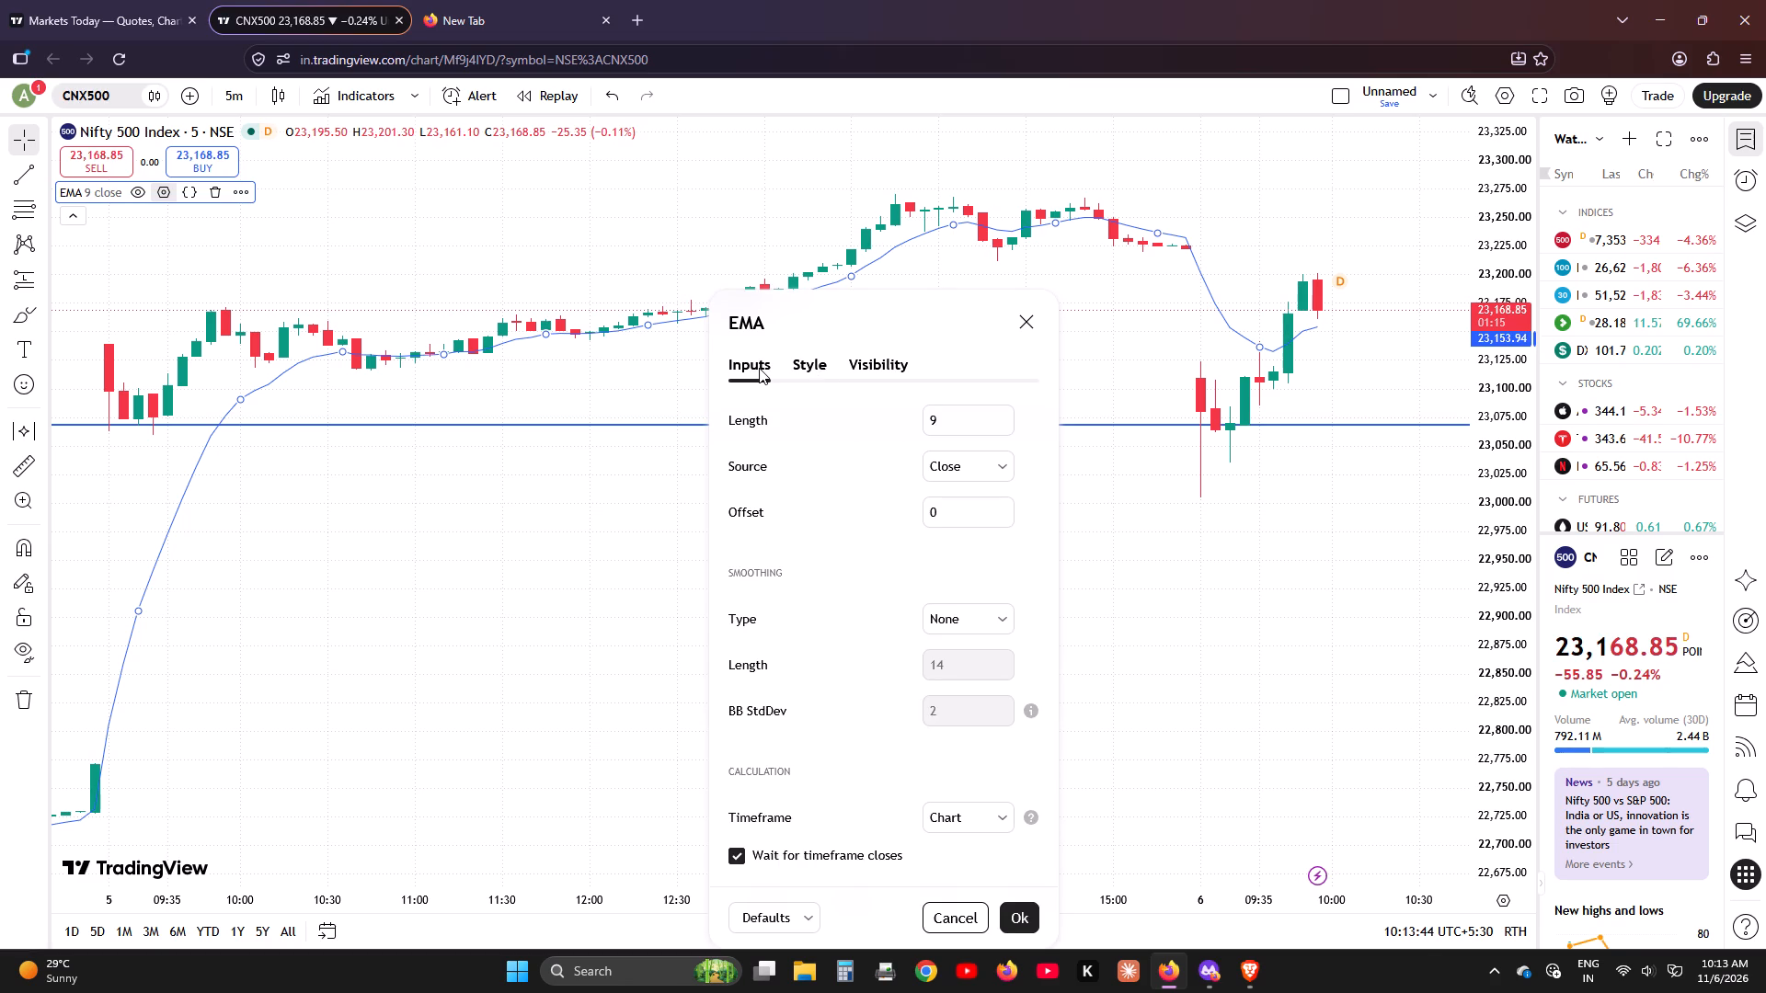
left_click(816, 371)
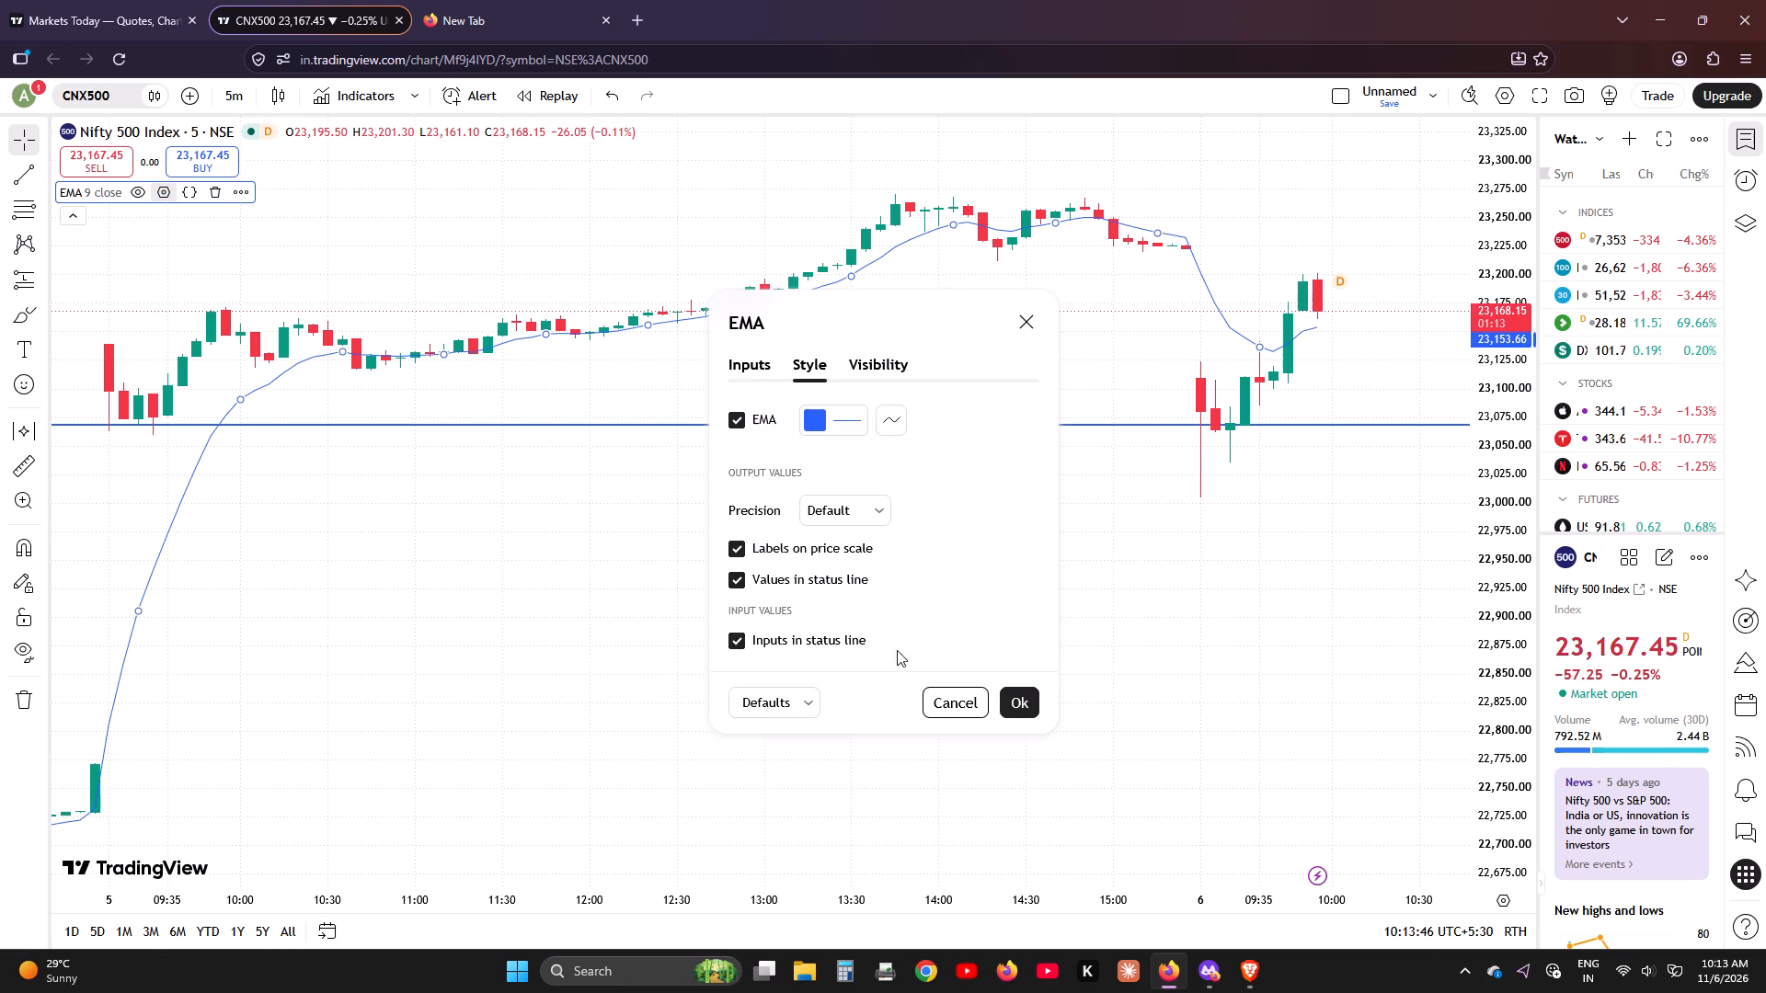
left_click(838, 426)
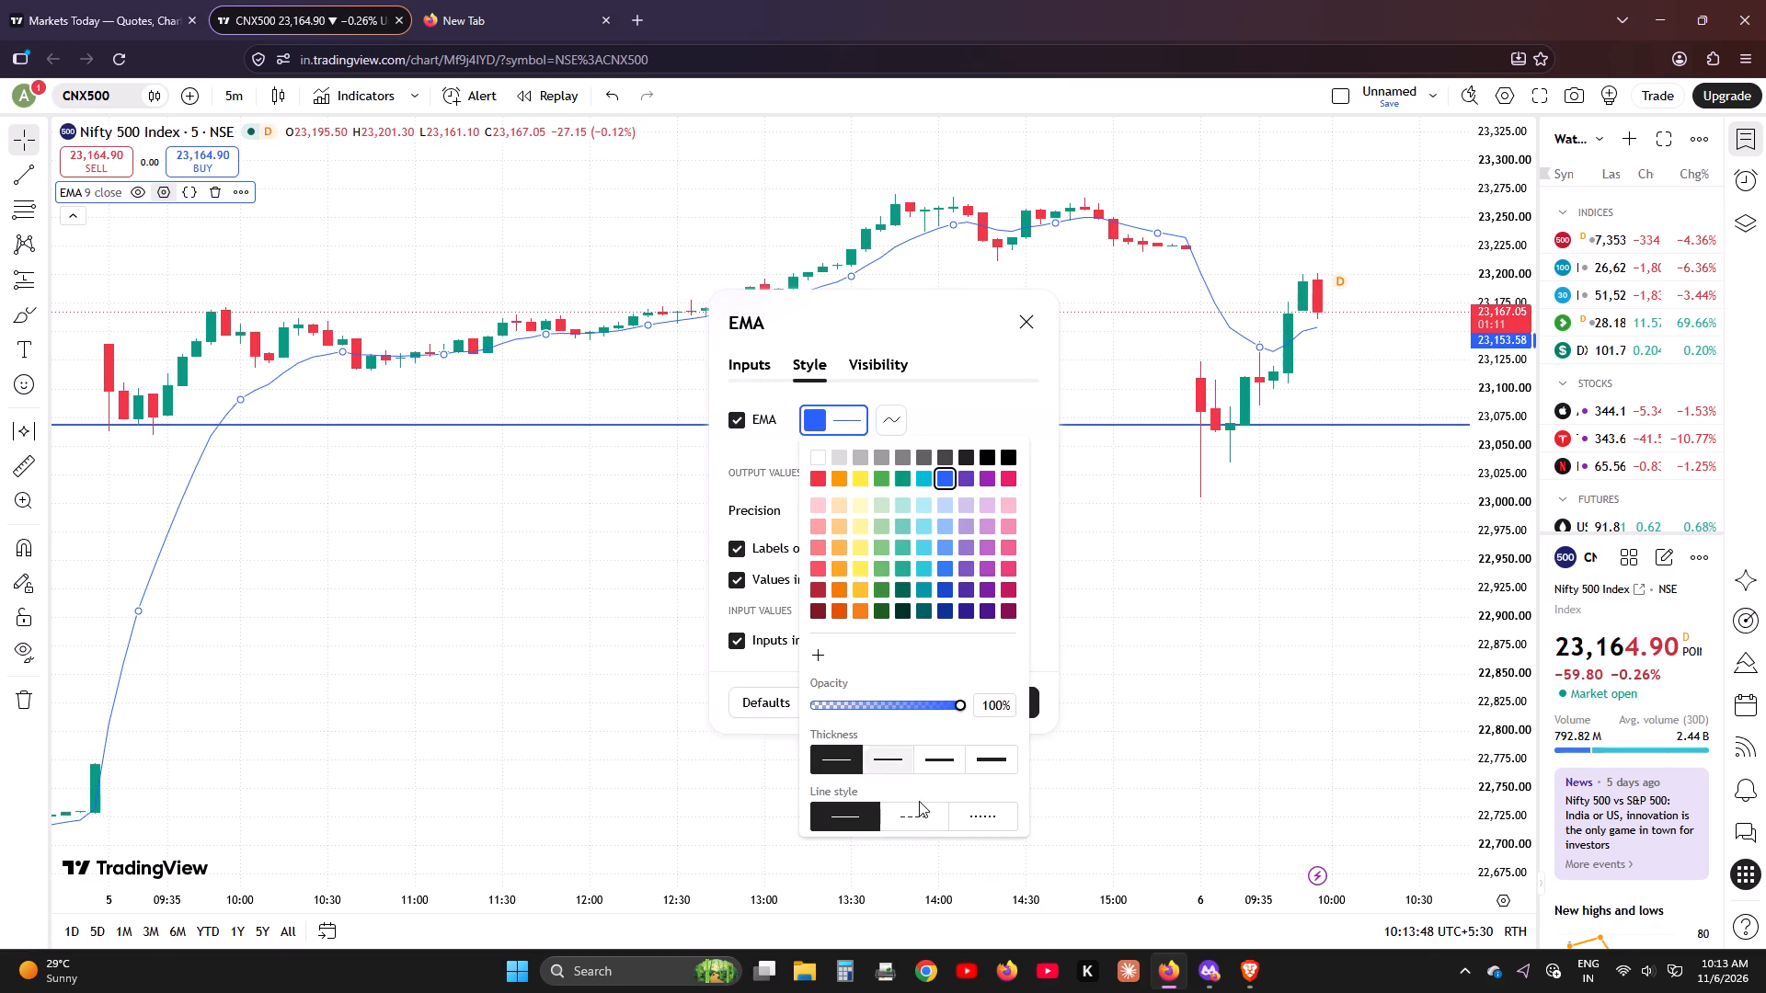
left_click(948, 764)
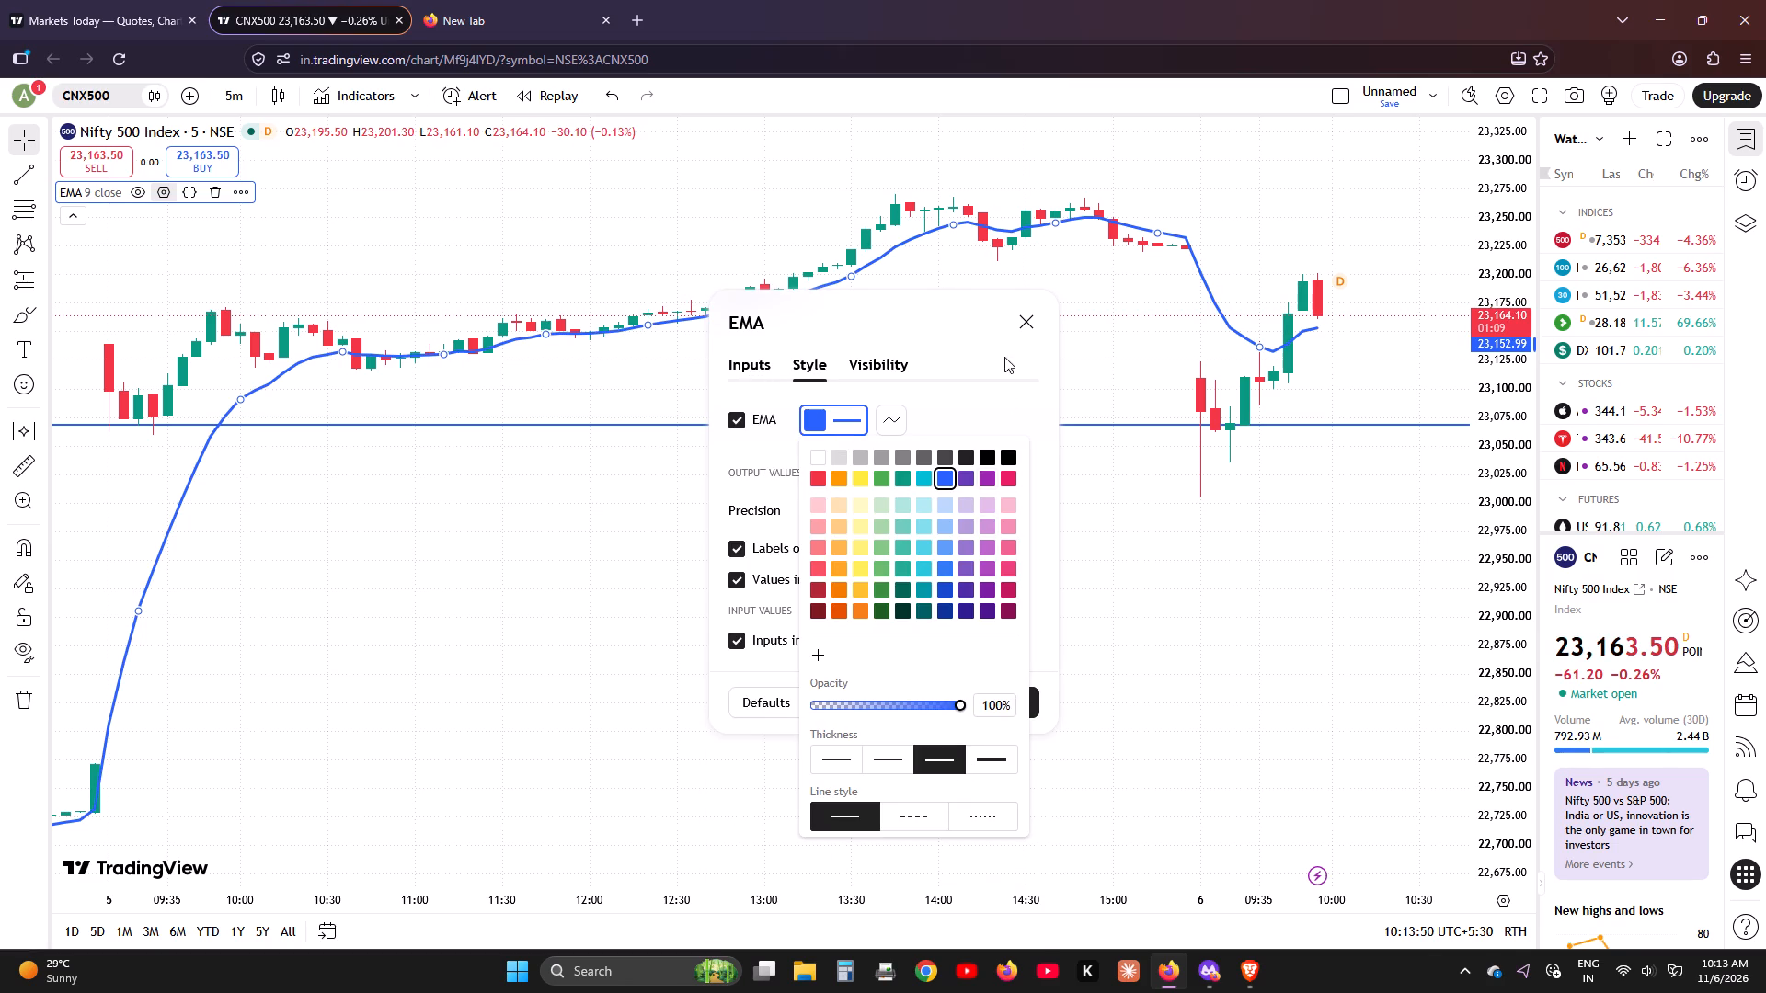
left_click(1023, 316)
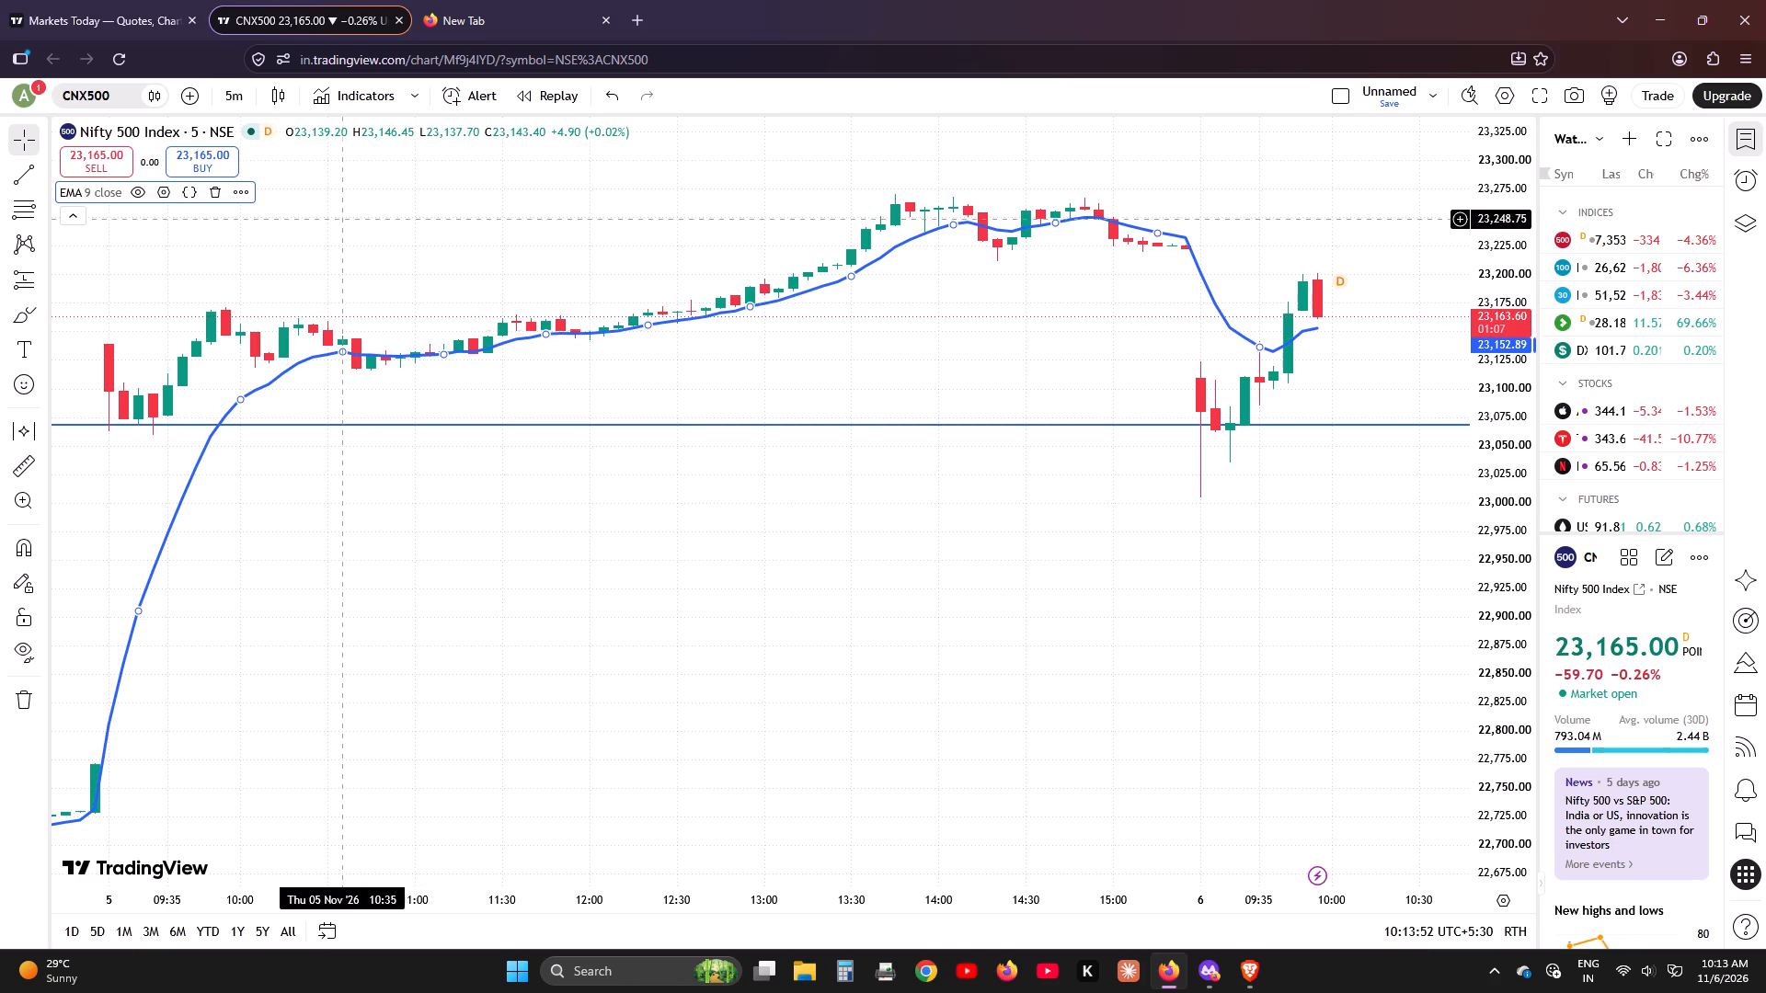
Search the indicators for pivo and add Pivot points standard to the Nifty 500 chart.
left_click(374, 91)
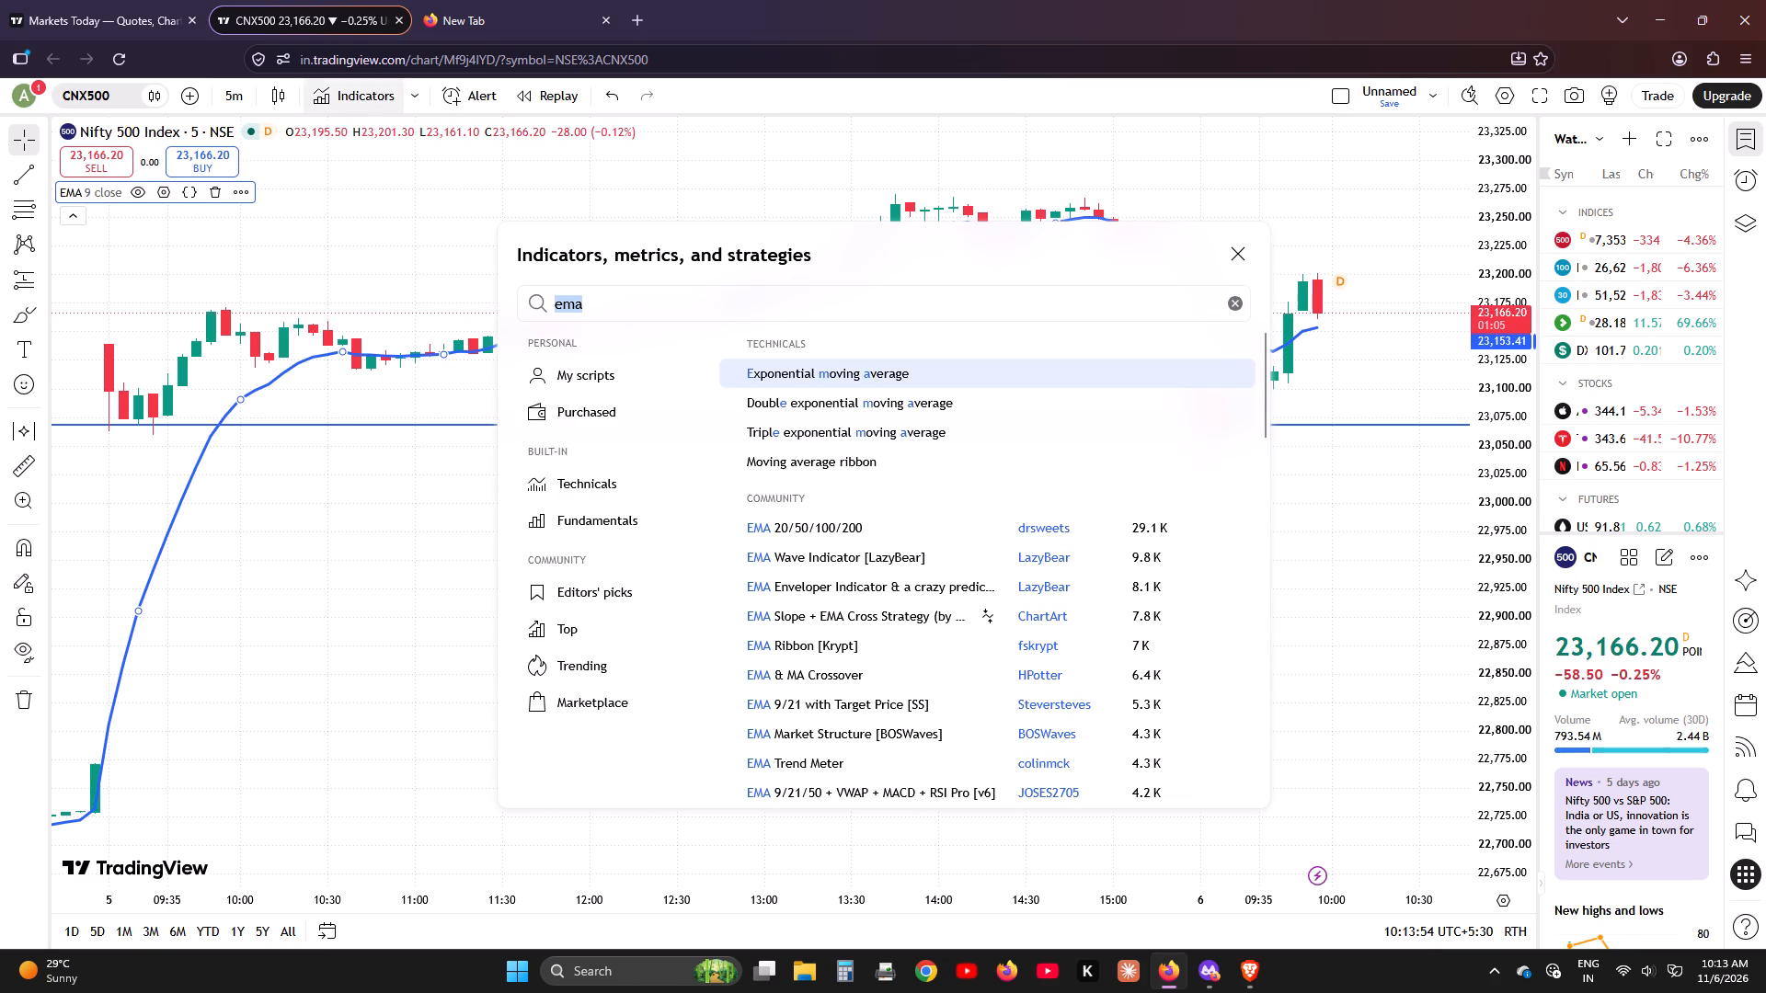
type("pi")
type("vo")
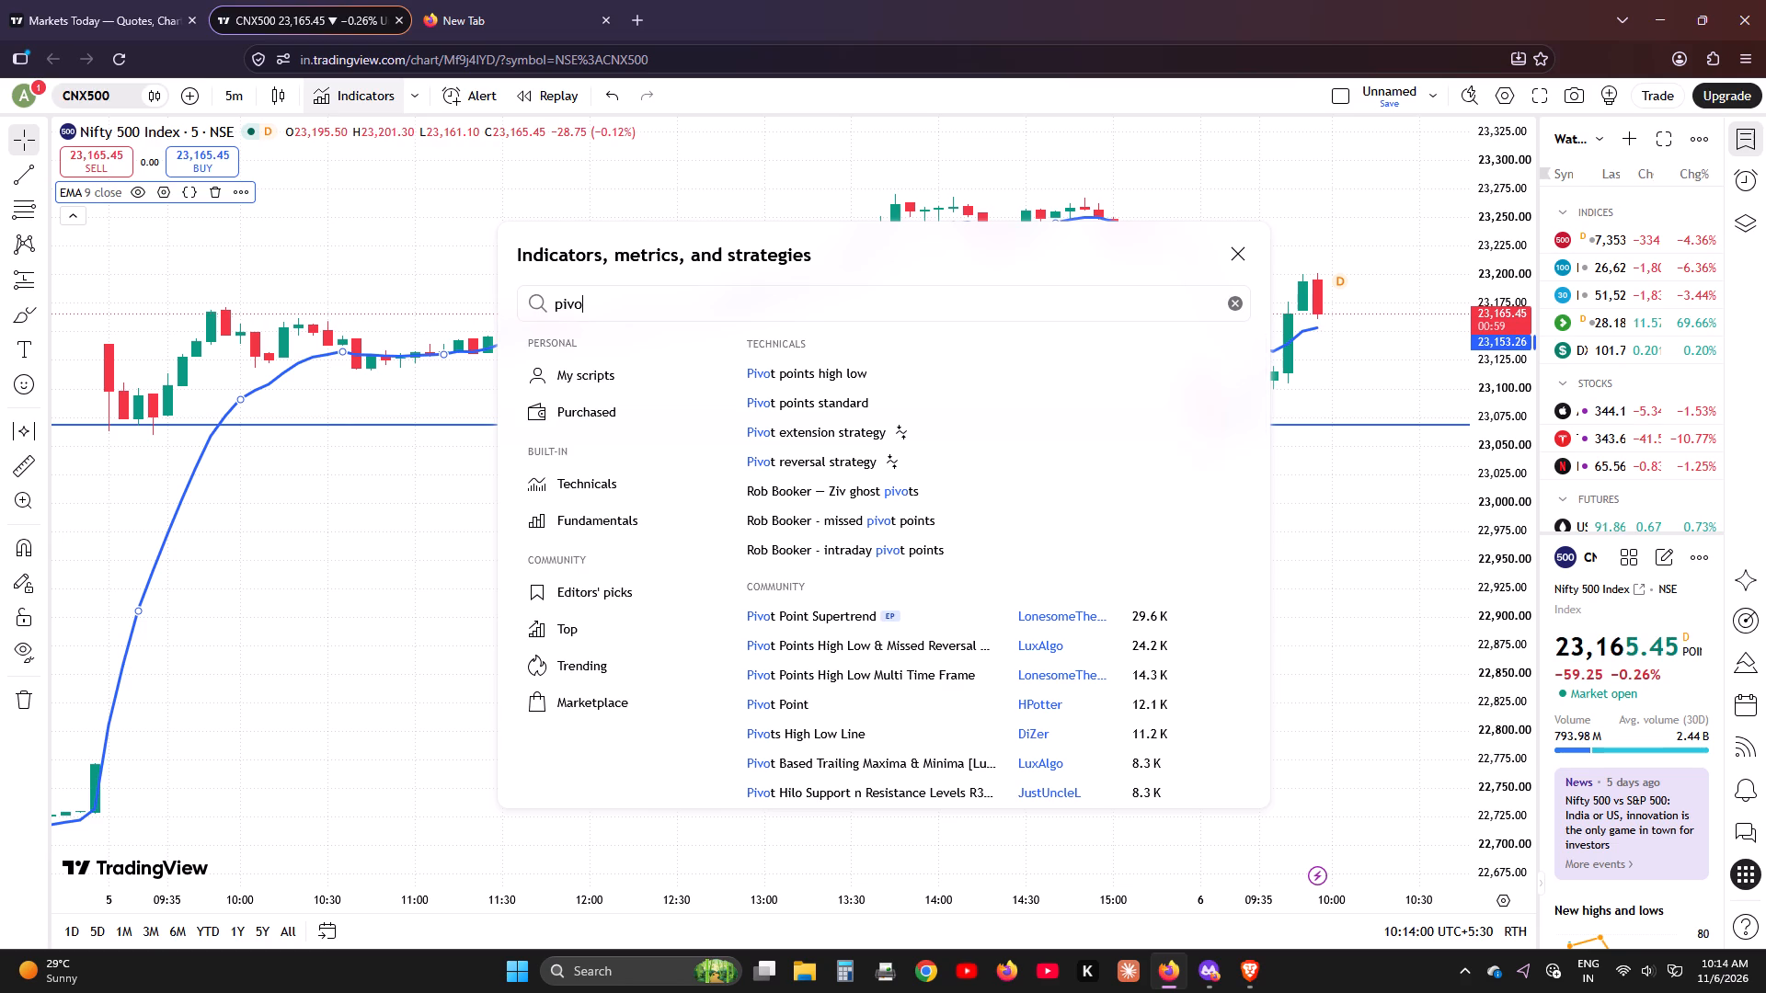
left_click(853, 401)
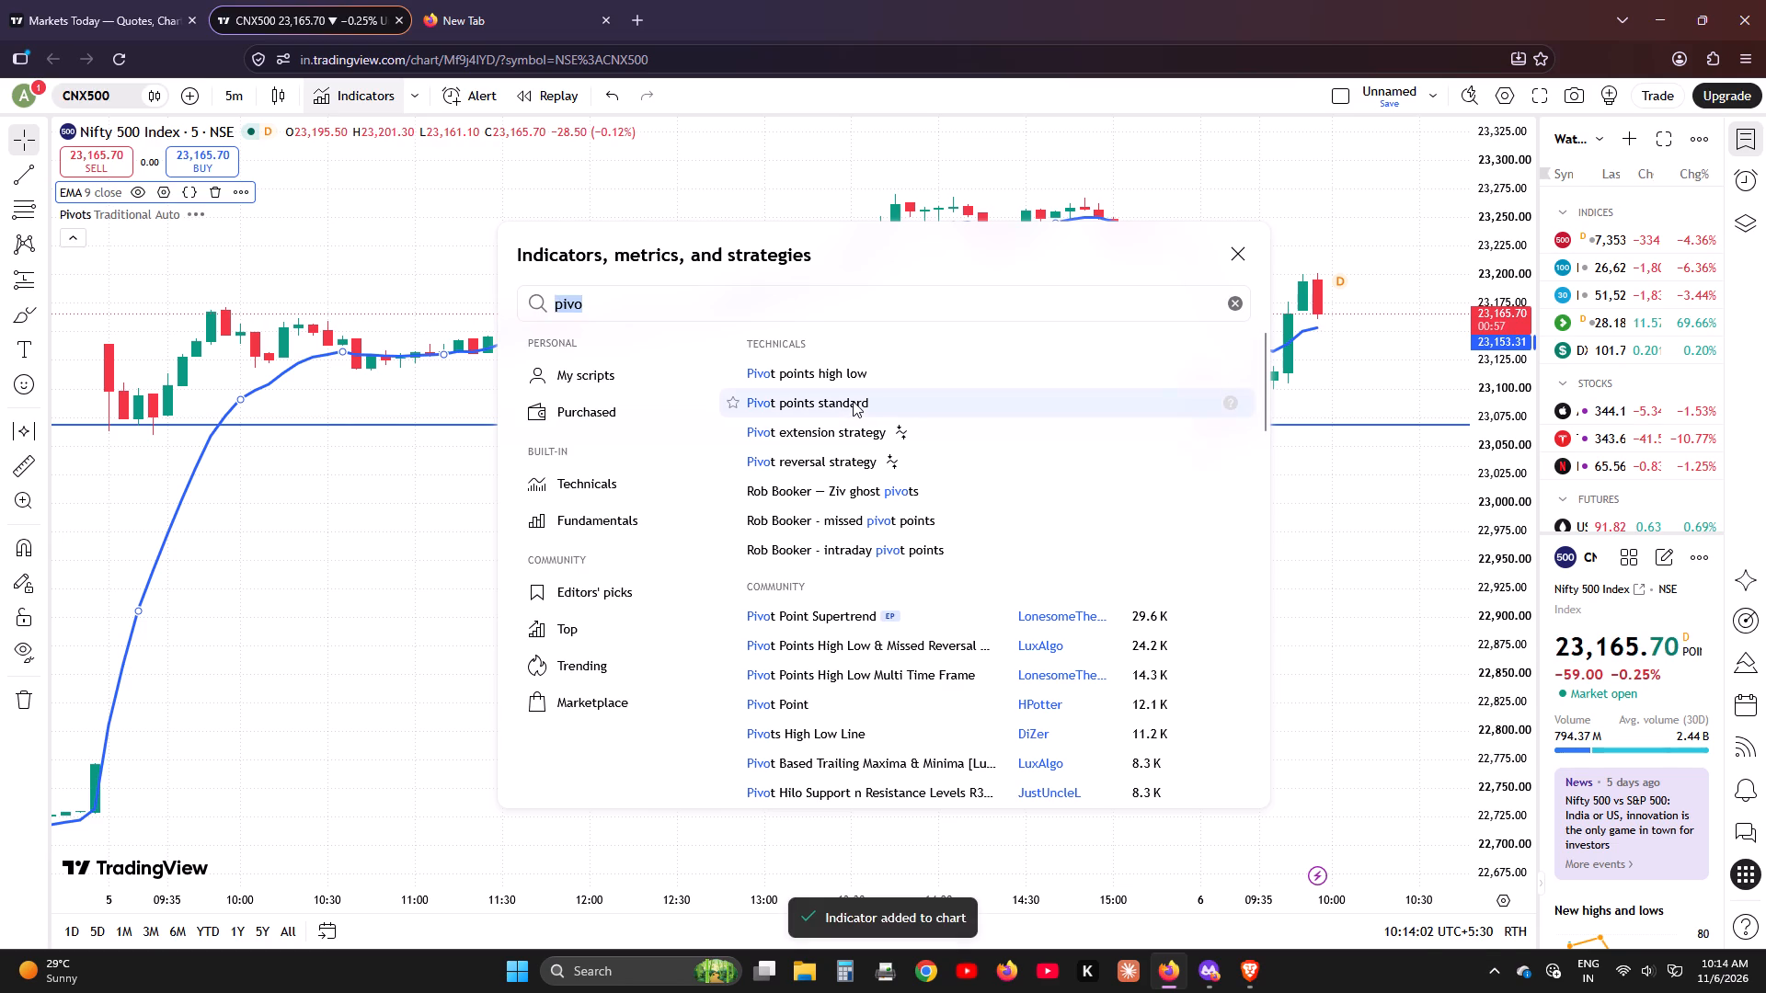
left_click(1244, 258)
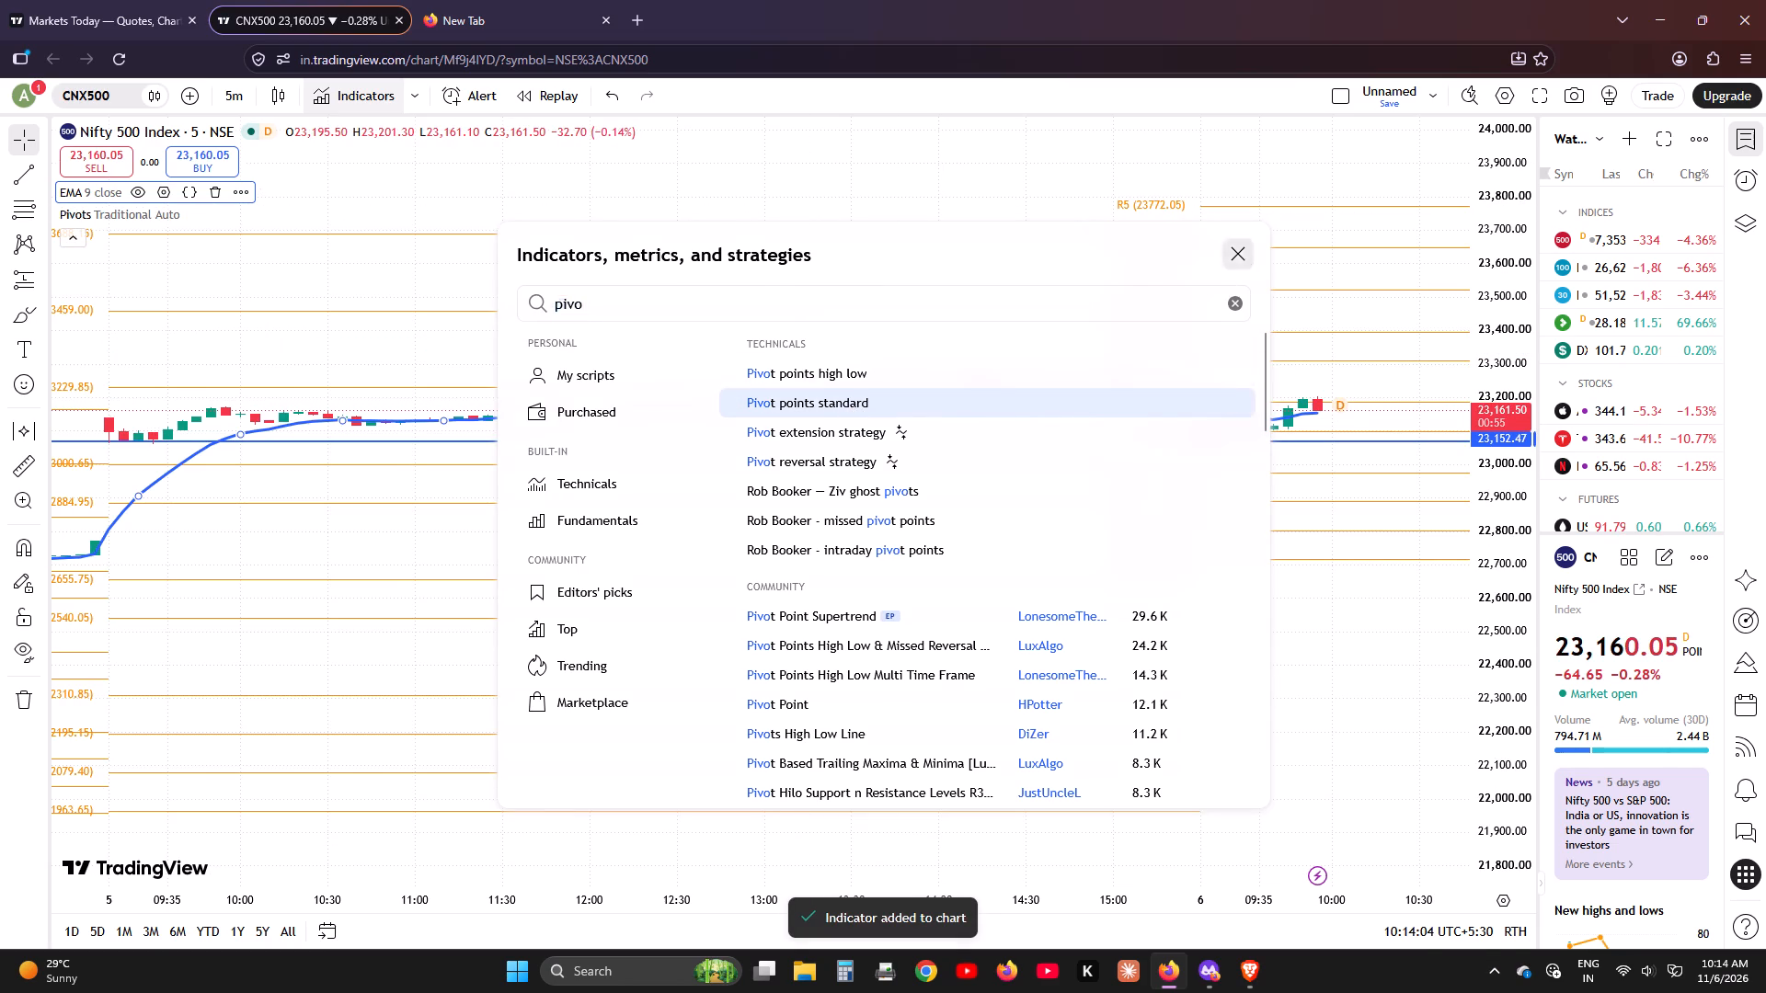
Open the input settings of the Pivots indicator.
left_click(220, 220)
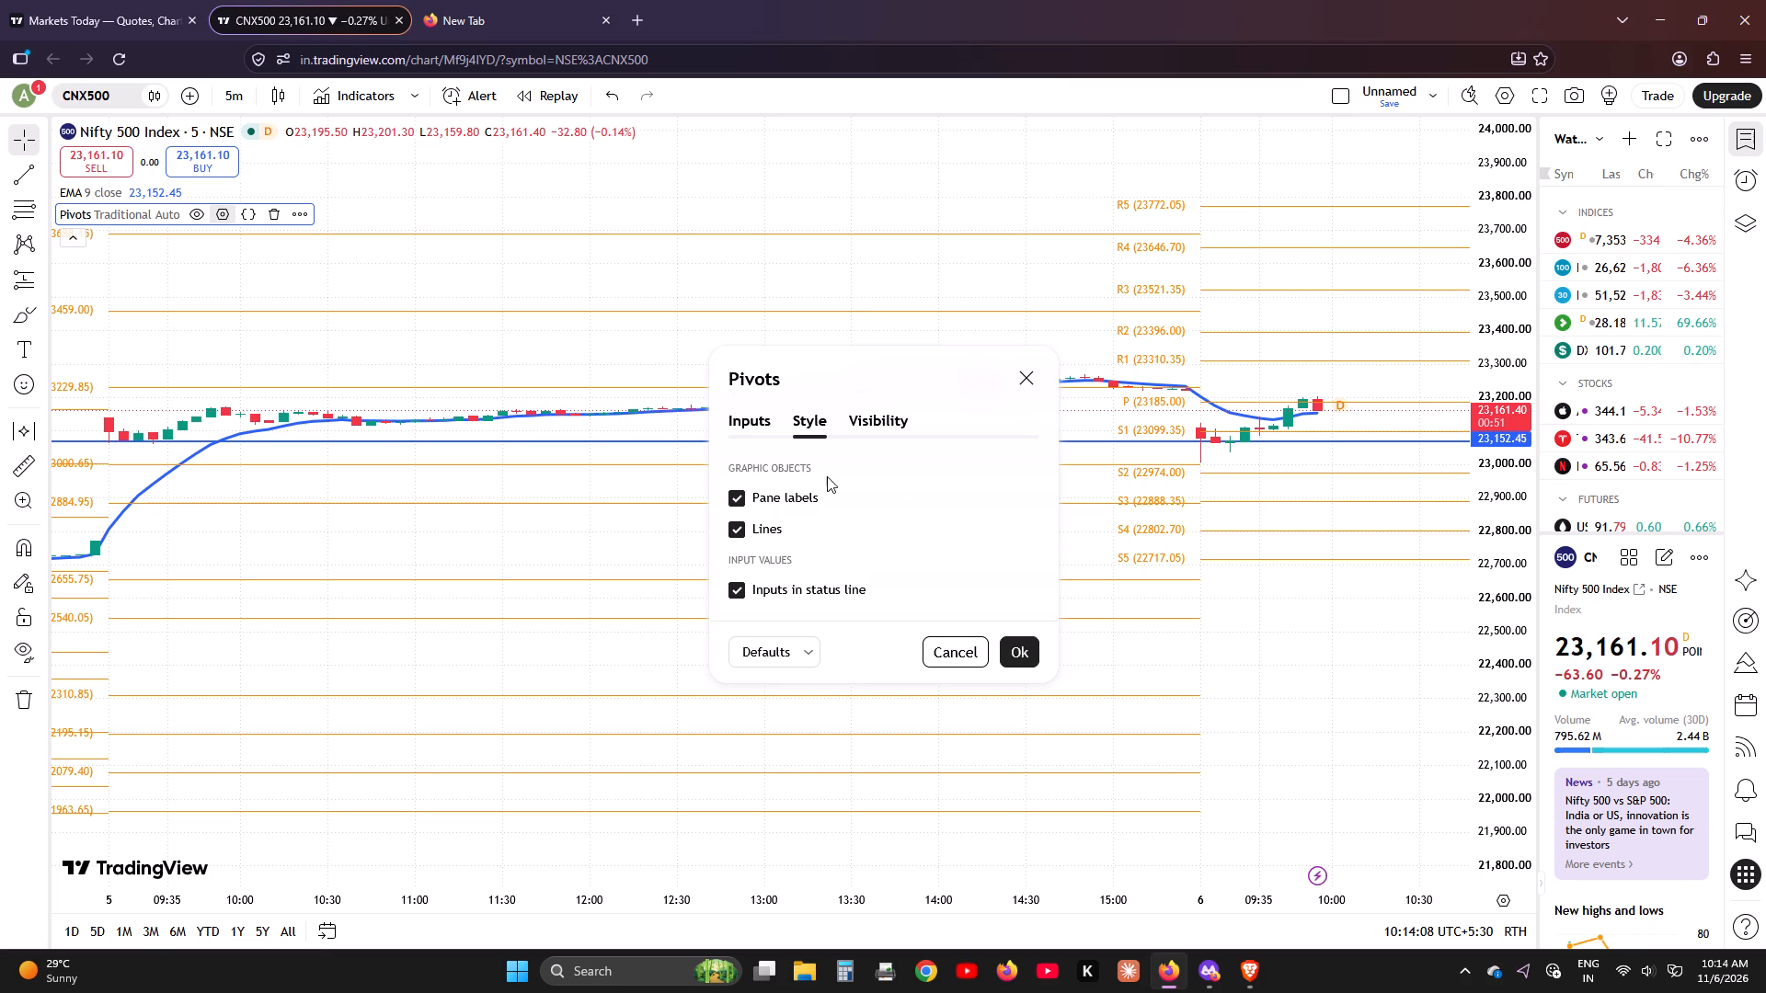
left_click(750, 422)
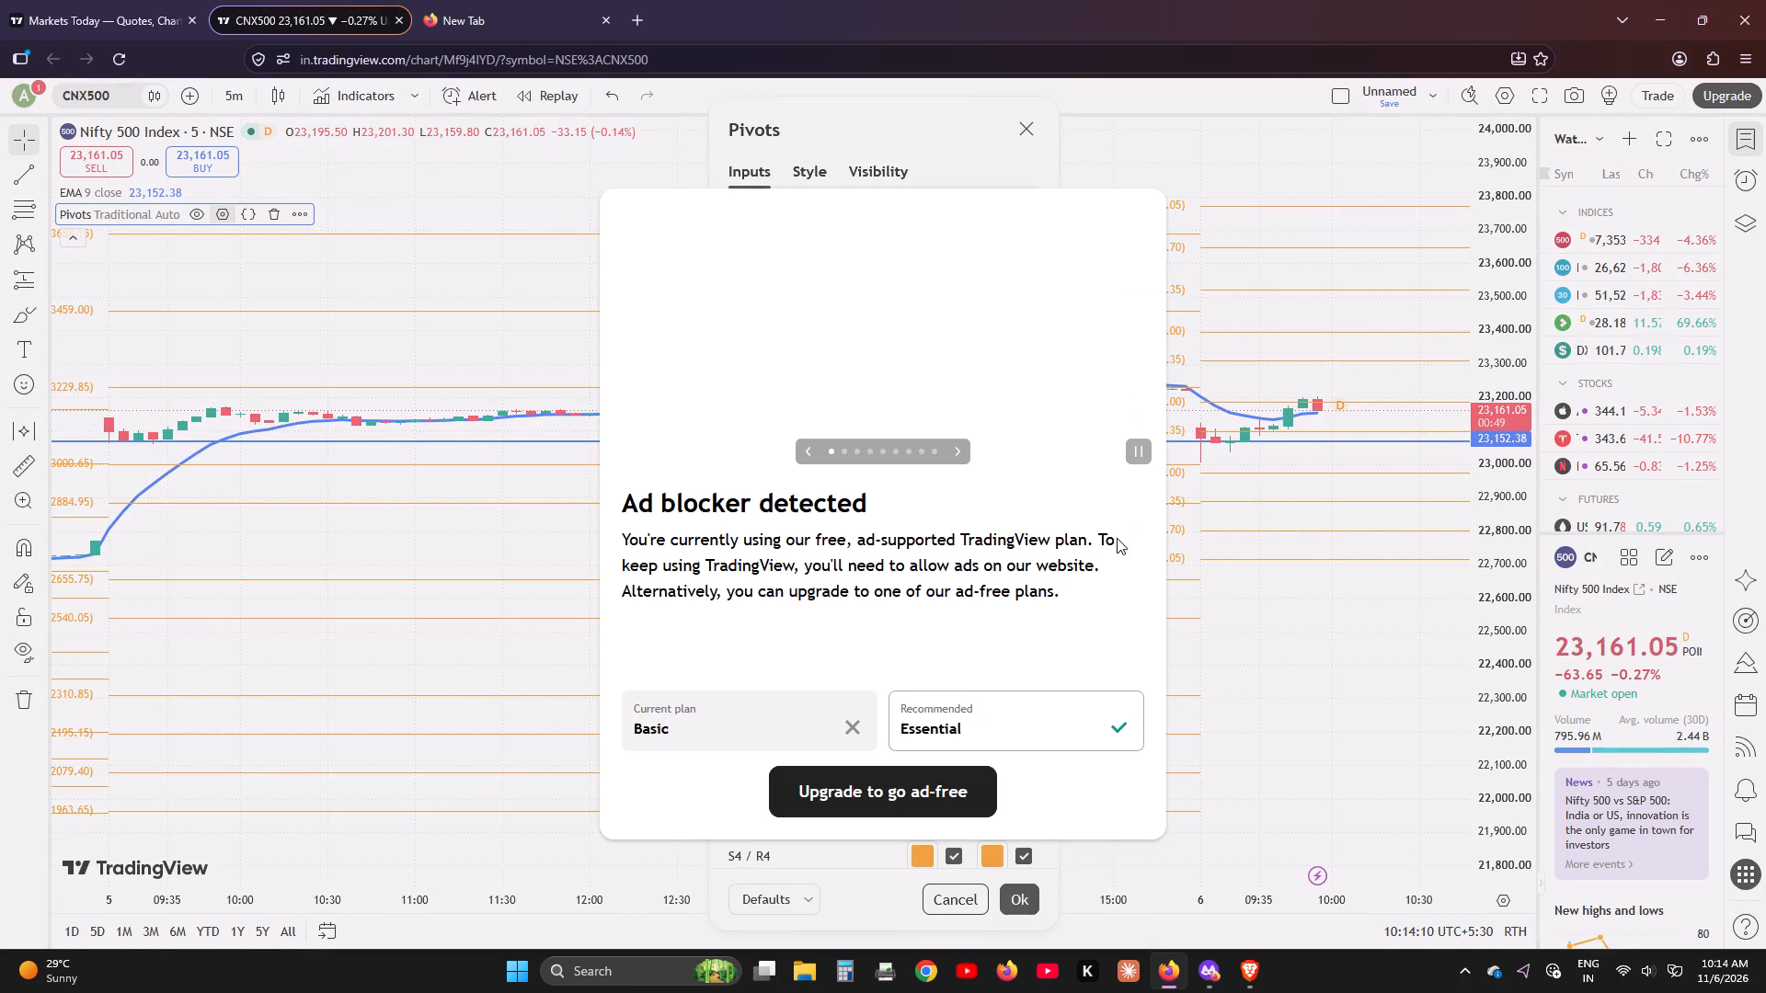
Reload the Nifty 500 chart page, agreeing to leave without saving.
left_click(117, 66)
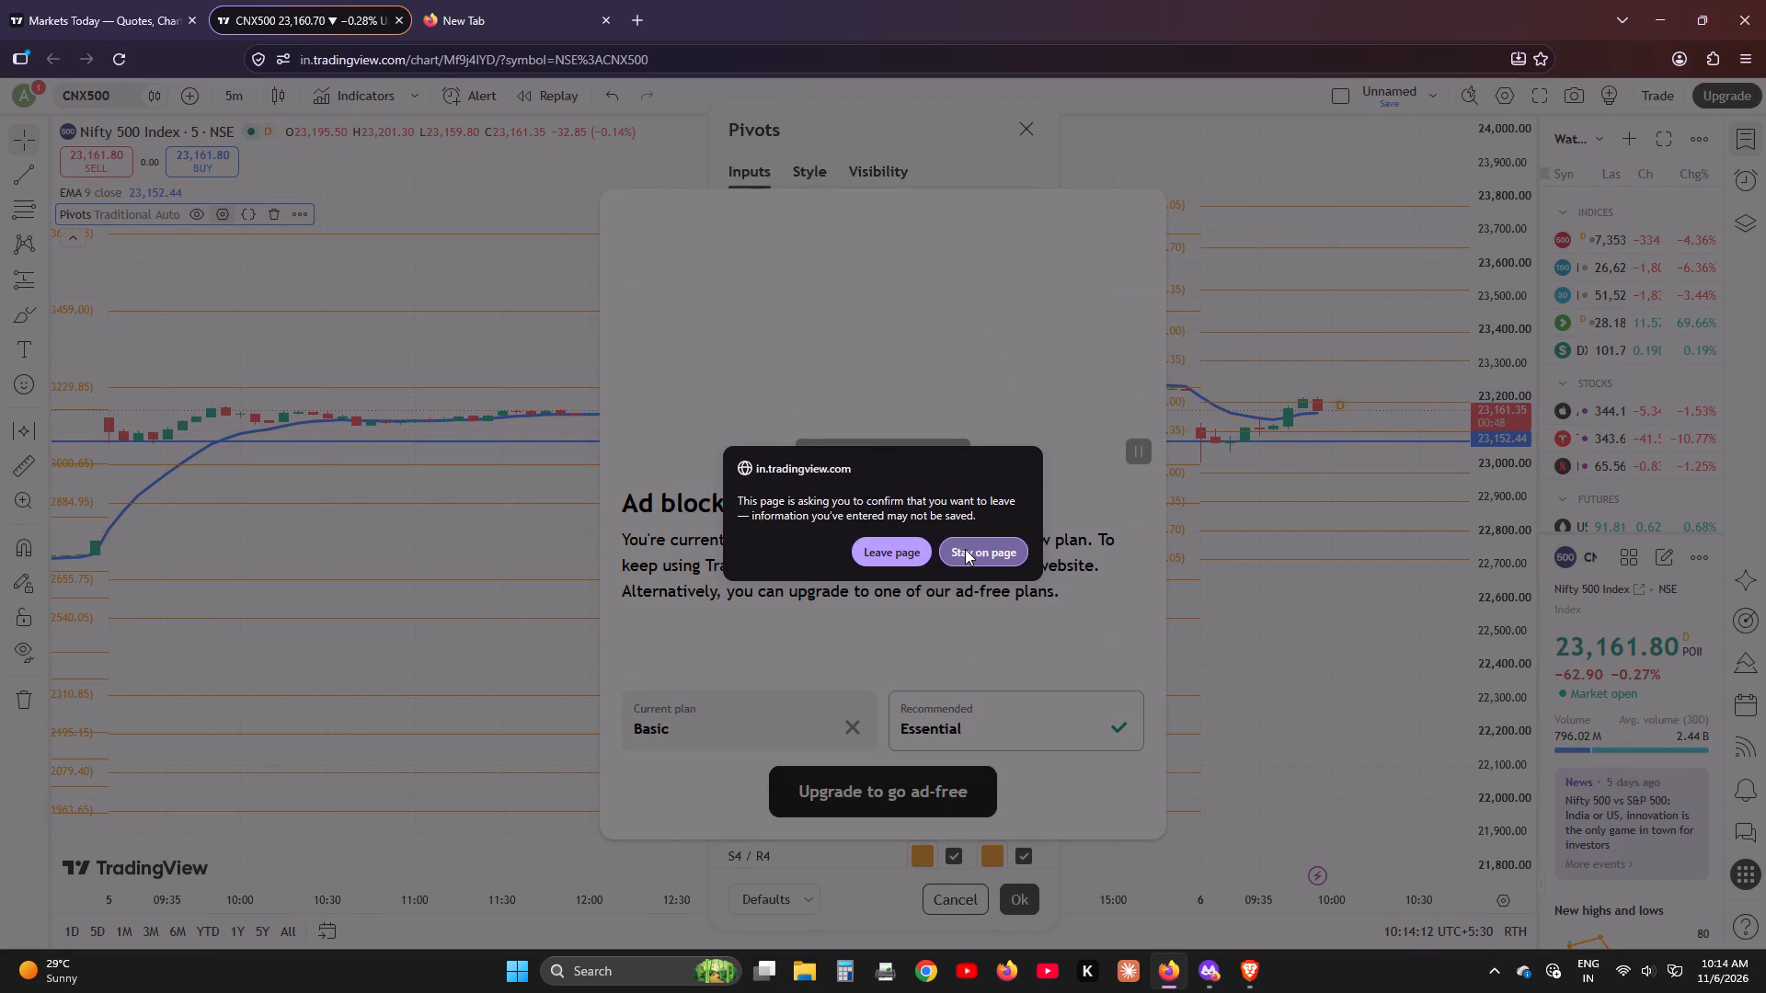
left_click(888, 553)
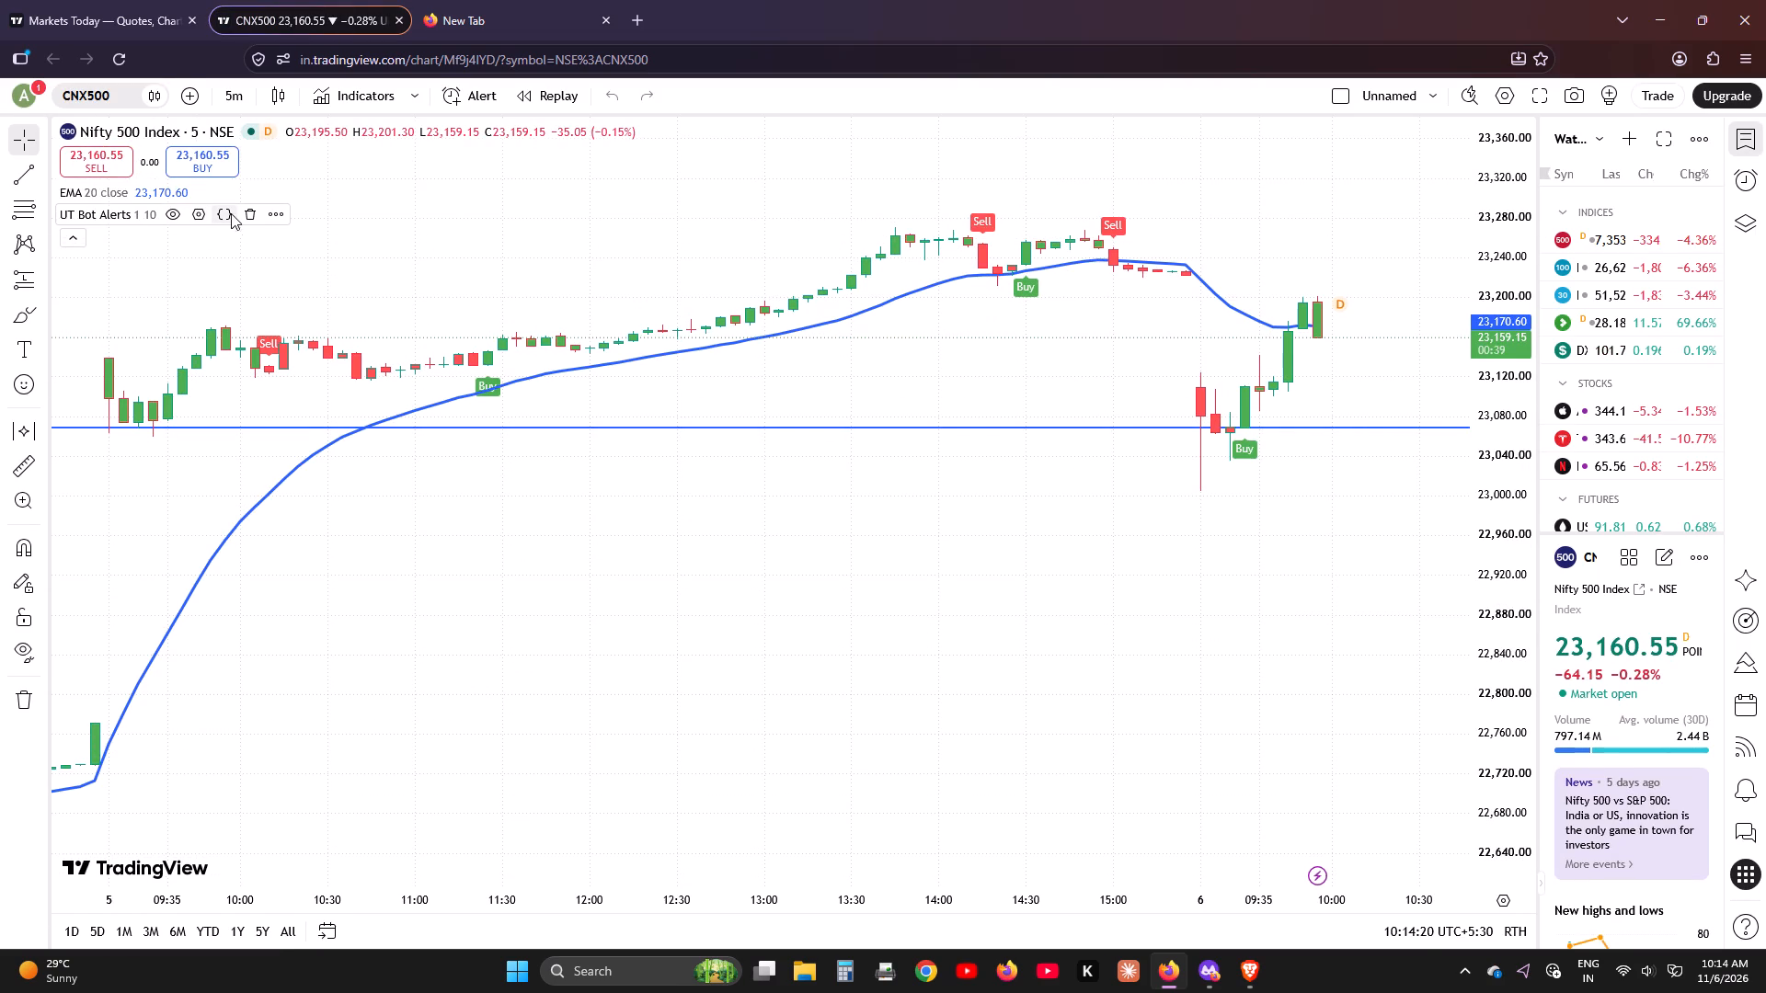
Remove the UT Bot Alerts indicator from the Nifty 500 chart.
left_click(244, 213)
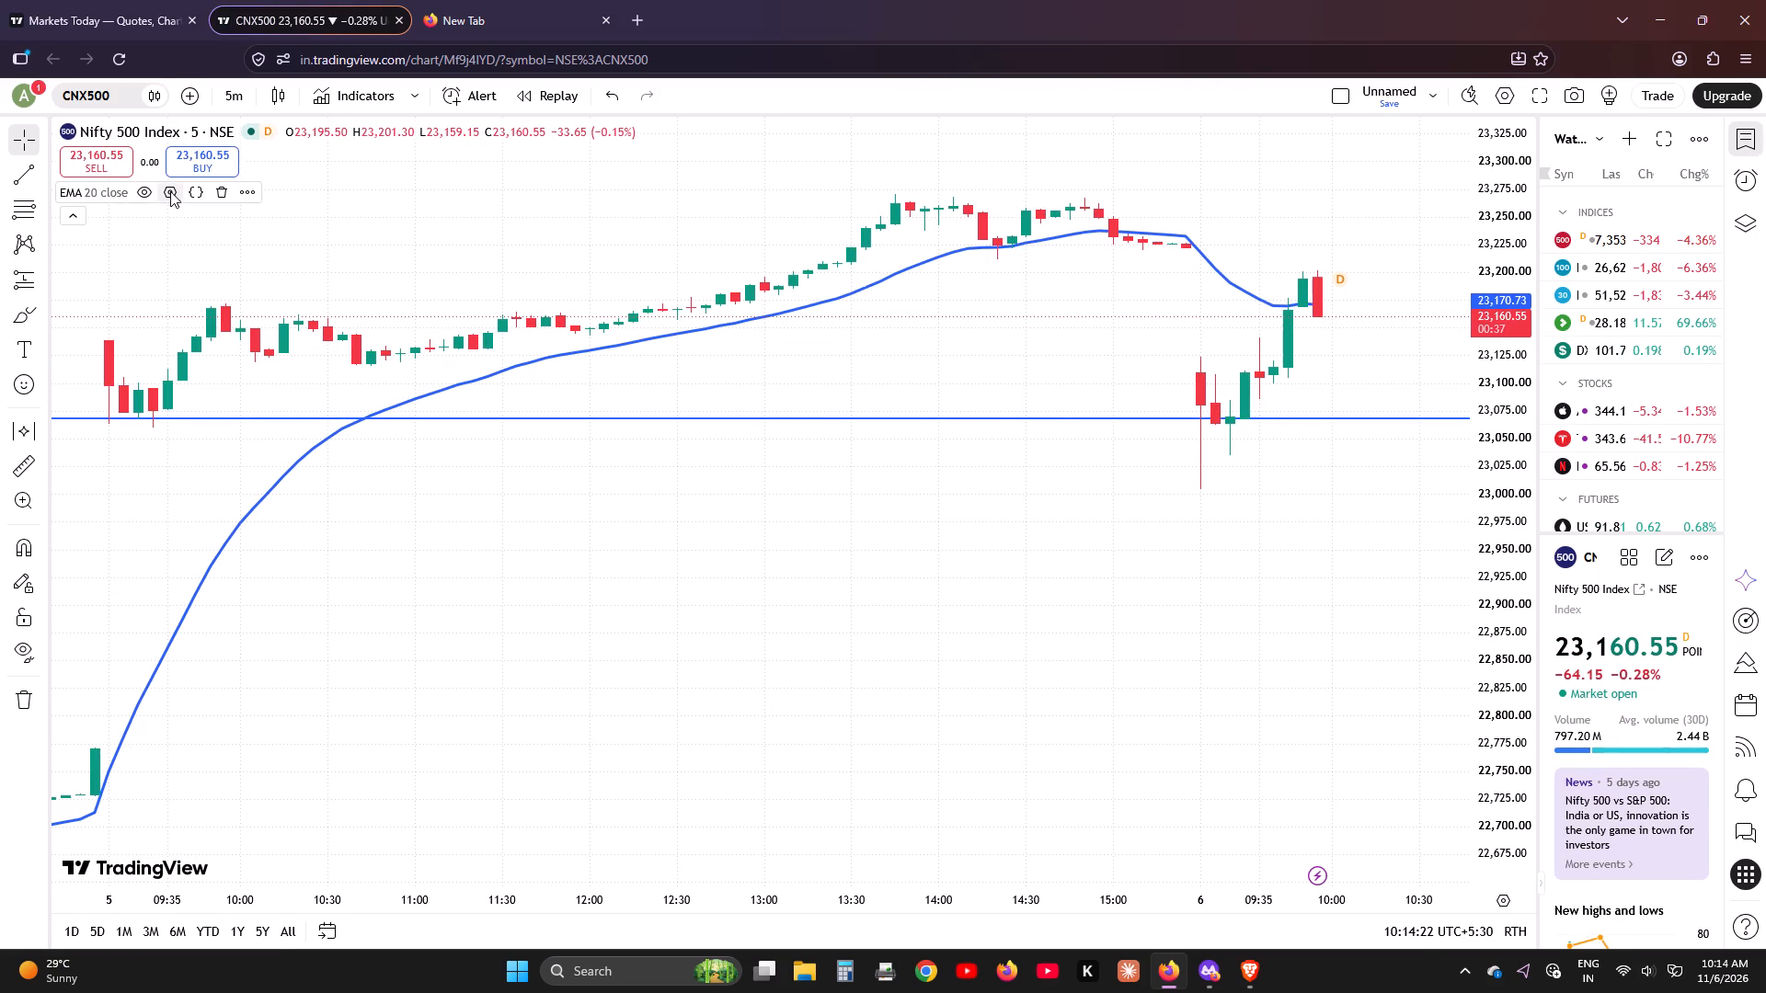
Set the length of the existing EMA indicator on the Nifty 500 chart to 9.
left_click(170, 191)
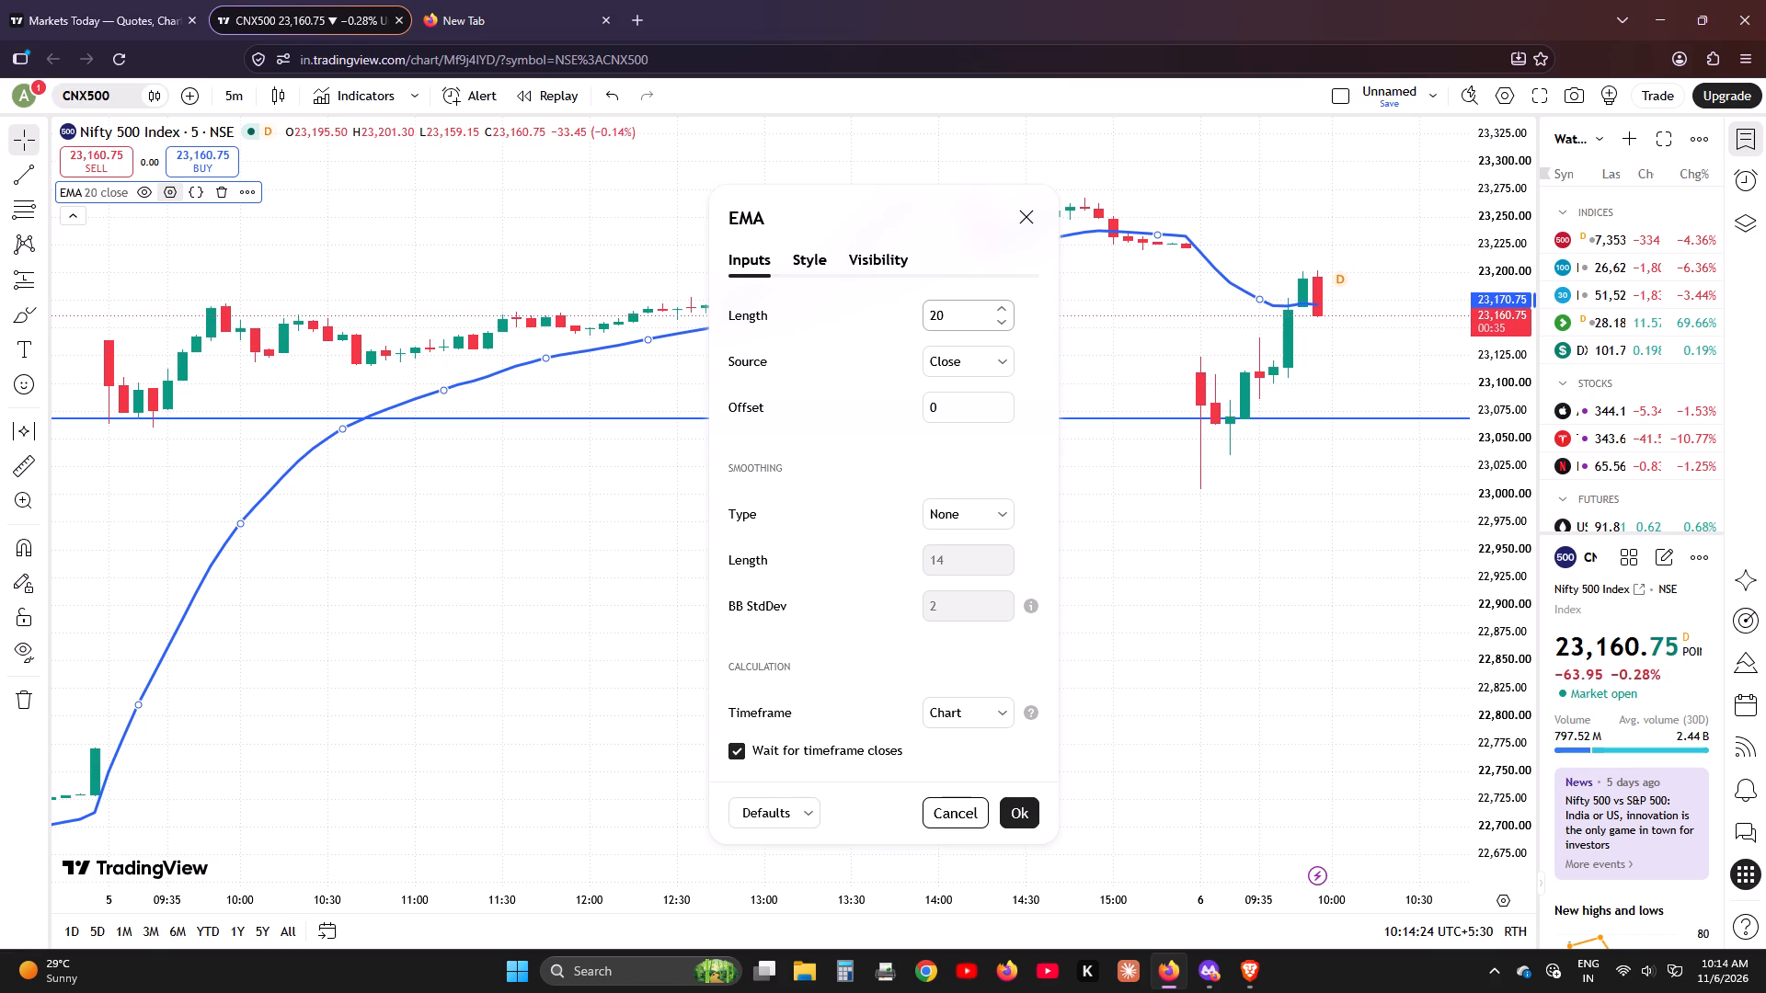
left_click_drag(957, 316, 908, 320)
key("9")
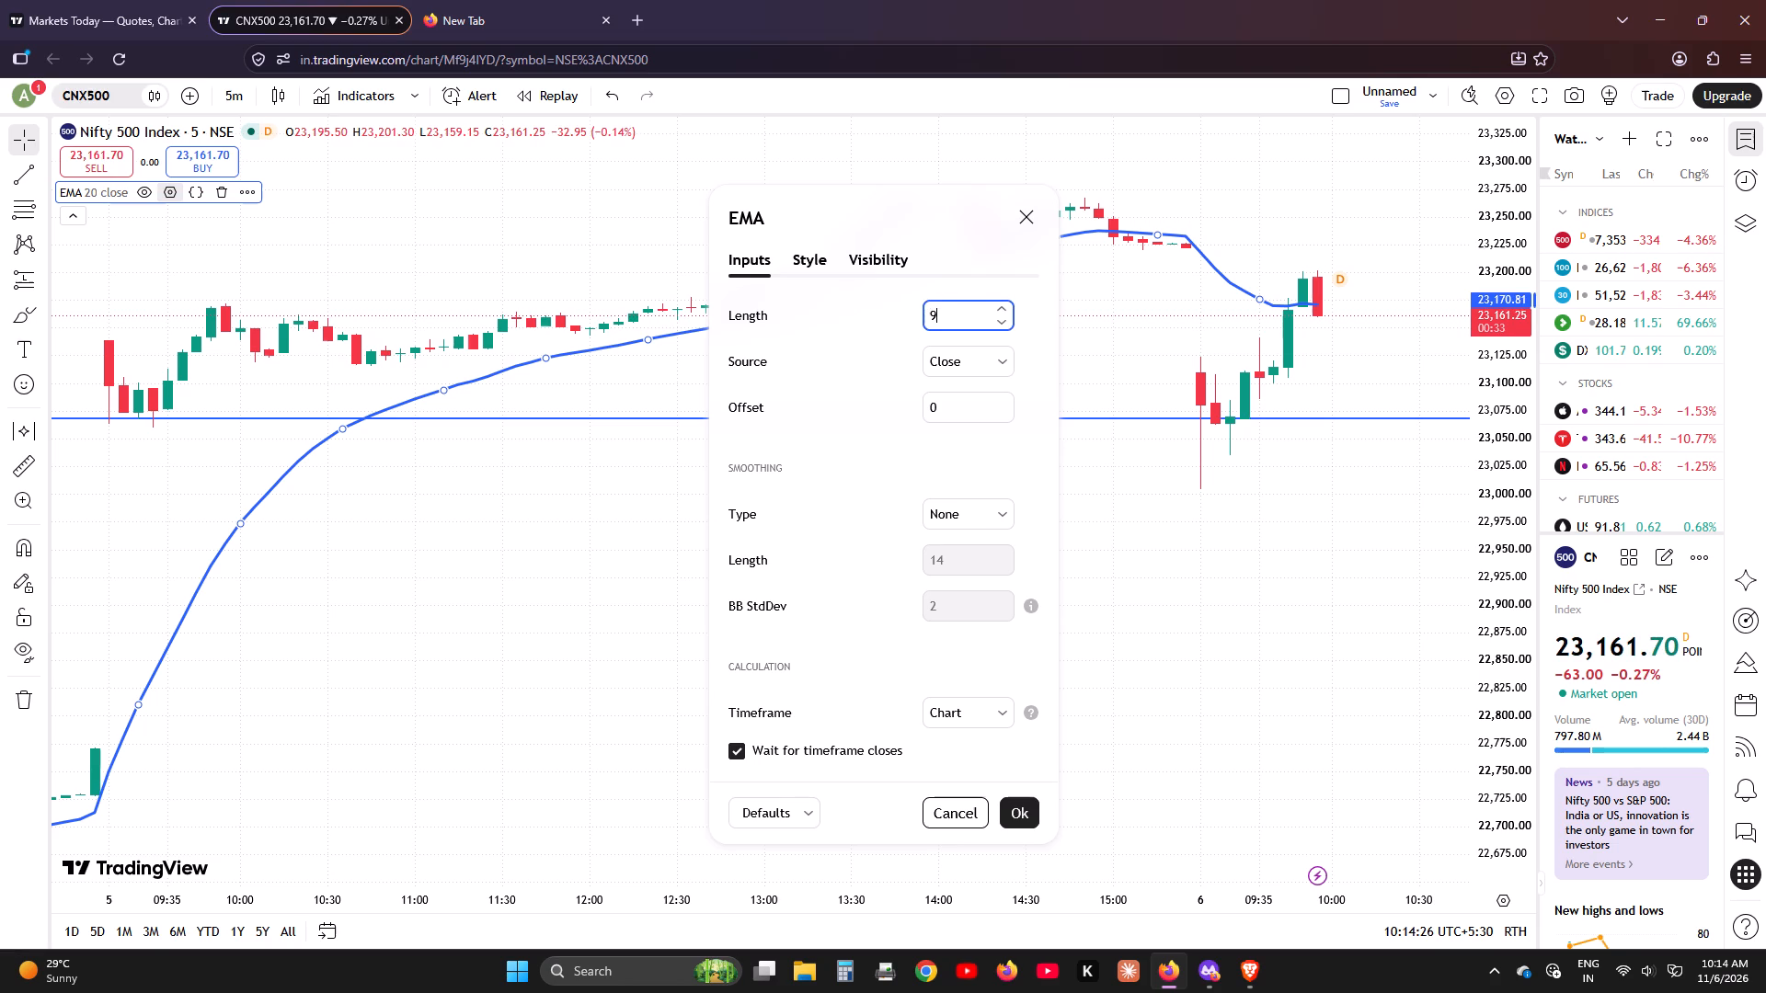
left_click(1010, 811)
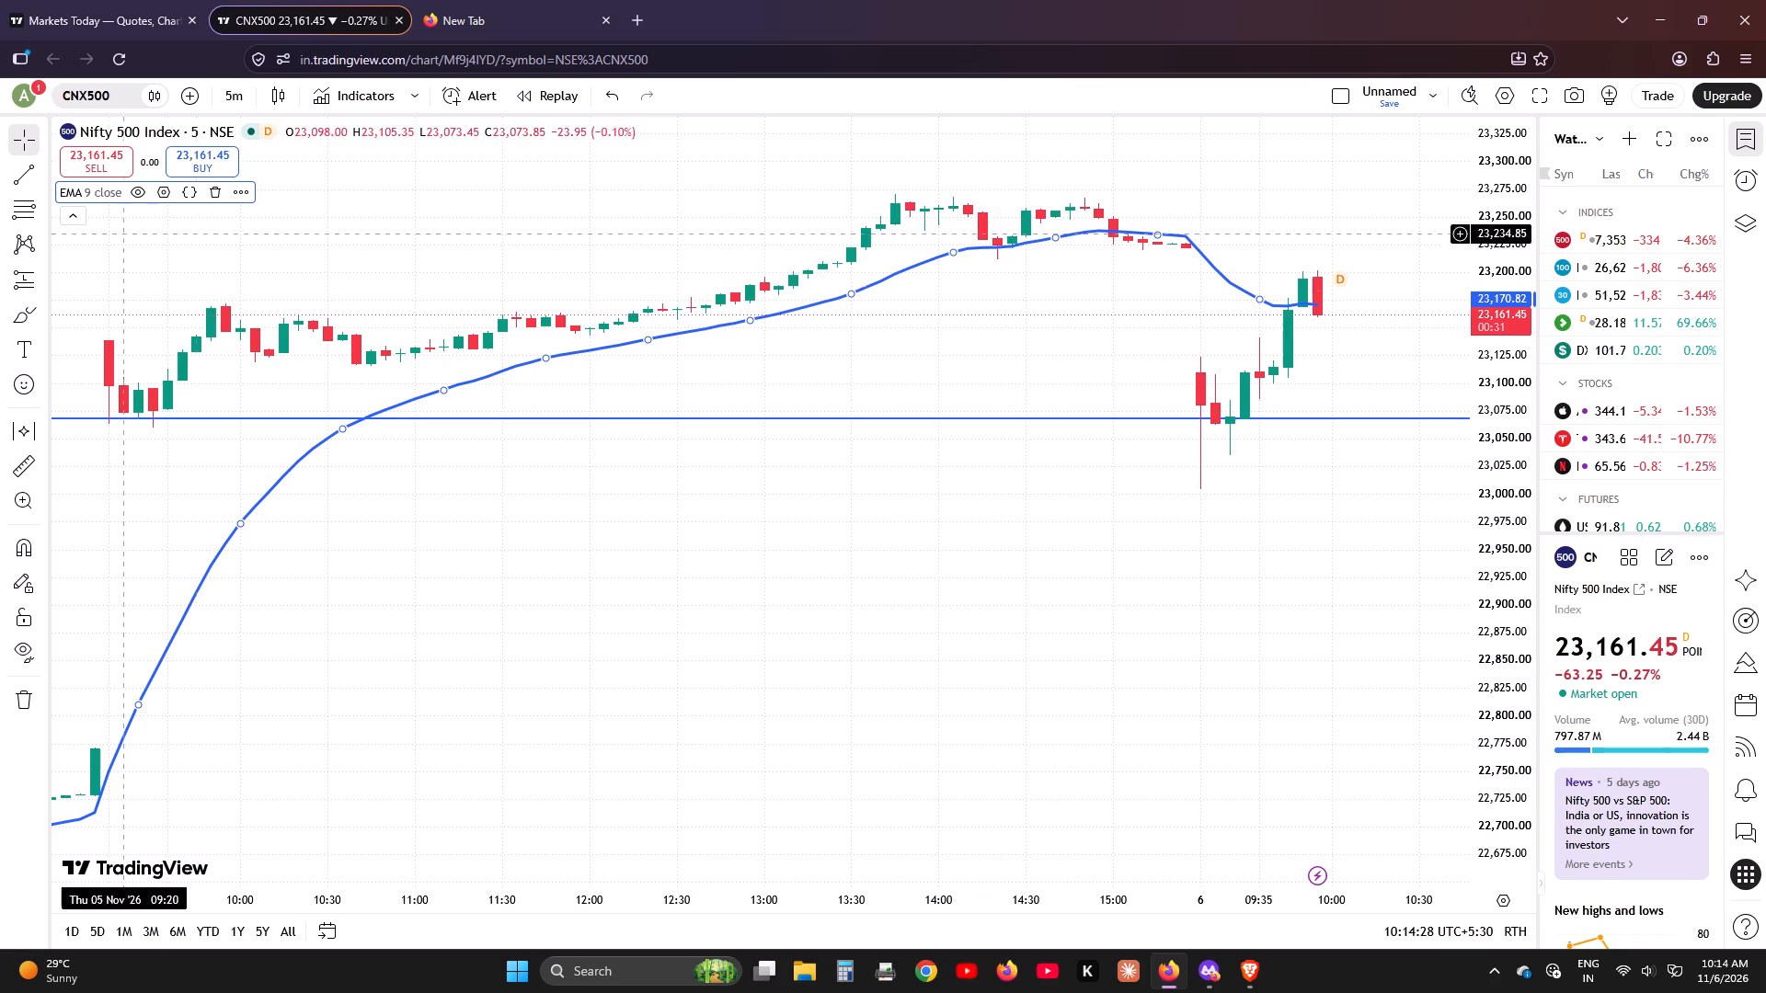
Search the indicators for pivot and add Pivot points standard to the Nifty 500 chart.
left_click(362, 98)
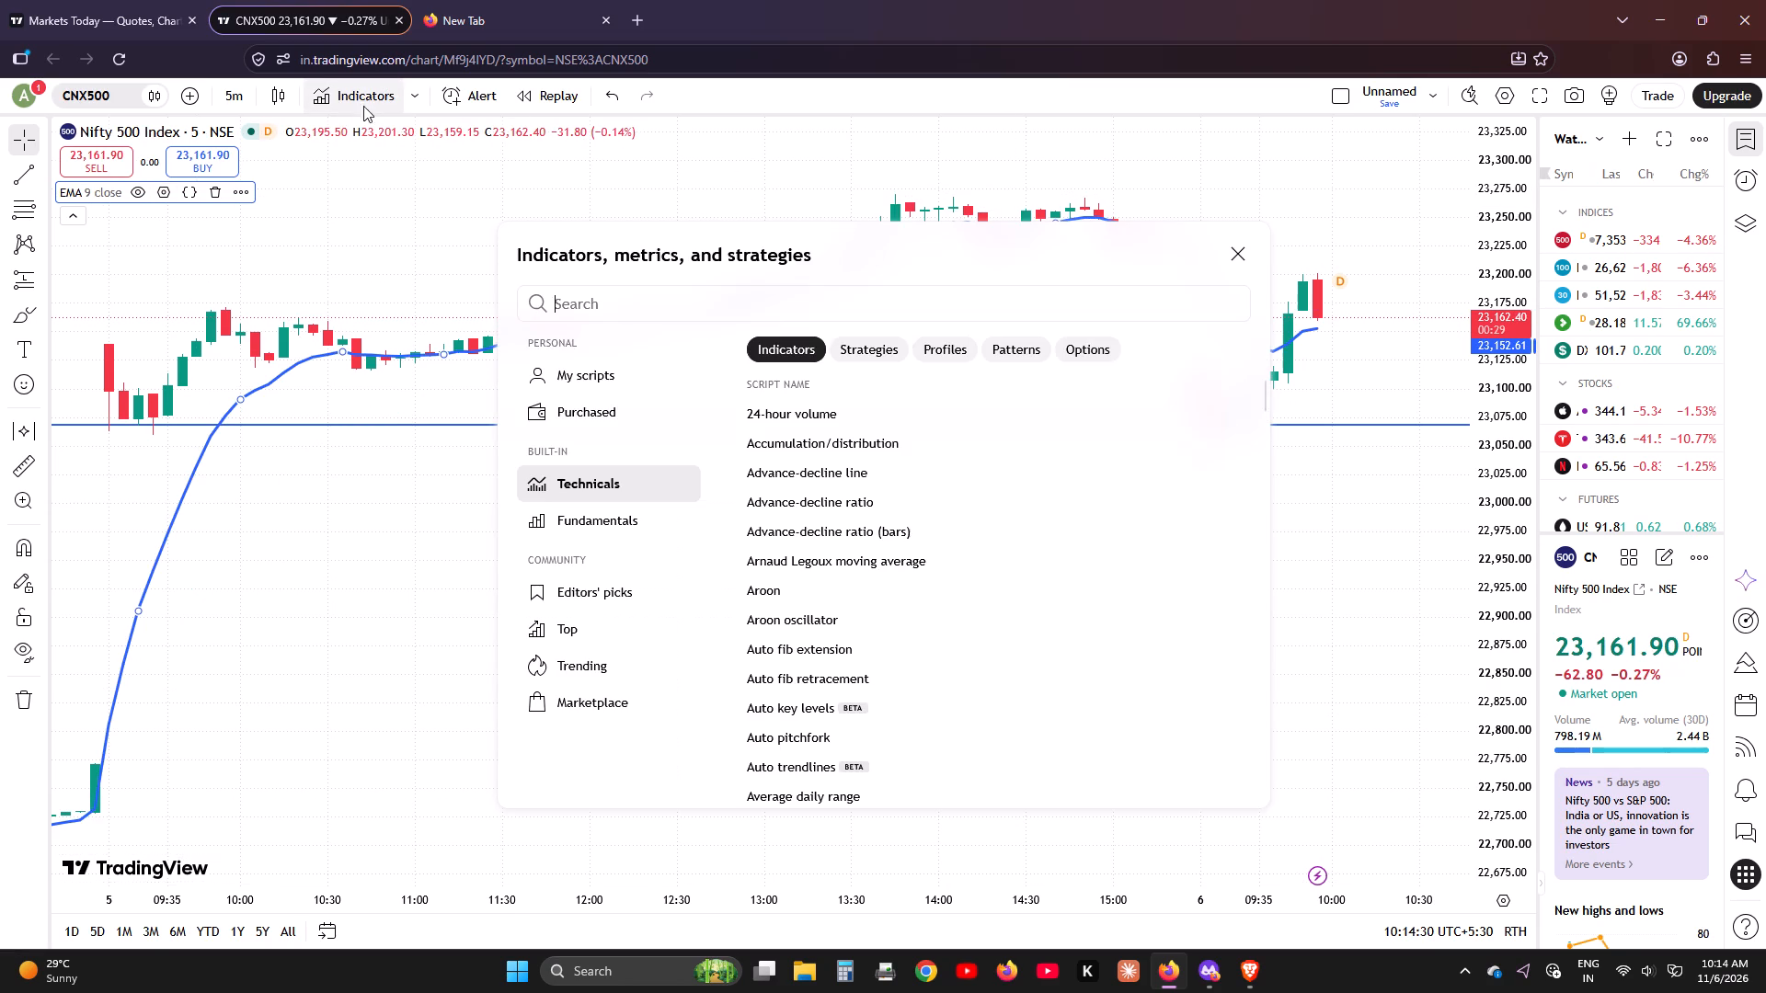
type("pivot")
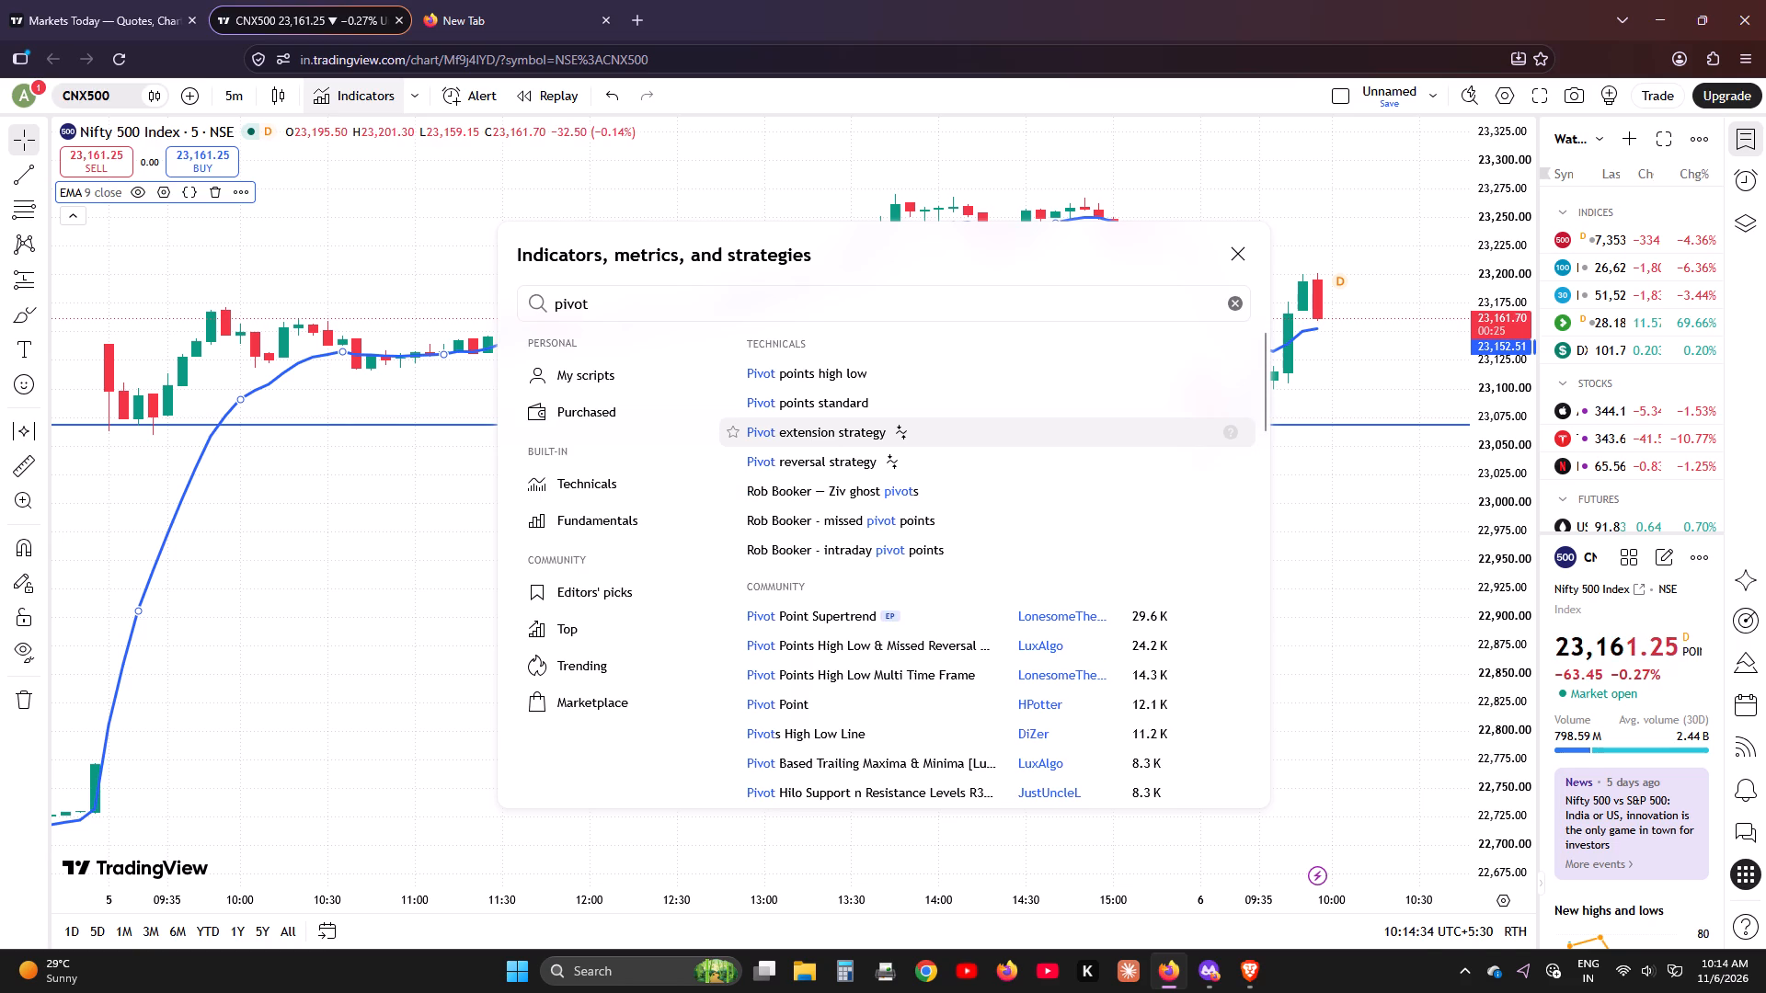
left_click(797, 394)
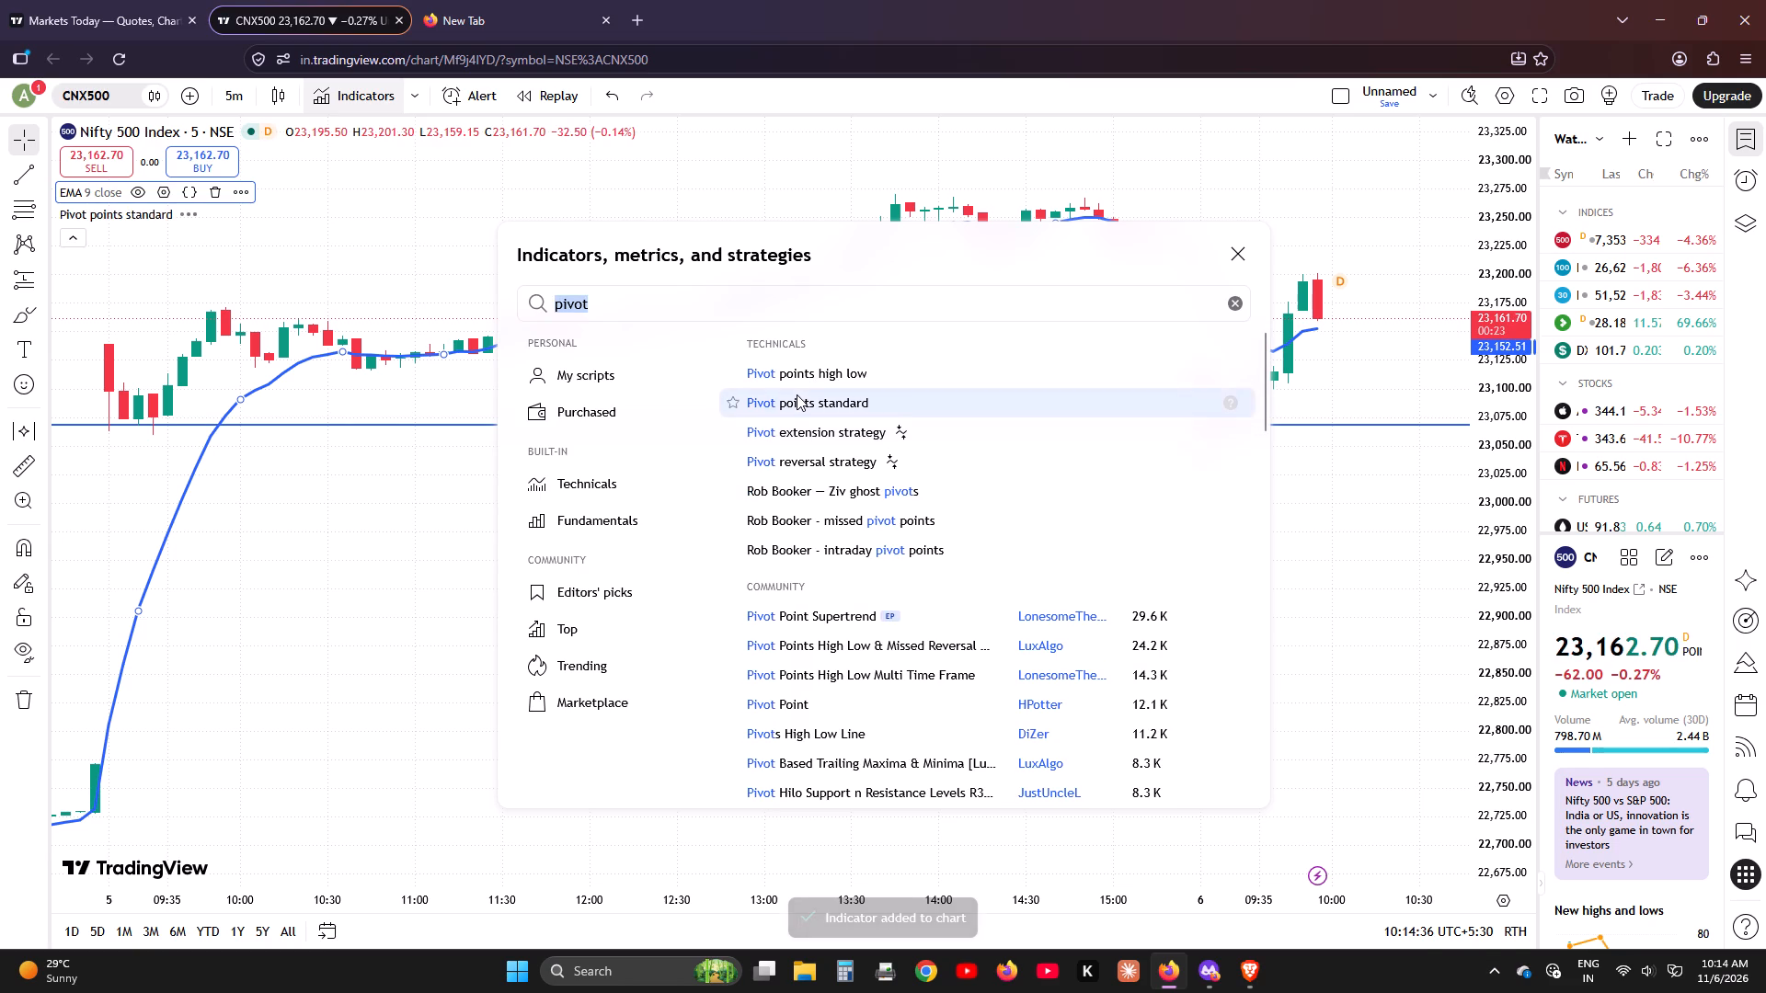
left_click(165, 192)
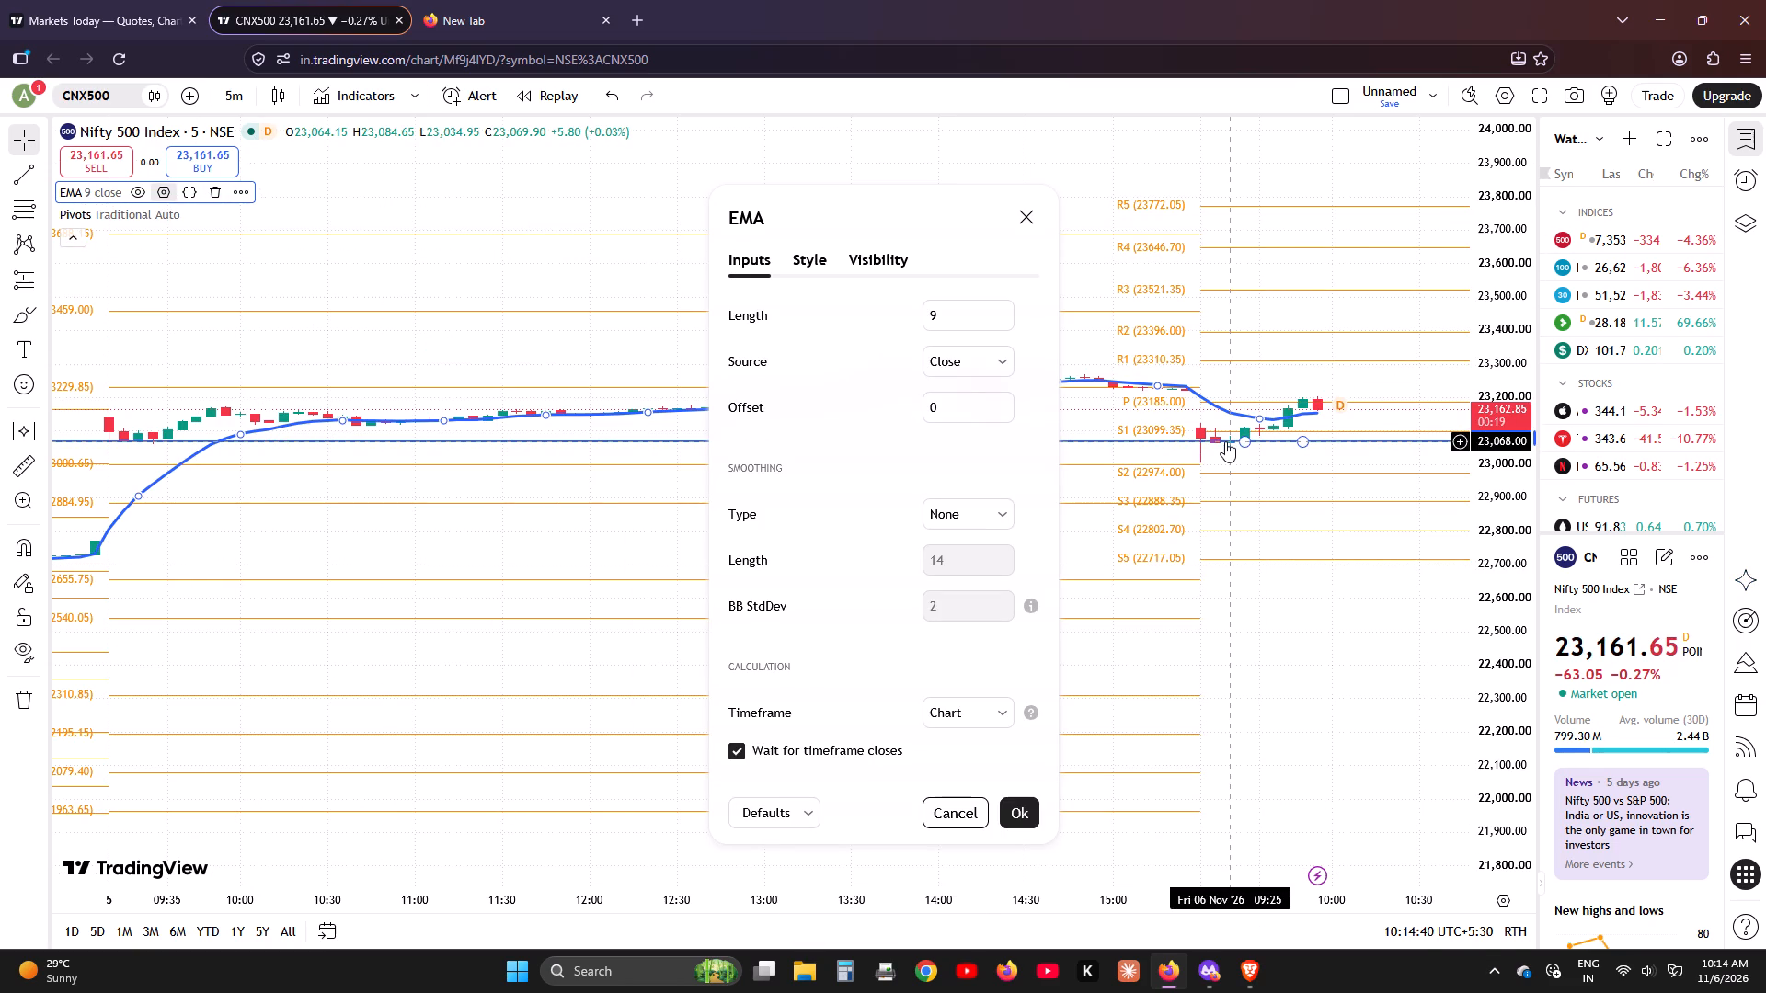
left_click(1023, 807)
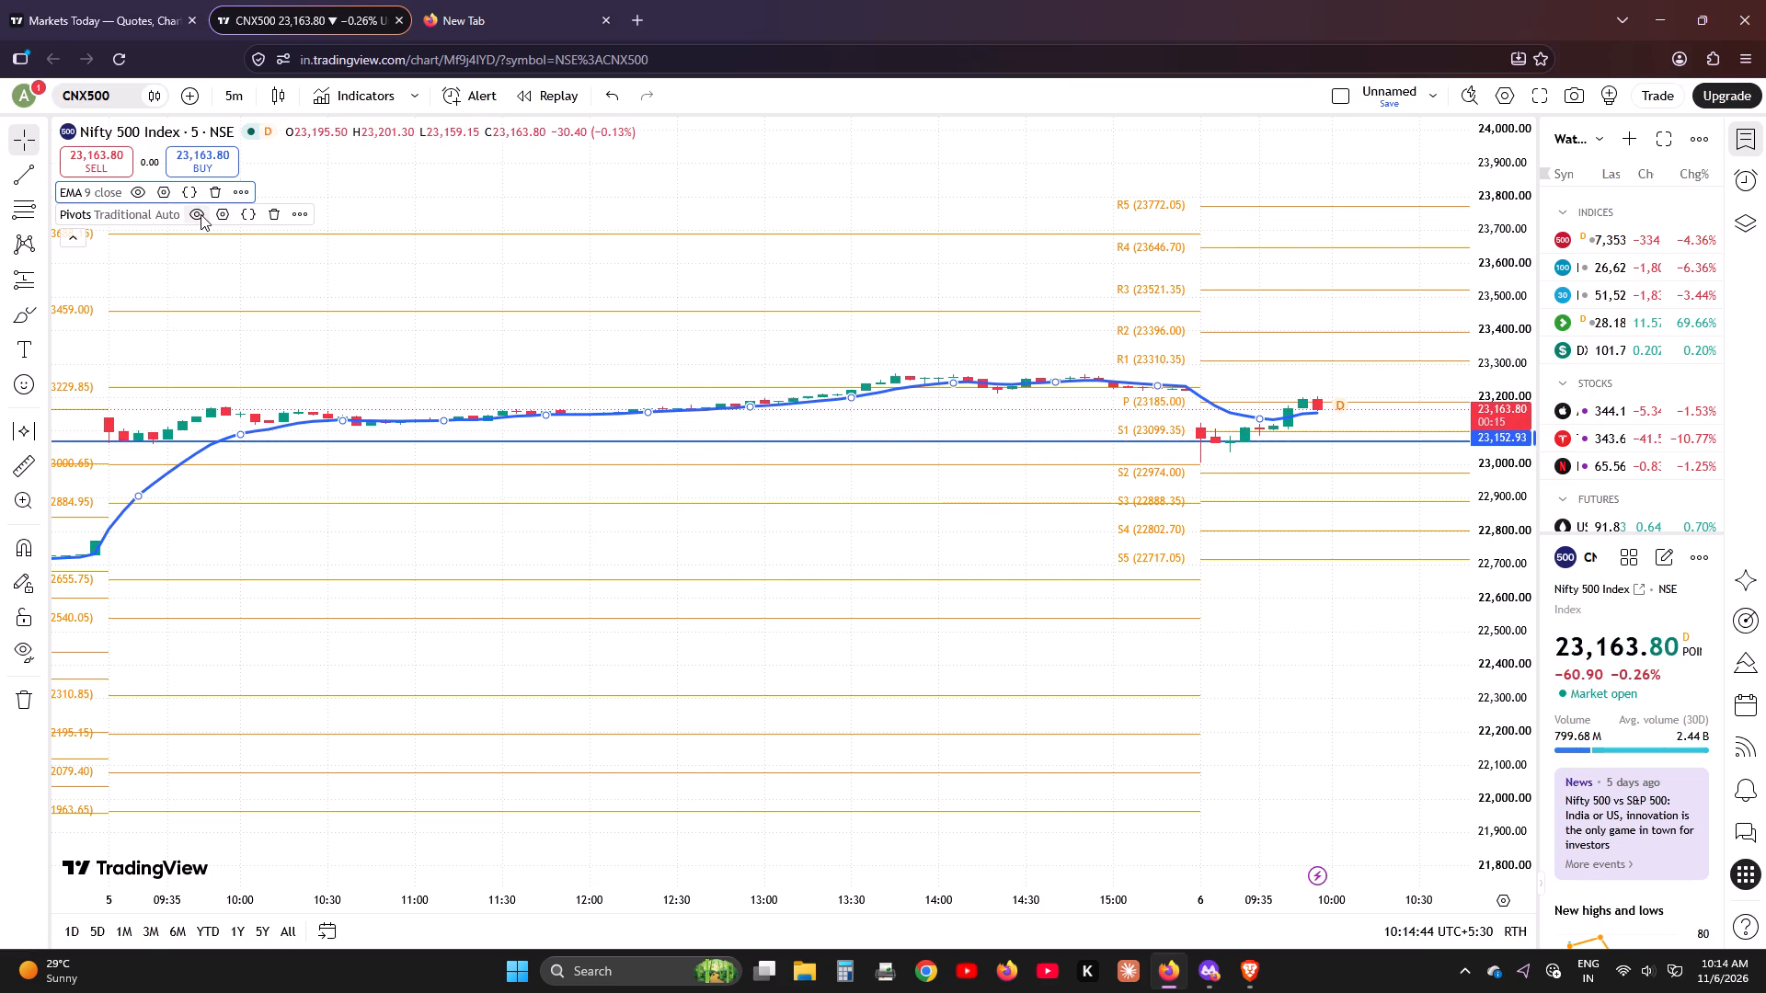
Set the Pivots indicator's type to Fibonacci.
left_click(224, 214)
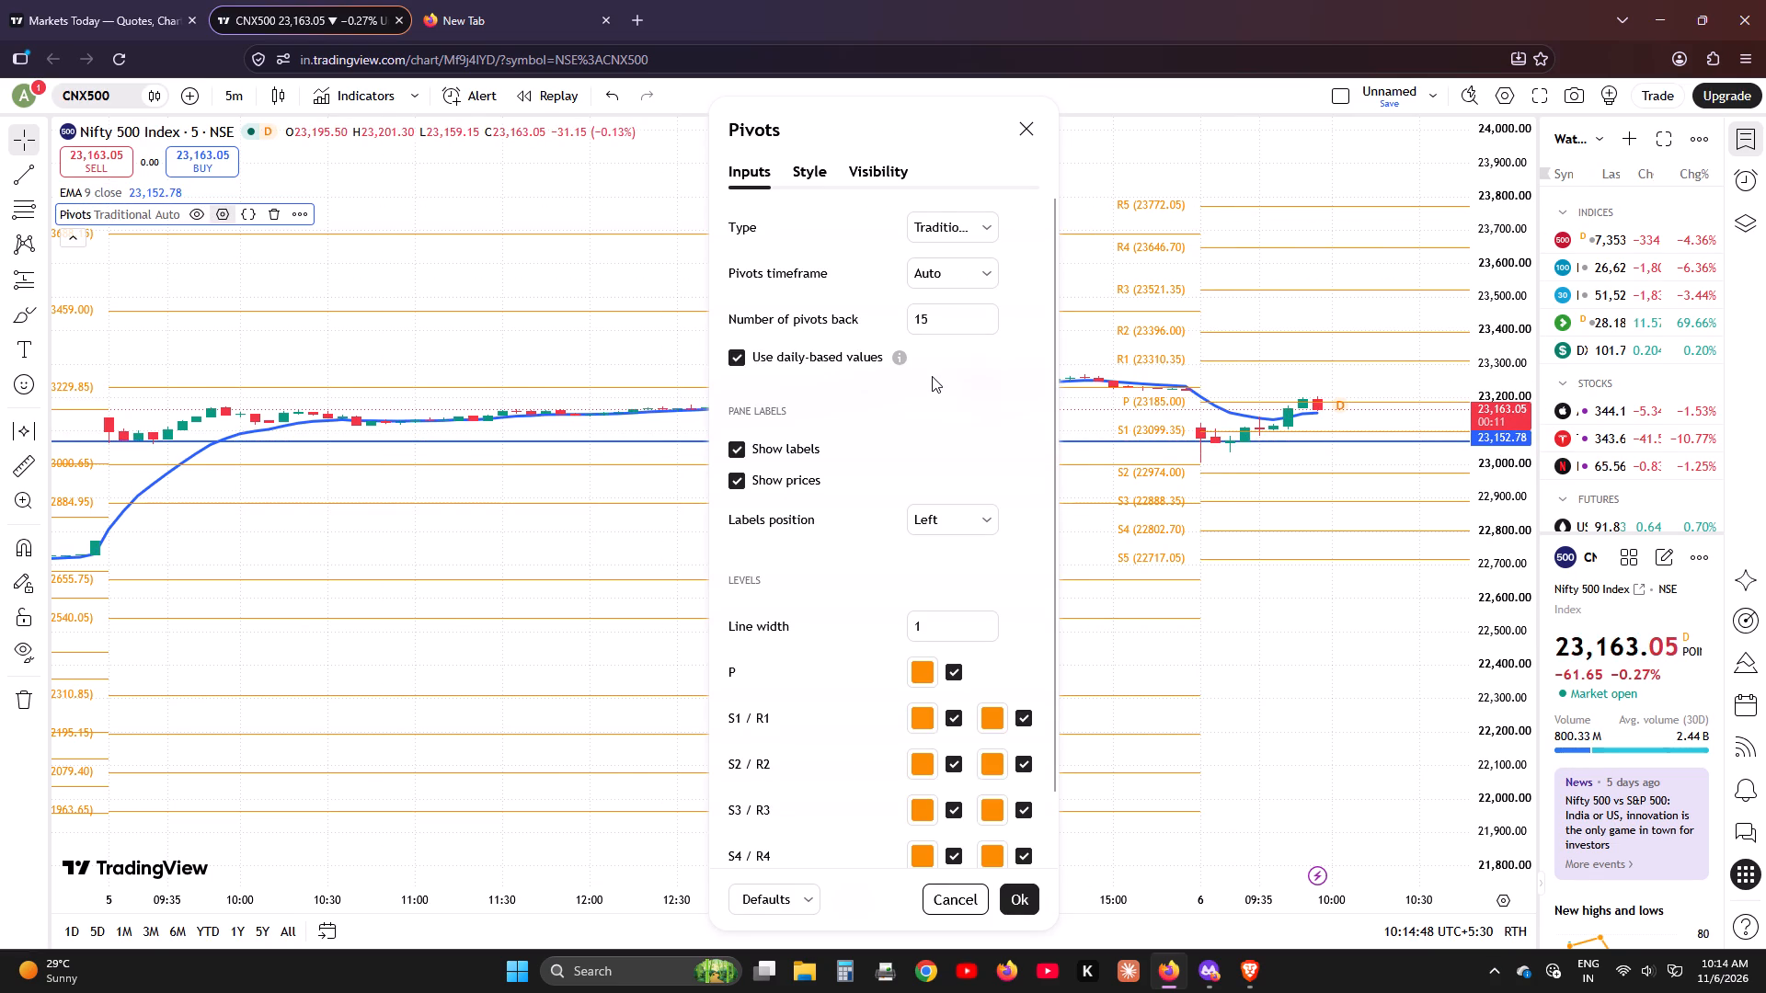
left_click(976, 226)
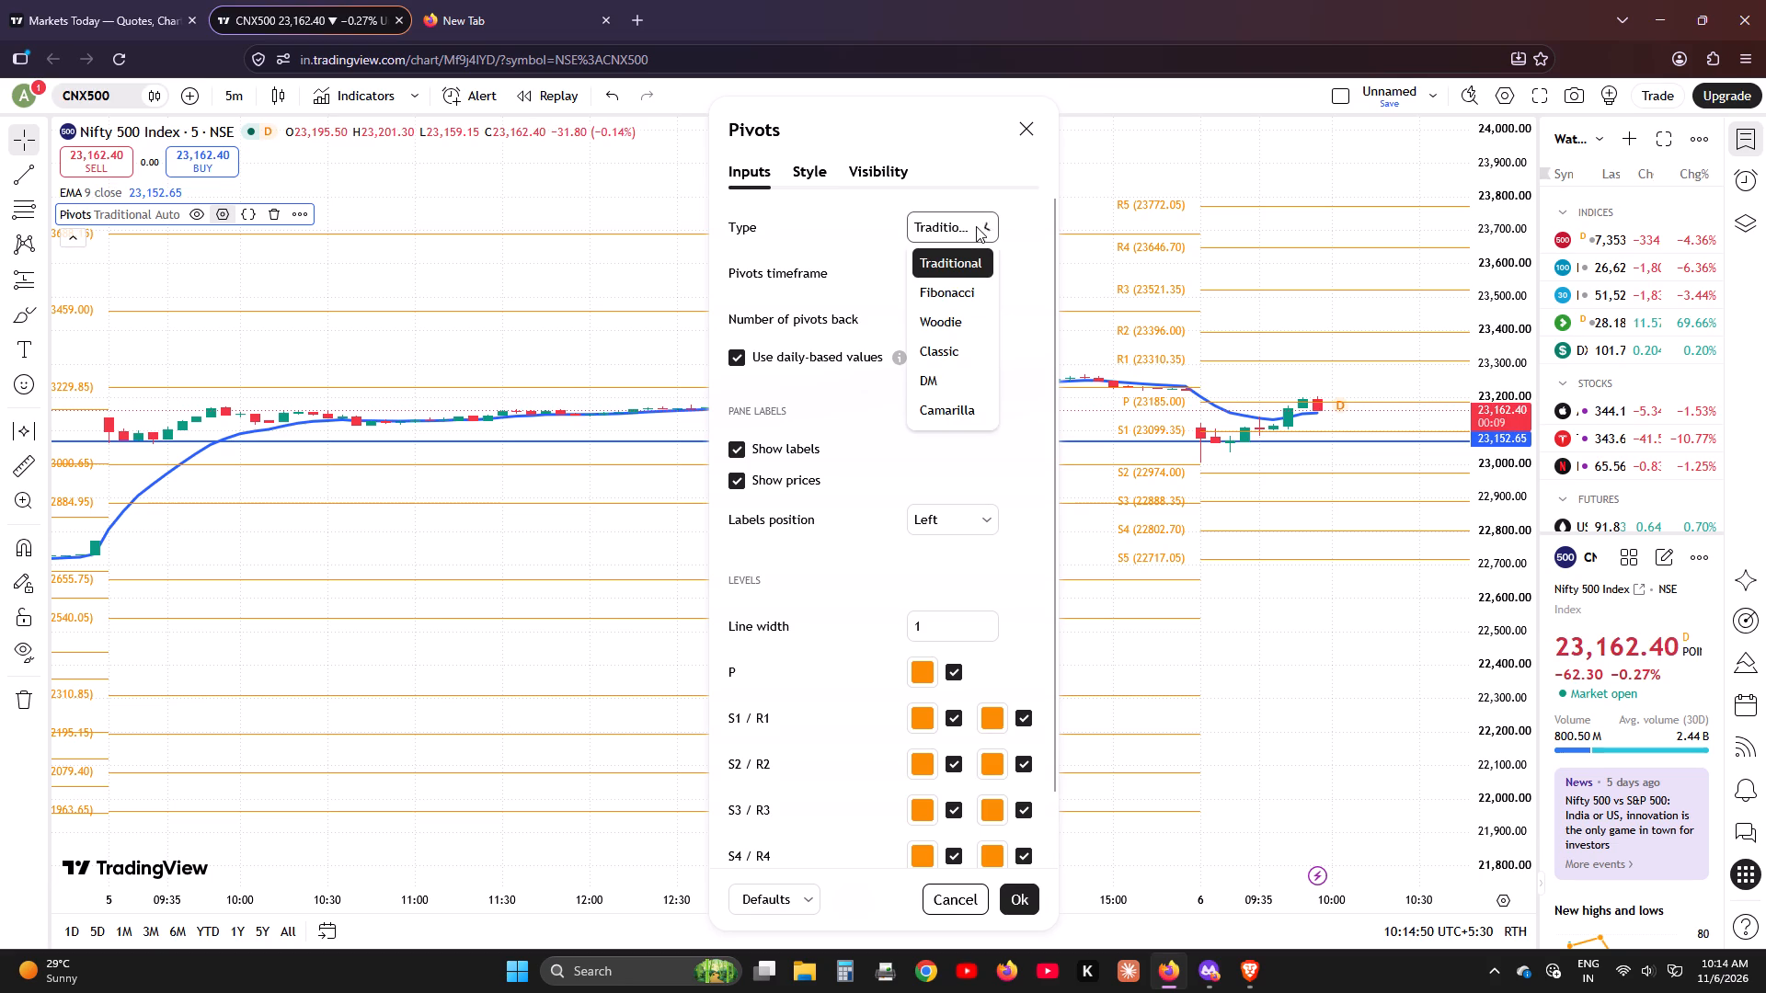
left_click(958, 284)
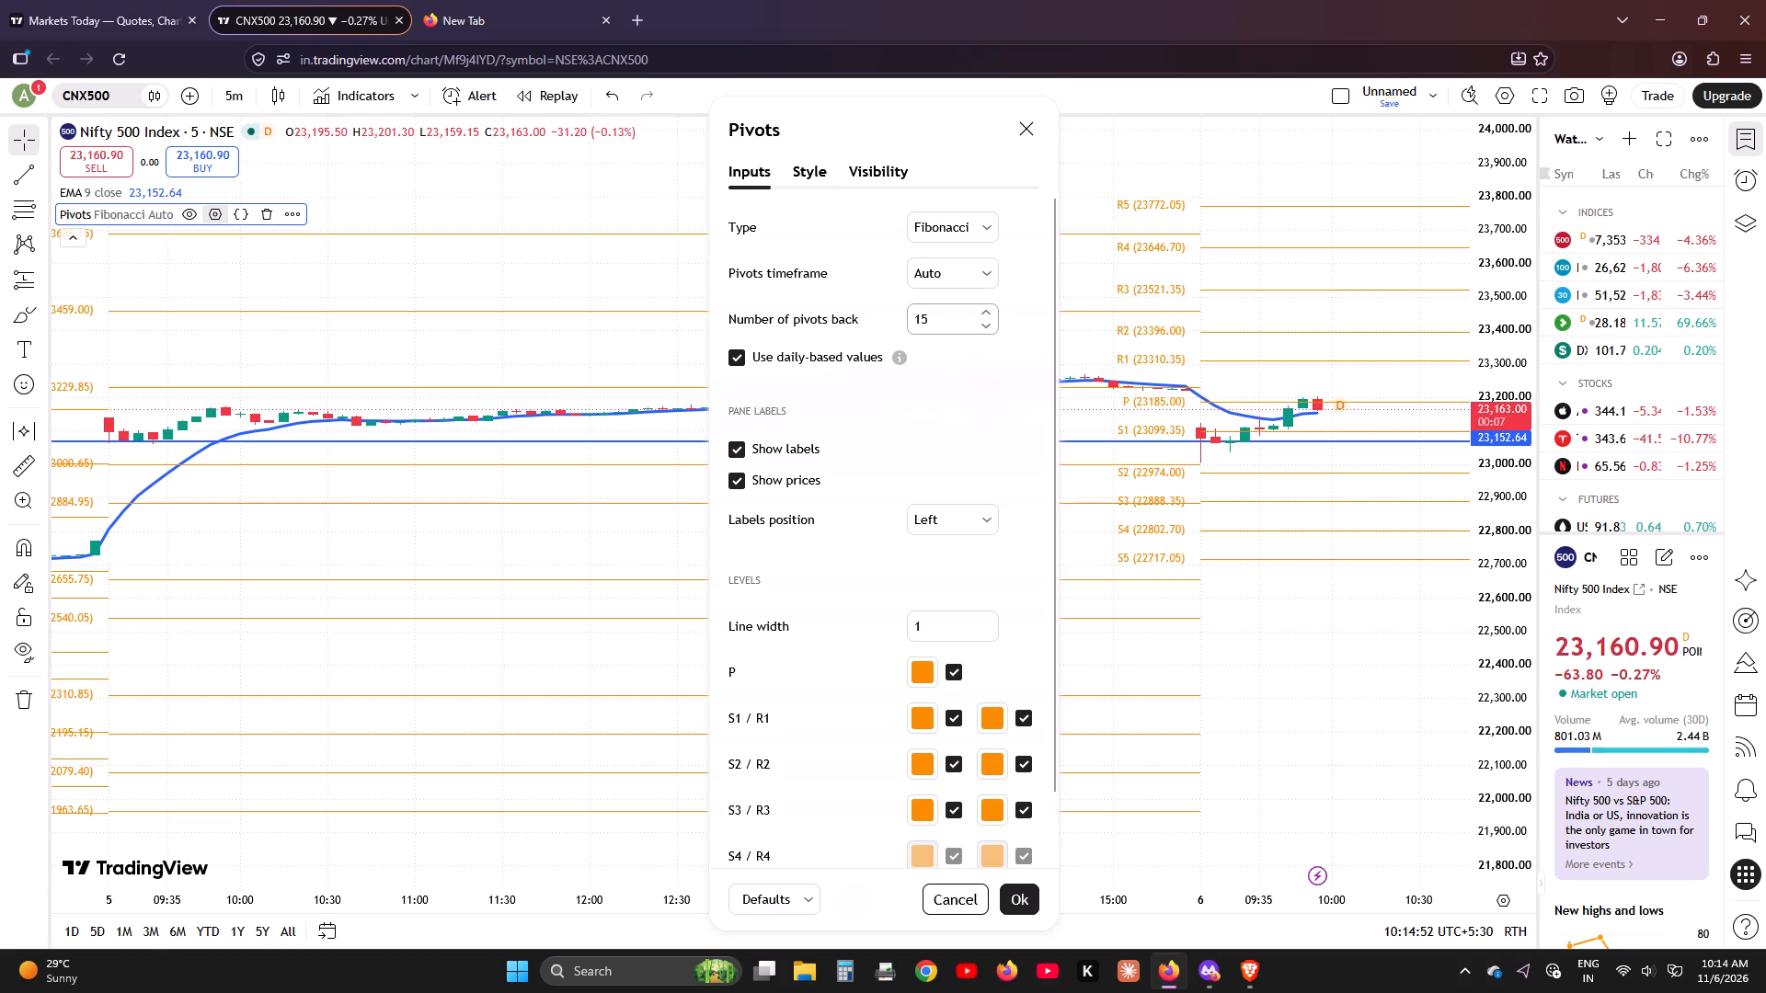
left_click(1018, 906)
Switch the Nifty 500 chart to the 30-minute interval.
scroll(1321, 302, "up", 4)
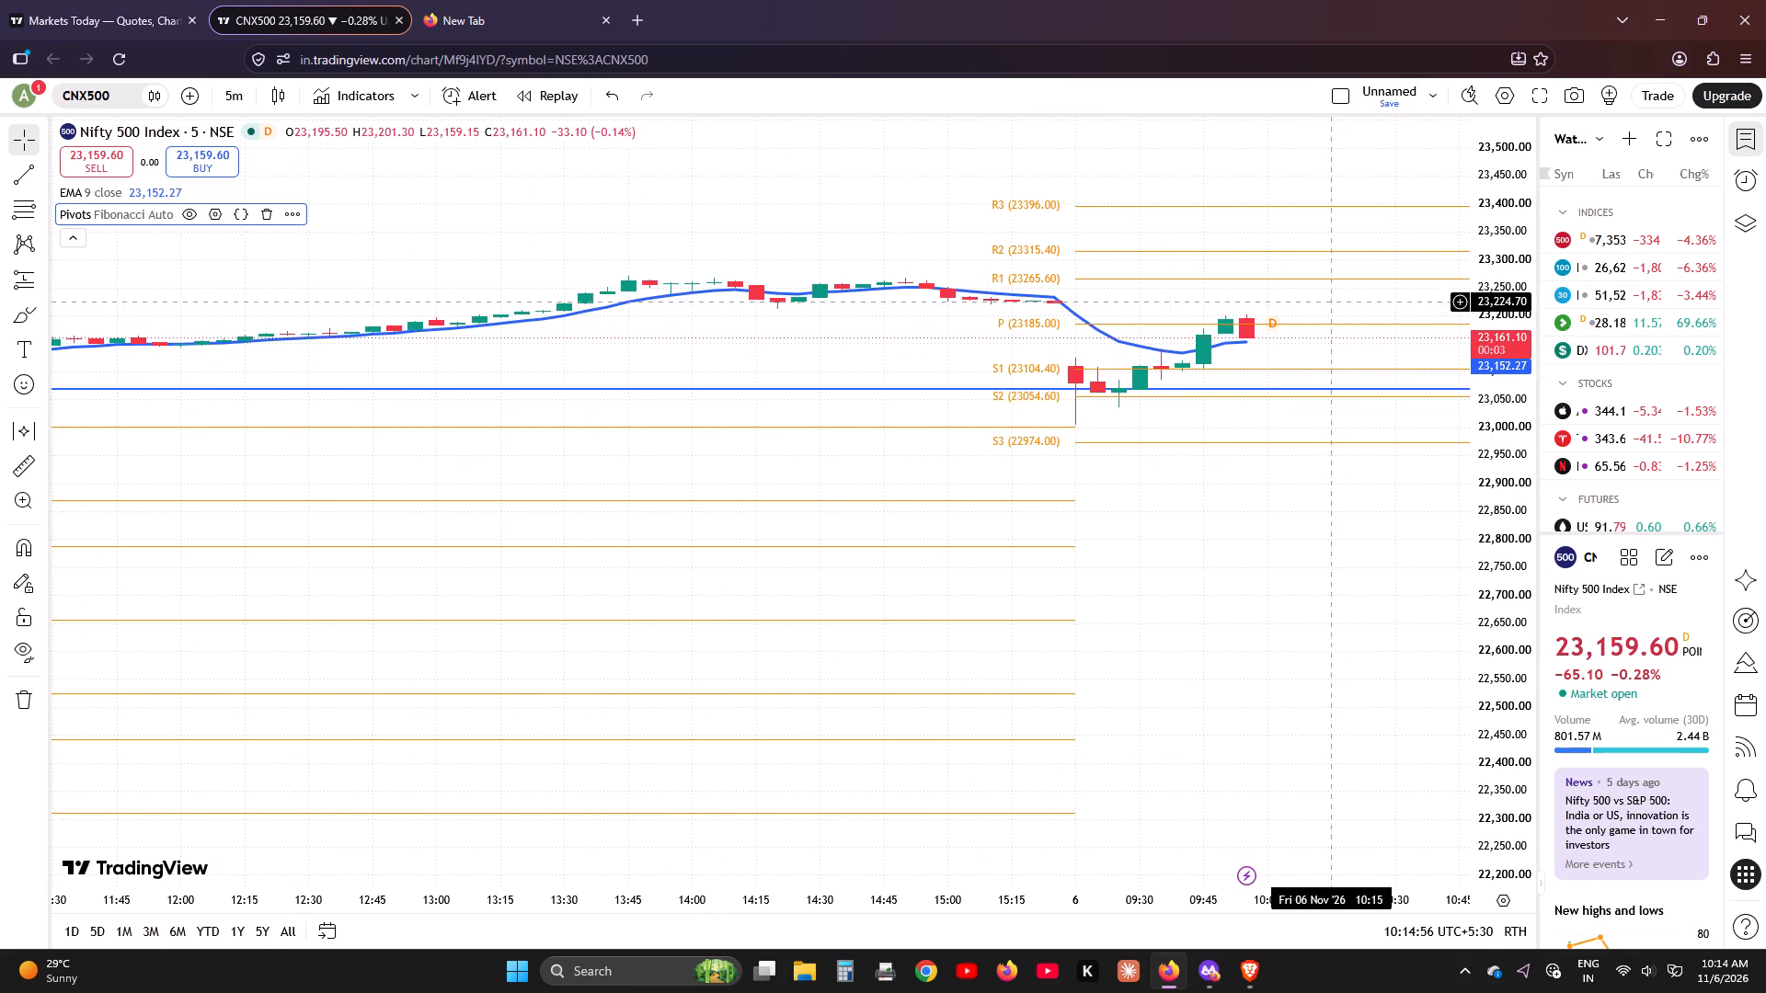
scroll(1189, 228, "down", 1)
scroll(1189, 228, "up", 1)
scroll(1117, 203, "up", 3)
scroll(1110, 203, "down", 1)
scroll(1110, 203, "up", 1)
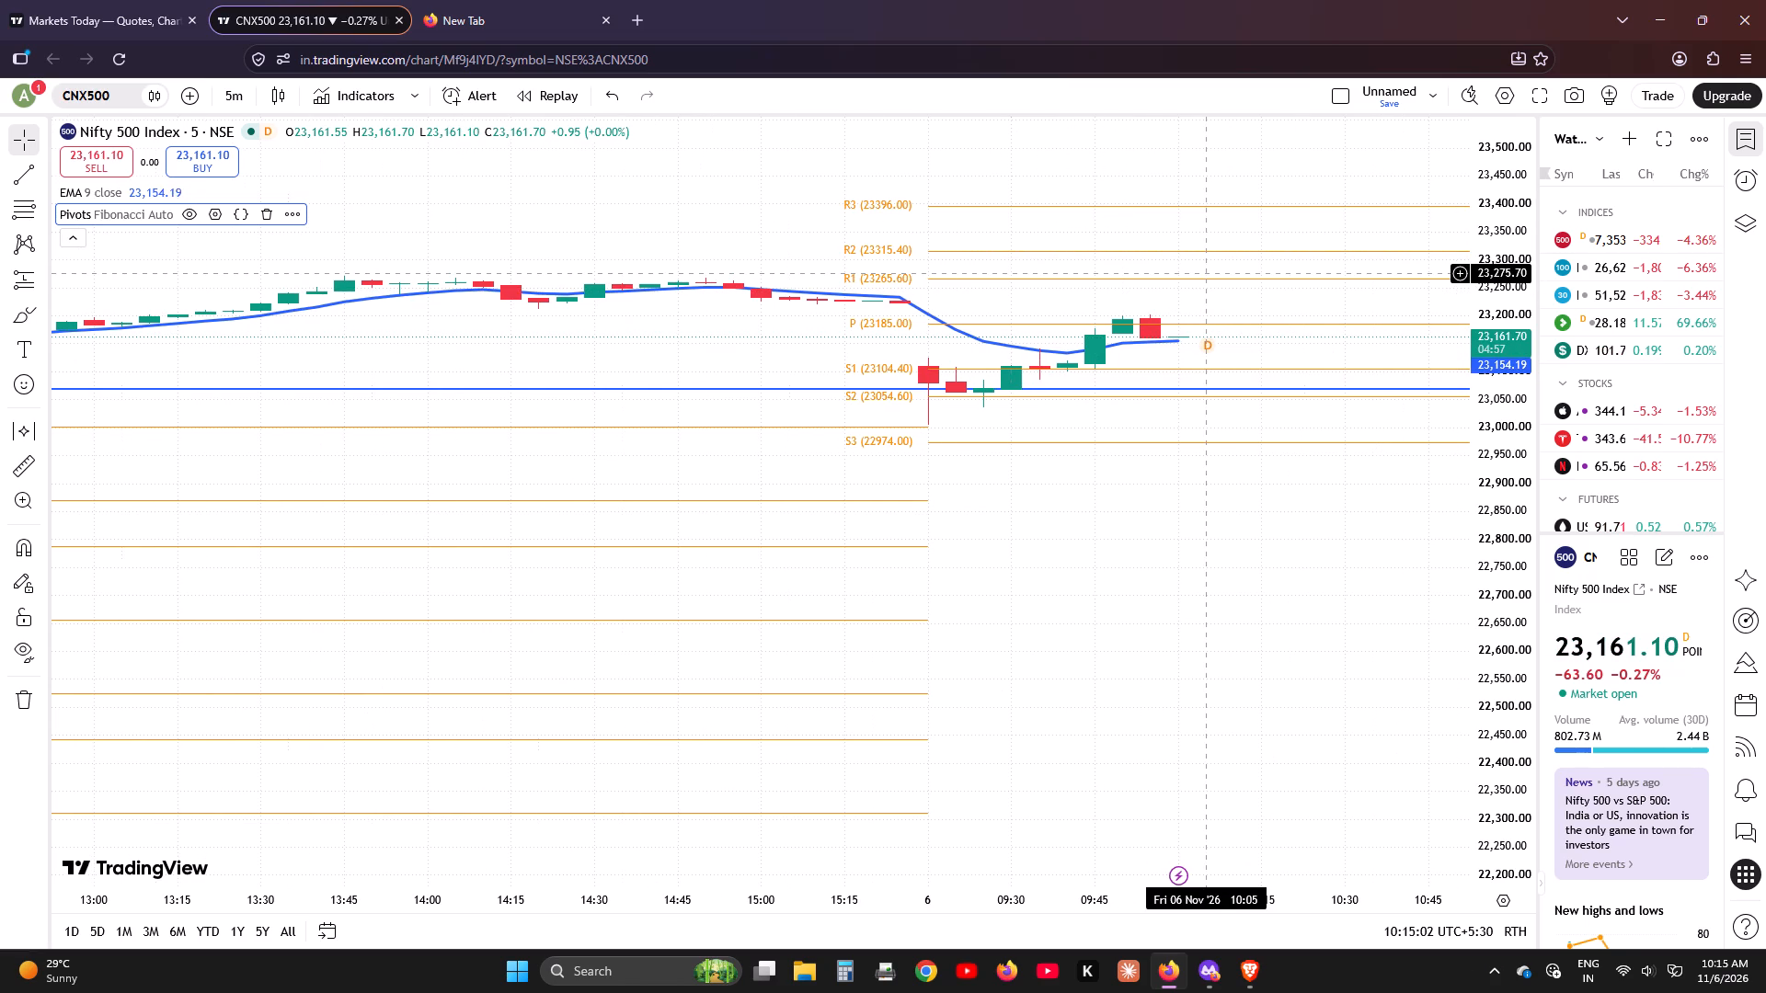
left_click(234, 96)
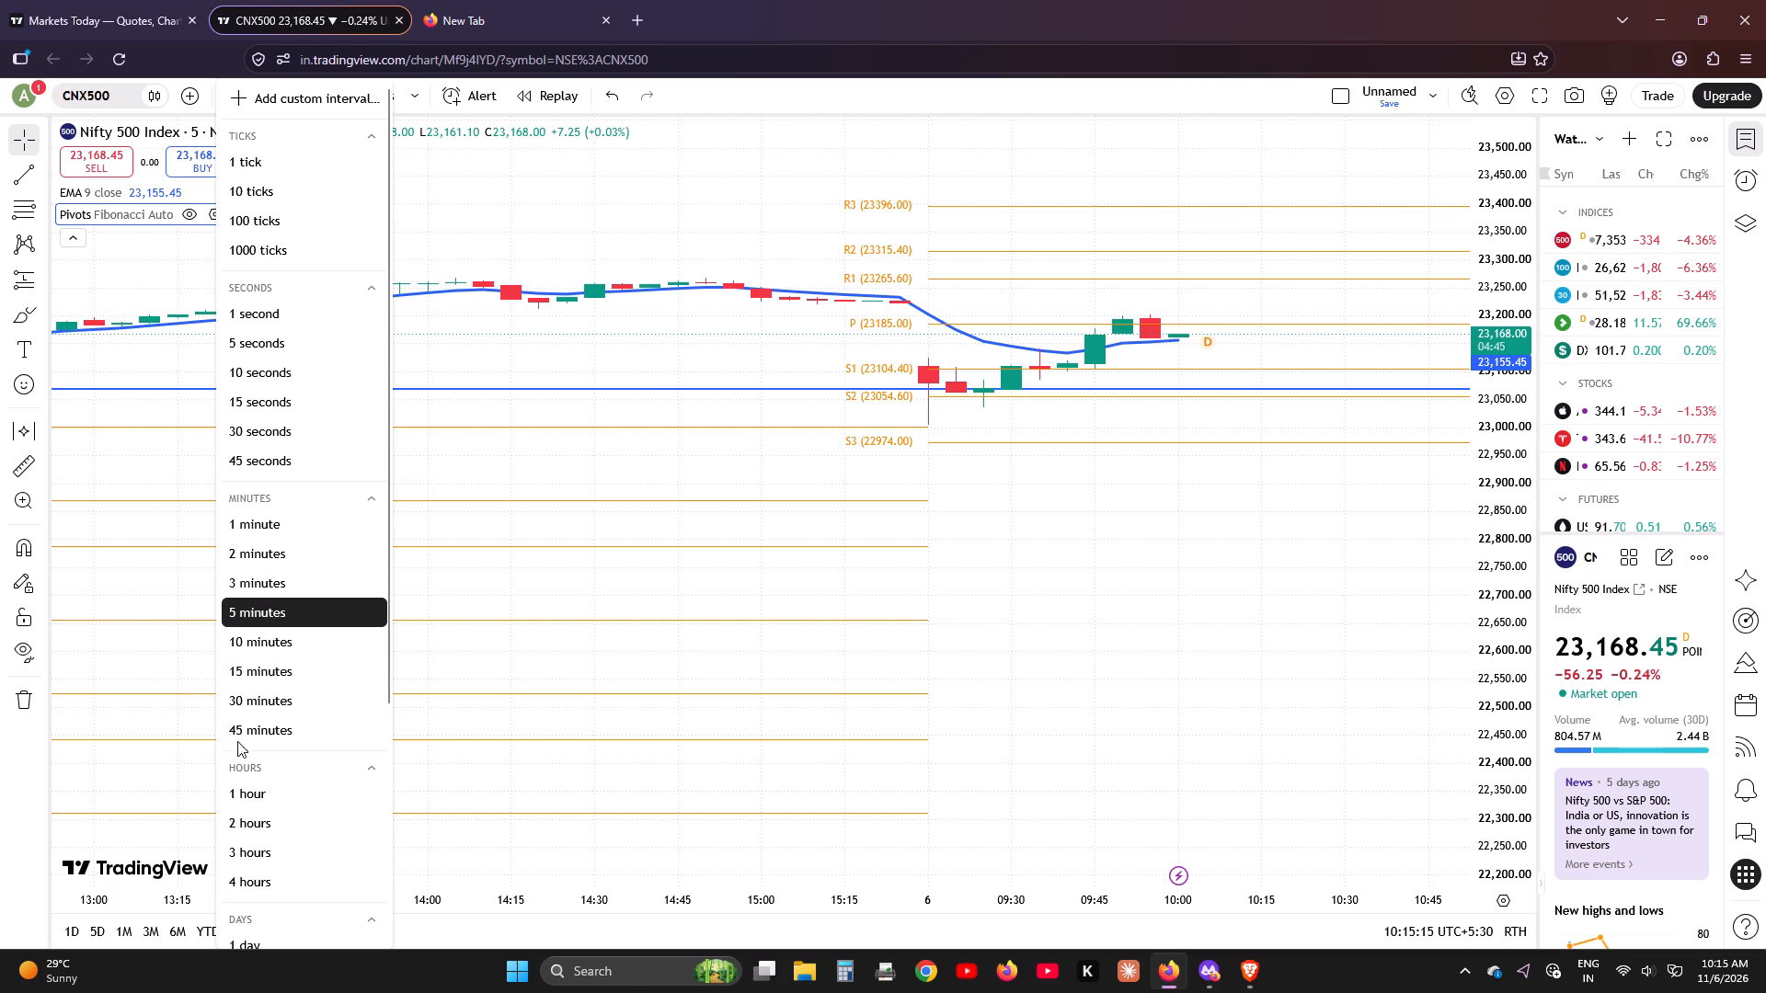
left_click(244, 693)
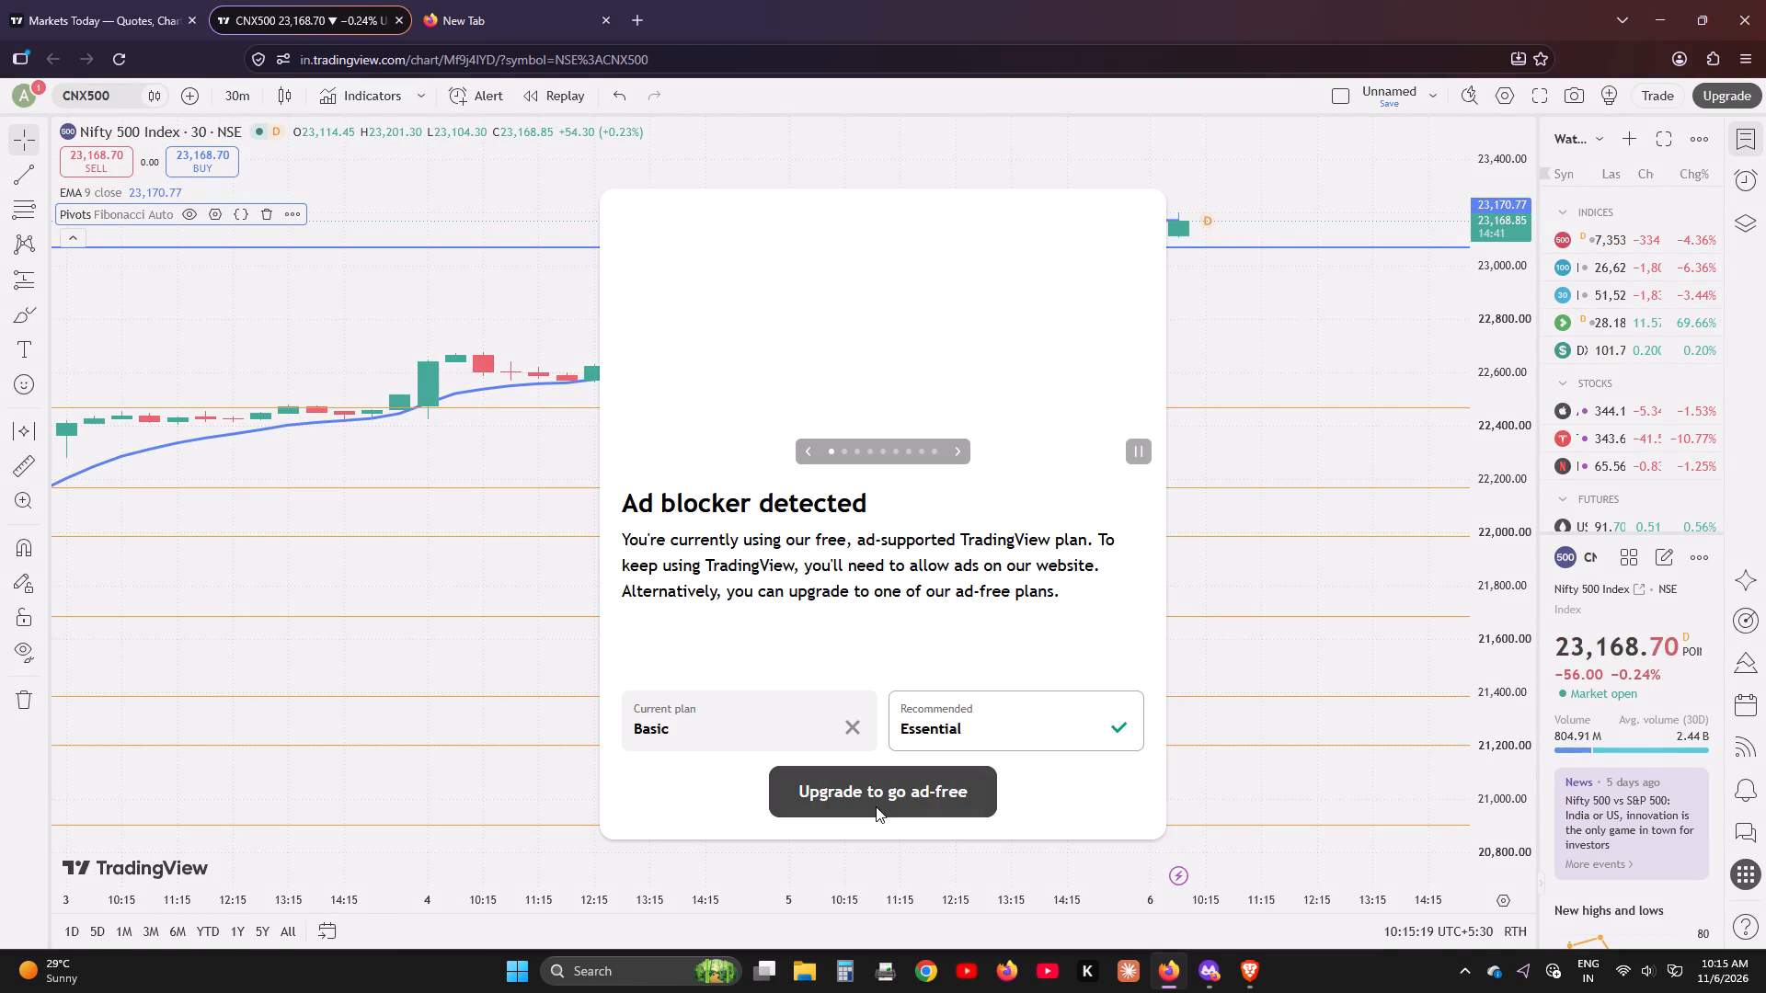
Reload the Nifty 500 chart page again, agreeing to leave without saving.
left_click(120, 57)
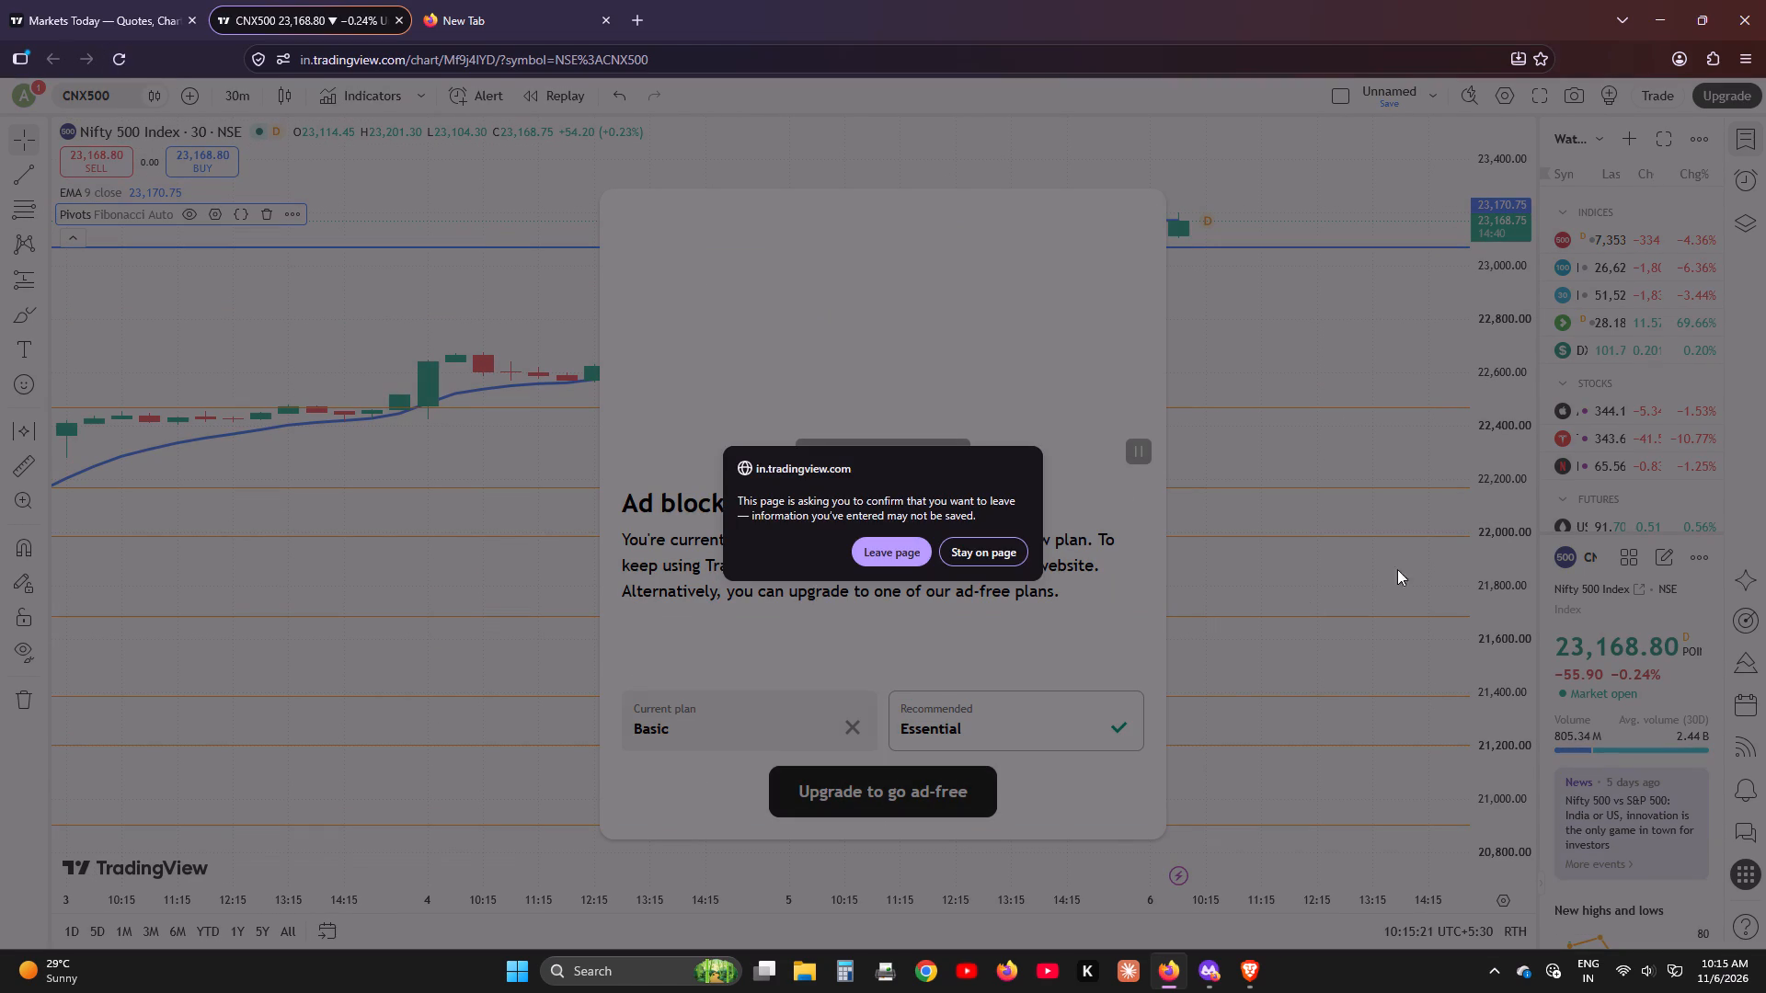
left_click(995, 557)
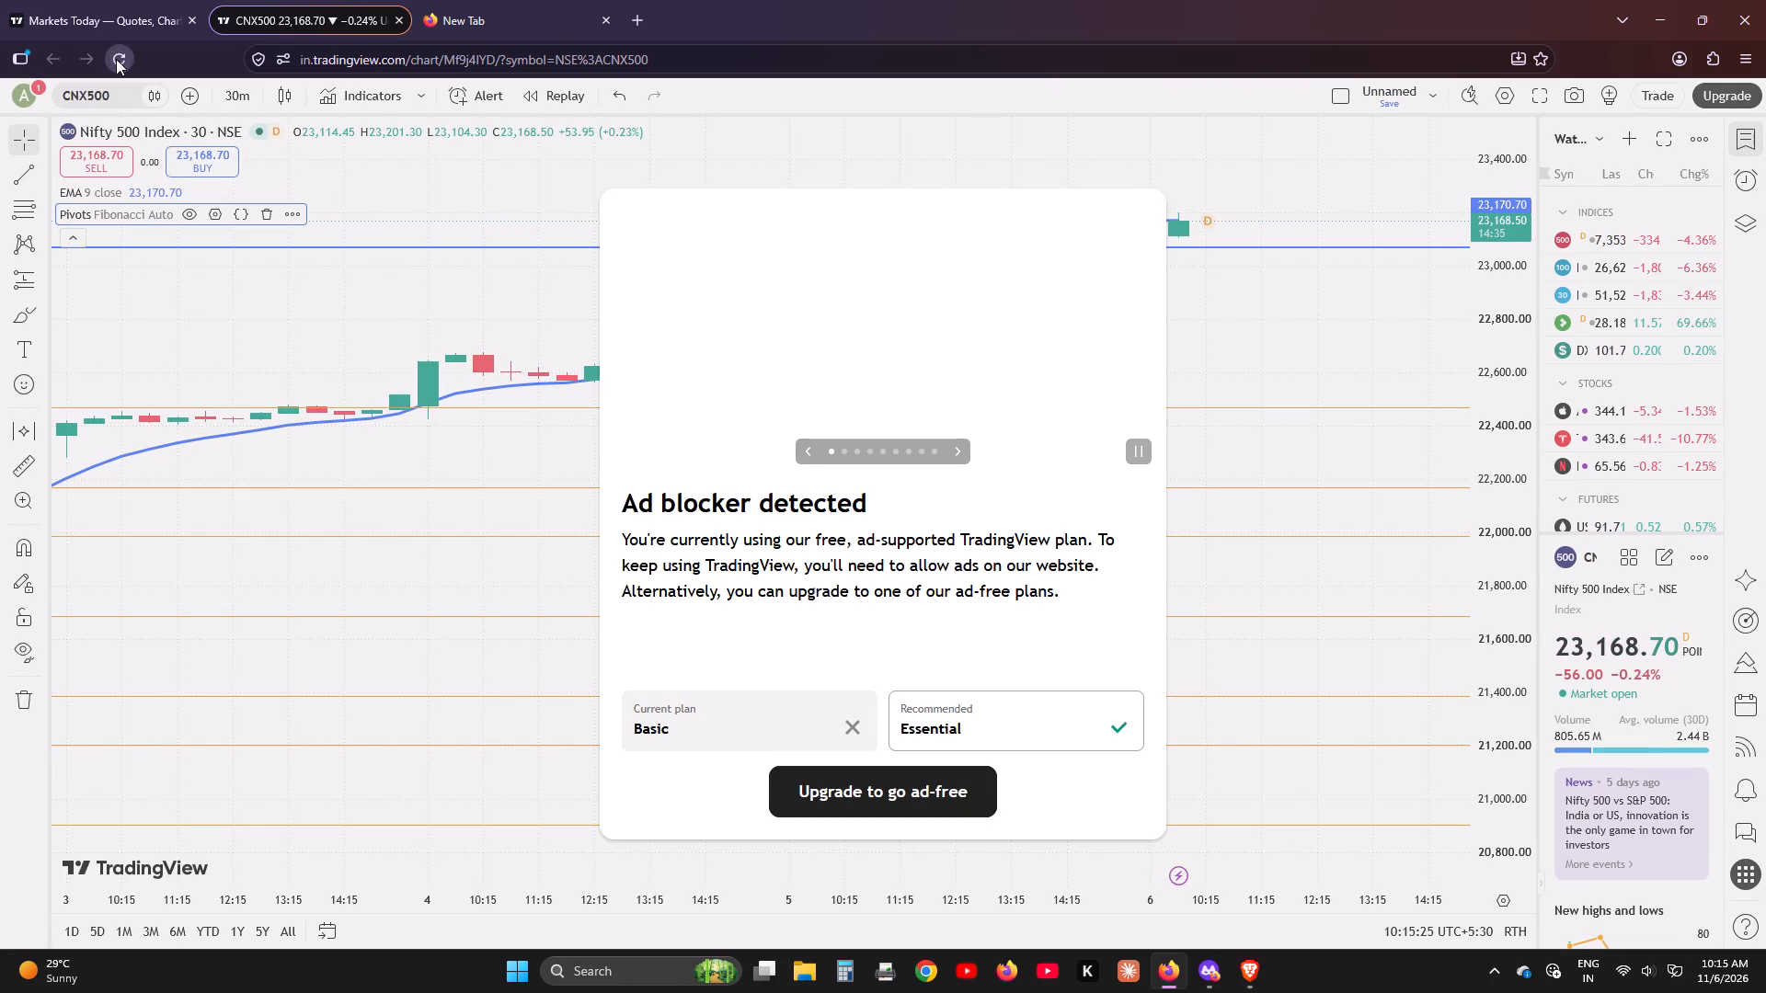
left_click(116, 59)
left_click(864, 550)
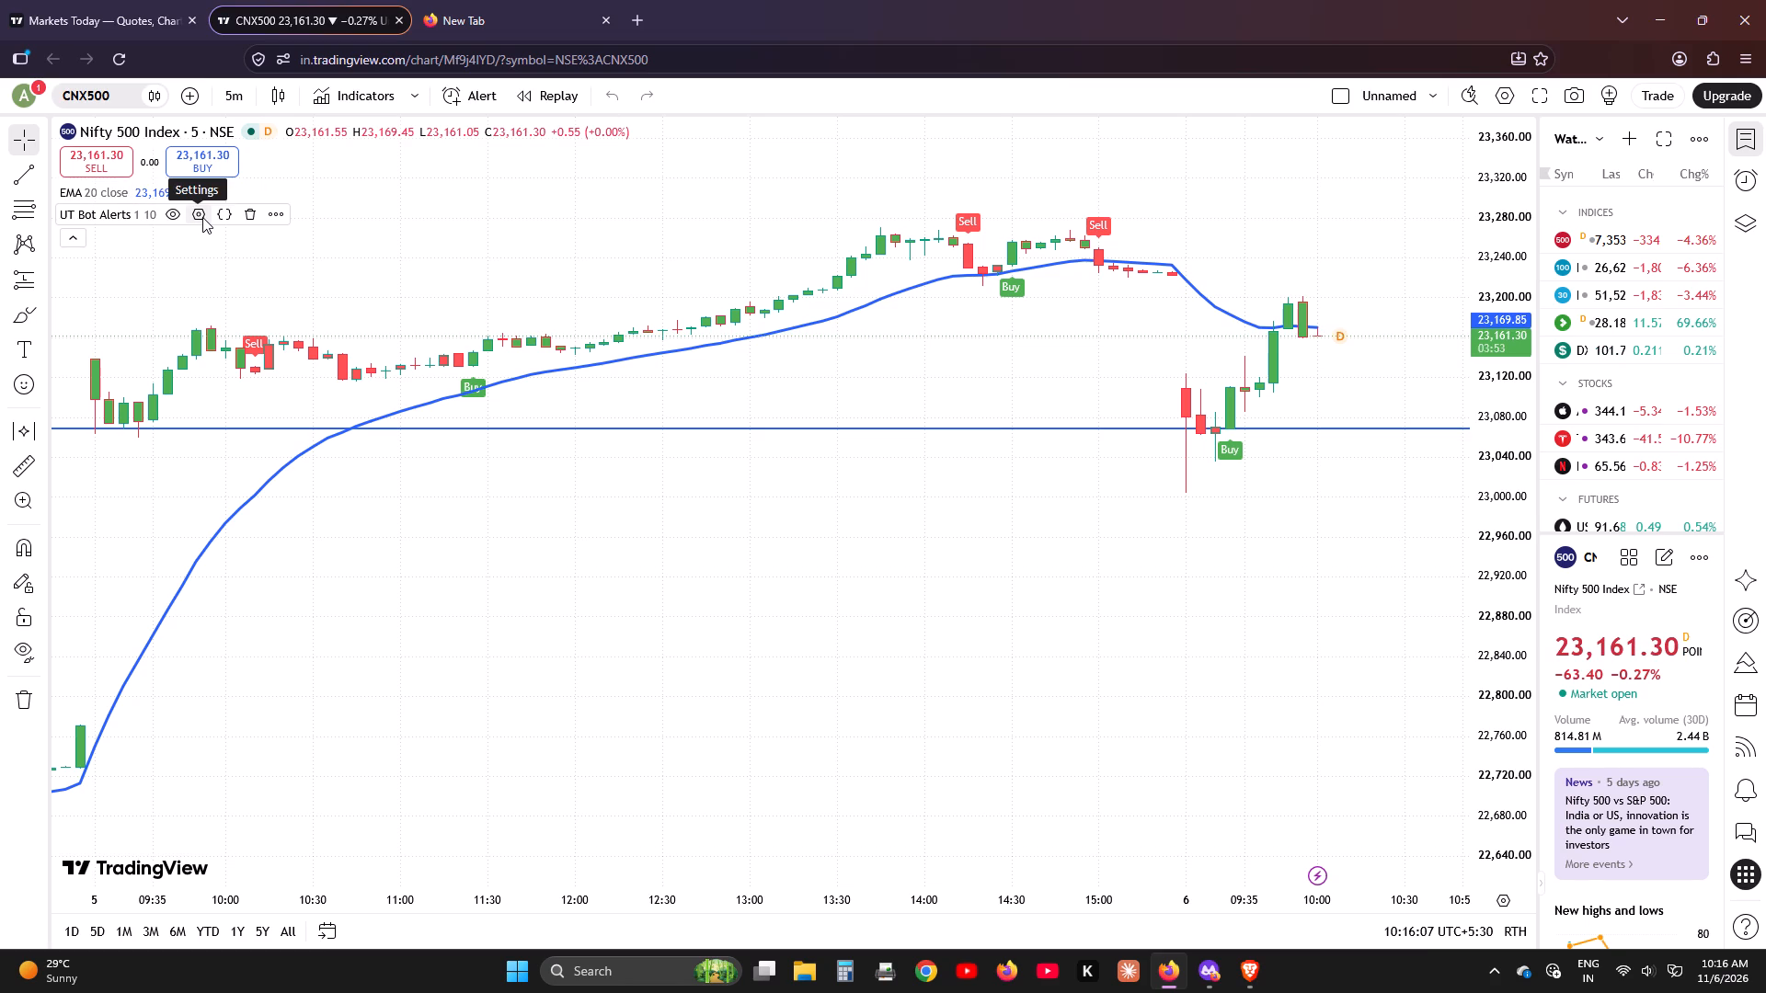
Remove the EMA 20 indicator from the Nifty 500 chart.
left_click(220, 192)
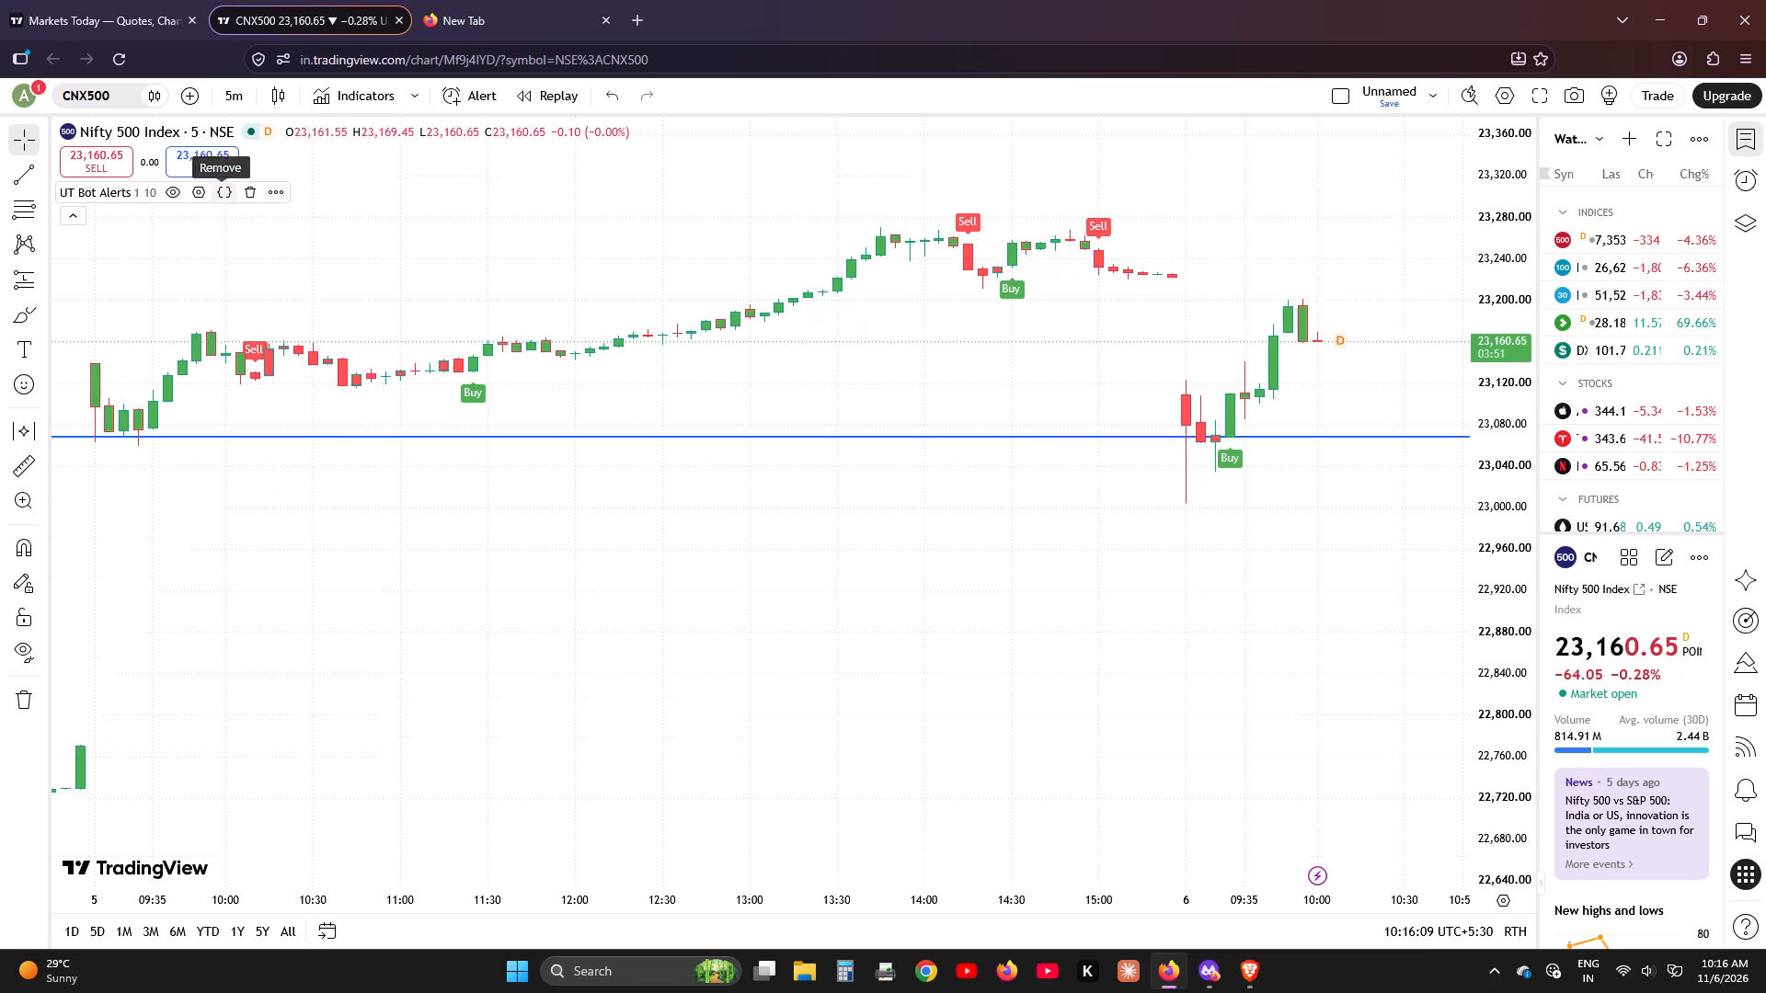
Search the indicators for ut b and add the UT Bot Alerts community indicator by QuantNomad to the Nifty 500 chart.
left_click(375, 100)
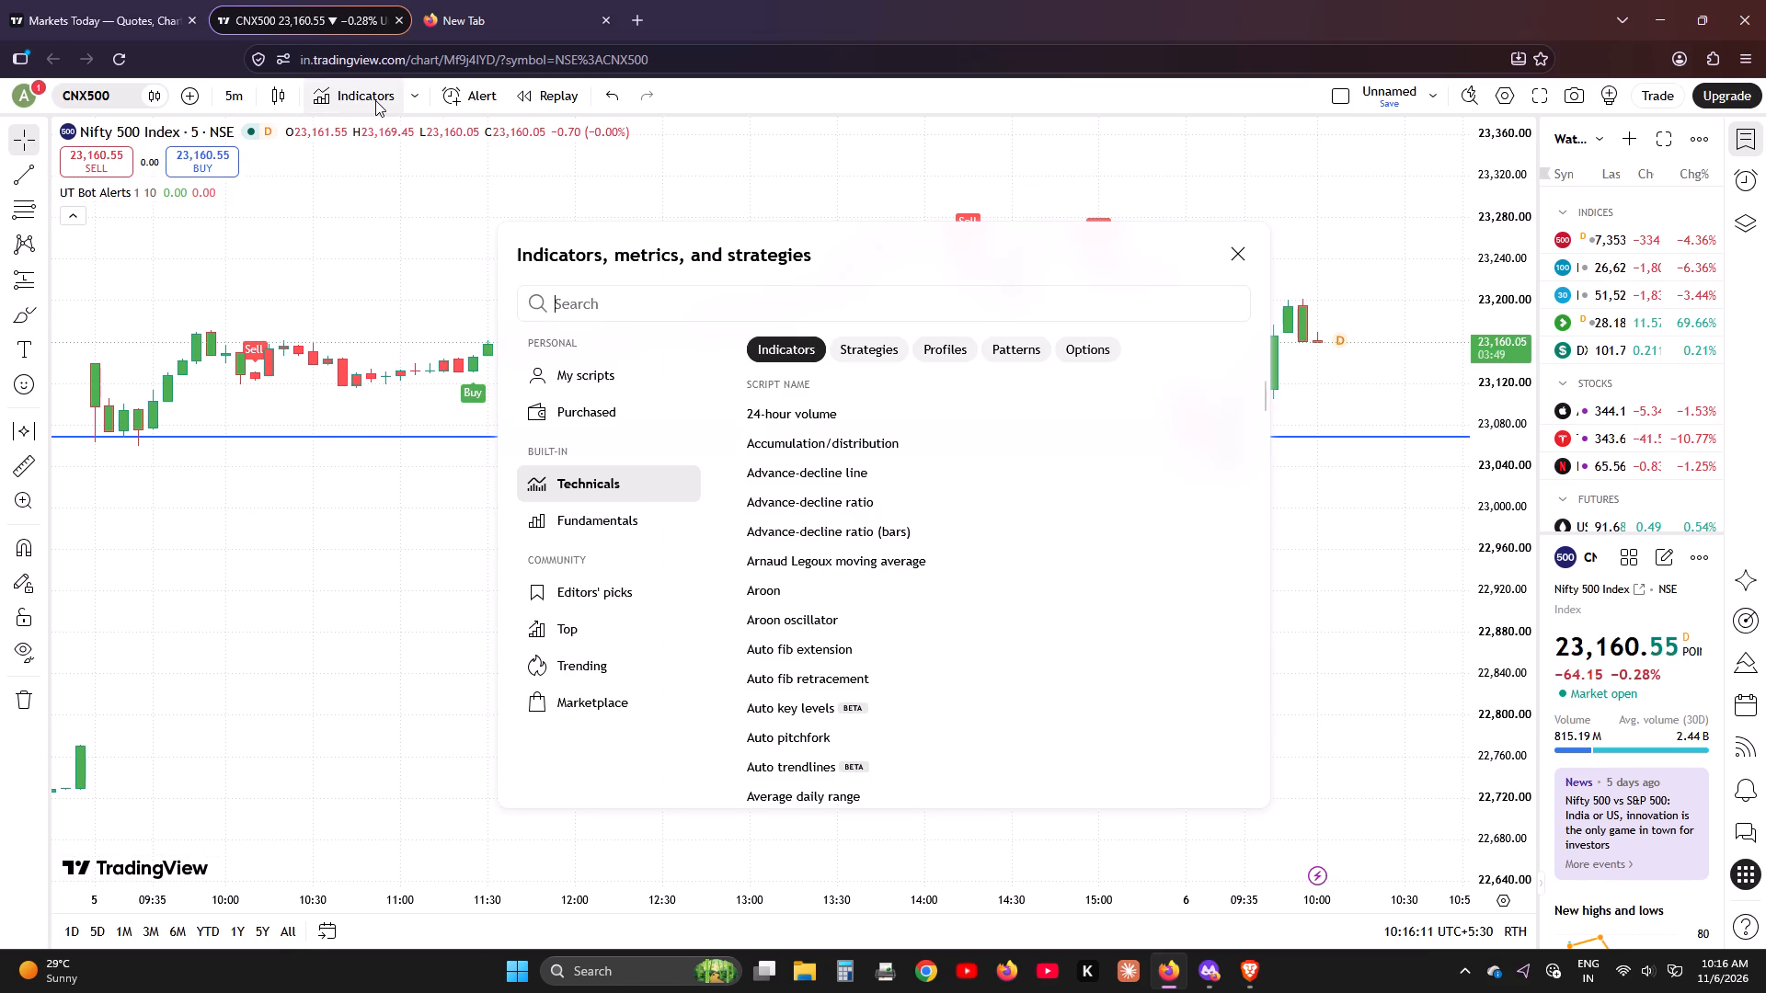
type("ut")
key("space")
type("b")
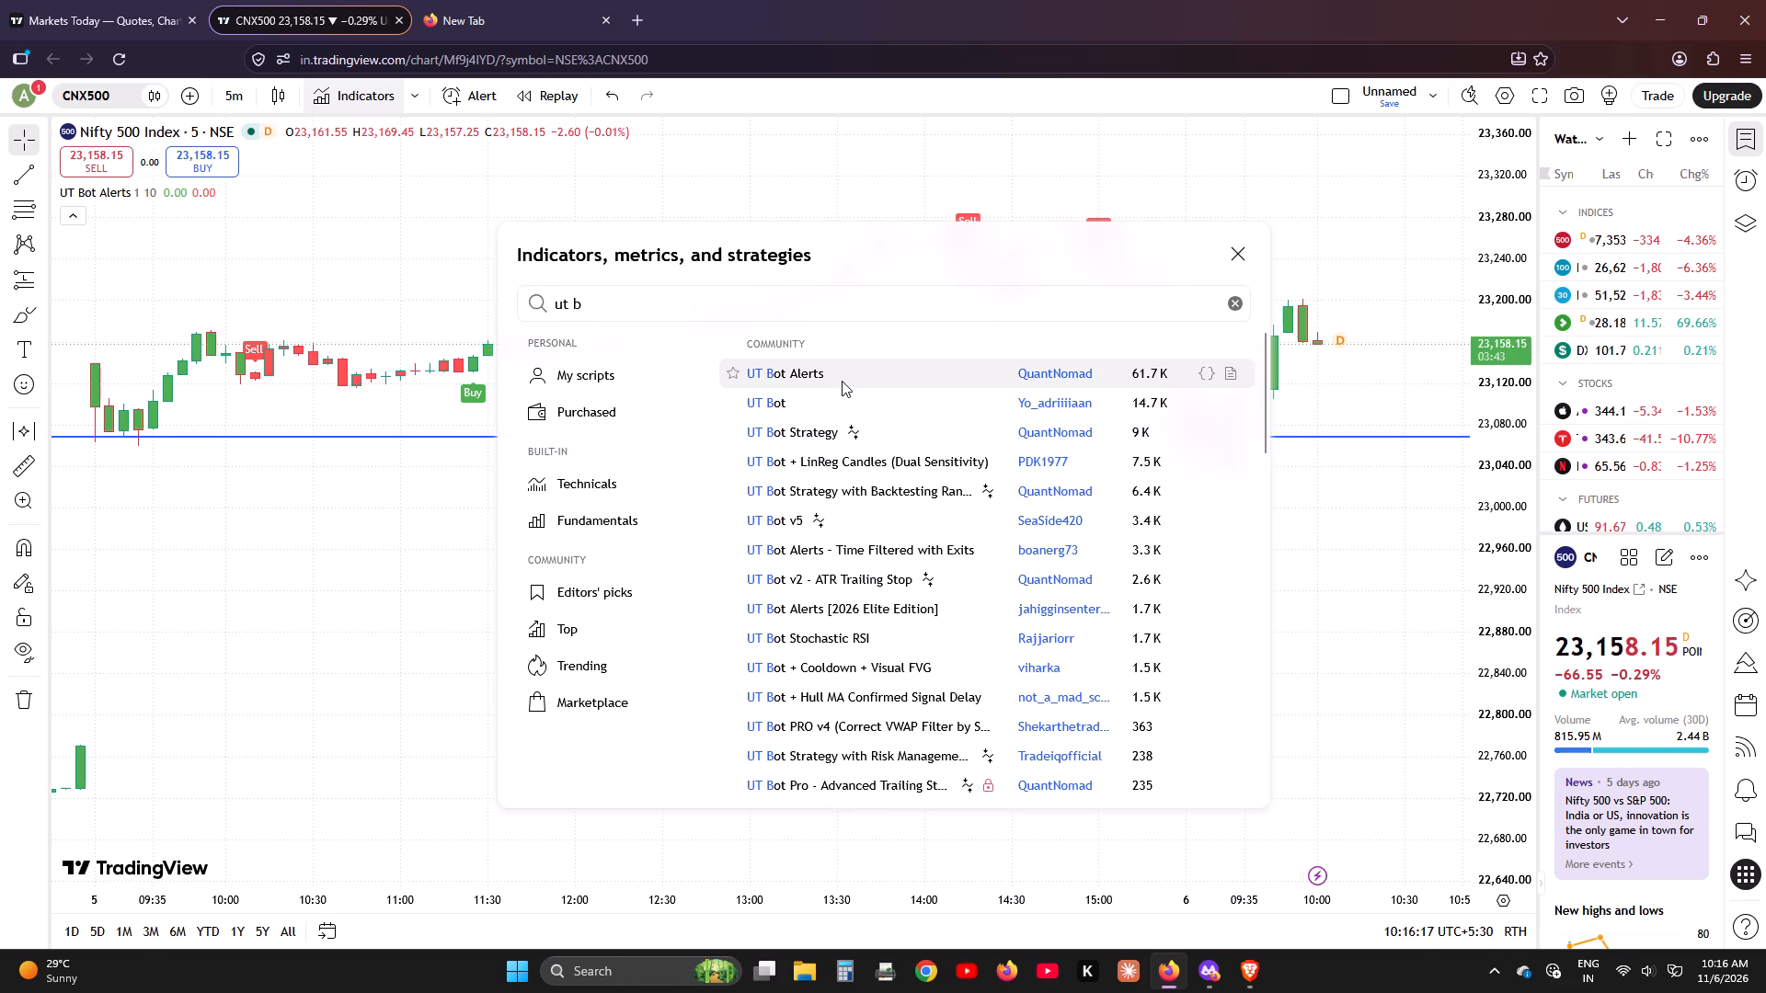
left_click(842, 381)
left_click(1238, 254)
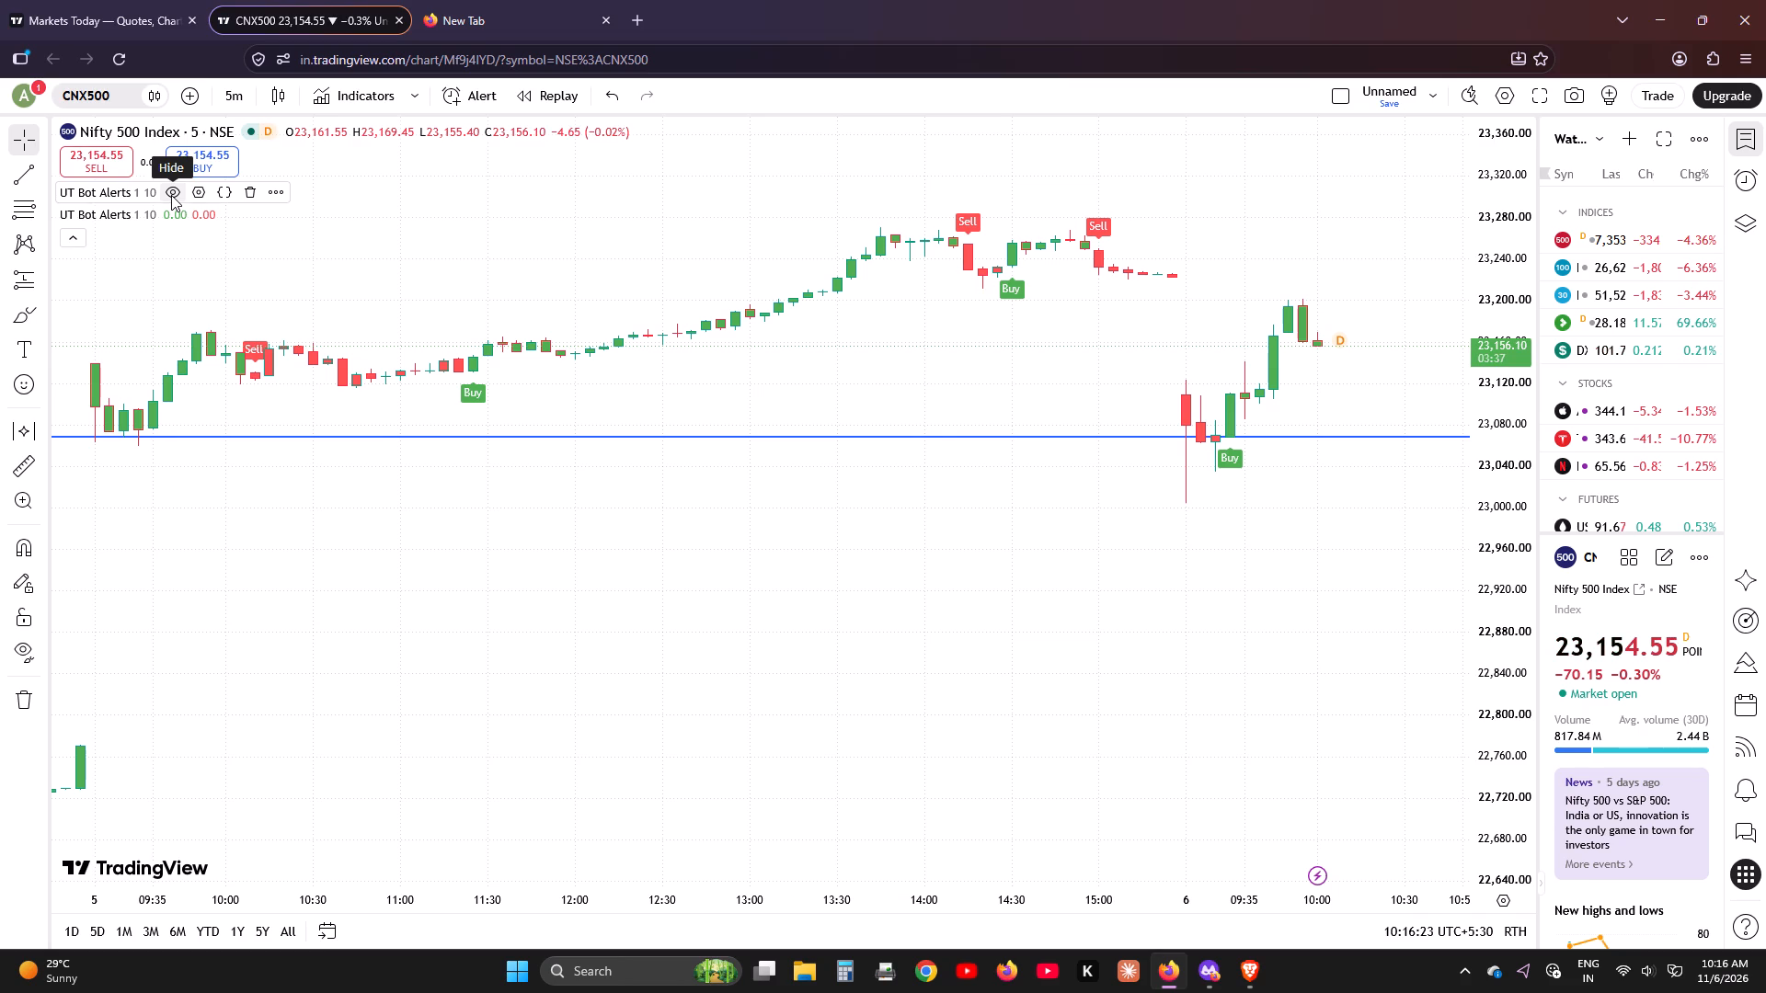
Open the settings of the first UT Bot Alerts indicator on the chart.
left_click(203, 193)
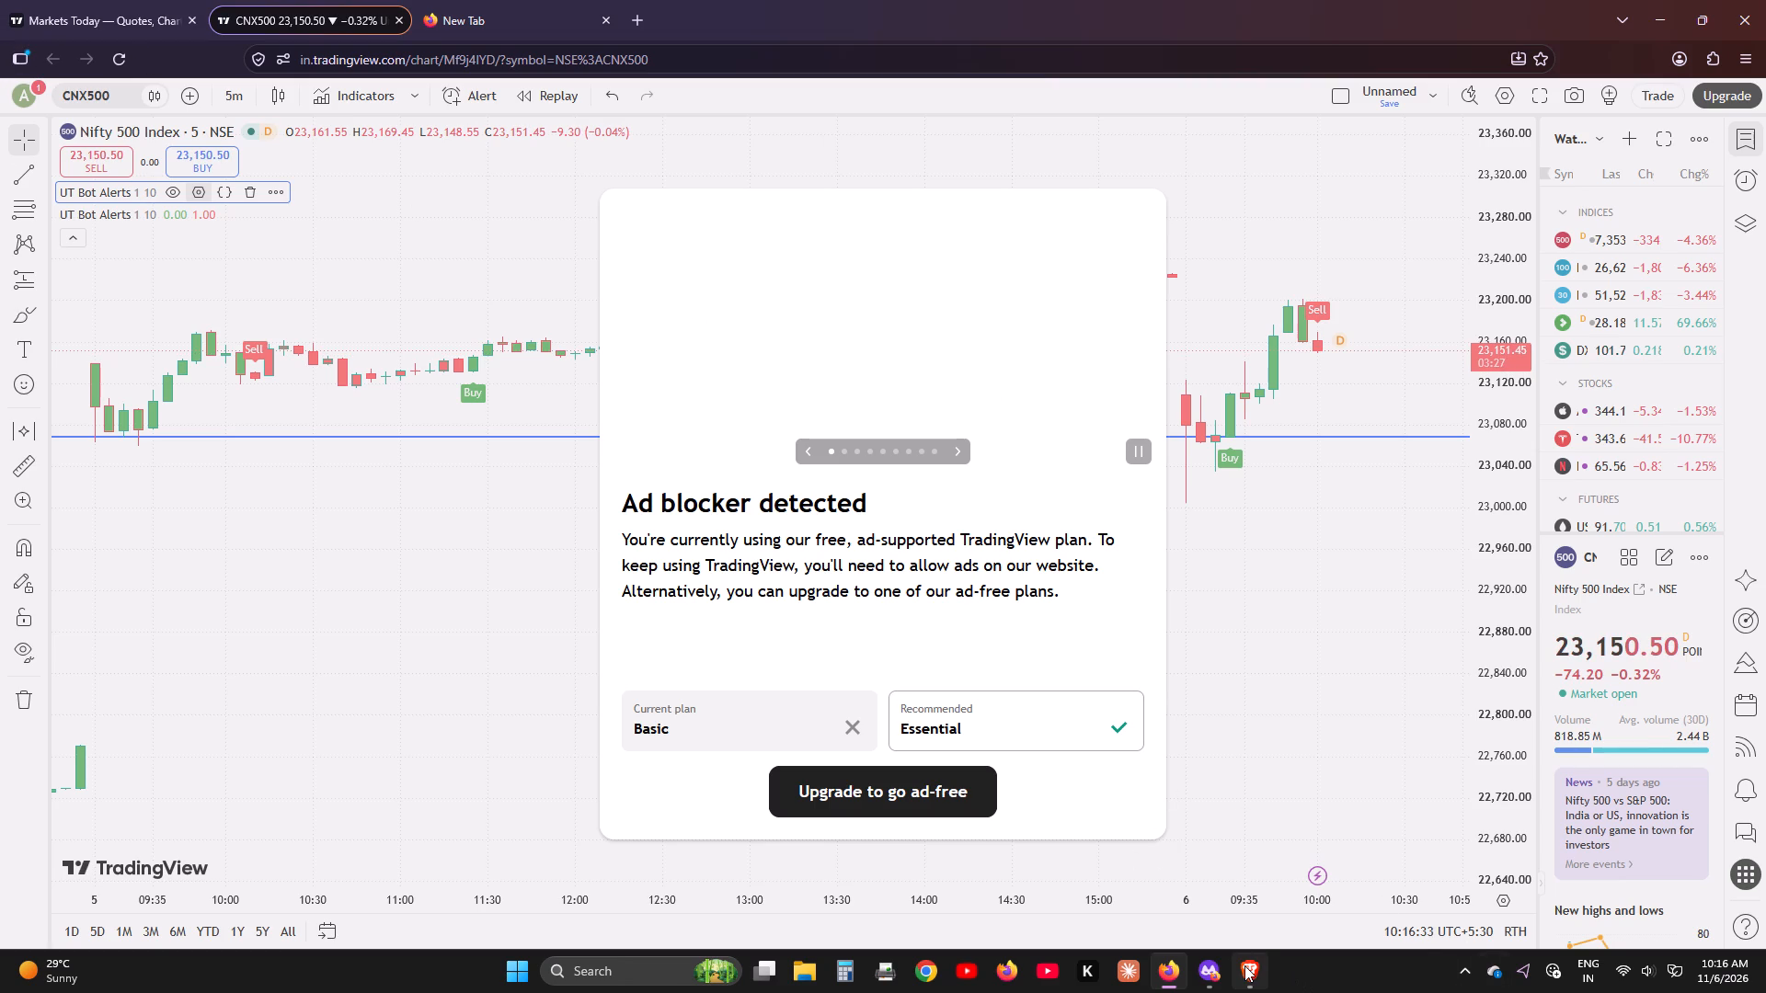
Switch to the Brave window with the Nifty 50 chart and open TradingView's free account sign-up.
left_click(1251, 908)
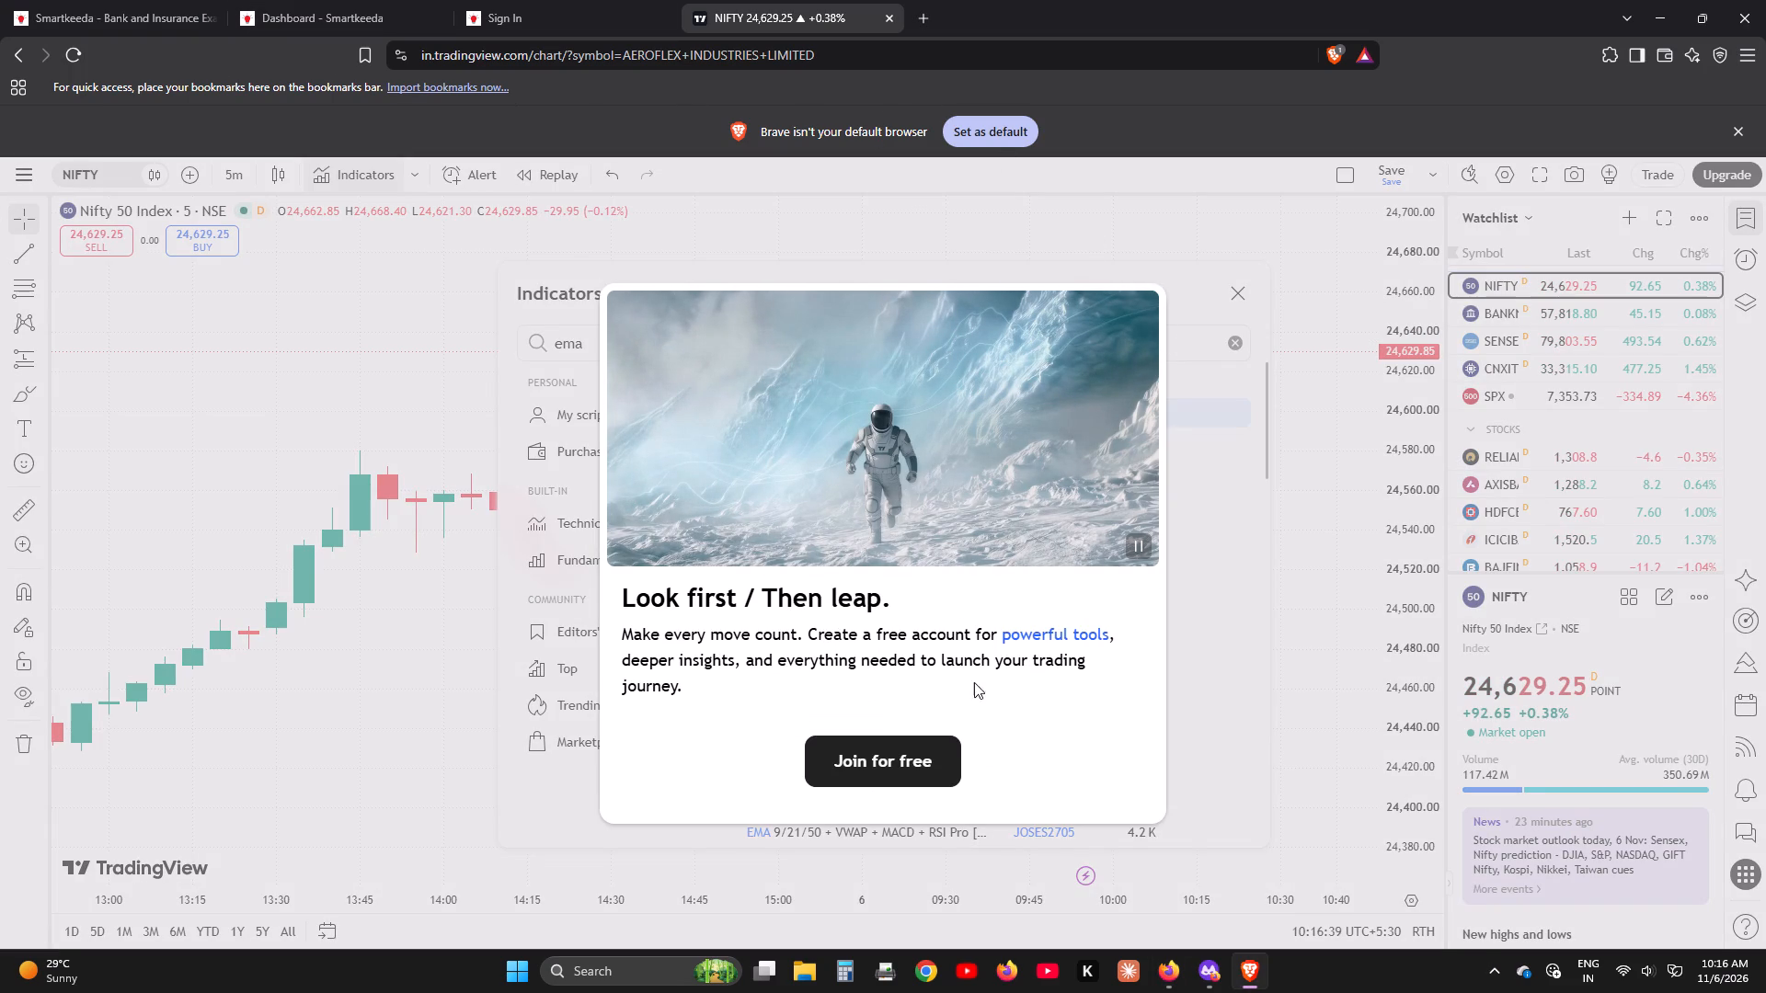
left_click(938, 765)
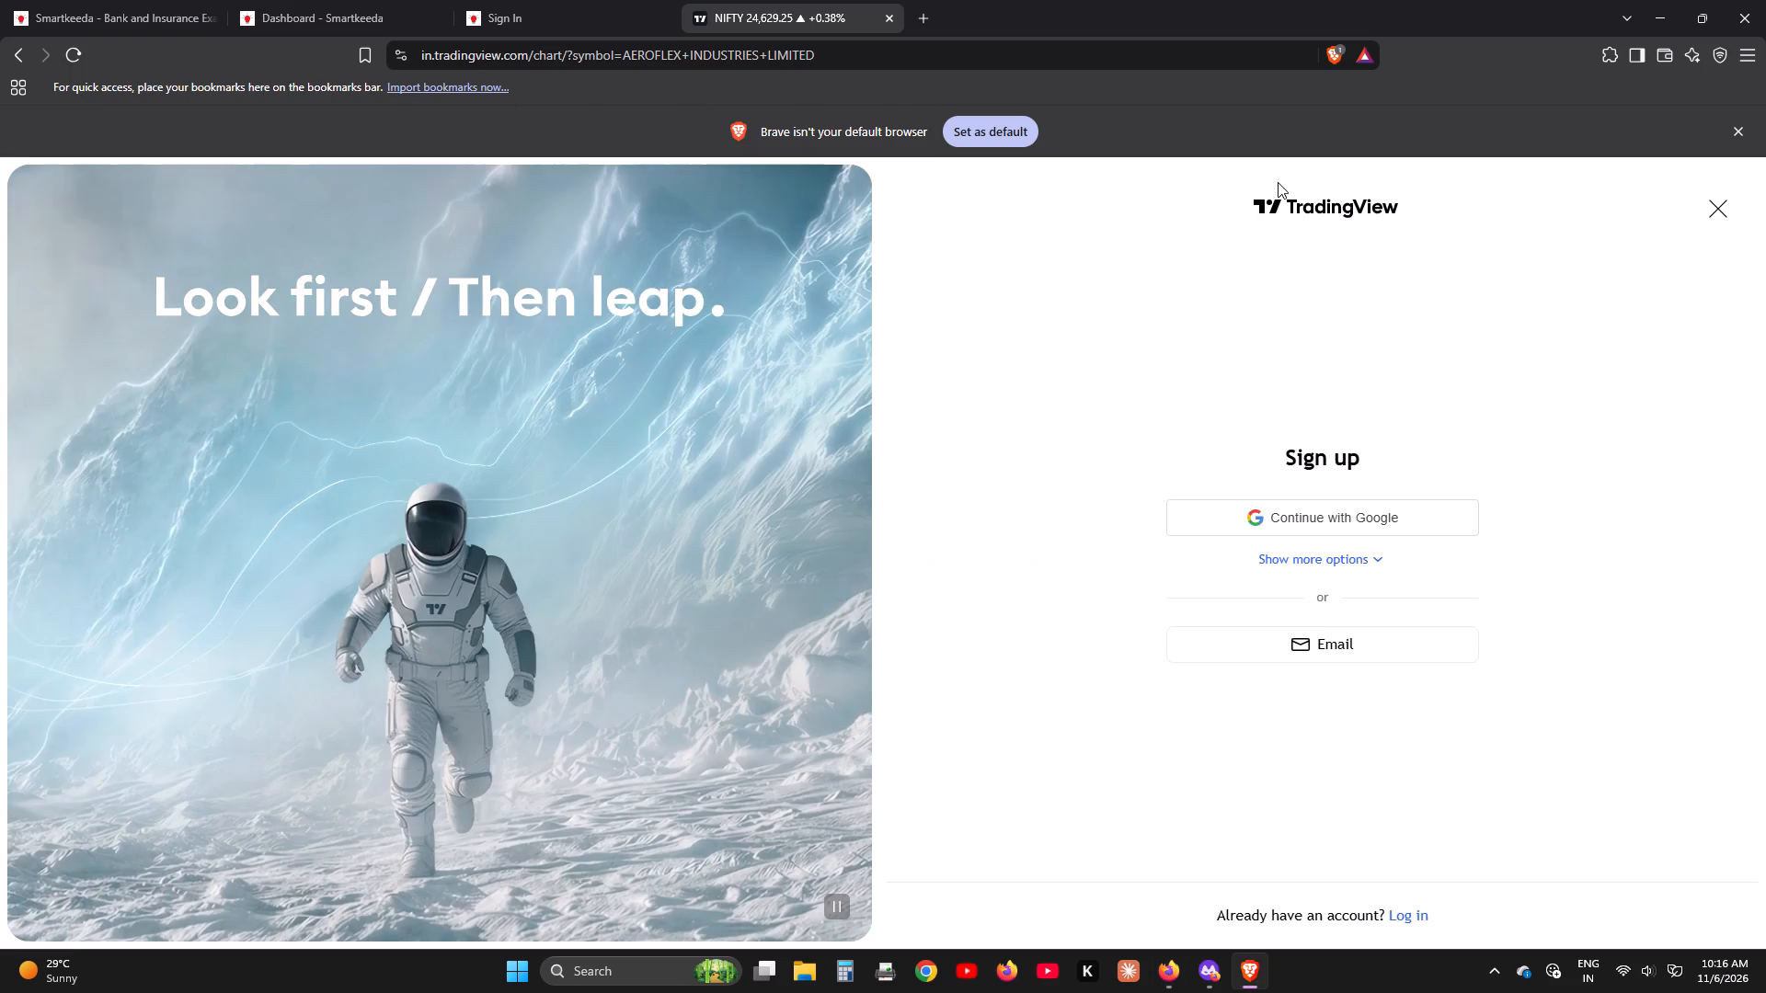
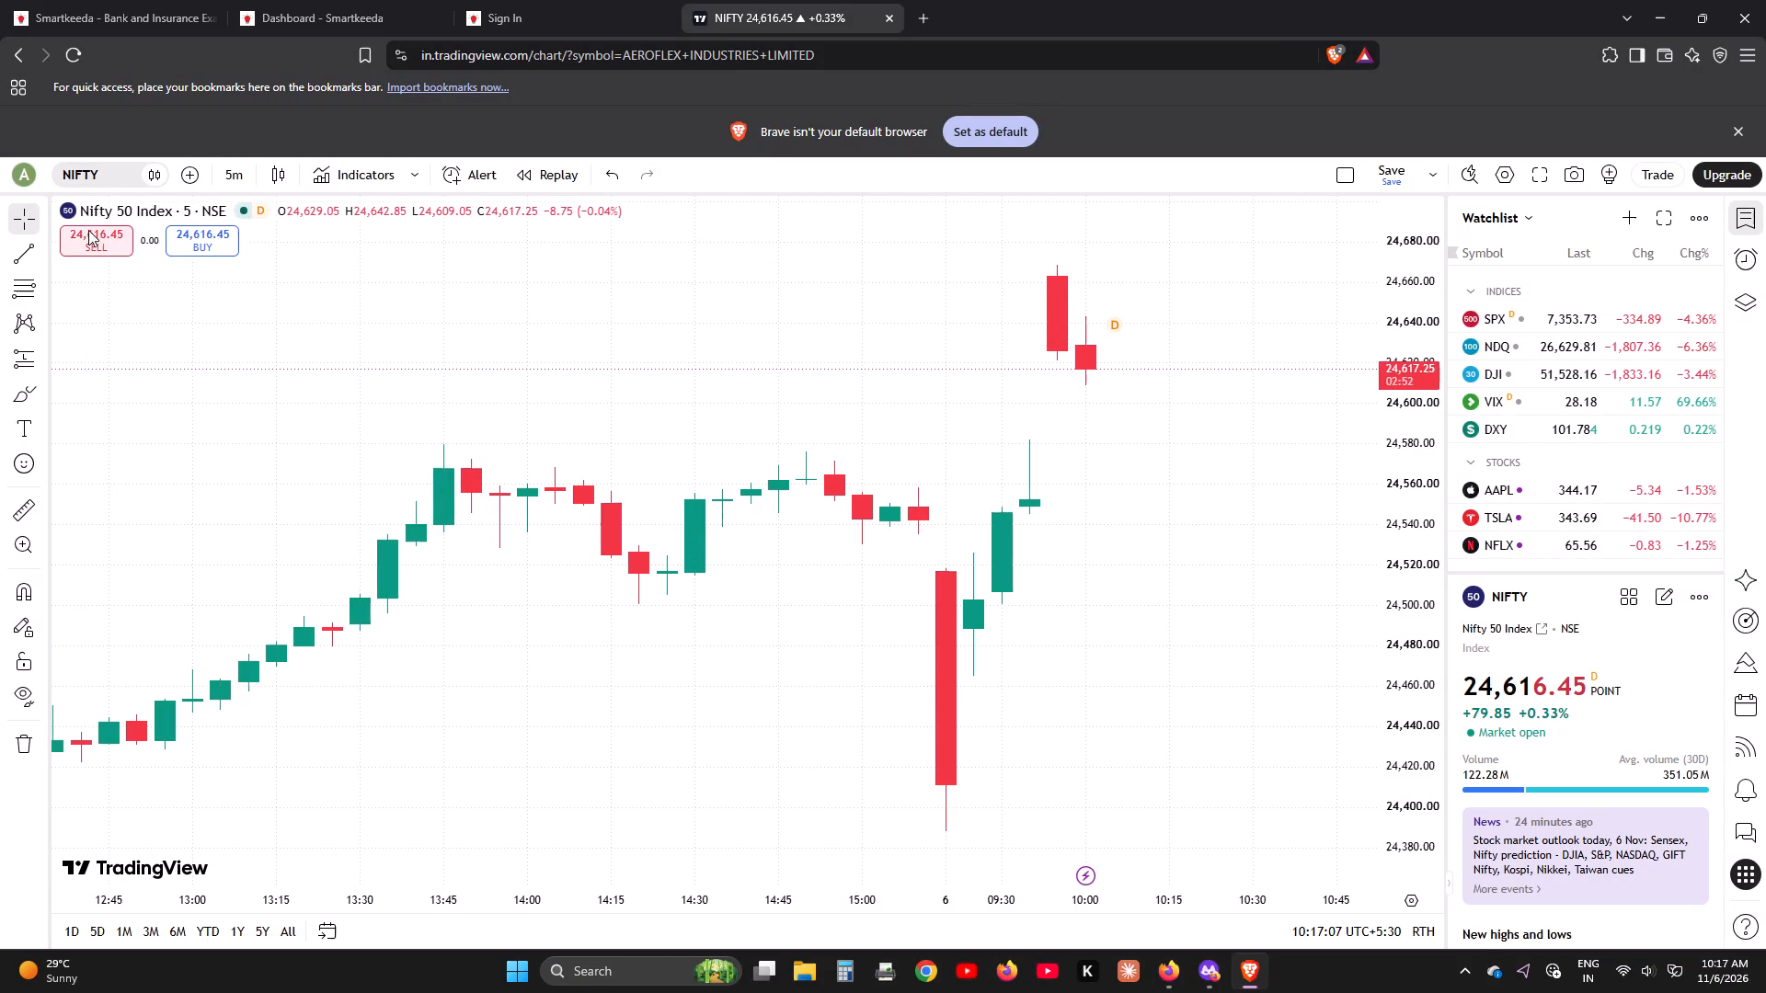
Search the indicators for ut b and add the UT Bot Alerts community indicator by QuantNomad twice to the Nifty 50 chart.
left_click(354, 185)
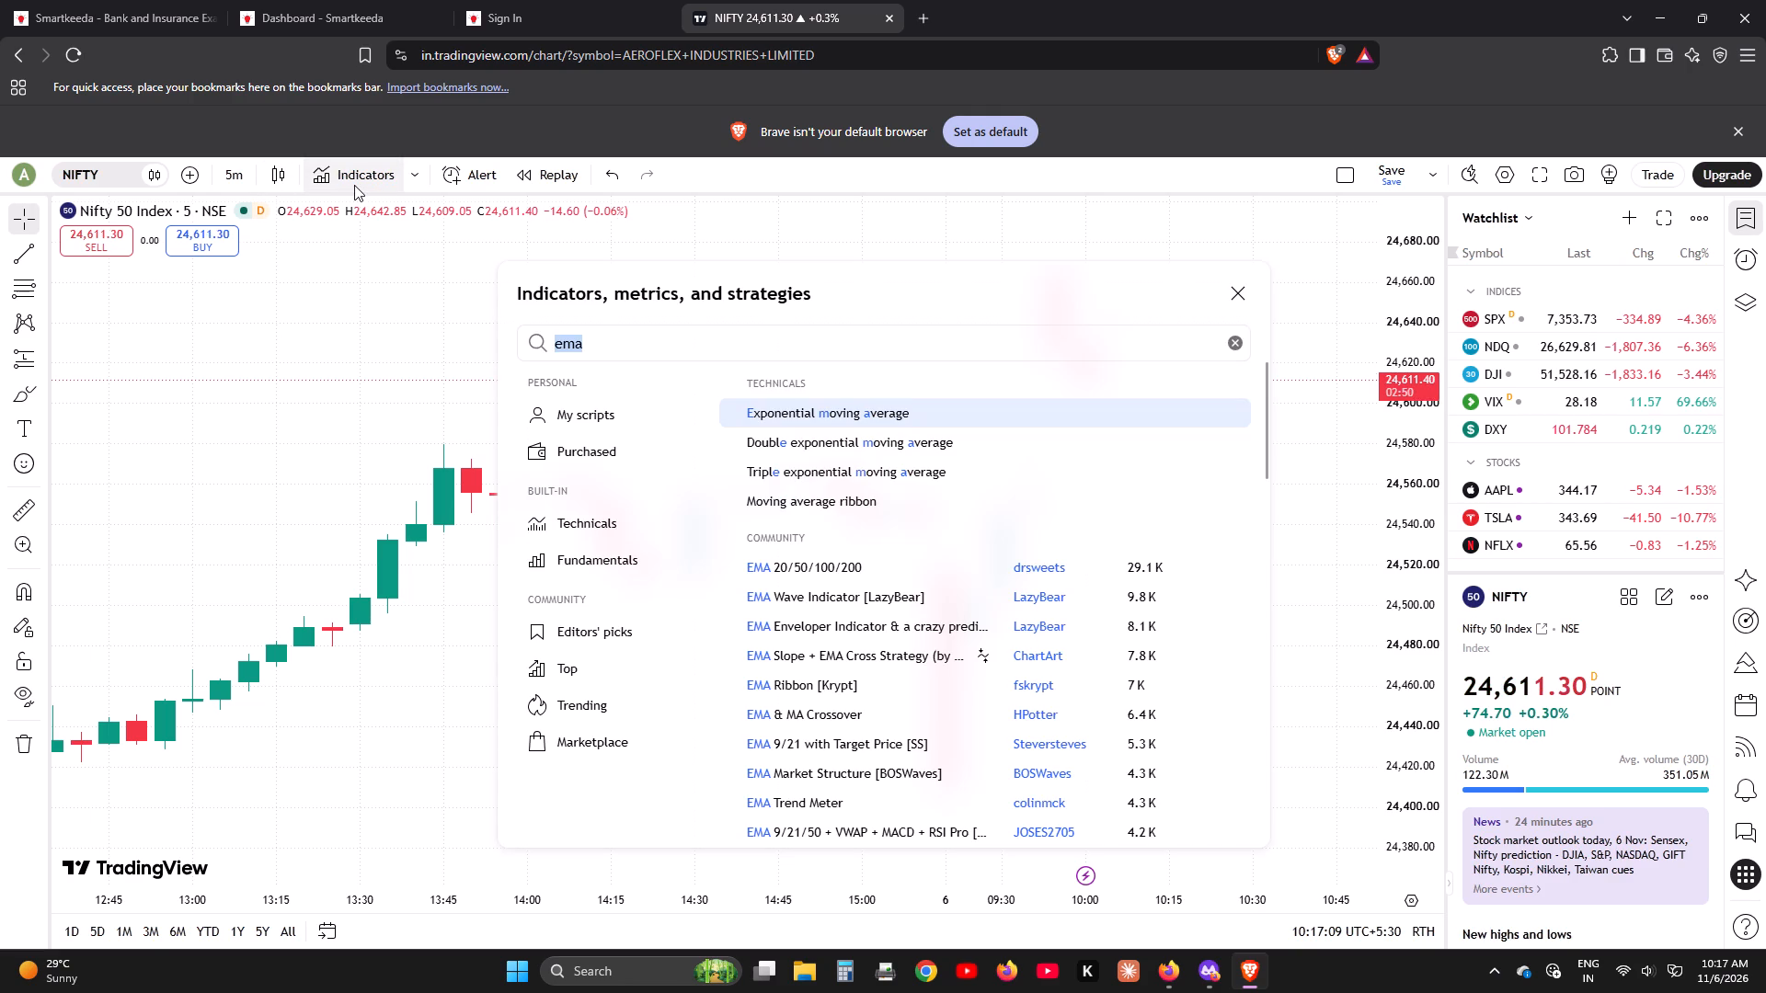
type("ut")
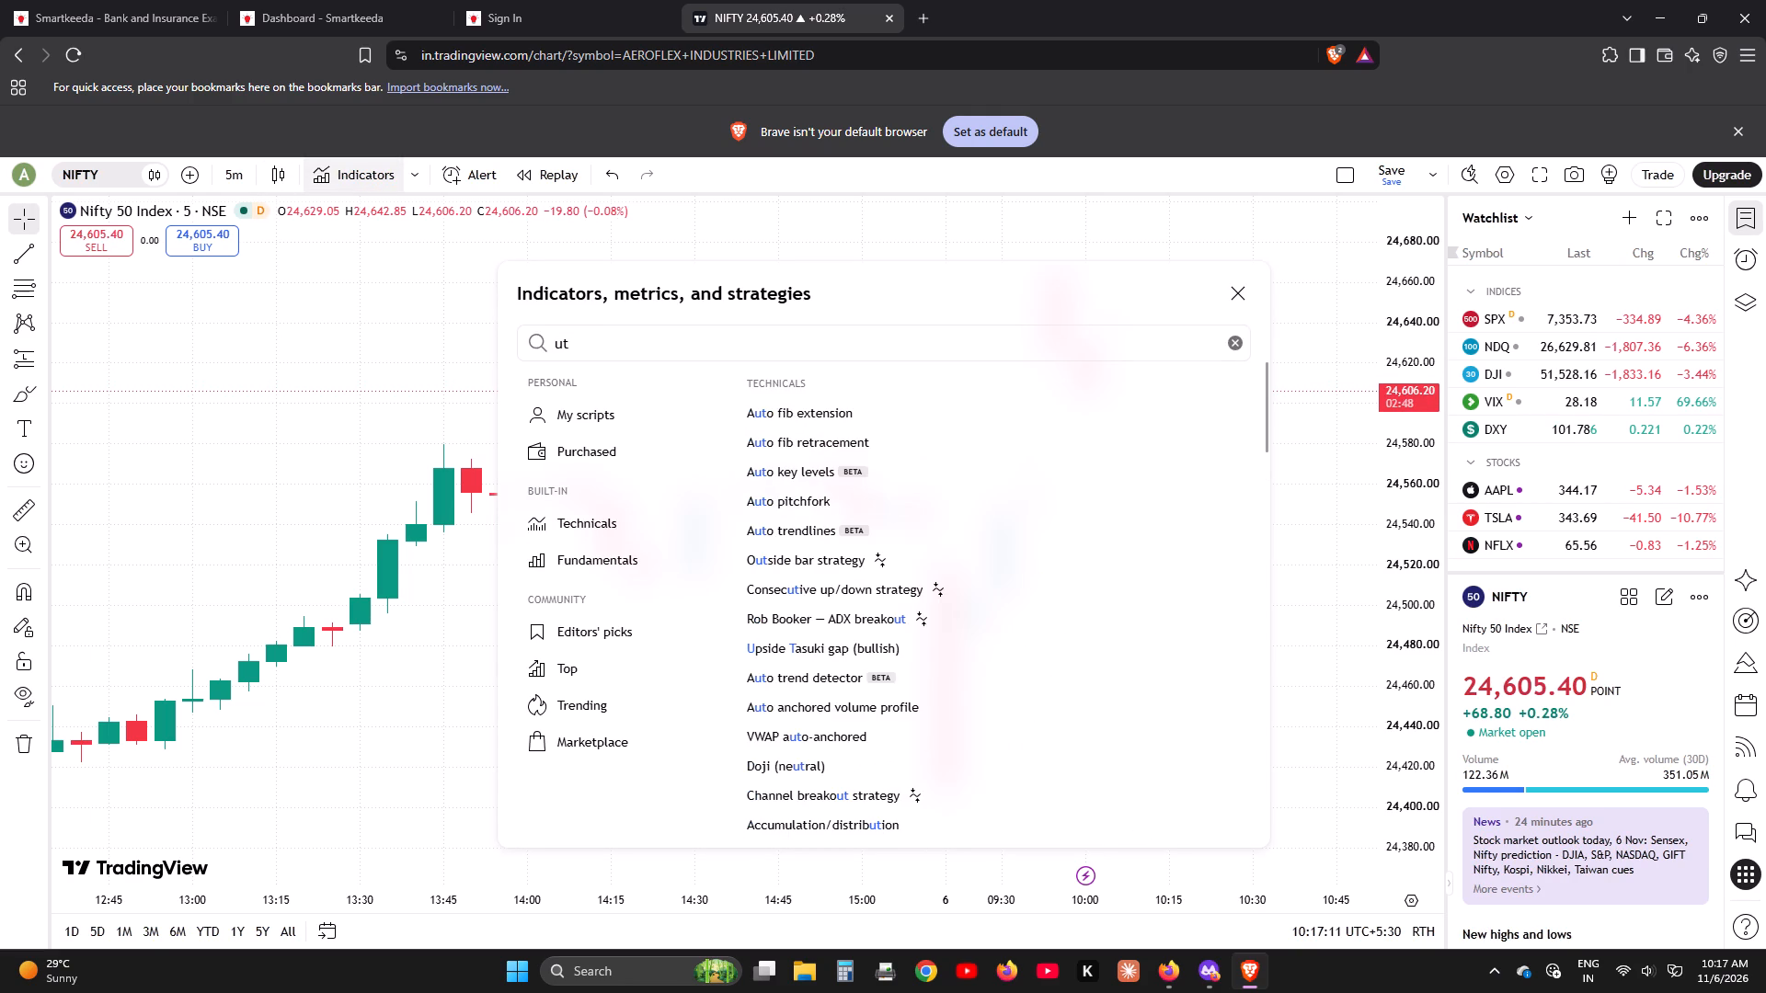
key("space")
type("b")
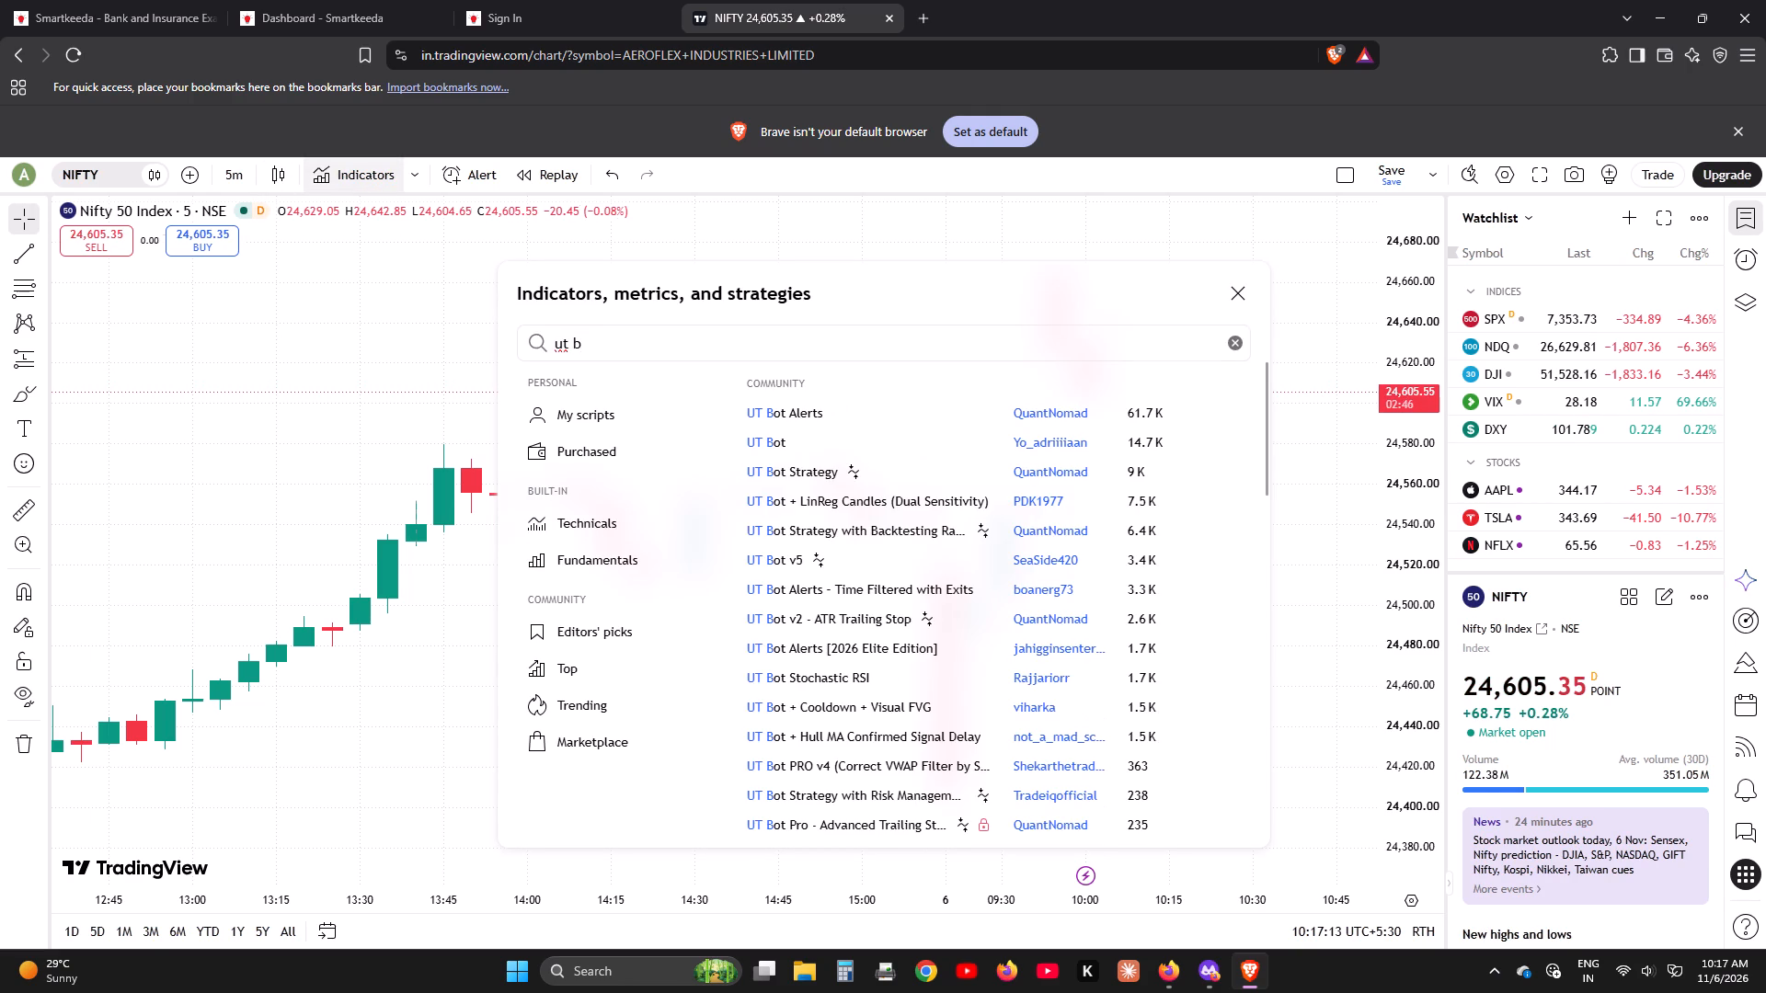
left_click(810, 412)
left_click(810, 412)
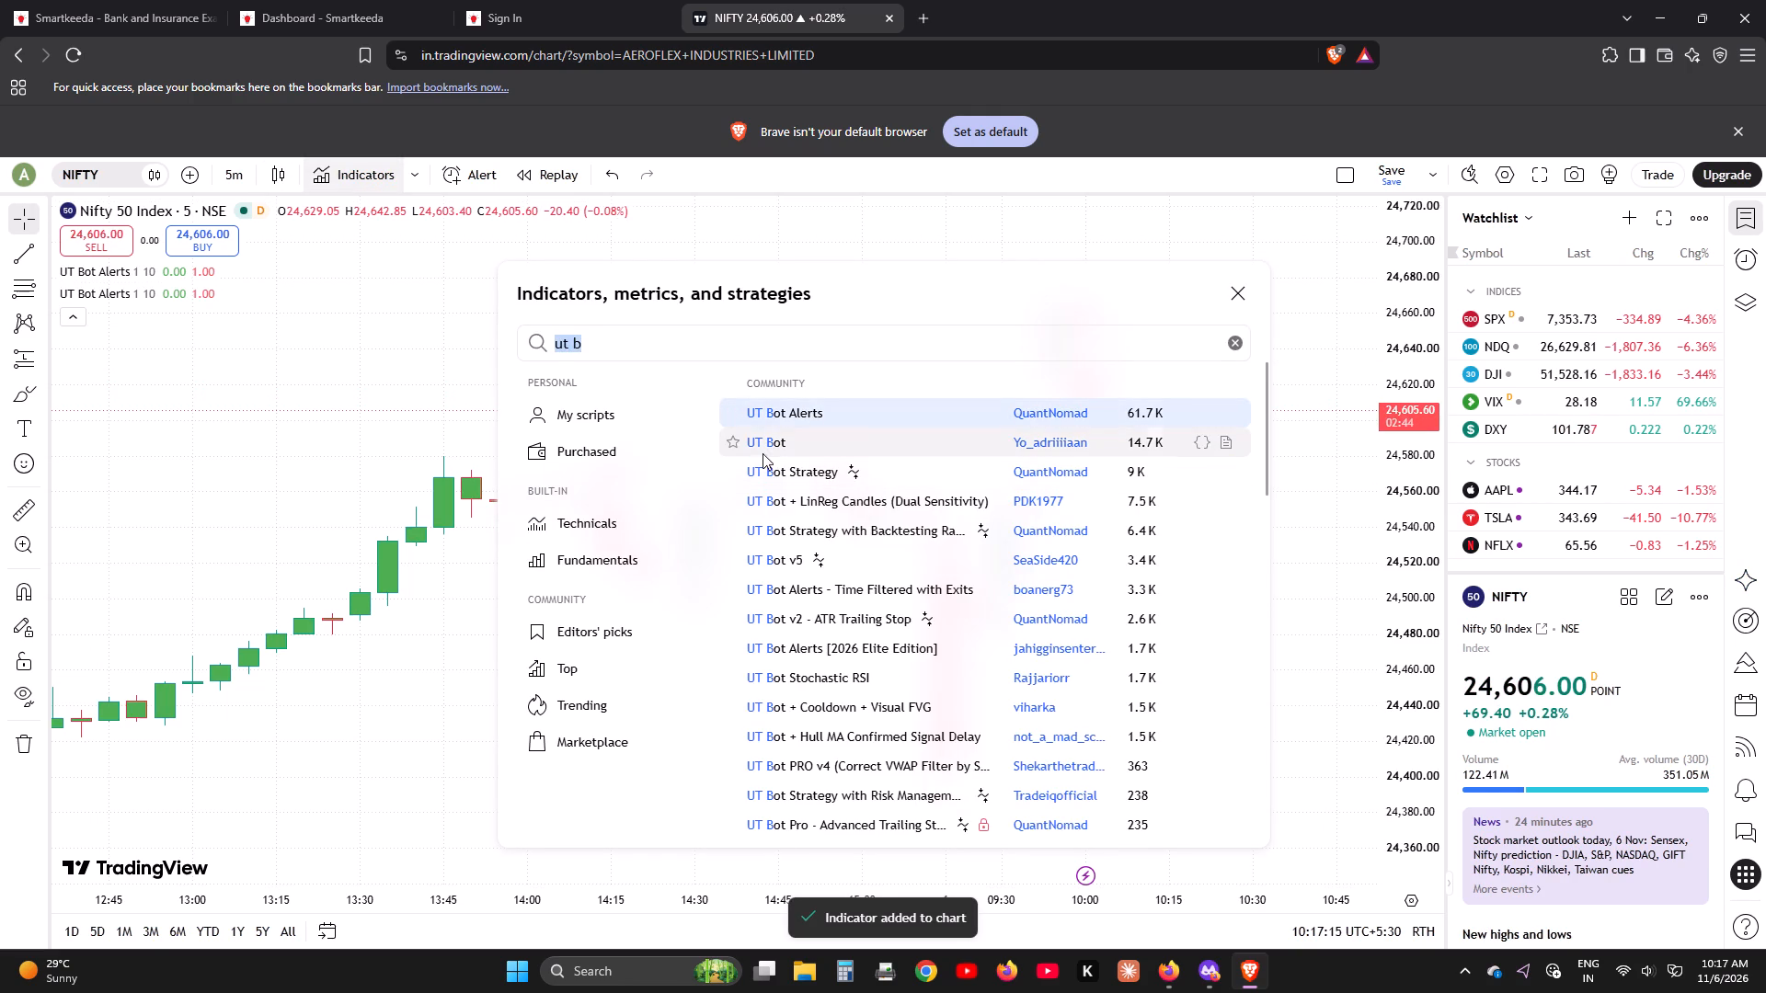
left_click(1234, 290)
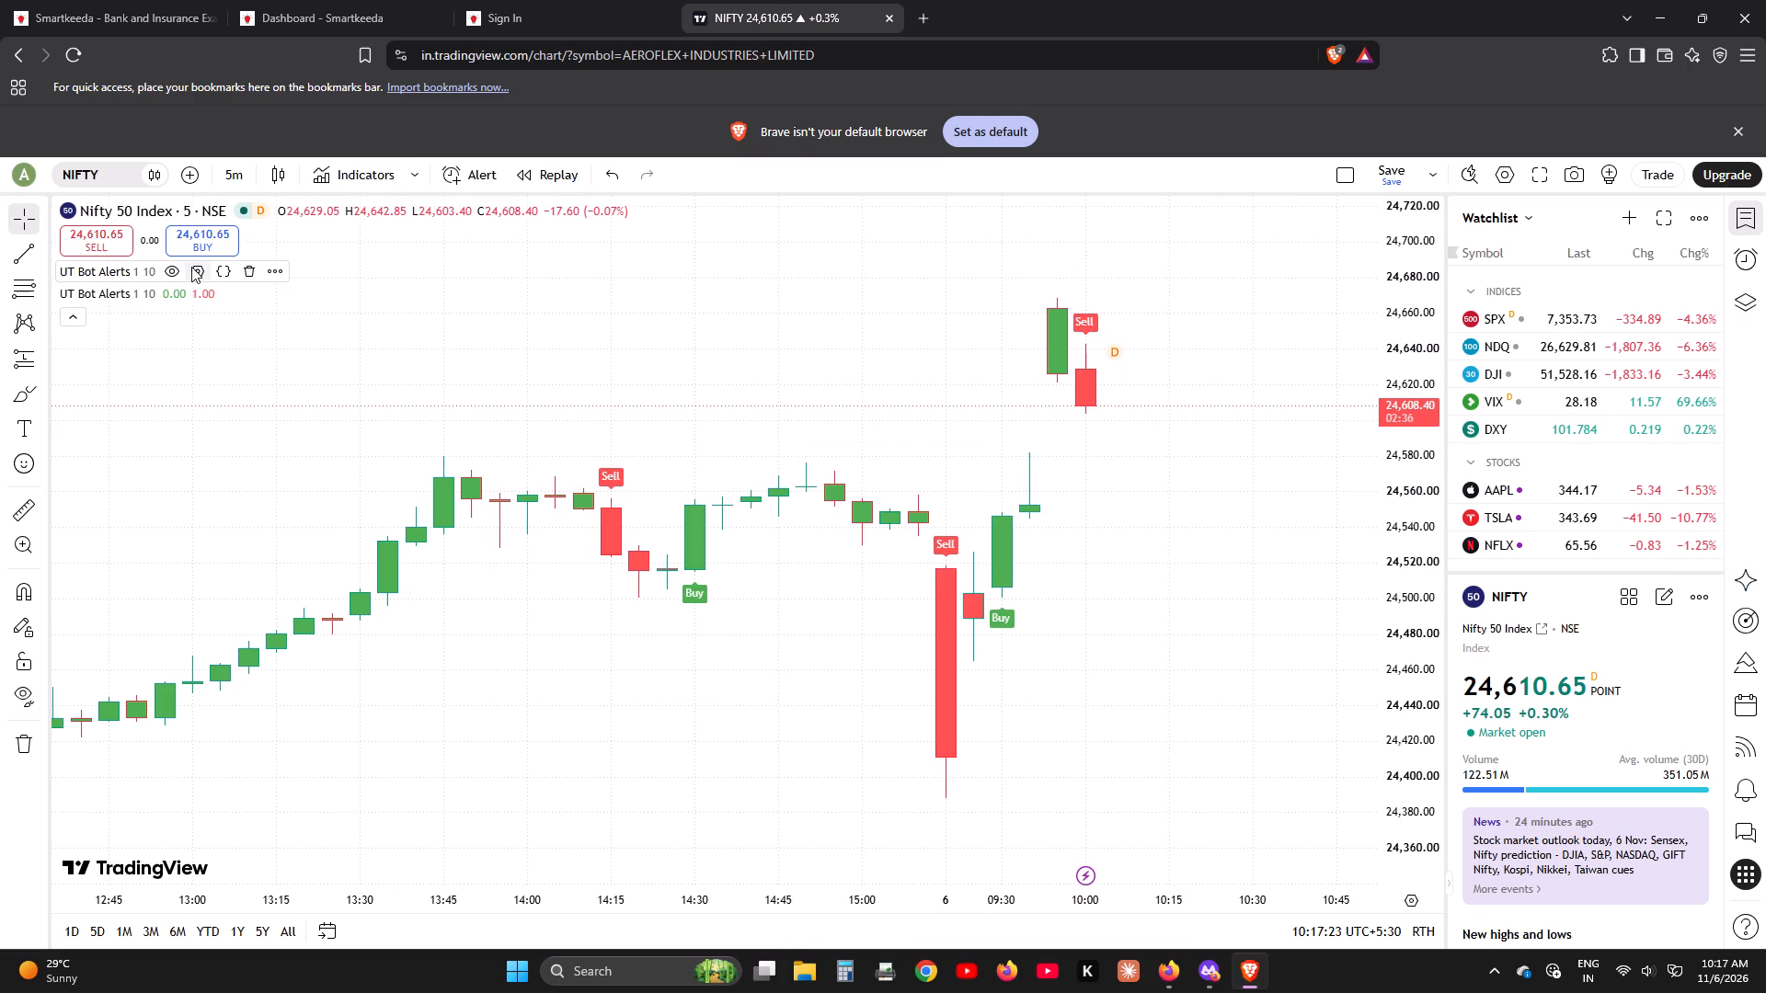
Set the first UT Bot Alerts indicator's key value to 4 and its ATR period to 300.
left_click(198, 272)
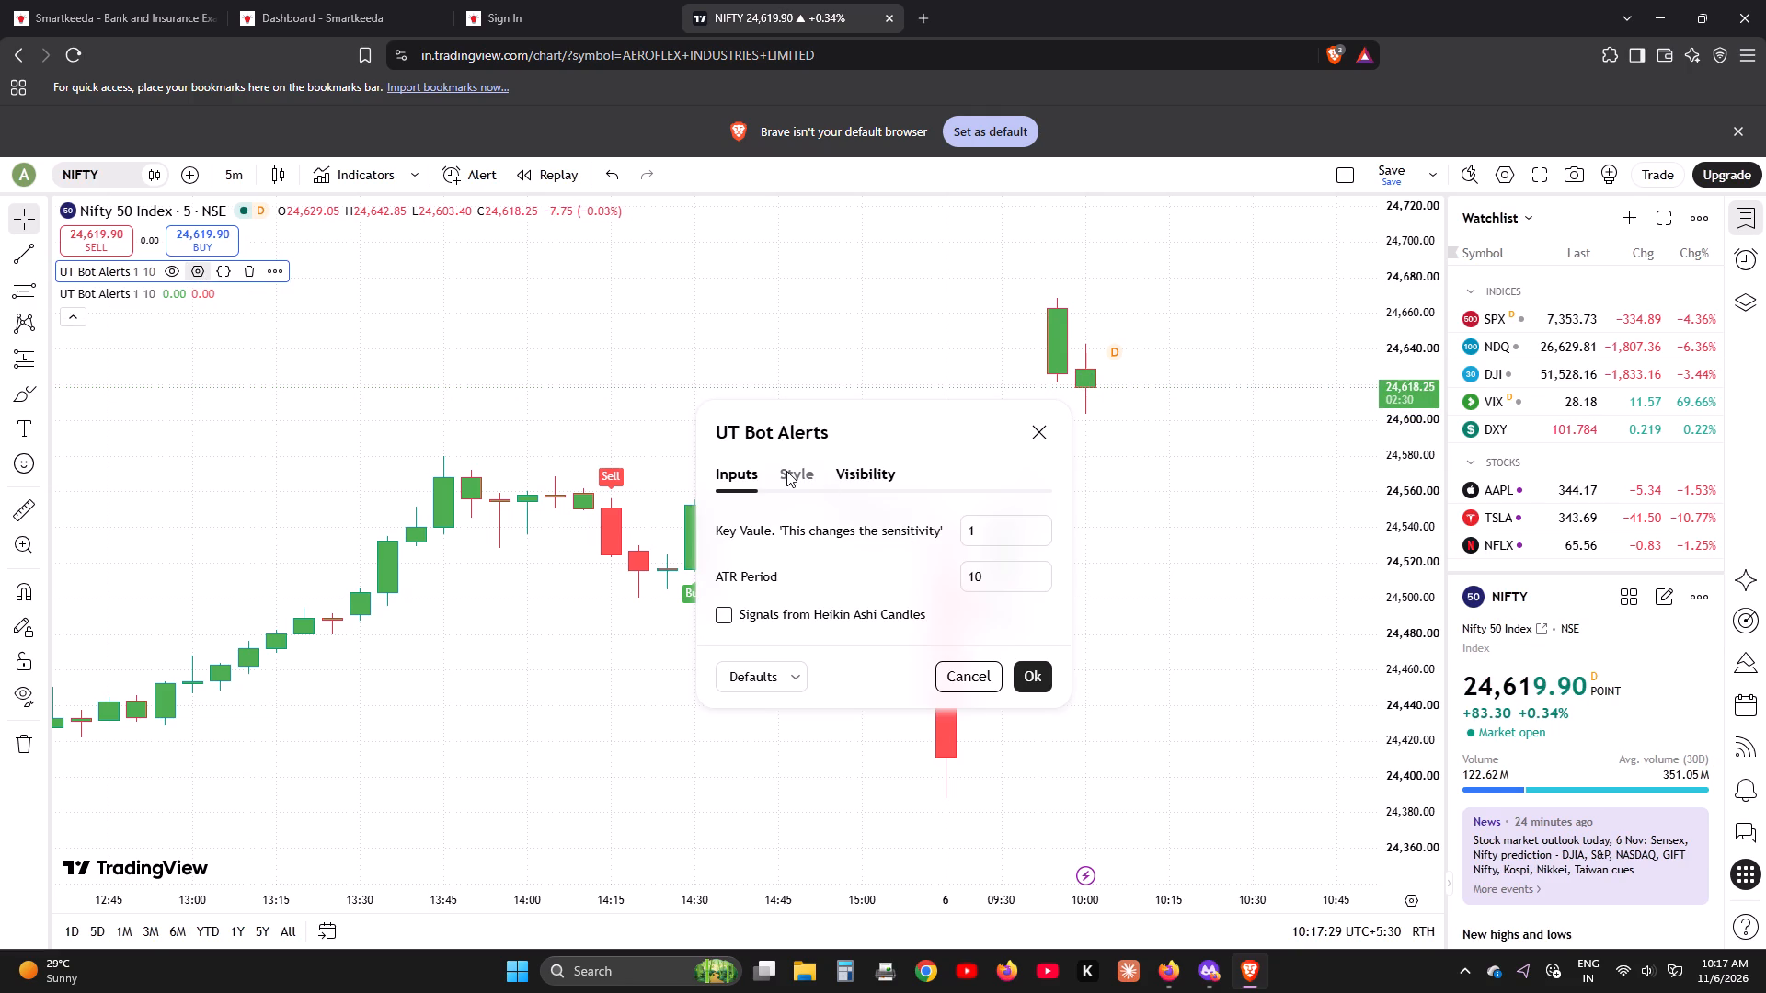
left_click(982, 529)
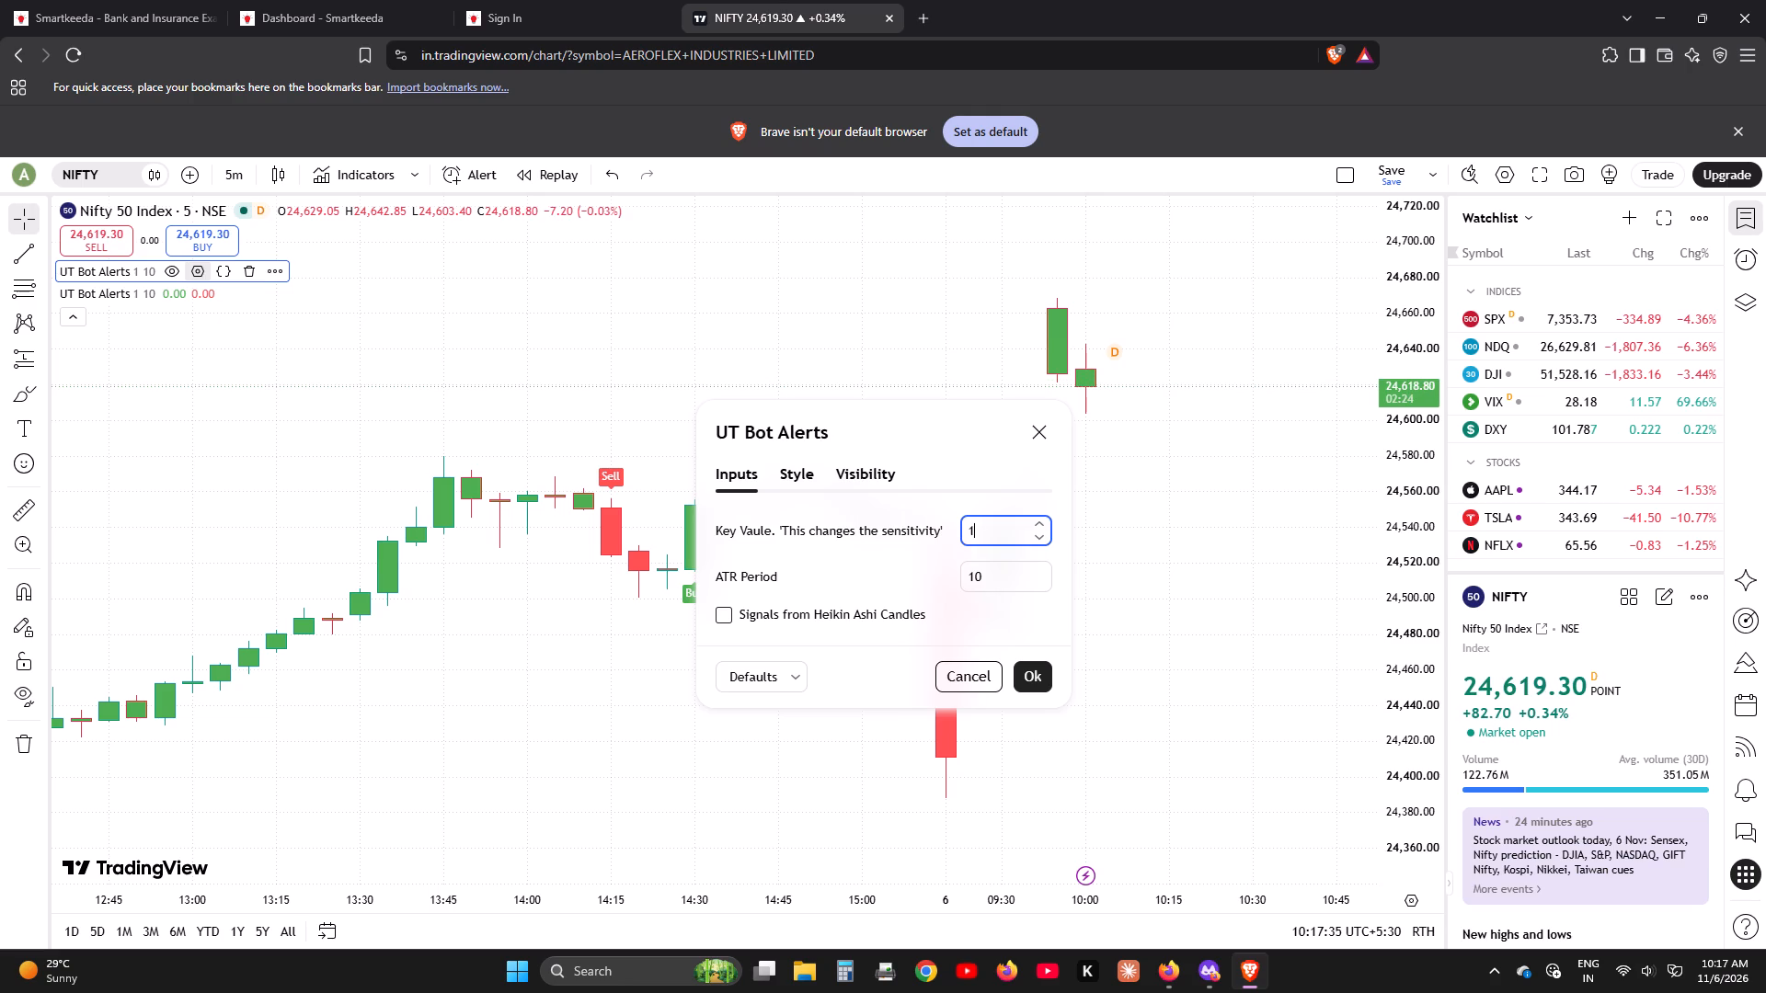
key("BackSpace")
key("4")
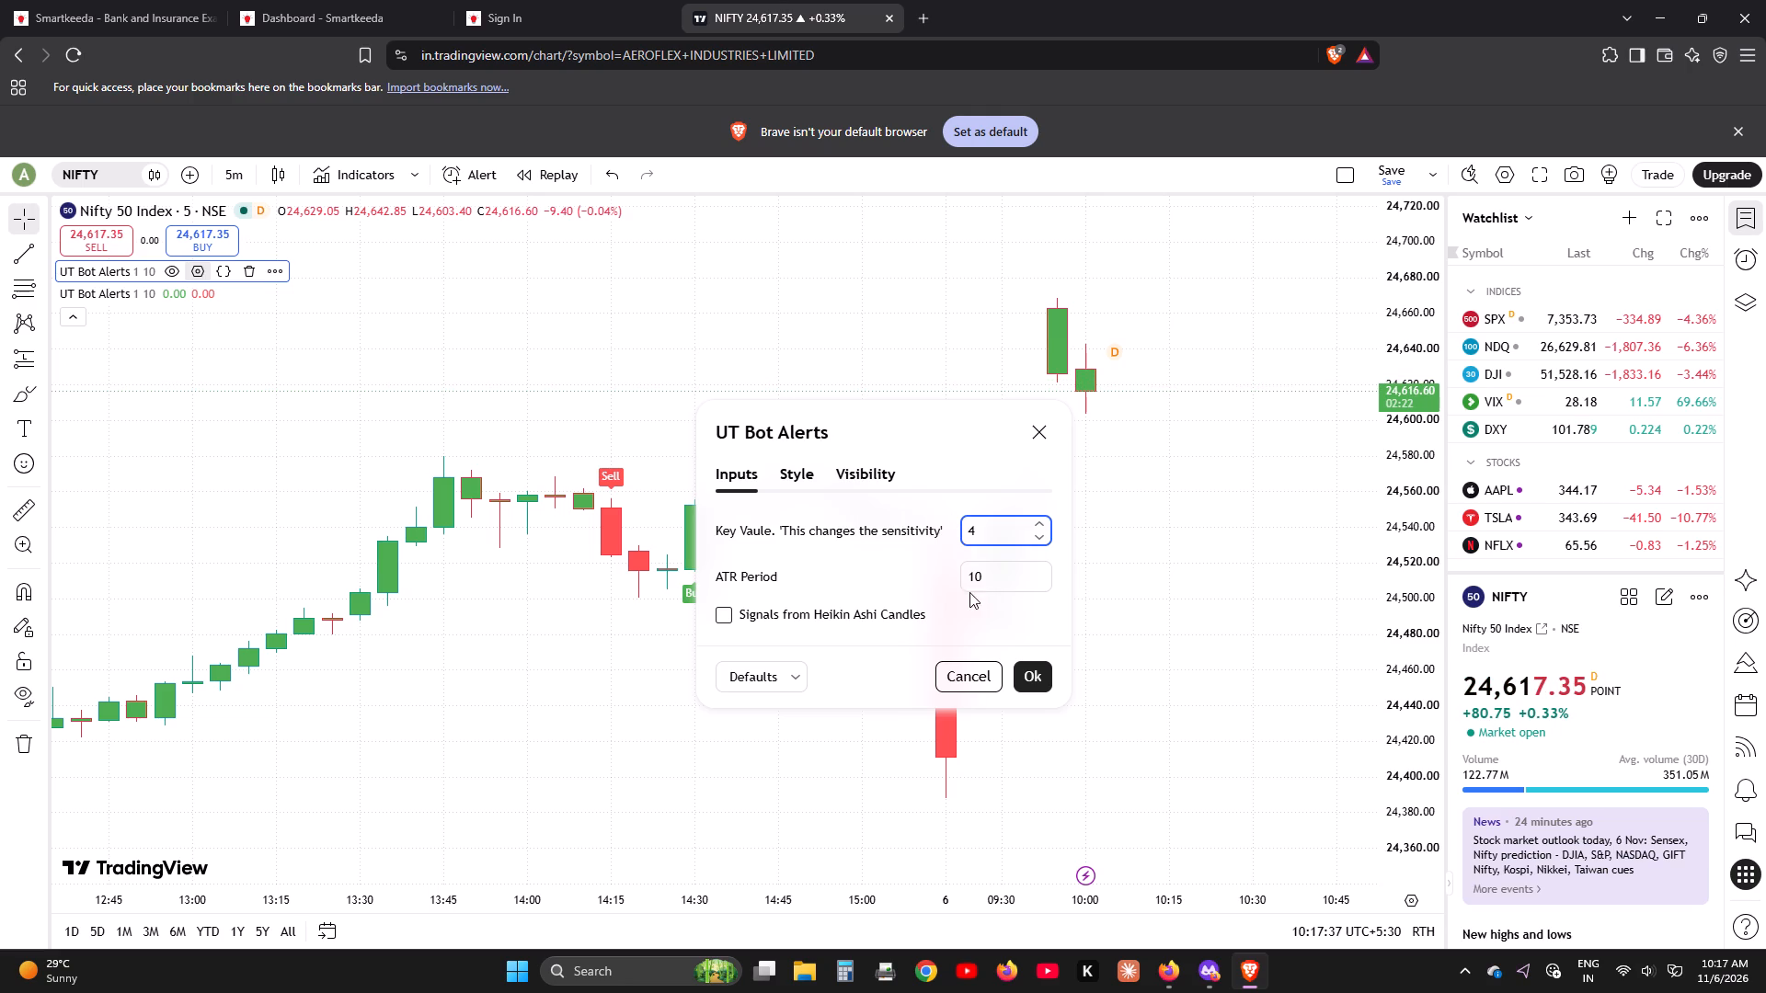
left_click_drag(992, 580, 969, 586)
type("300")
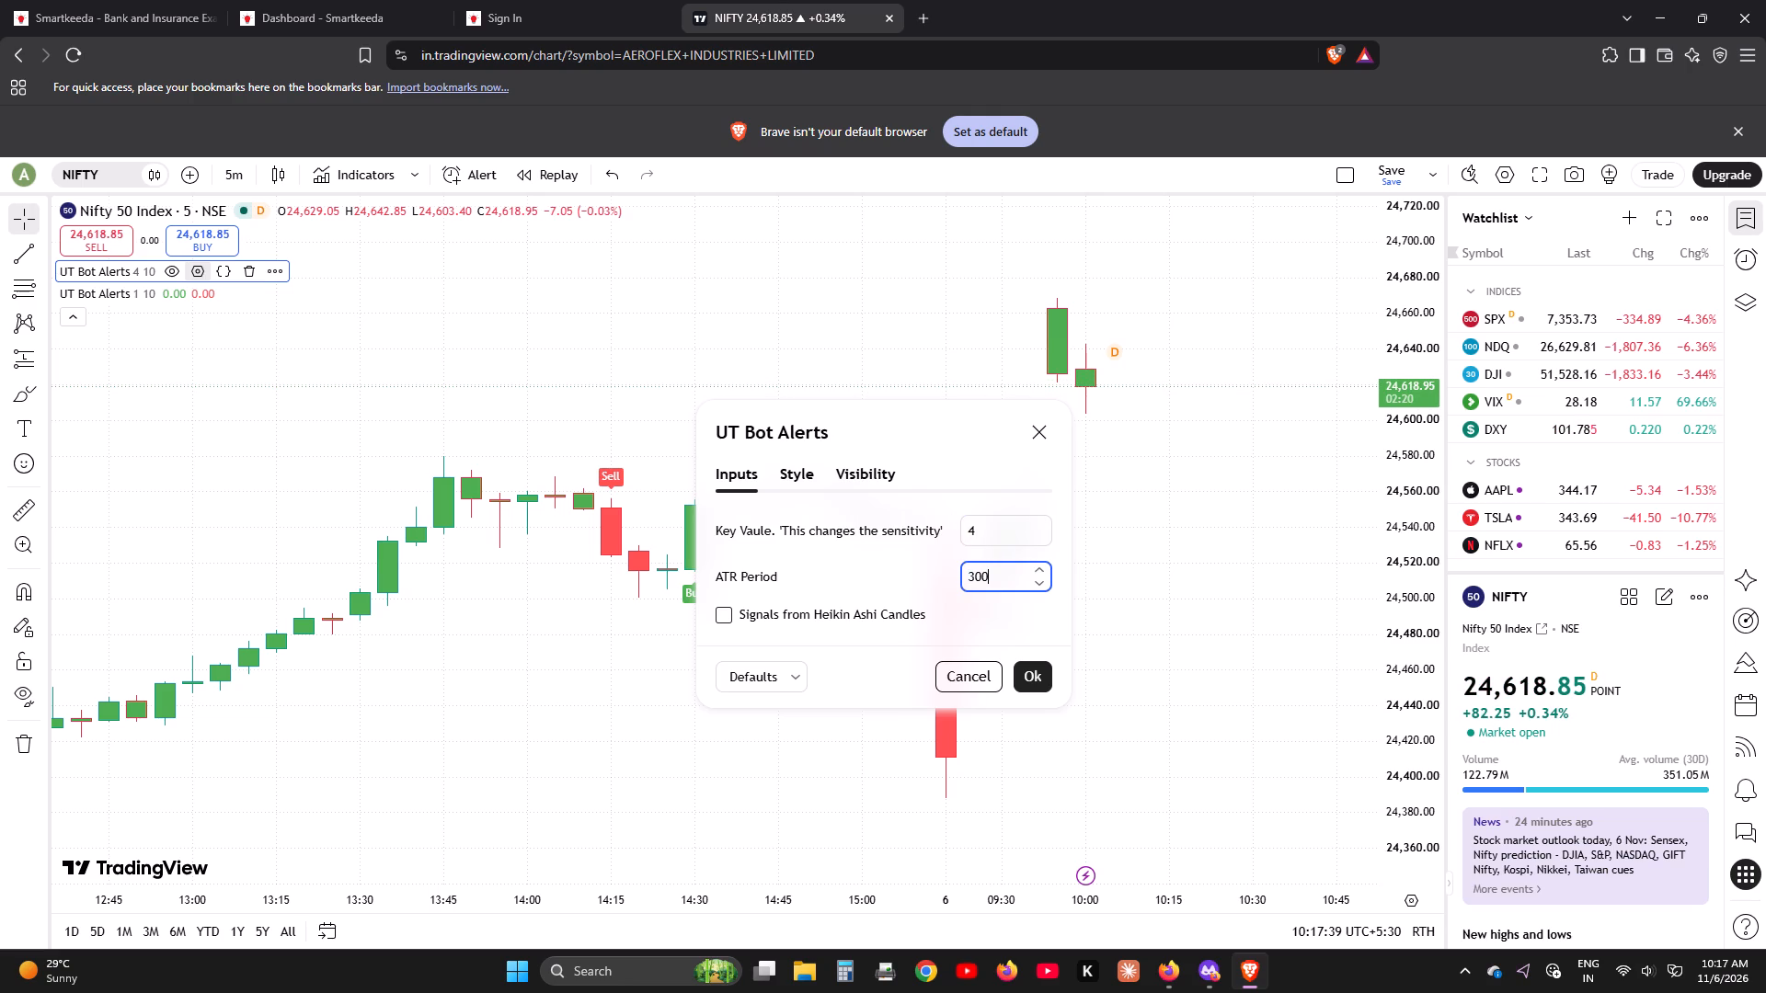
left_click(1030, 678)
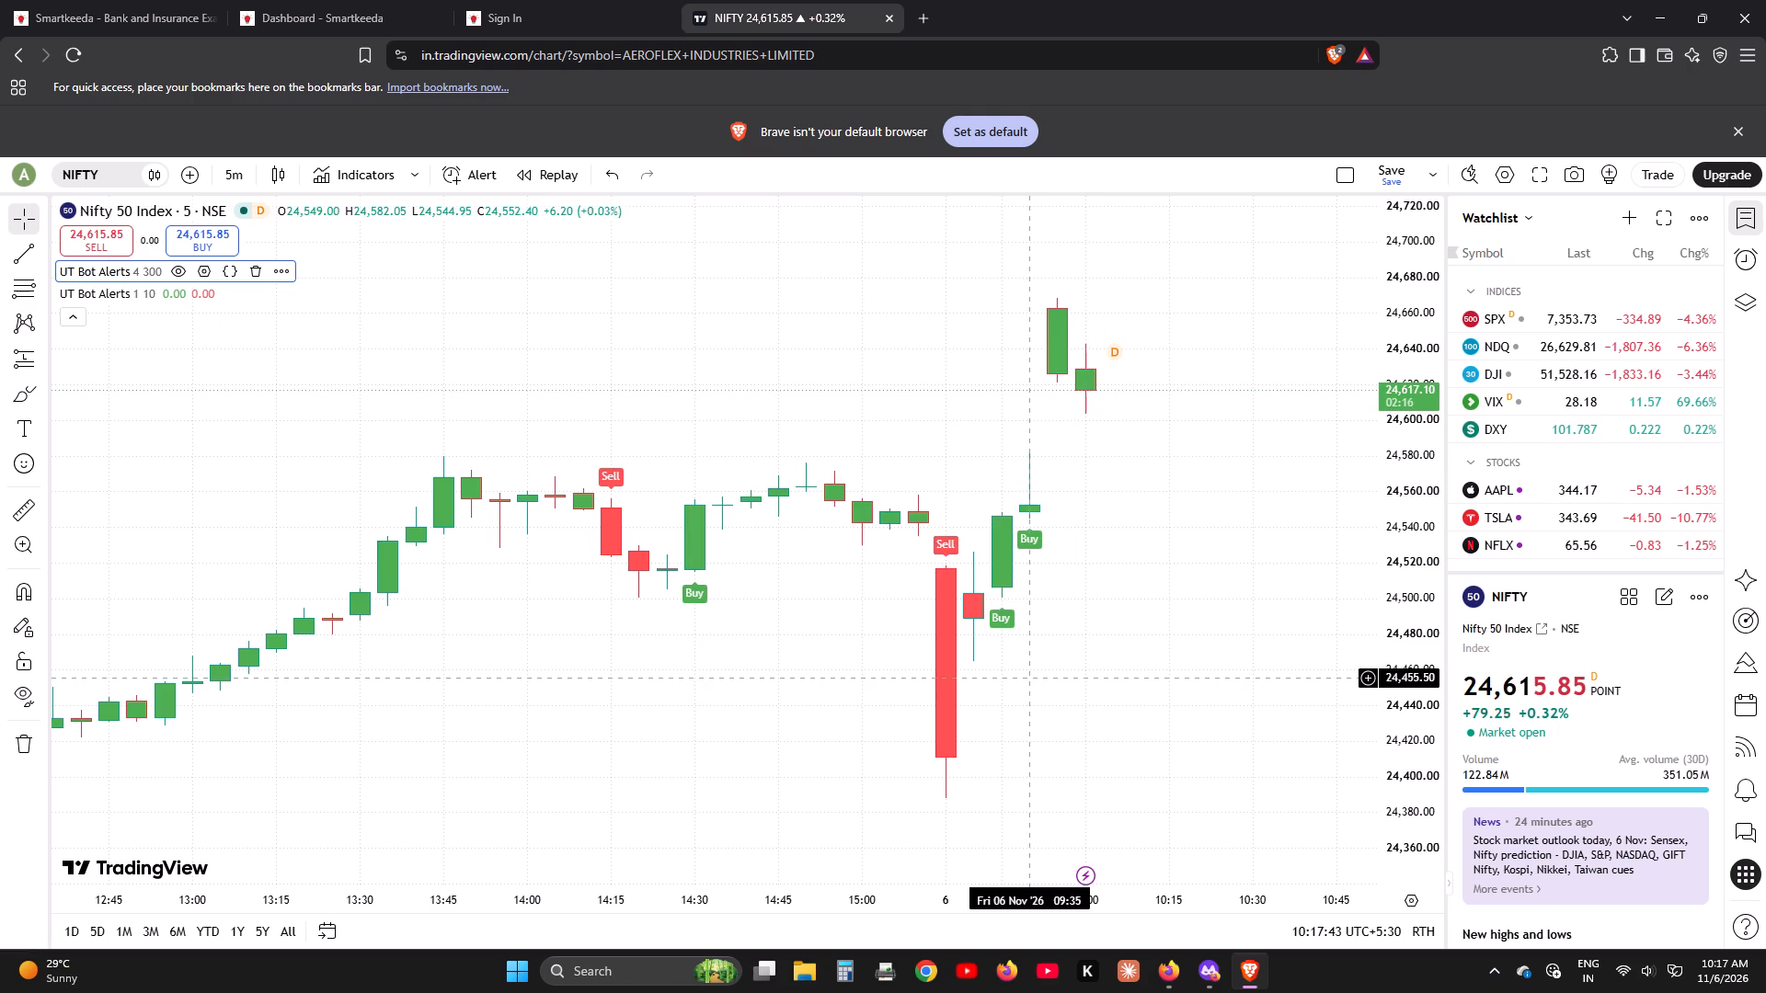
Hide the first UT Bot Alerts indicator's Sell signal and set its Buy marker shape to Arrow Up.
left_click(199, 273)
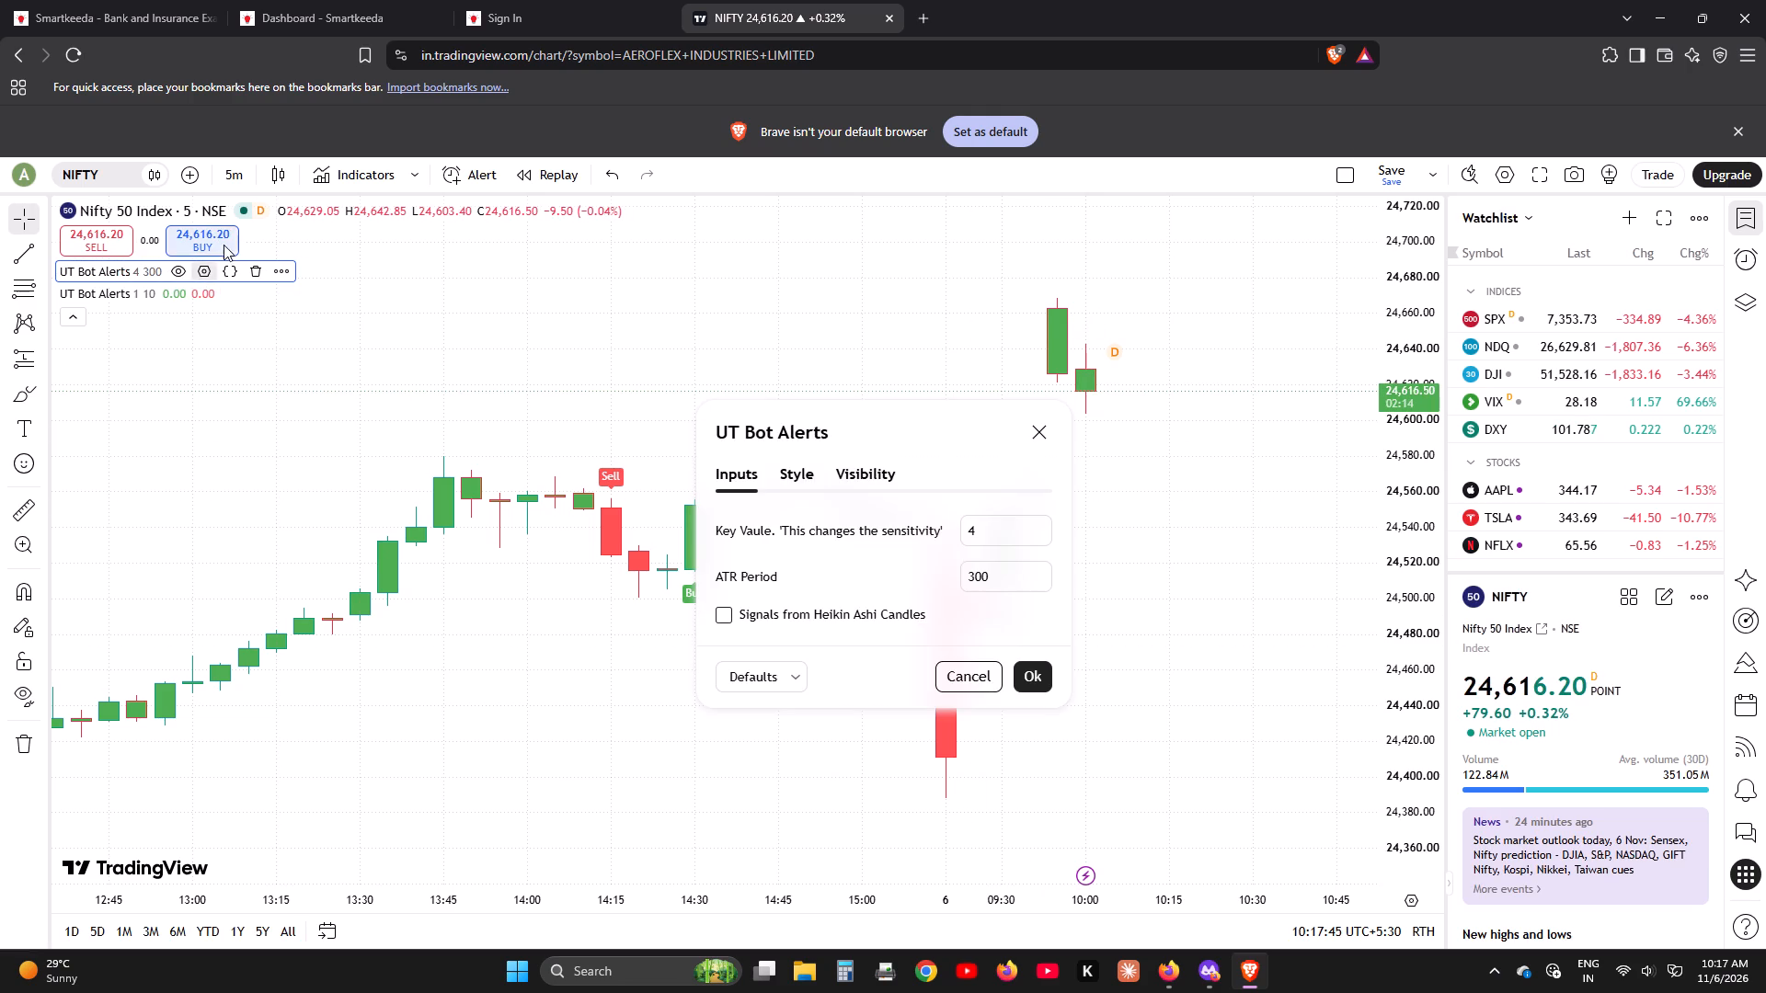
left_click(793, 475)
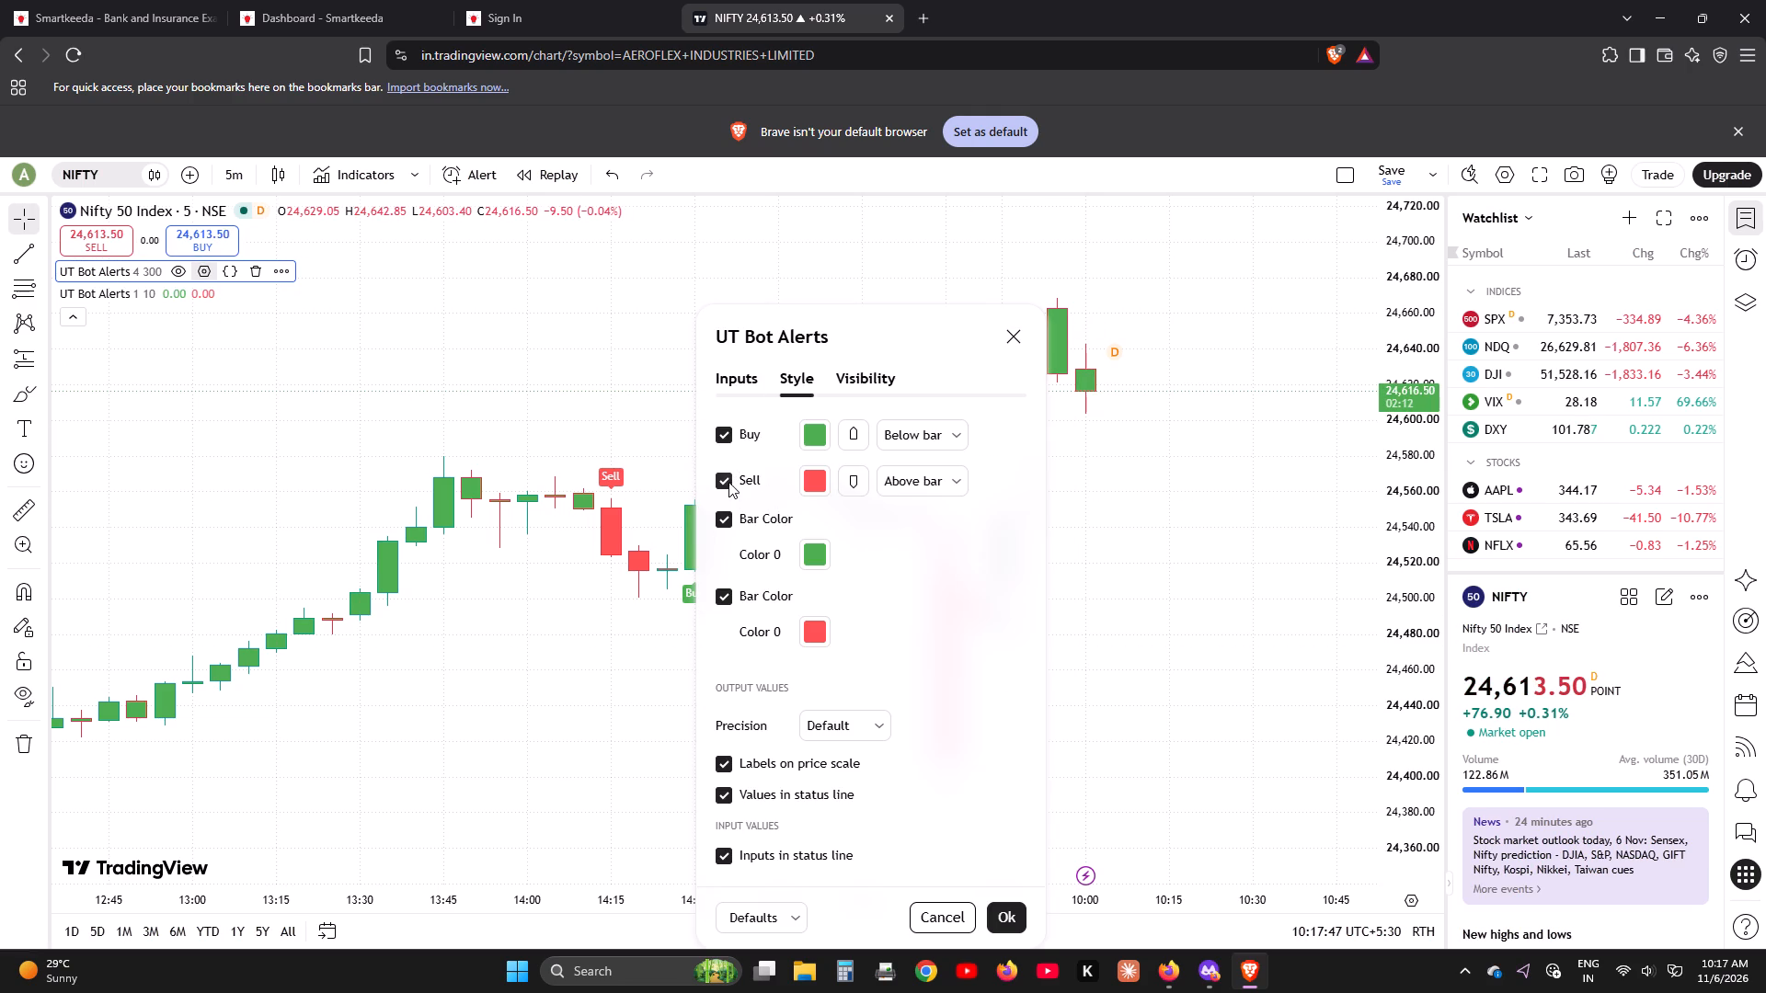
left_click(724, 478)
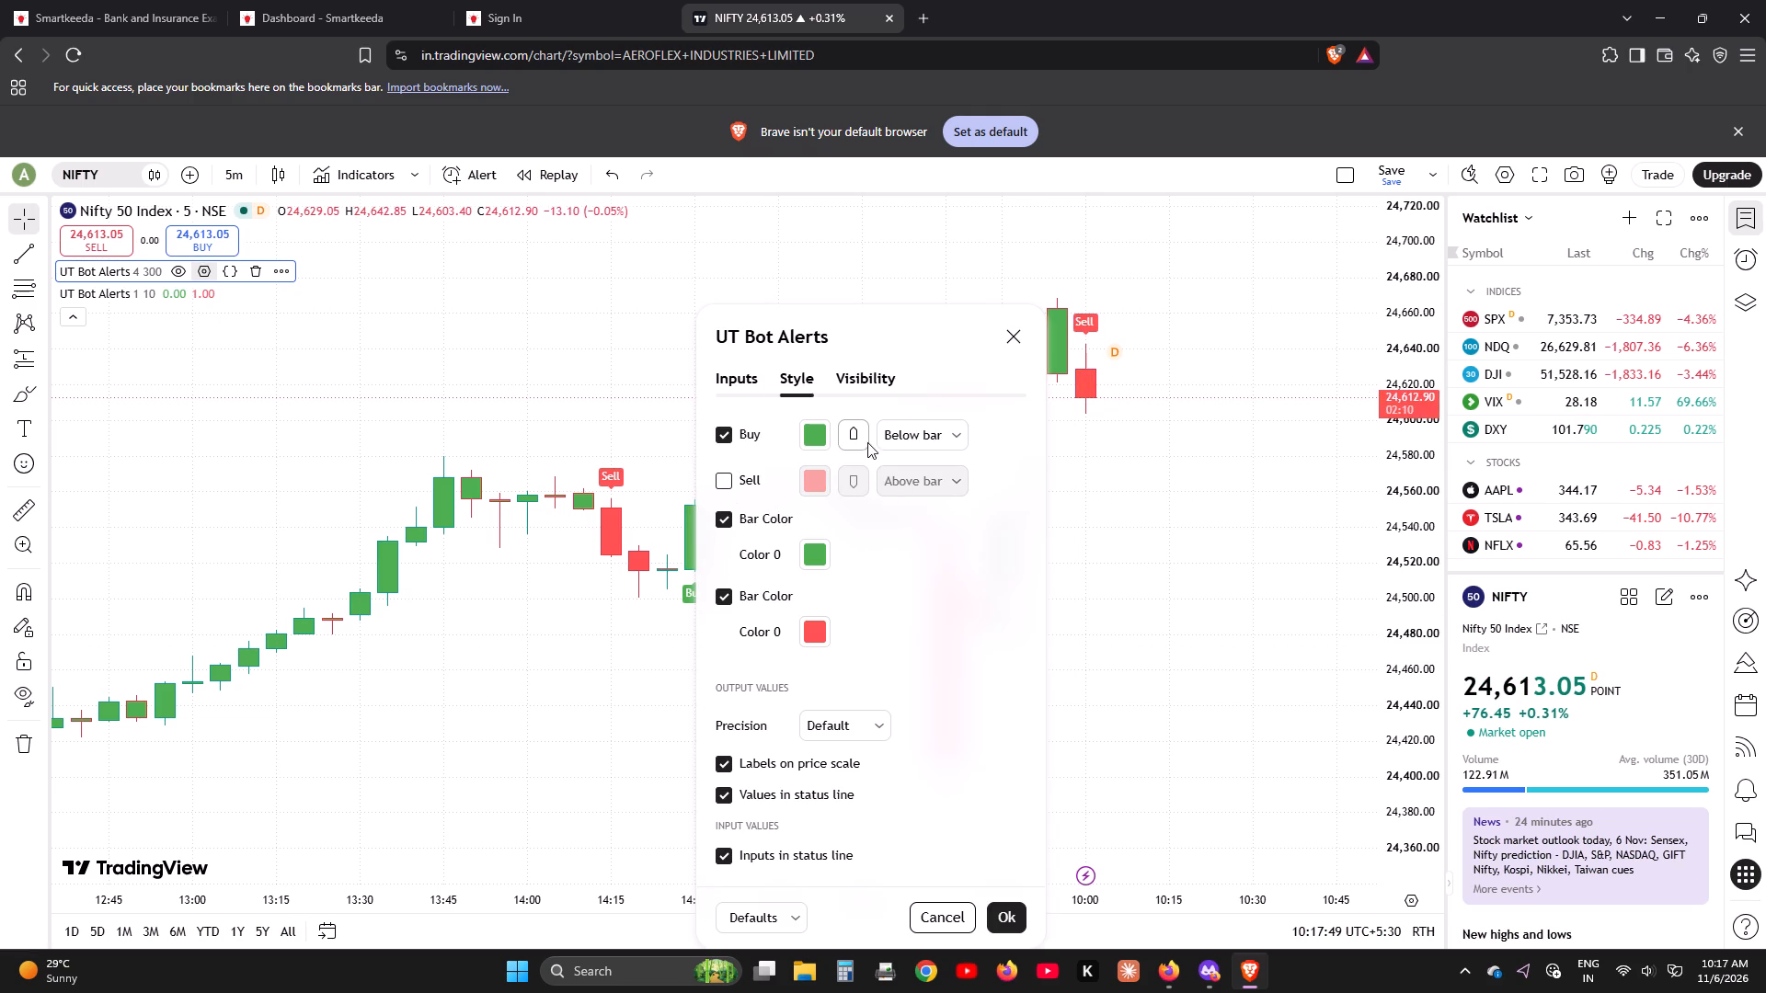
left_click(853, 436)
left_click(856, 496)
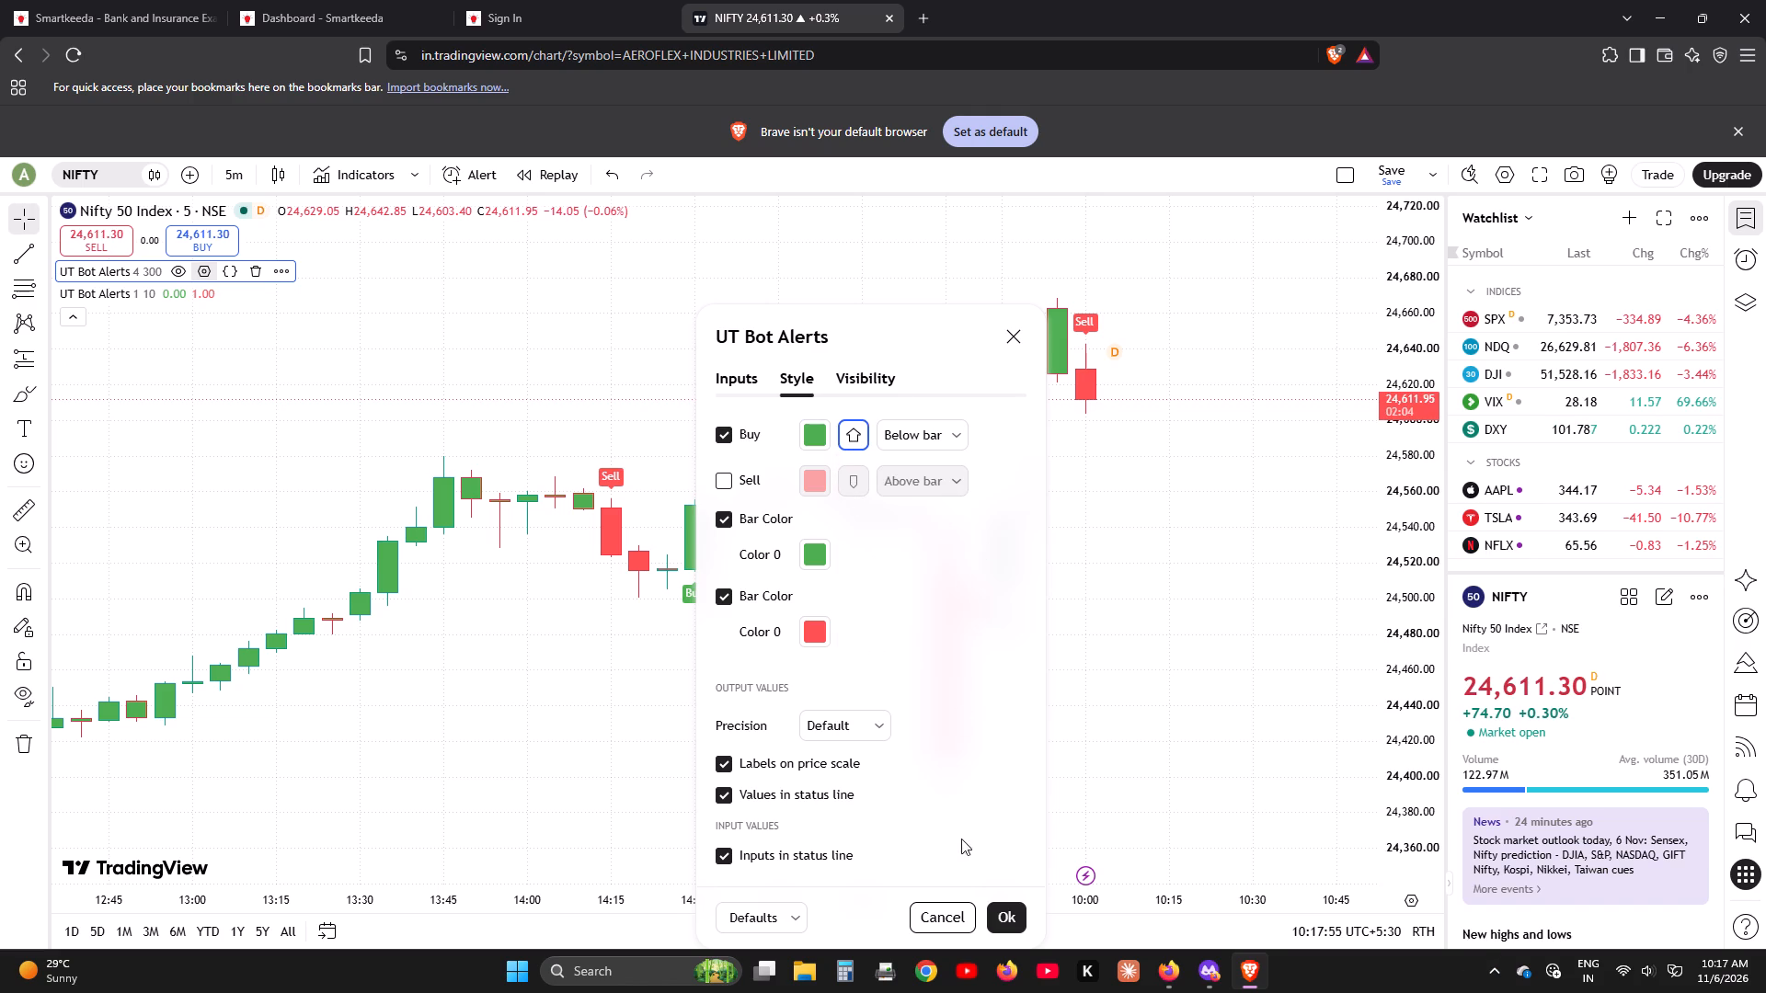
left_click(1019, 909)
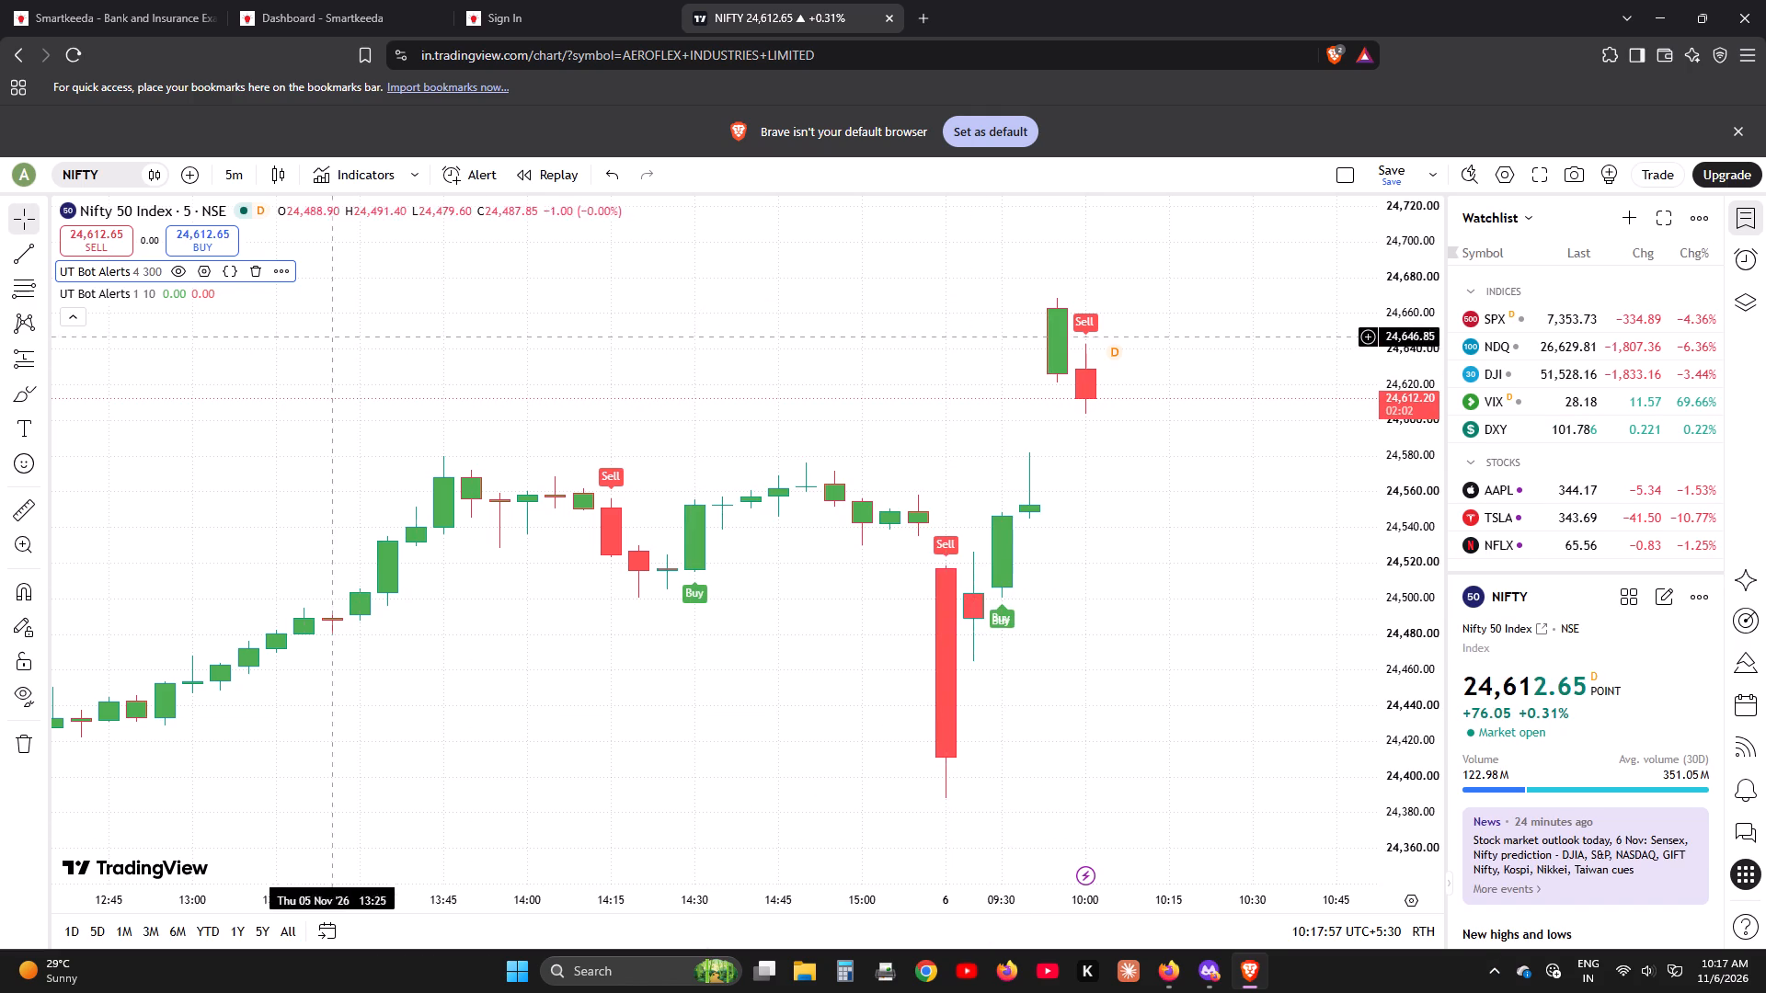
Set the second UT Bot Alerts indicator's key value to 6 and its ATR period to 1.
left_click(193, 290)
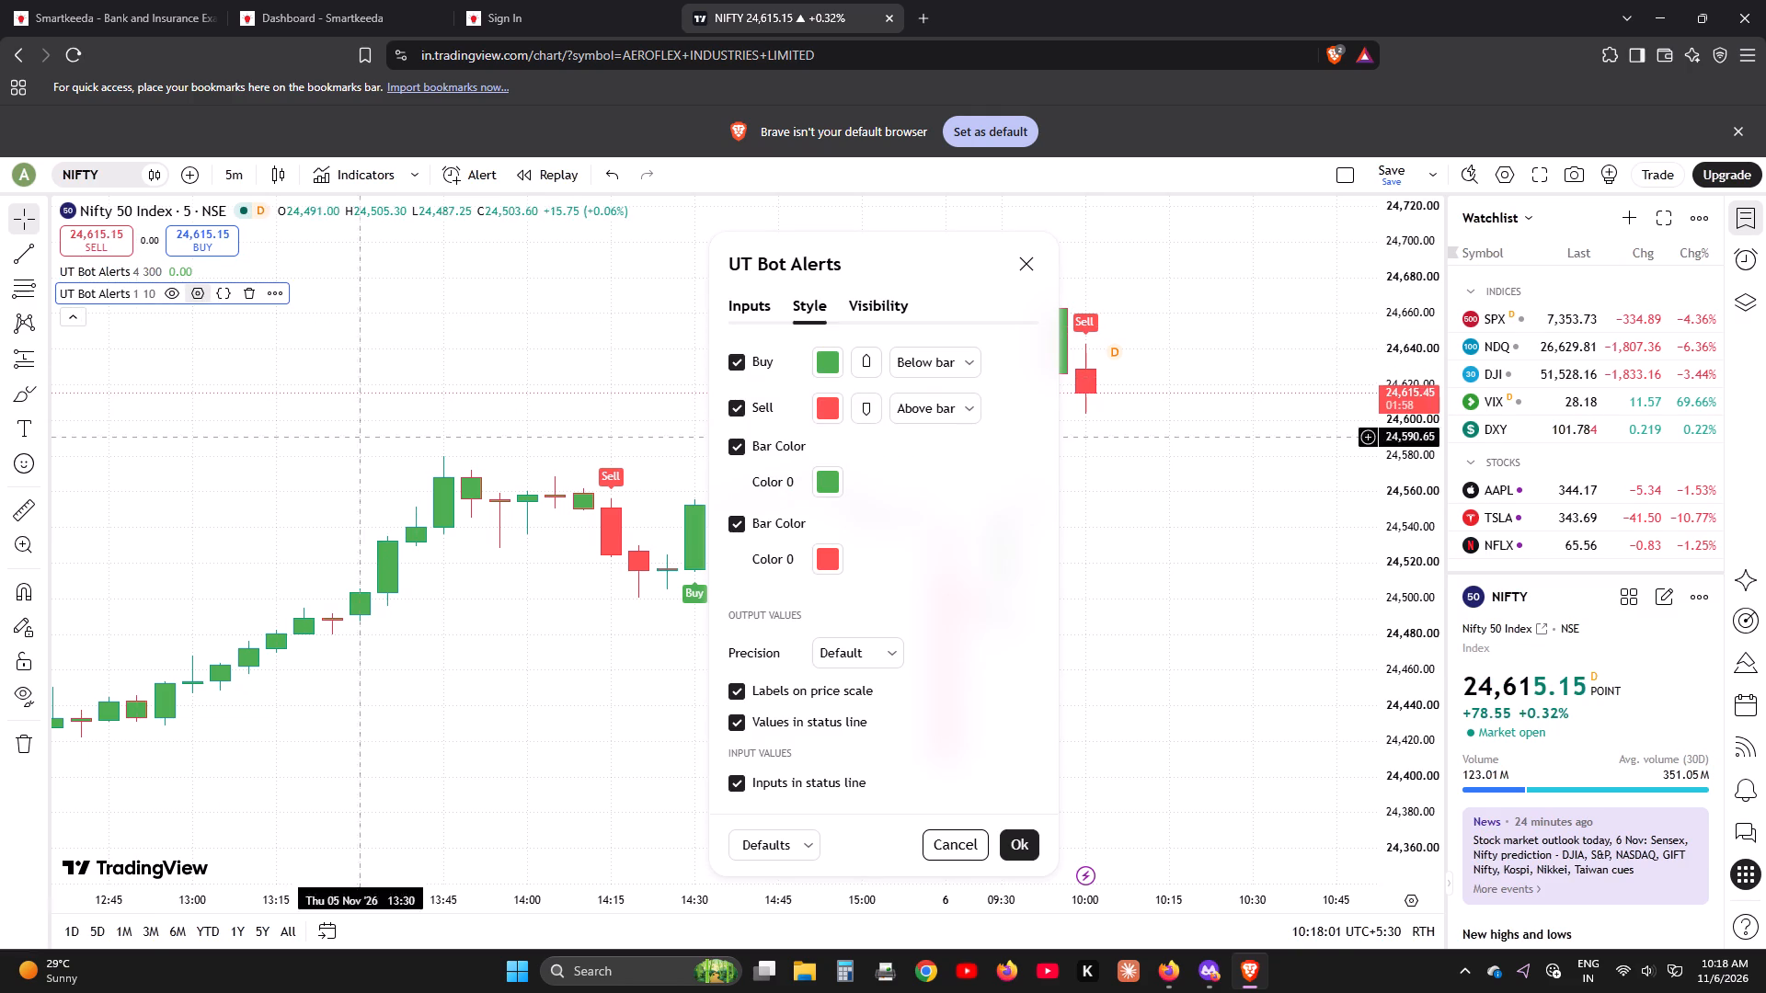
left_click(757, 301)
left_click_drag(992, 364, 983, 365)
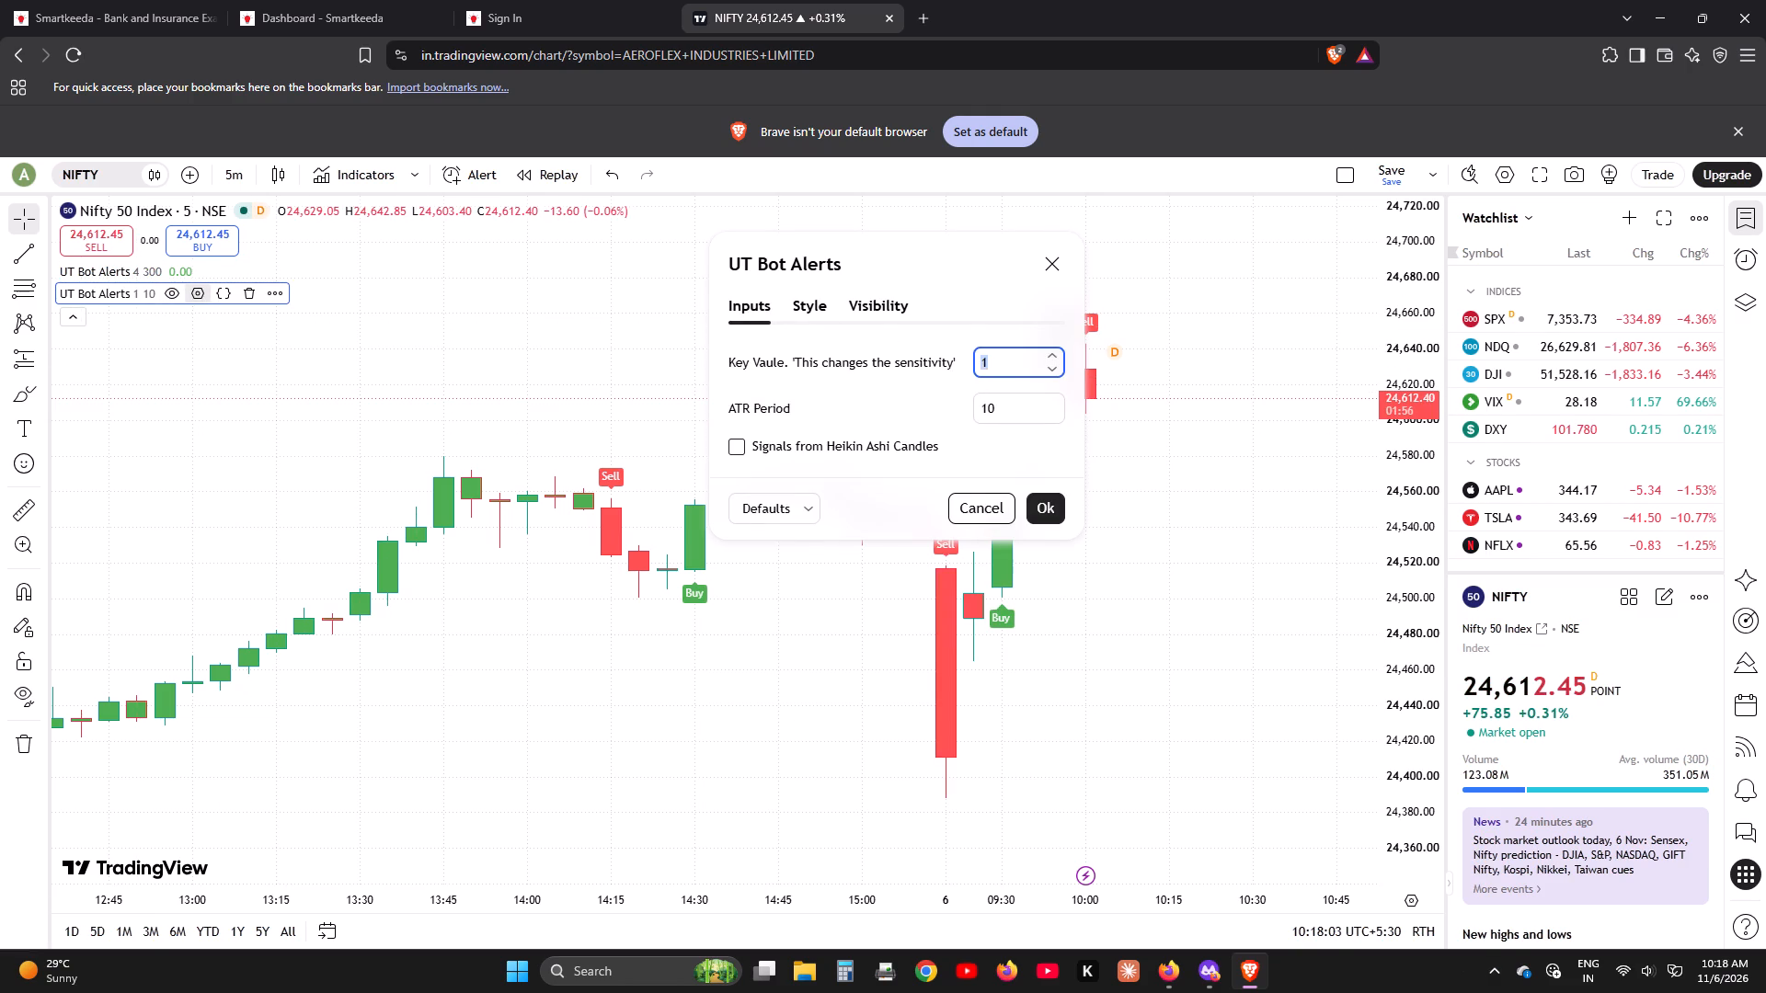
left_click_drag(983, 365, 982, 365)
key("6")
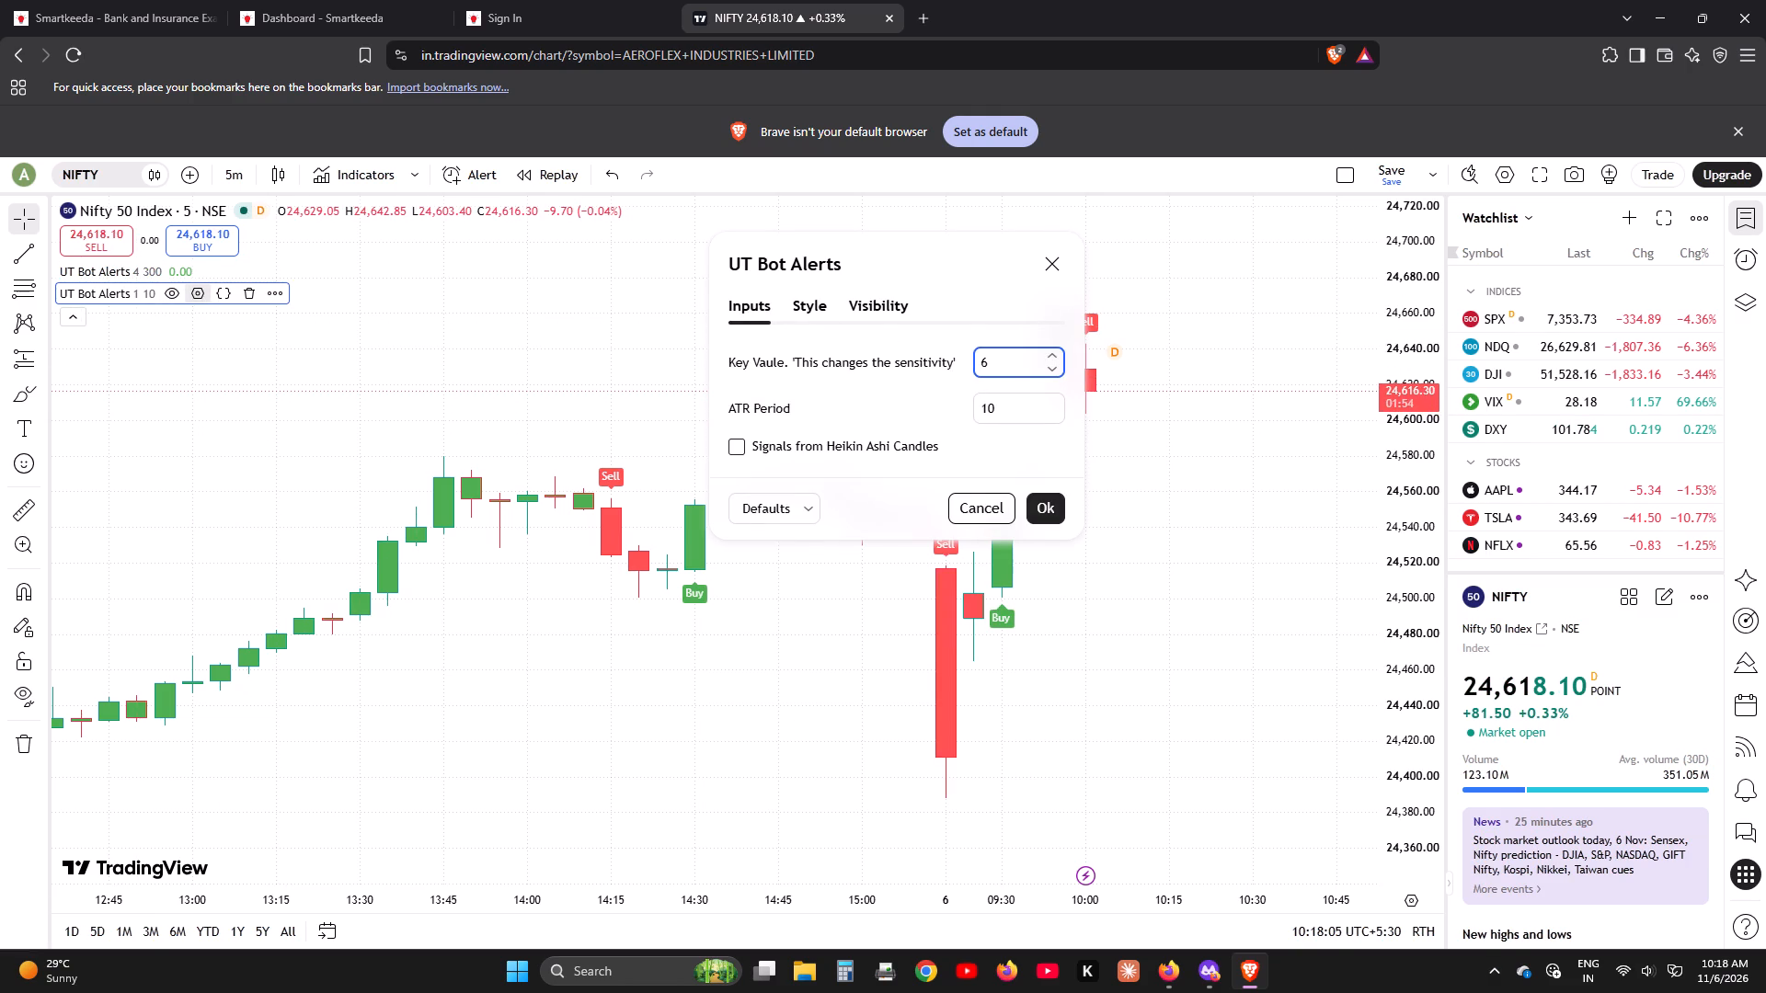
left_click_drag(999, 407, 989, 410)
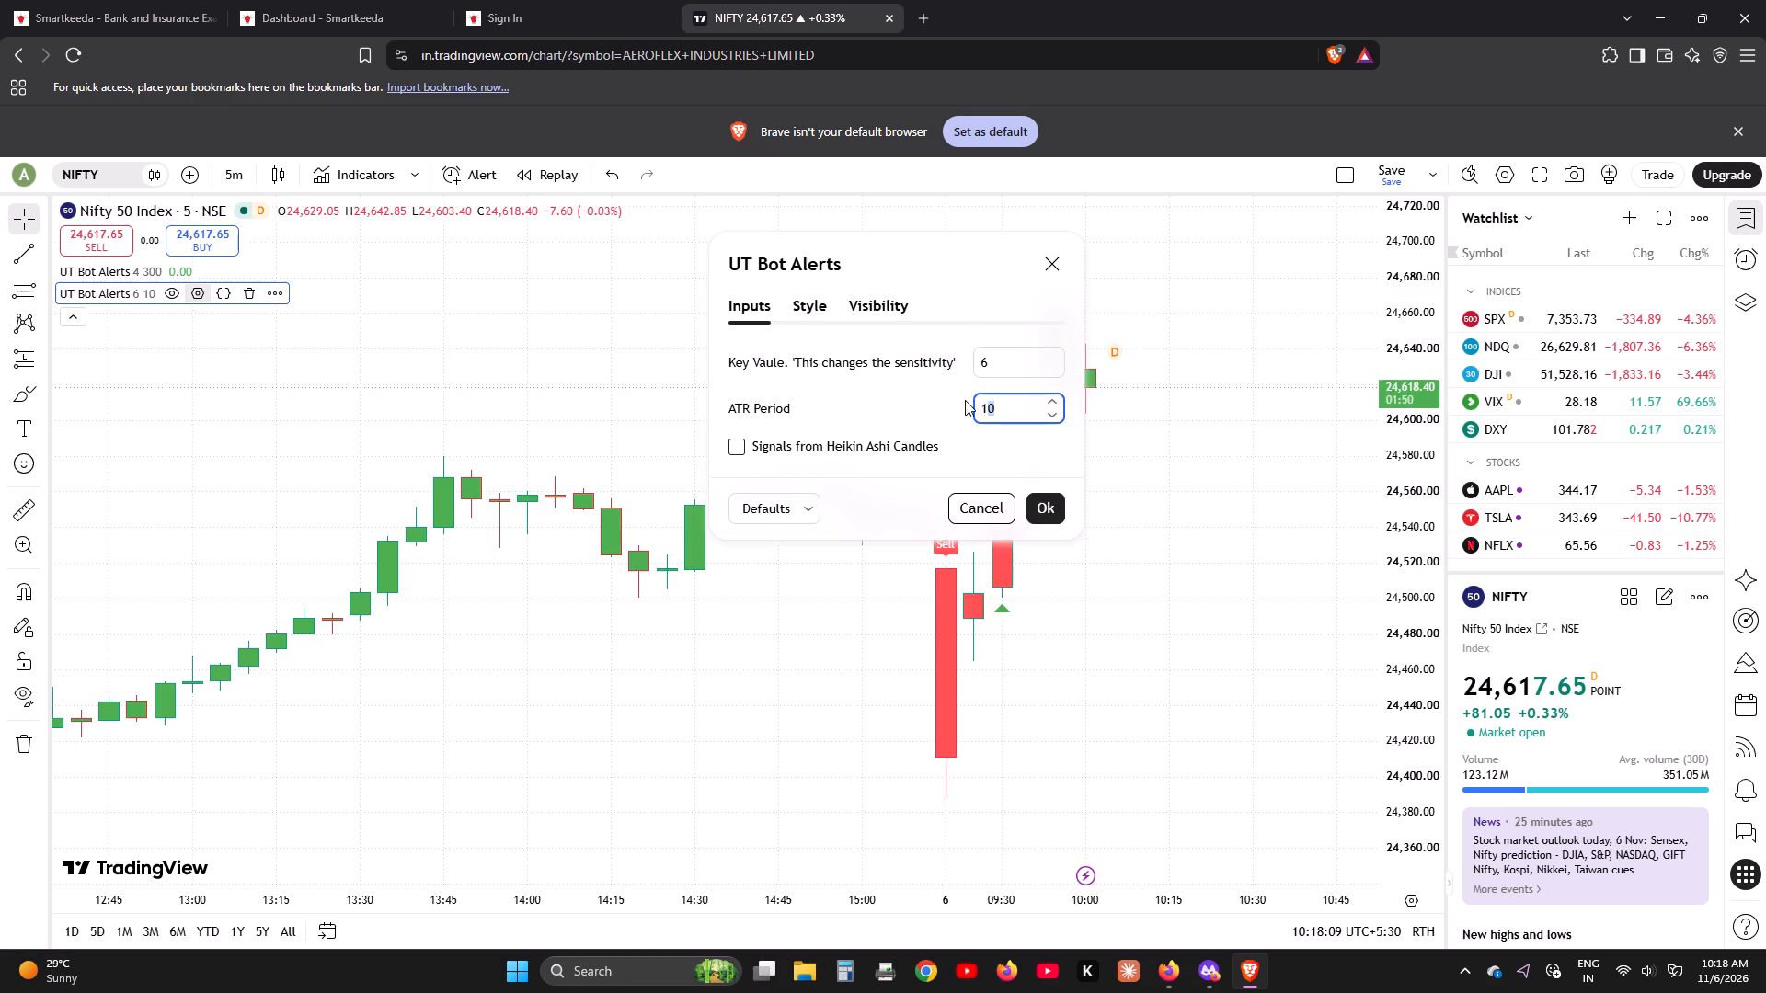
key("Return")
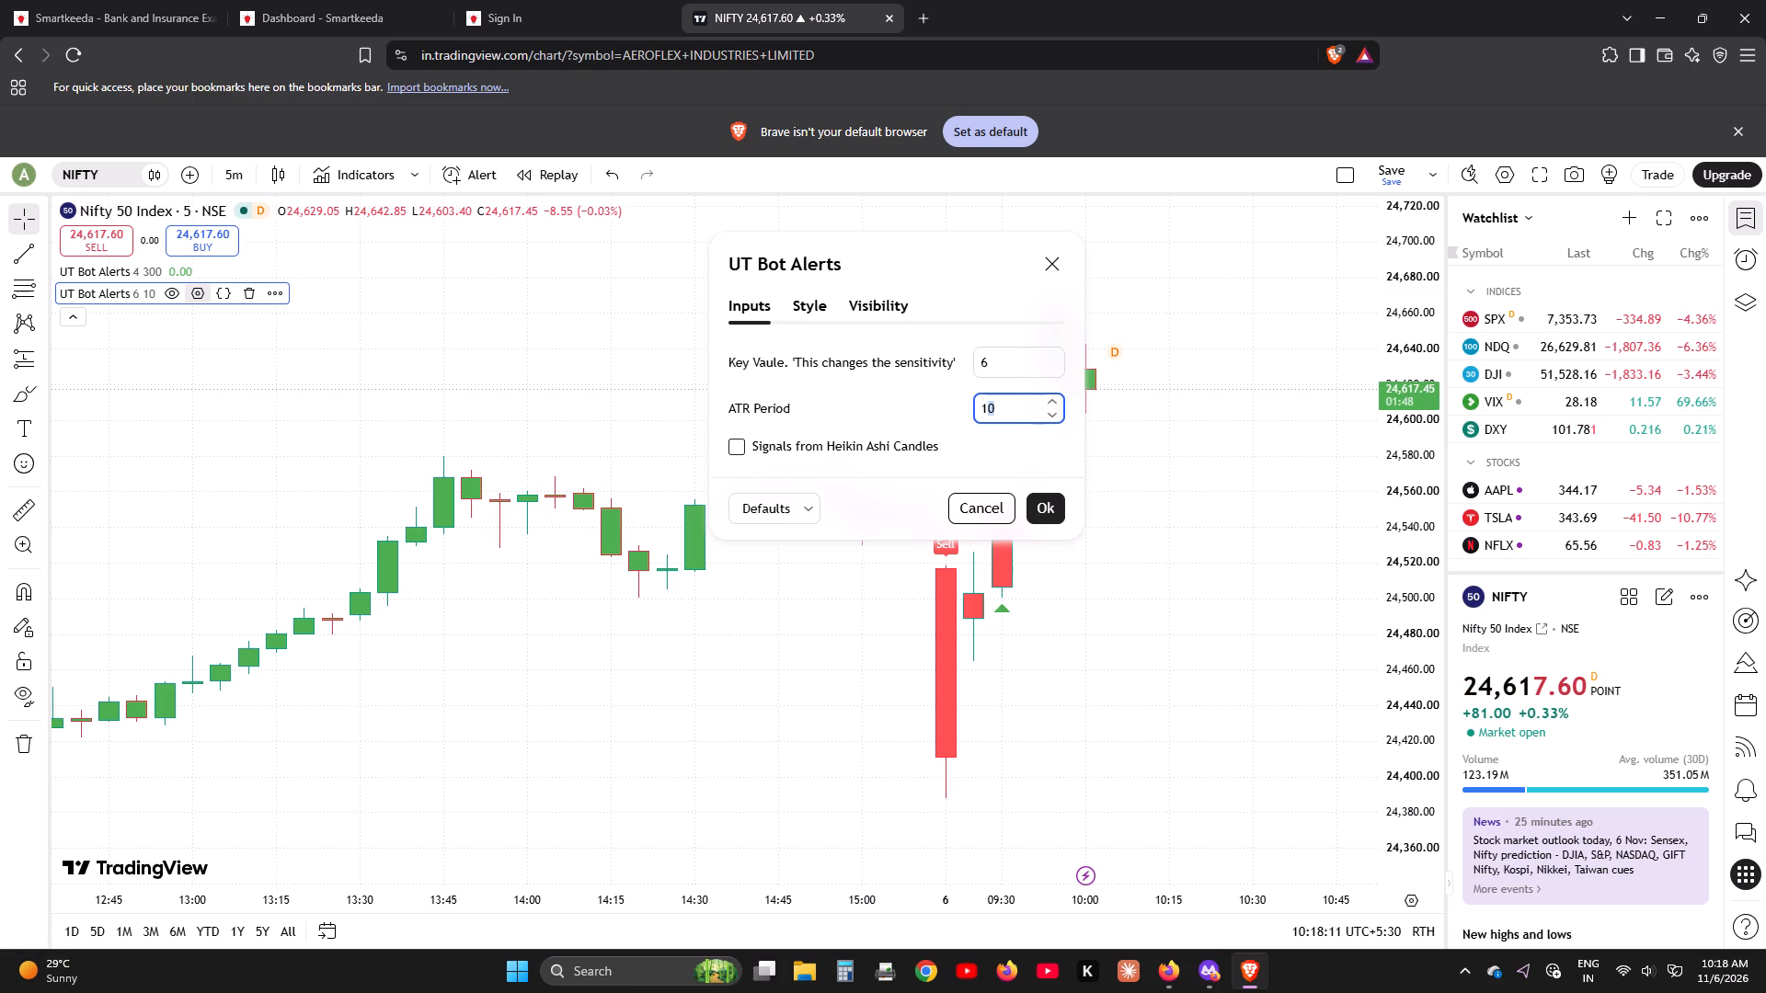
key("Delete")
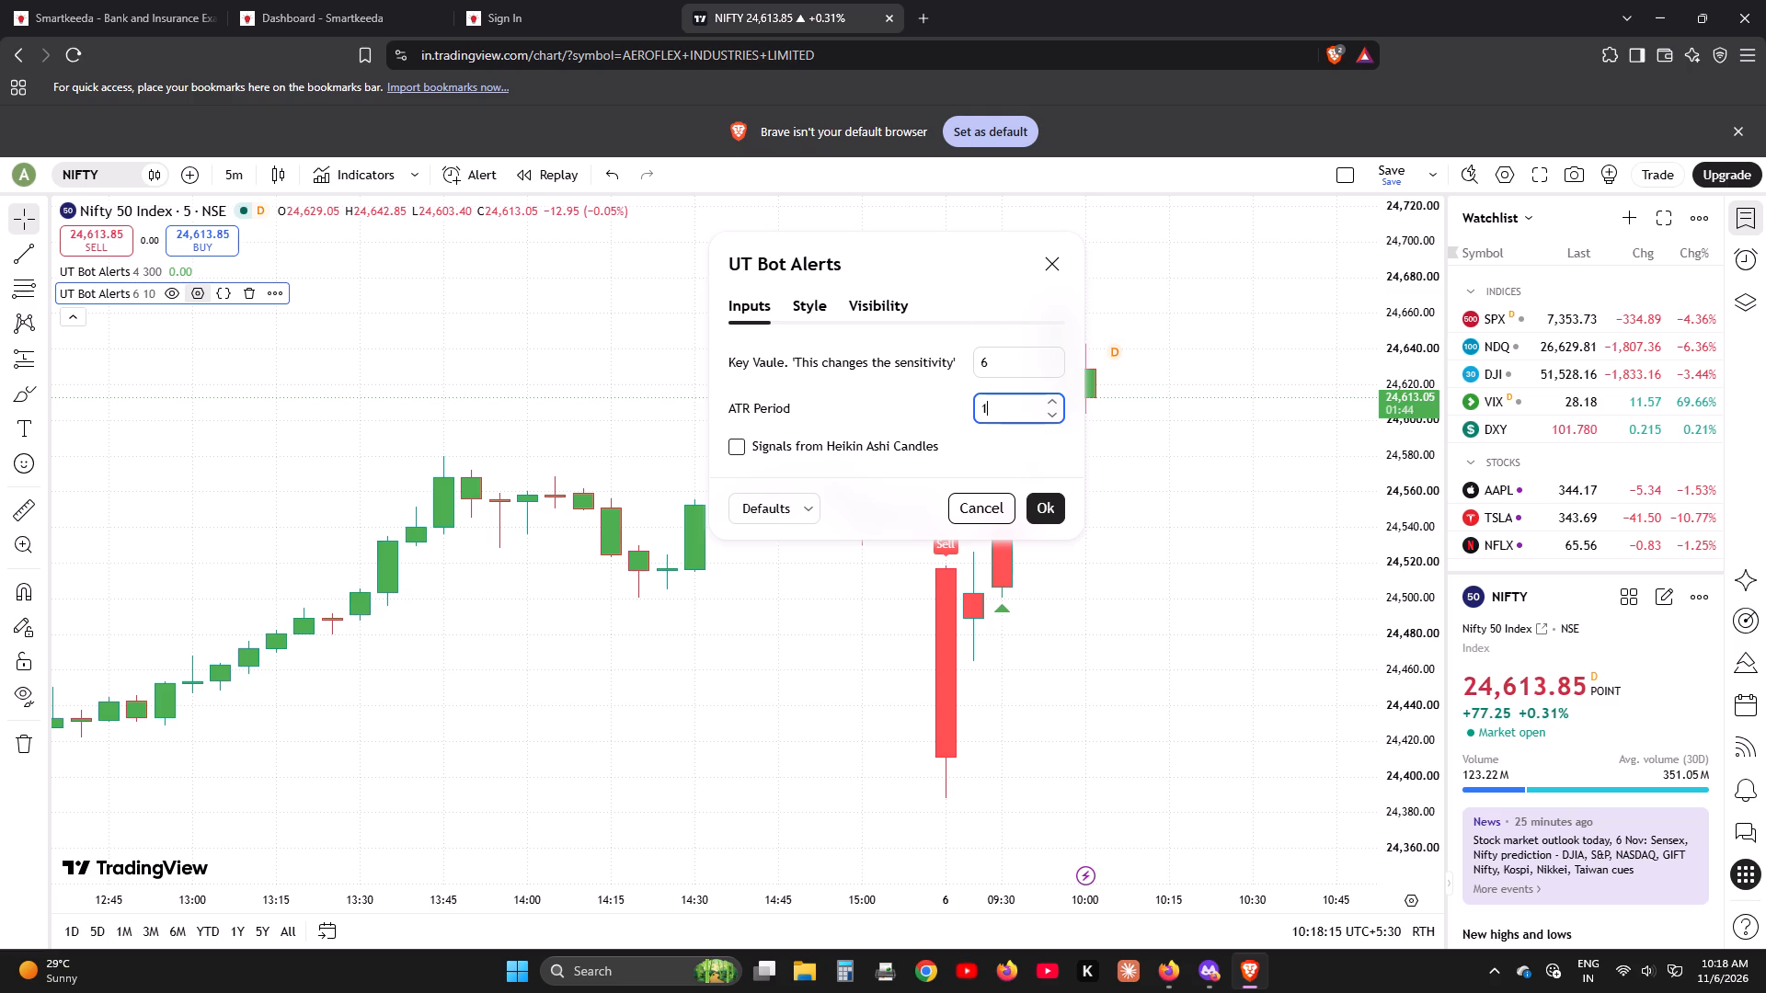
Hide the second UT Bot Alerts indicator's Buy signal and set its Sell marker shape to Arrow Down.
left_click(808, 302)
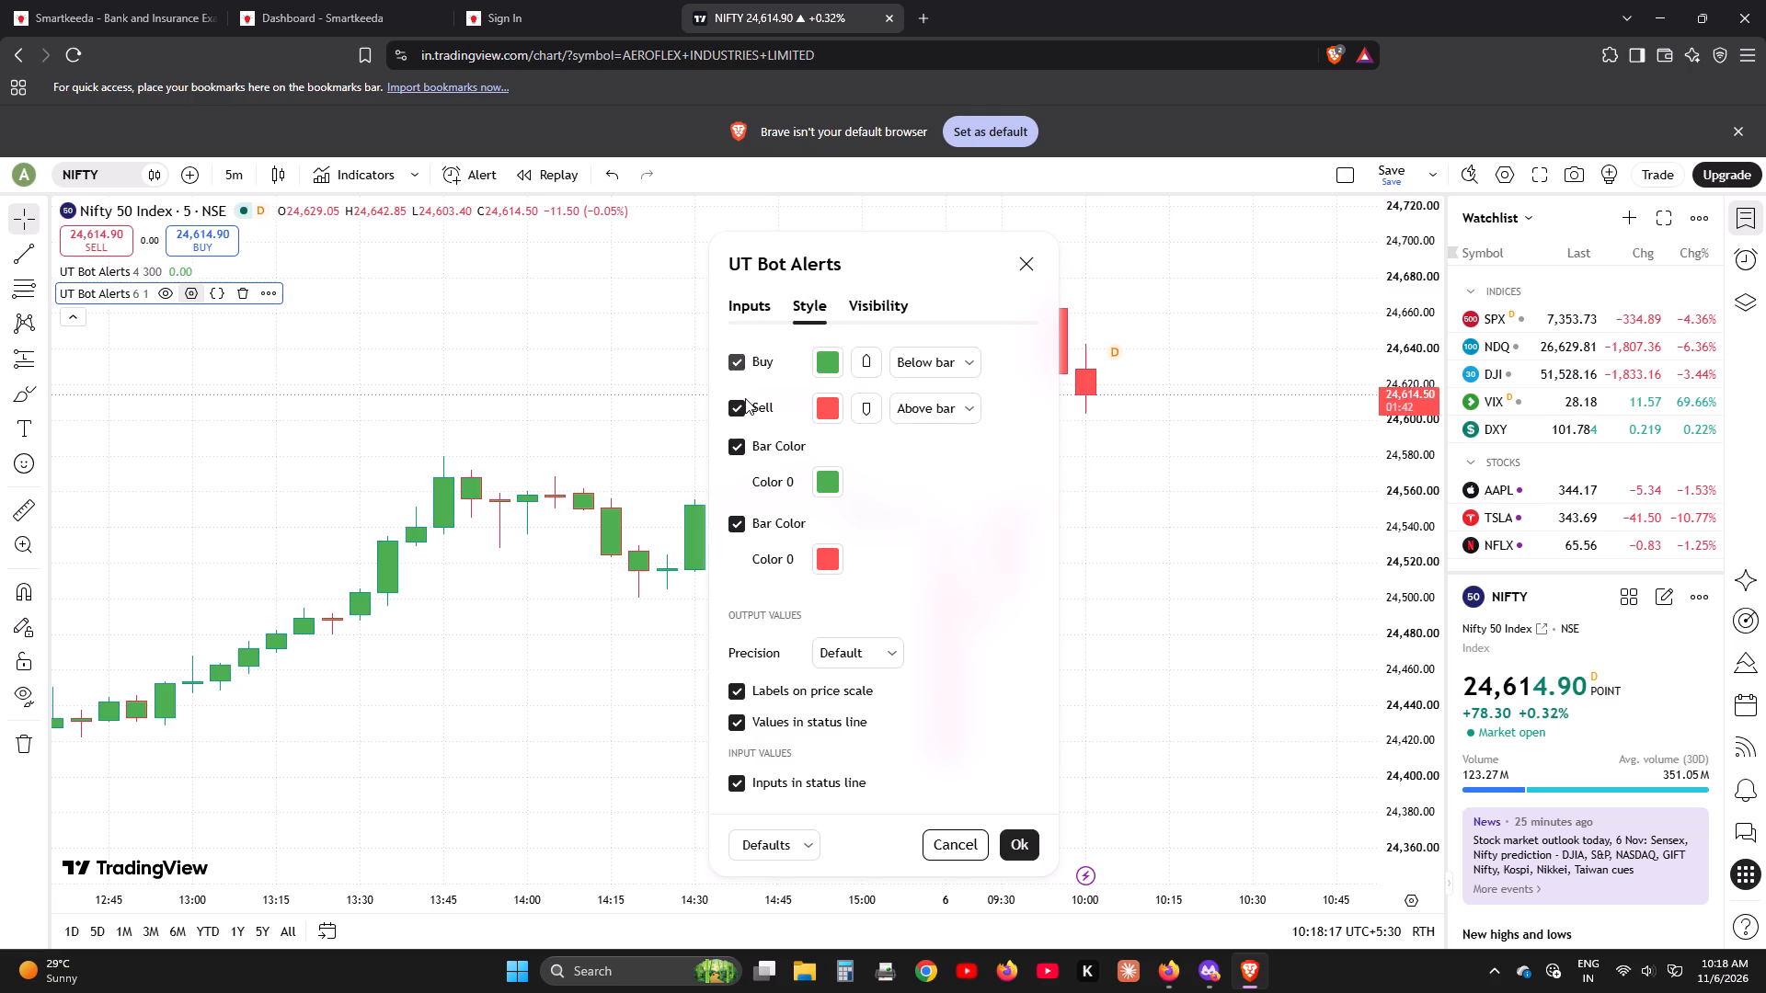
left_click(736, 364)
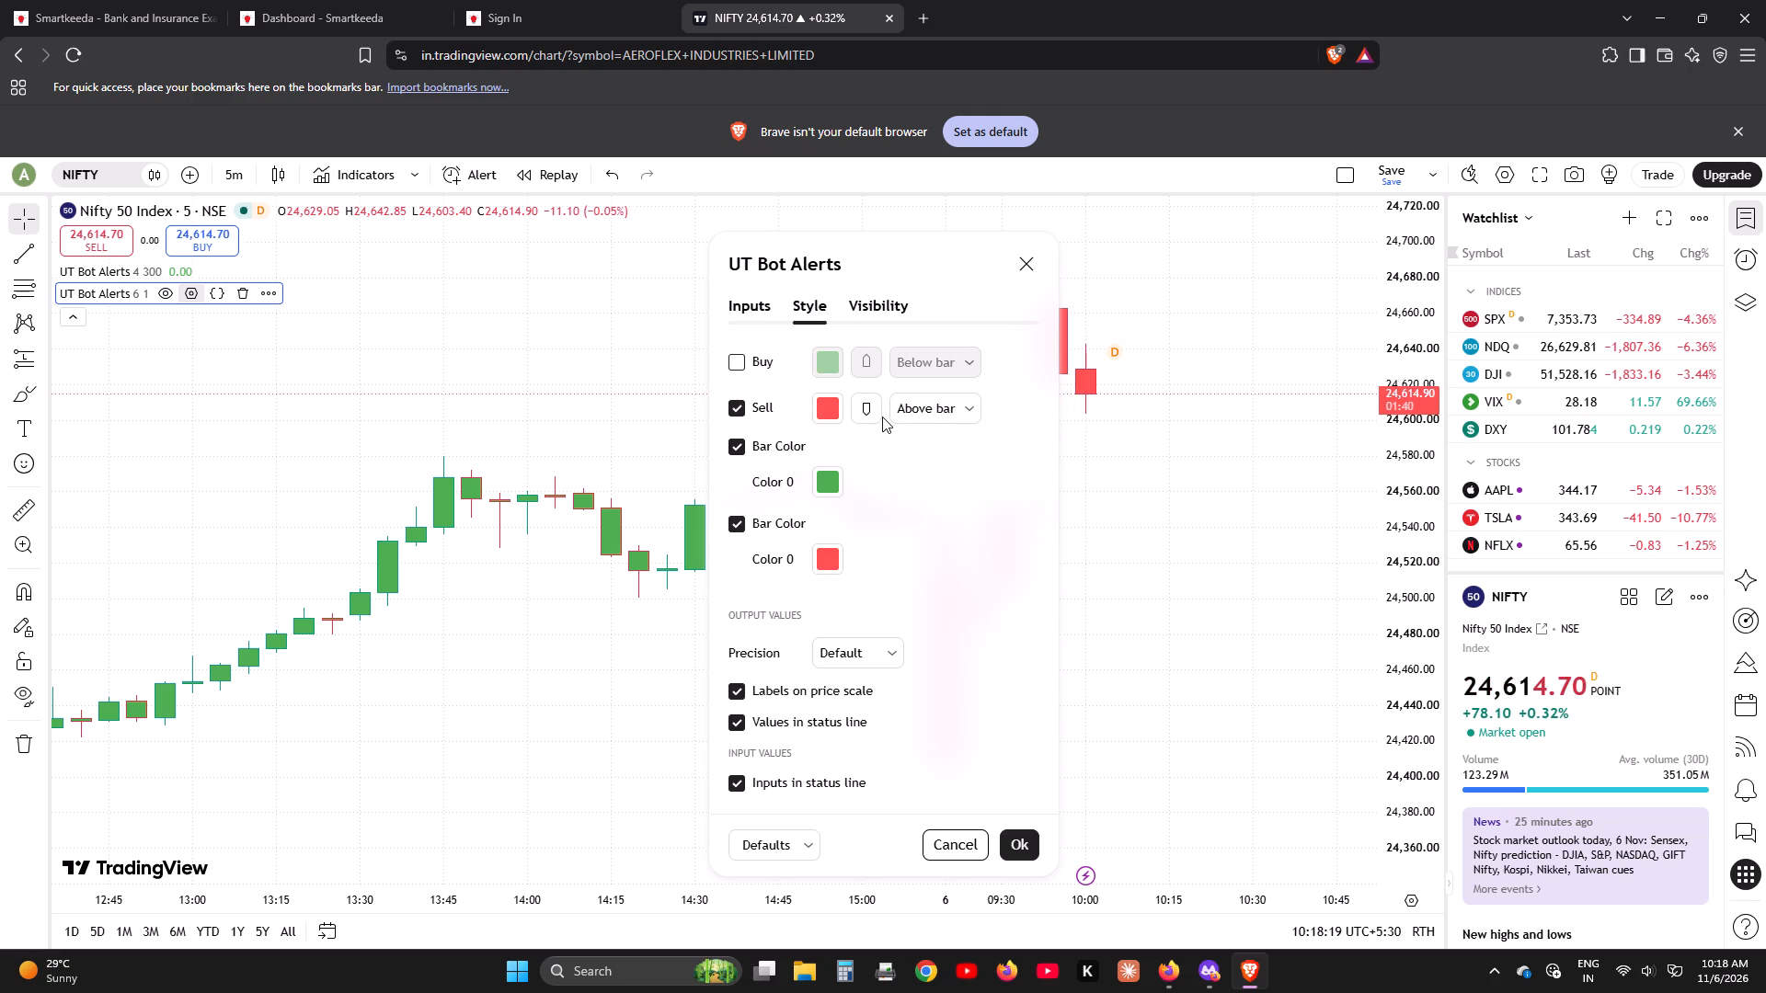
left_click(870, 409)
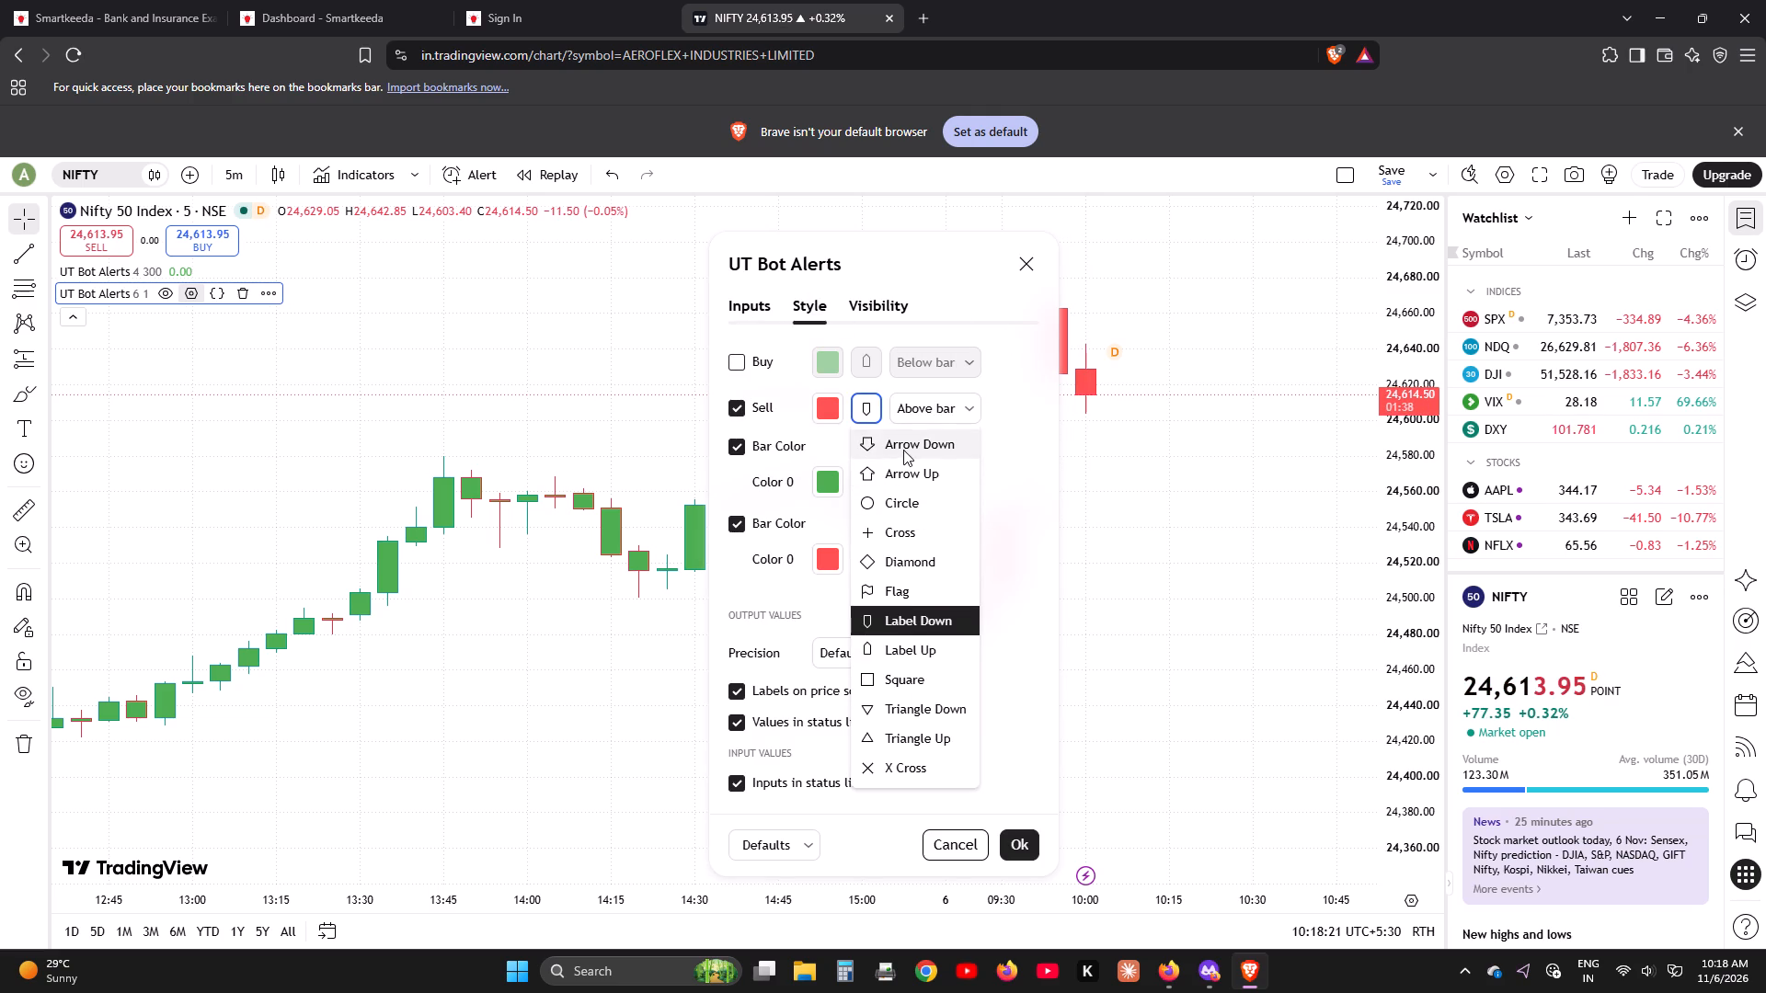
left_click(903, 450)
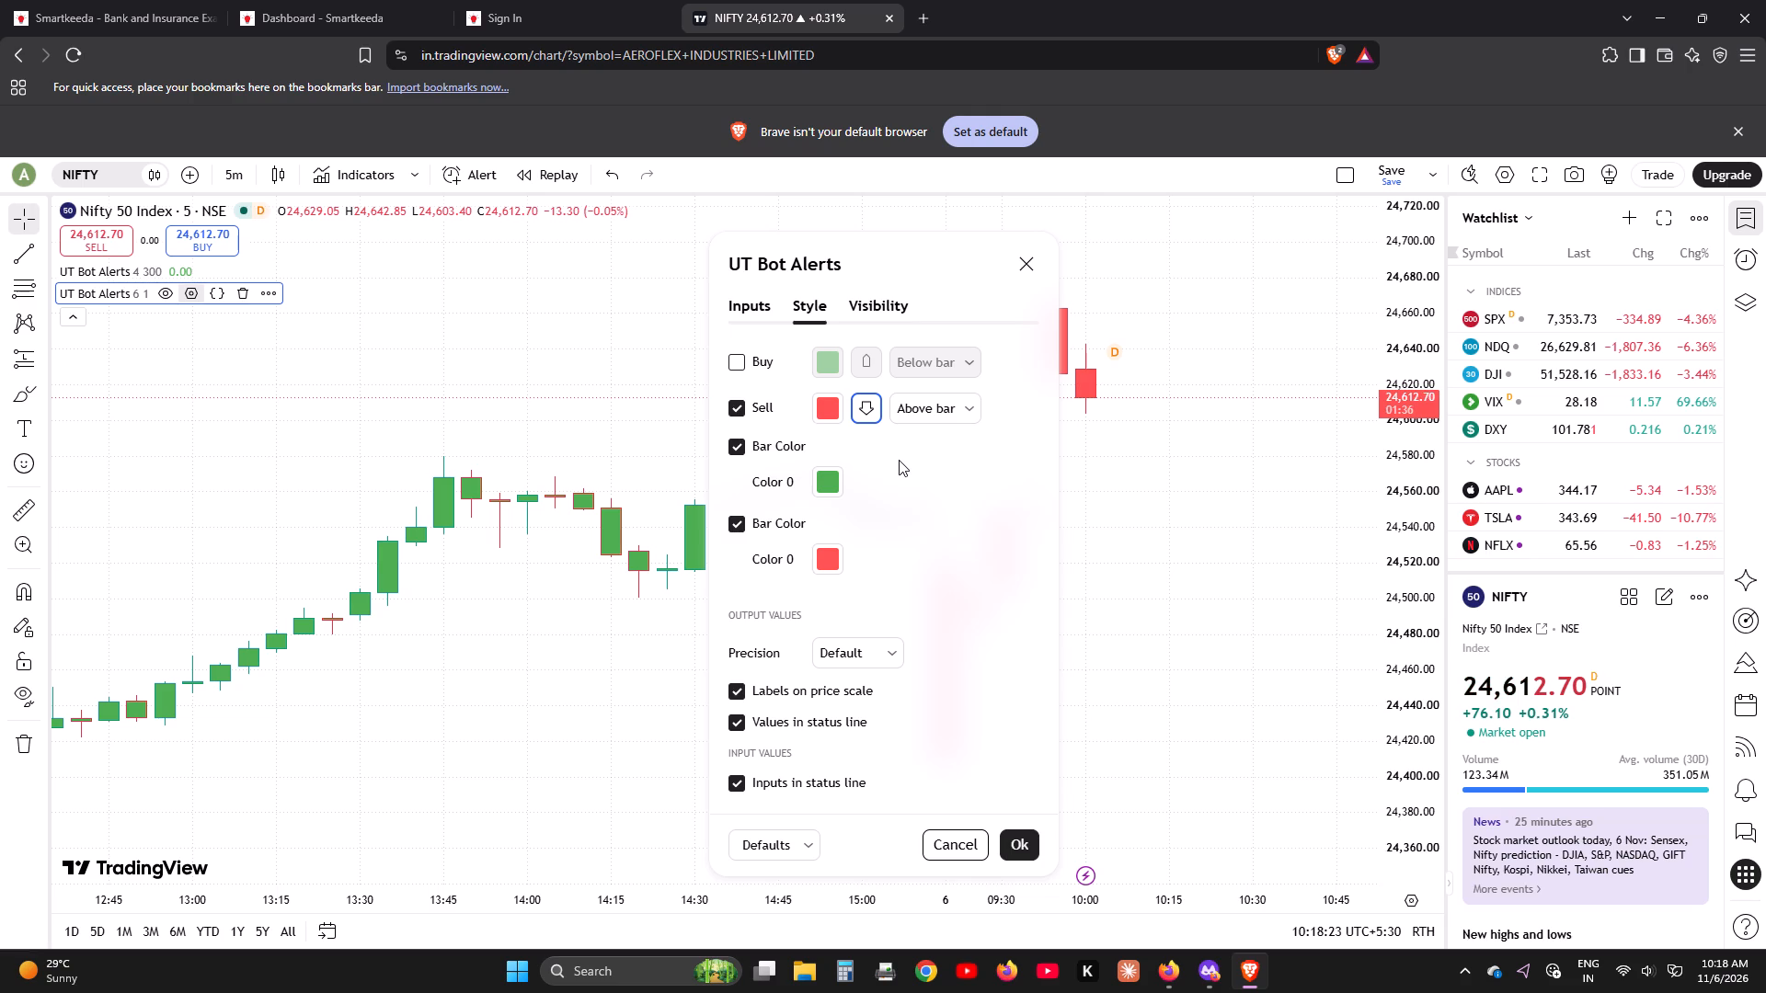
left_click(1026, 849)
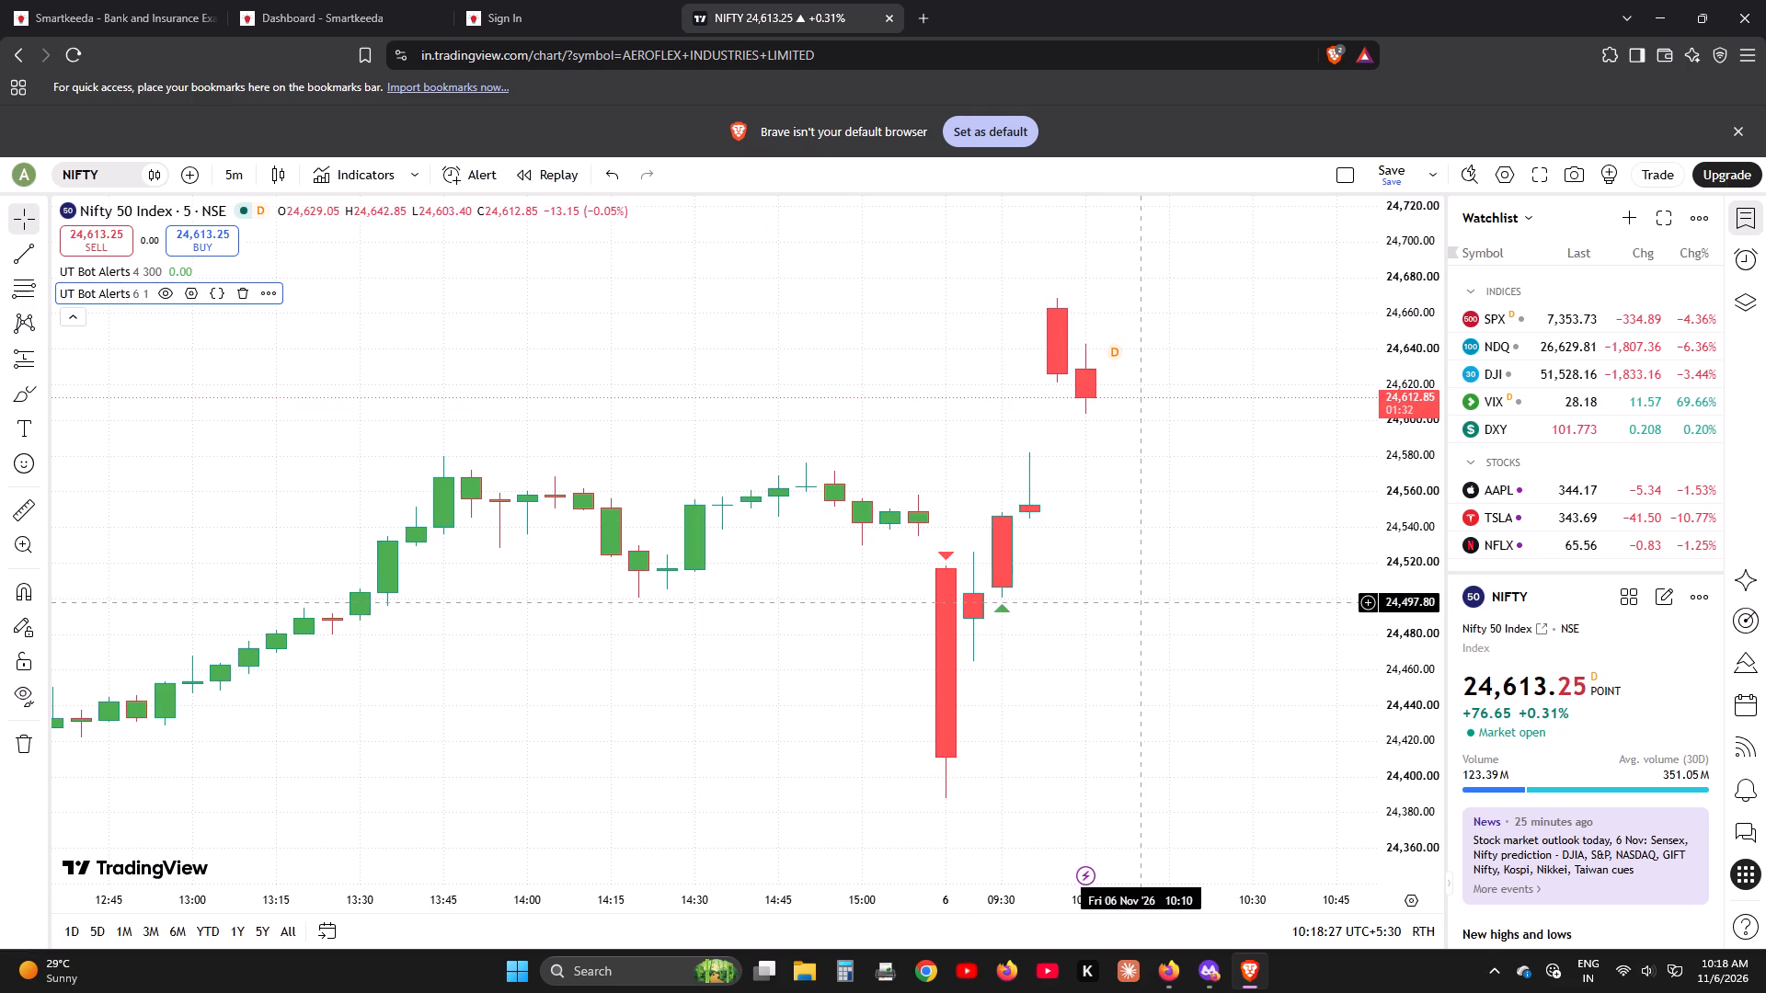
Examine the UT Bot buy and sell markers along the Nifty 50 five-minute candles.
scroll(1141, 614, "down", 4)
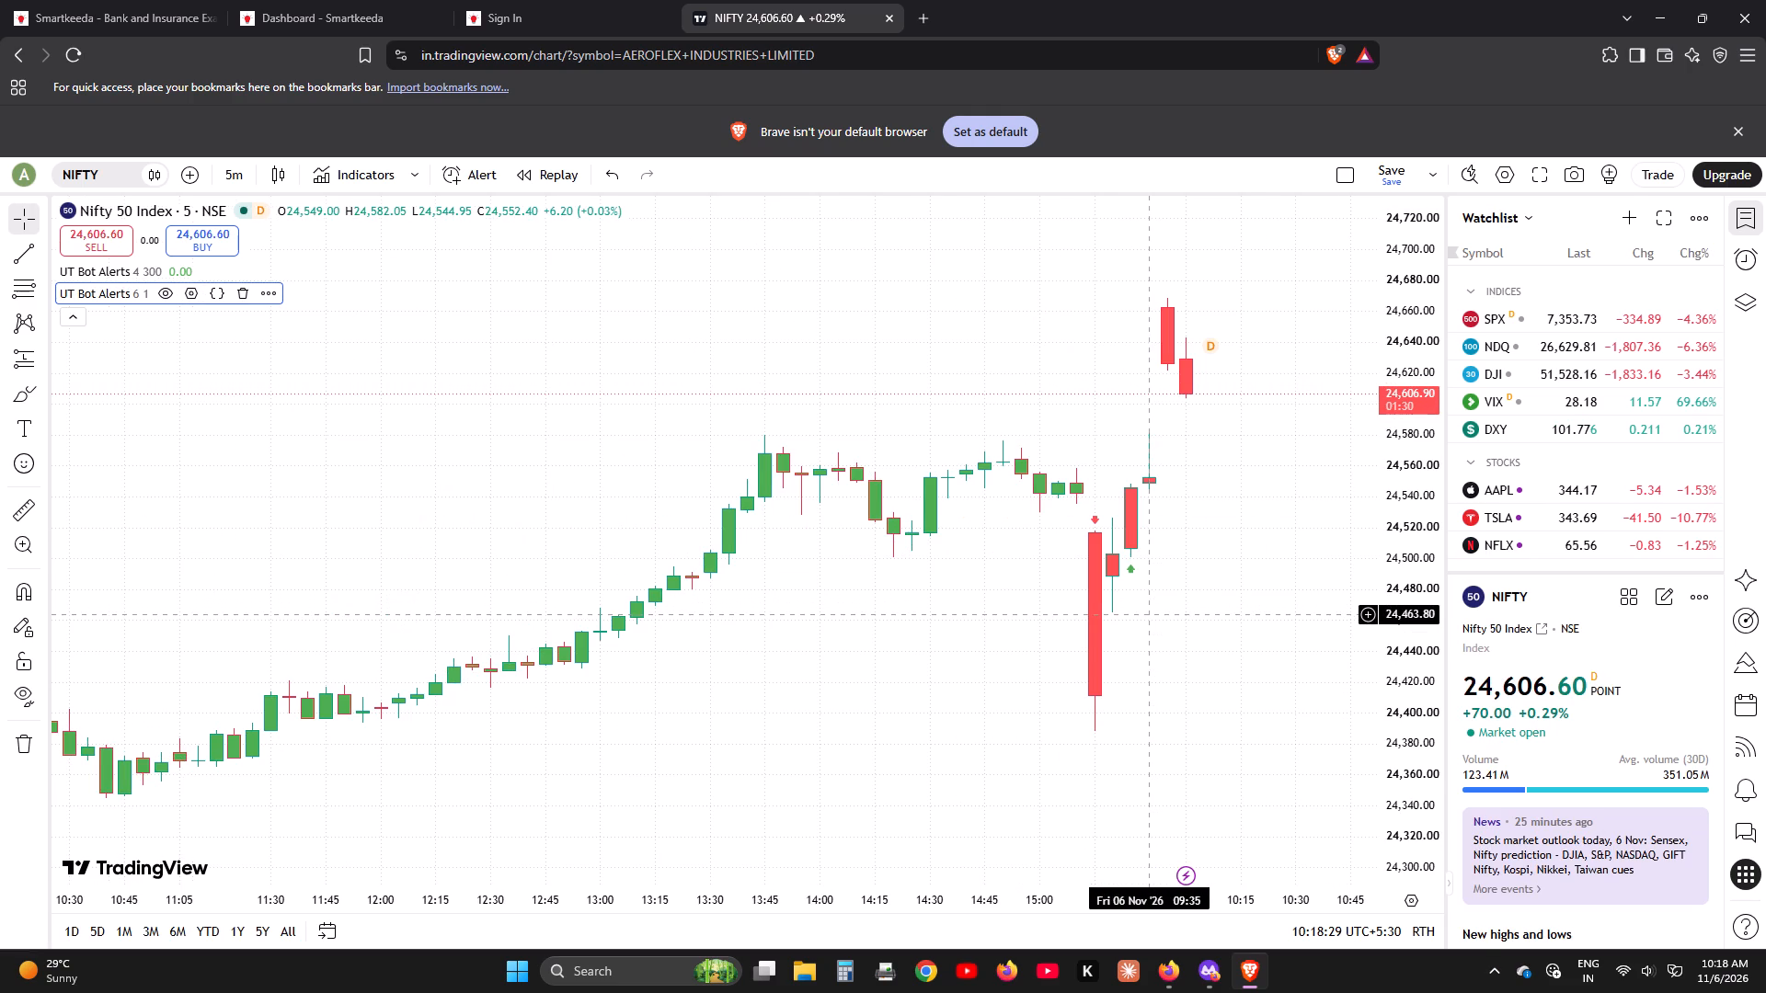
scroll(1141, 614, "up", 1)
scroll(1141, 614, "down", 1)
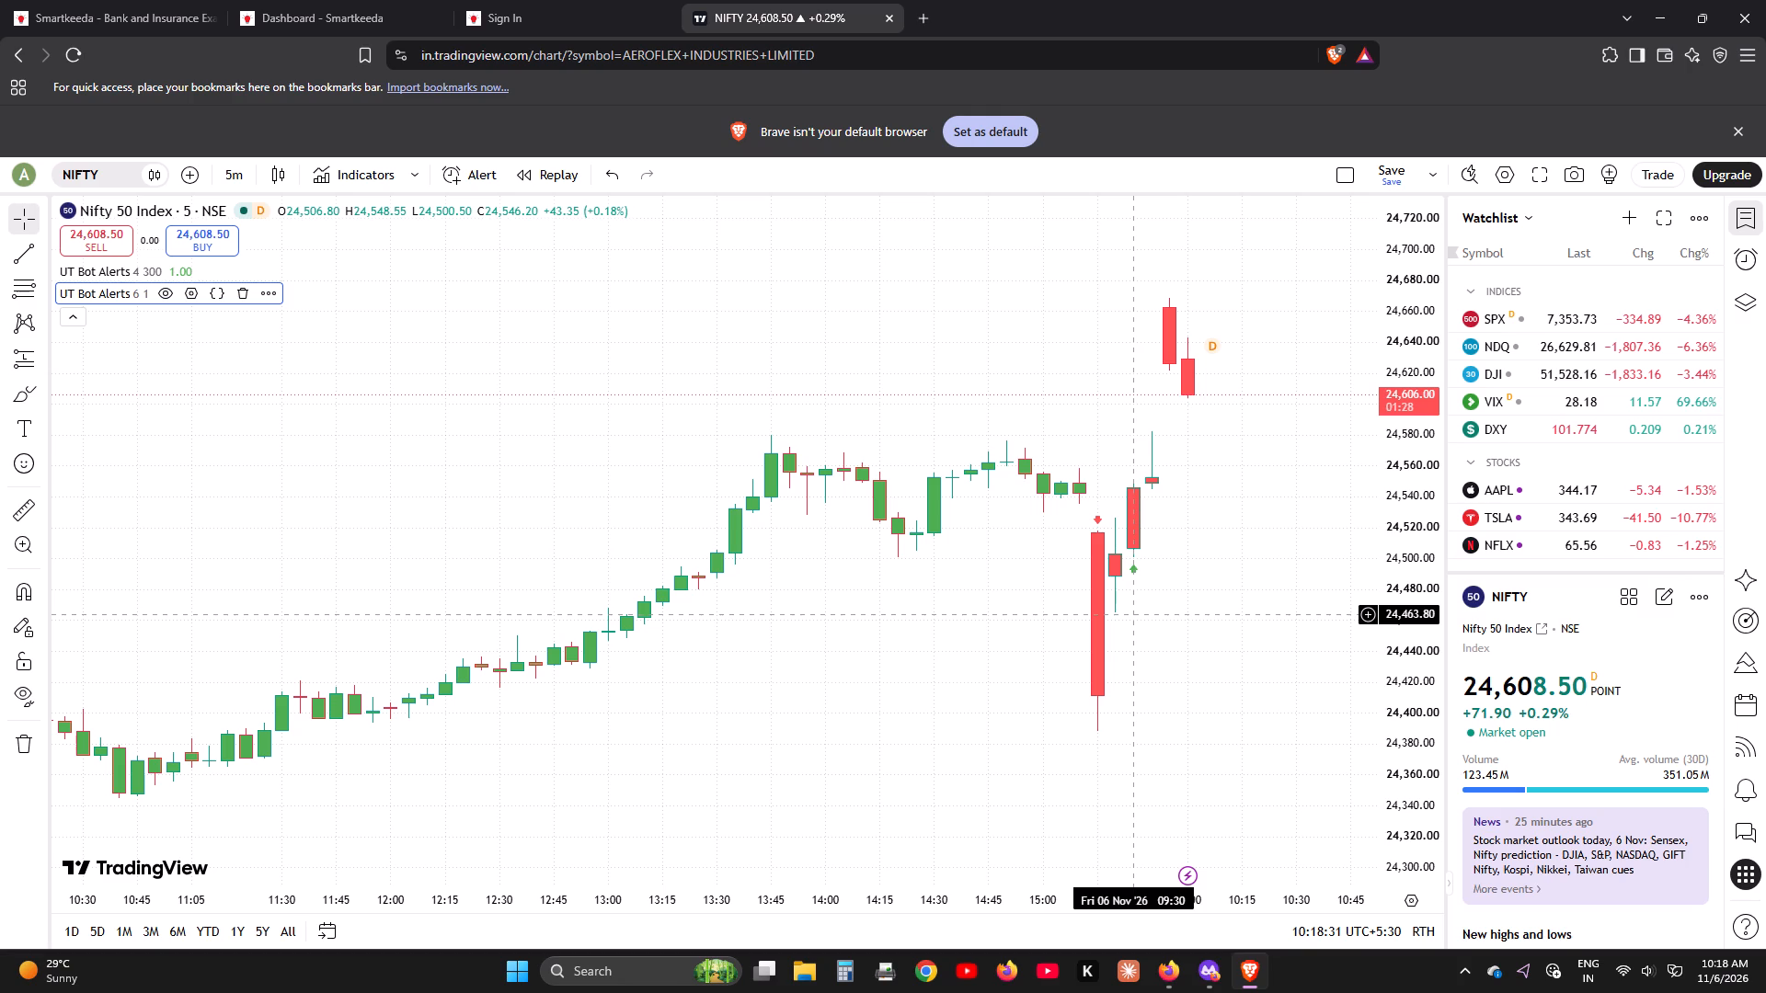
scroll(1141, 614, "up", 1)
scroll(1141, 614, "down", 3)
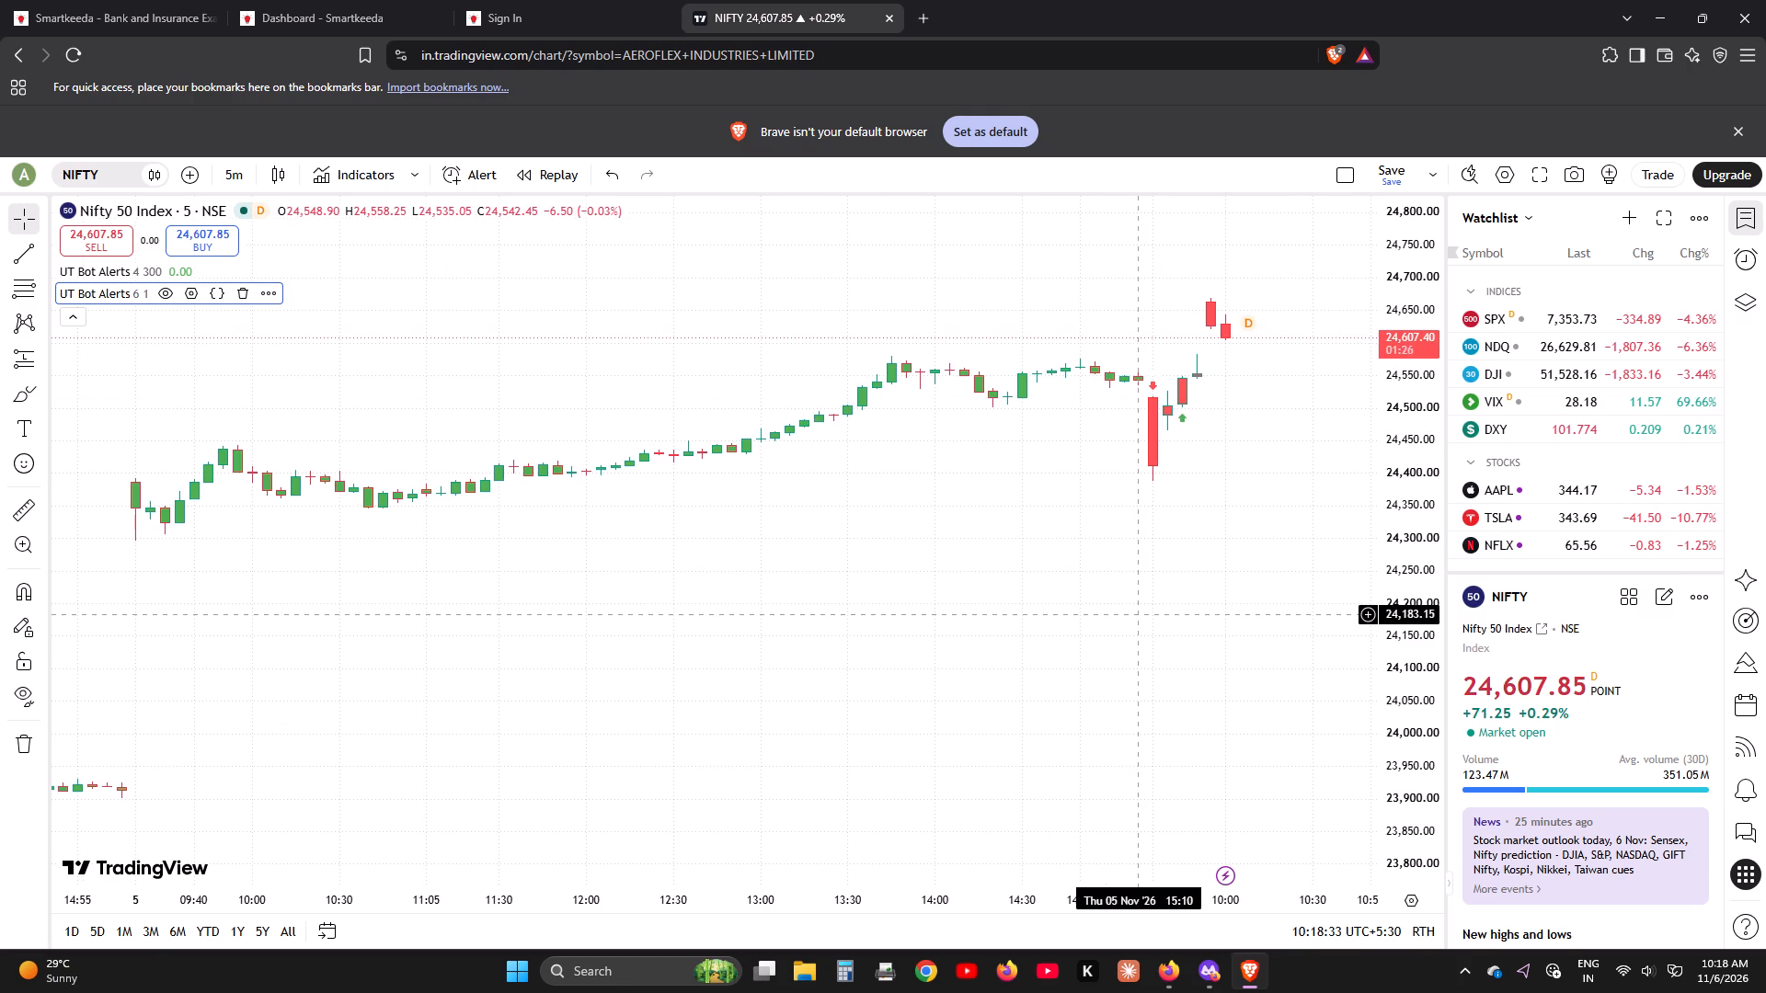
scroll(1268, 317, "up", 2)
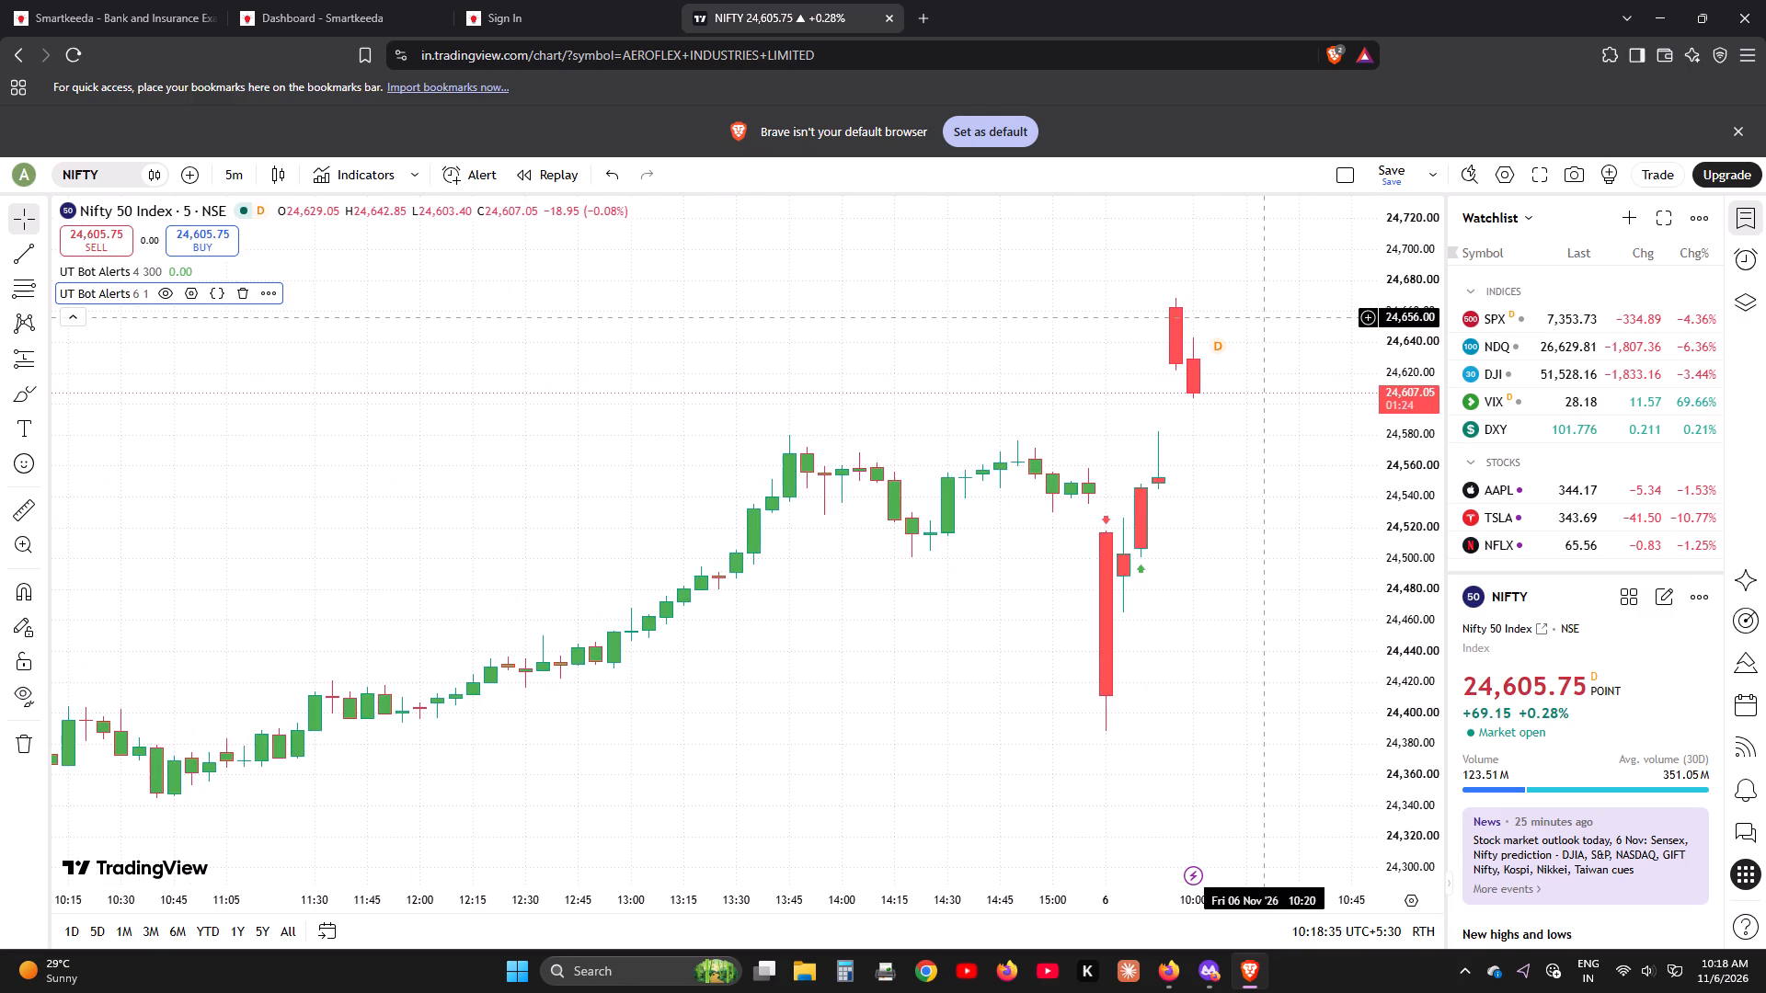
scroll(1265, 317, "up", 3)
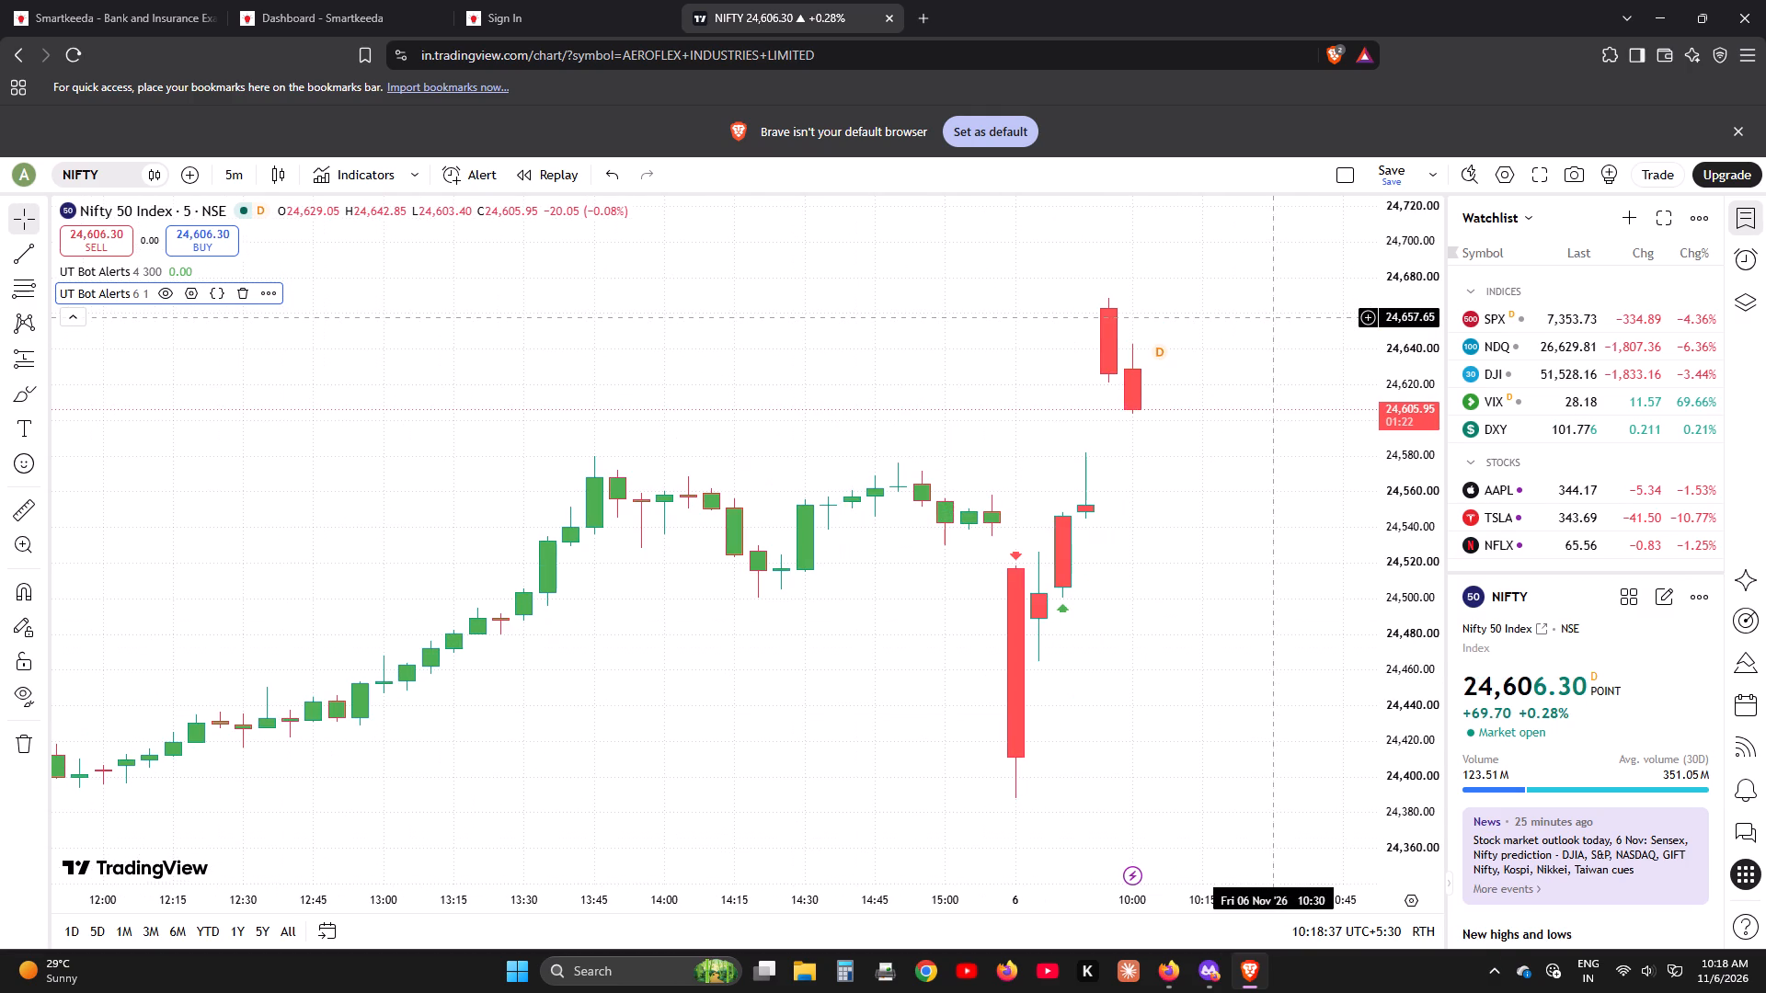
scroll(1219, 430, "up", 3)
scroll(1167, 491, "up", 1)
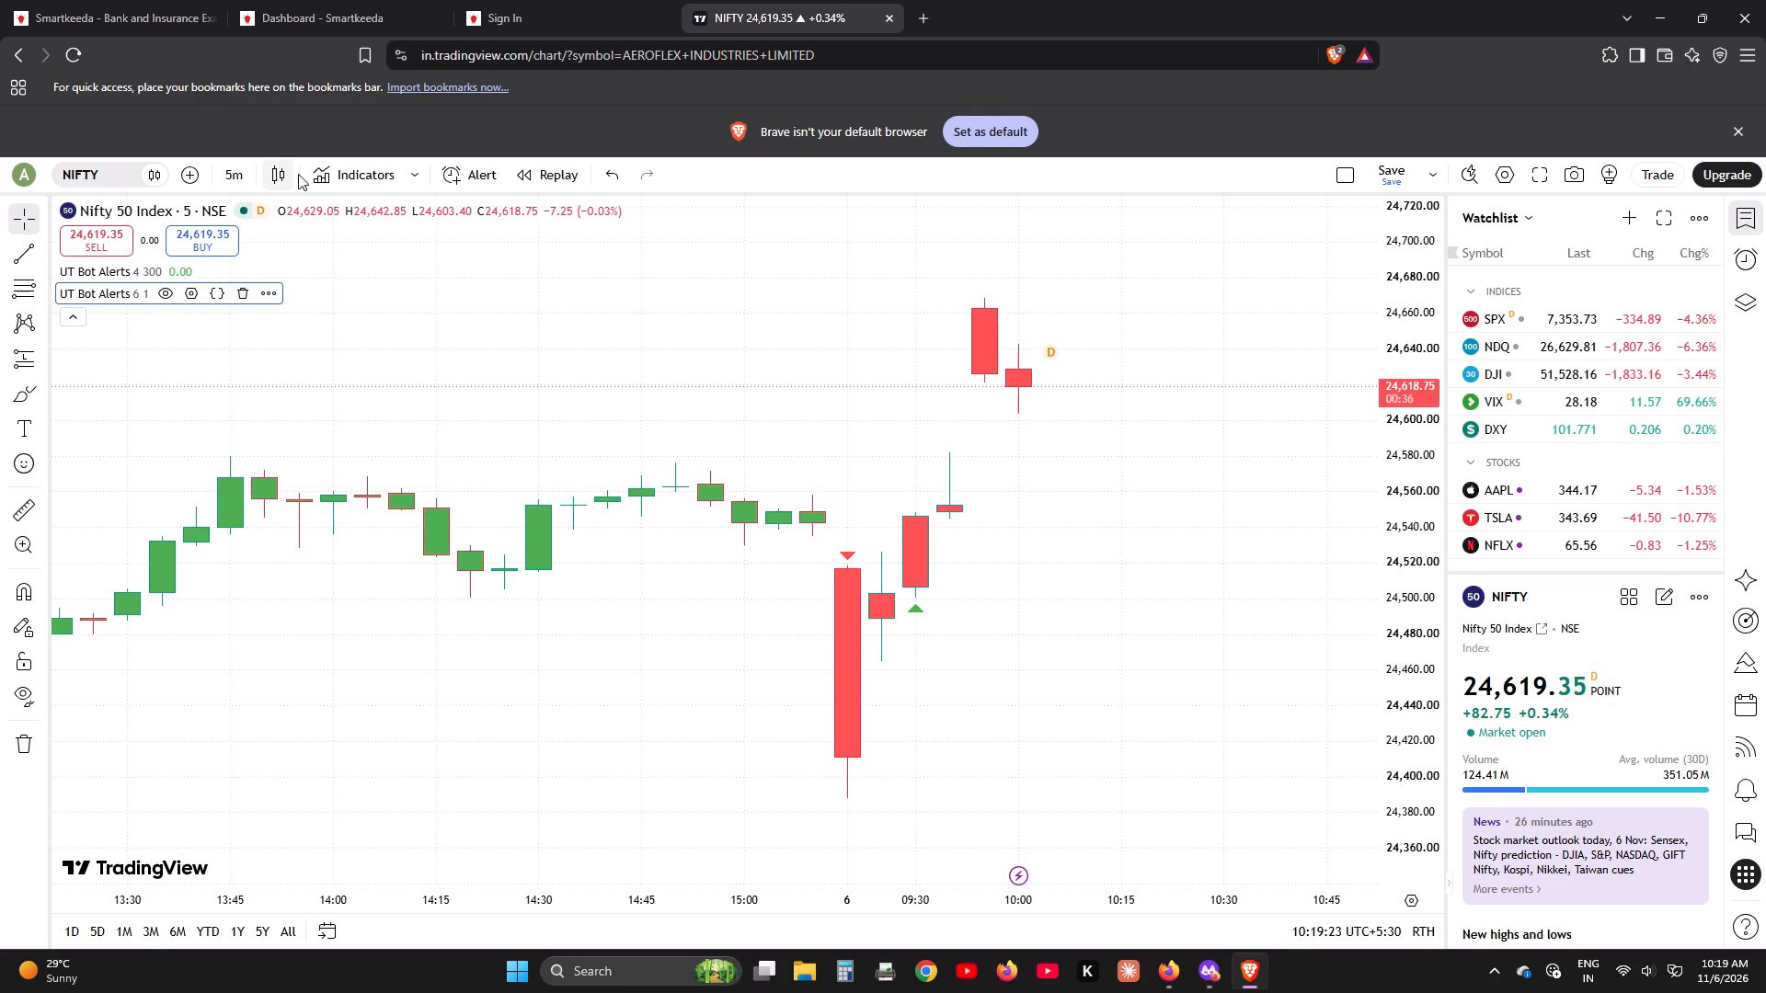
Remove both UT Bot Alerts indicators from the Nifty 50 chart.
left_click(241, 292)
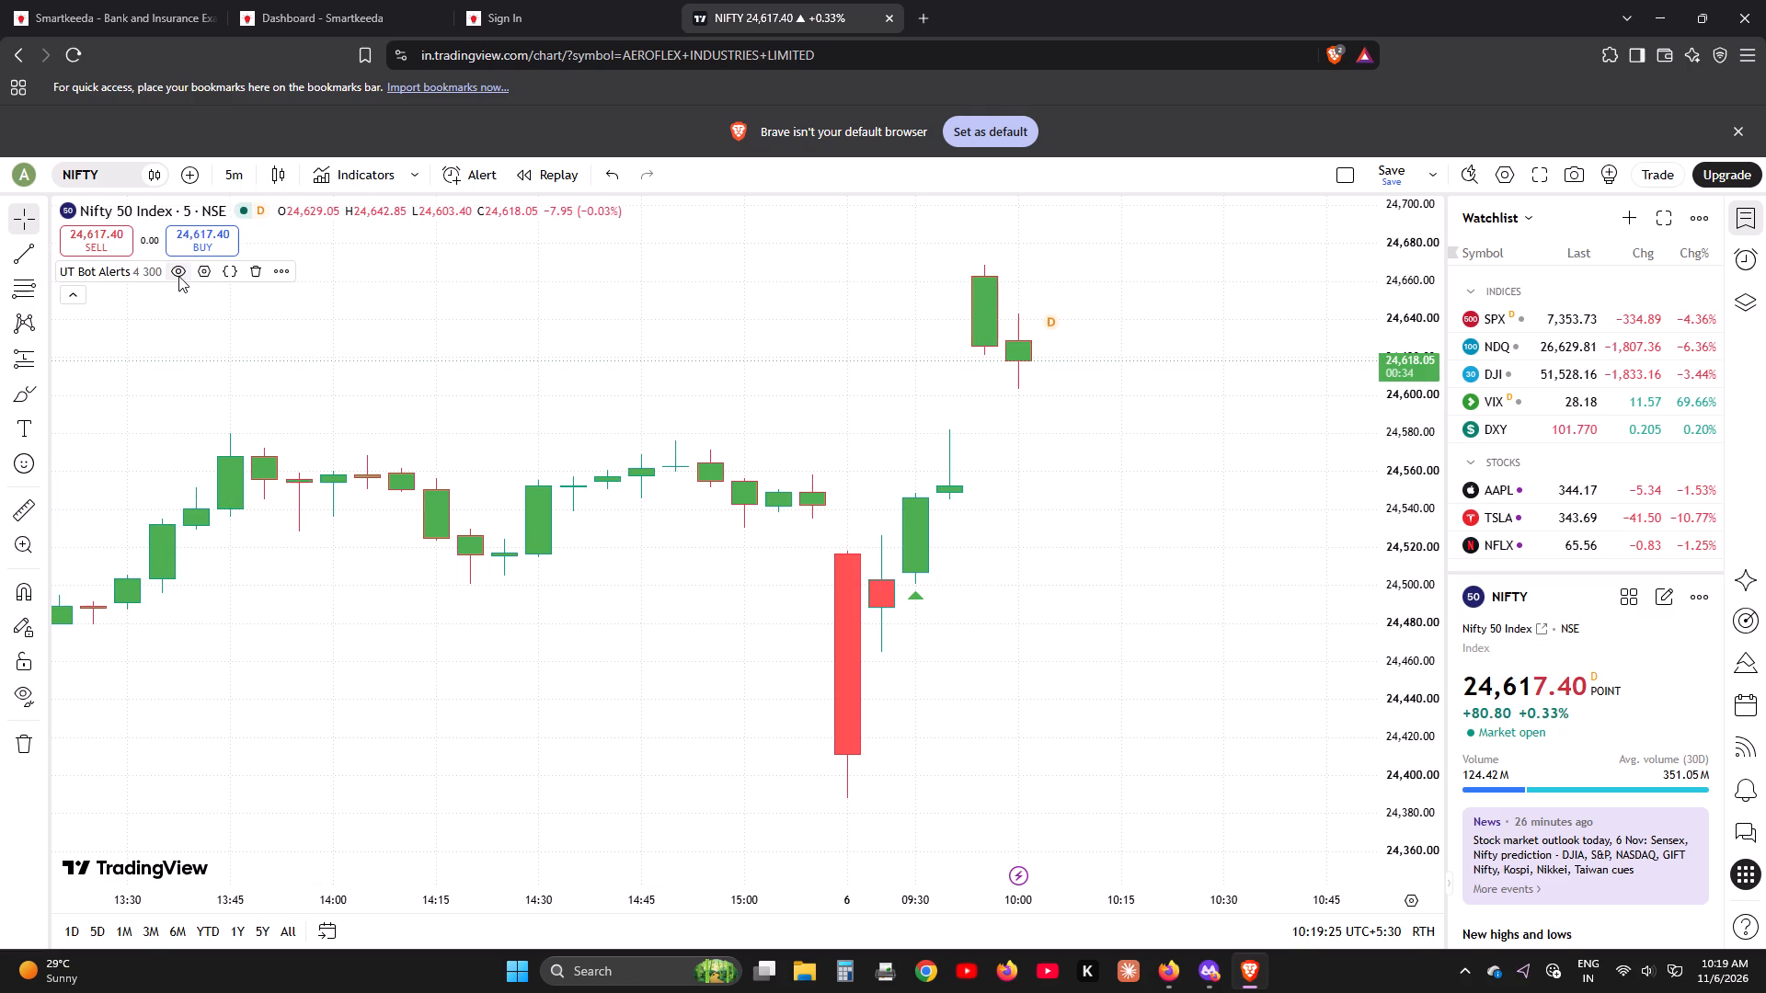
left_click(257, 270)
Search the indicators for spectra and try to add the SPECTRA - Signal Processing Engine script by sentioedge.
left_click(374, 179)
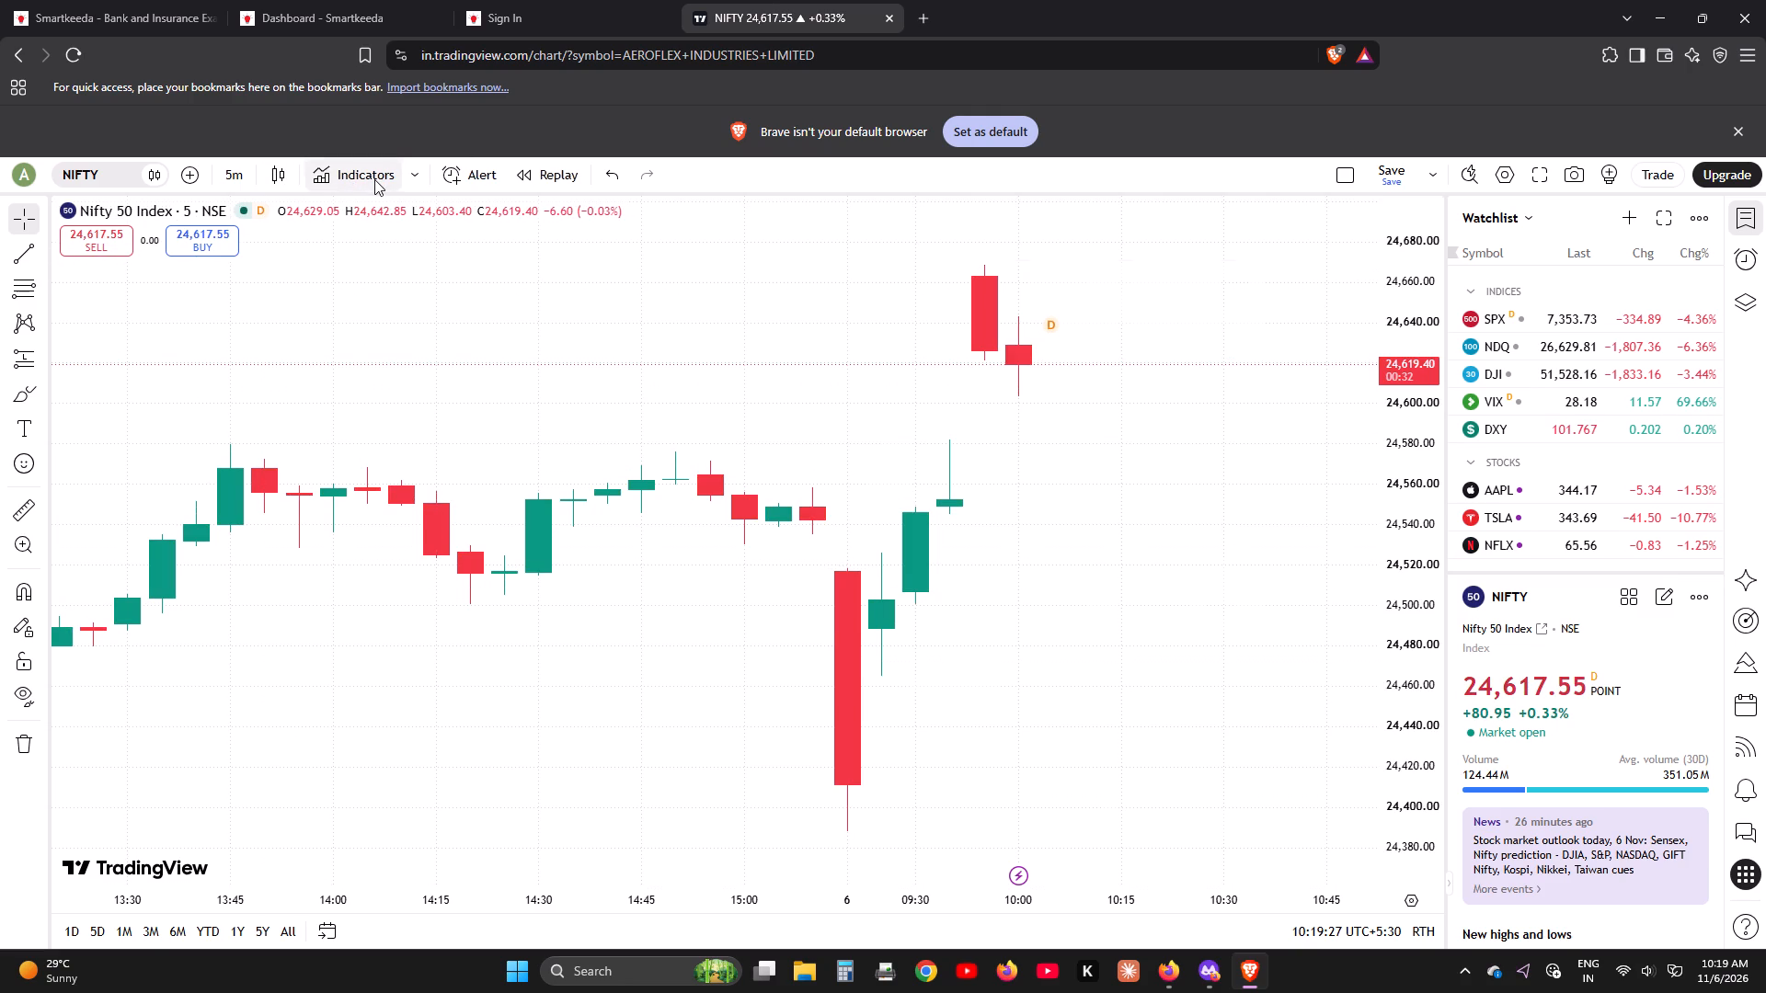
type("spectra")
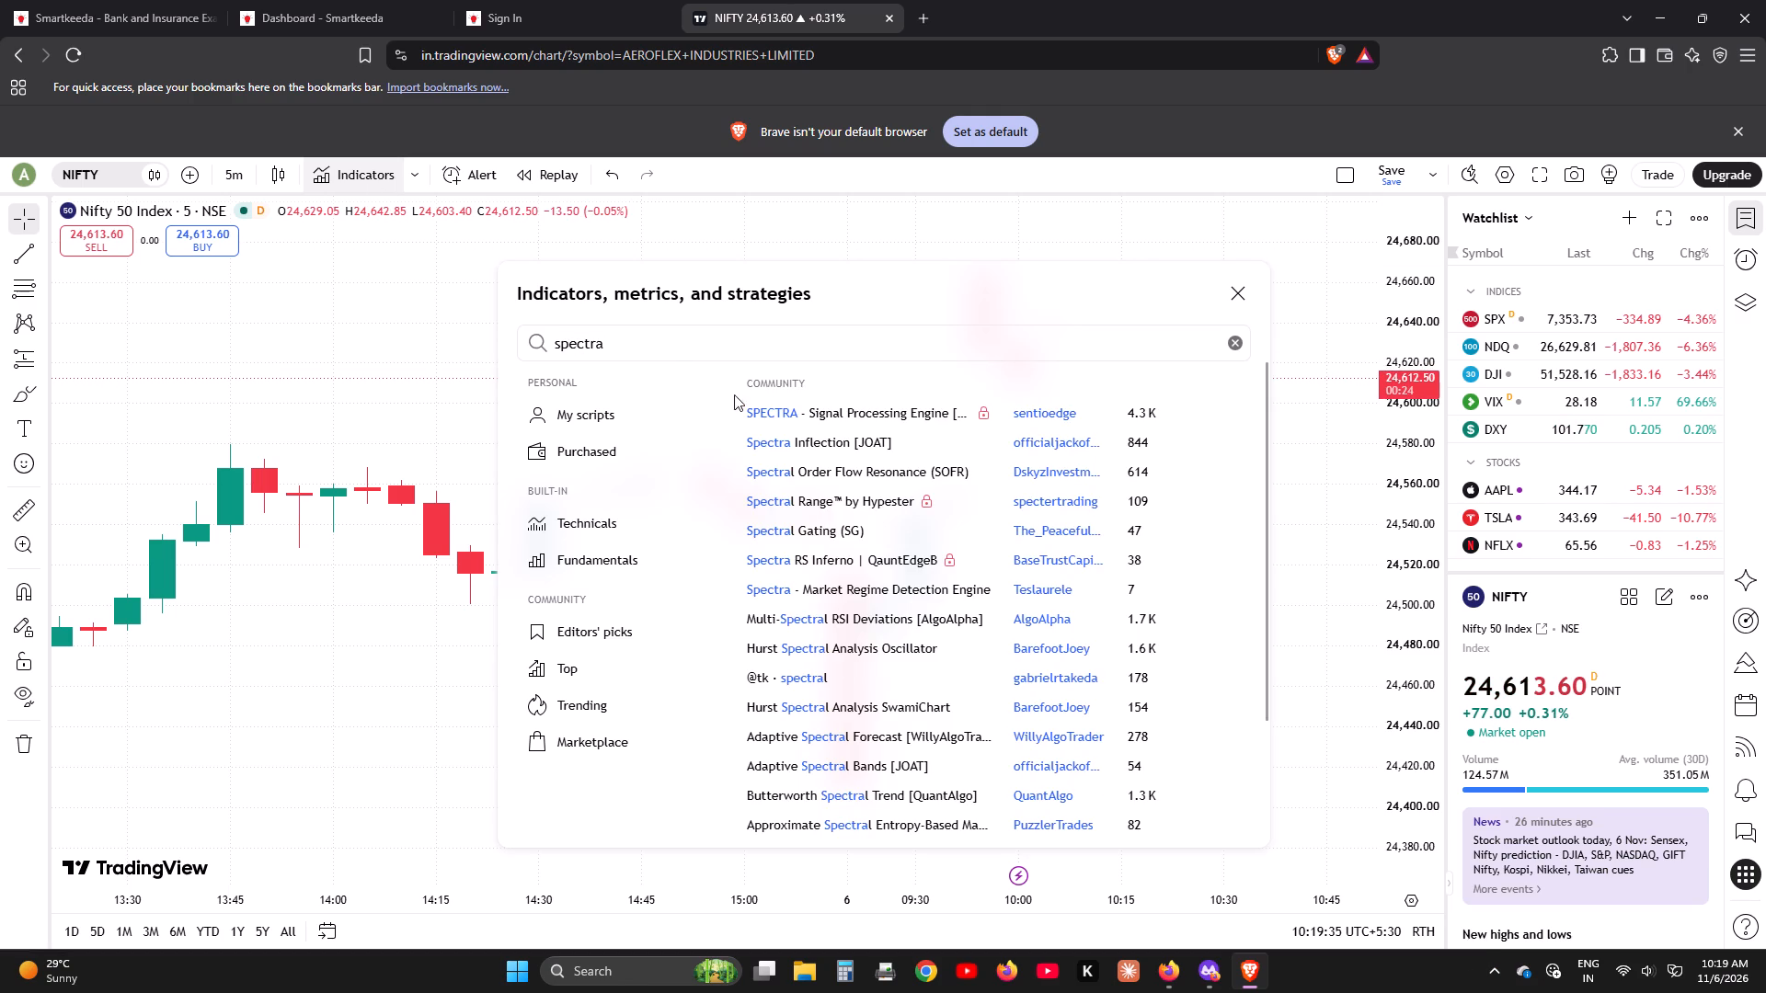
left_click(826, 413)
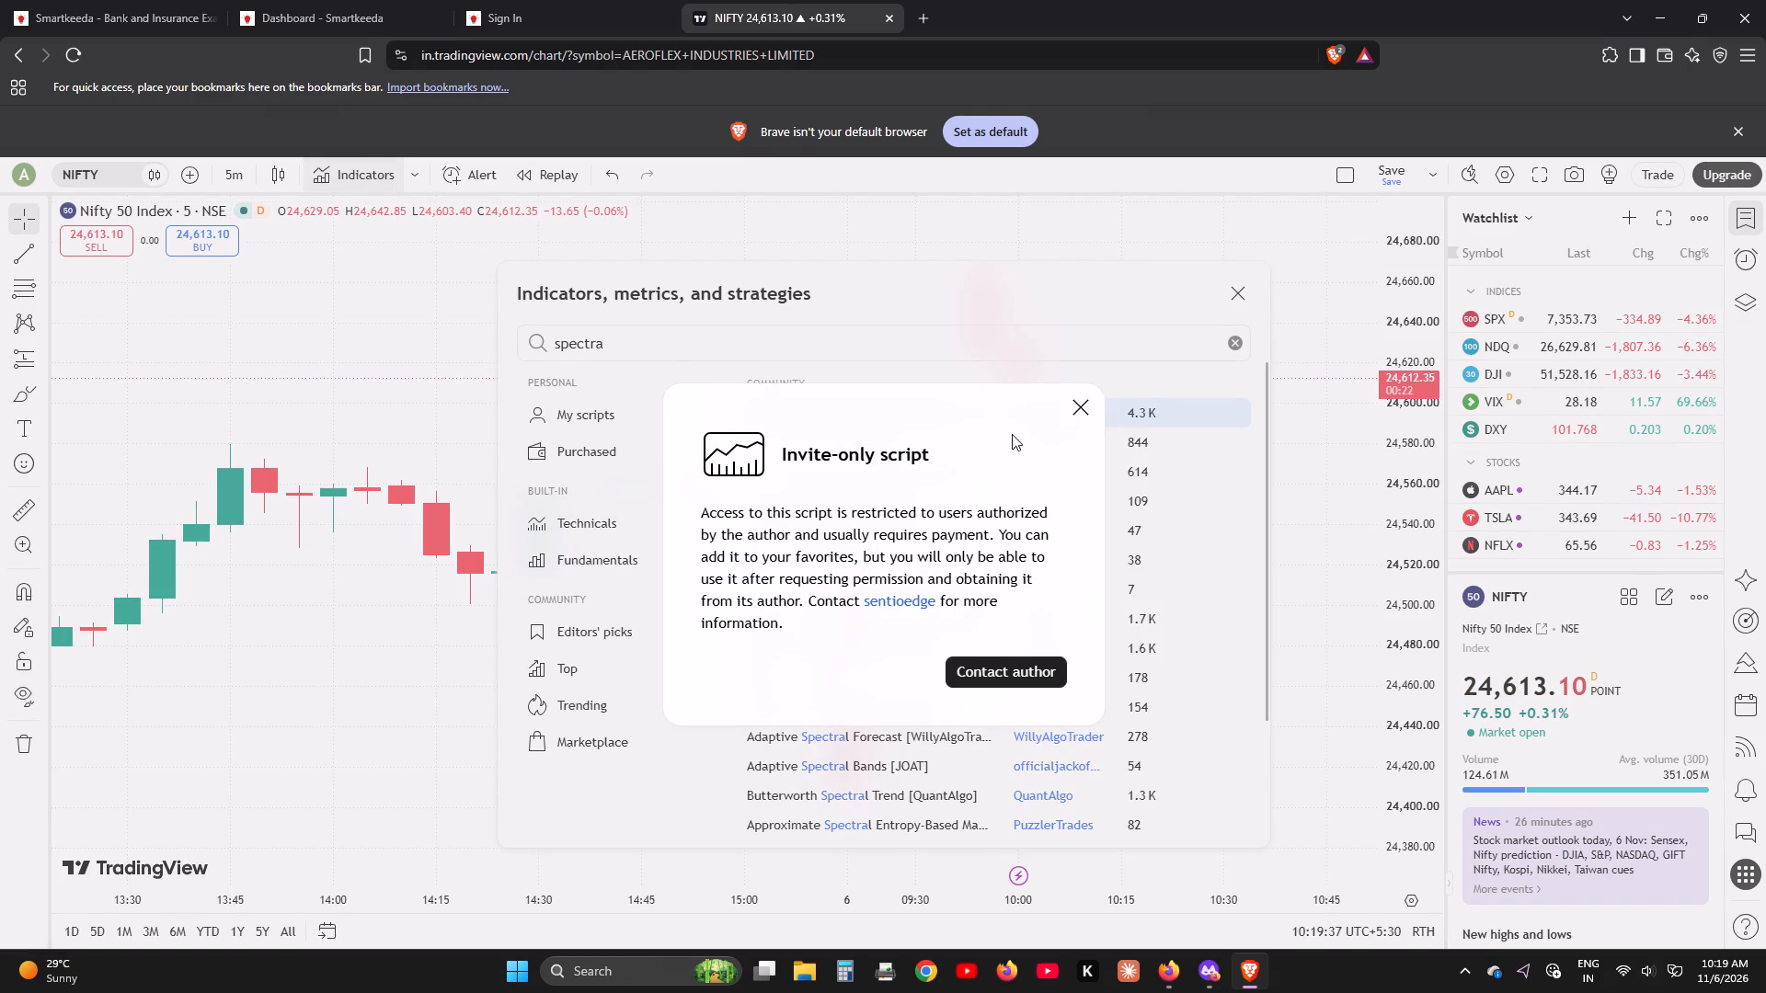
left_click(1081, 410)
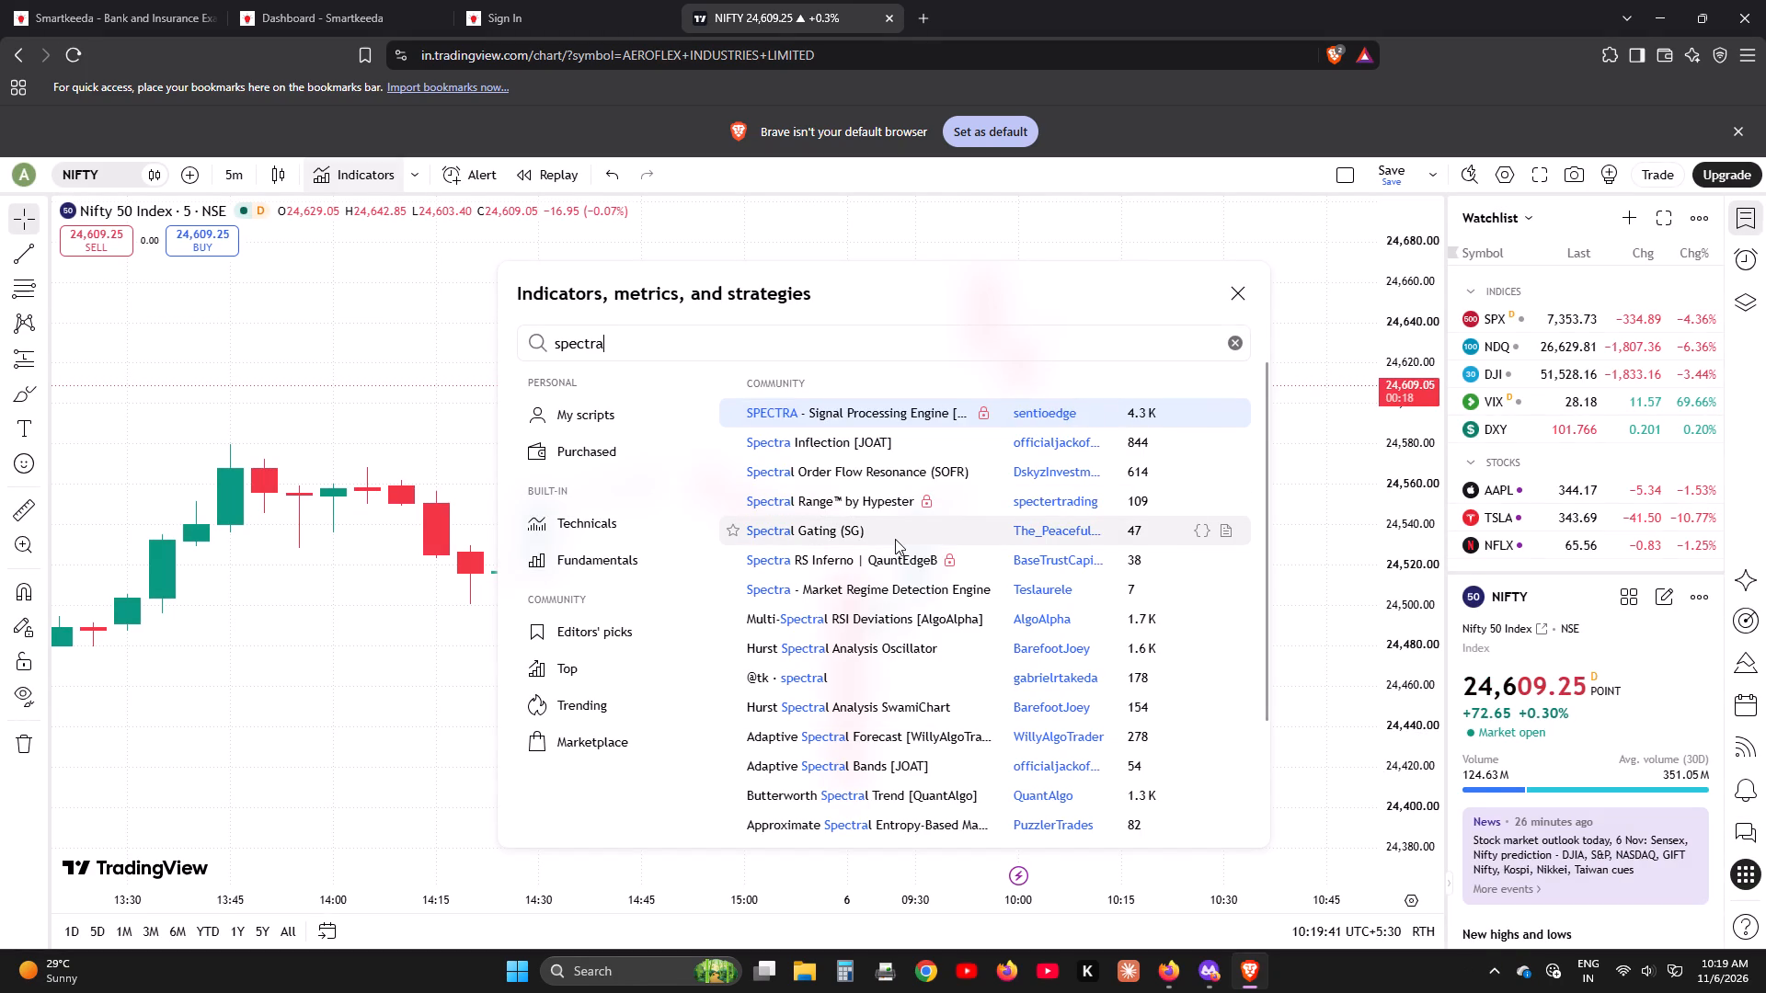
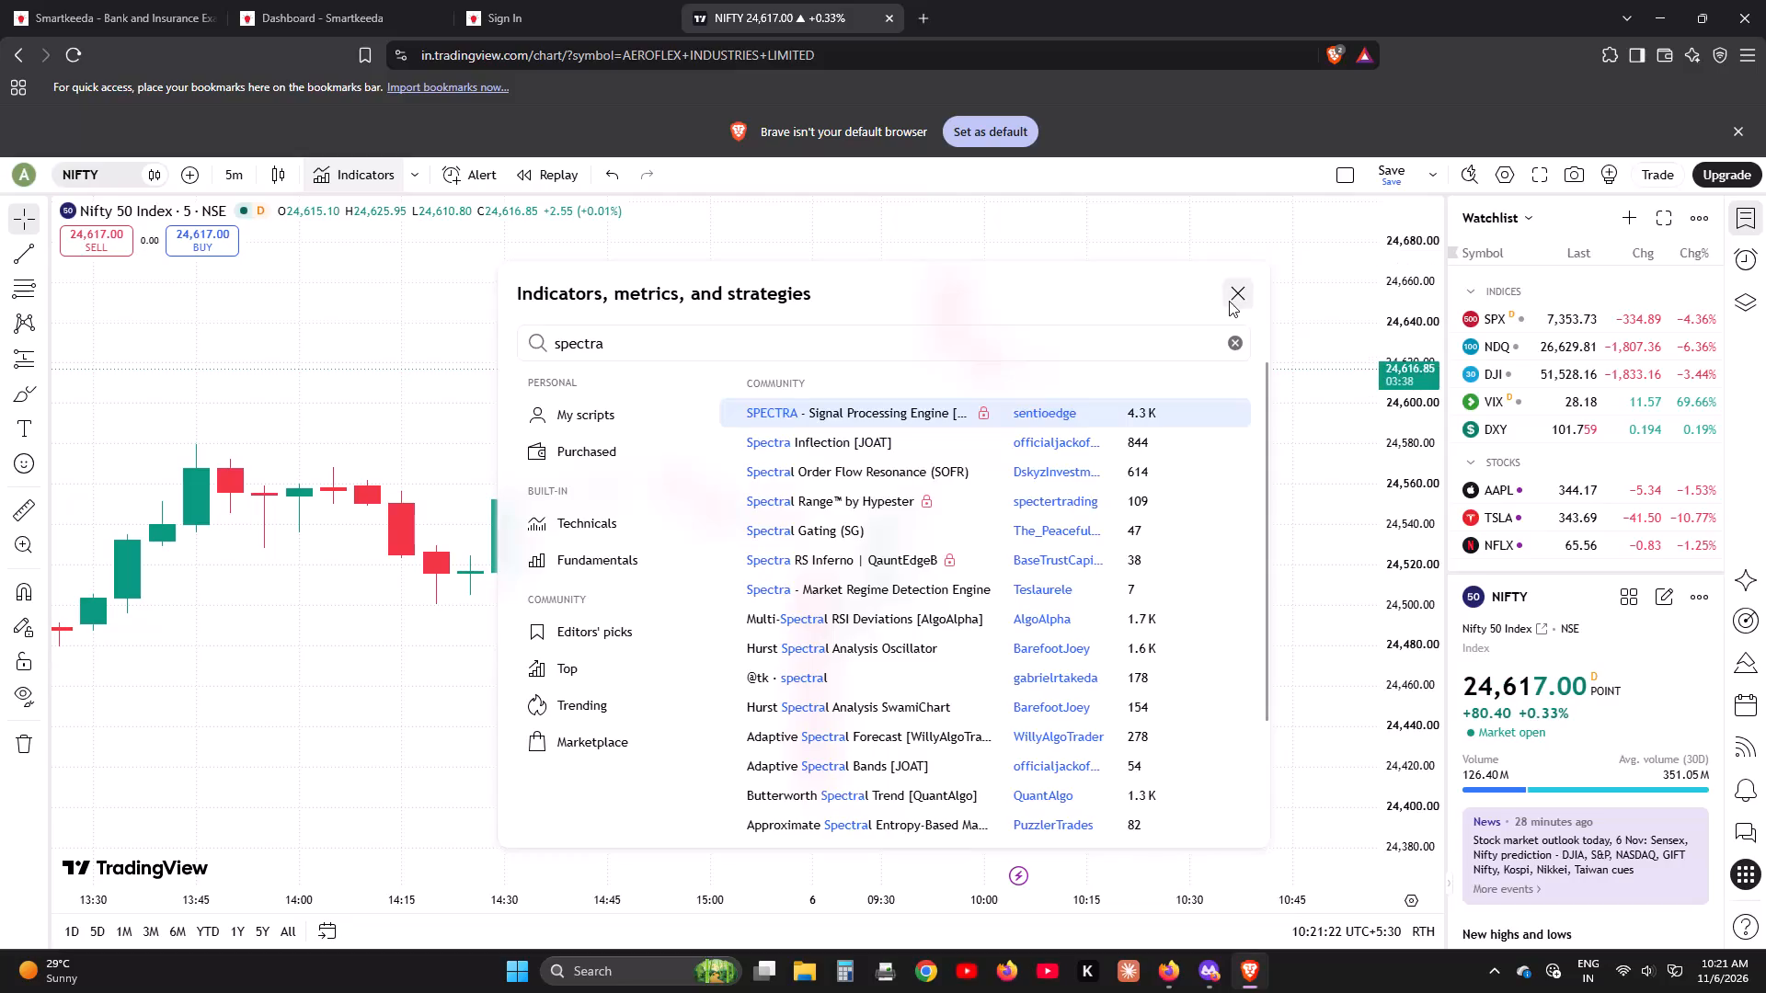
Close the indicator search and switch the Nifty 50 chart to the 1 day interval.
left_click(1229, 301)
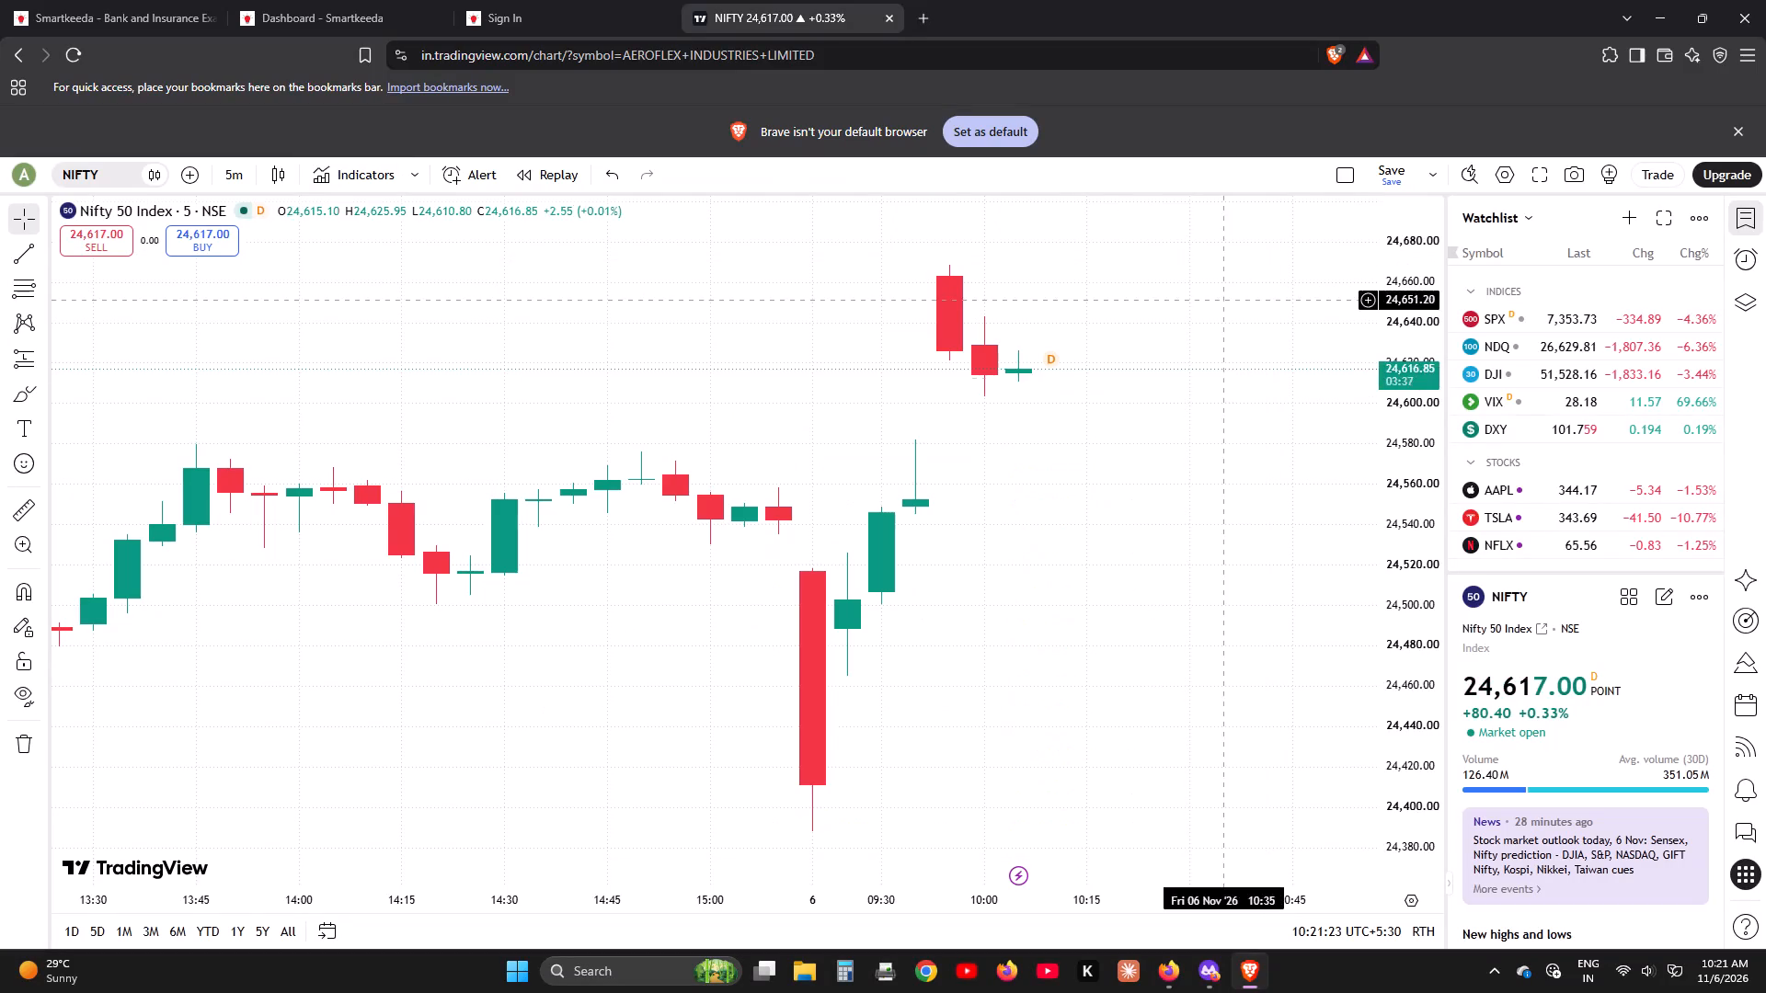
left_click(238, 178)
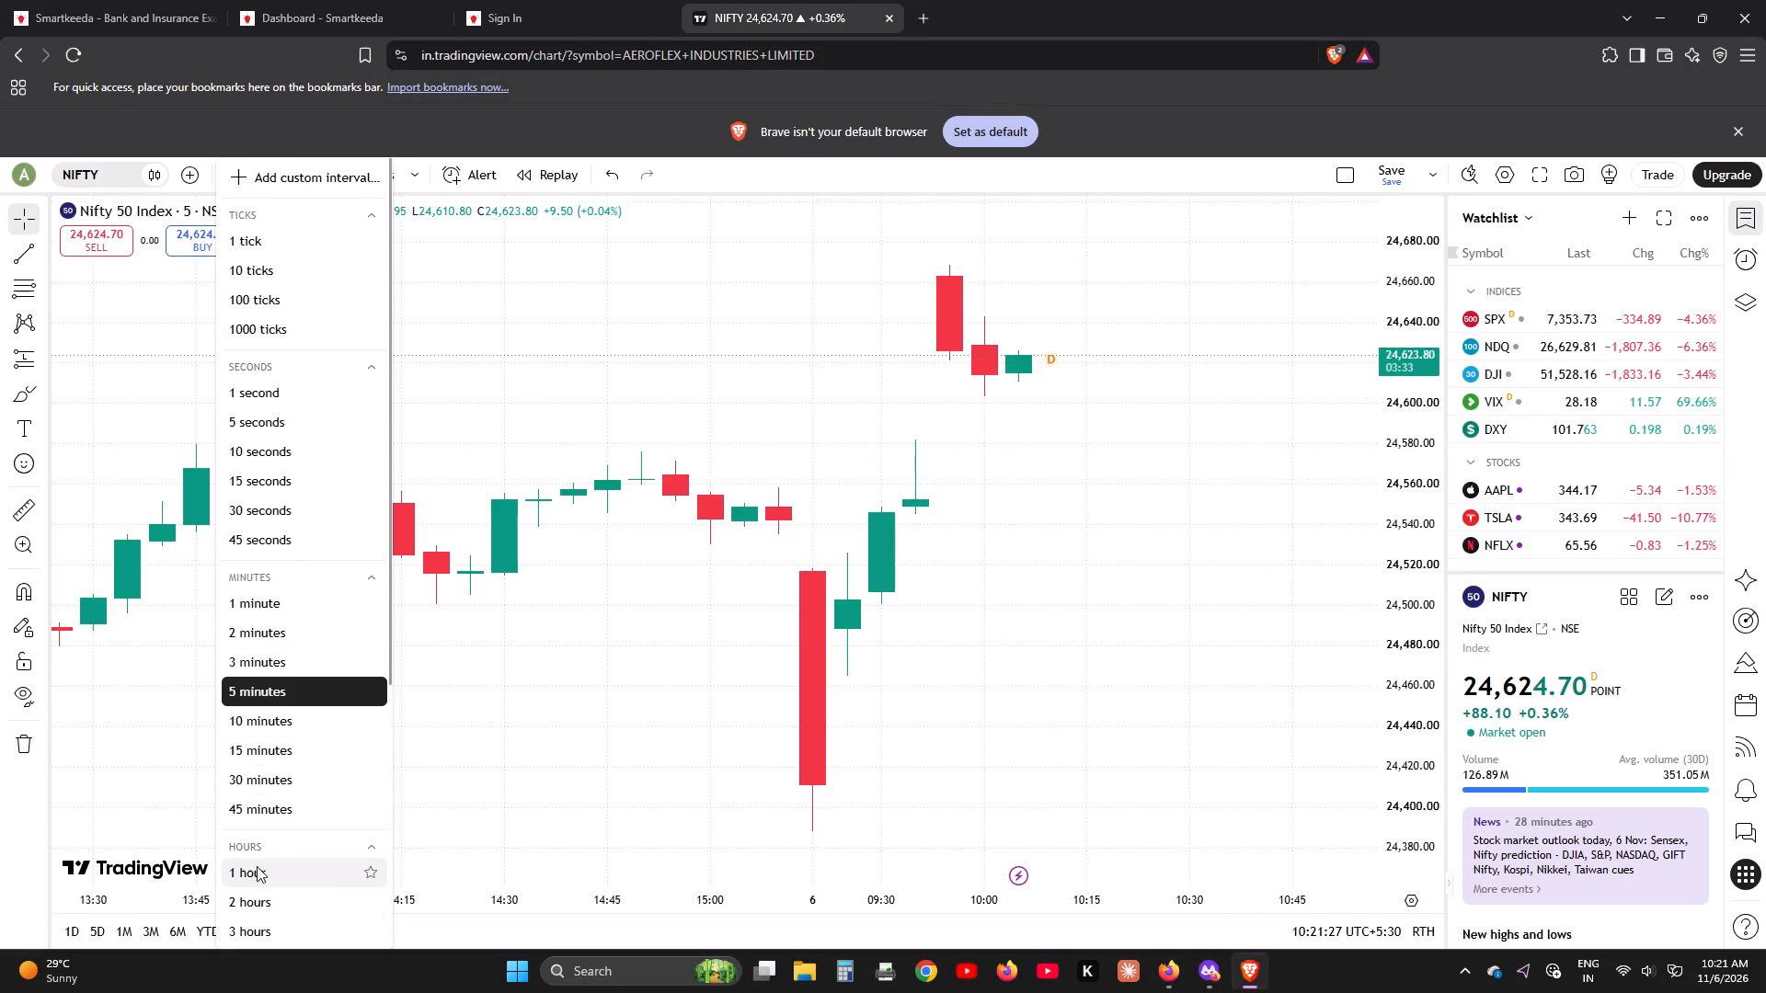
scroll(275, 835, "down", 4)
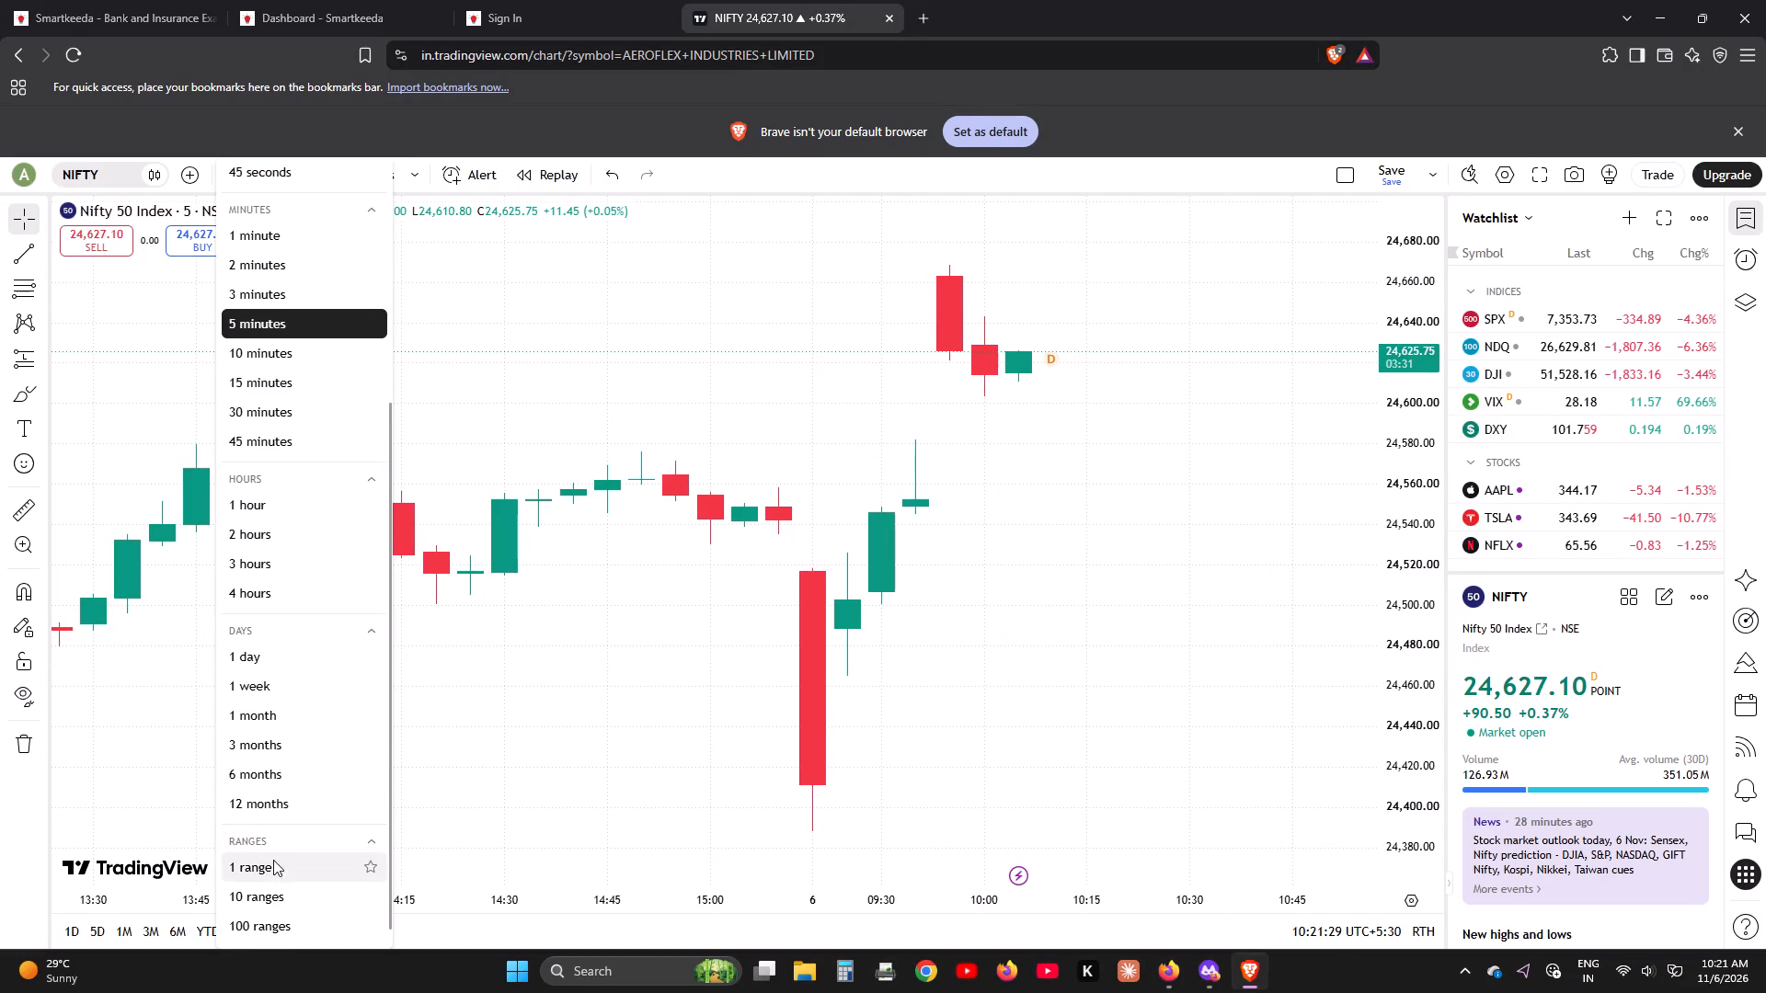
left_click(280, 658)
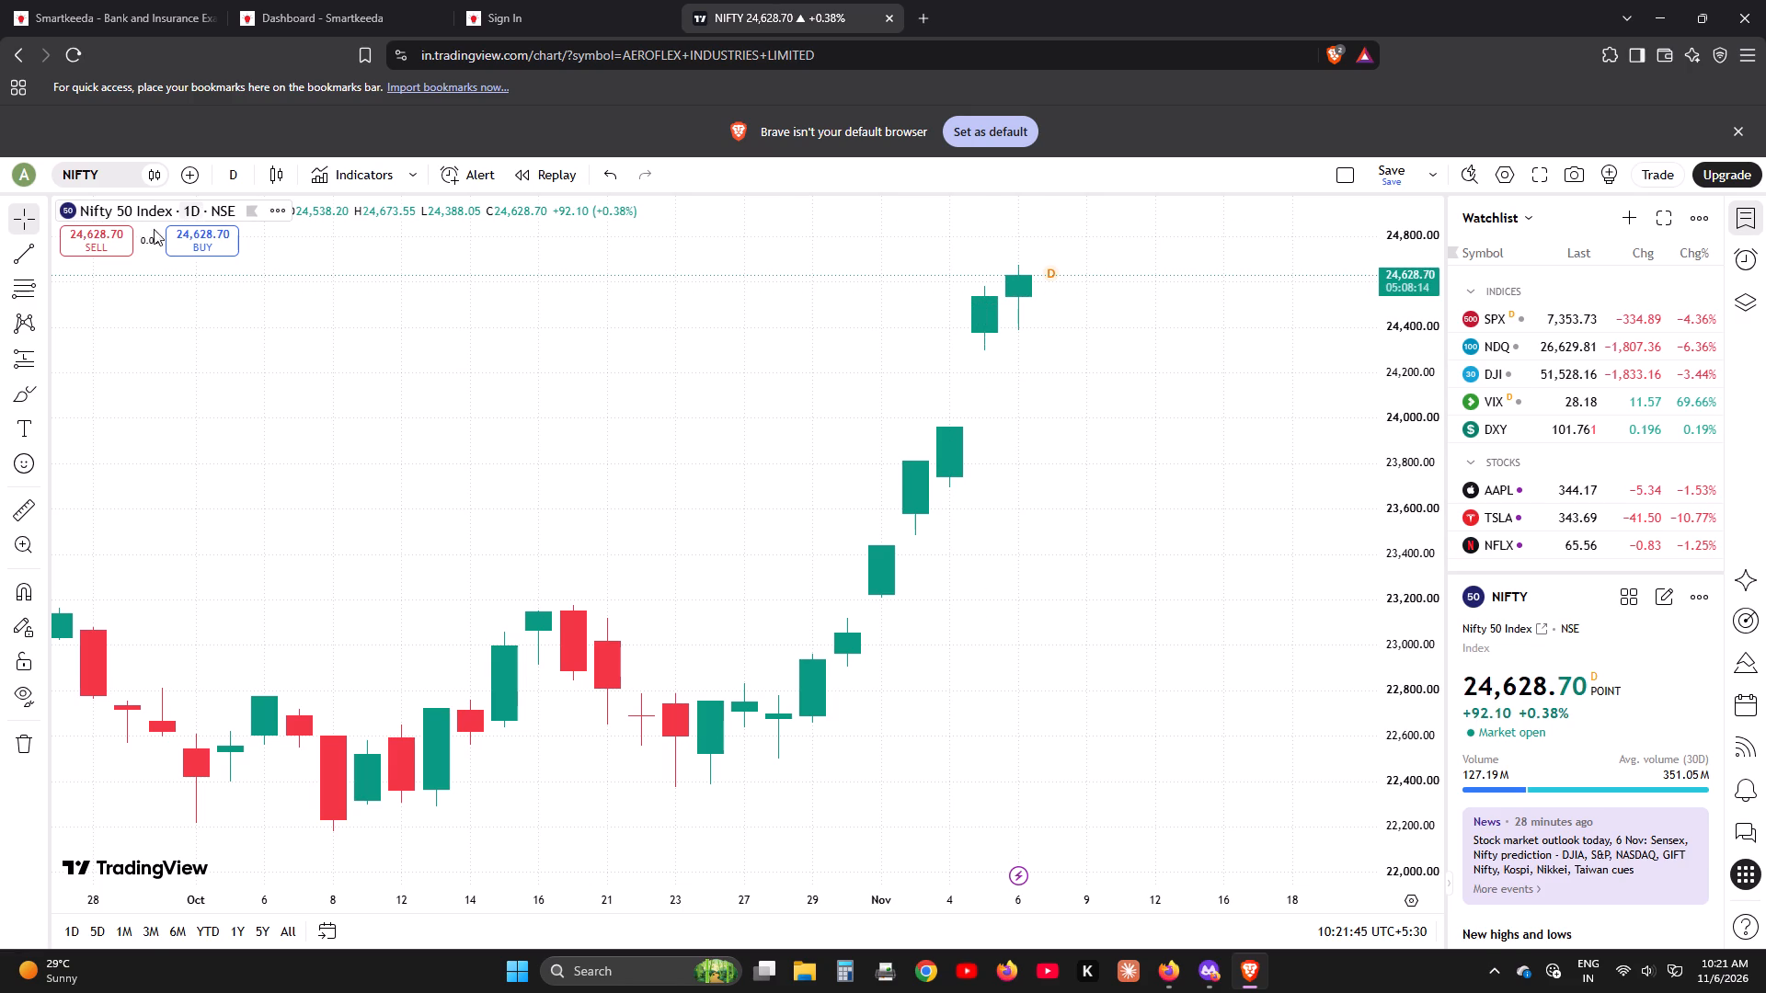
Draw a horizontal extended line at about 24,574 along the high of the 5 November daily candle.
left_click(41, 253)
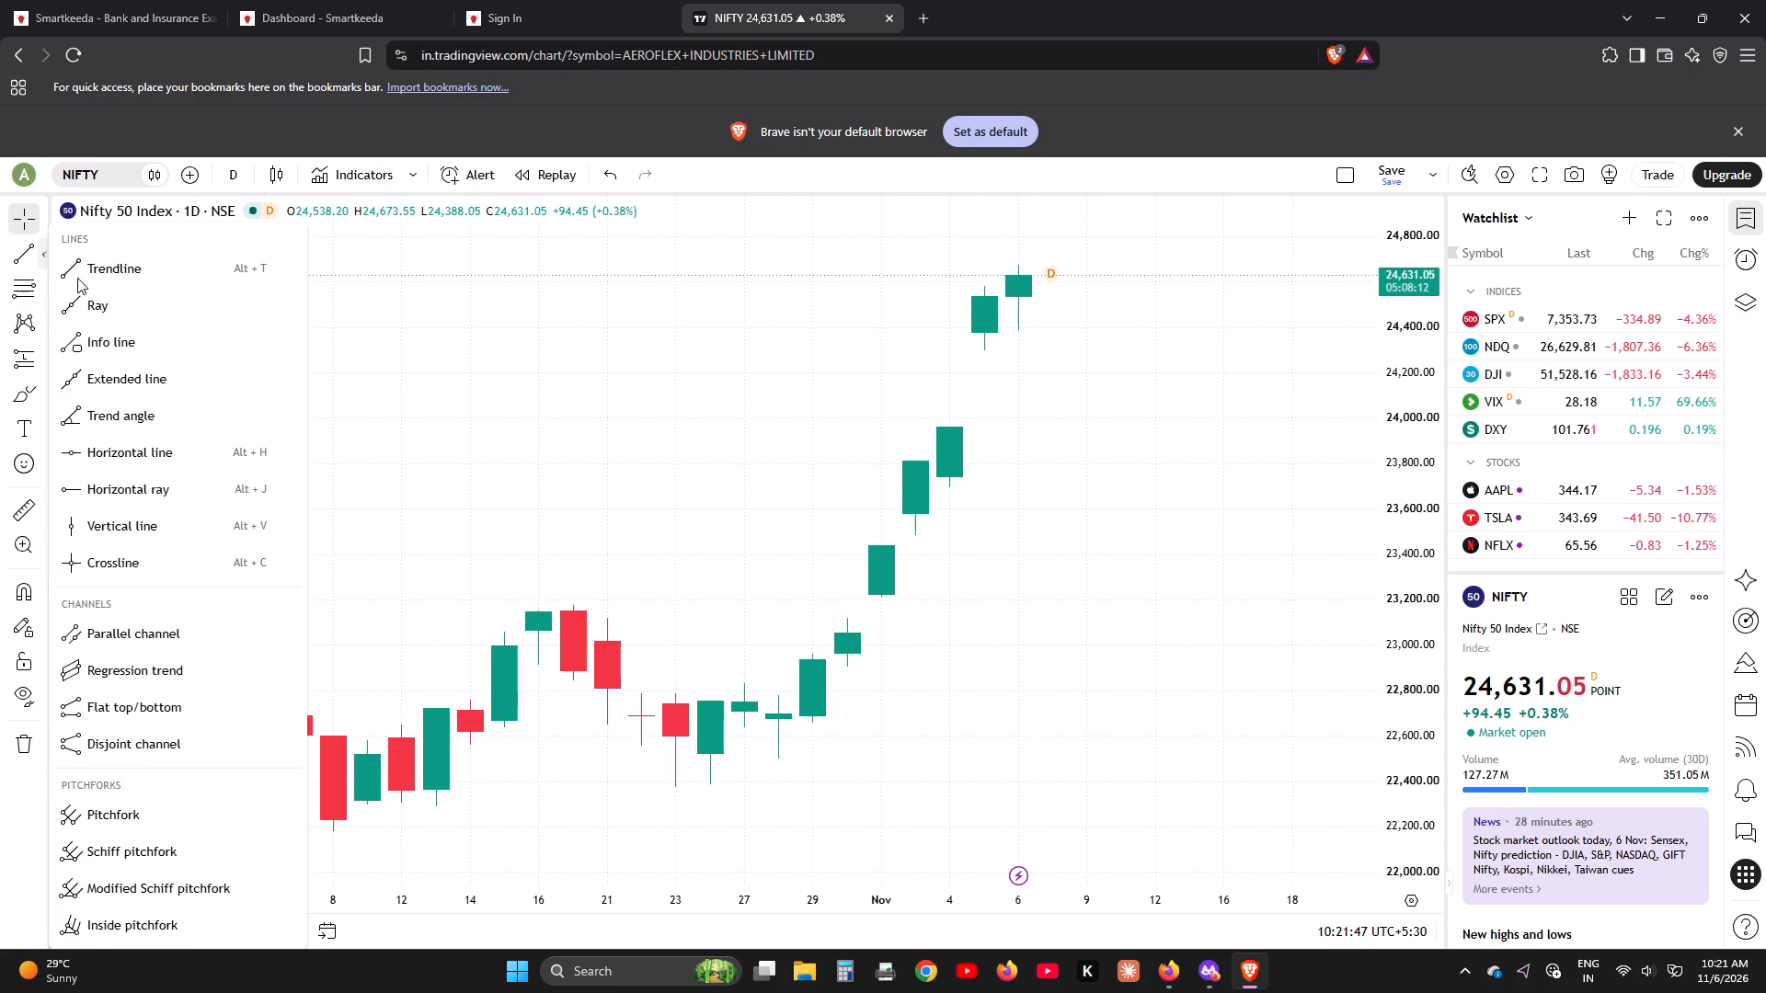
left_click(119, 382)
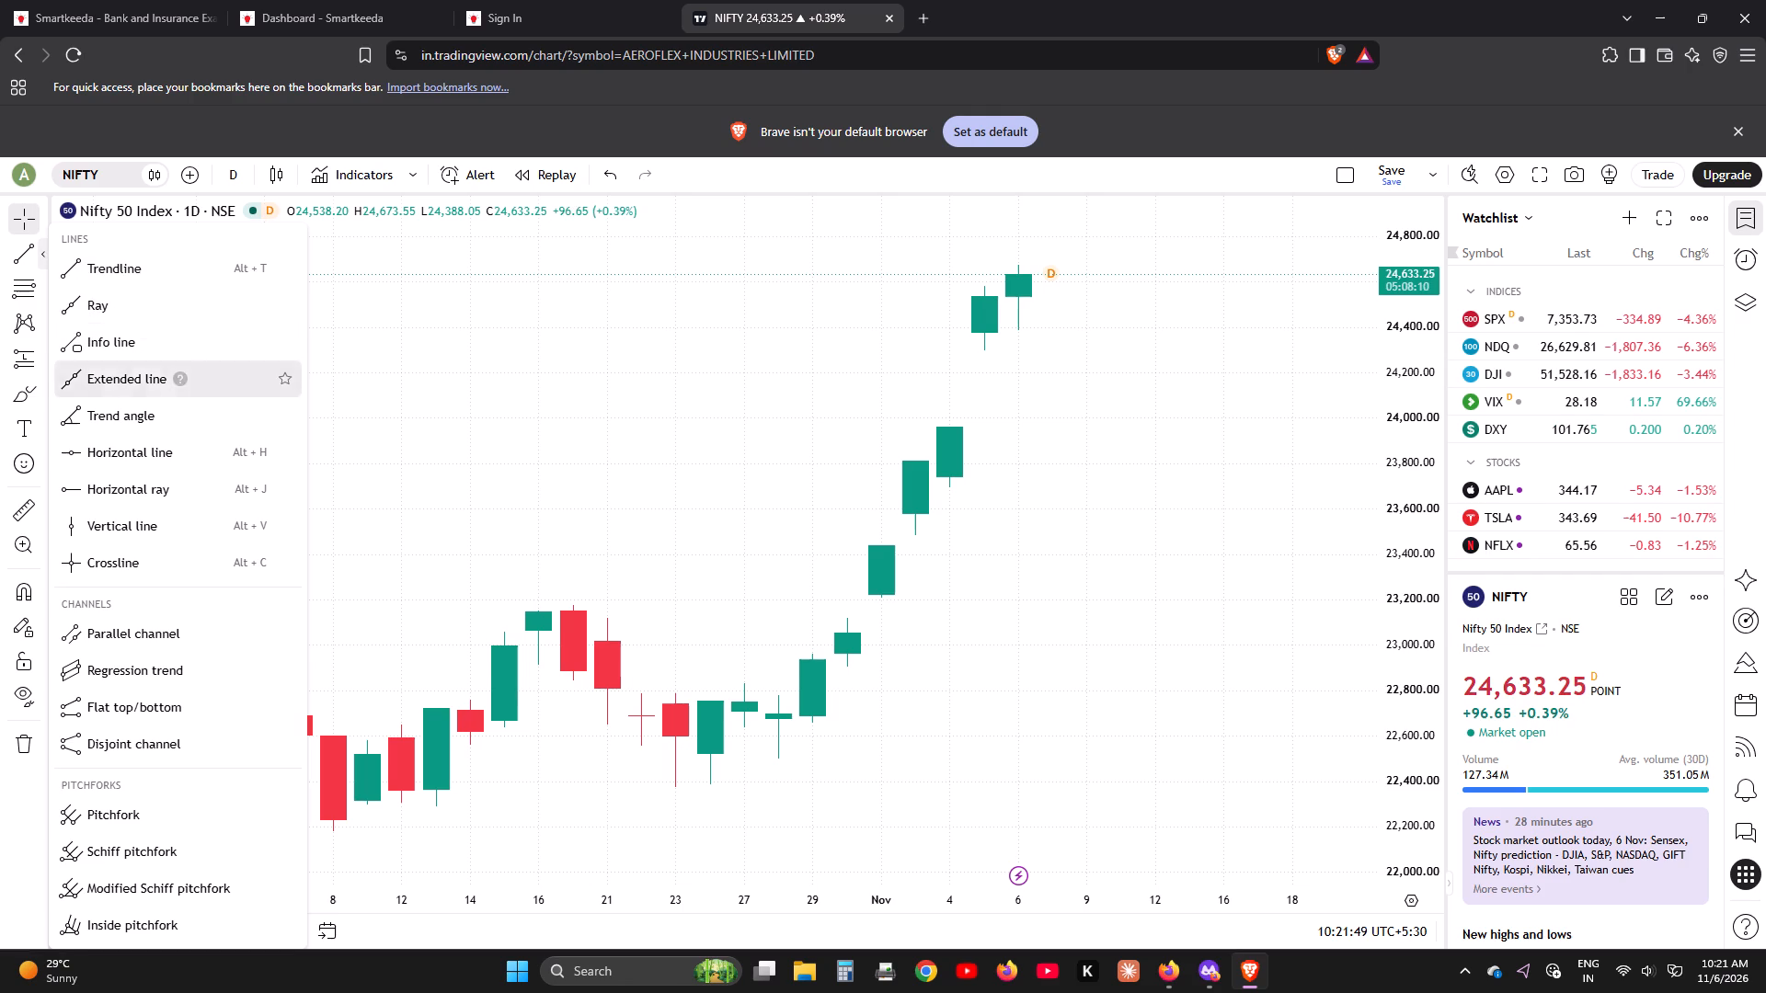
scroll(987, 290, "up", 3)
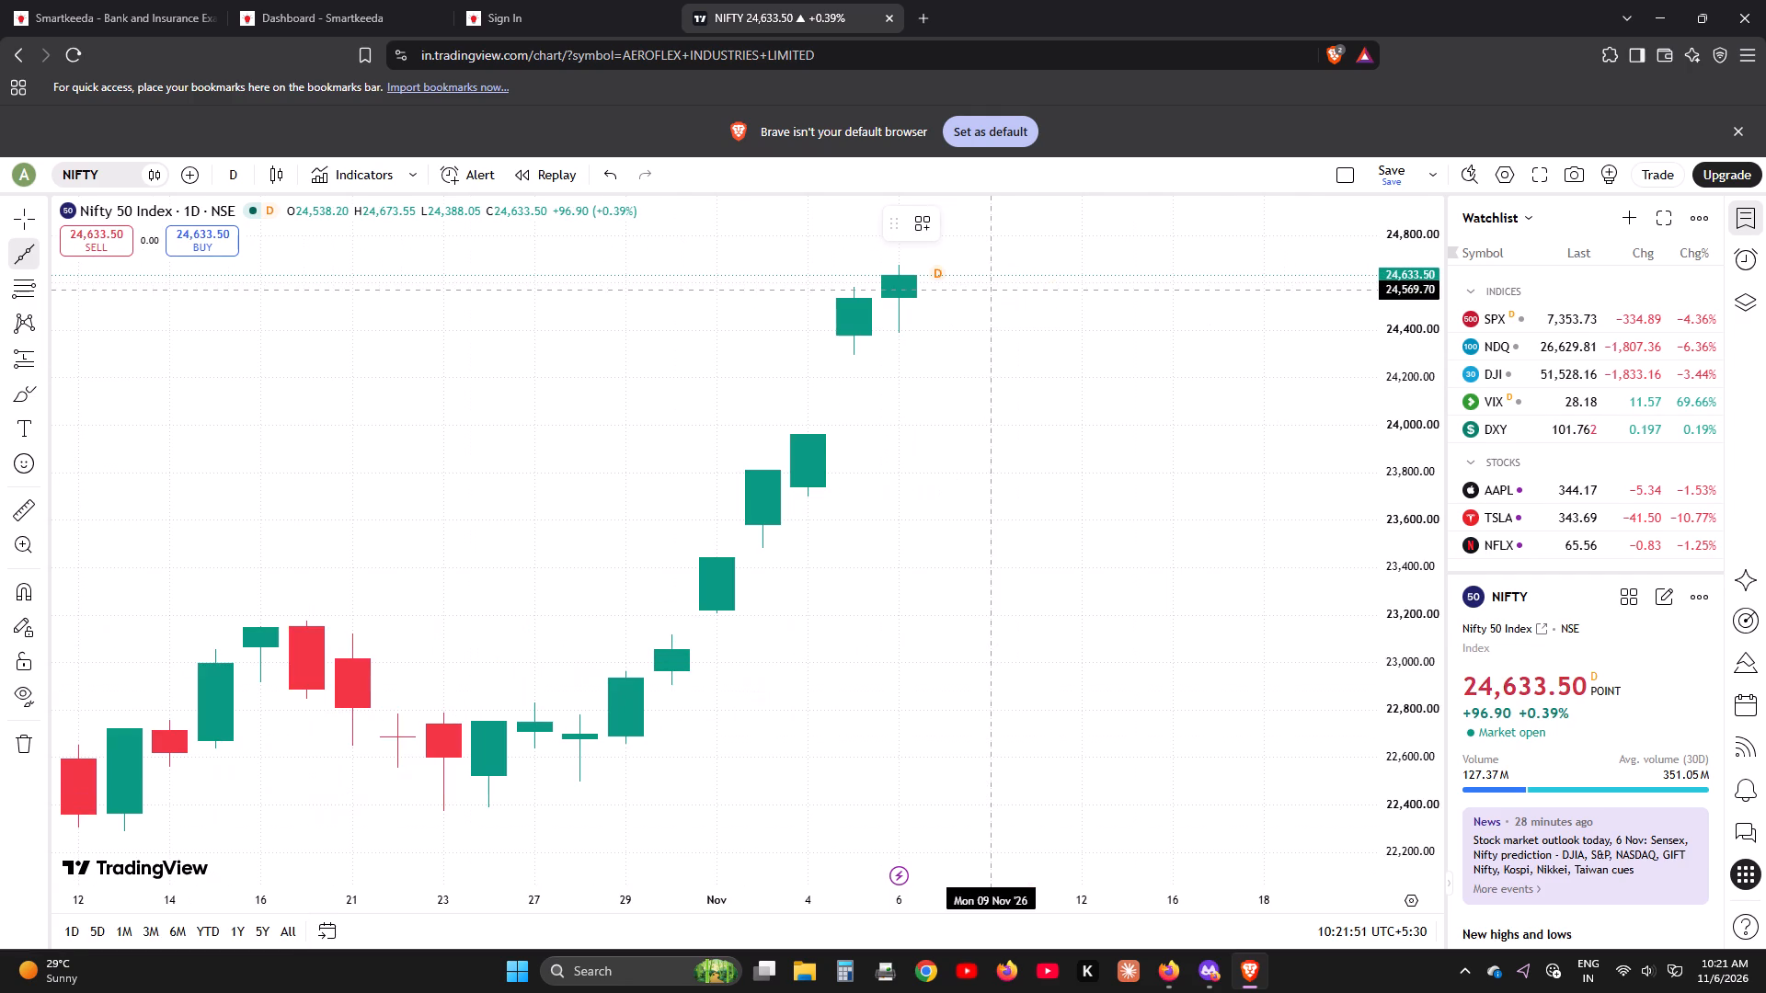
scroll(845, 291, "up", 4)
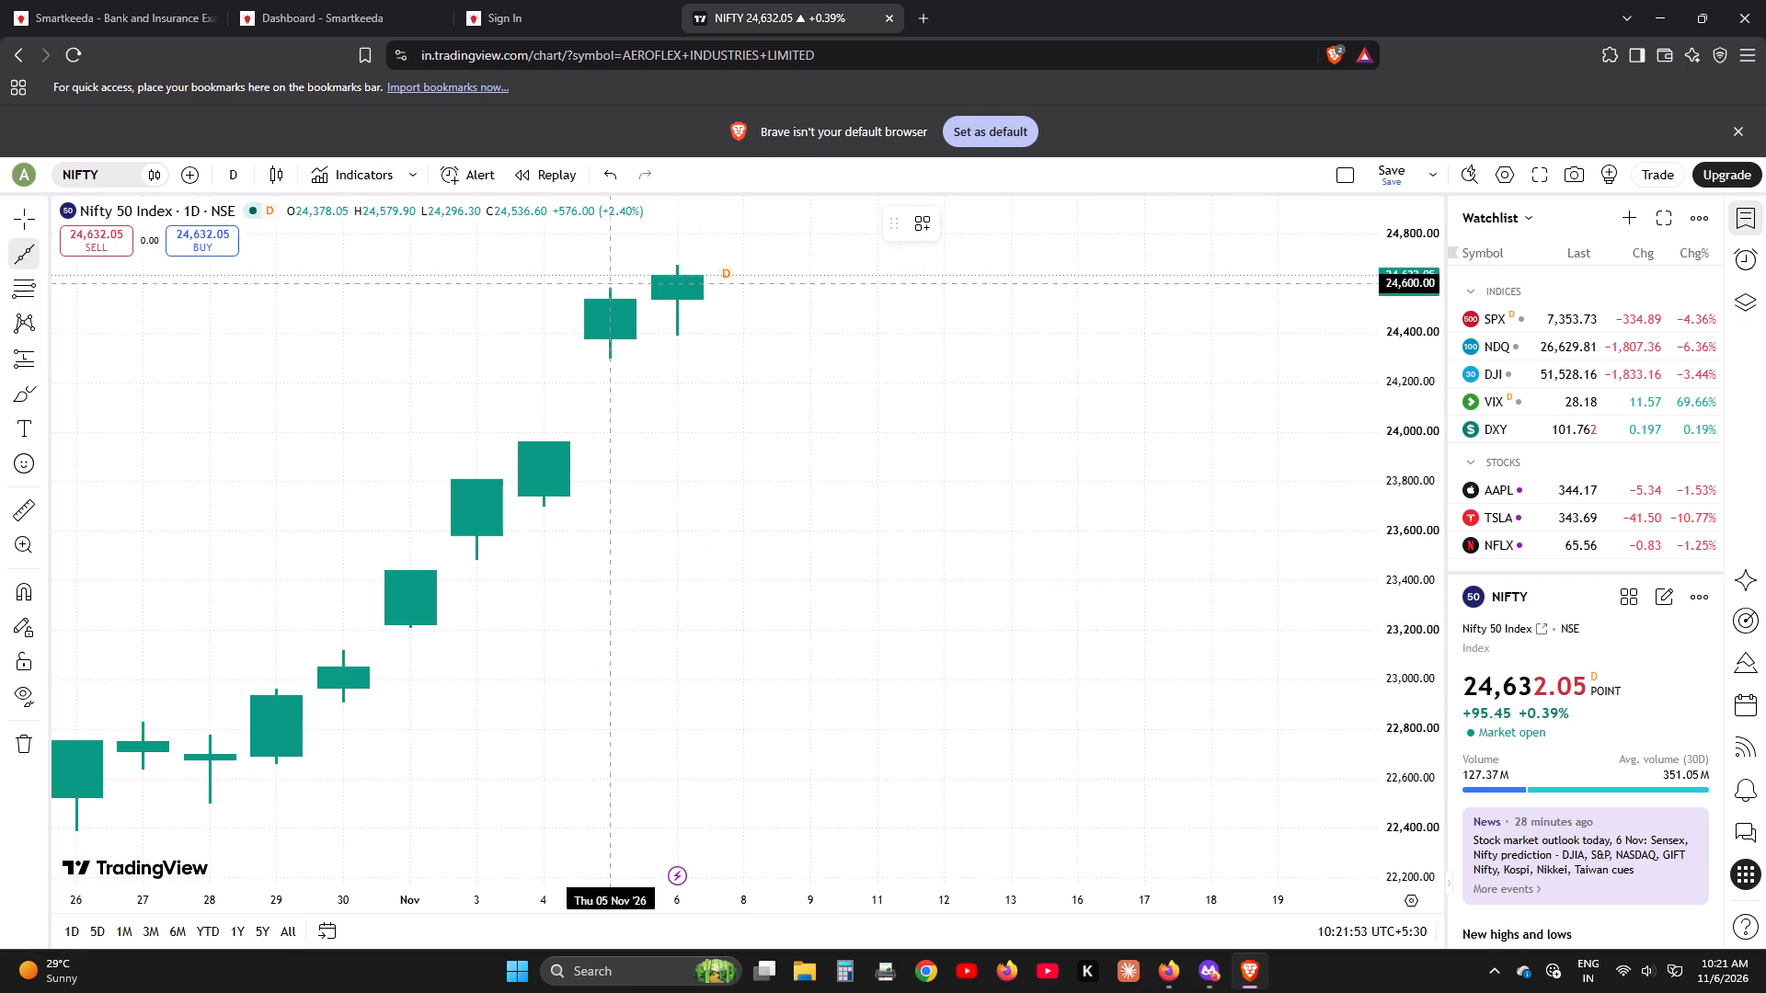
left_click(612, 290)
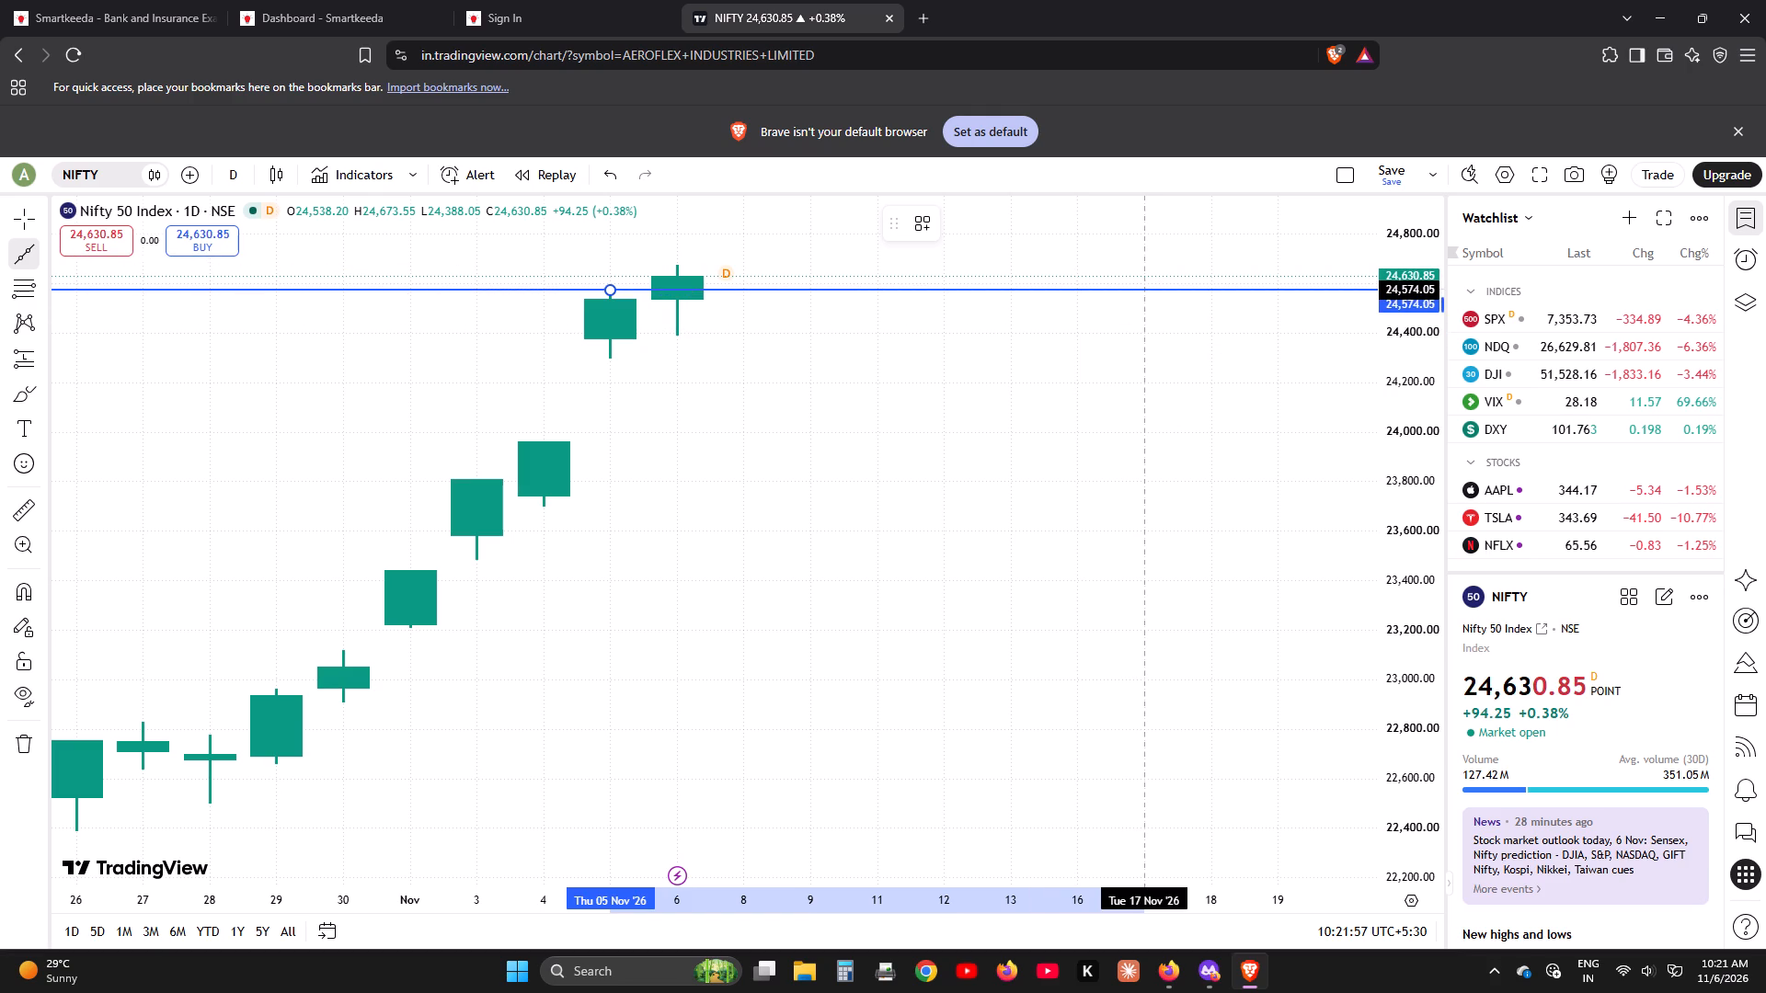
left_click(1128, 290)
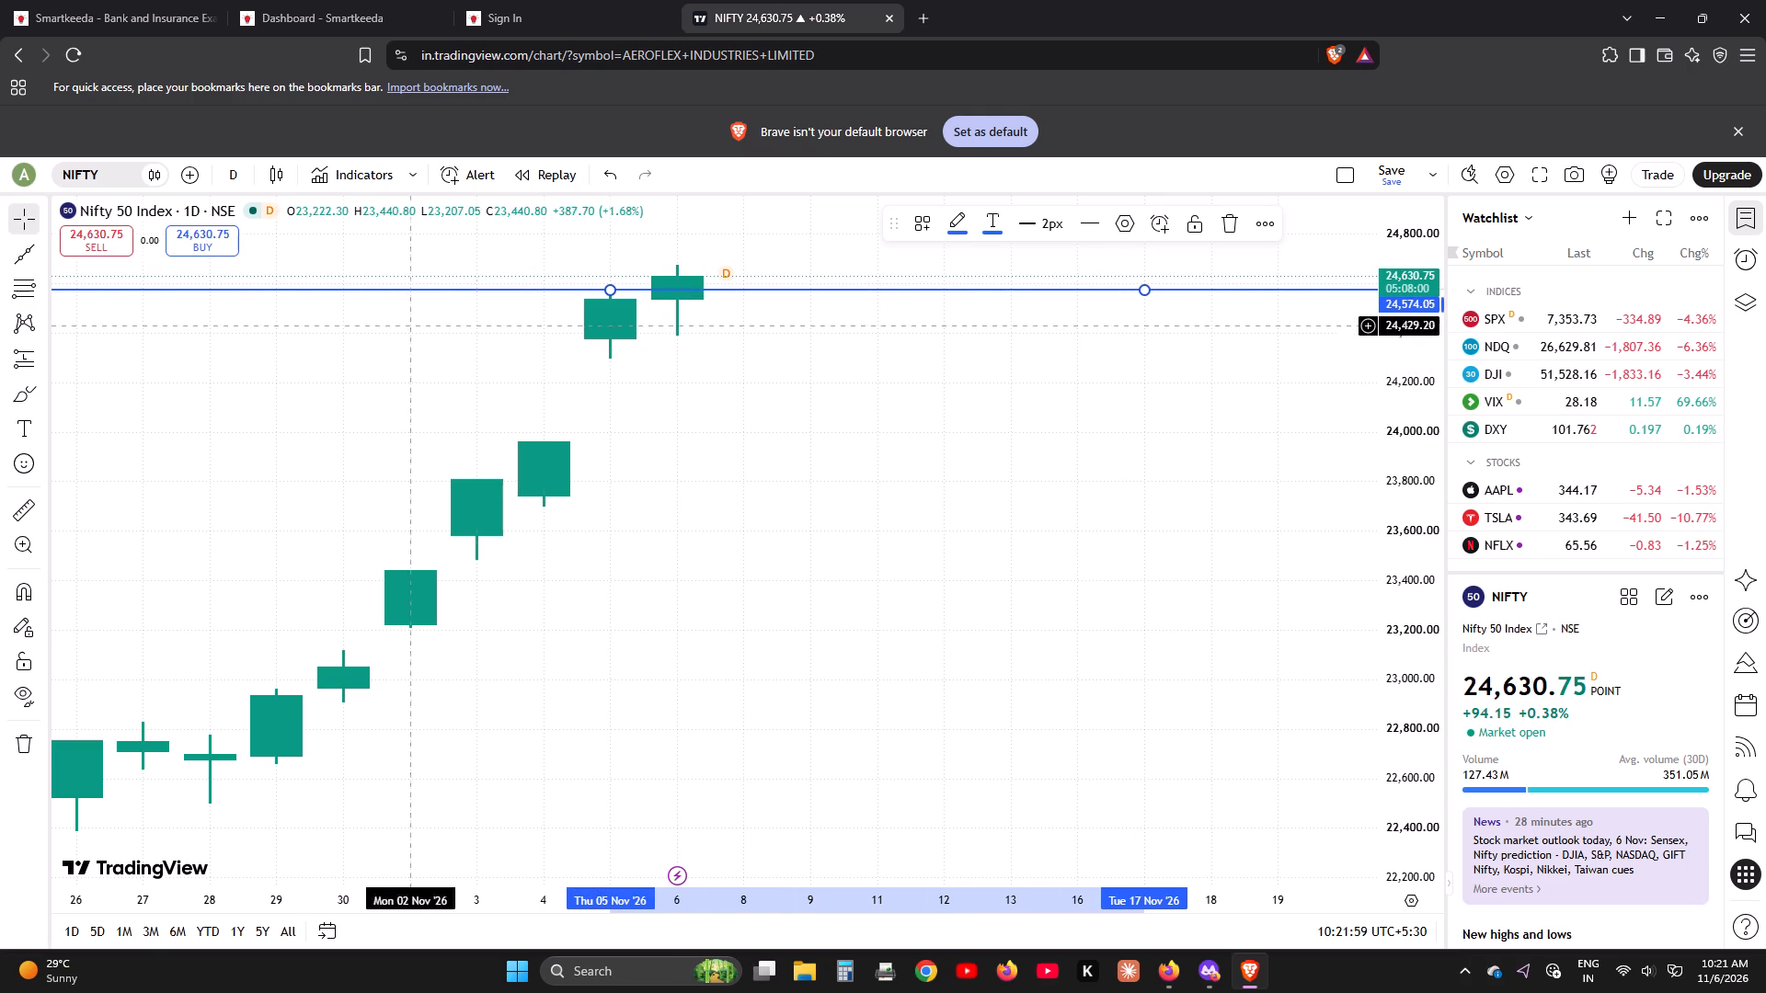
Draw a second, nearly horizontal extended line at about 24,300 along the low of the 5 November daily candle.
left_click(22, 256)
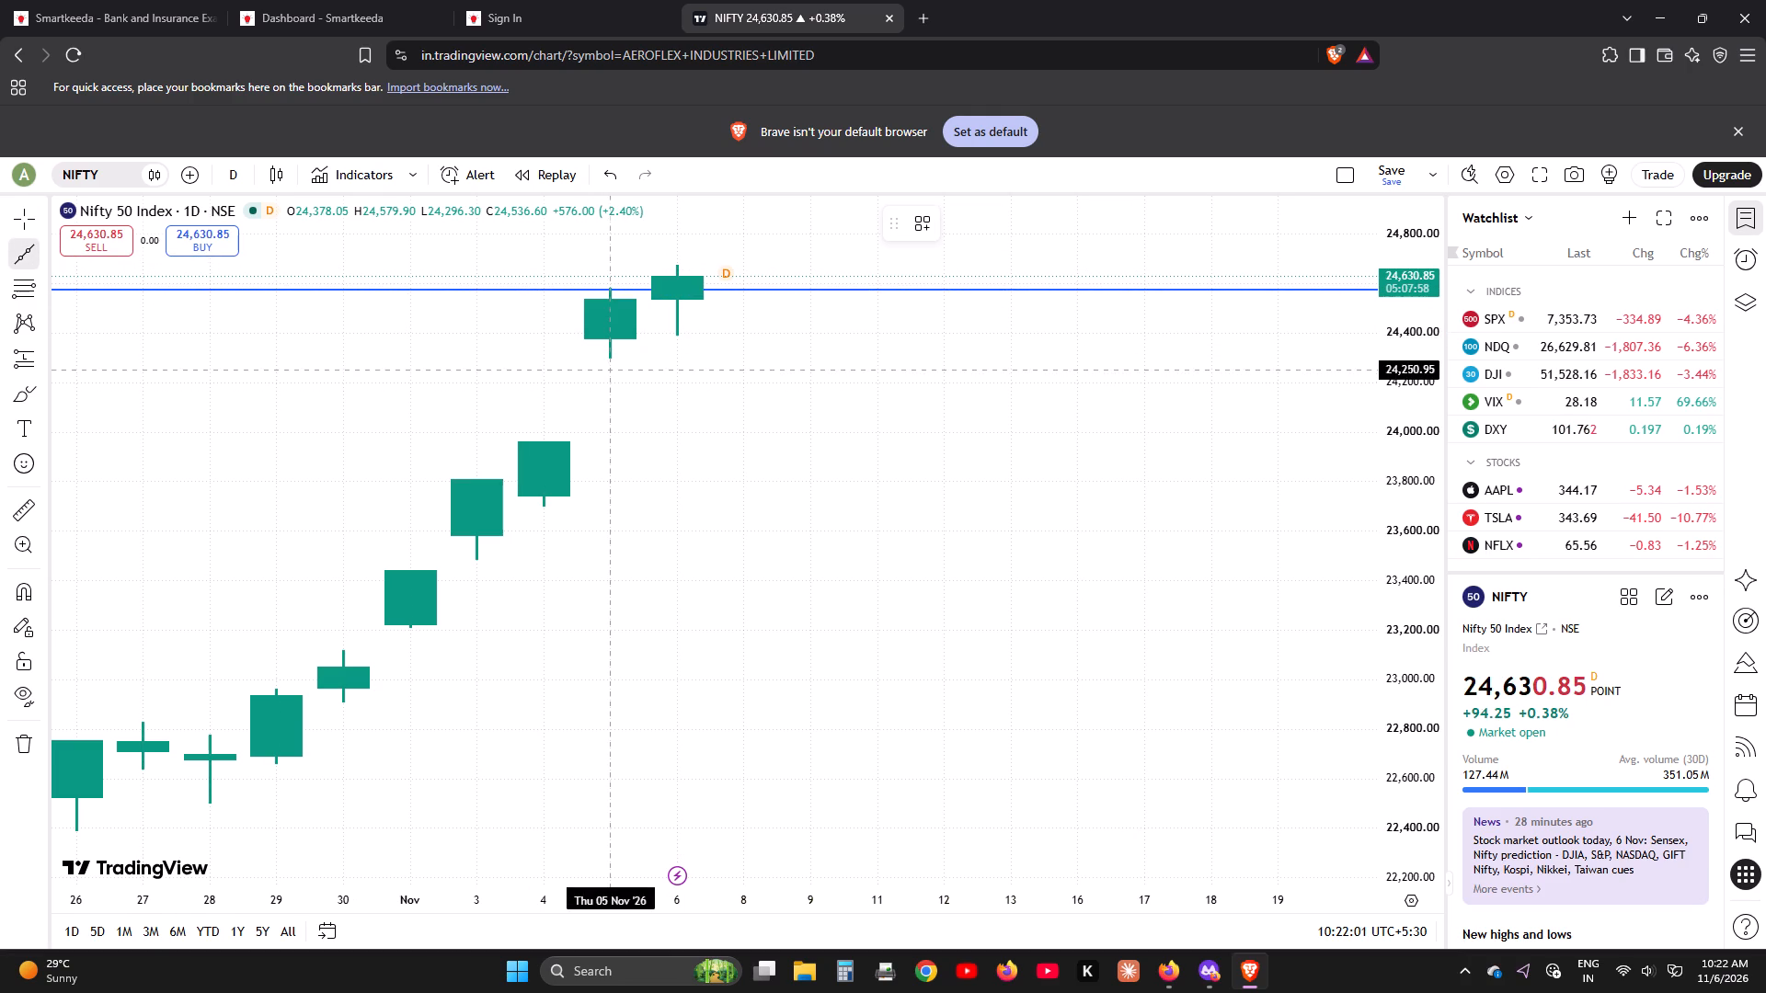
left_click(610, 357)
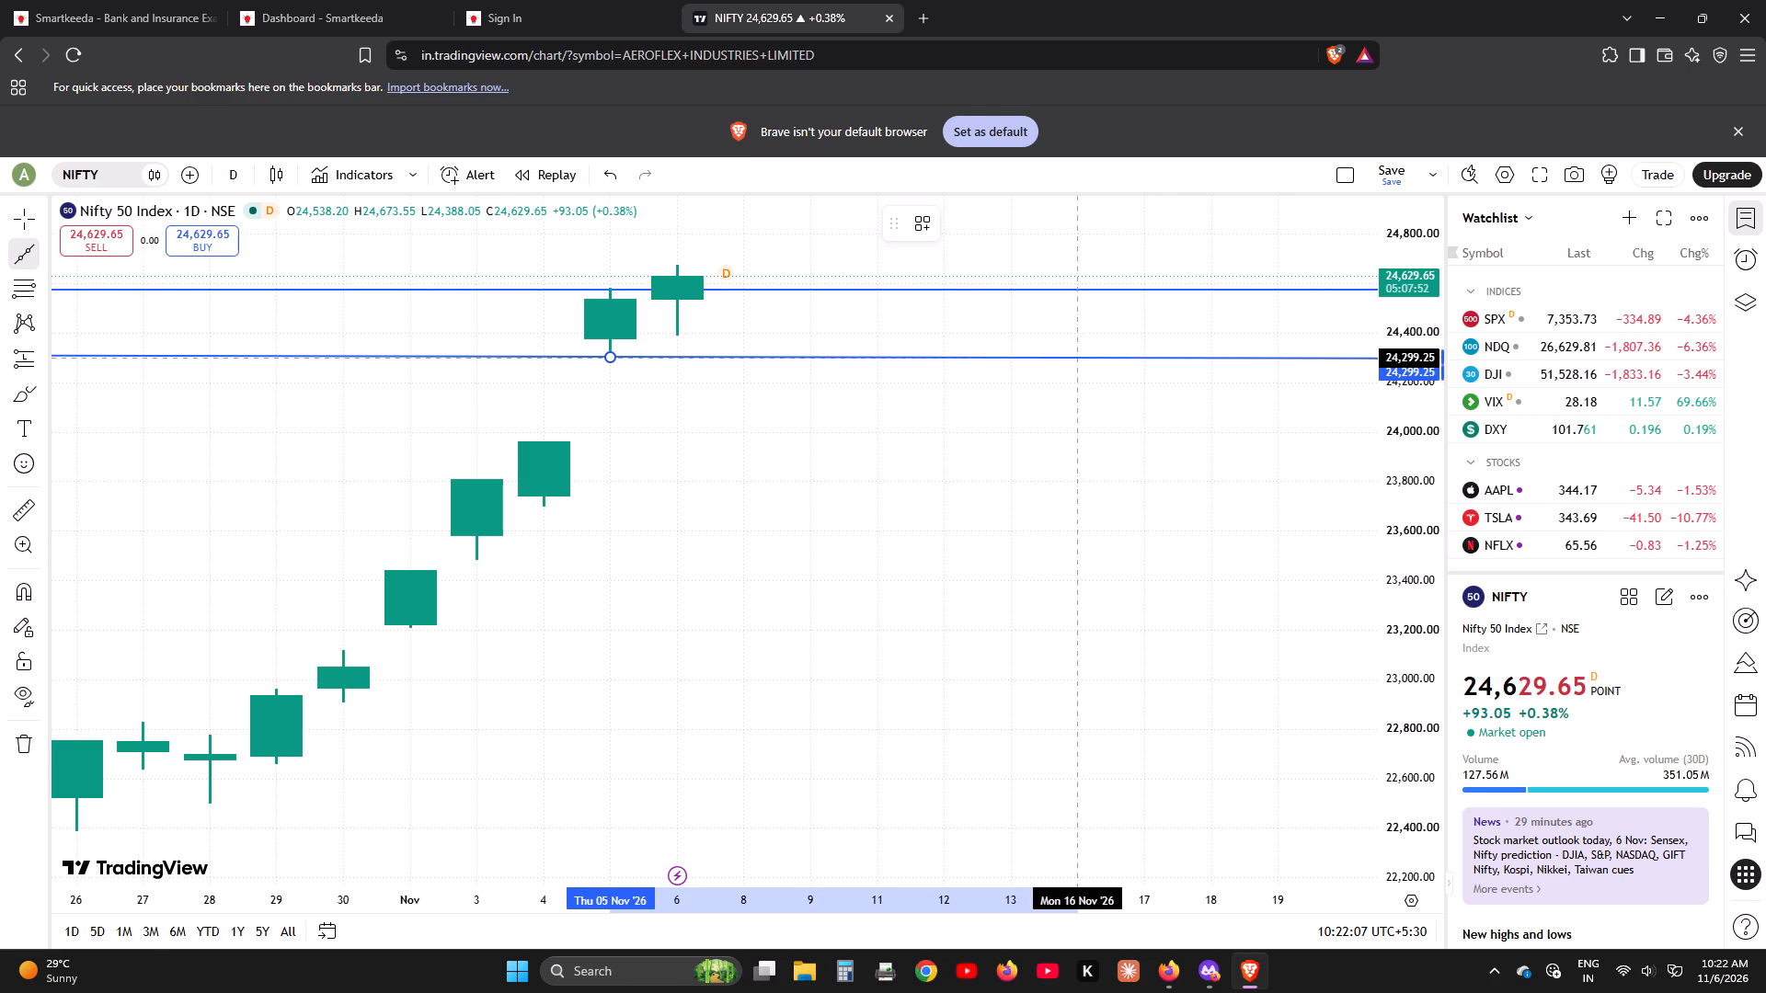
left_click(1097, 356)
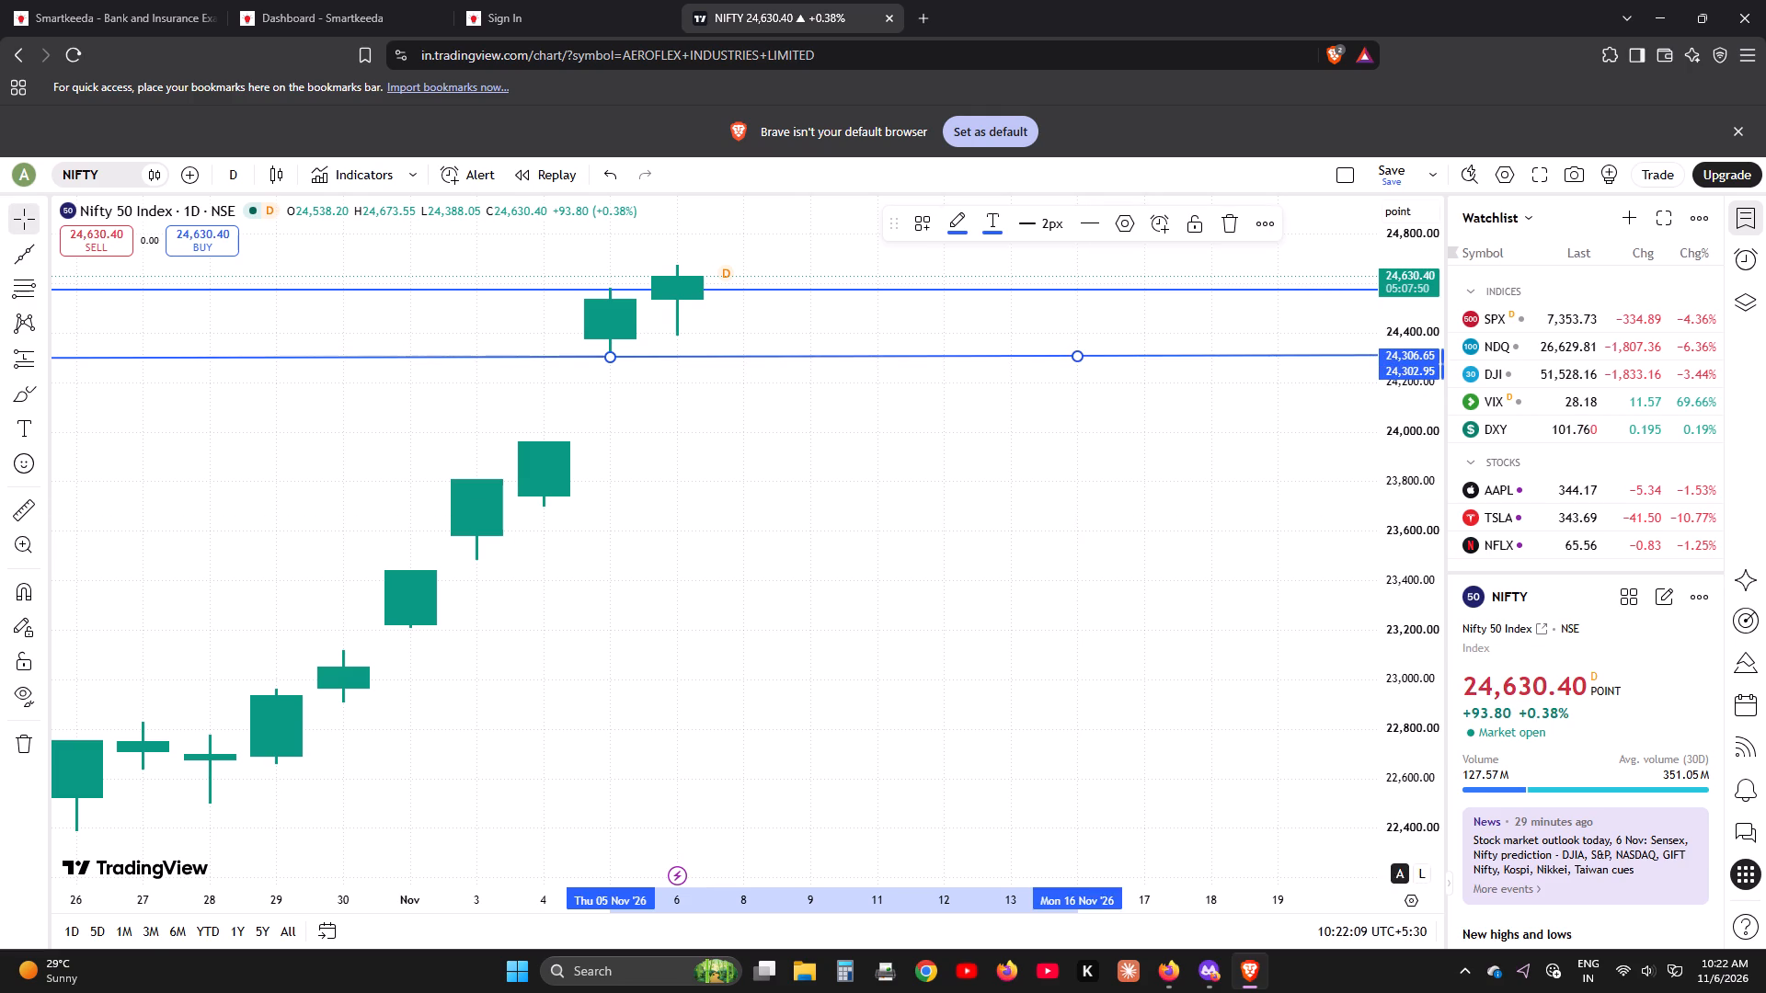
Switch the Nifty 50 chart to the 5 minutes interval.
scroll(574, 338, "up", 2)
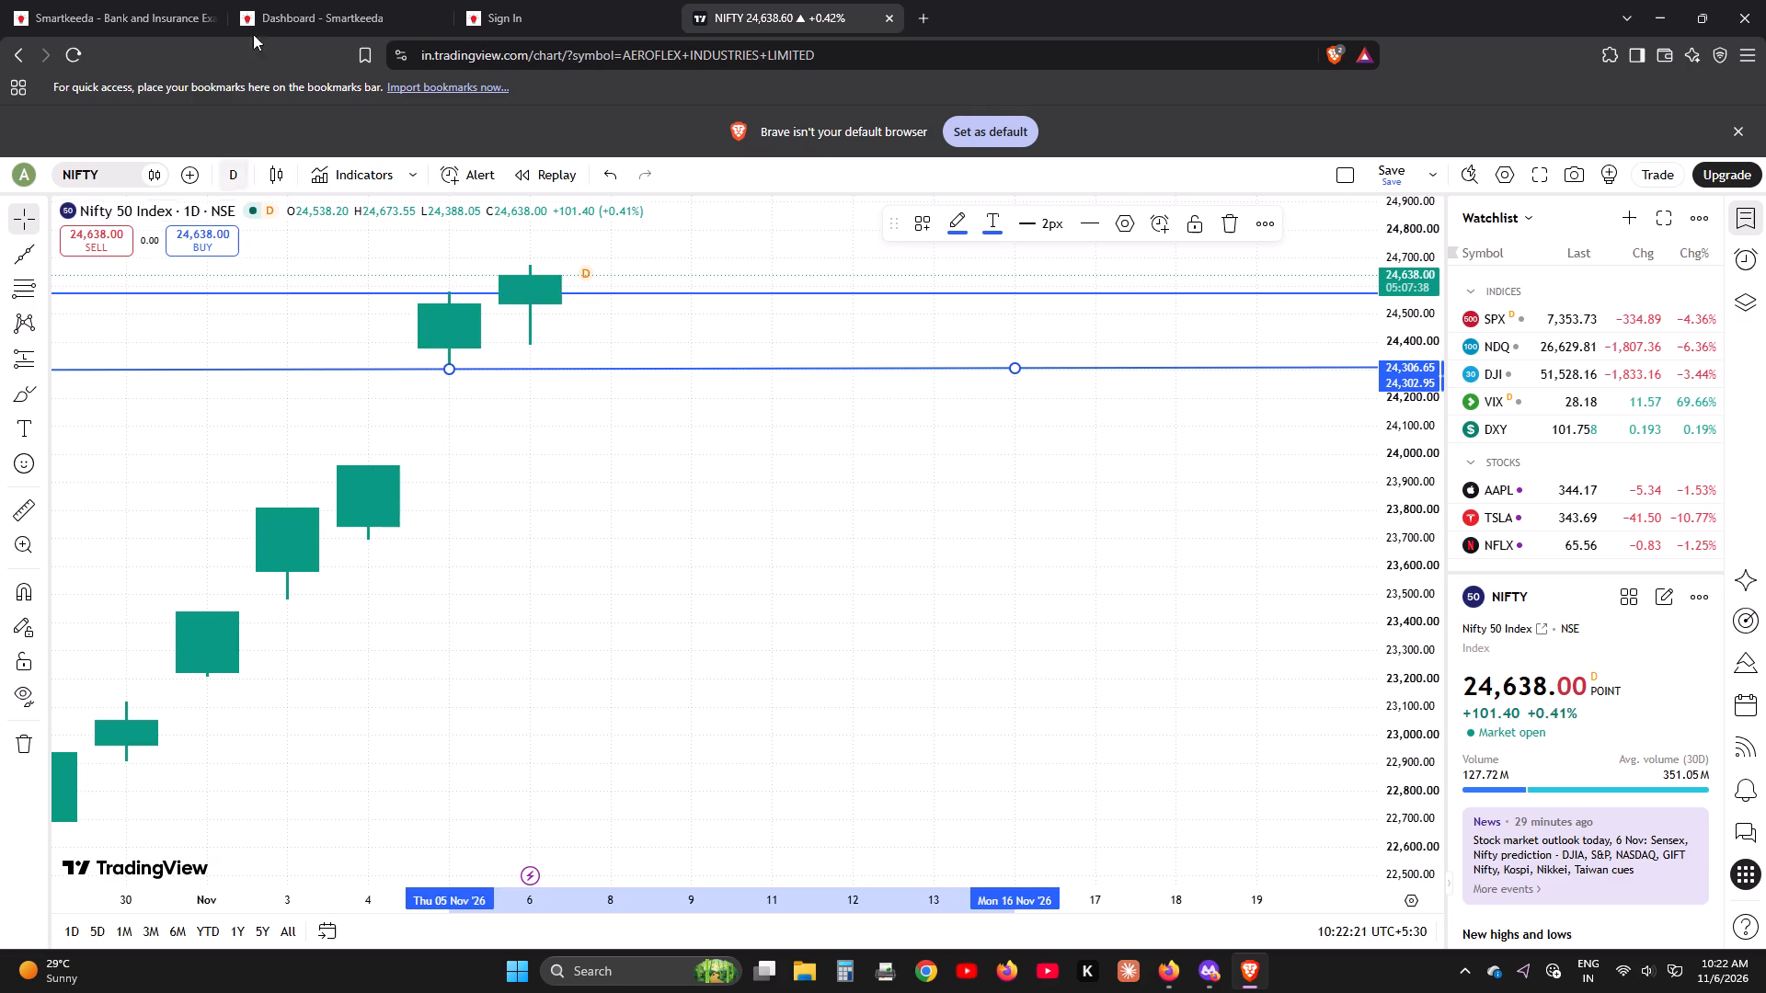
left_click(234, 181)
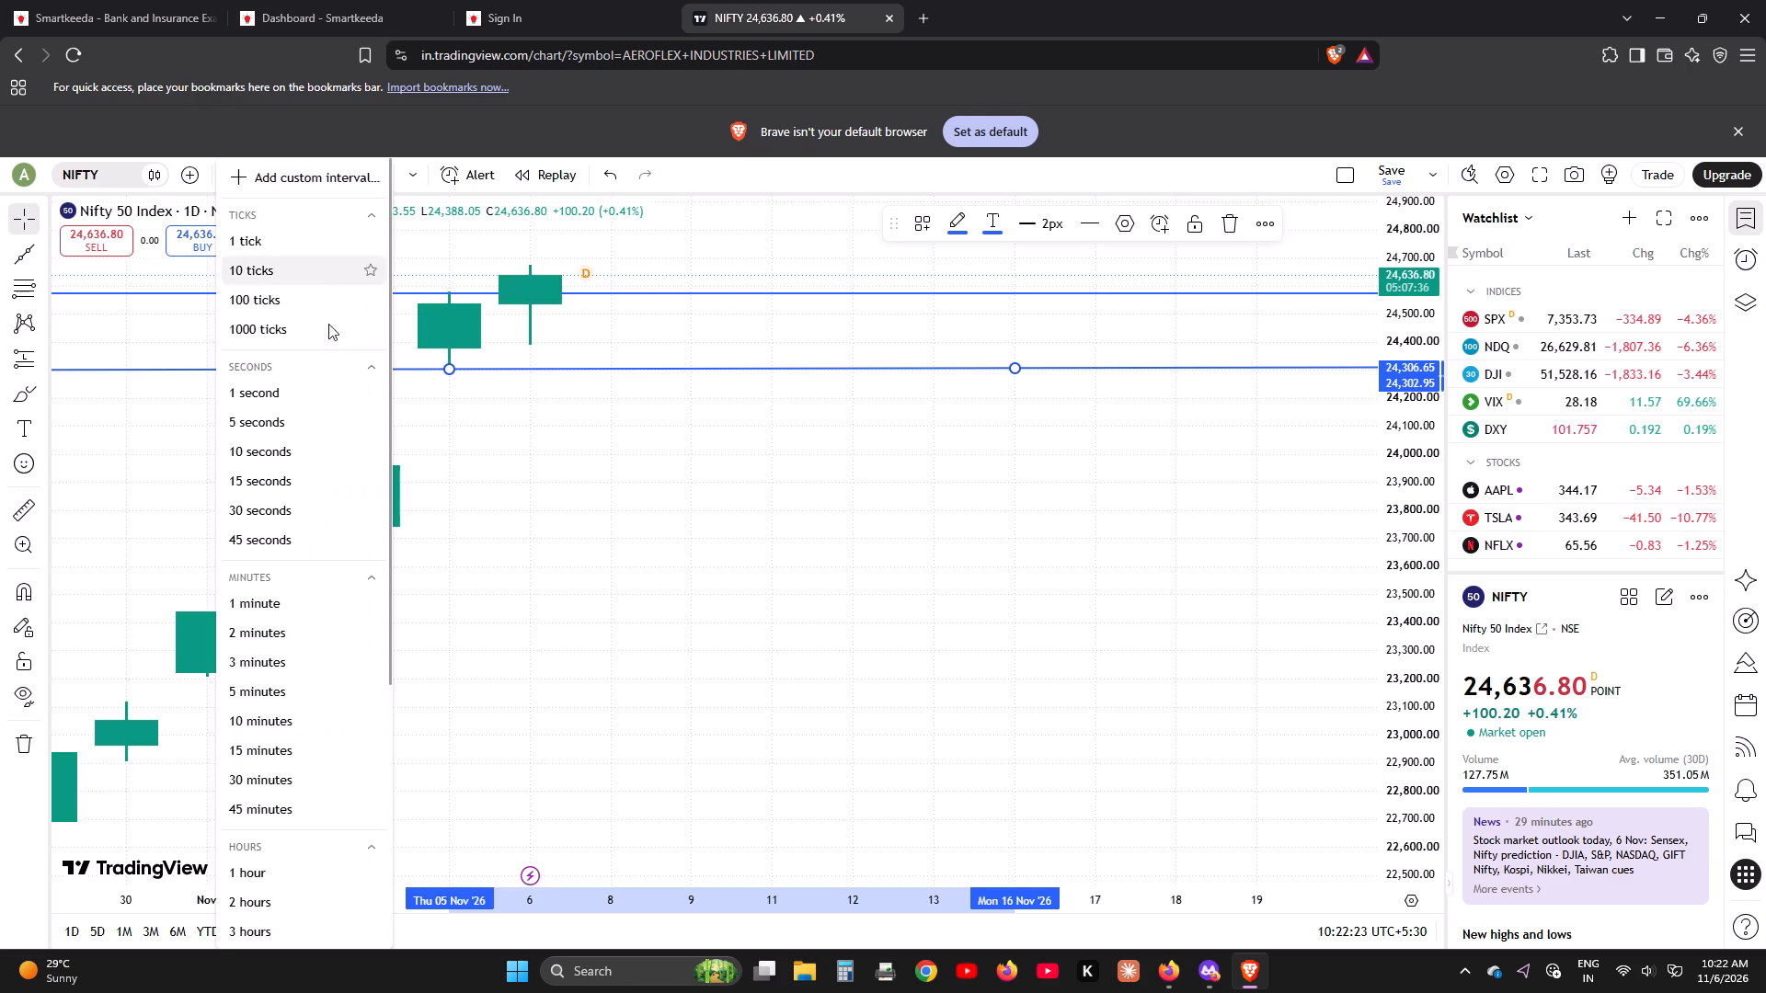
left_click(263, 691)
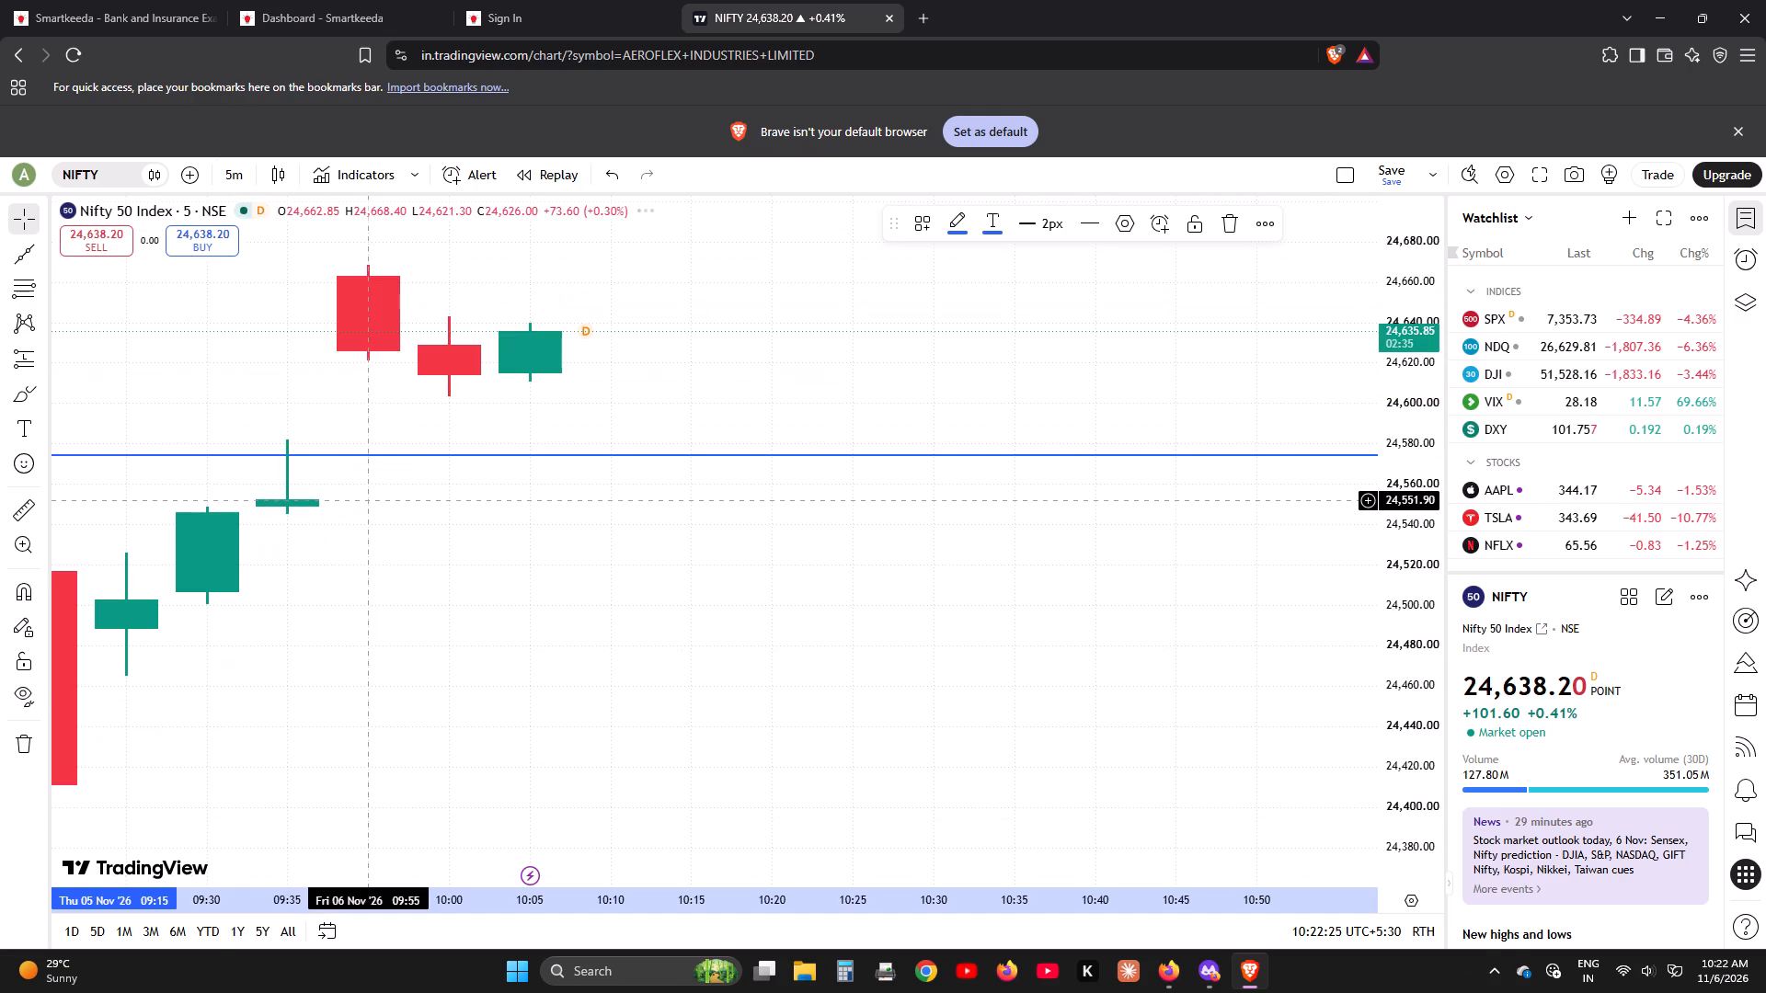
Examine the five-minute Nifty 50 candles of 5 and 6 November against the extended lines at the previous day's high and low.
scroll(826, 772, "down", 4)
scroll(826, 772, "up", 1)
scroll(826, 772, "down", 1)
scroll(826, 772, "up", 1)
scroll(826, 772, "down", 1)
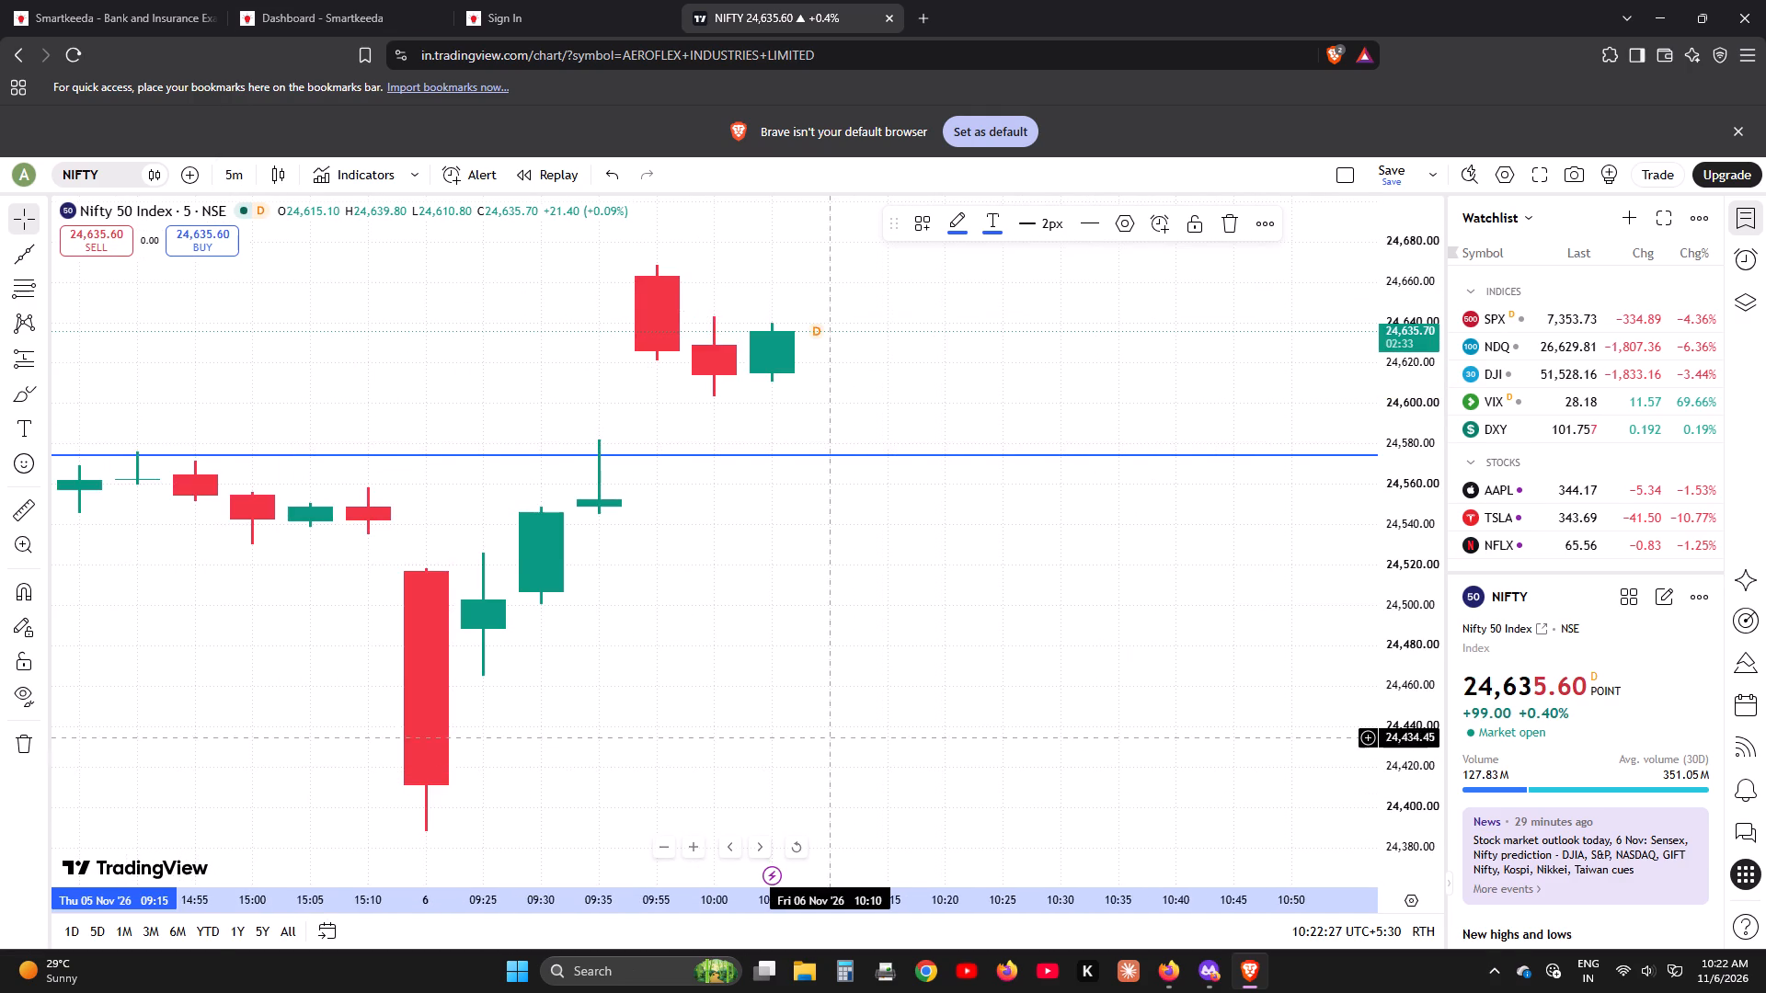
scroll(817, 735, "down", 4)
scroll(812, 698, "up", 1)
scroll(812, 698, "down", 1)
scroll(812, 698, "up", 1)
scroll(812, 698, "down", 5)
scroll(793, 691, "up", 1)
scroll(793, 691, "down", 1)
scroll(793, 691, "up", 1)
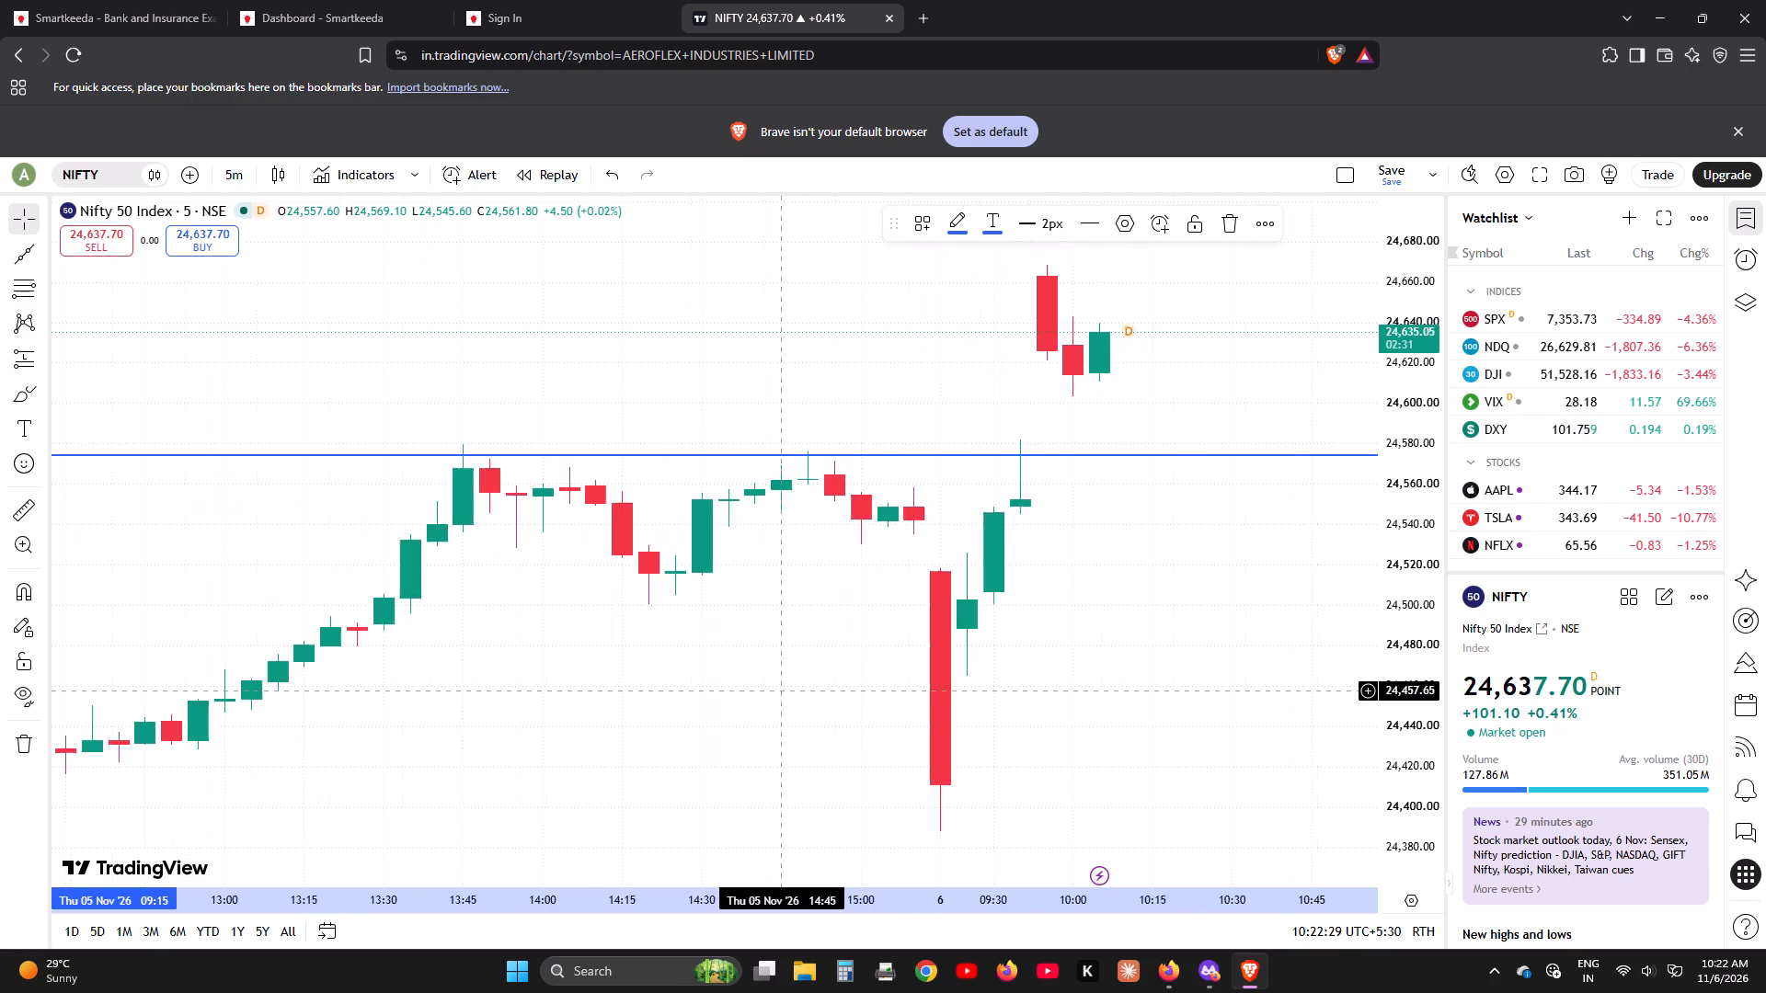
scroll(793, 691, "down", 1)
scroll(793, 691, "up", 1)
scroll(793, 691, "down", 7)
scroll(793, 691, "up", 1)
scroll(793, 691, "down", 4)
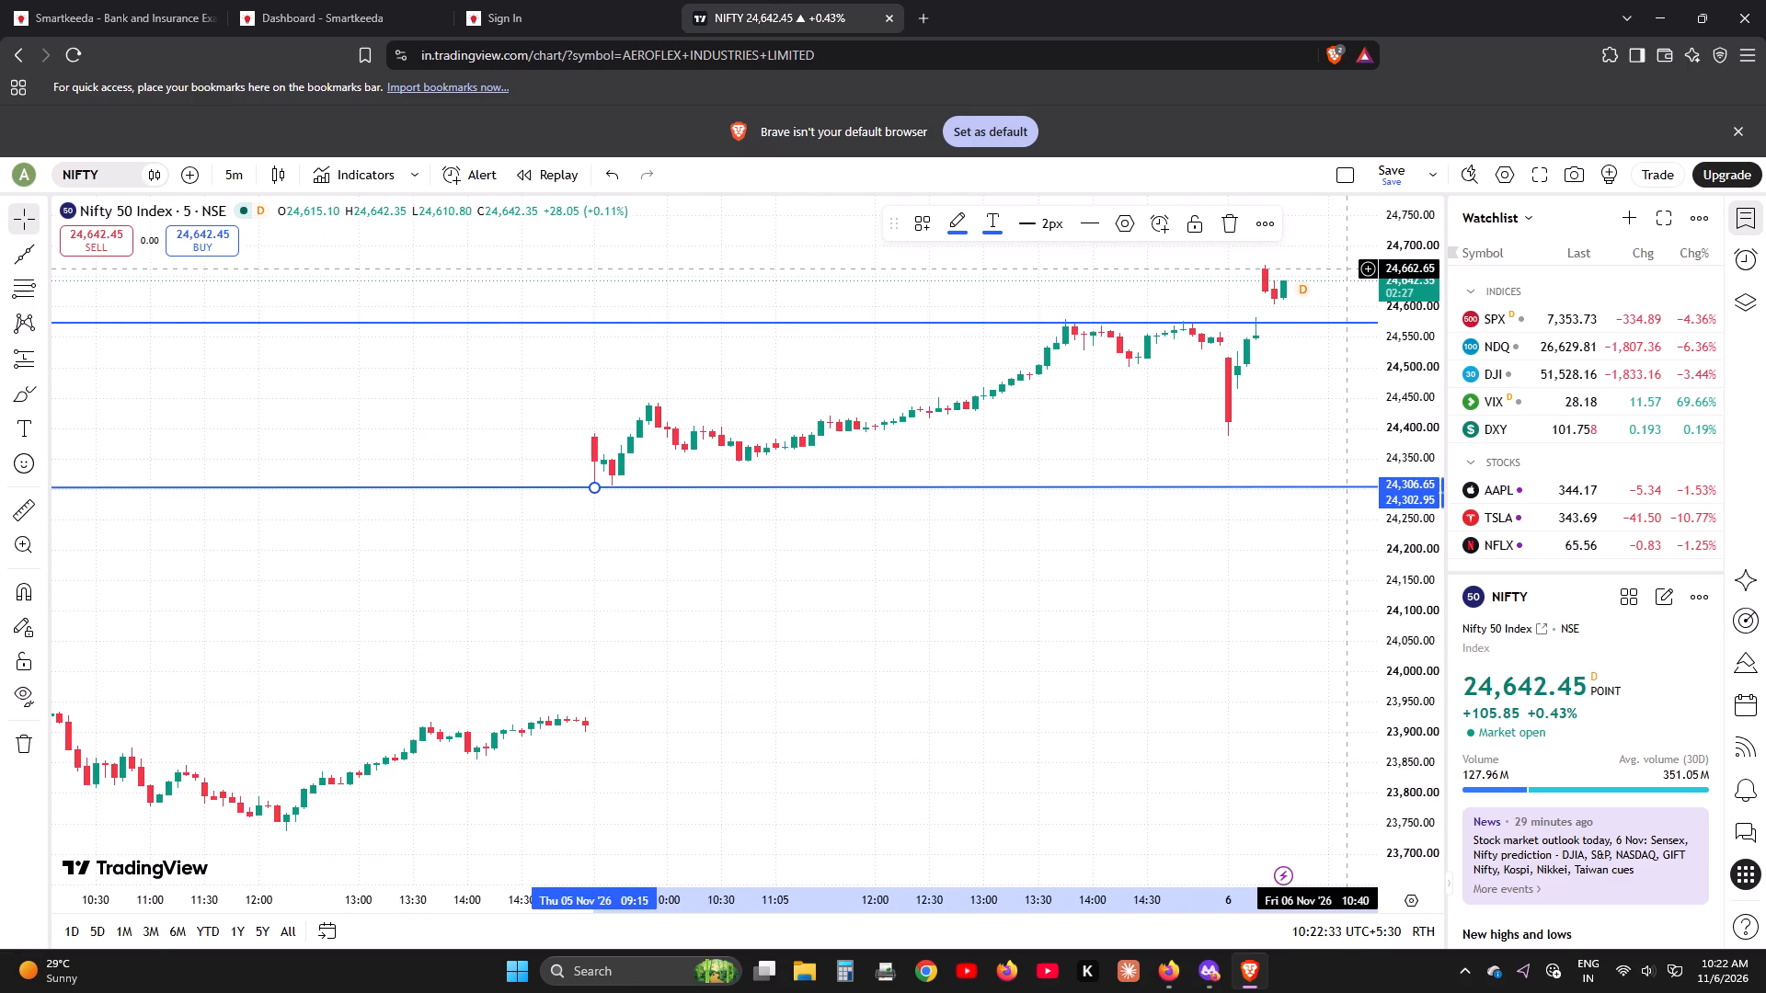
scroll(1343, 268, "up", 2)
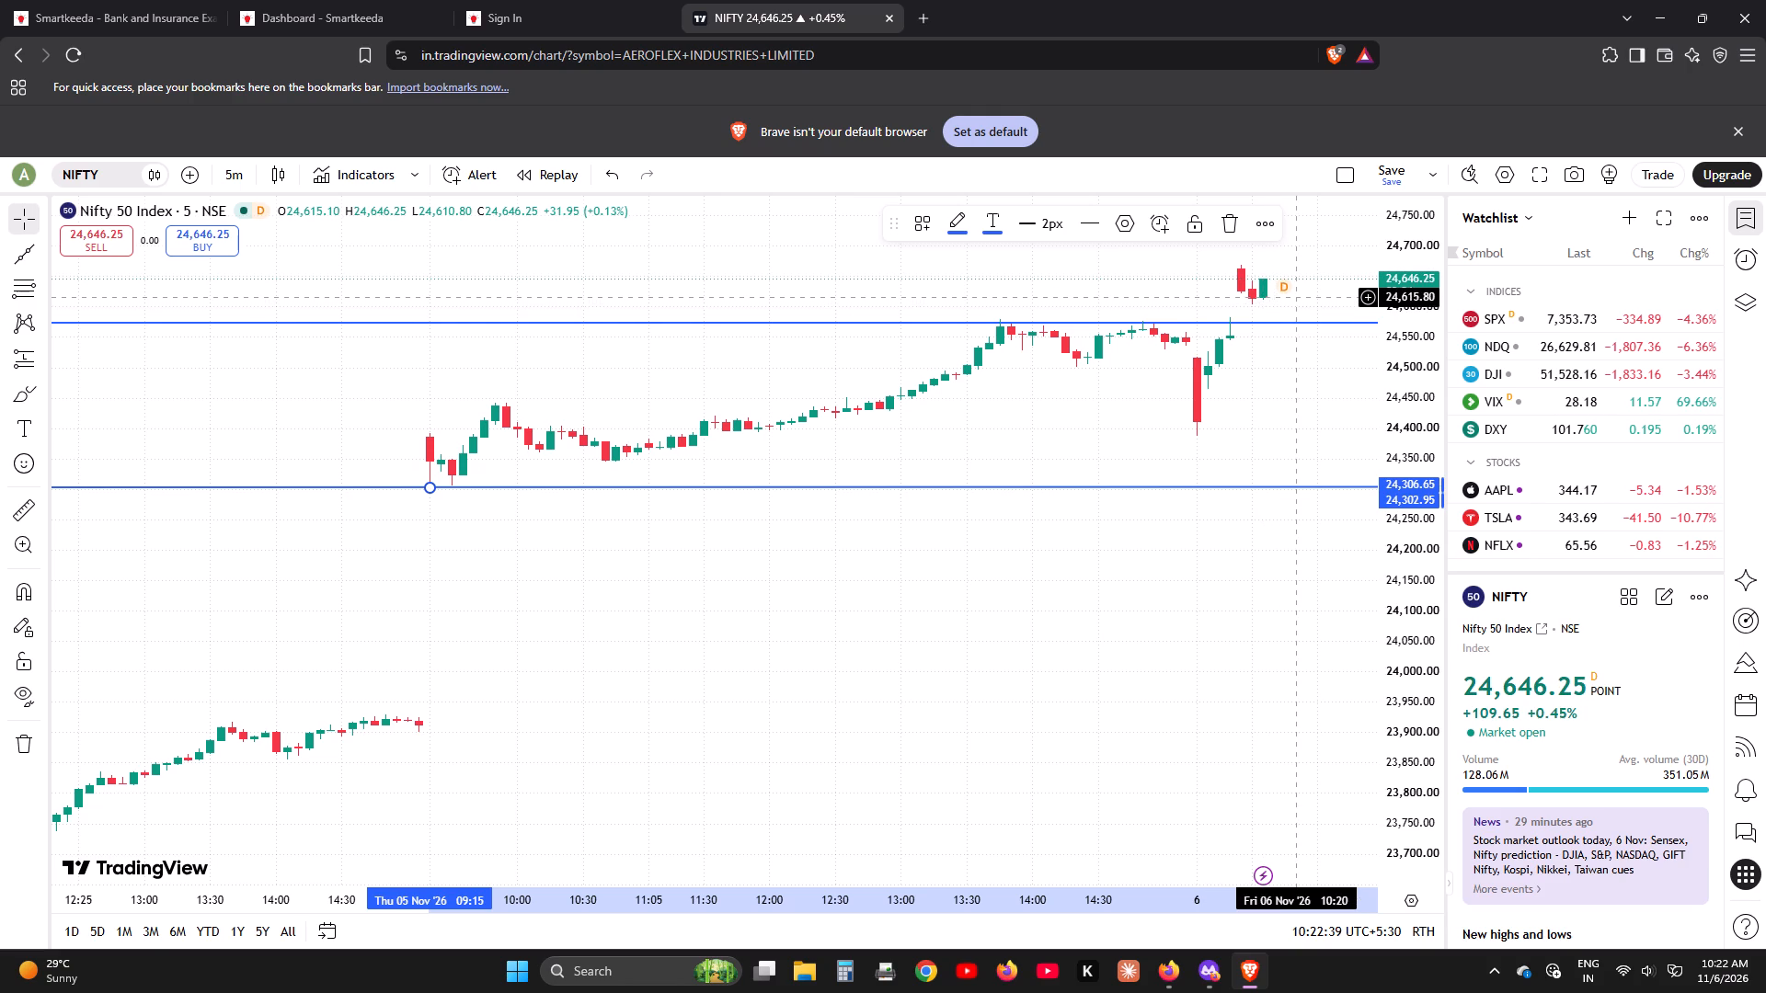
scroll(1296, 300, "up", 8)
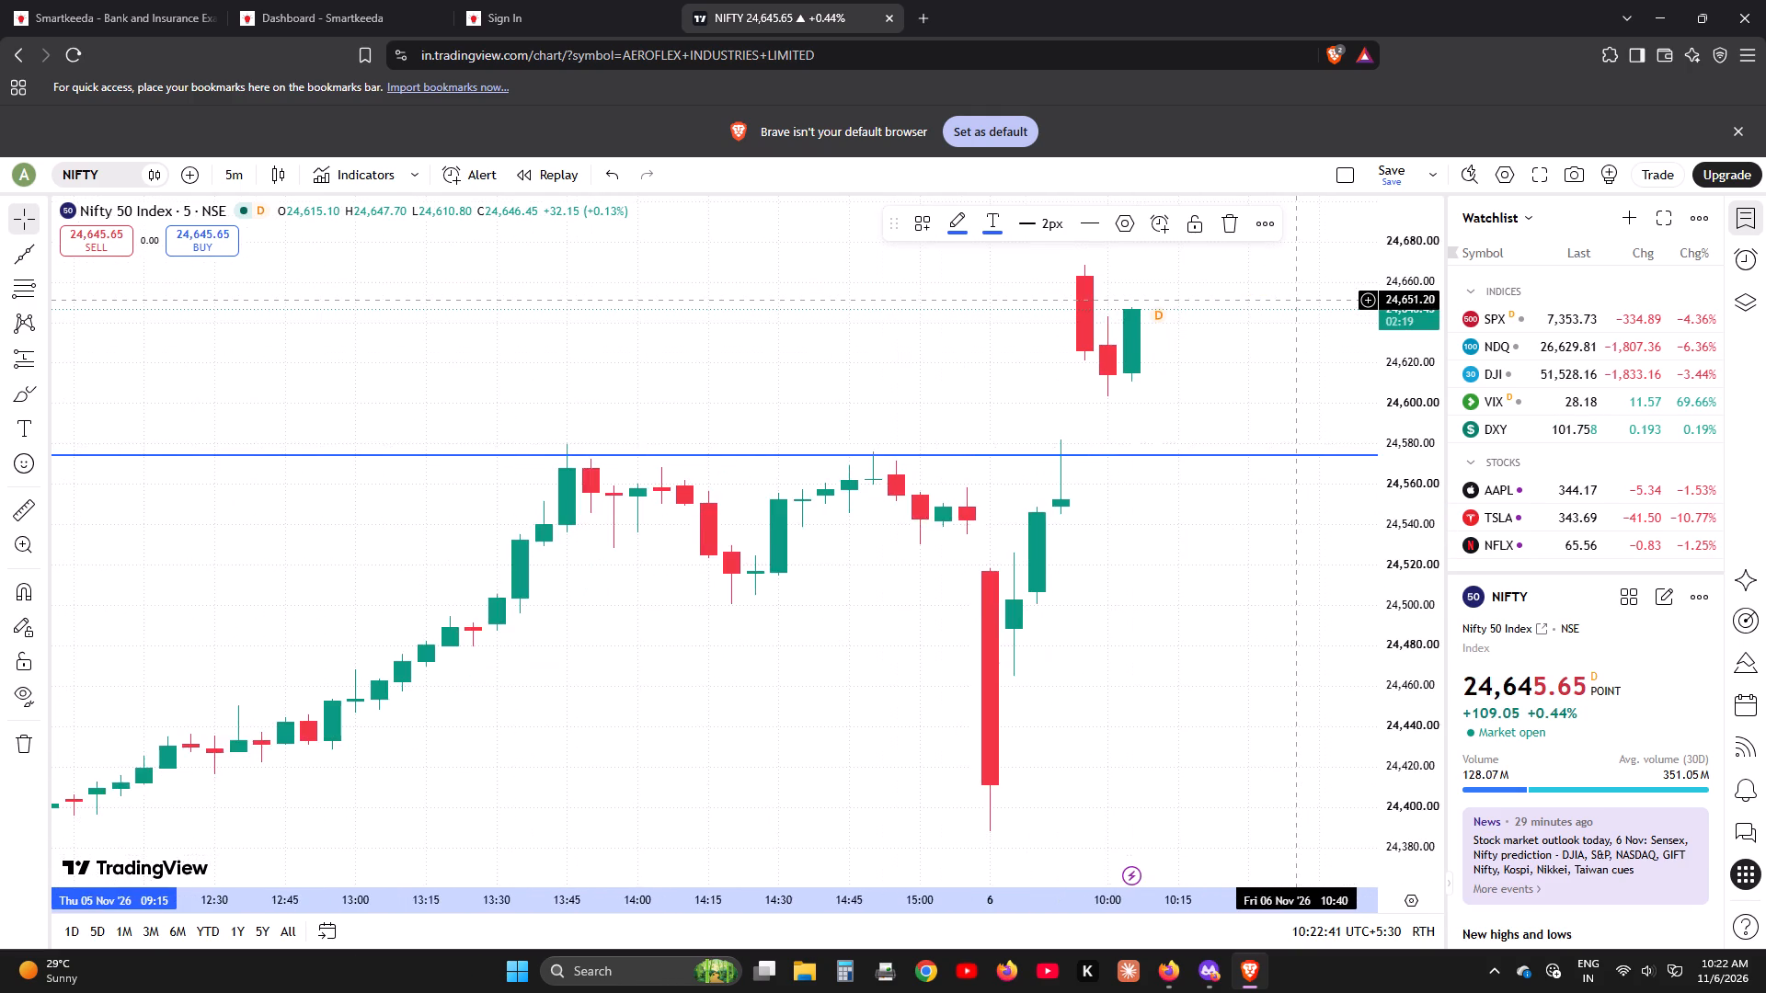
scroll(1296, 300, "down", 1)
scroll(1296, 300, "up", 1)
scroll(1296, 300, "down", 1)
scroll(1296, 300, "up", 6)
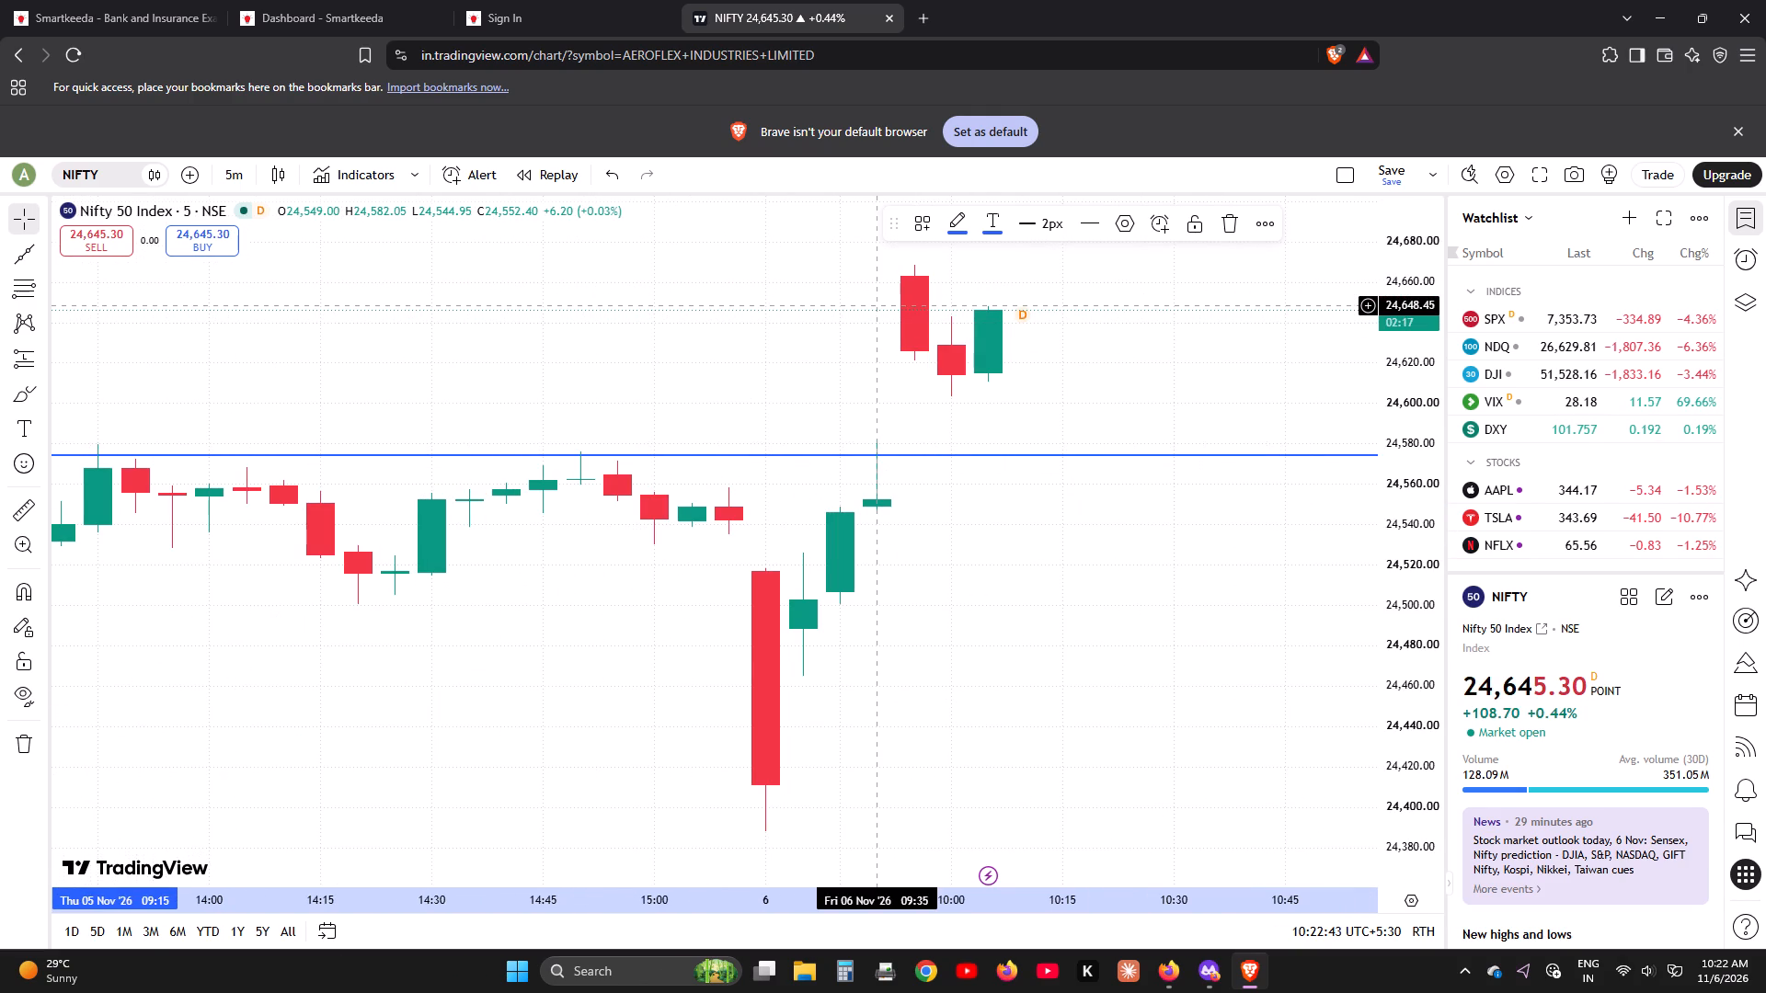
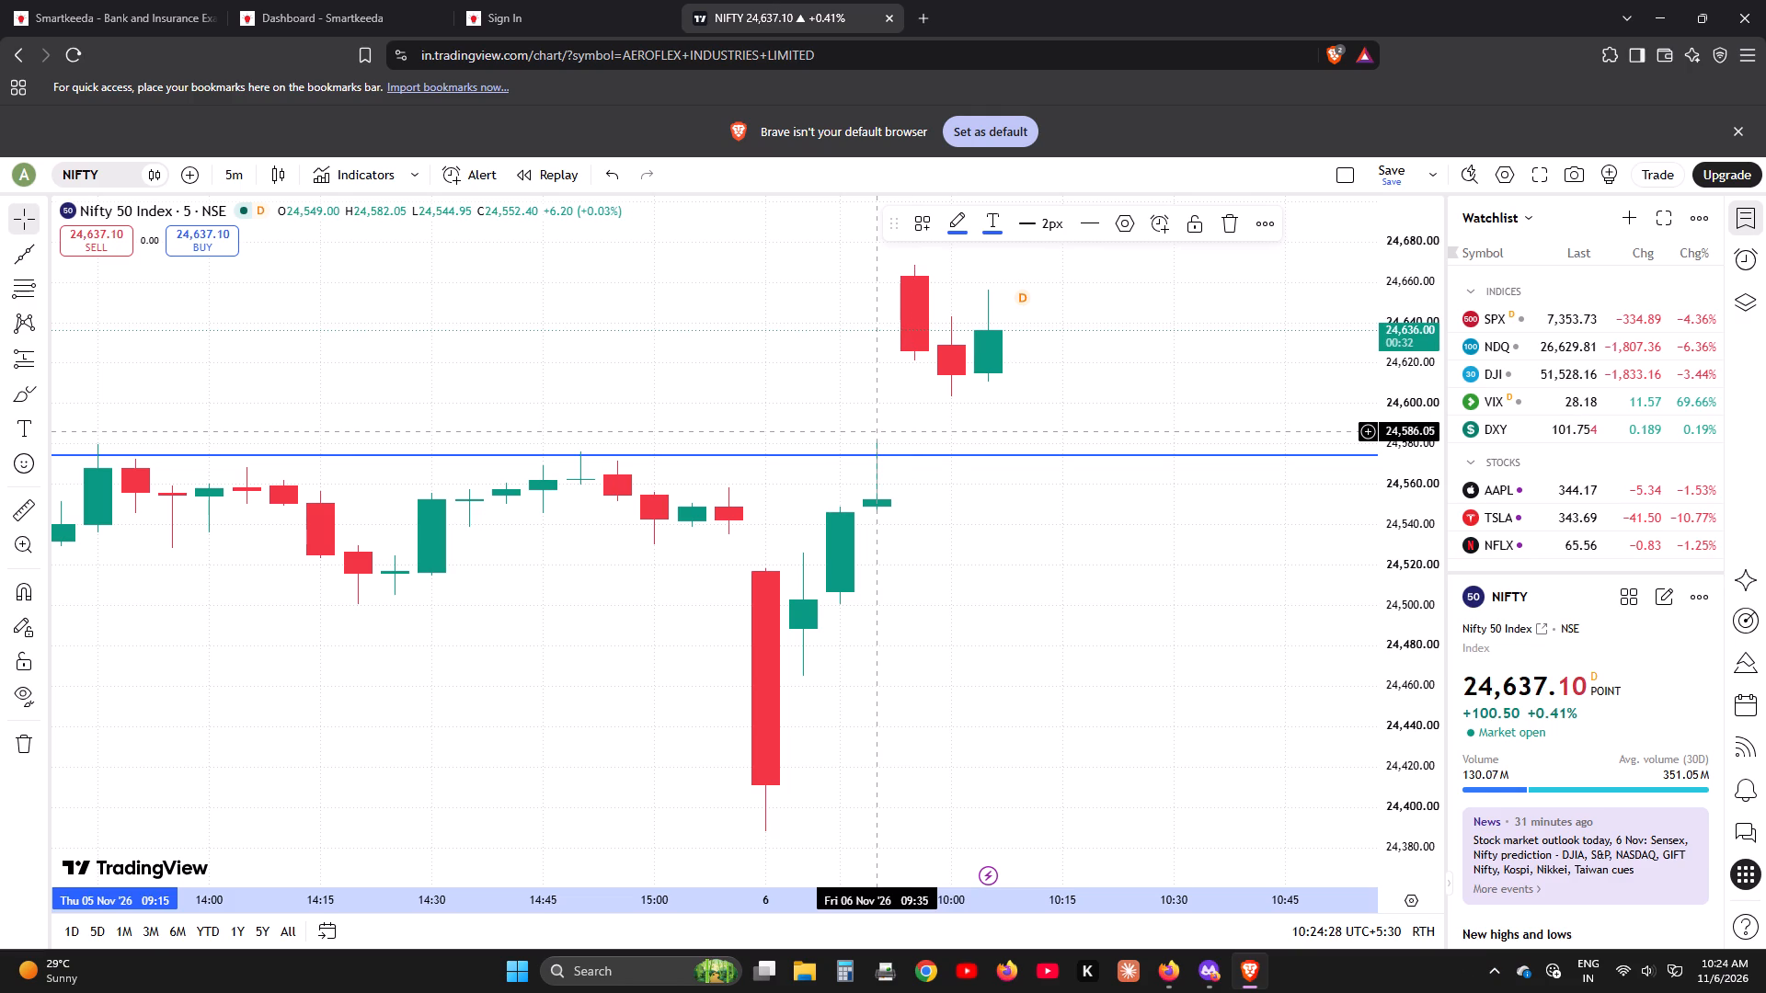
Open the data-delay notice beside the latest Nifty 50 price.
left_click(1018, 302)
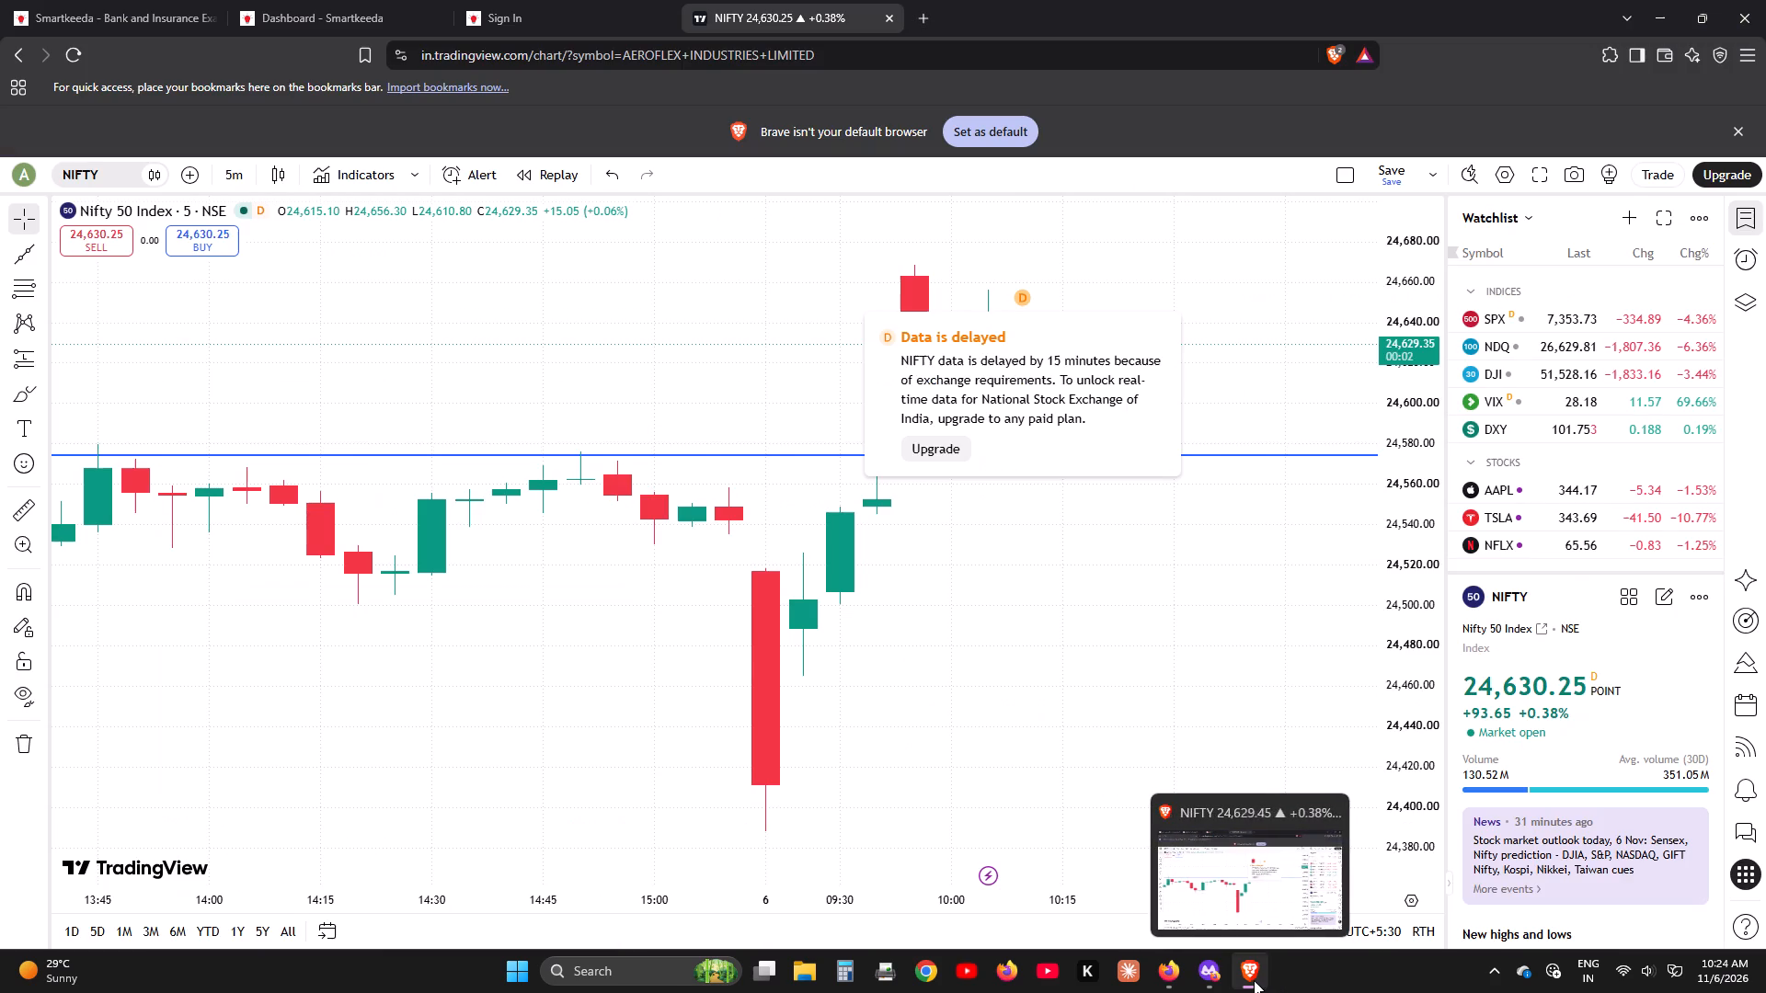
Switch to the Firefox window and close the Nifty 500 chart and Markets Today tabs.
left_click(1250, 904)
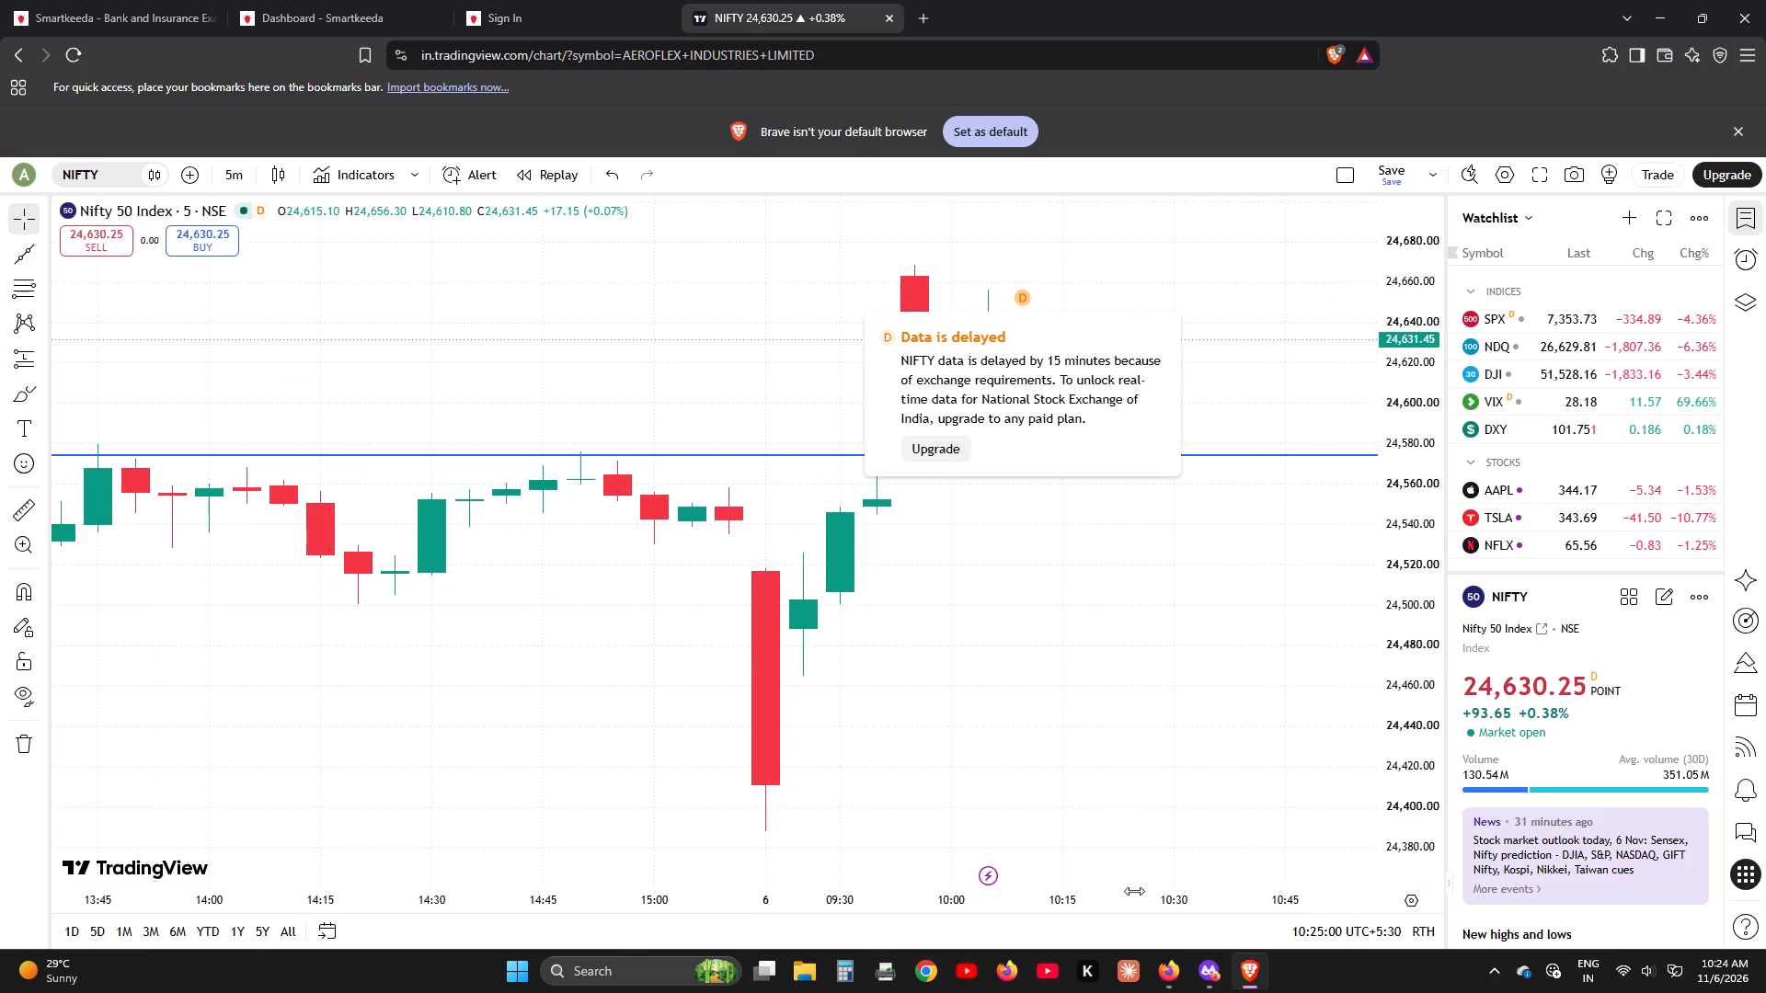
left_click(1168, 902)
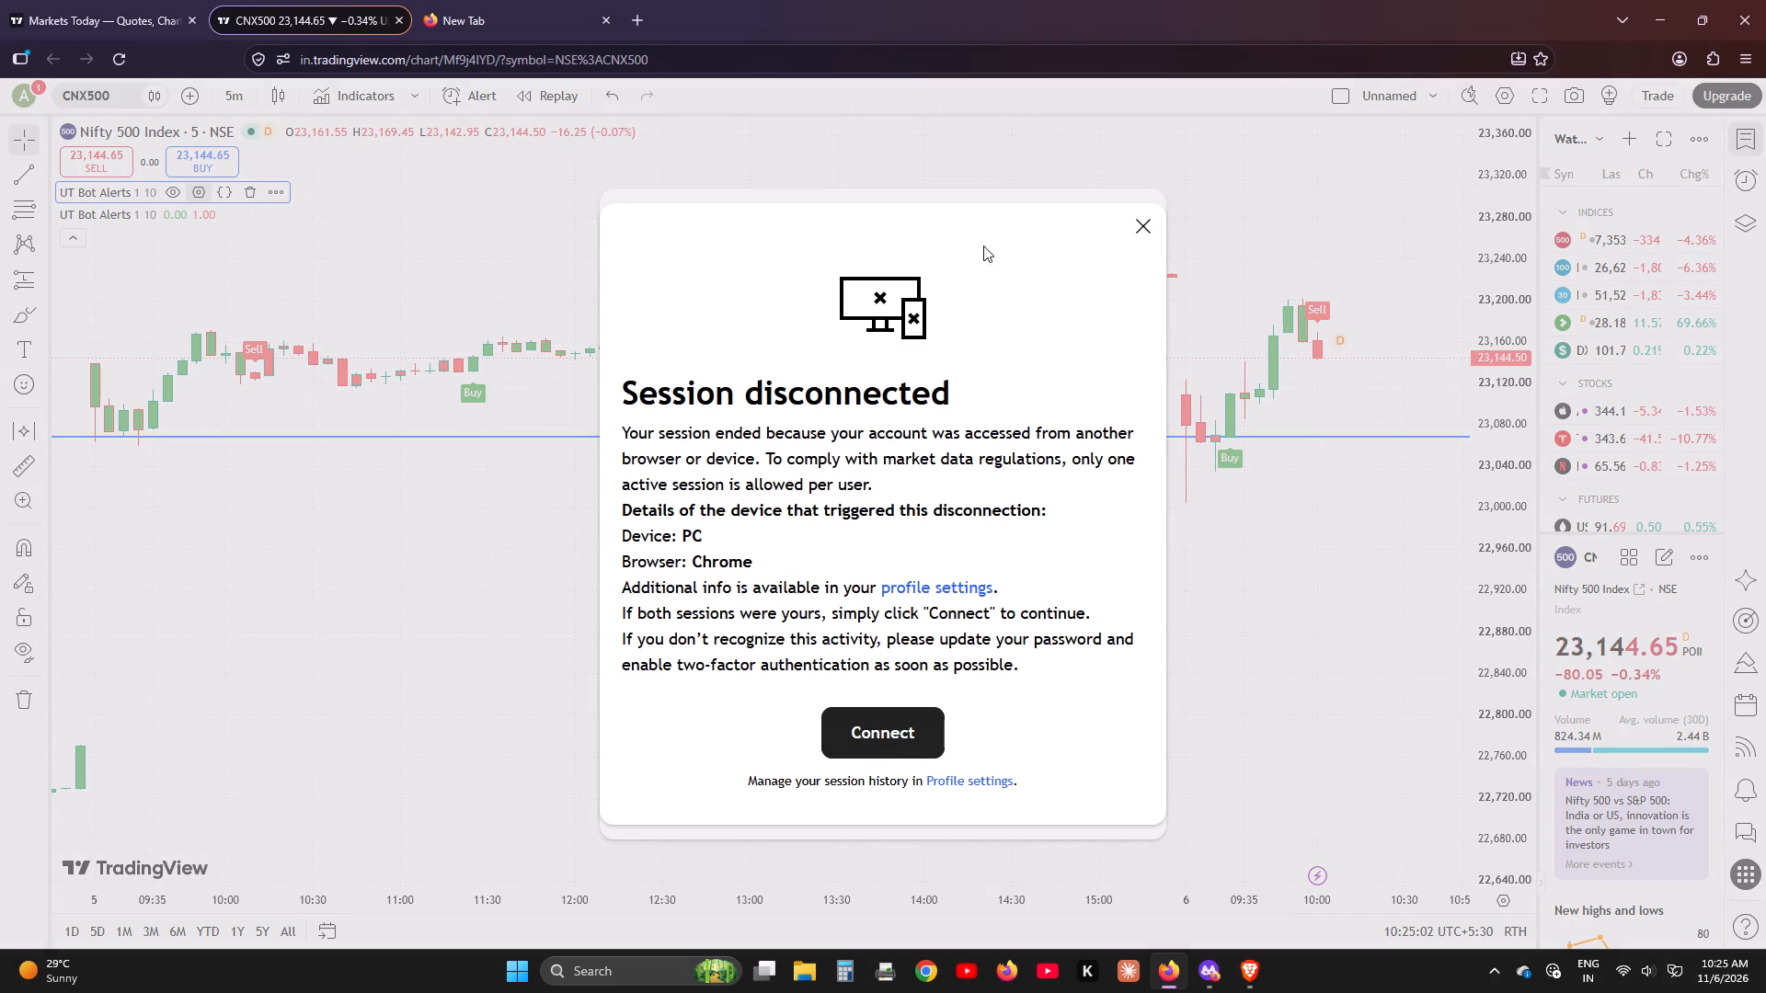
left_click_drag(399, 17, 396, 26)
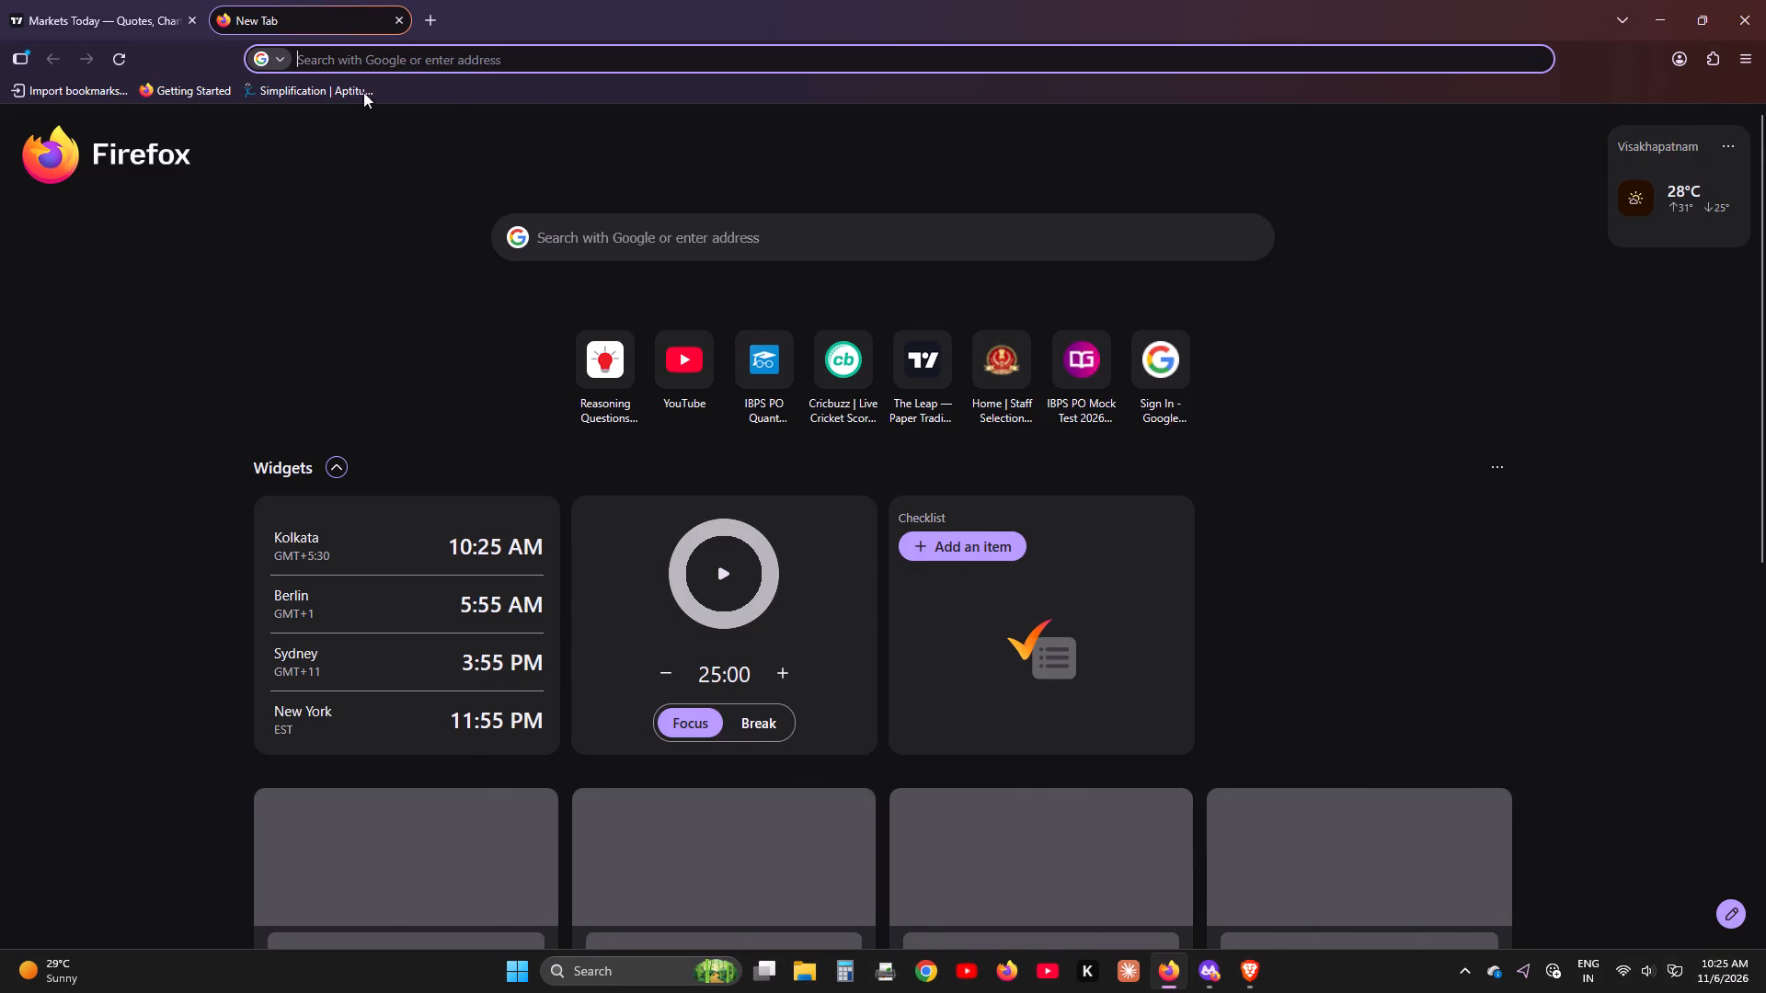
left_click_drag(66, 0, 80, 6)
left_click(189, 13)
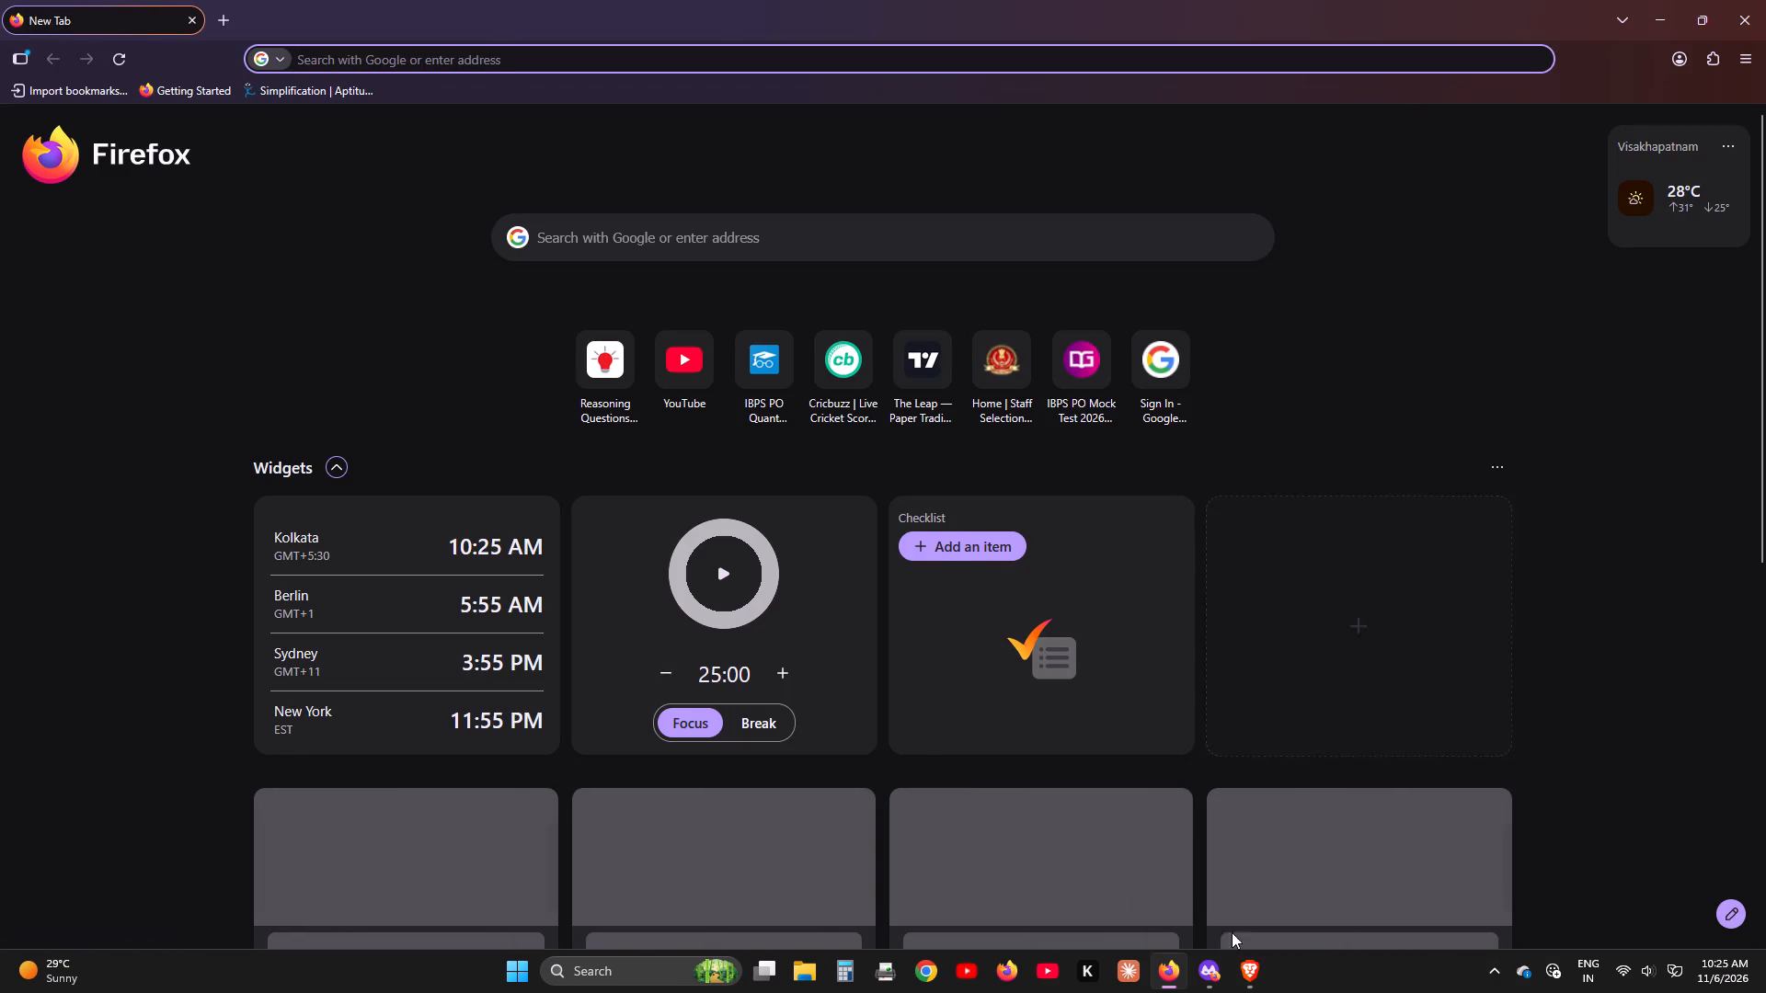
Switch to the NSE website window, search all categories for nifty and open the NIFTY 50 derivatives page.
left_click(1228, 884)
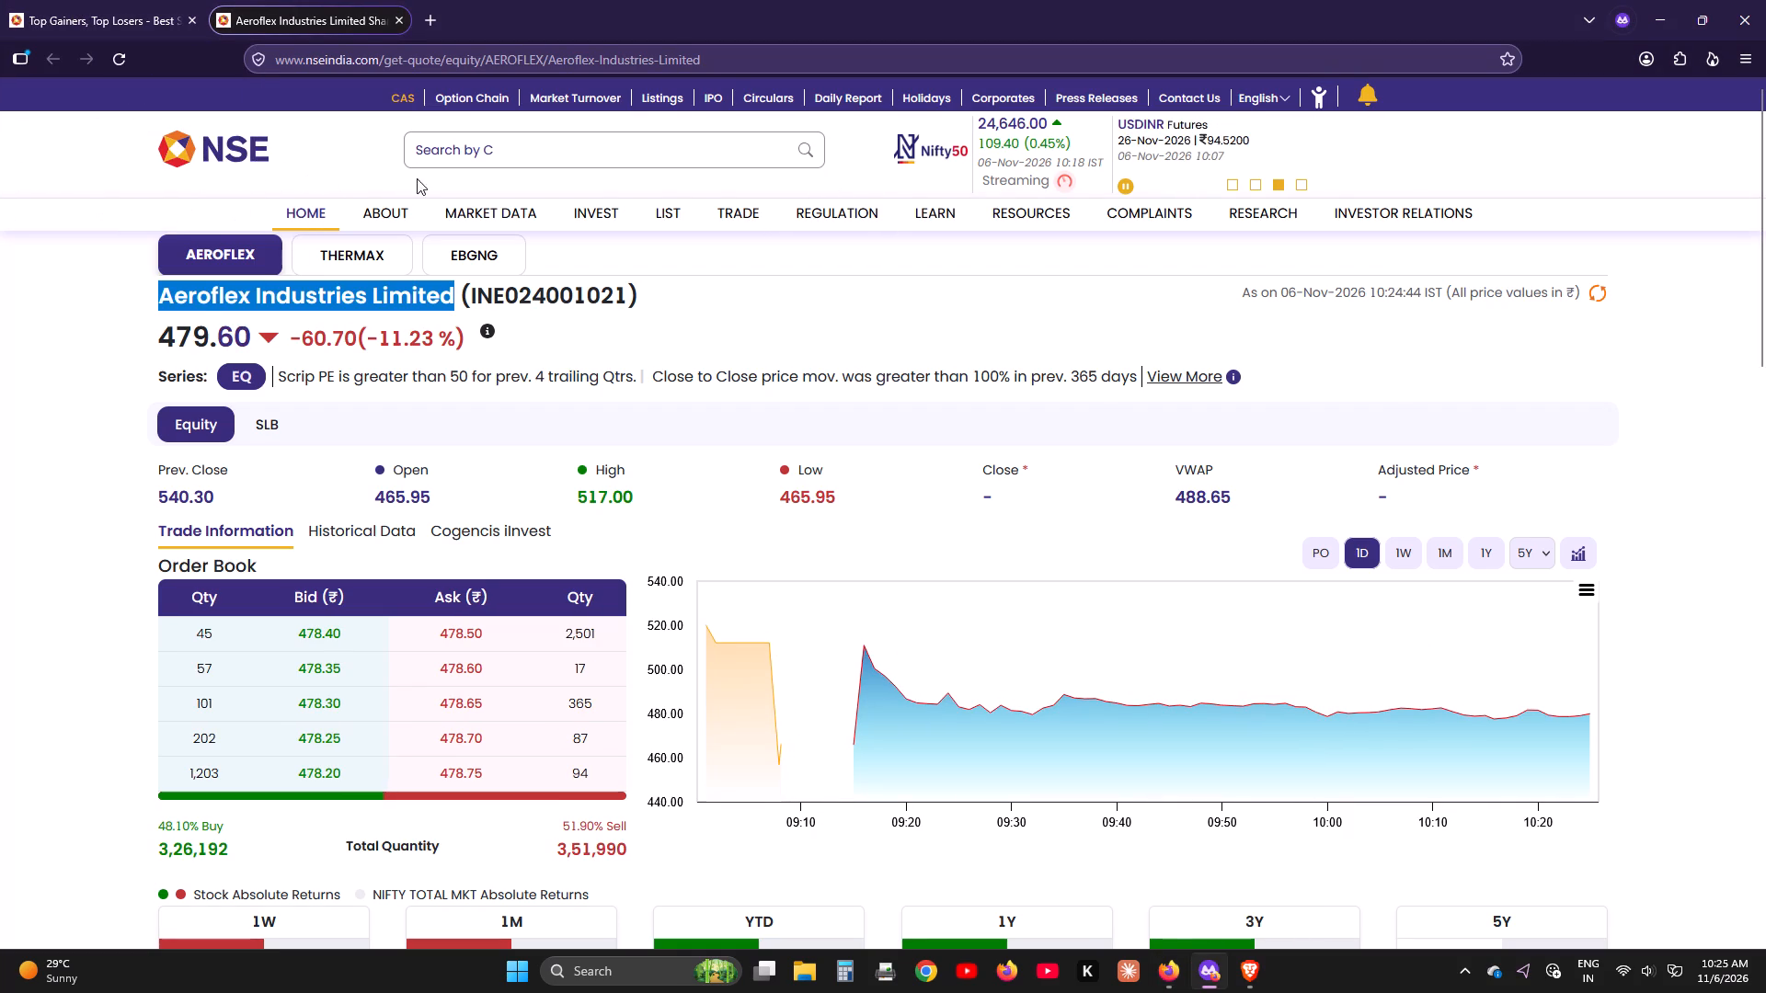
left_click(463, 157)
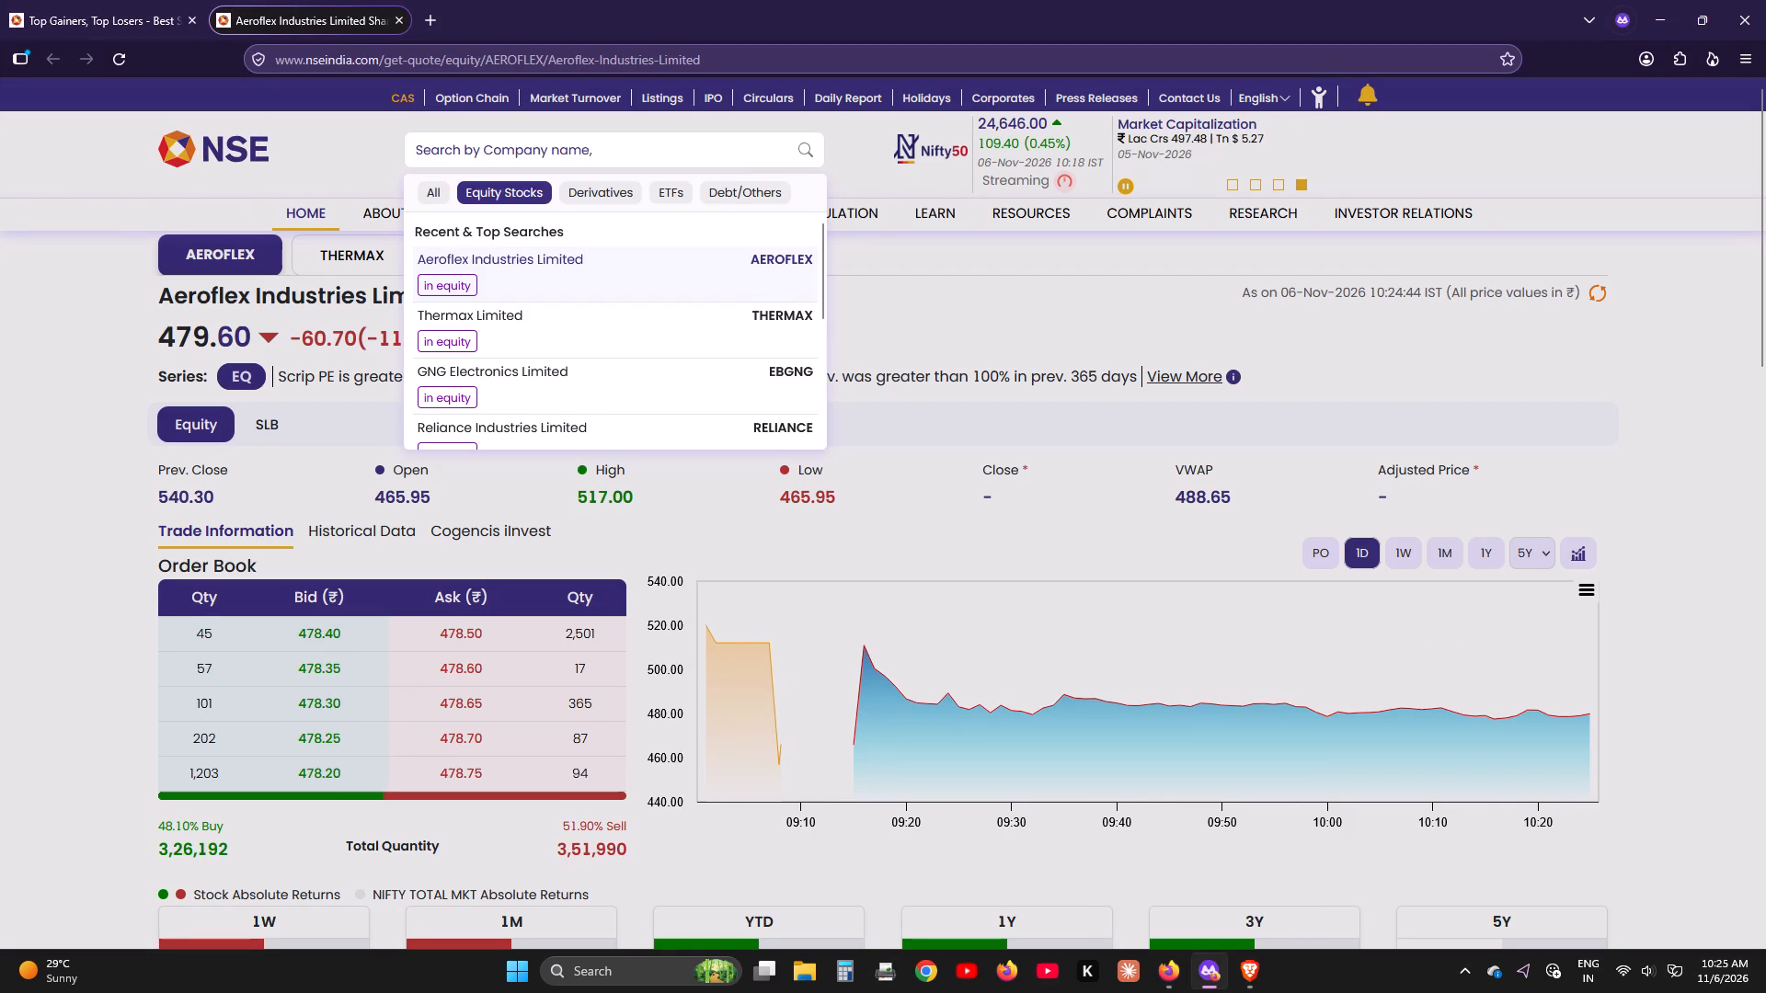
type("ni")
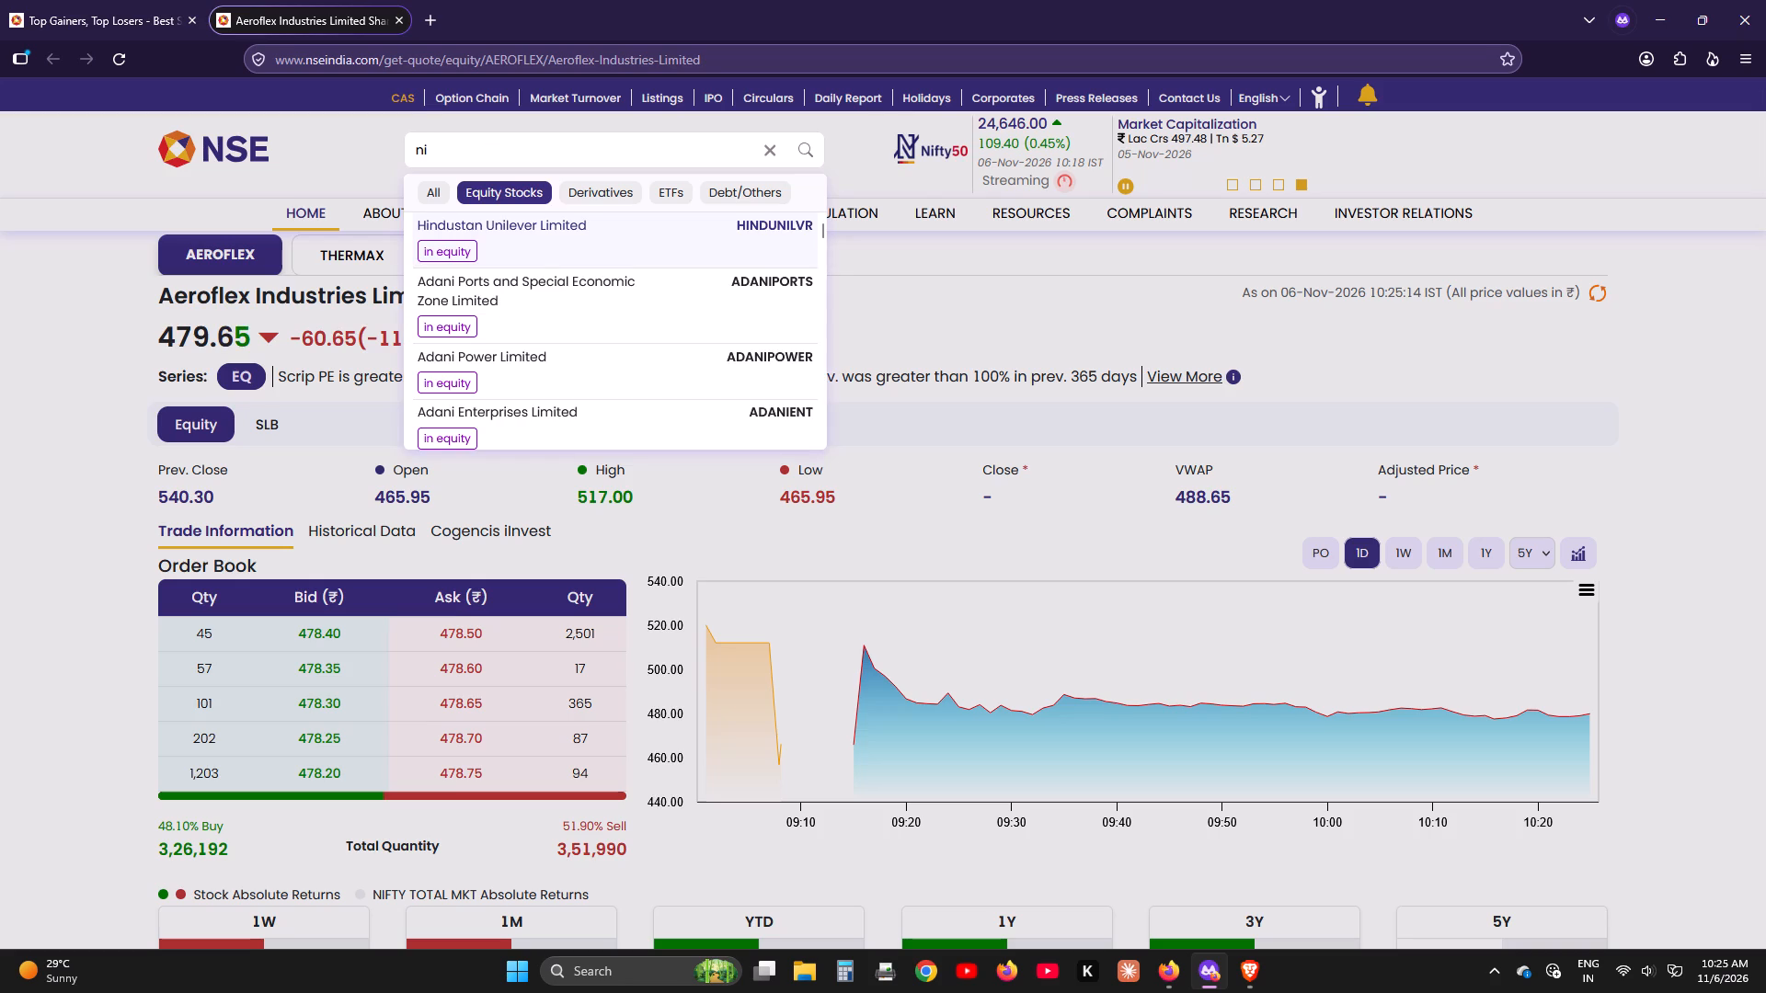
type("fty")
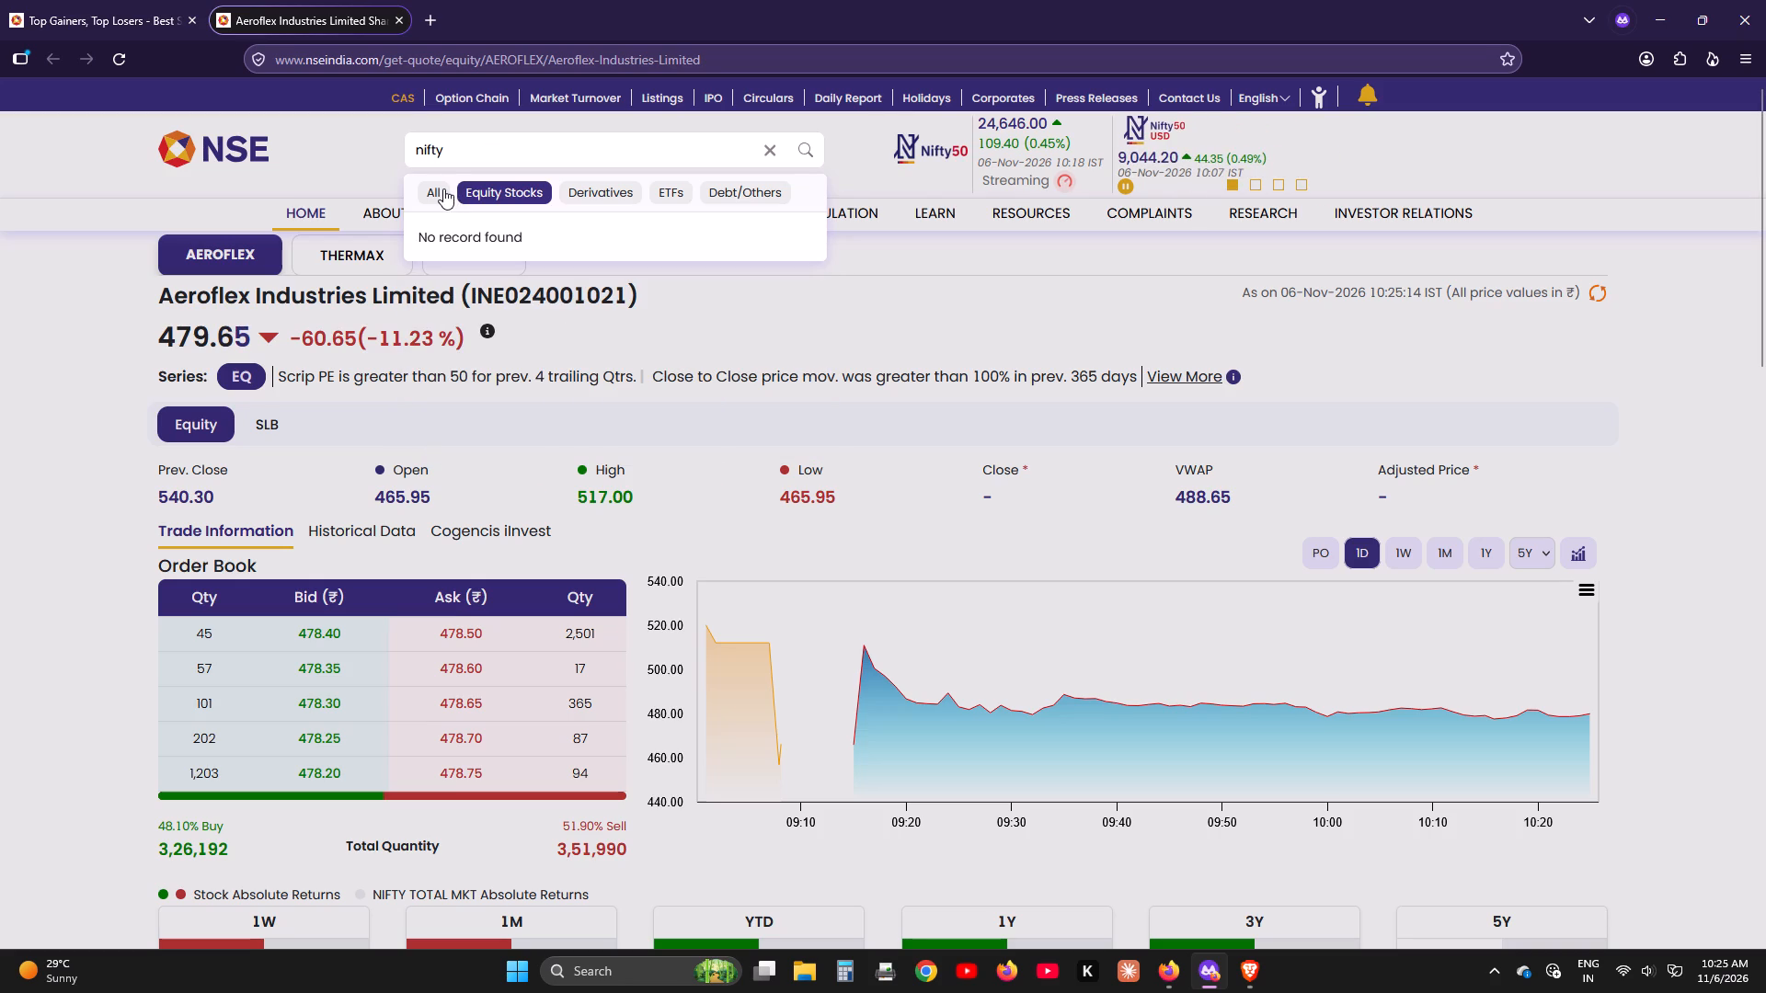
left_click(442, 188)
left_click(549, 261)
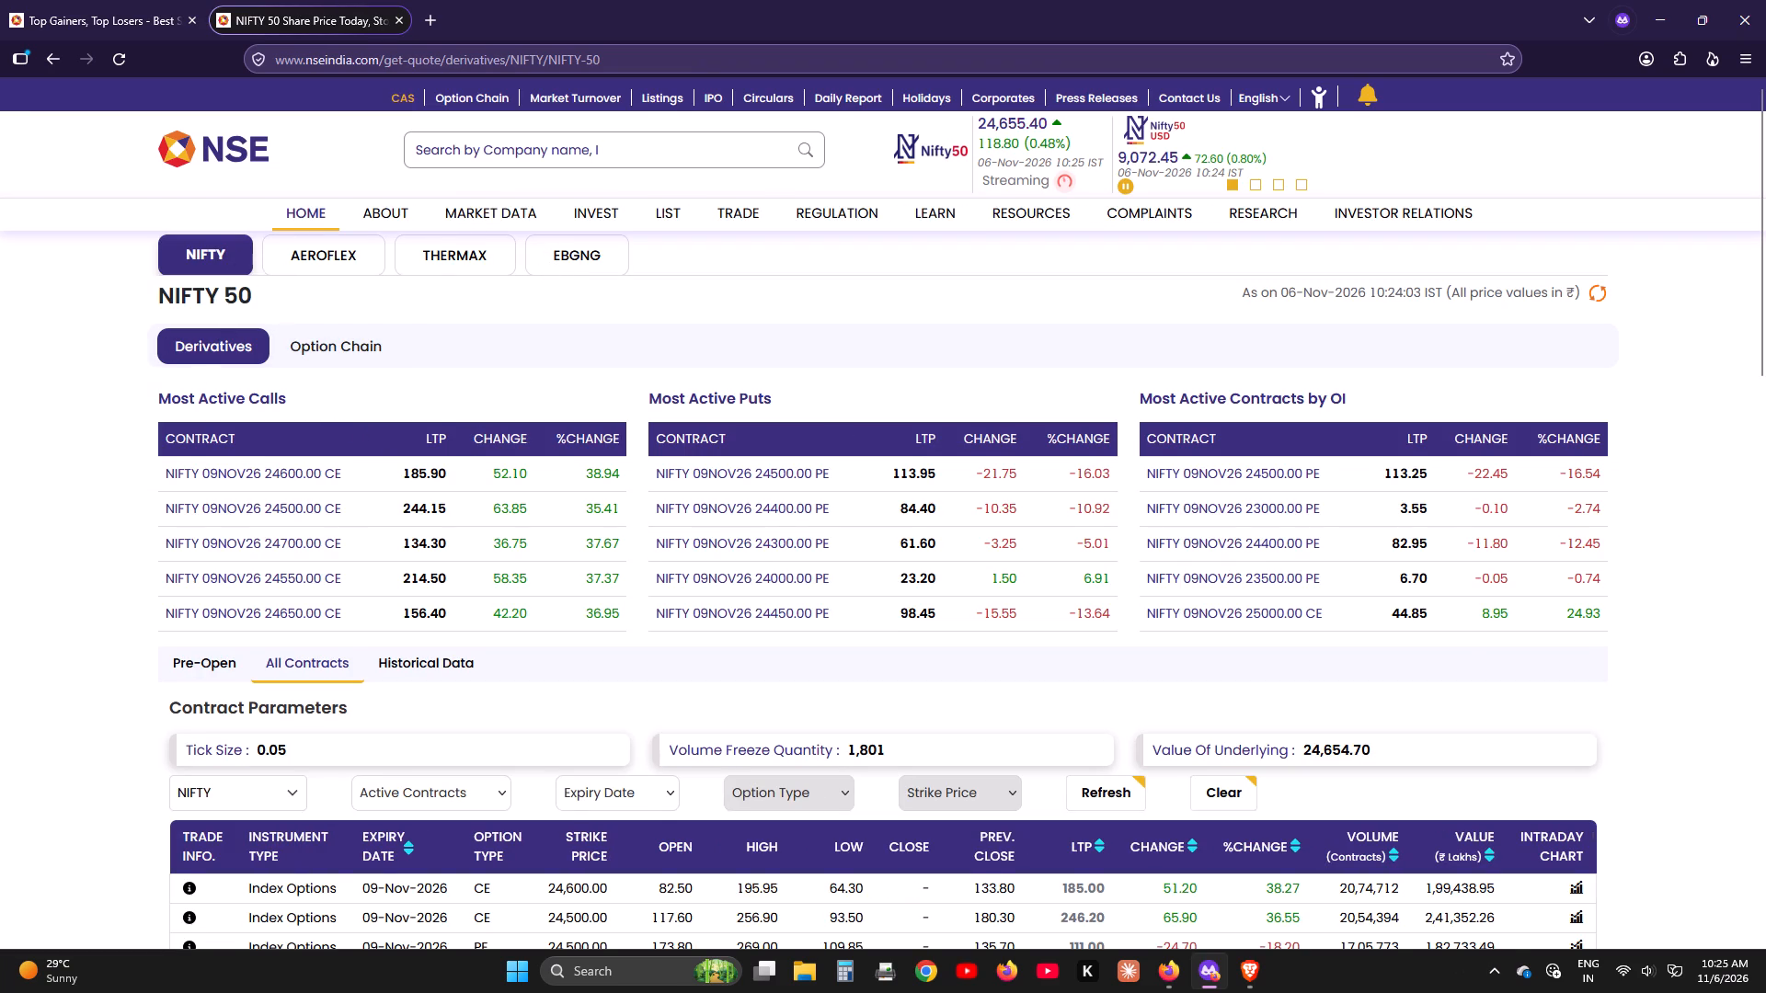
View the NIFTY 50 option chain, return to its derivatives view and examine the most active contracts and the all-contracts table.
left_click(345, 356)
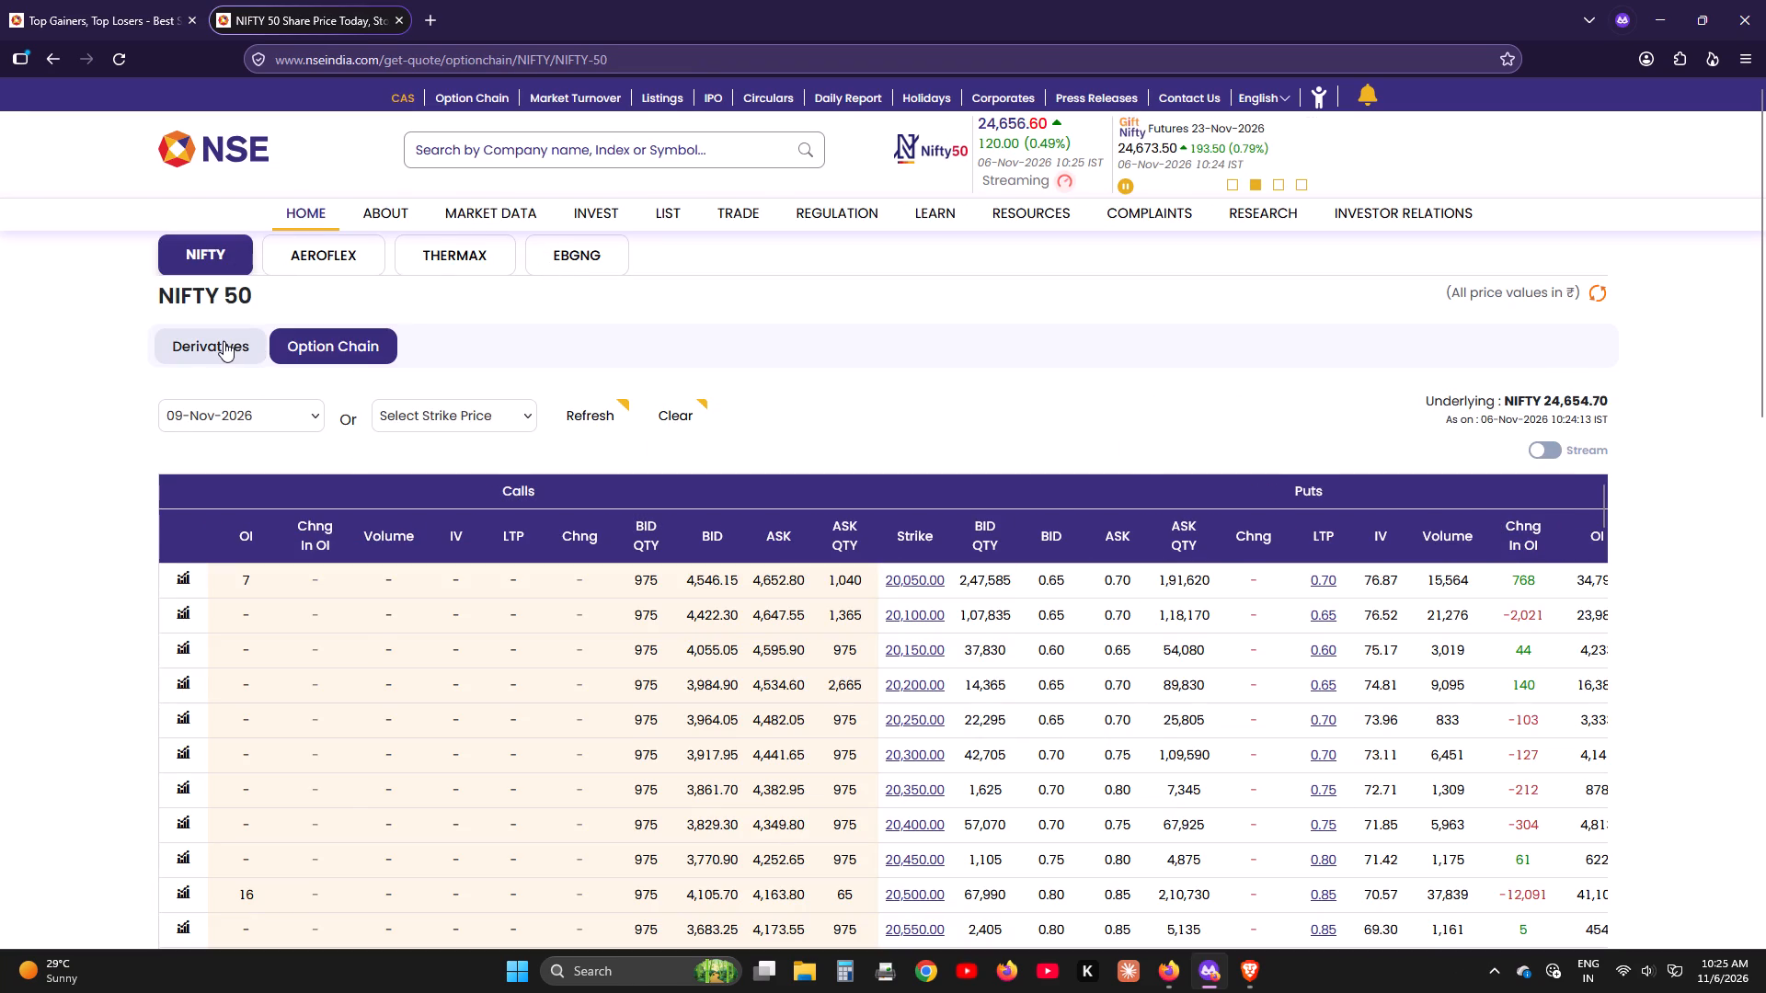
left_click(224, 341)
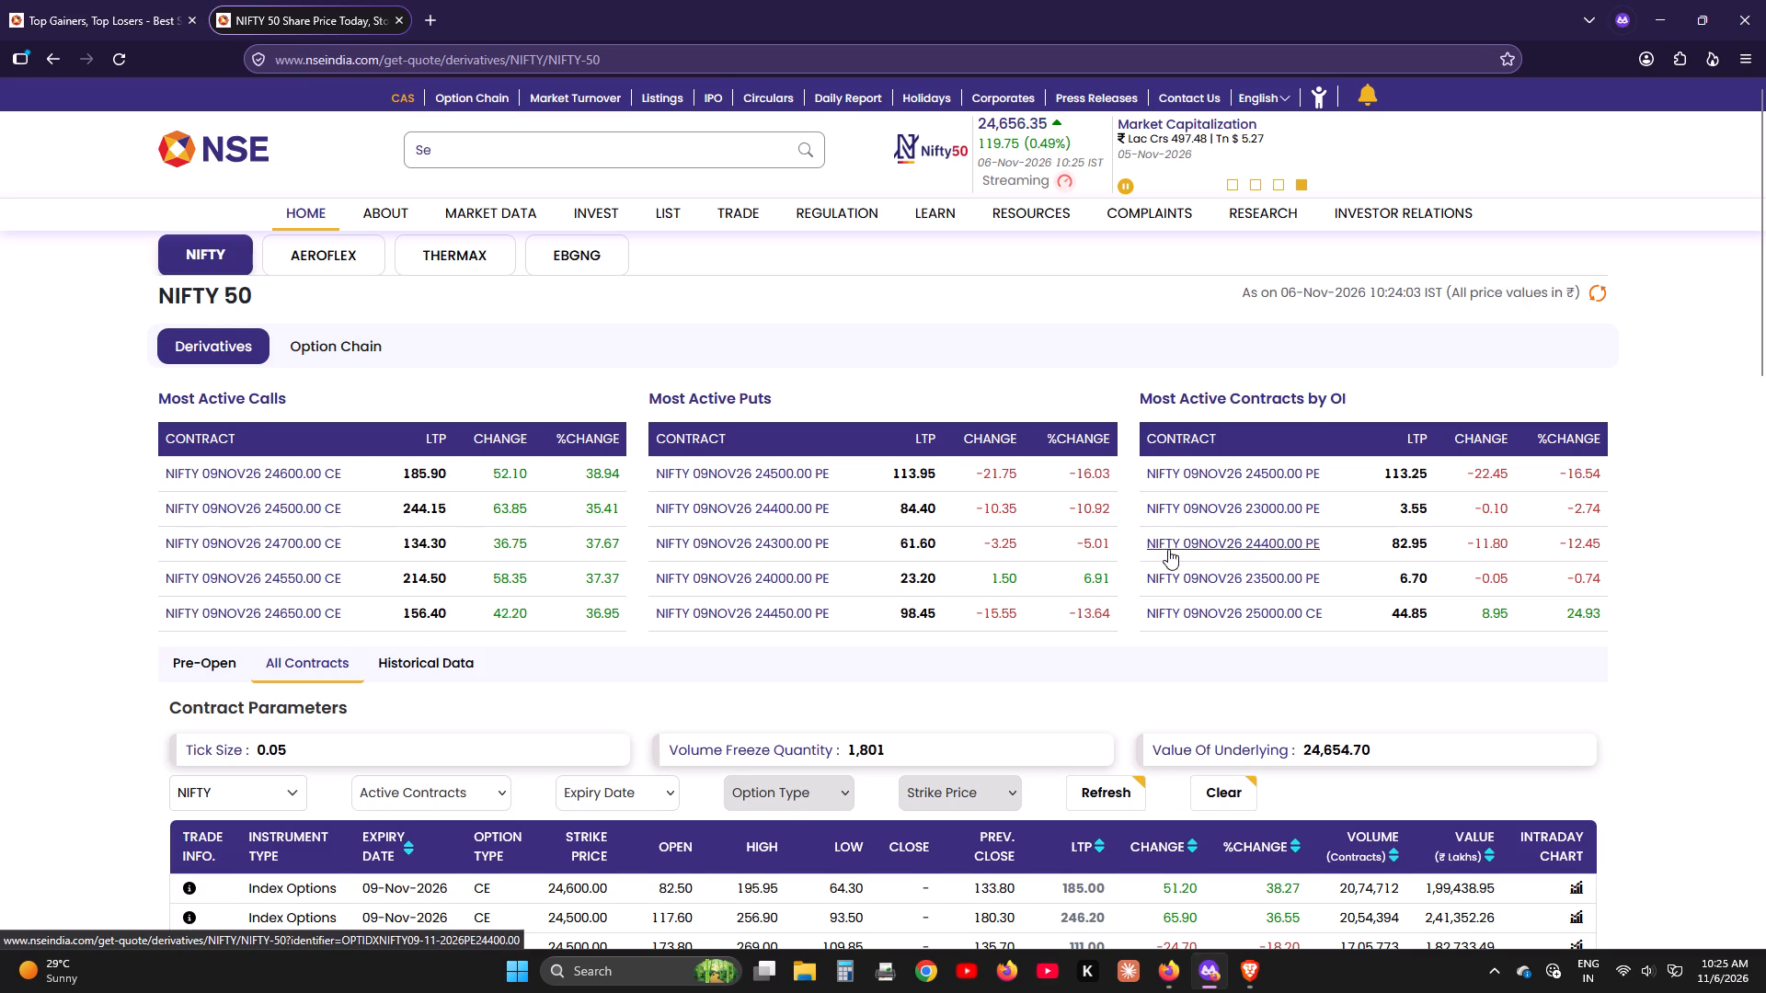
scroll(1168, 549, "up", 1)
scroll(1168, 549, "down", 4)
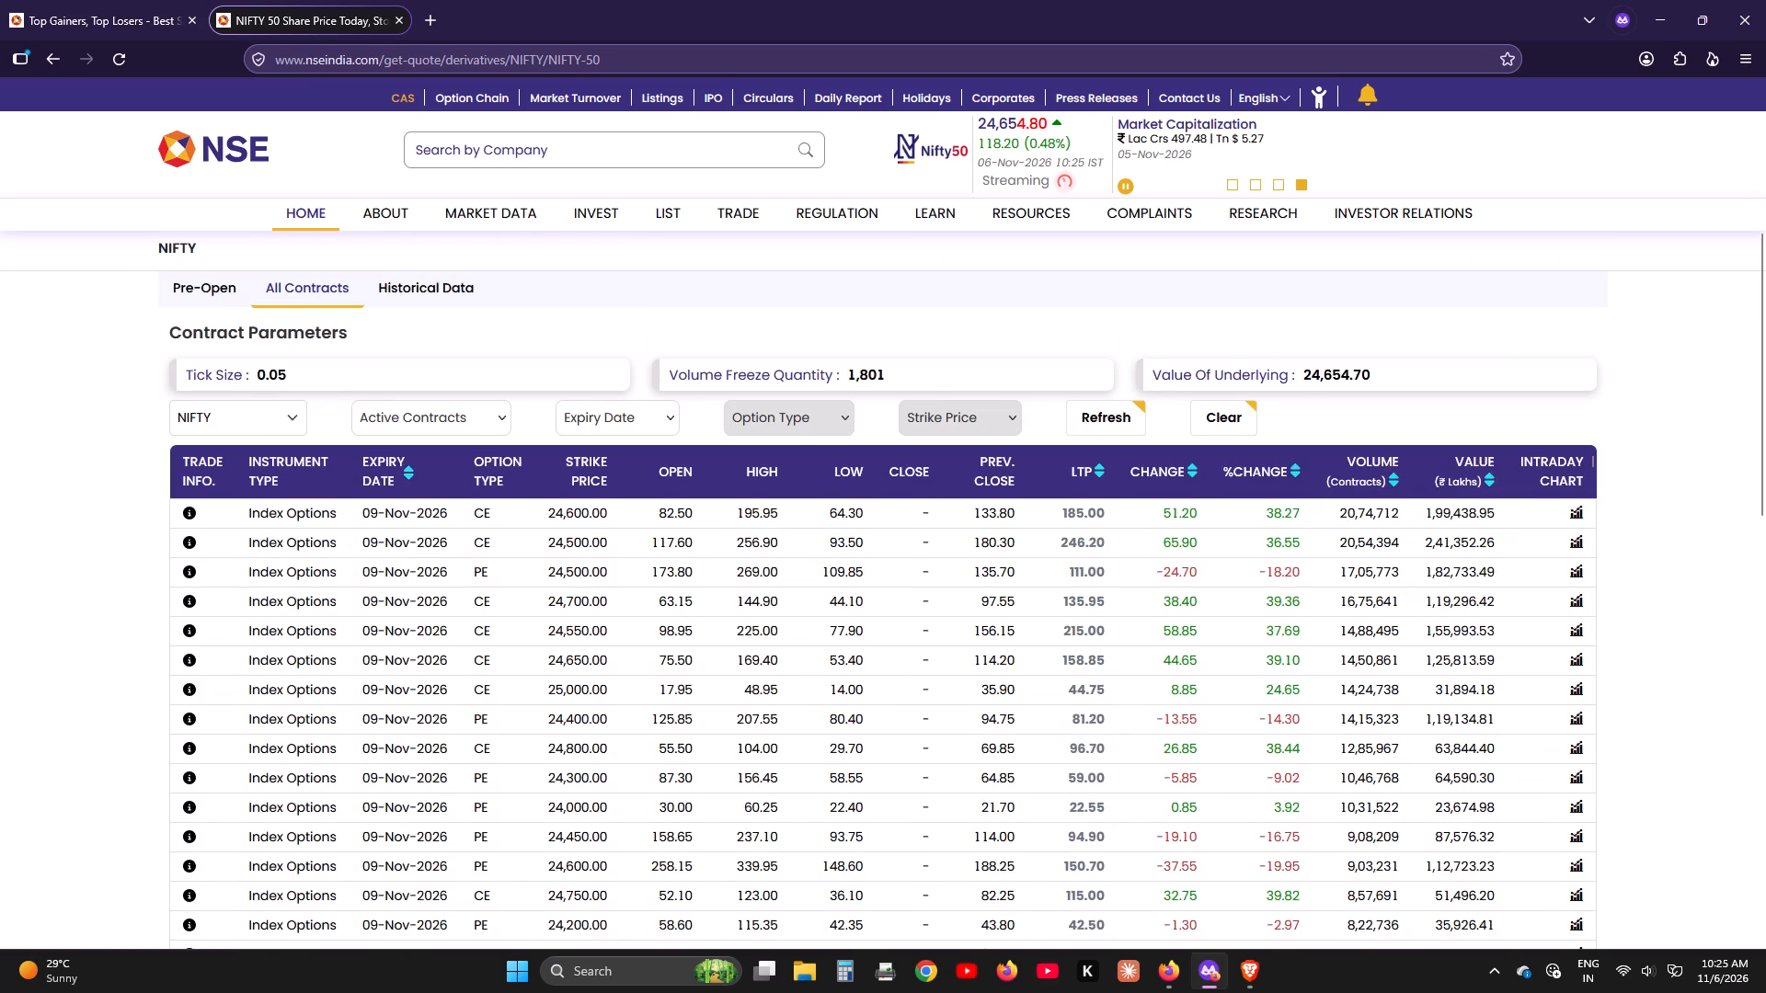
scroll(1172, 549, "up", 2)
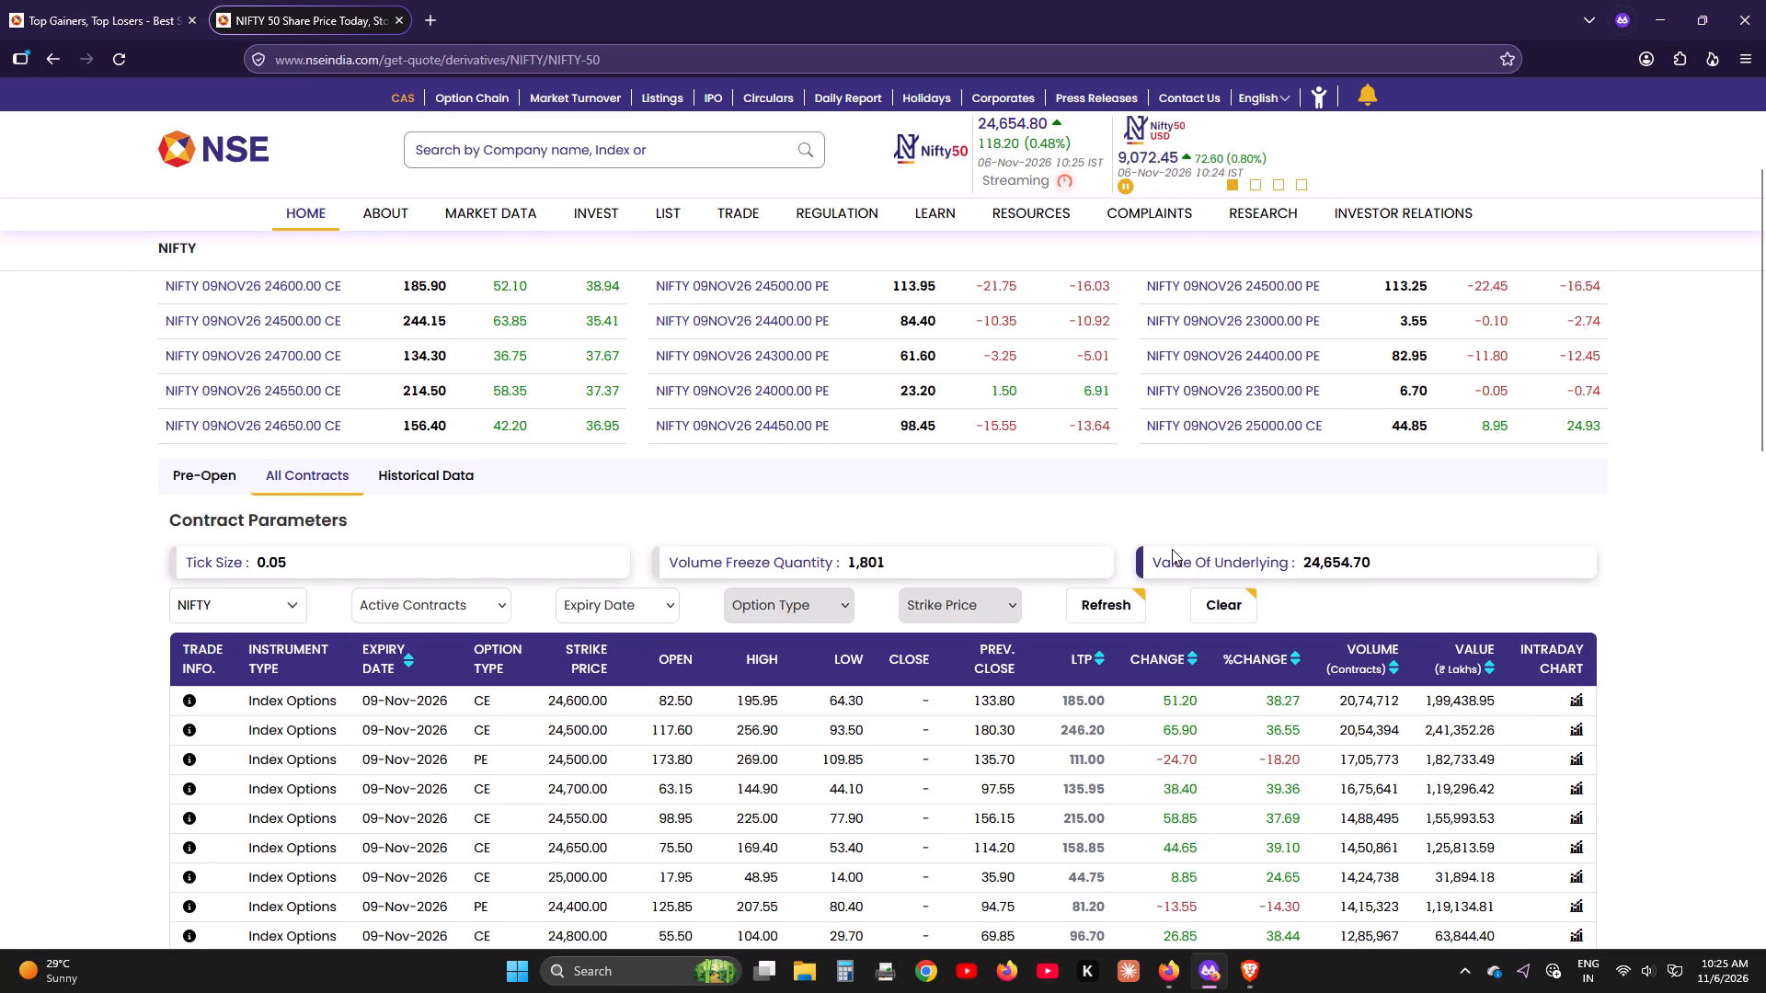
scroll(1172, 549, "up", 3)
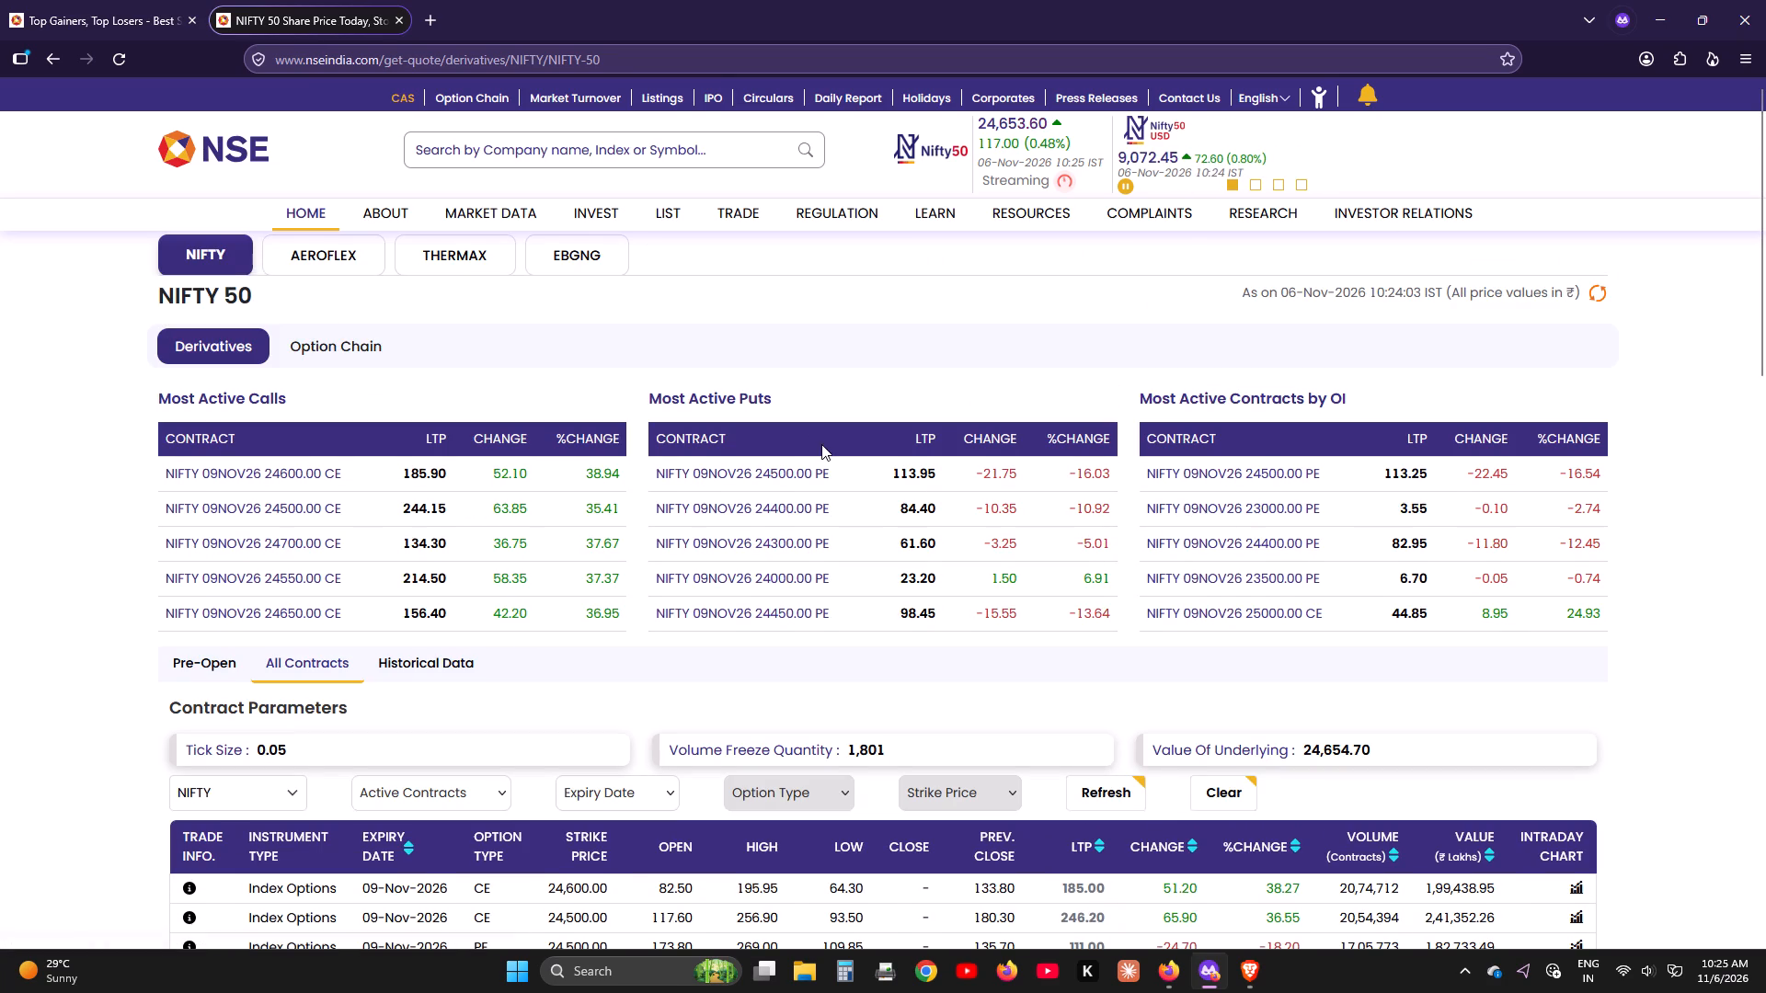
left_click(219, 338)
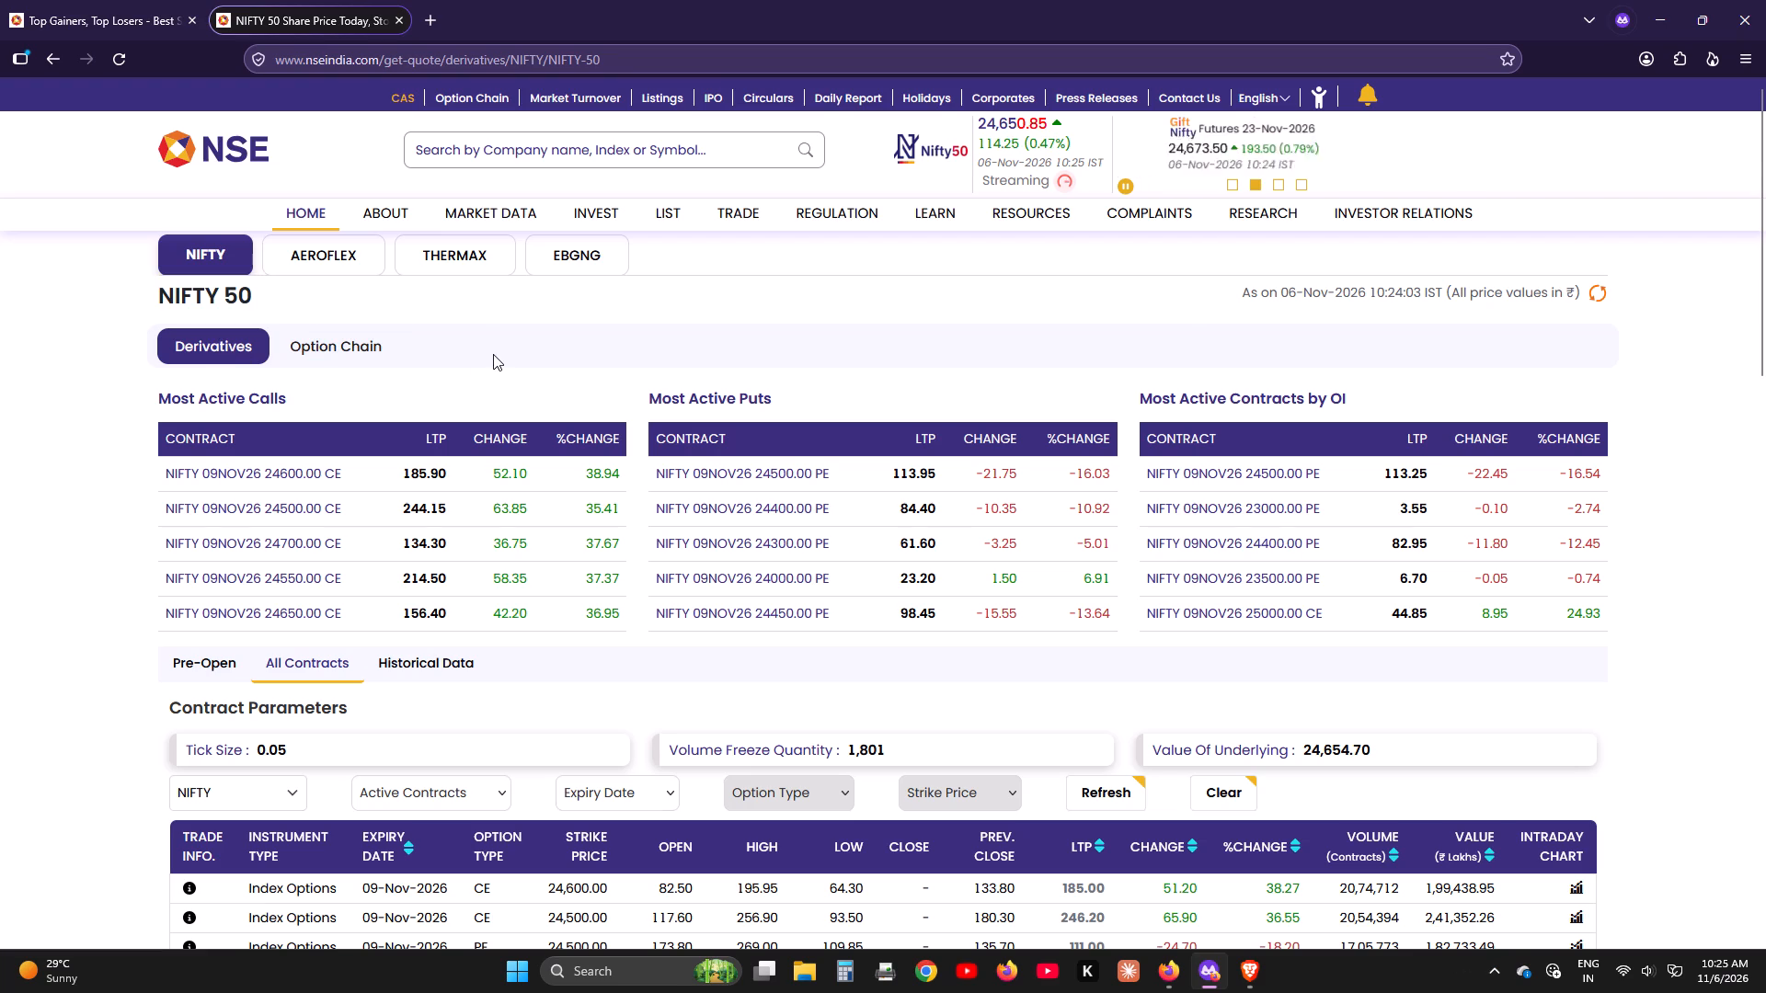
Select NIFTY 50 from the recent searches across all categories.
left_click(518, 141)
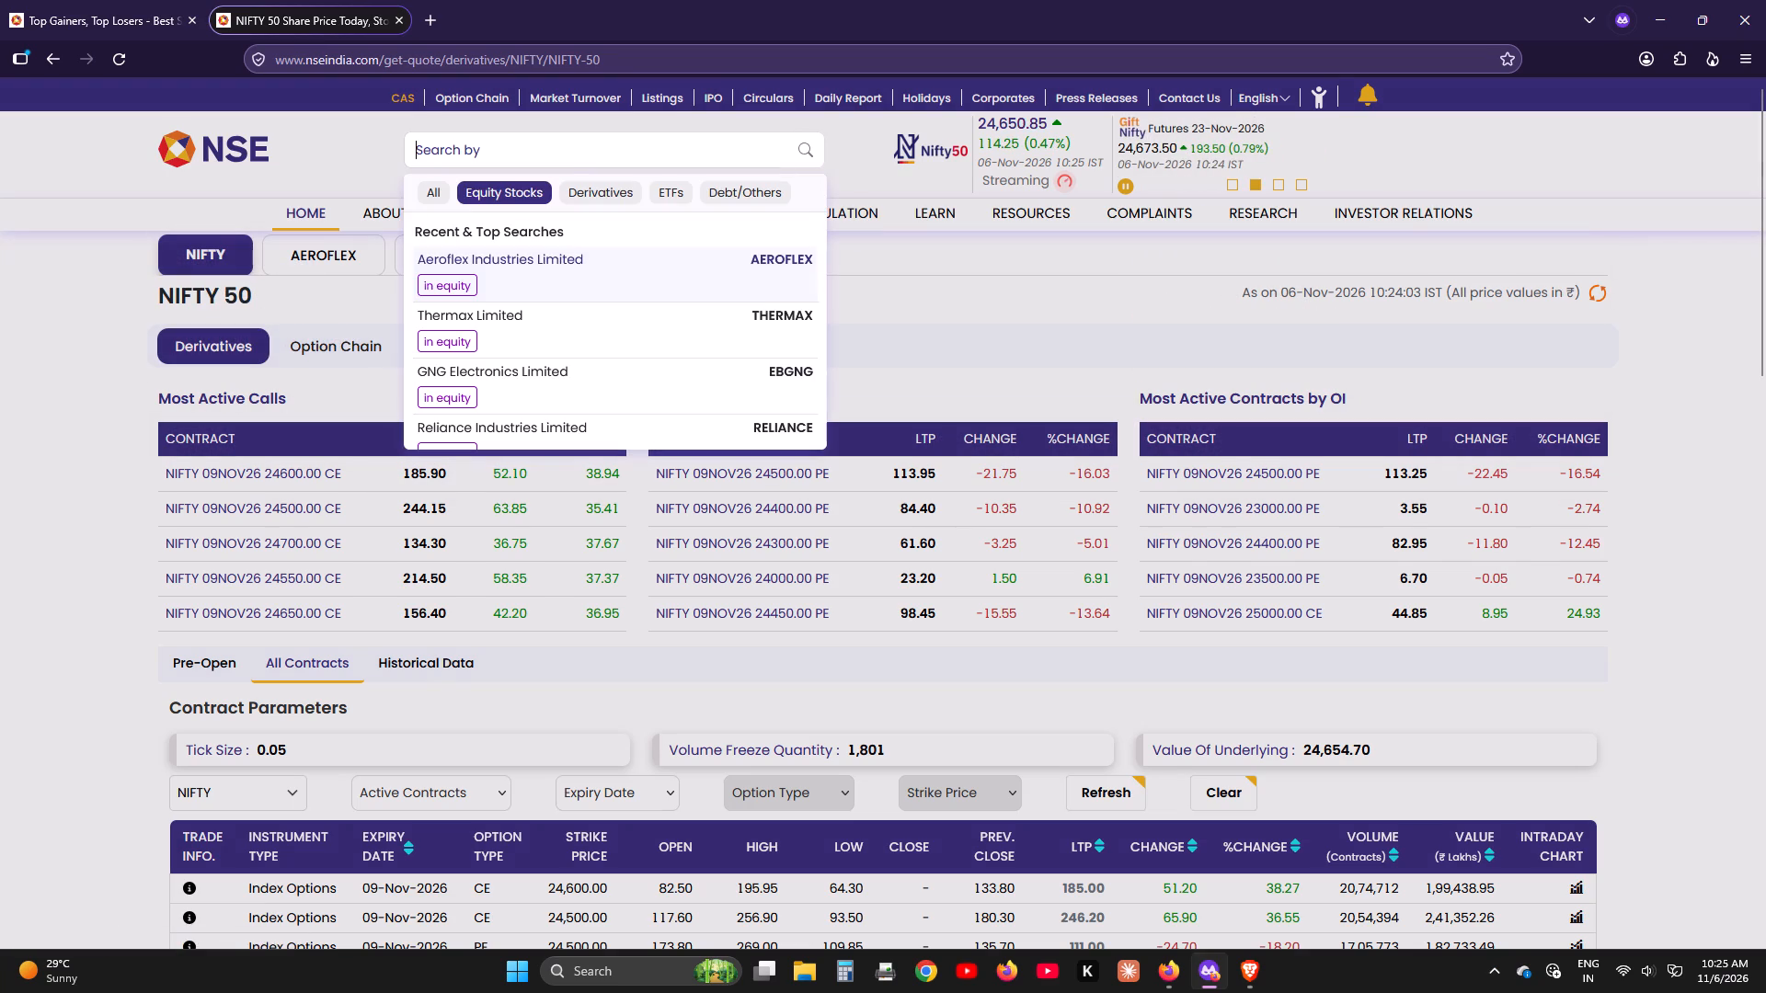
left_click(434, 198)
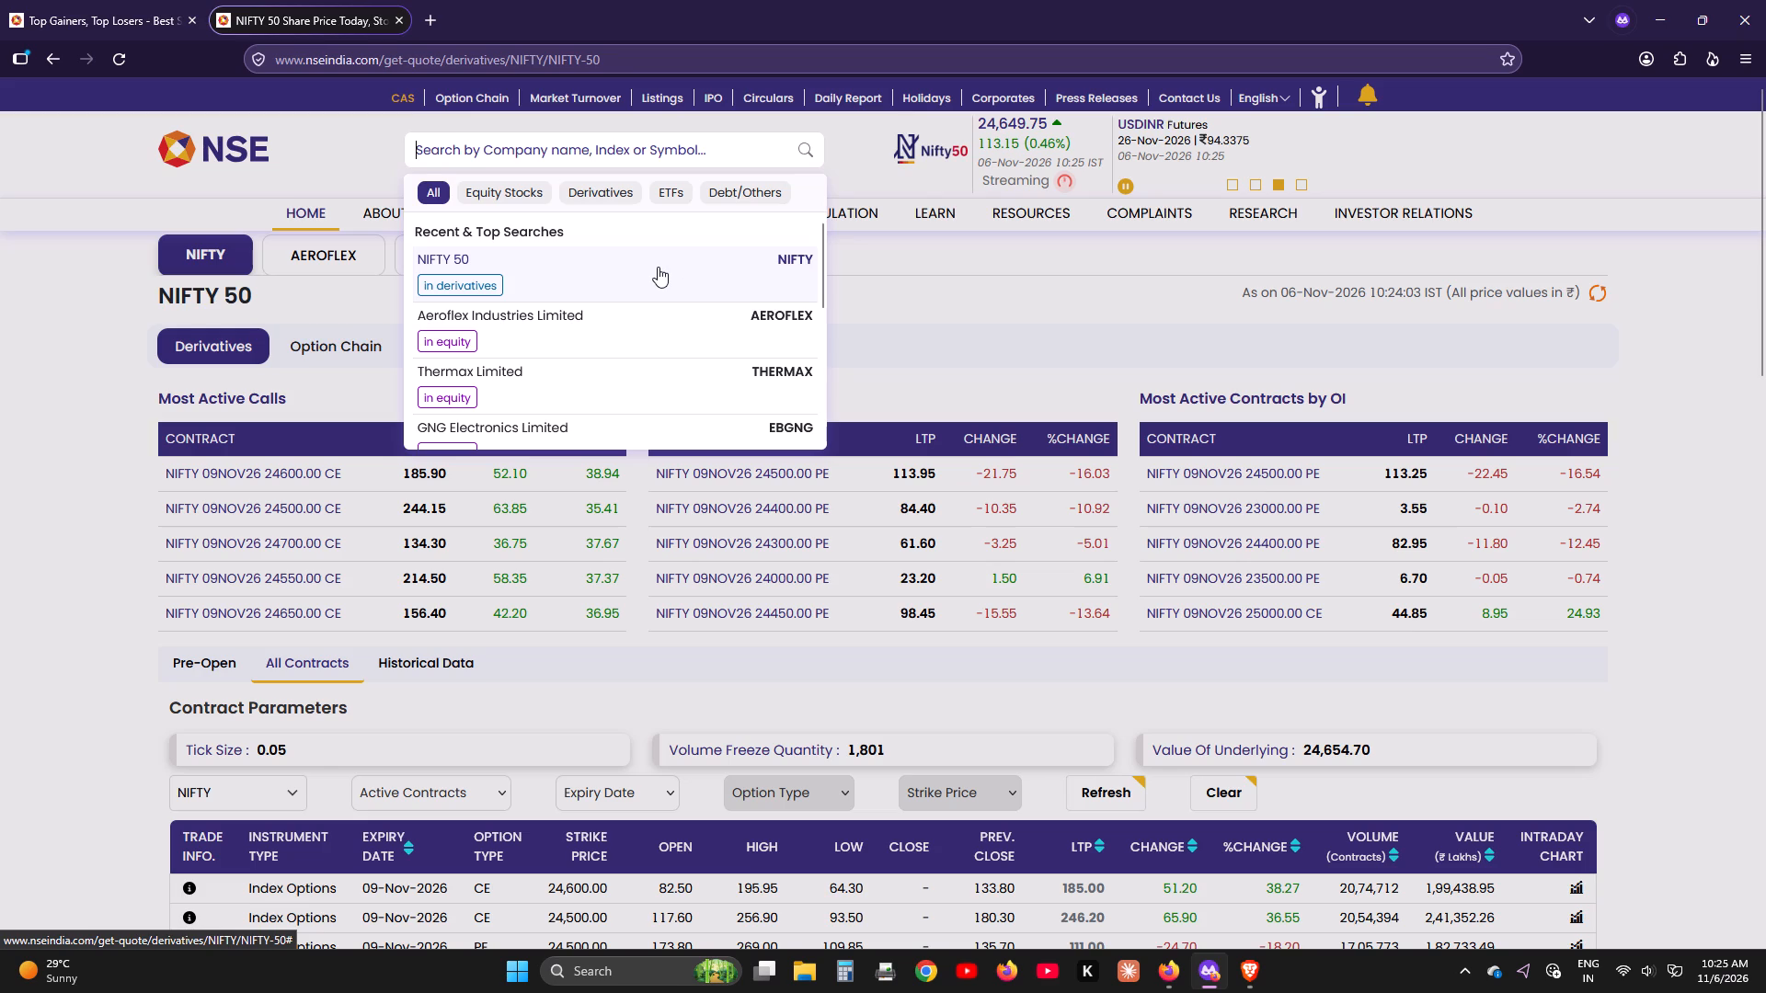
left_click(657, 267)
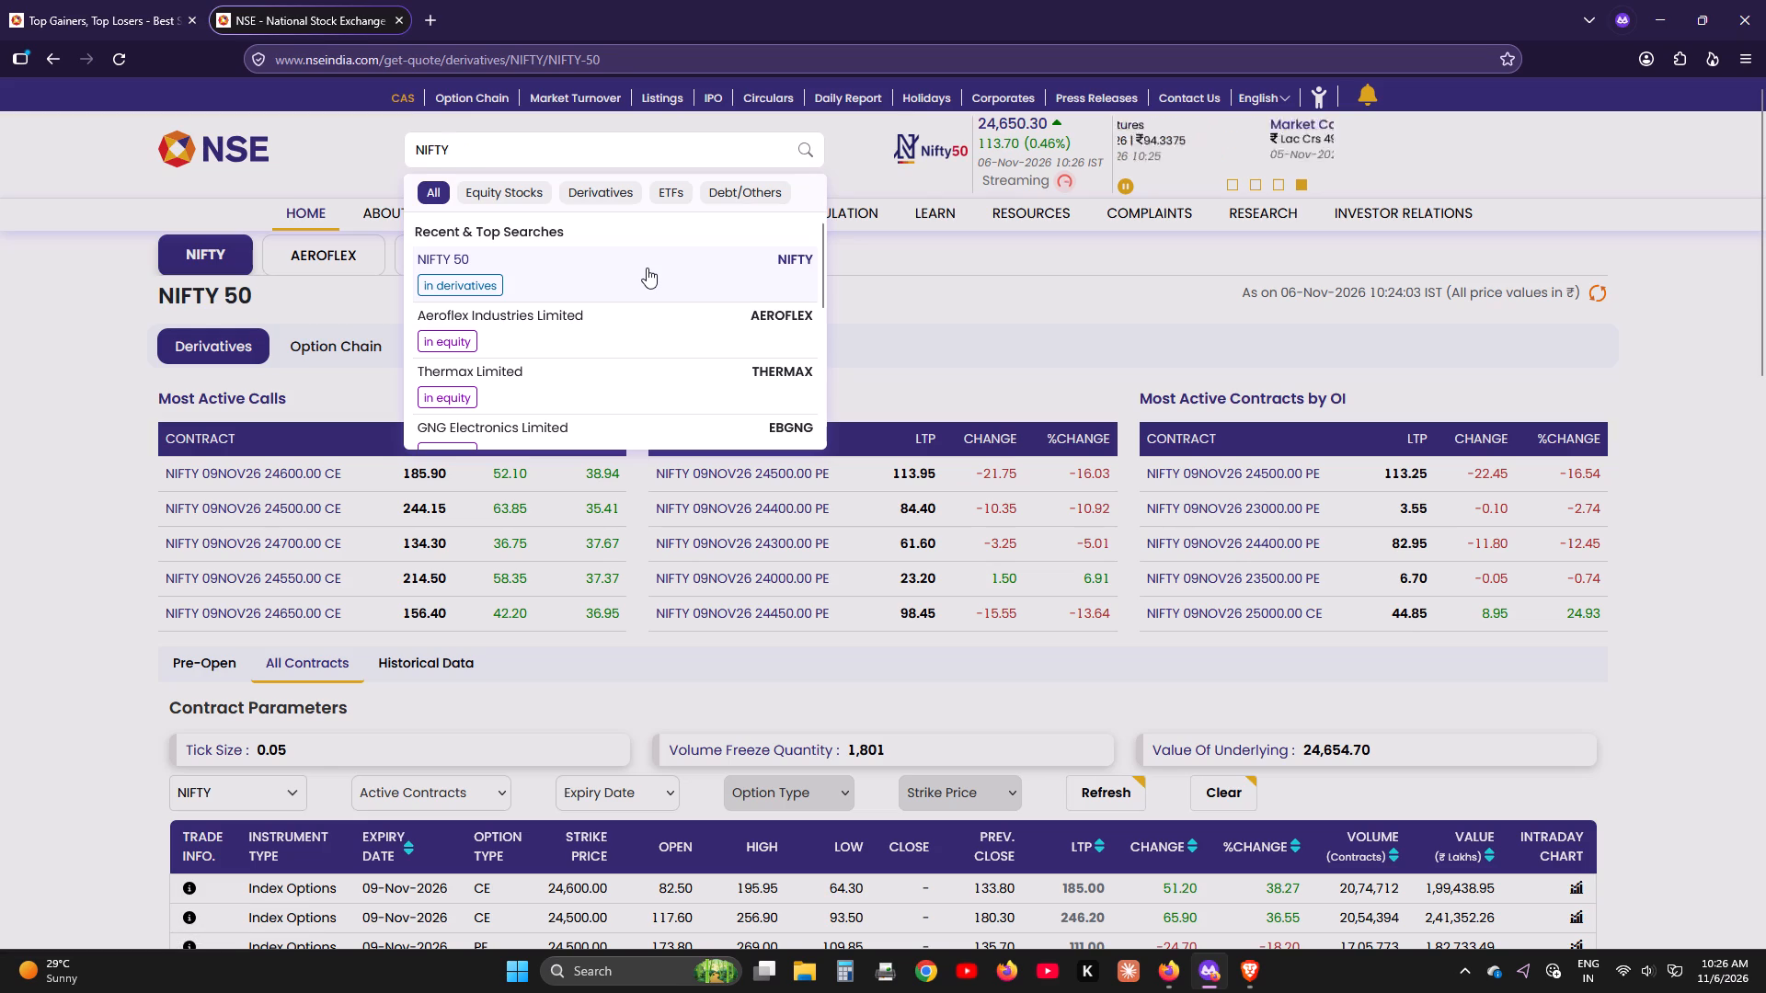
Replace the search text with sensex to search all categories, and clear the search.
key("BackSpace")
key("BackSpace")
key("BackSpace")
key("BackSpace")
key("BackSpace")
key("BackSpace")
key("BackSpace")
key("BackSpace")
key("BackSpace")
key("BackSpace")
key("BackSpace")
key("BackSpace")
key("BackSpace")
key("BackSpace")
key("BackSpace")
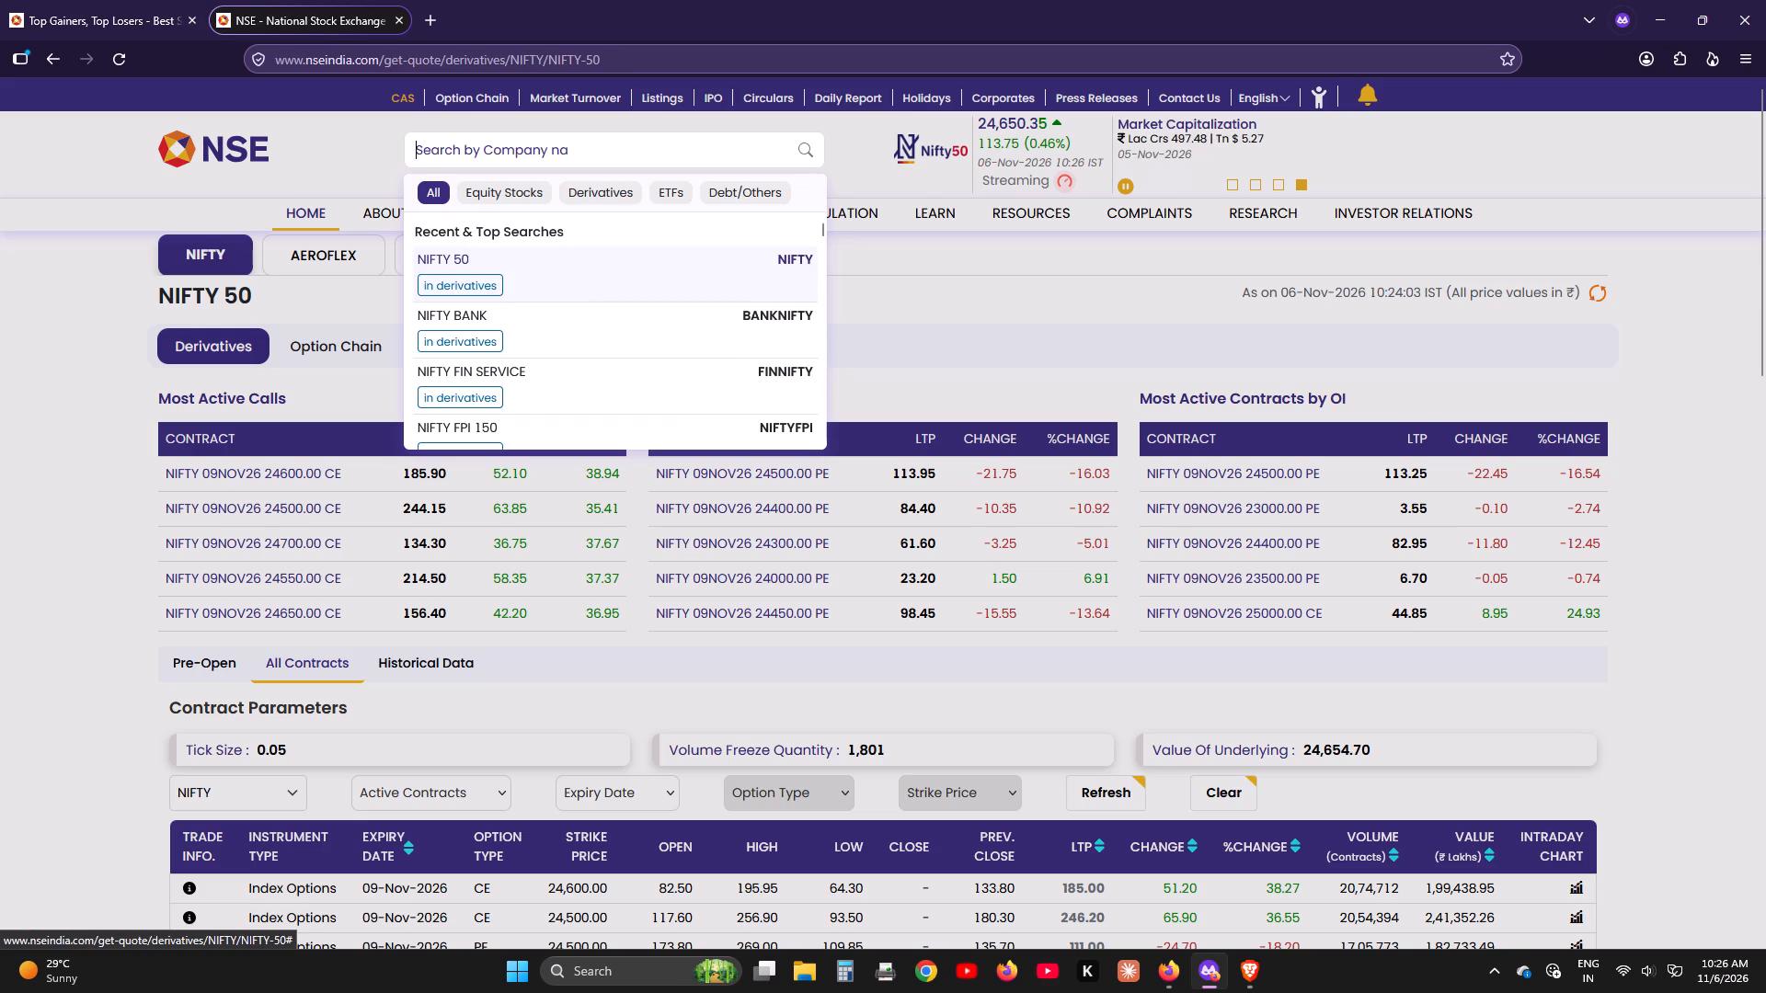
type("sensex")
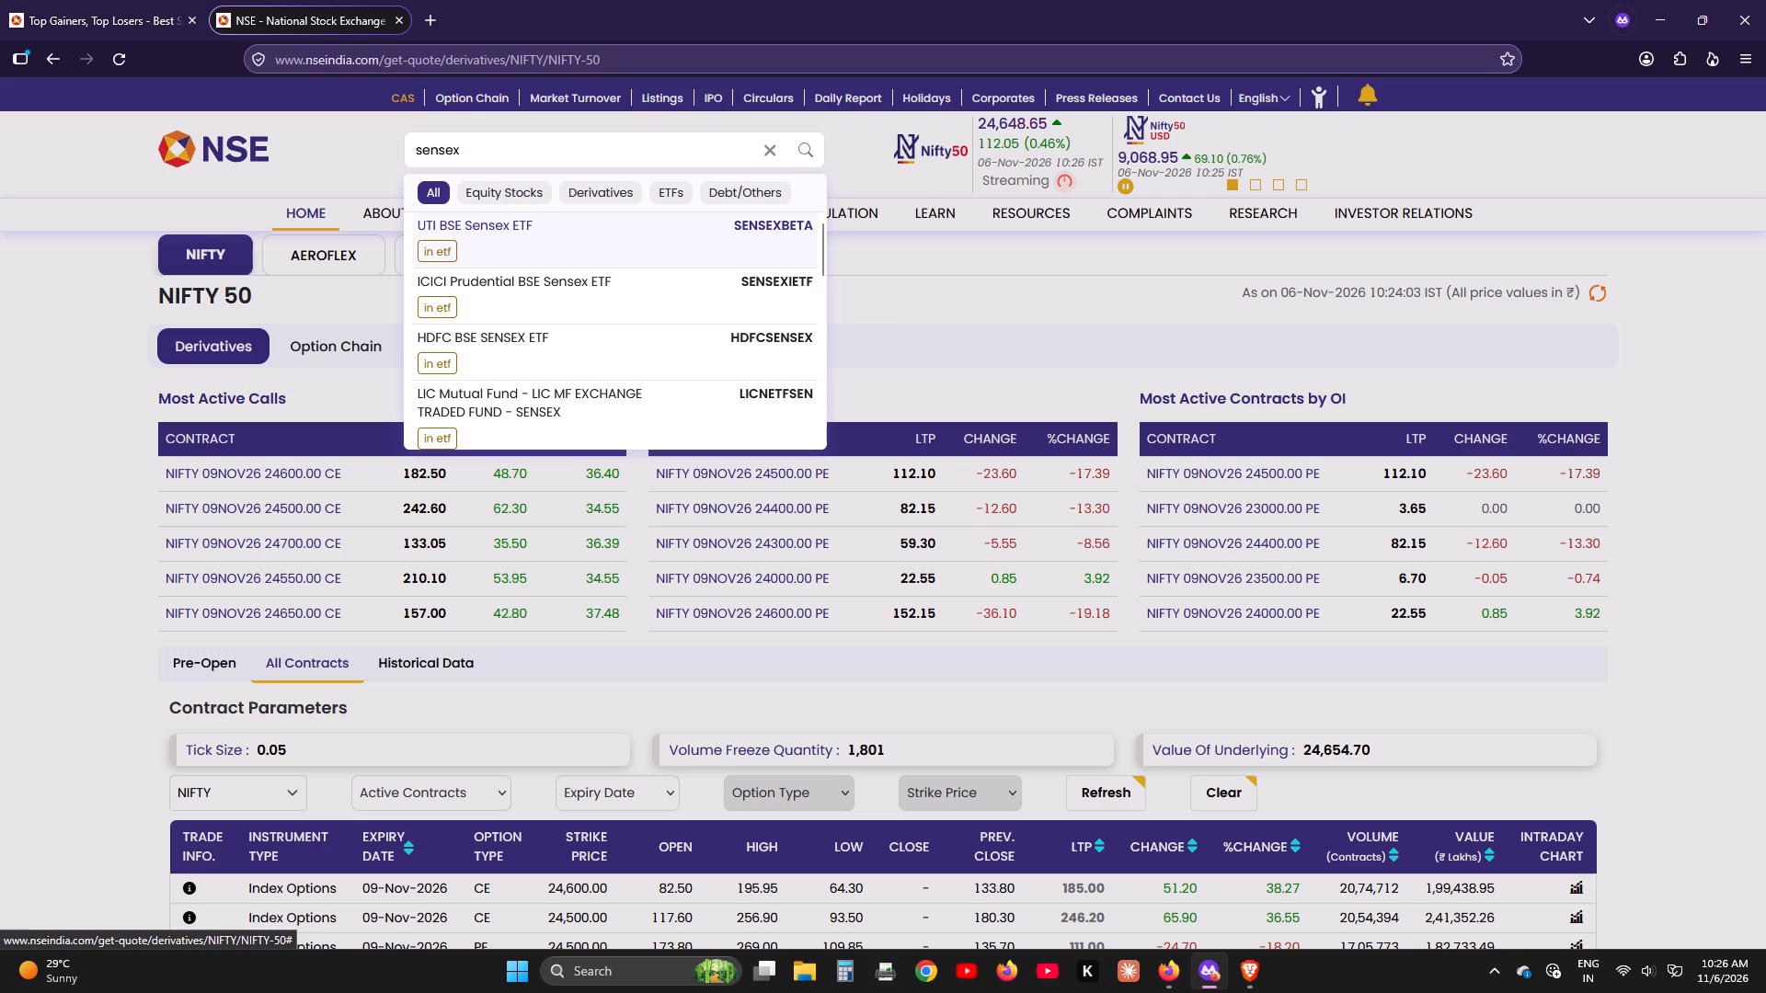
left_click(772, 149)
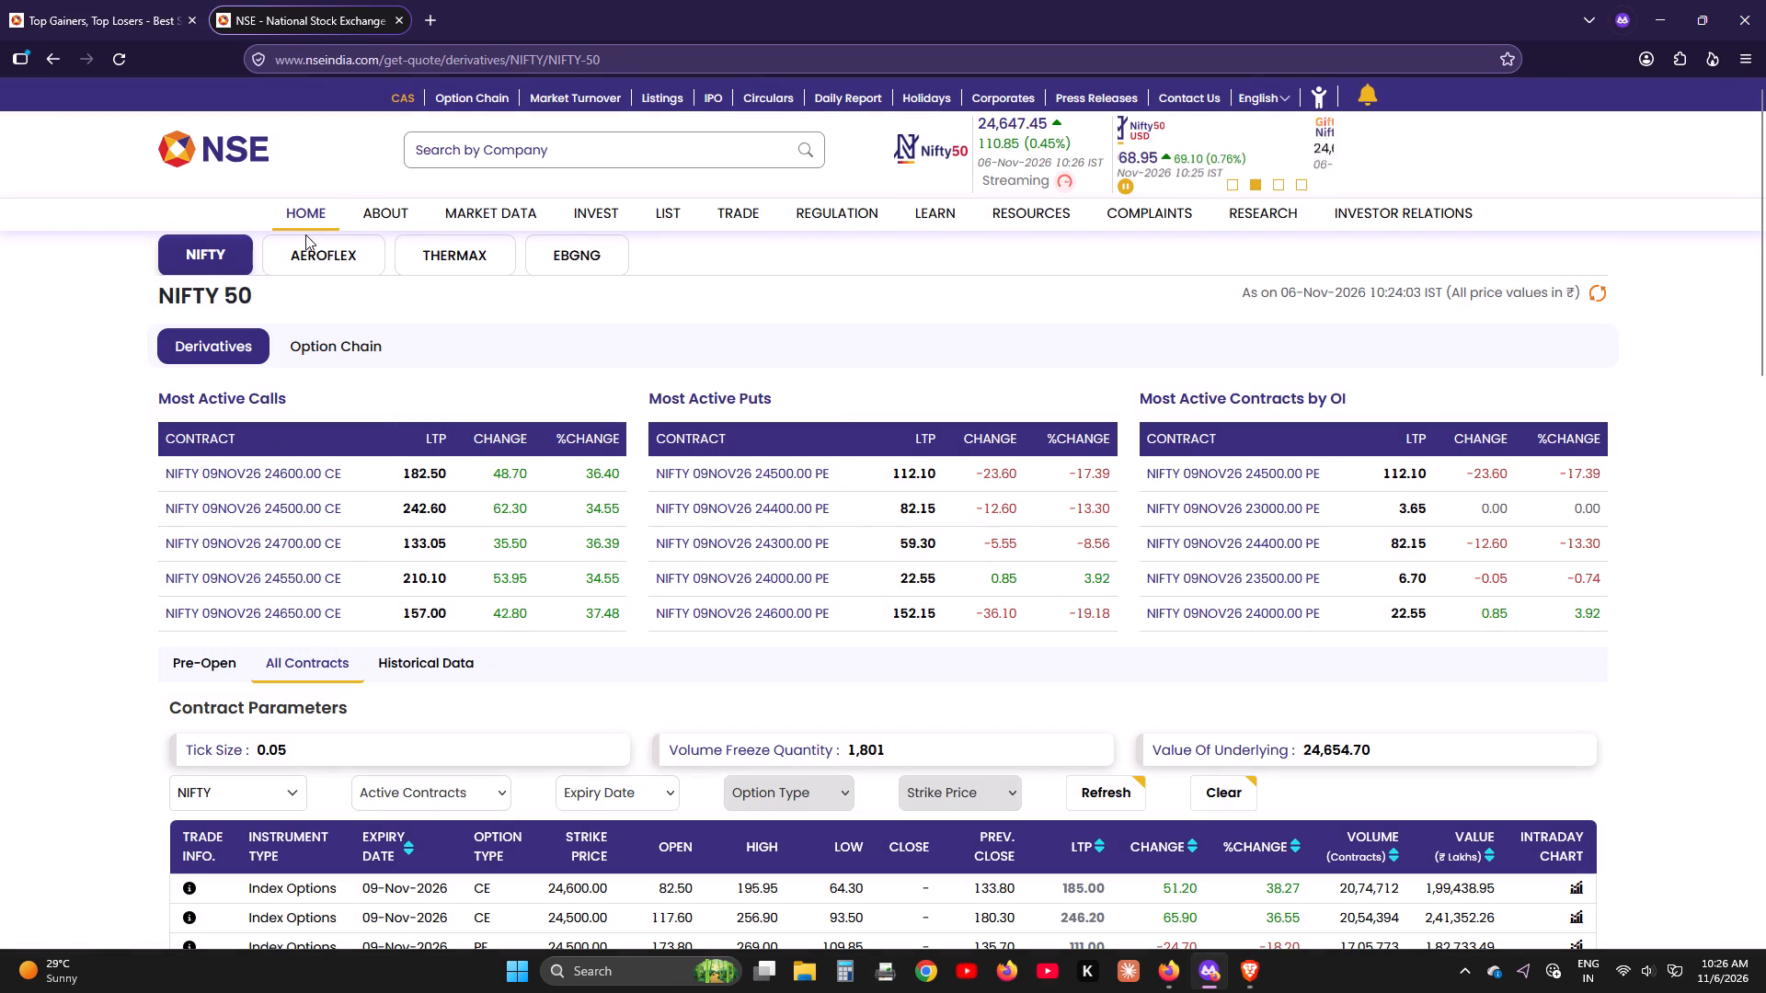
Return to the Aeroflex Industries Limited equity quote.
left_click(309, 258)
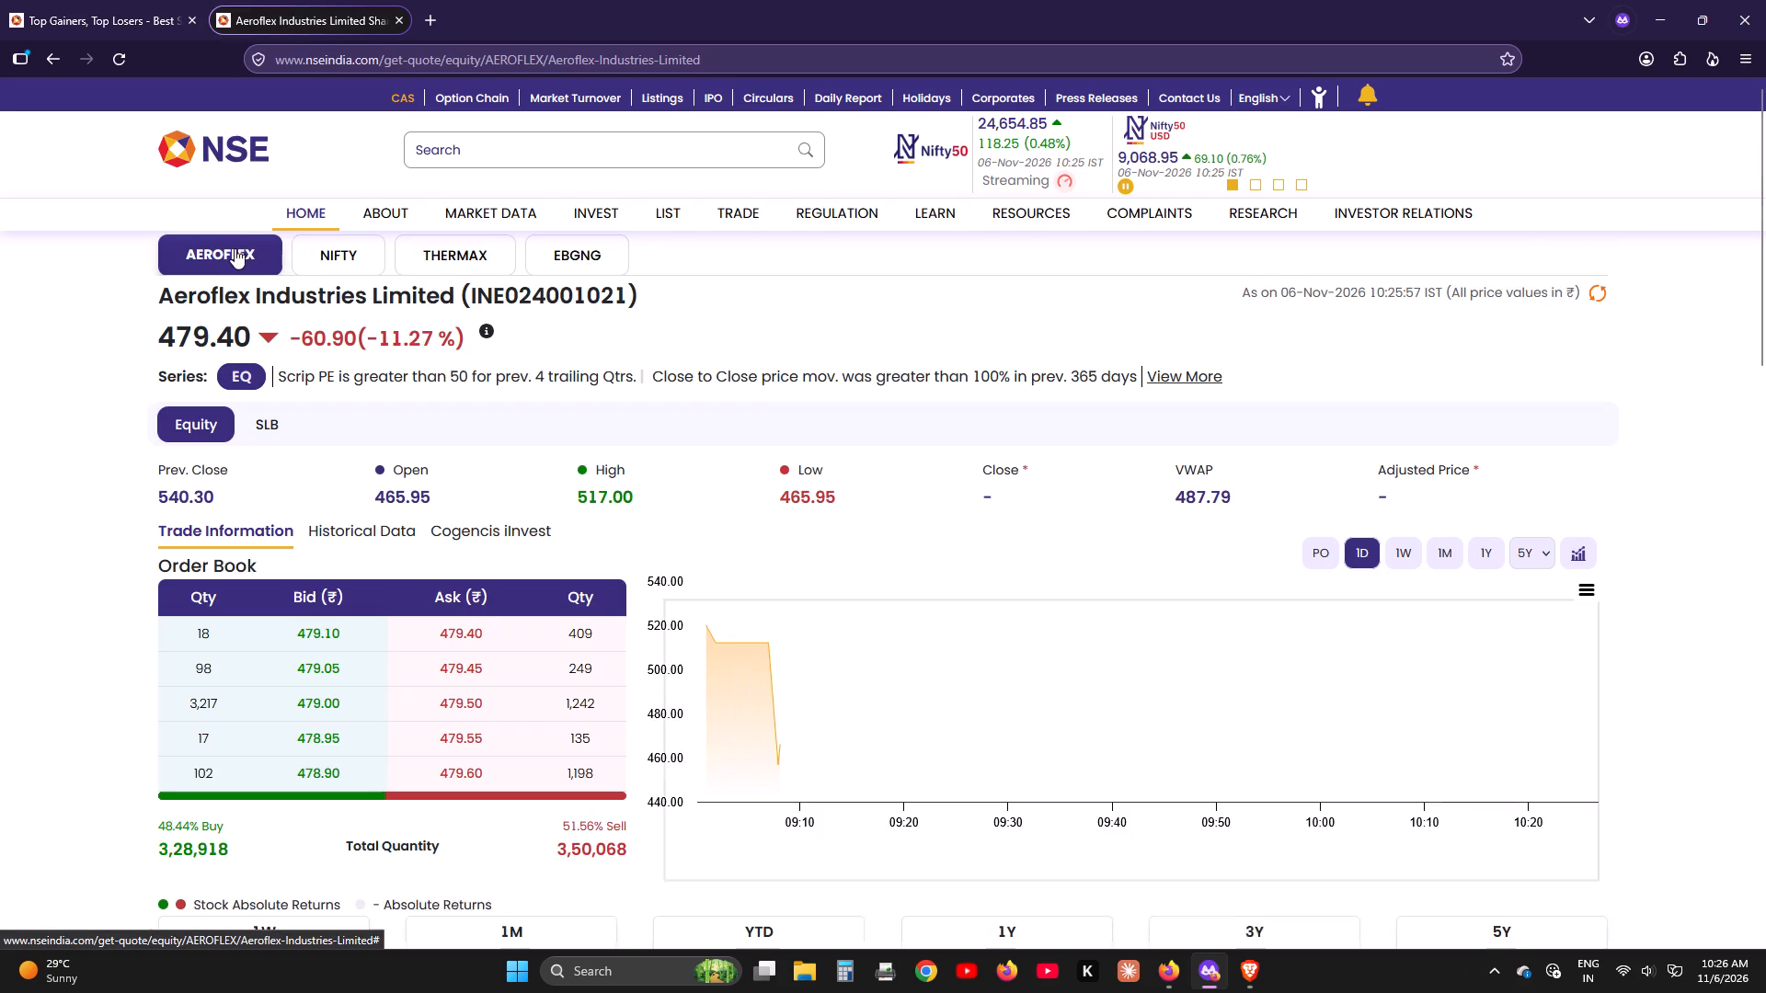
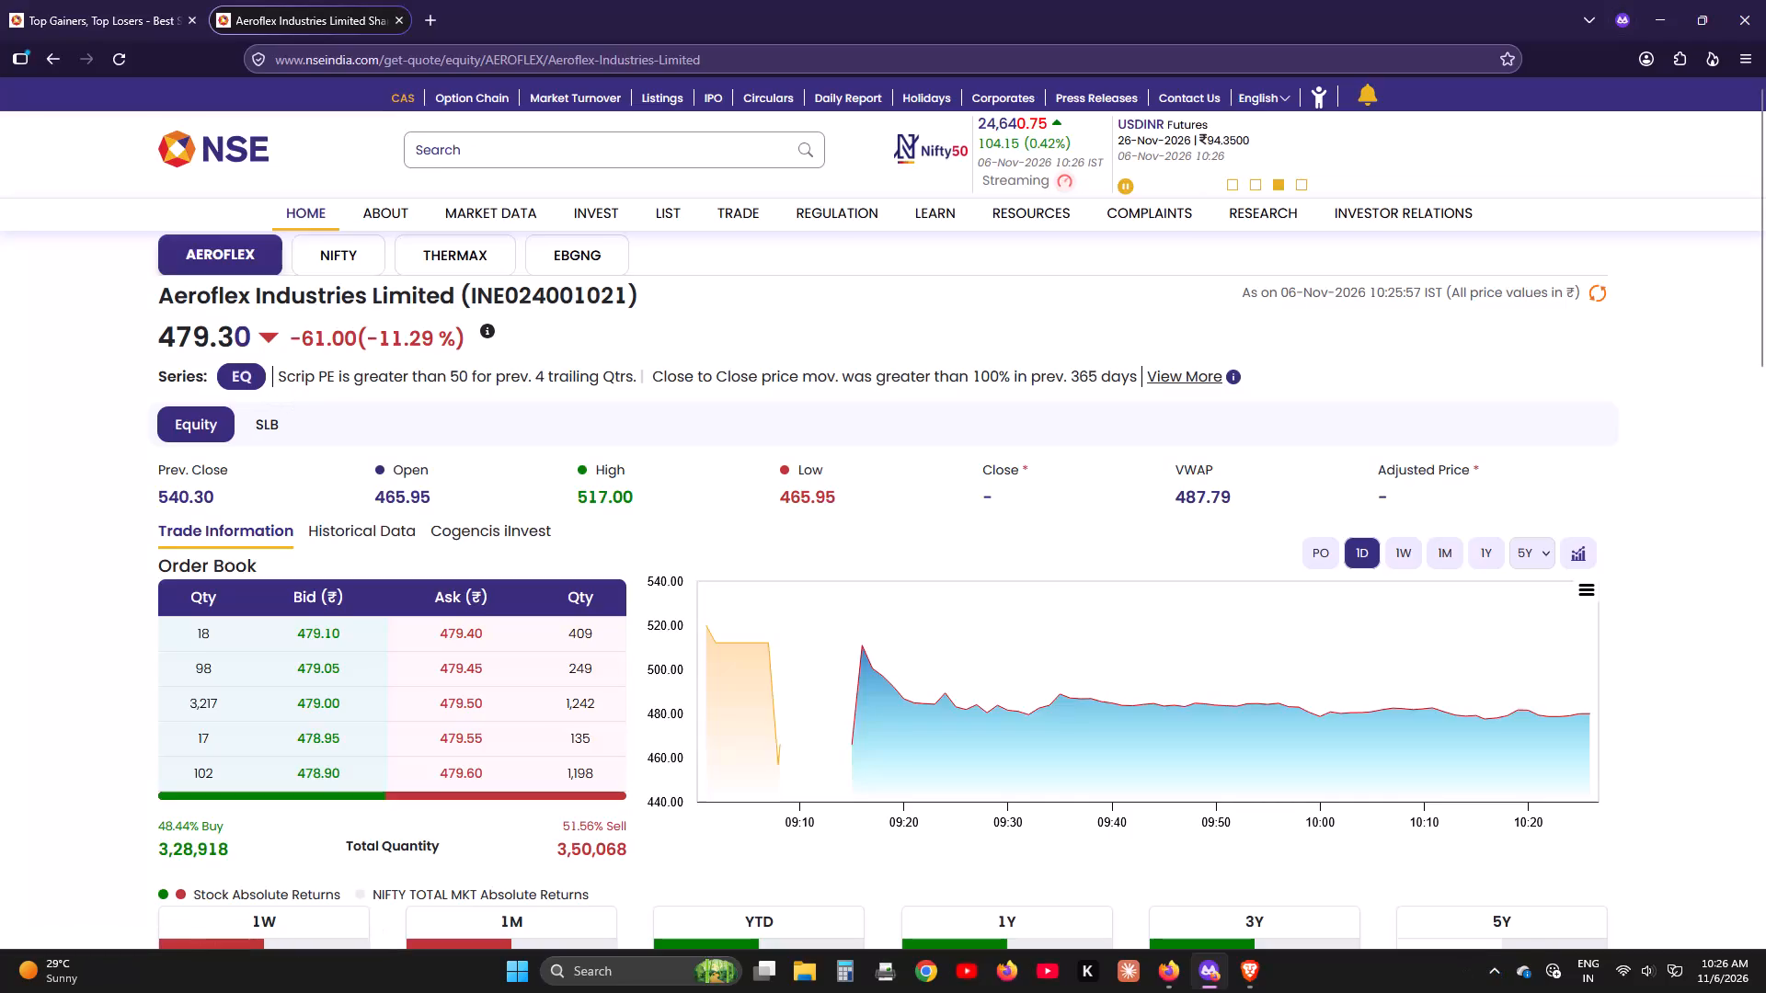
View the NIFTY 50 derivatives quote, return to the top gainers and losers page, and close the quote page.
left_click(318, 248)
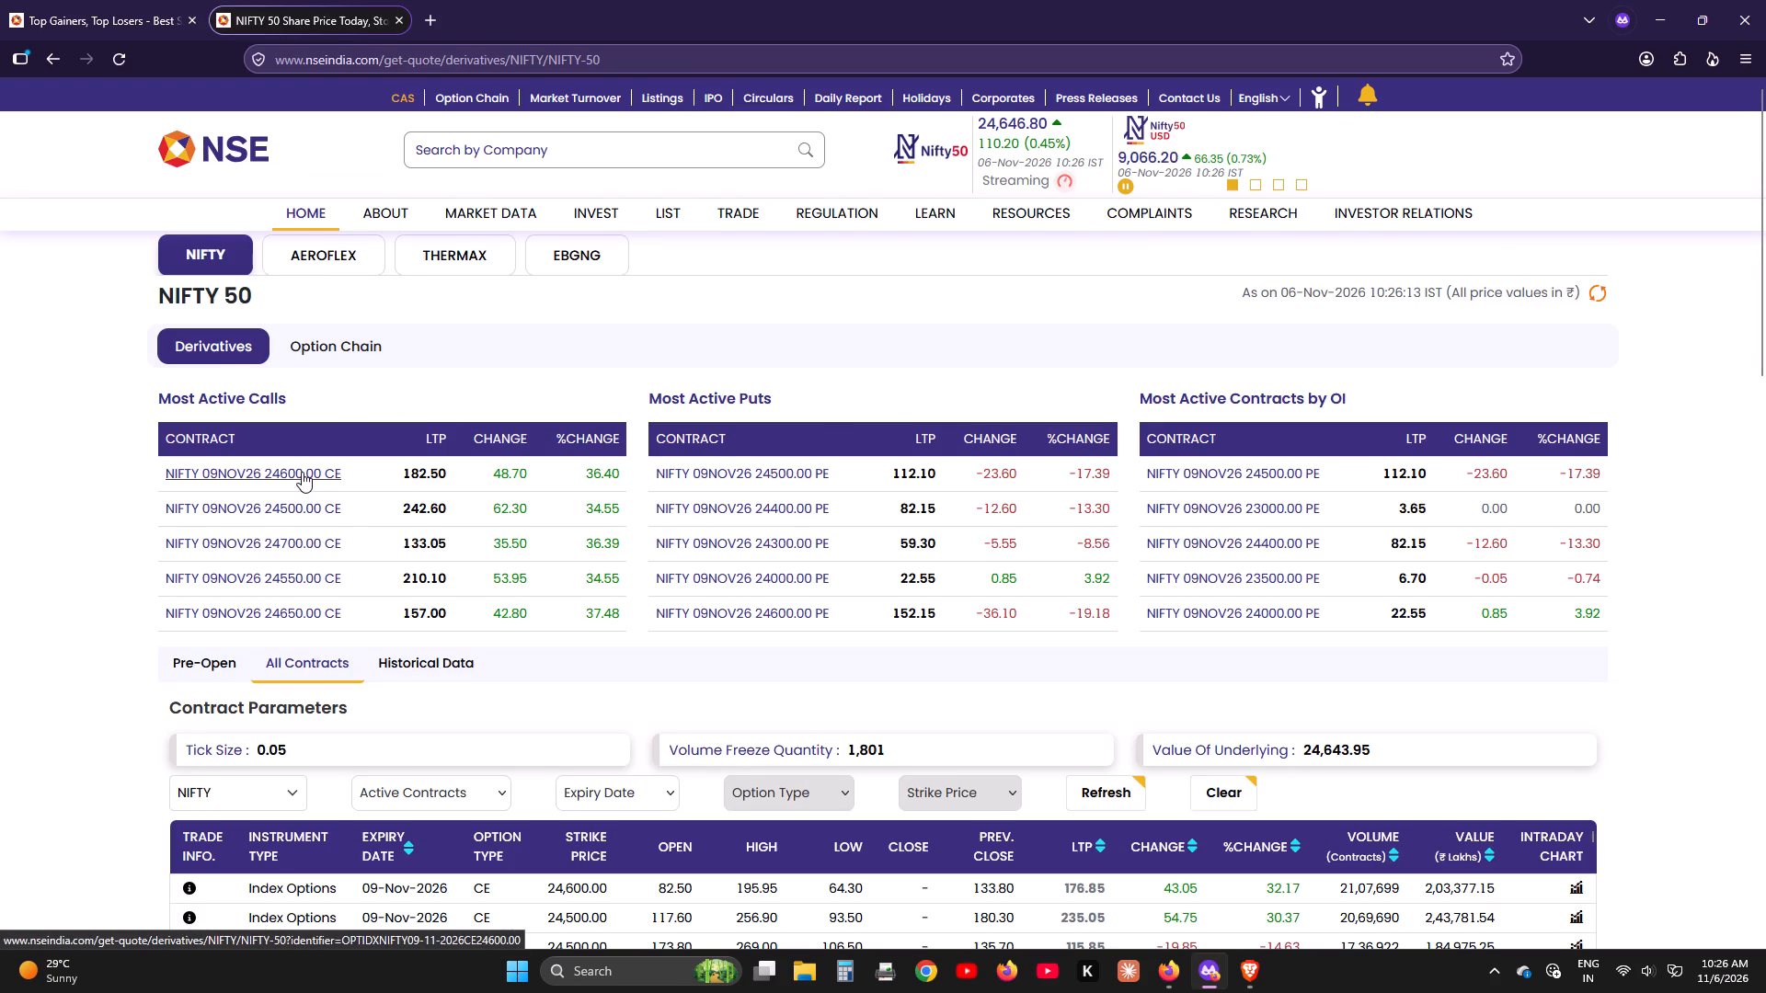
left_click(521, 152)
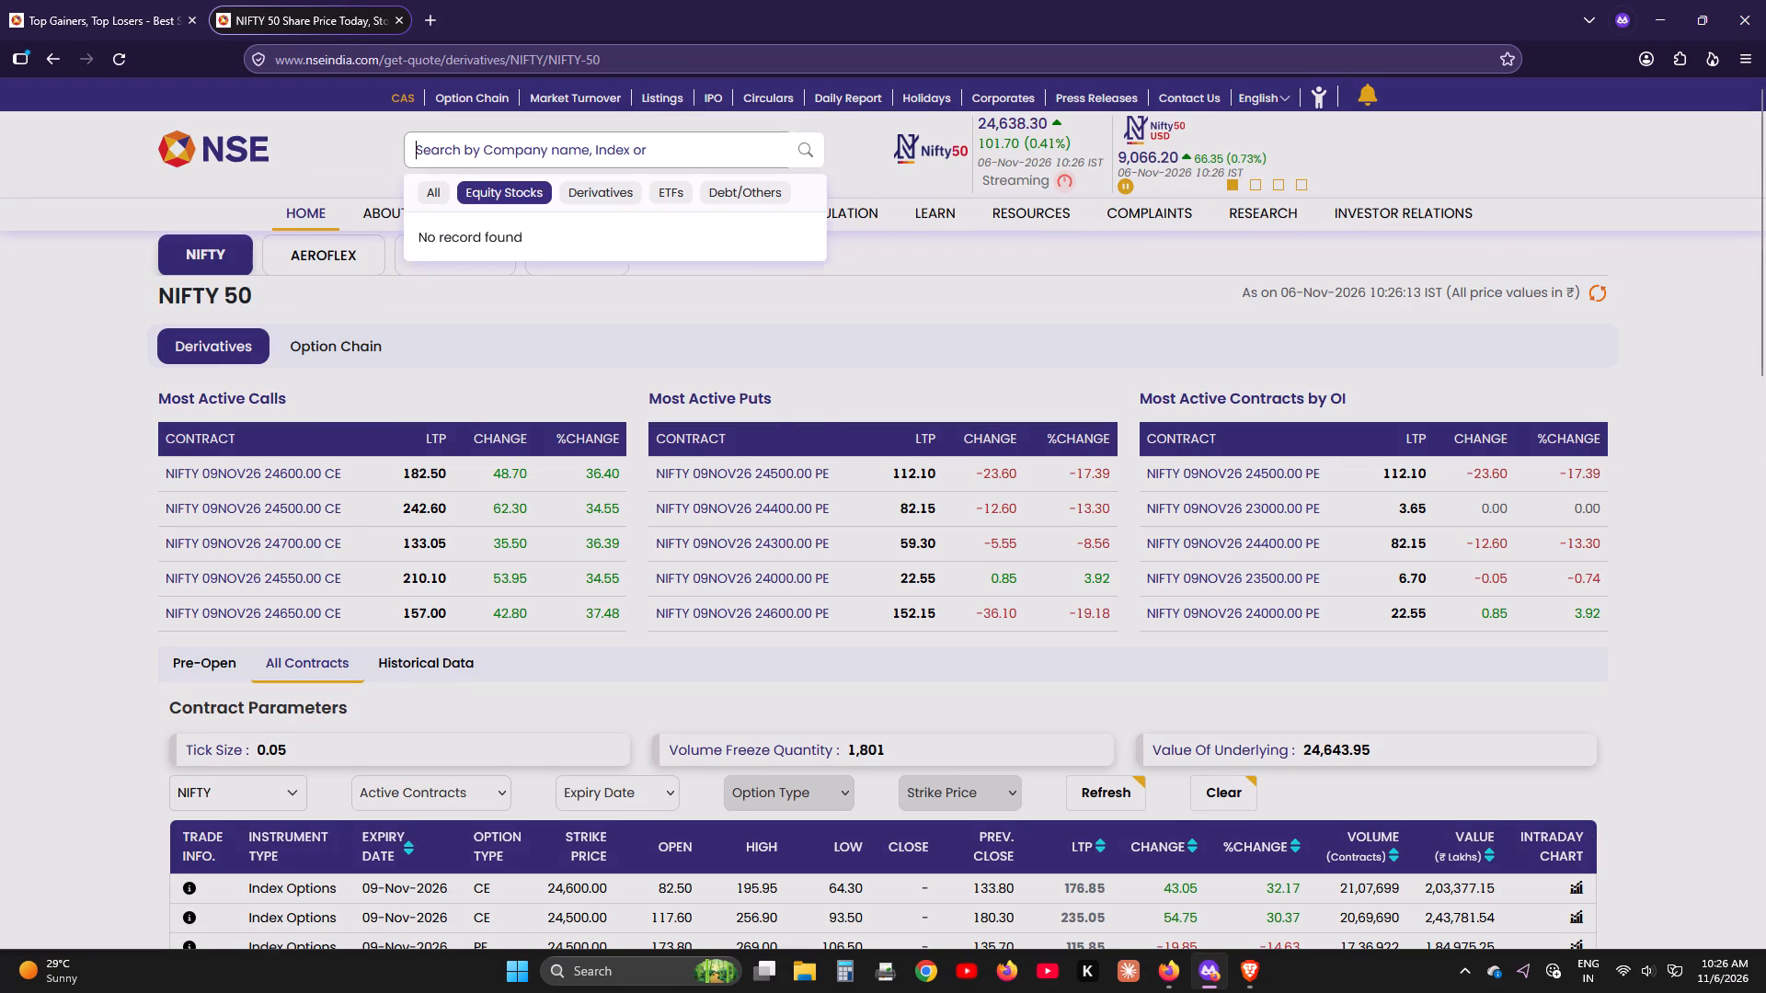
left_click(138, 15)
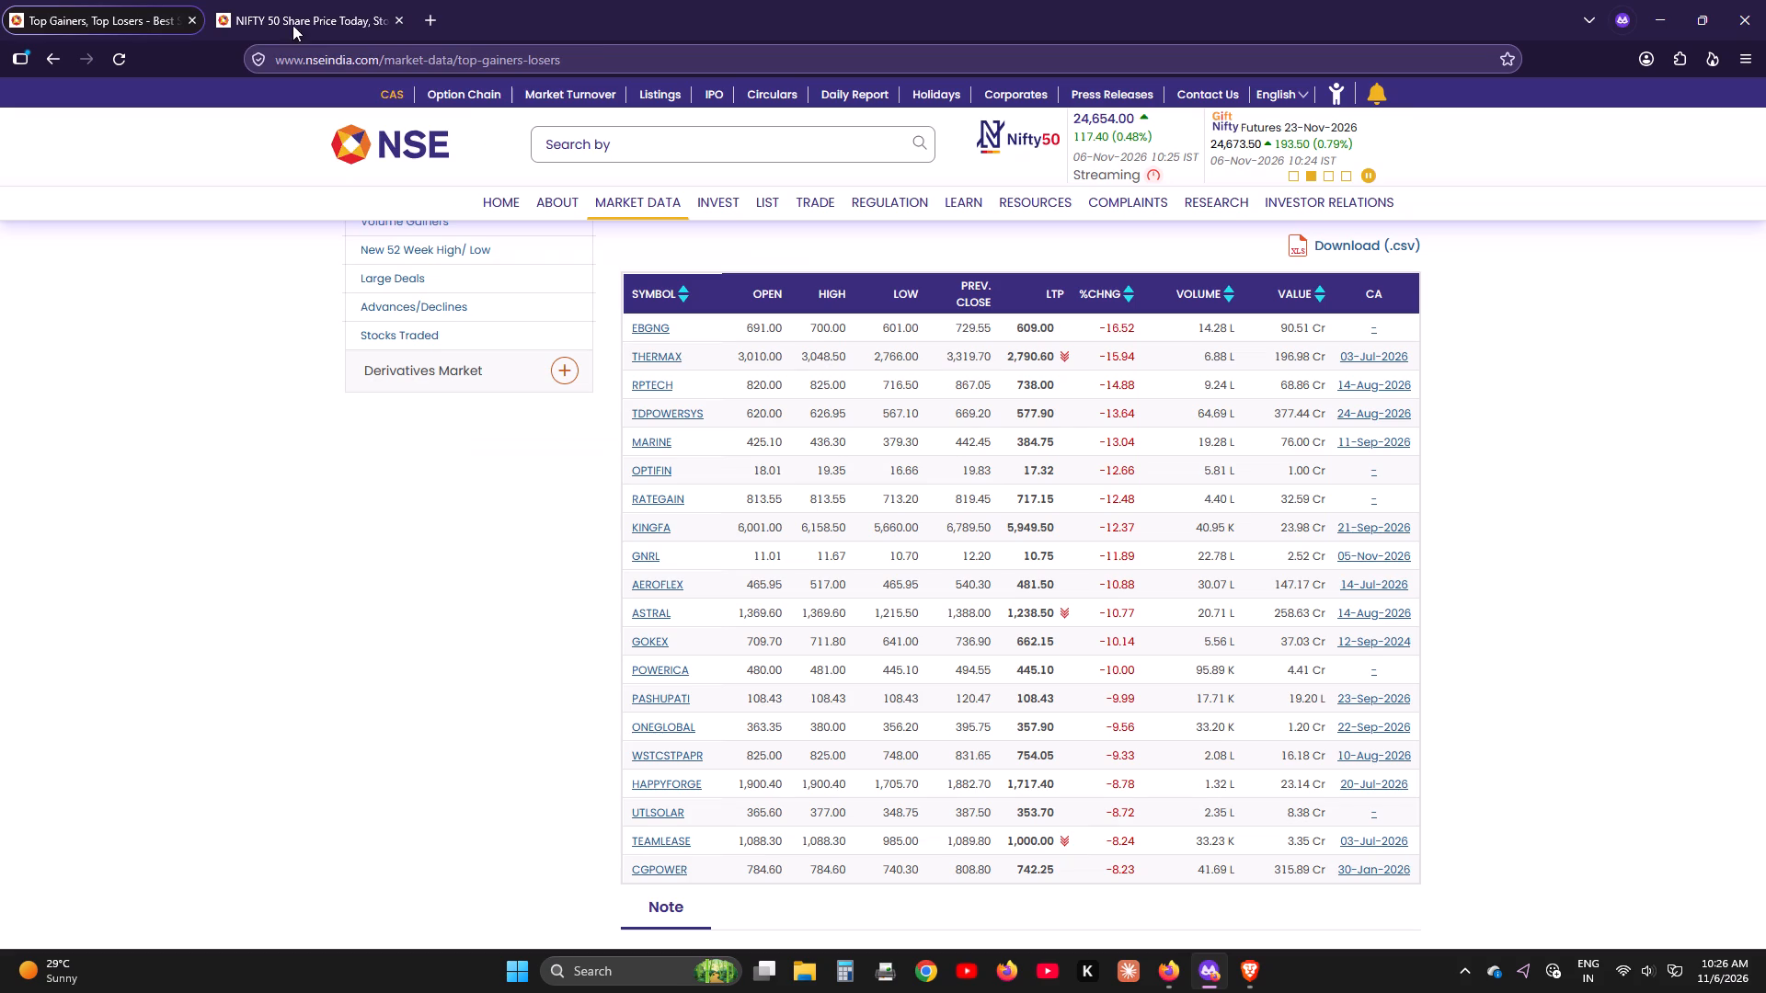
left_click(398, 13)
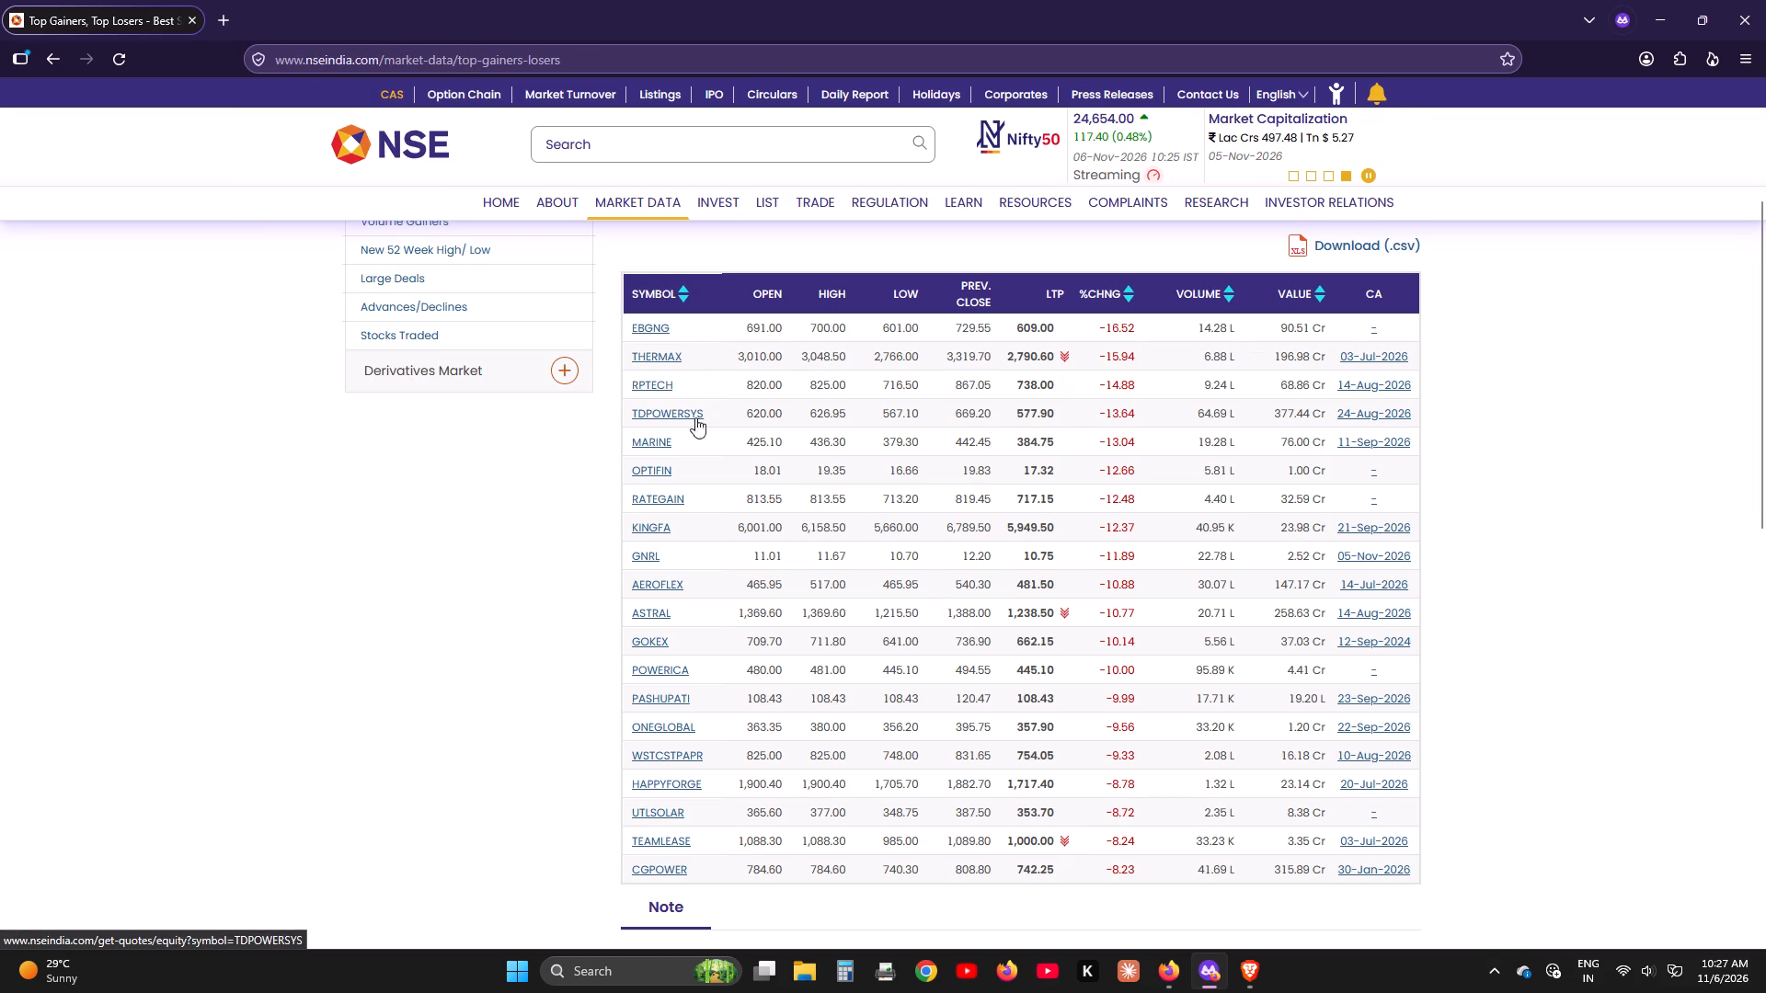
Show the gainers in the Top 20 Gainers/Losers list for all securities and examine the table.
scroll(417, 337, "up", 3)
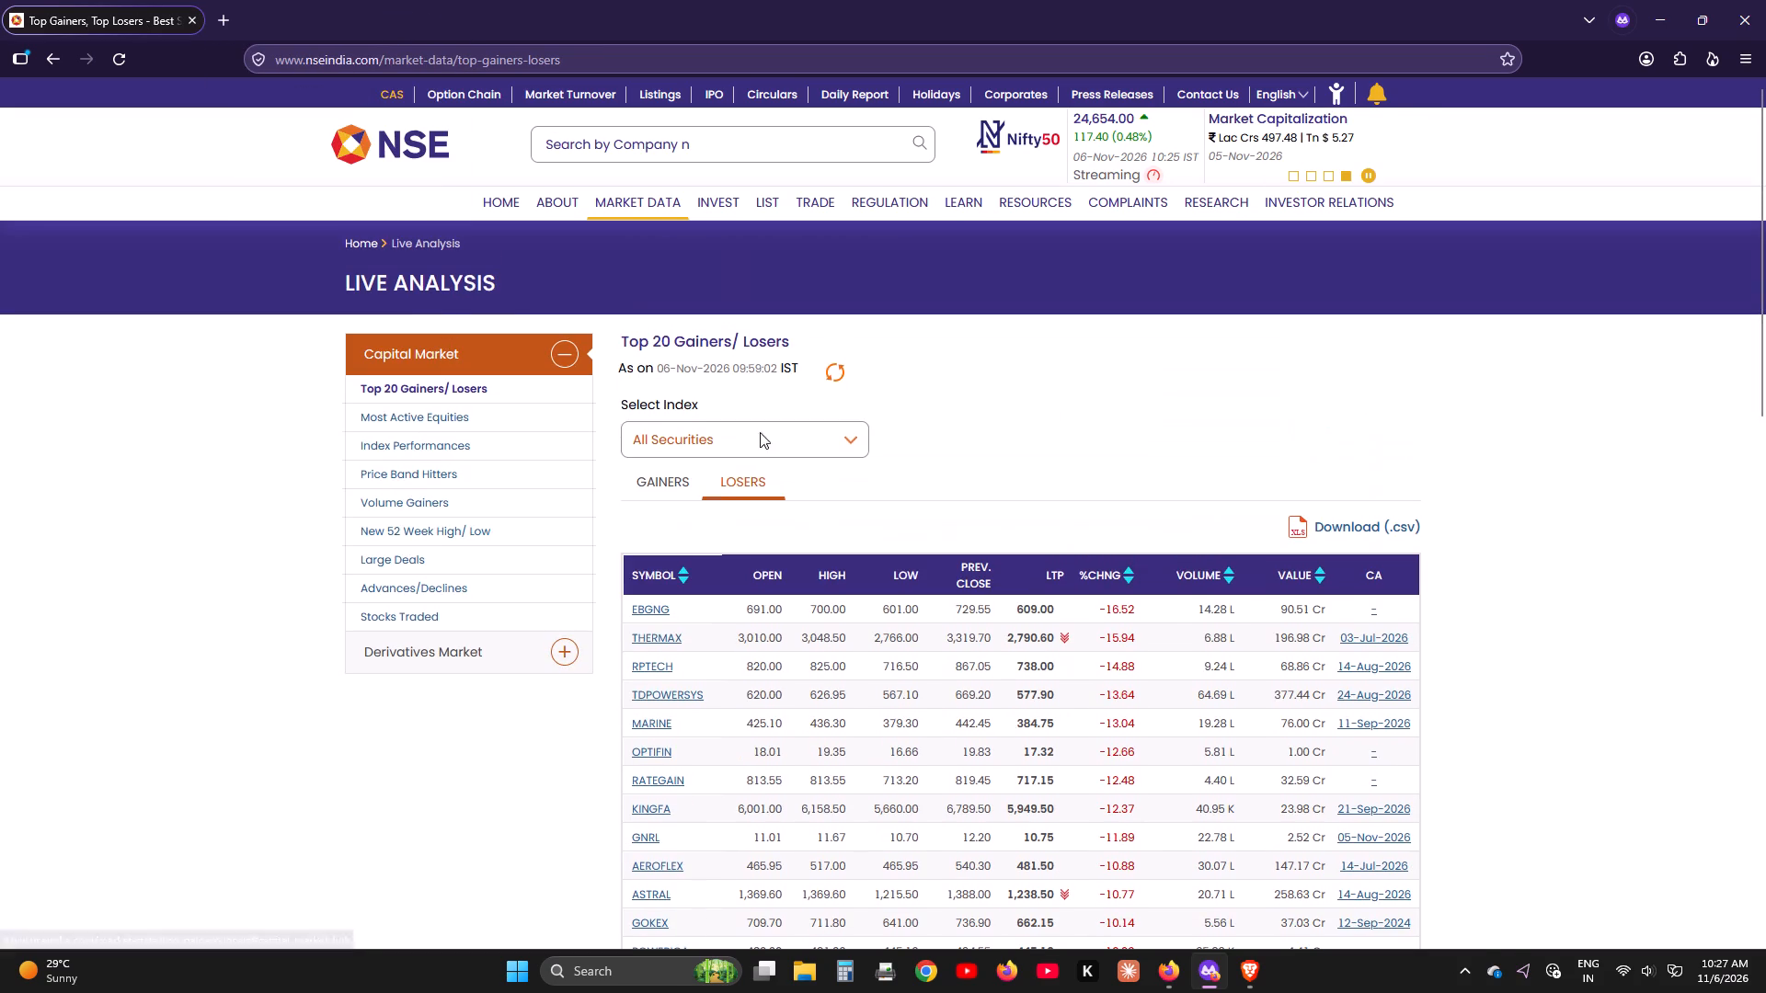
left_click(675, 478)
scroll(1104, 532, "down", 1)
scroll(1104, 532, "up", 1)
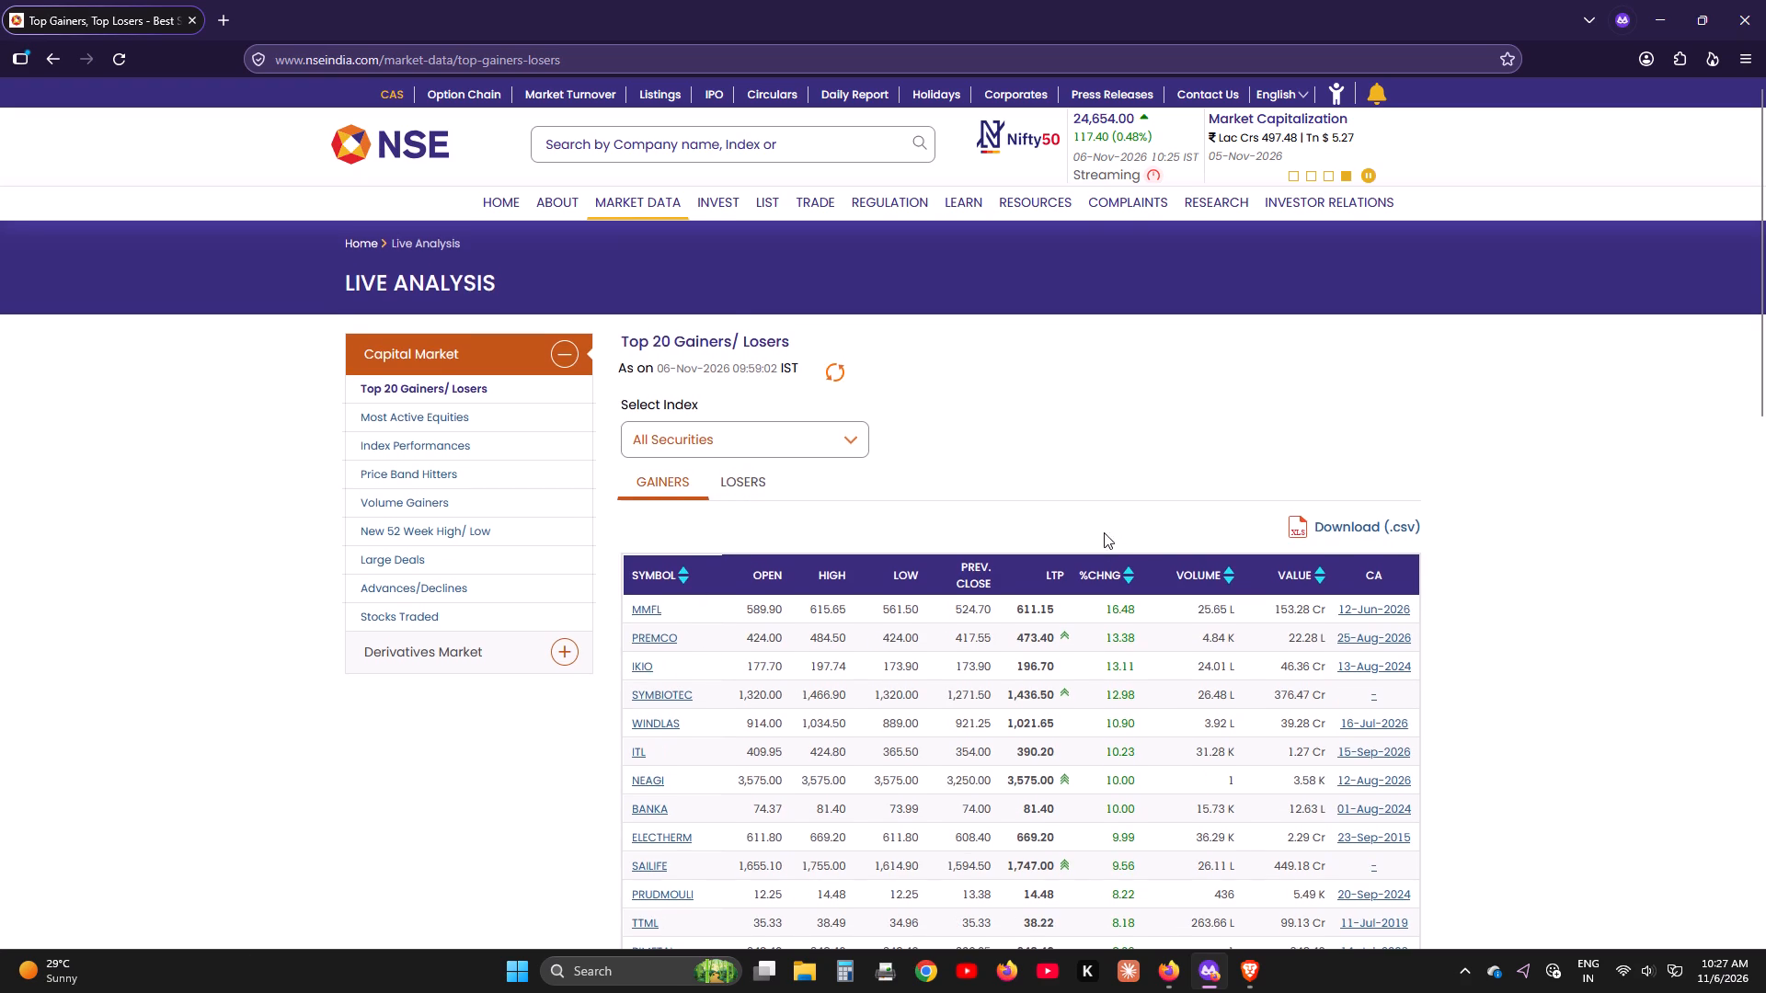
scroll(1104, 532, "down", 3)
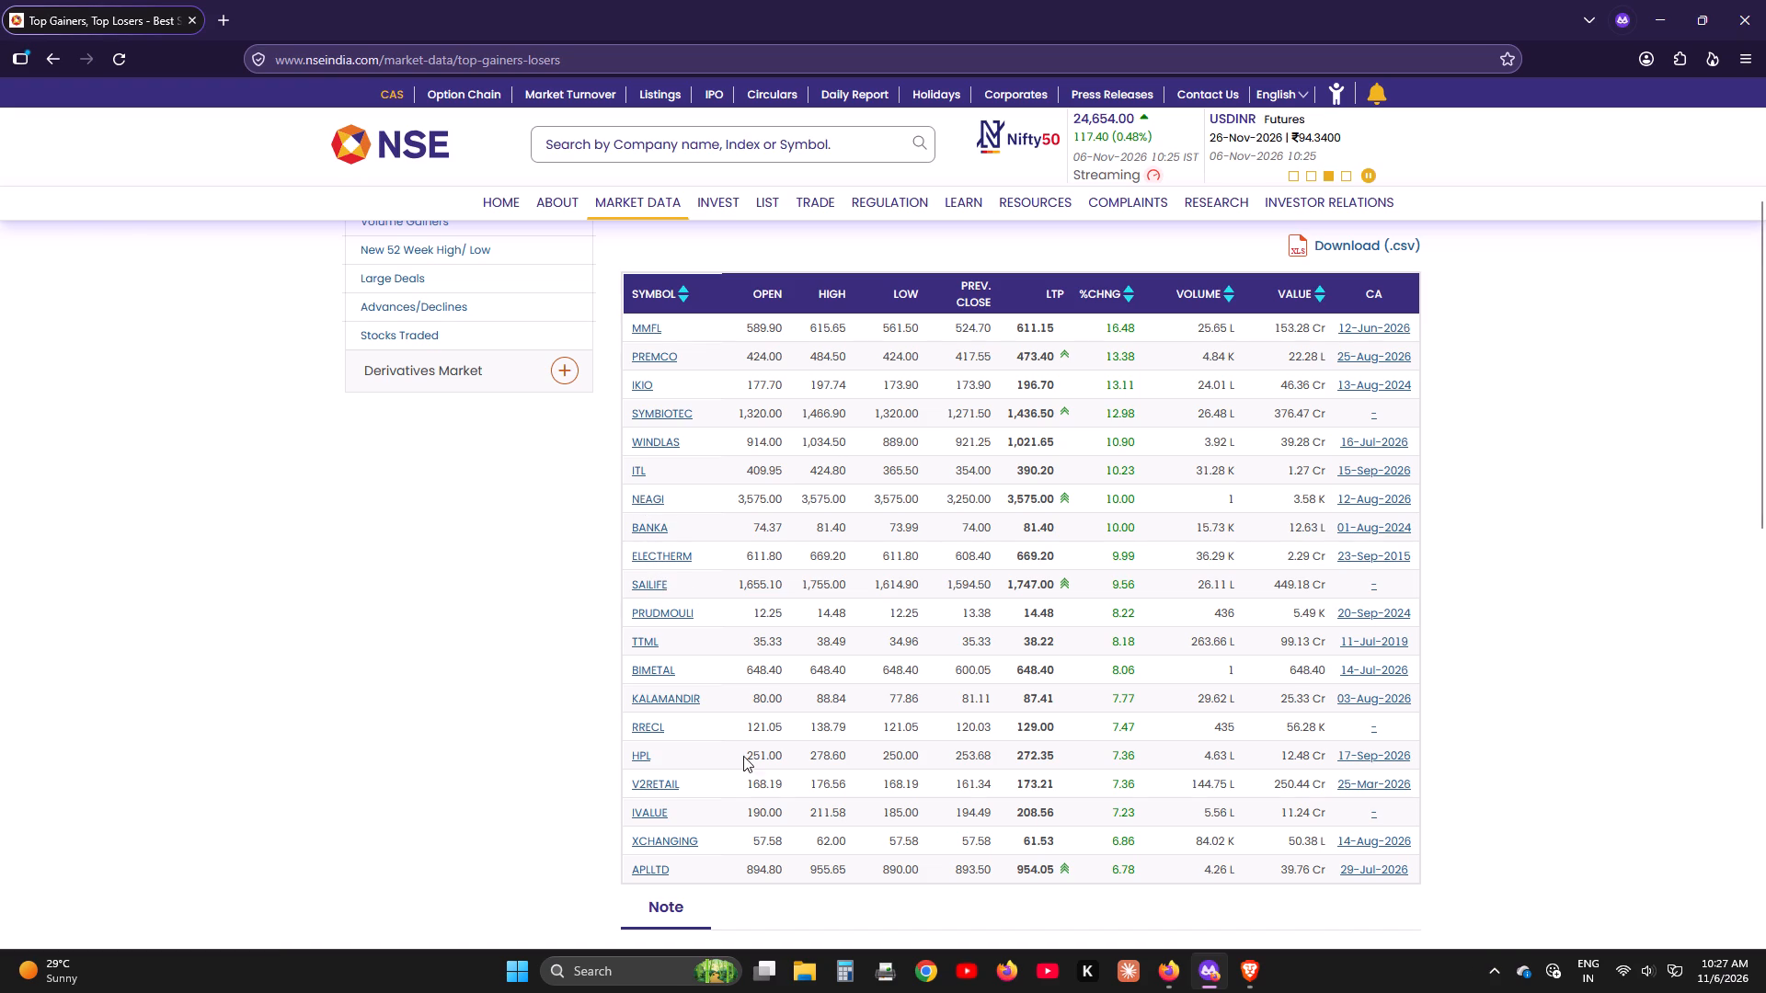
Open the APLLTD equity quote from the gainers list and launch its technical chart.
left_click(650, 872)
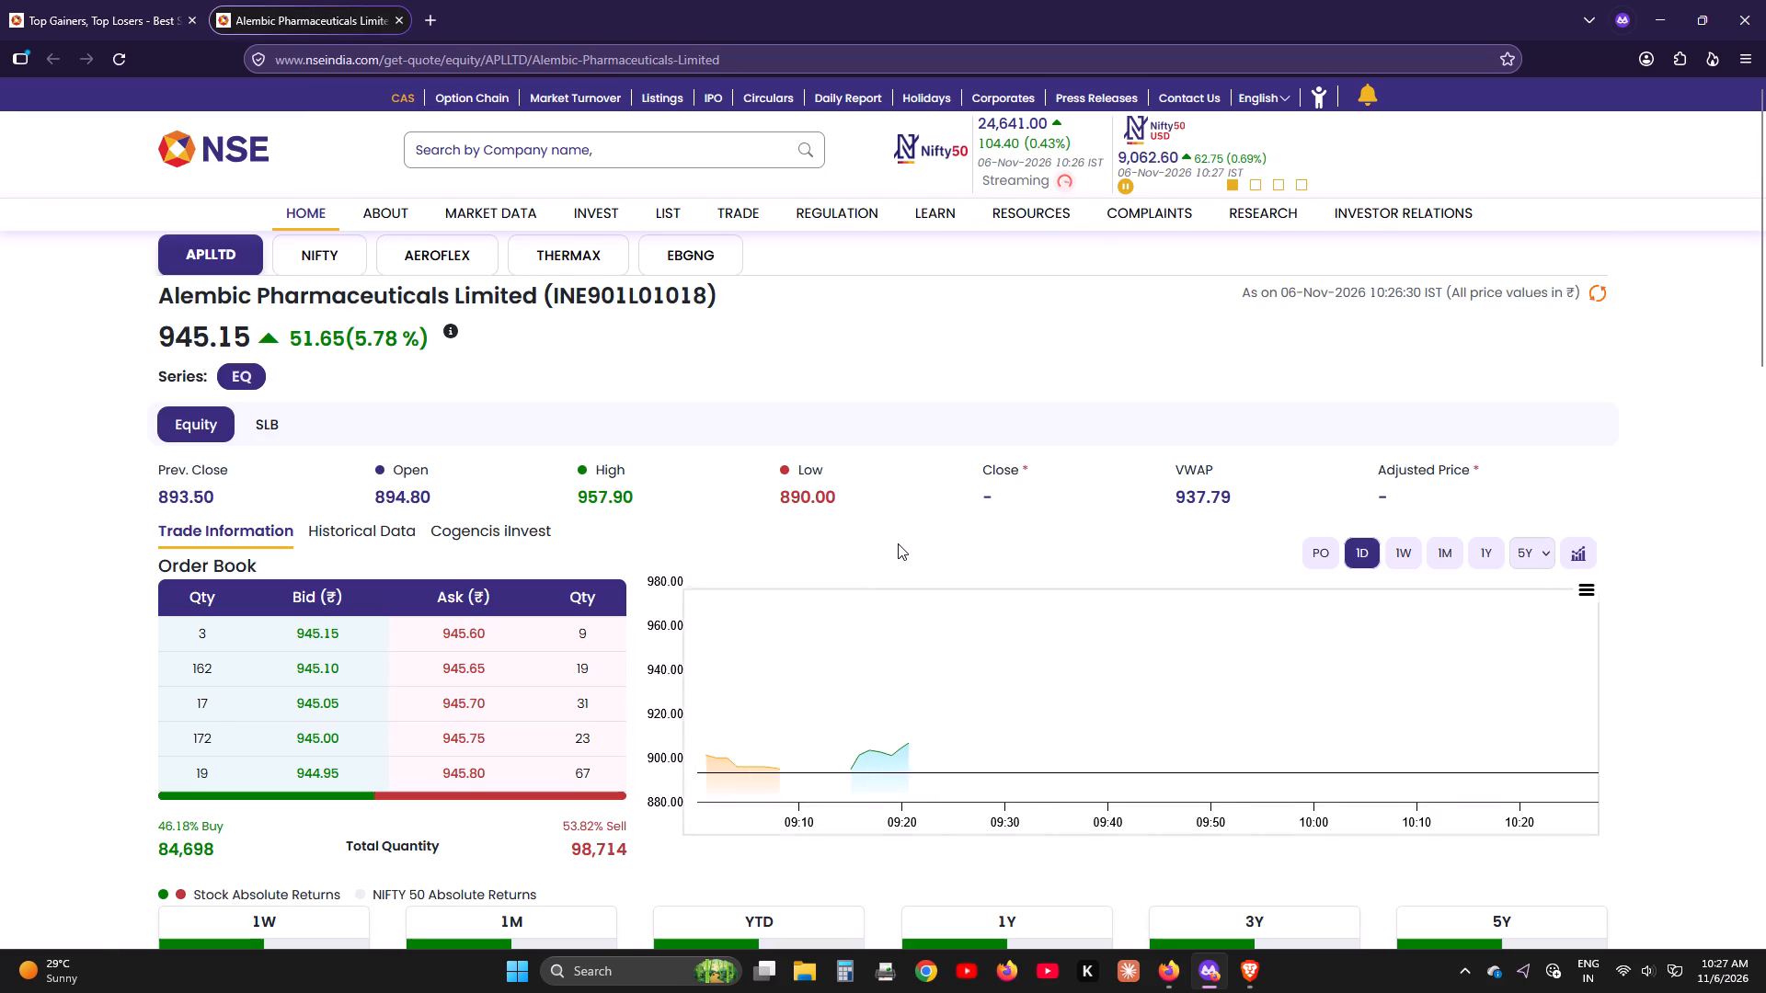
left_click(1575, 554)
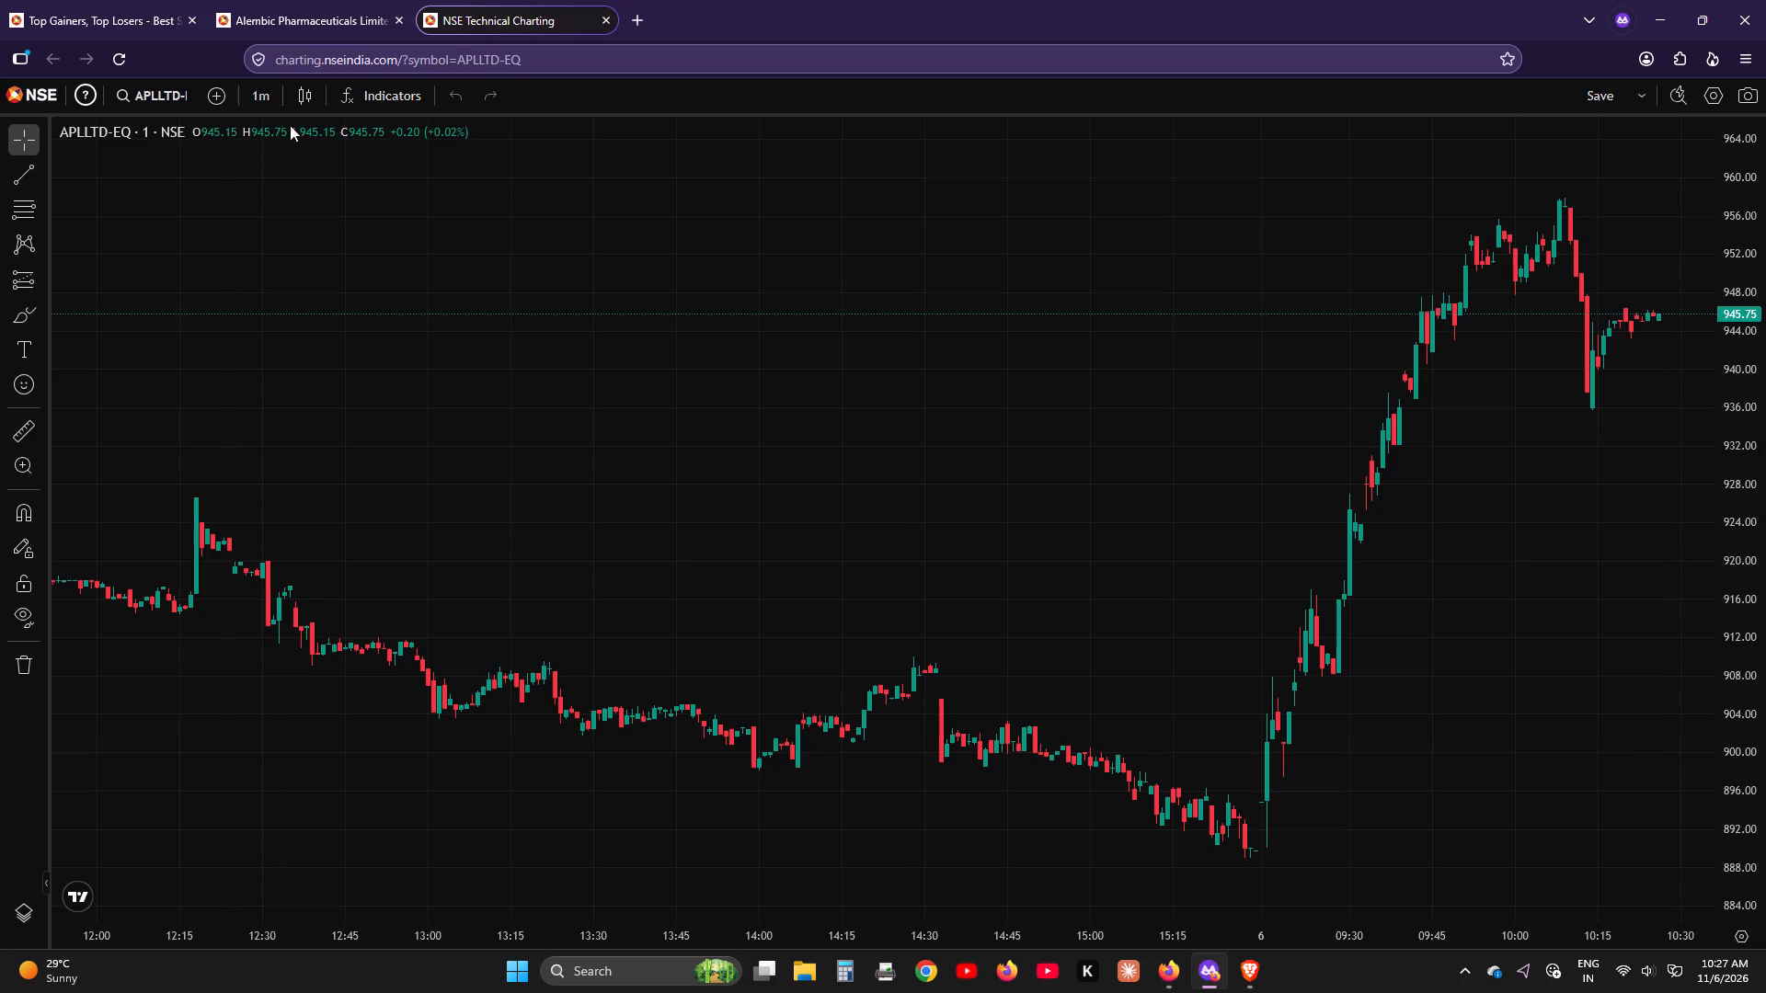
Set the APLLTD chart interval to 5 minutes and examine the price action of 4 to 6 November.
left_click(266, 96)
left_click(292, 190)
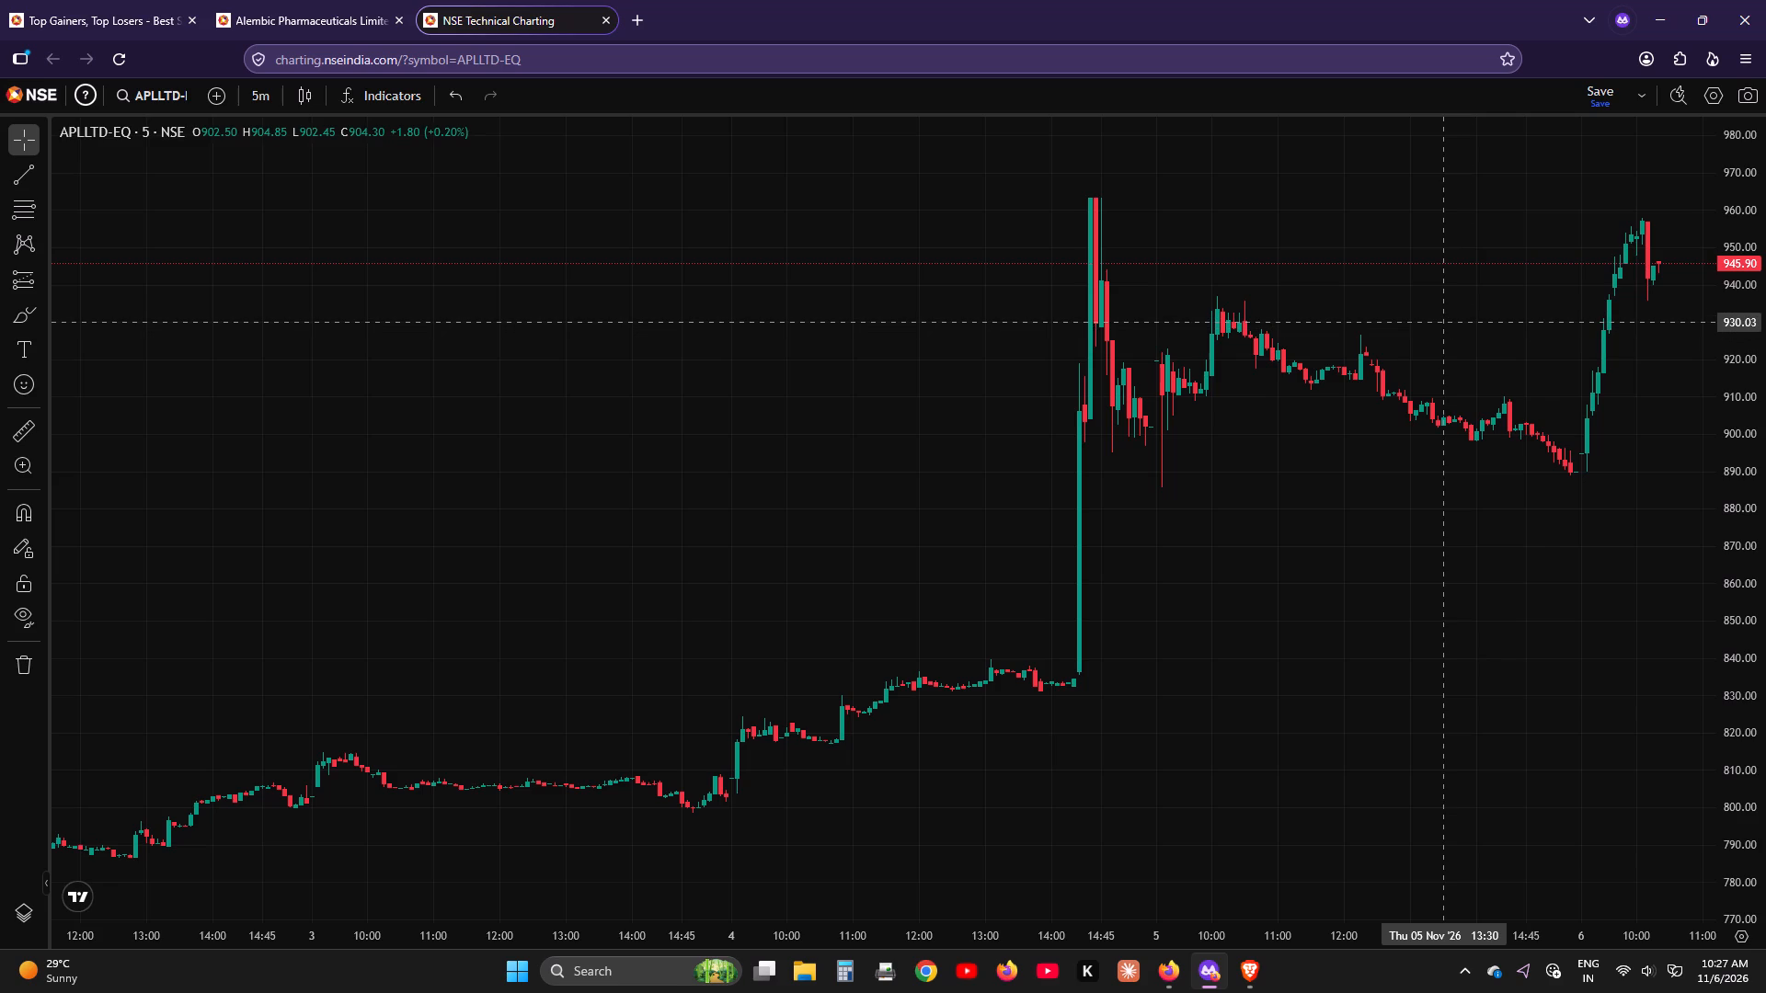
scroll(1592, 532, "up", 2)
scroll(1653, 486, "up", 1)
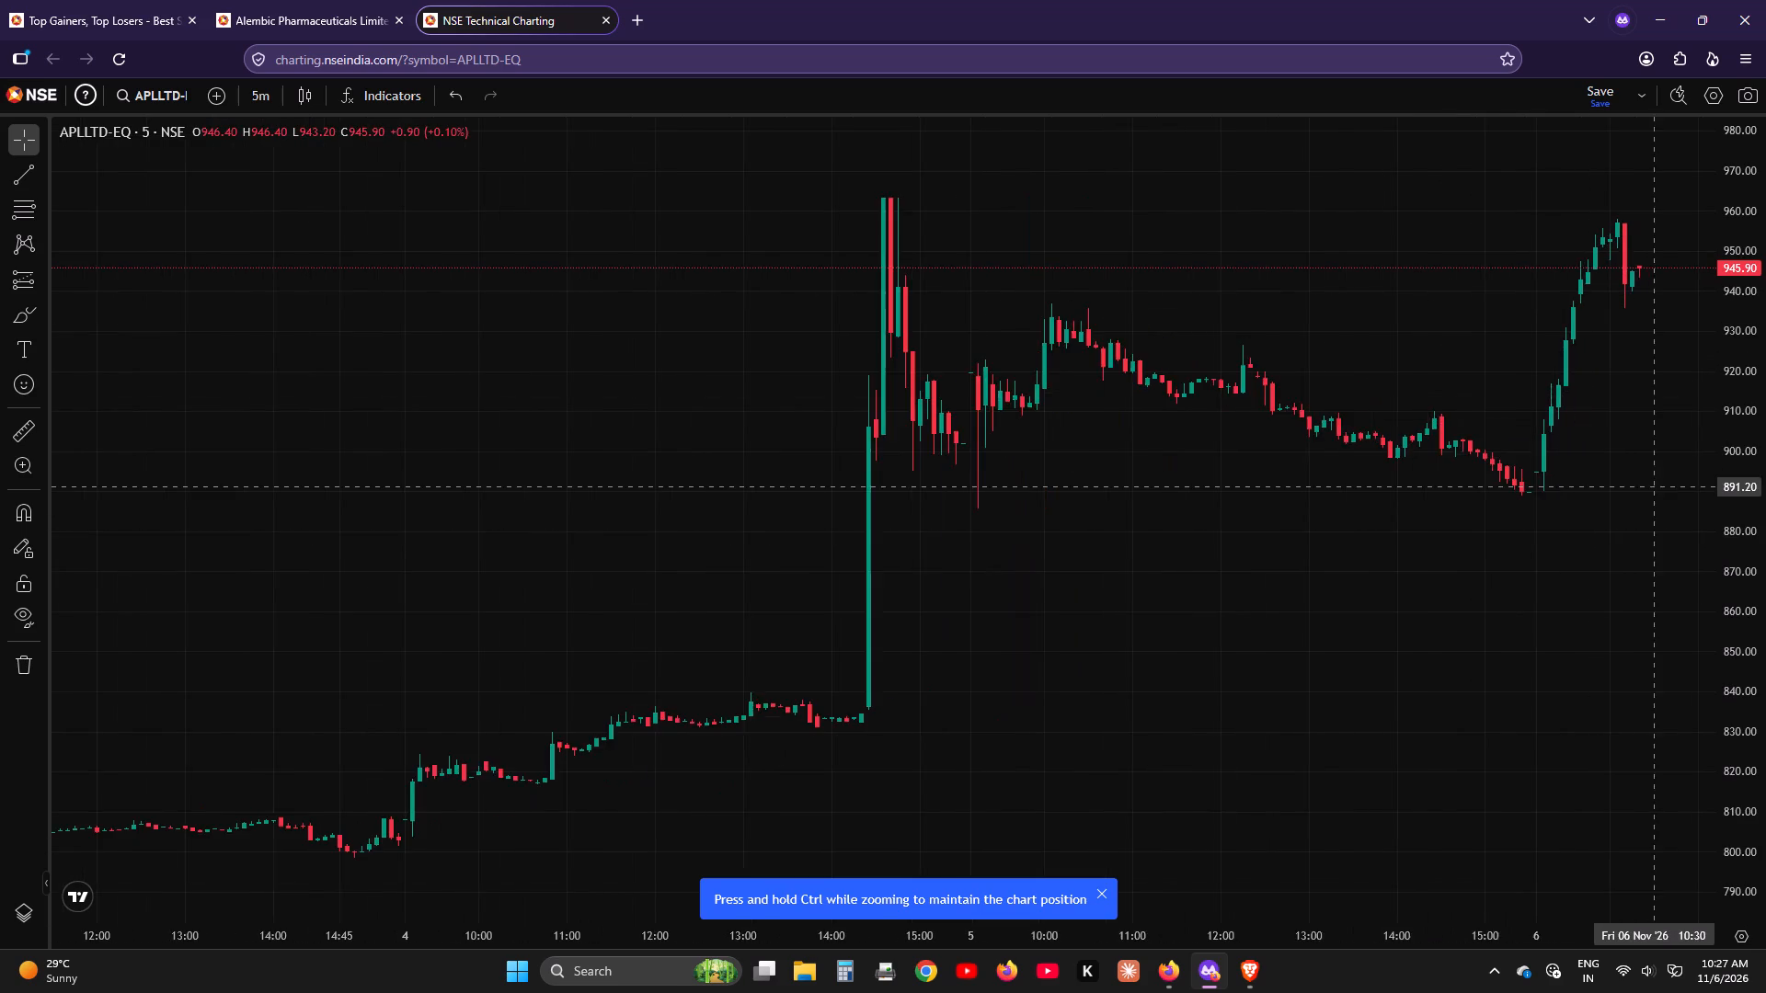
scroll(1627, 486, "up", 5)
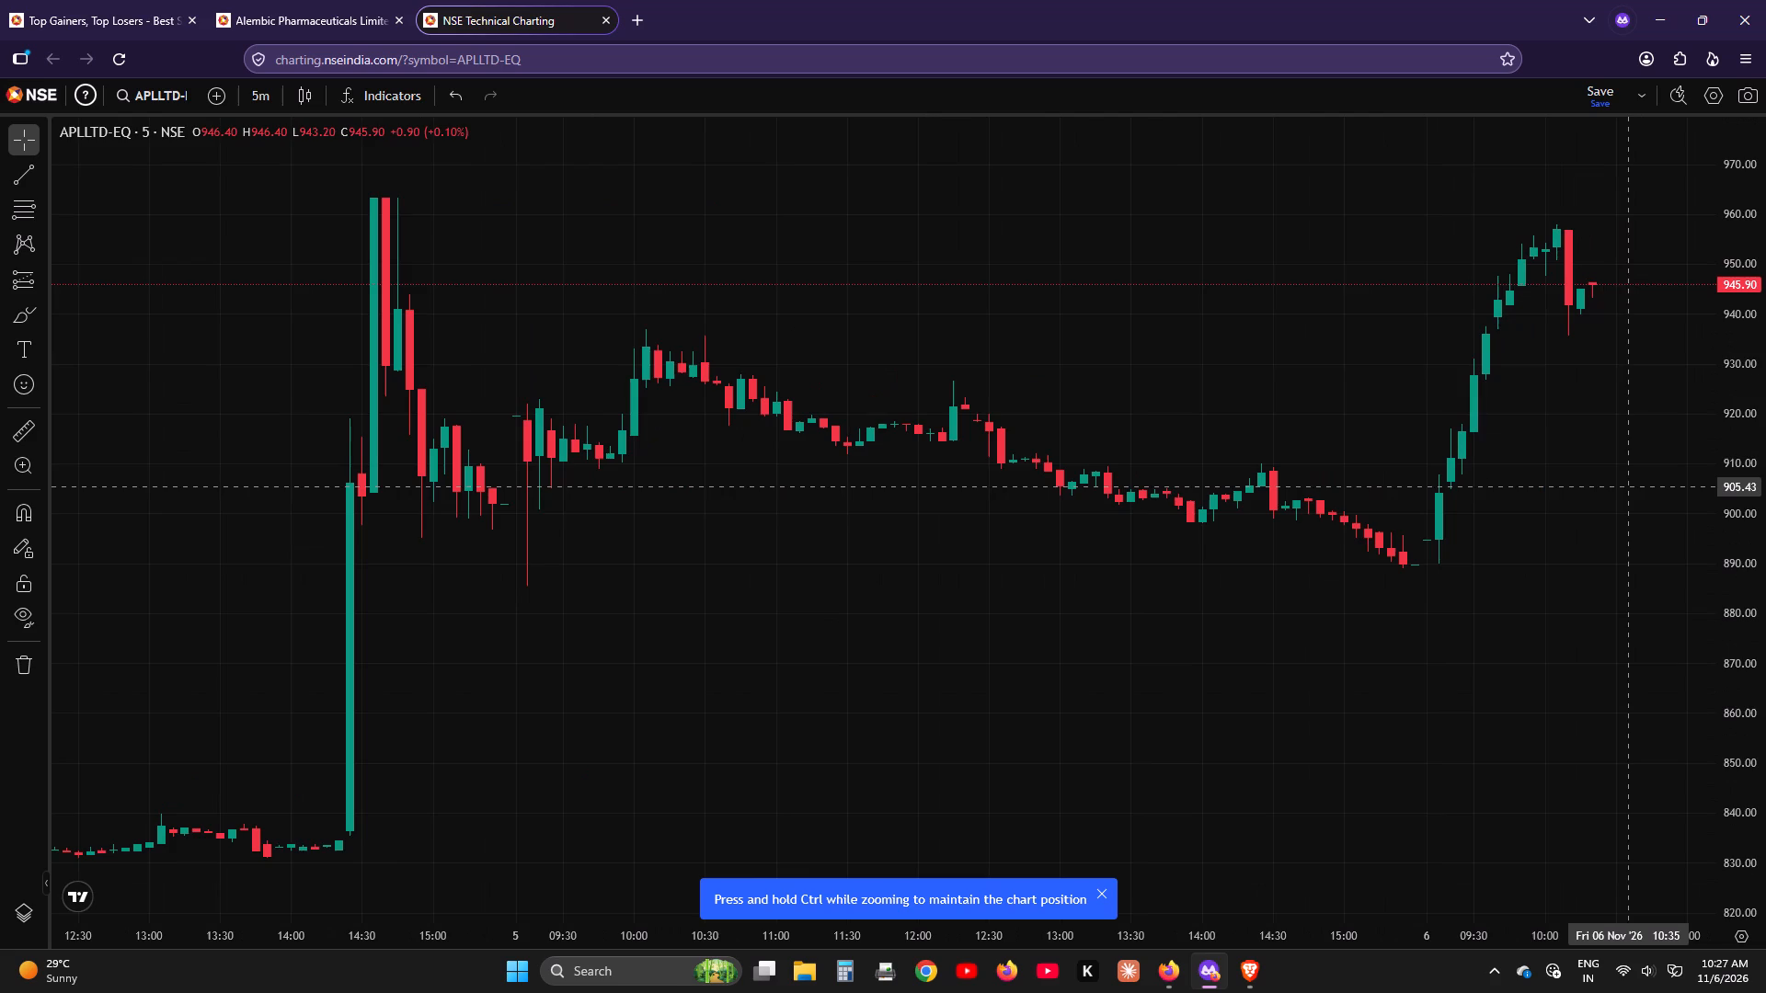
scroll(1627, 486, "up", 3)
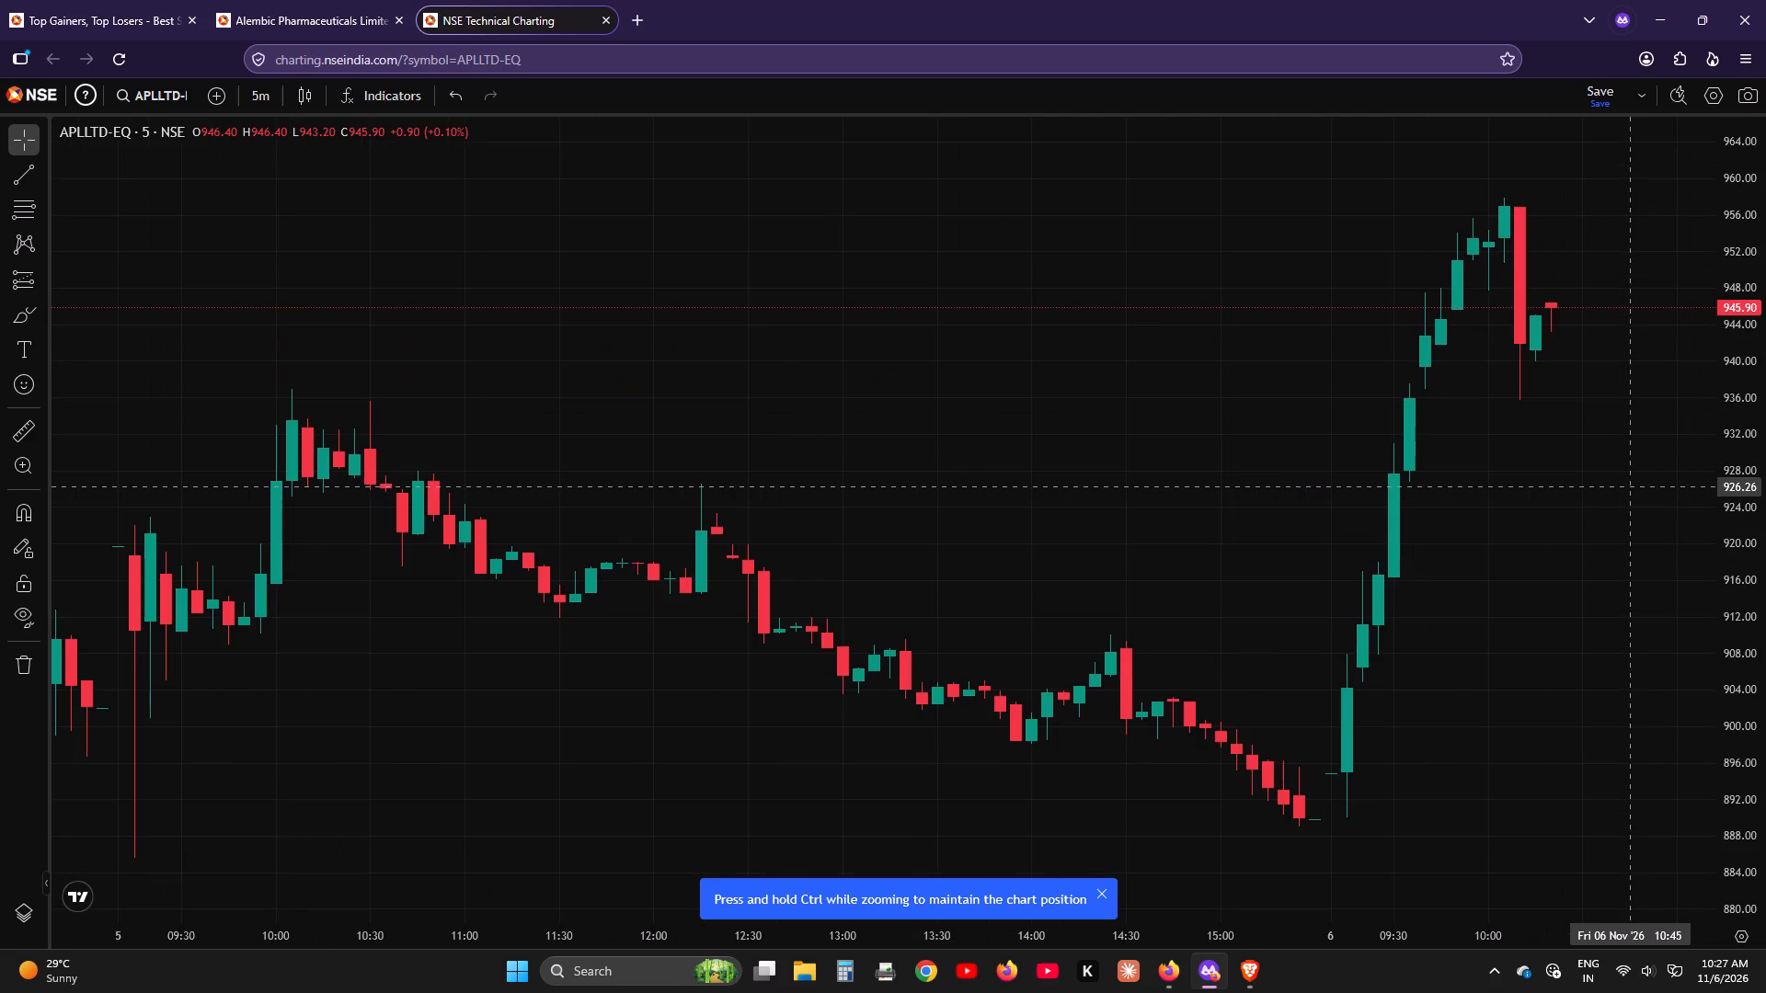
scroll(1619, 486, "down", 4)
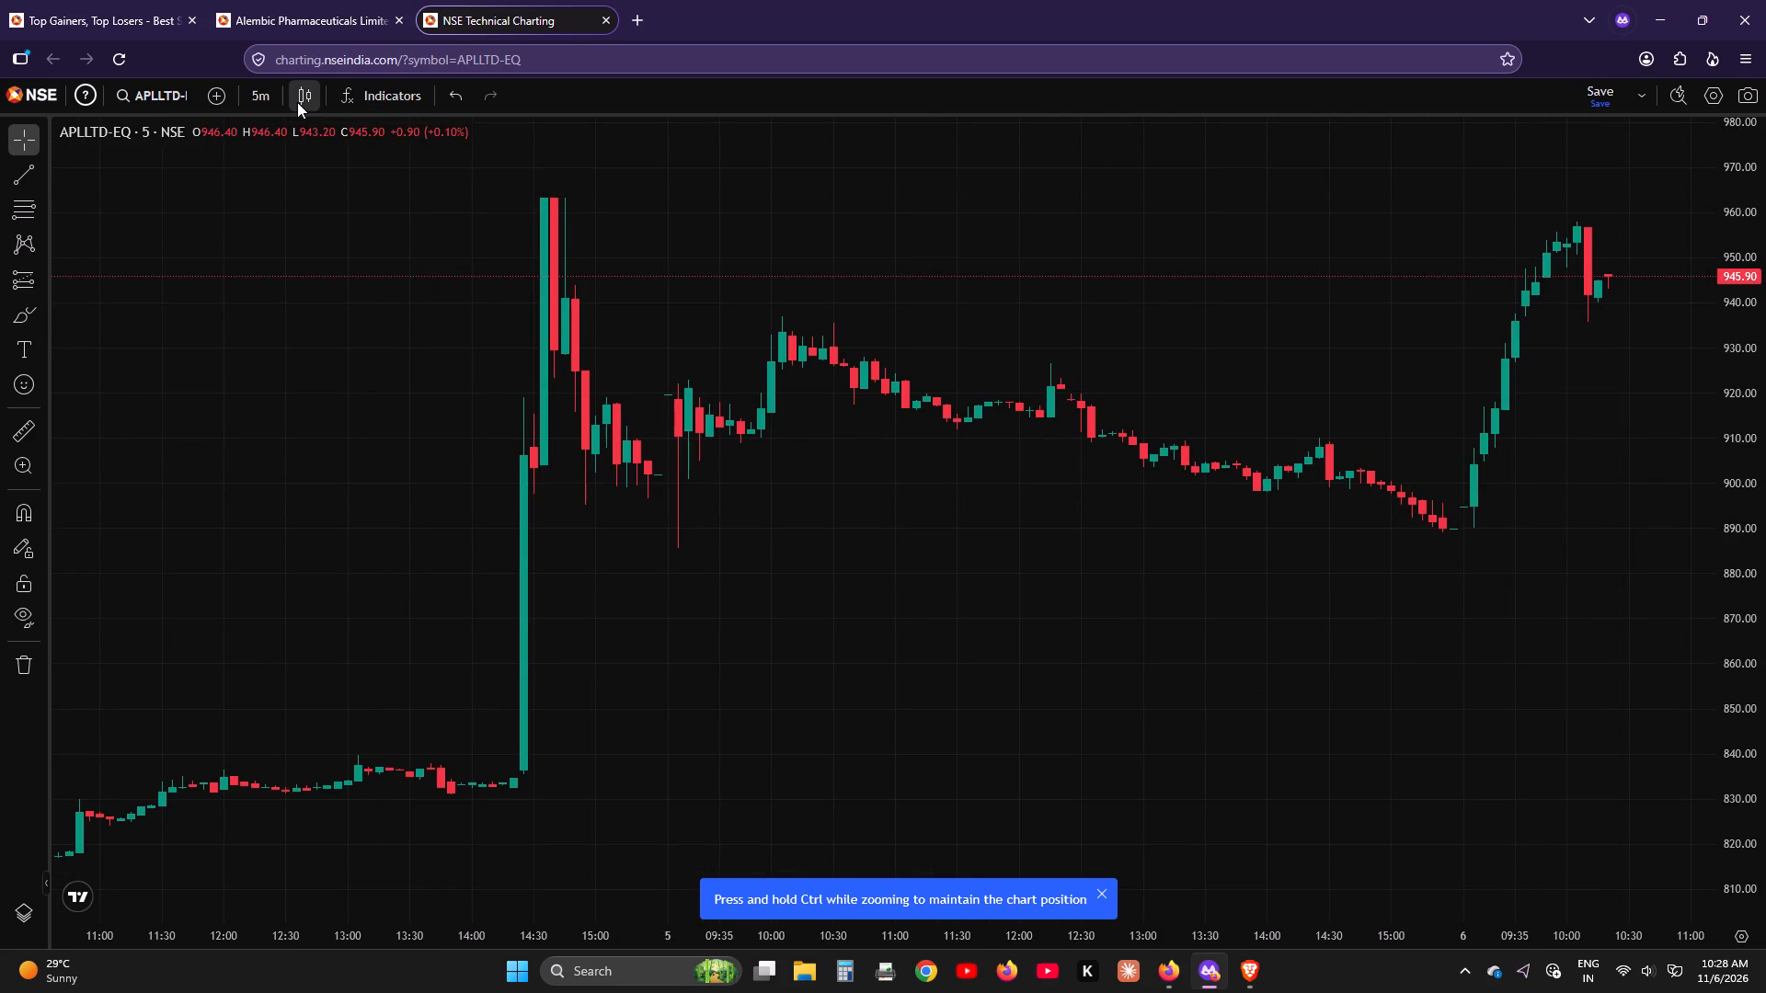
On the 1-day APLLTD chart, draw a horizontal extended line near the 5 November candle's high, at about 935.70.
left_click(265, 88)
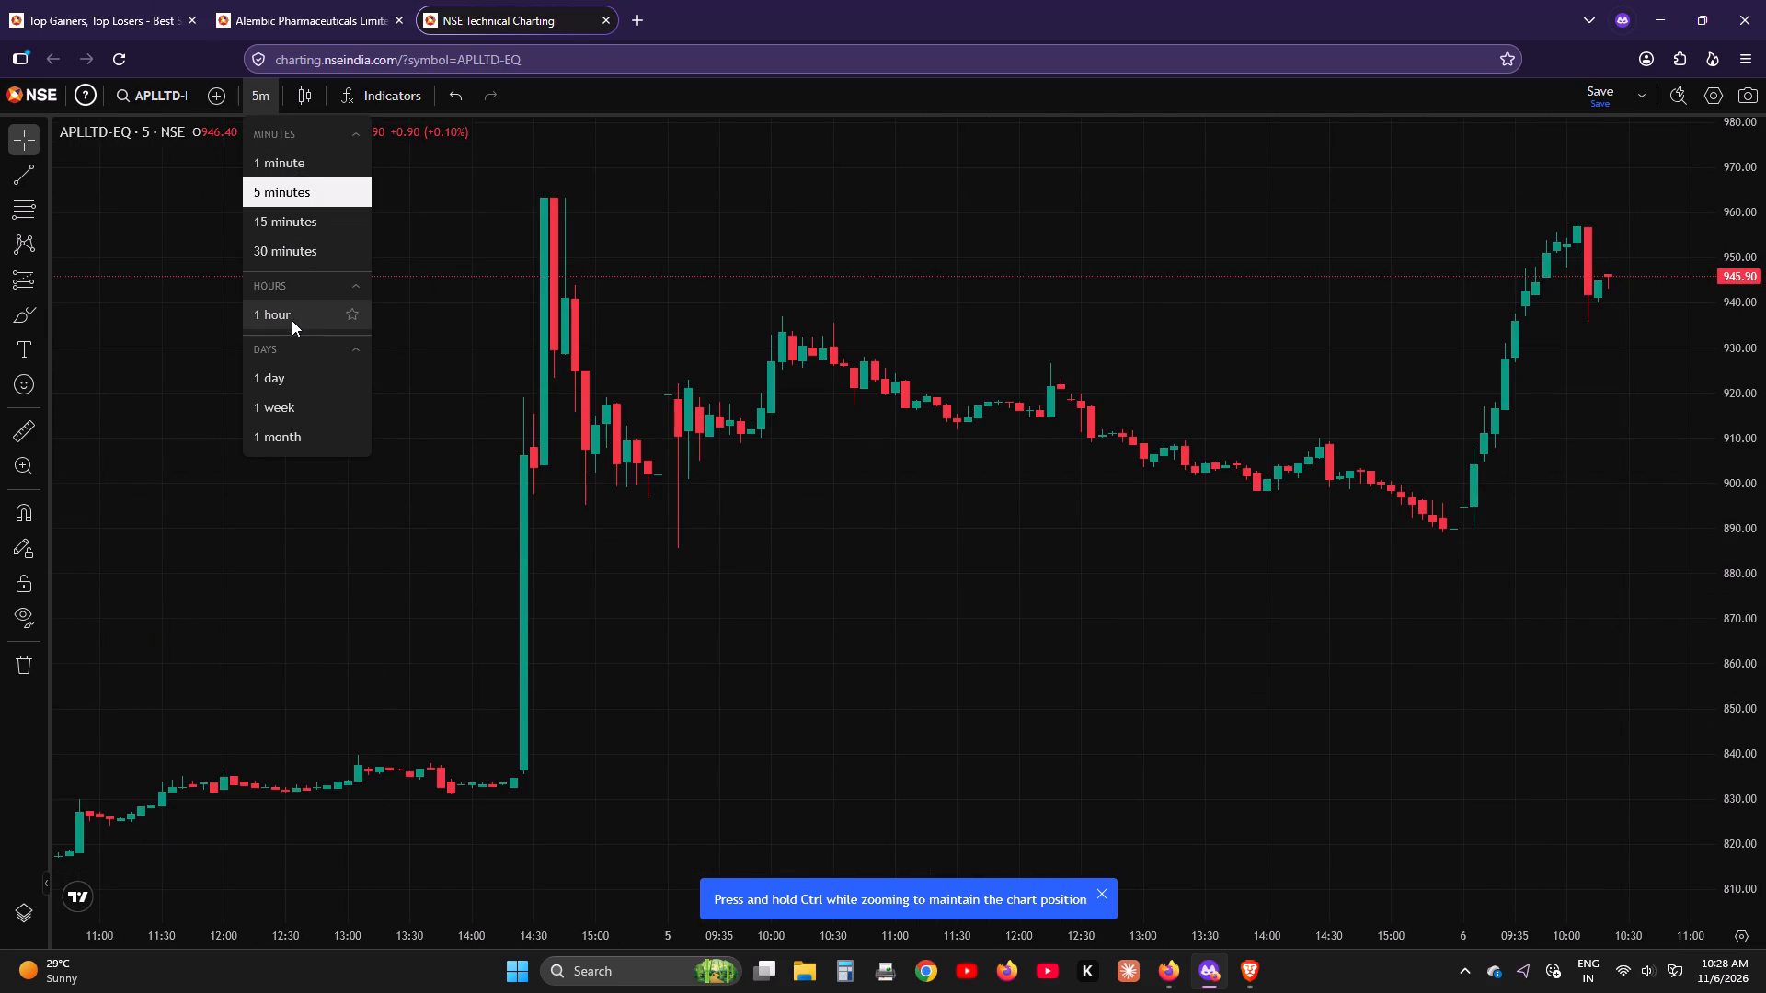
left_click(291, 377)
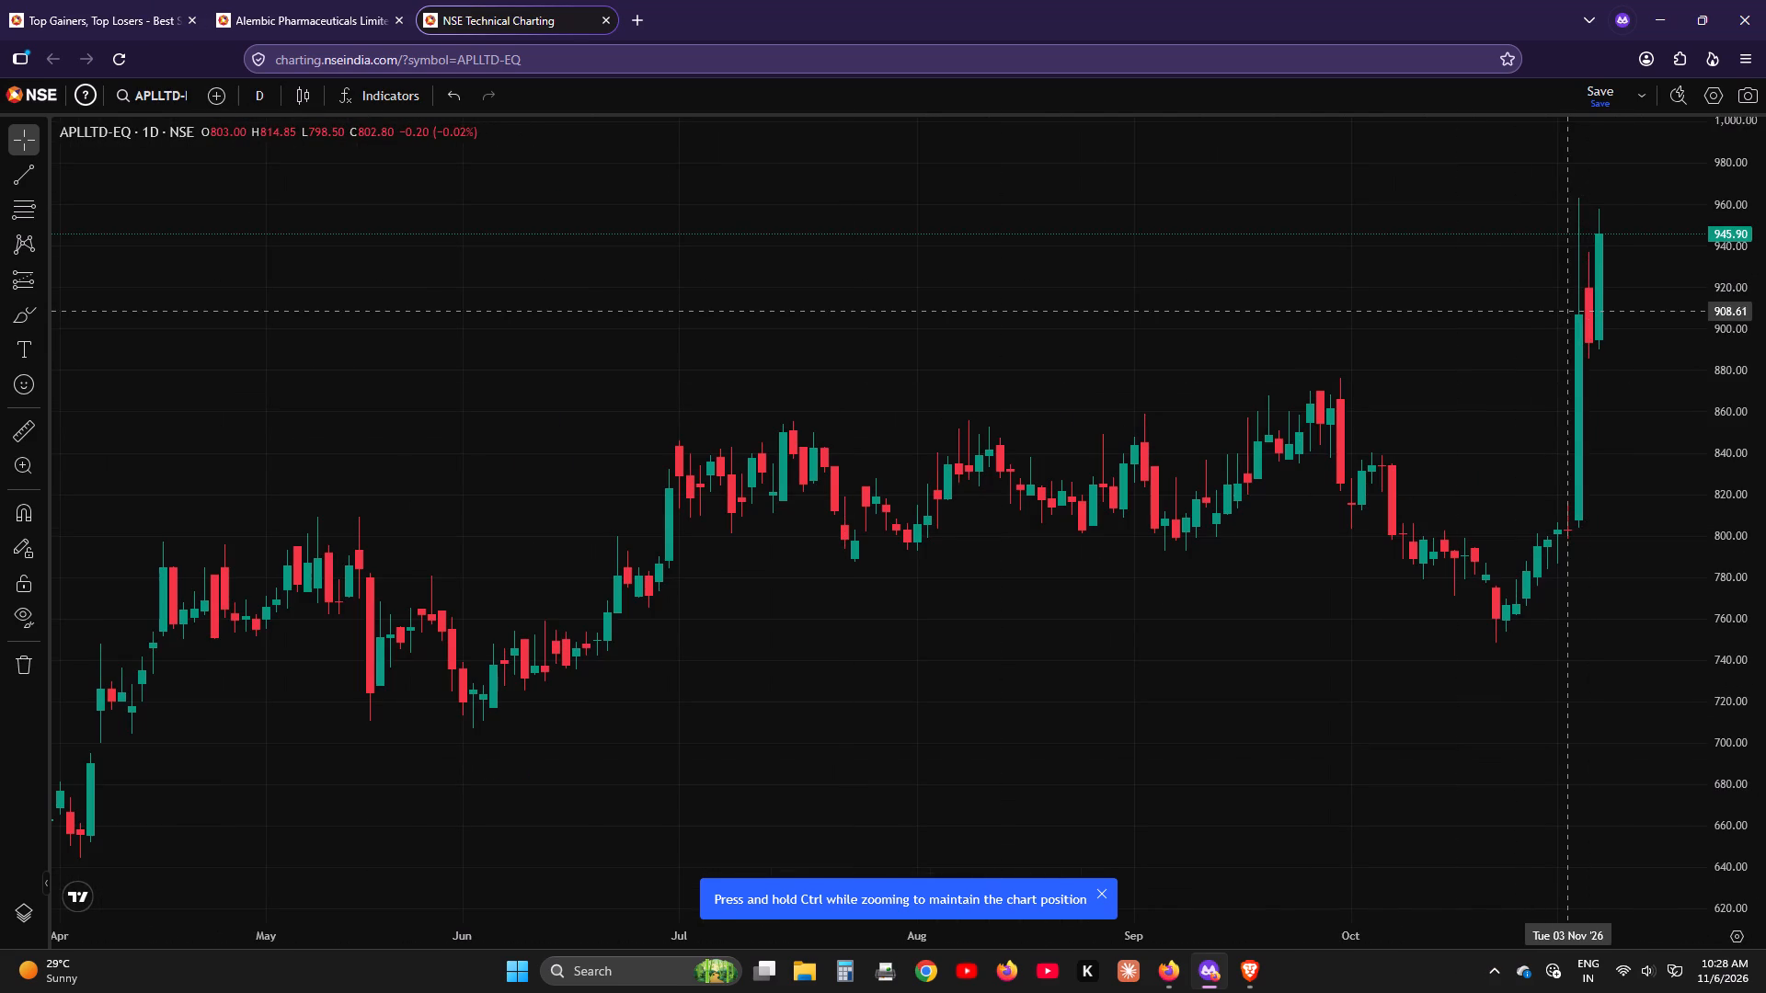
scroll(1656, 266, "up", 5)
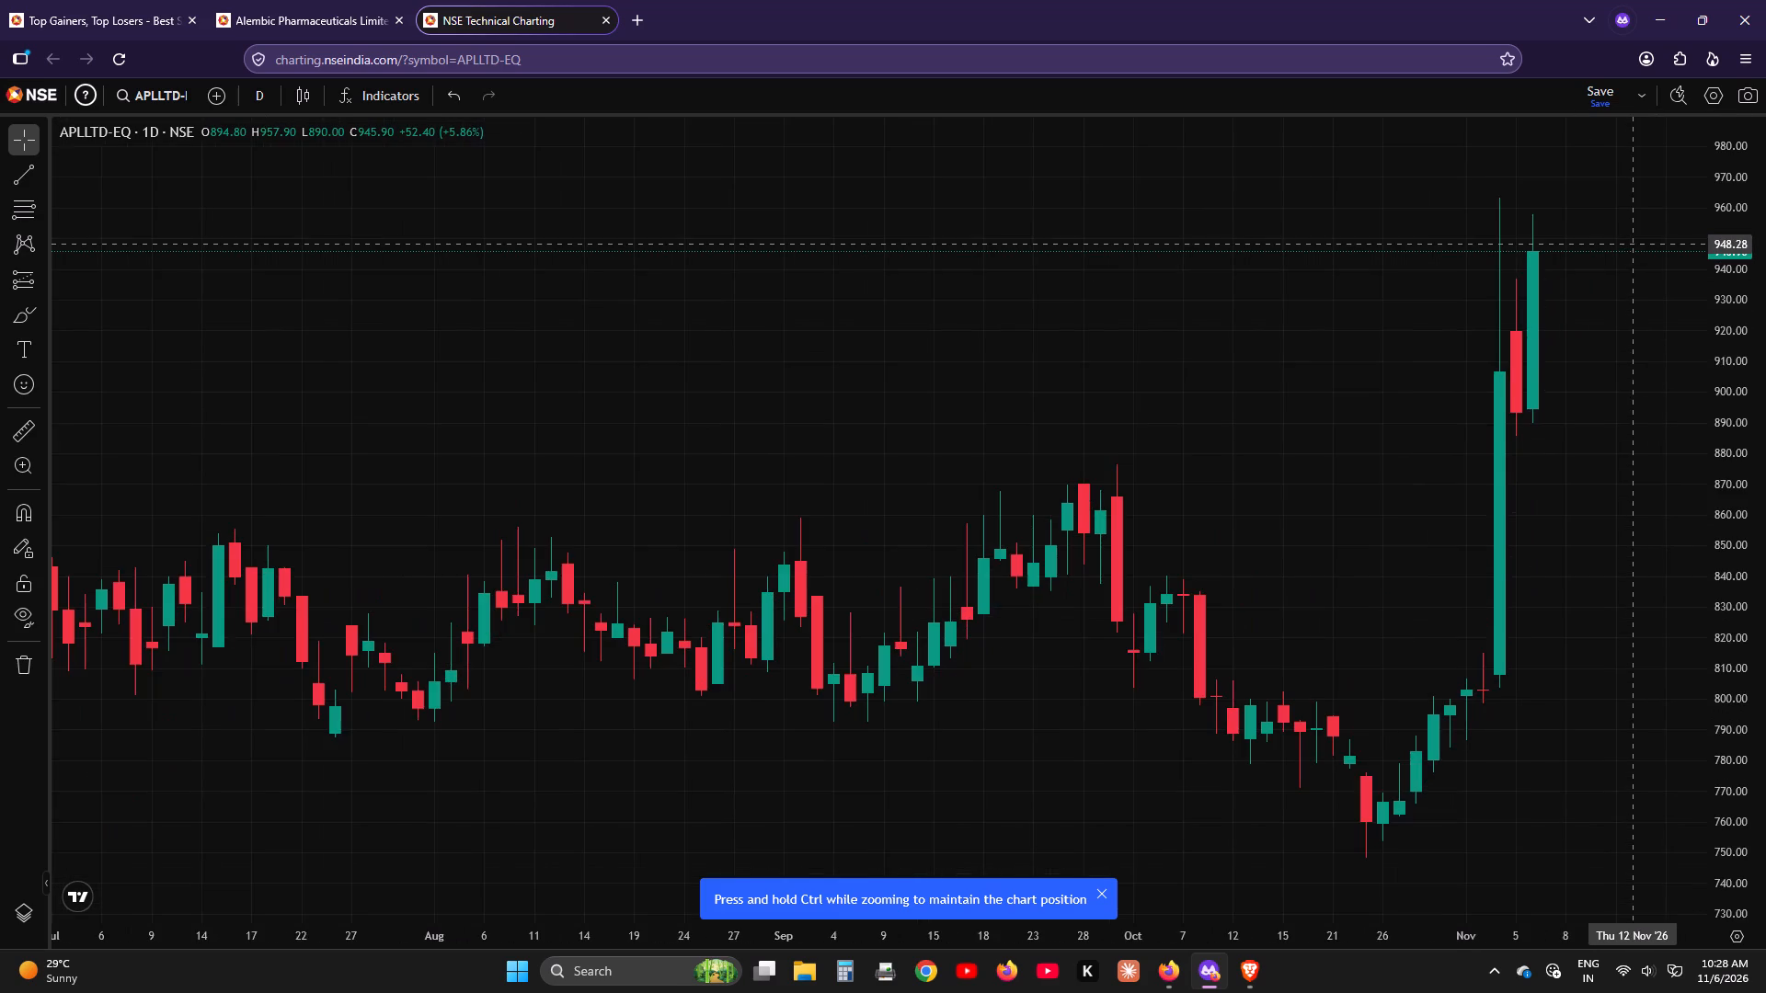
scroll(1640, 244, "up", 3)
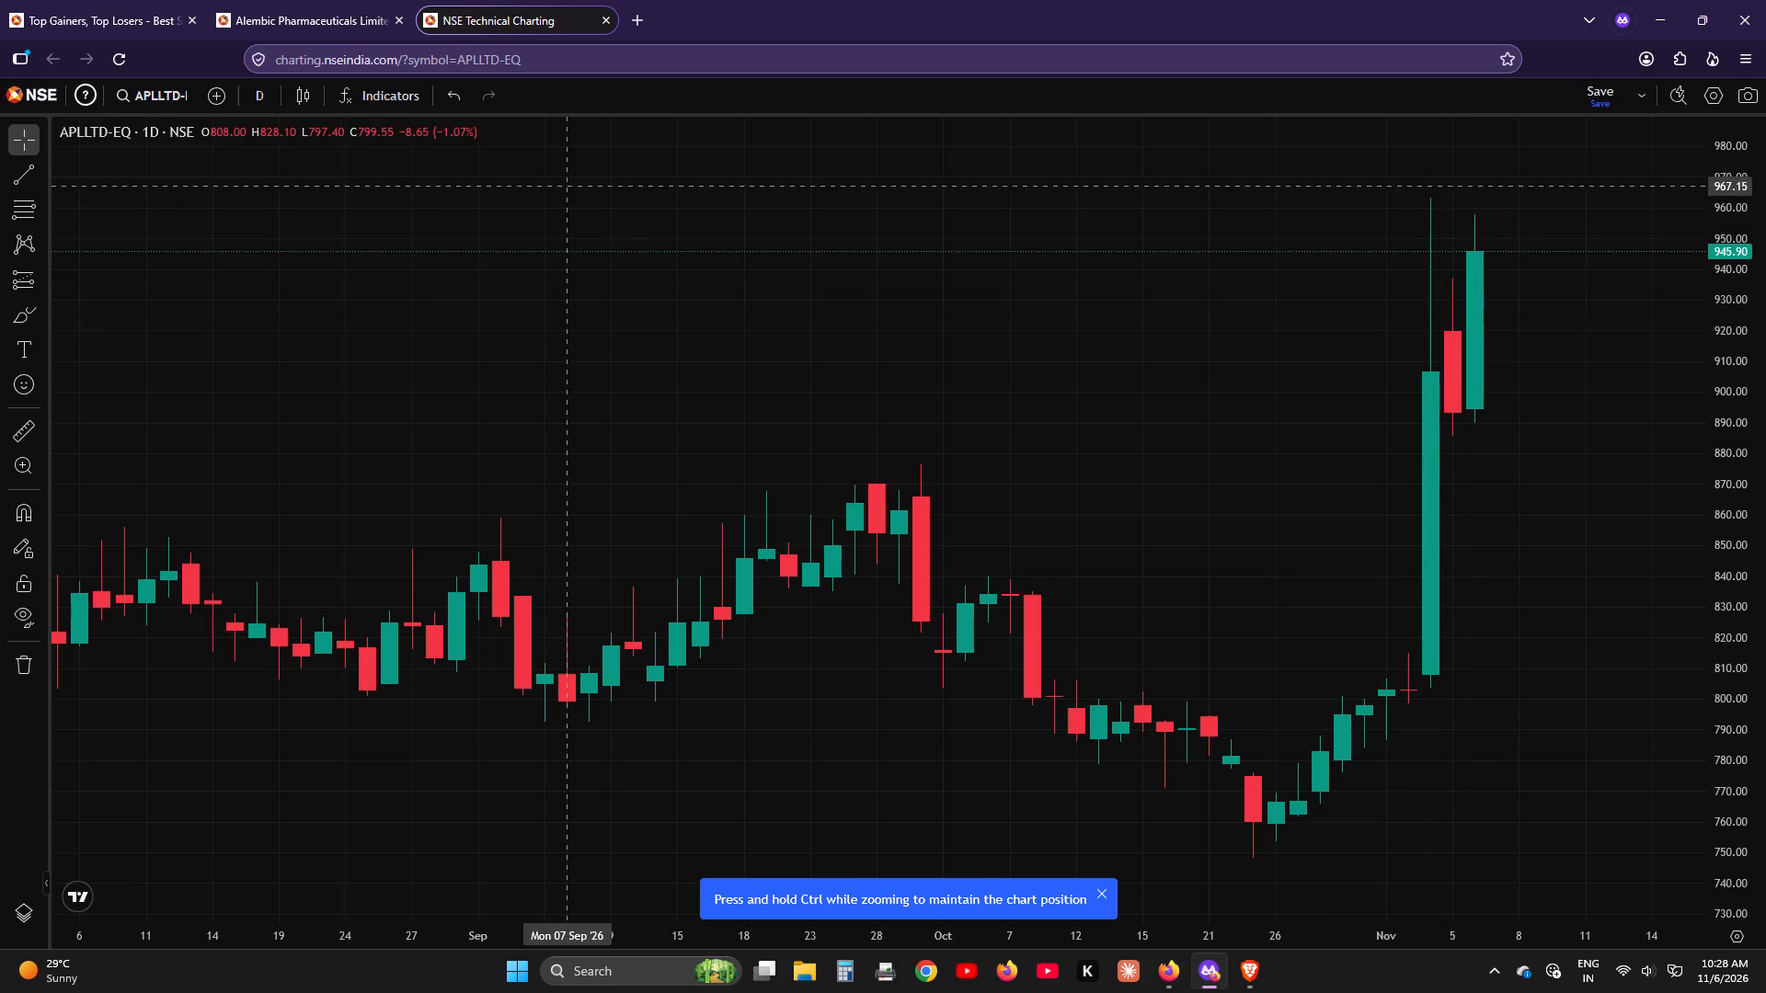
left_click(44, 176)
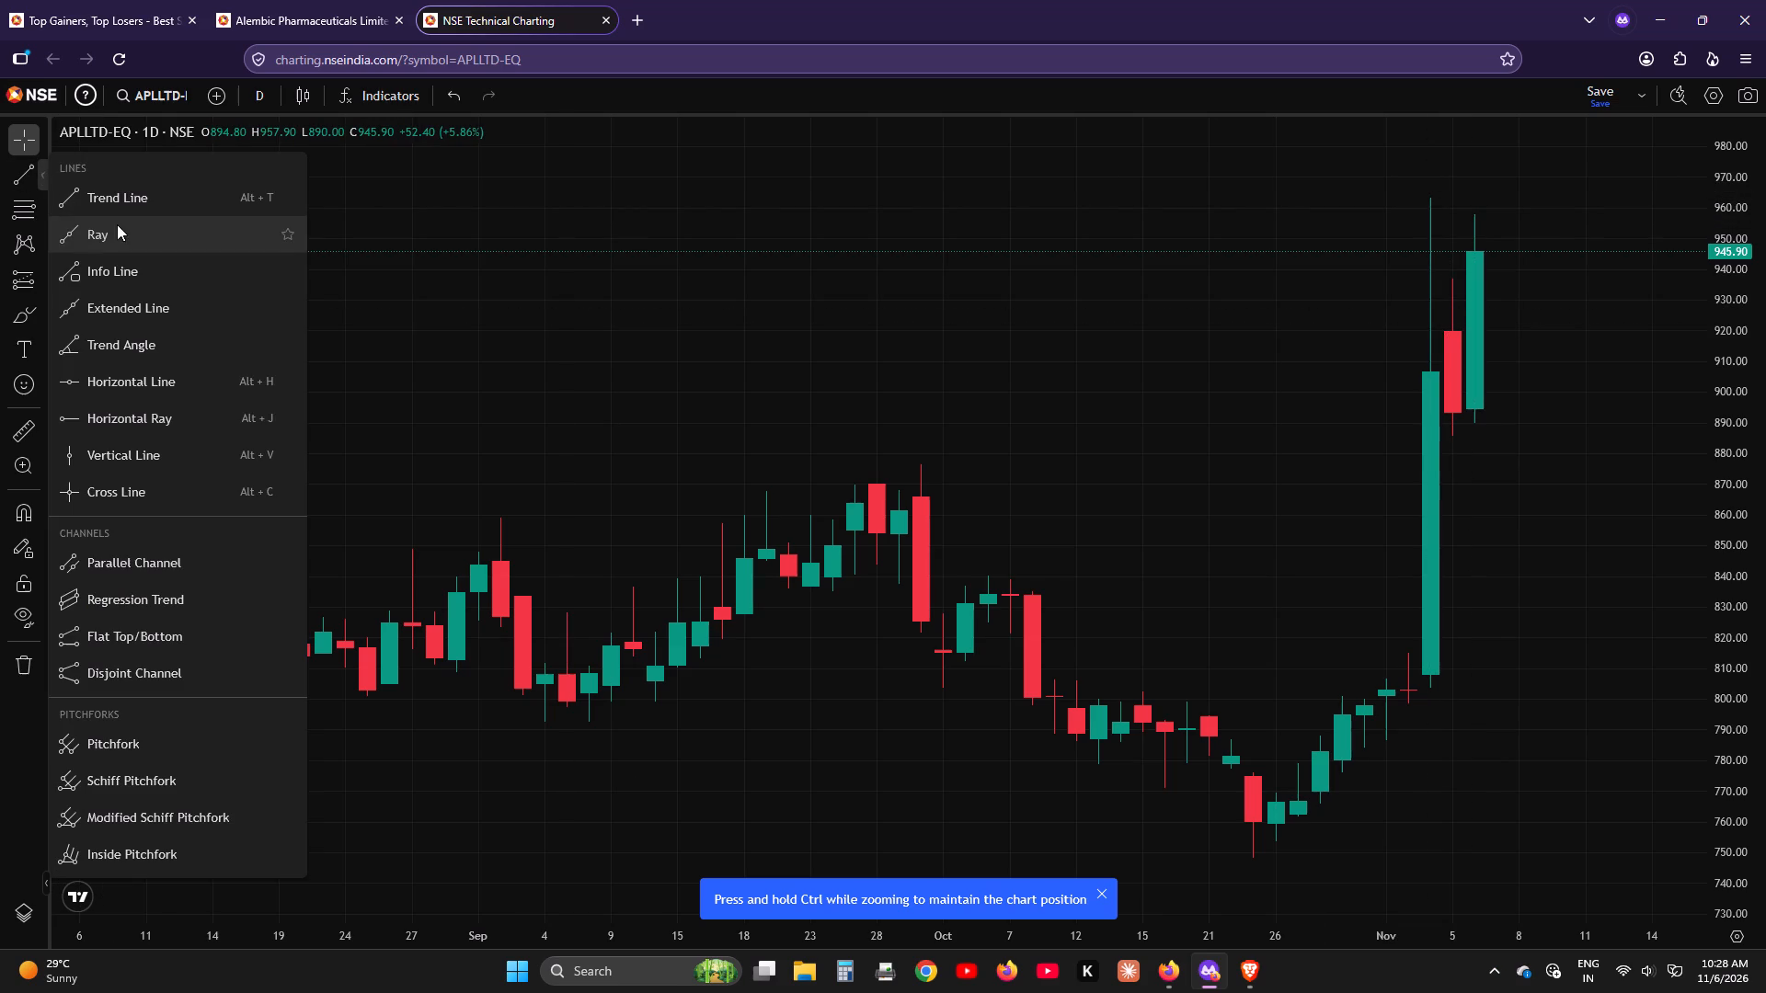
left_click(121, 310)
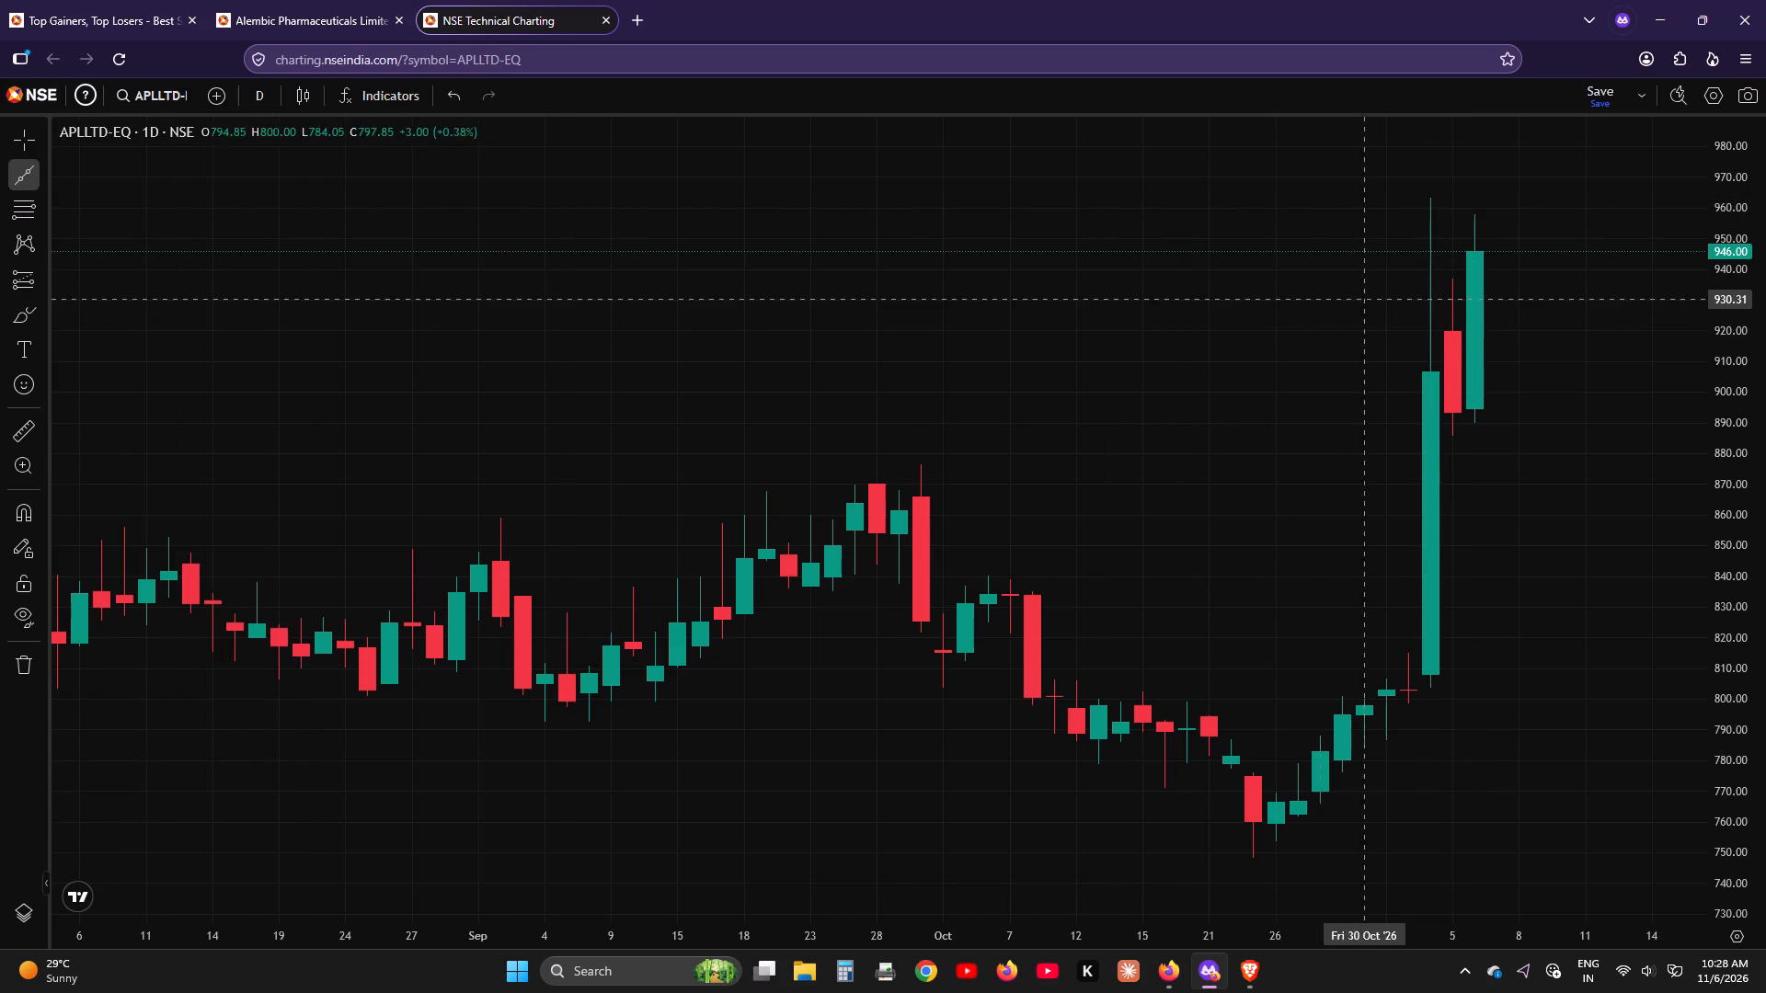
left_click(1452, 282)
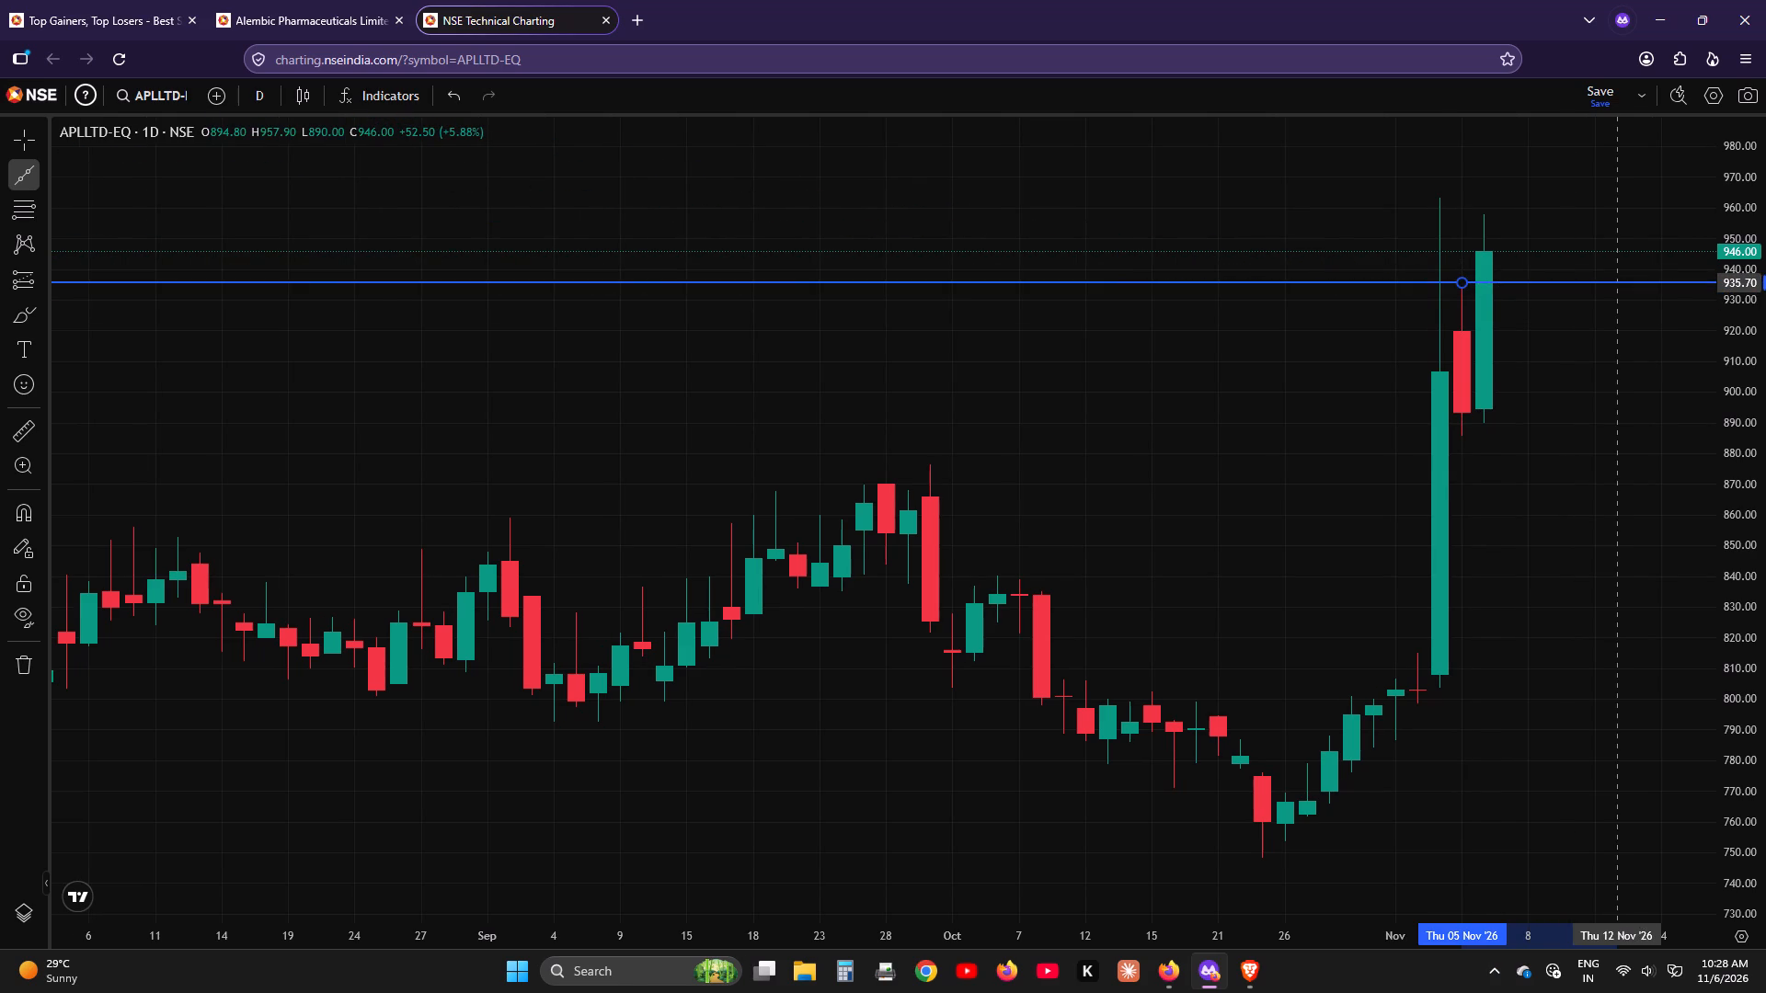
left_click(1606, 282)
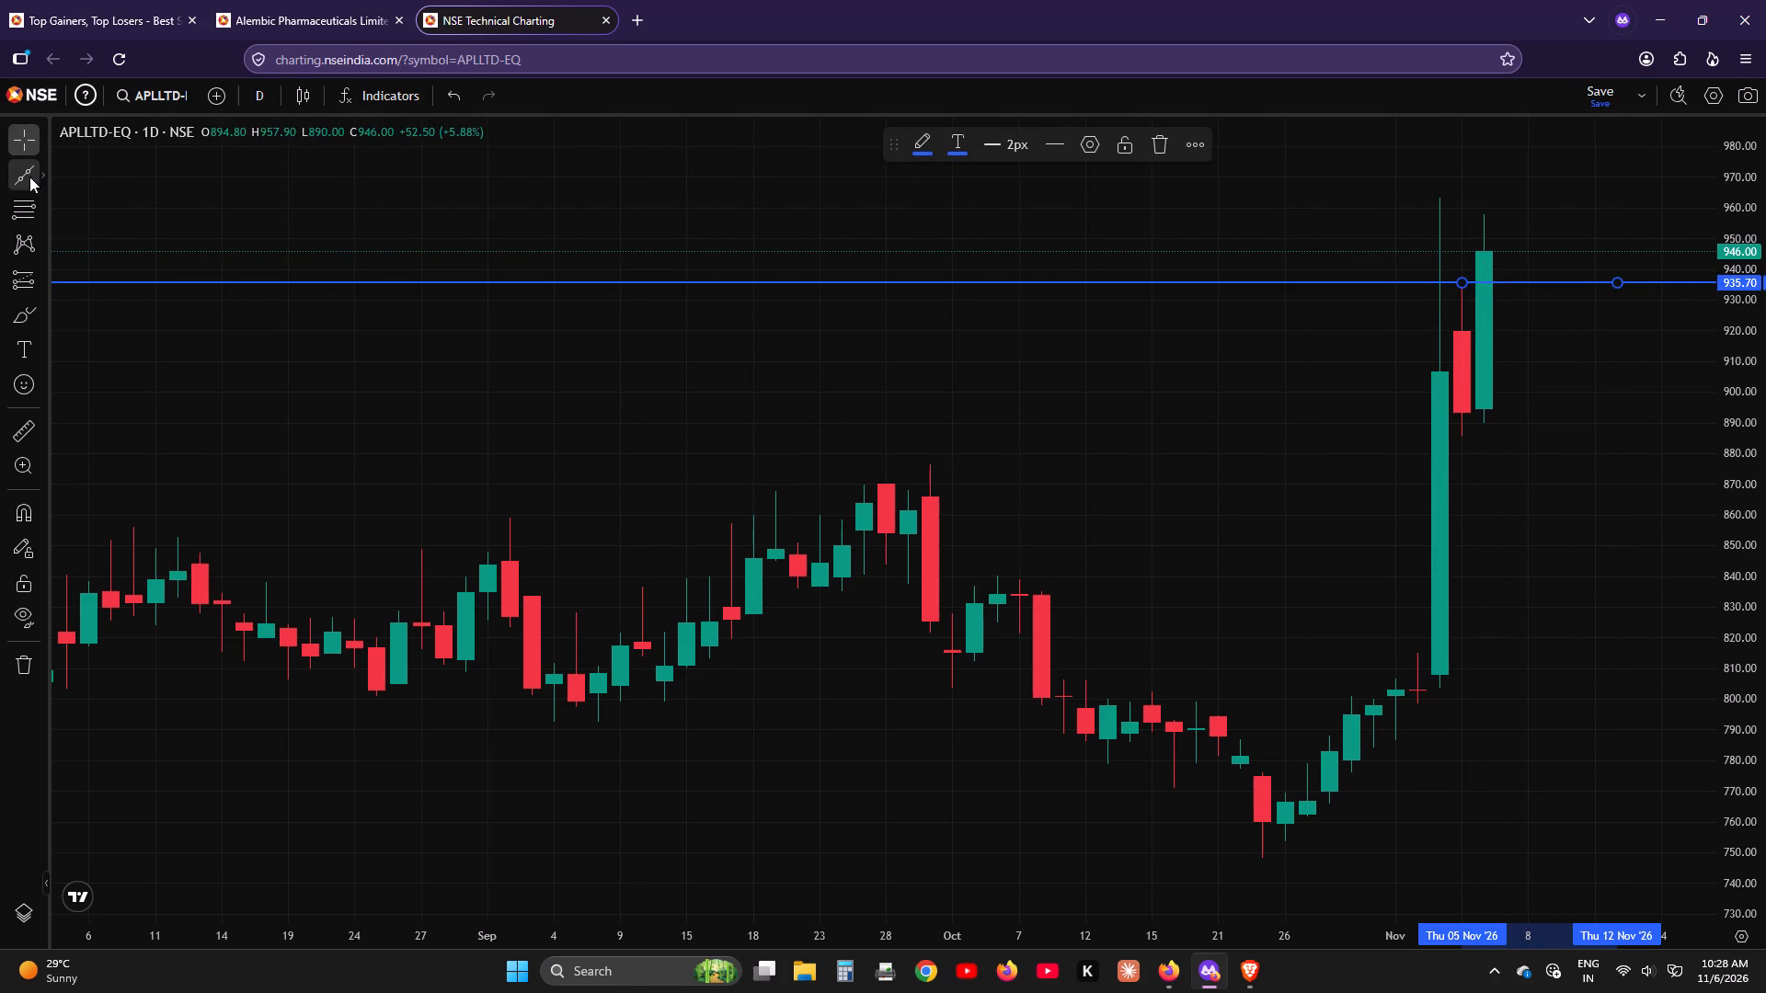
Draw a second horizontal extended line at the 5 November candle's low, at about 885.38.
left_click(29, 177)
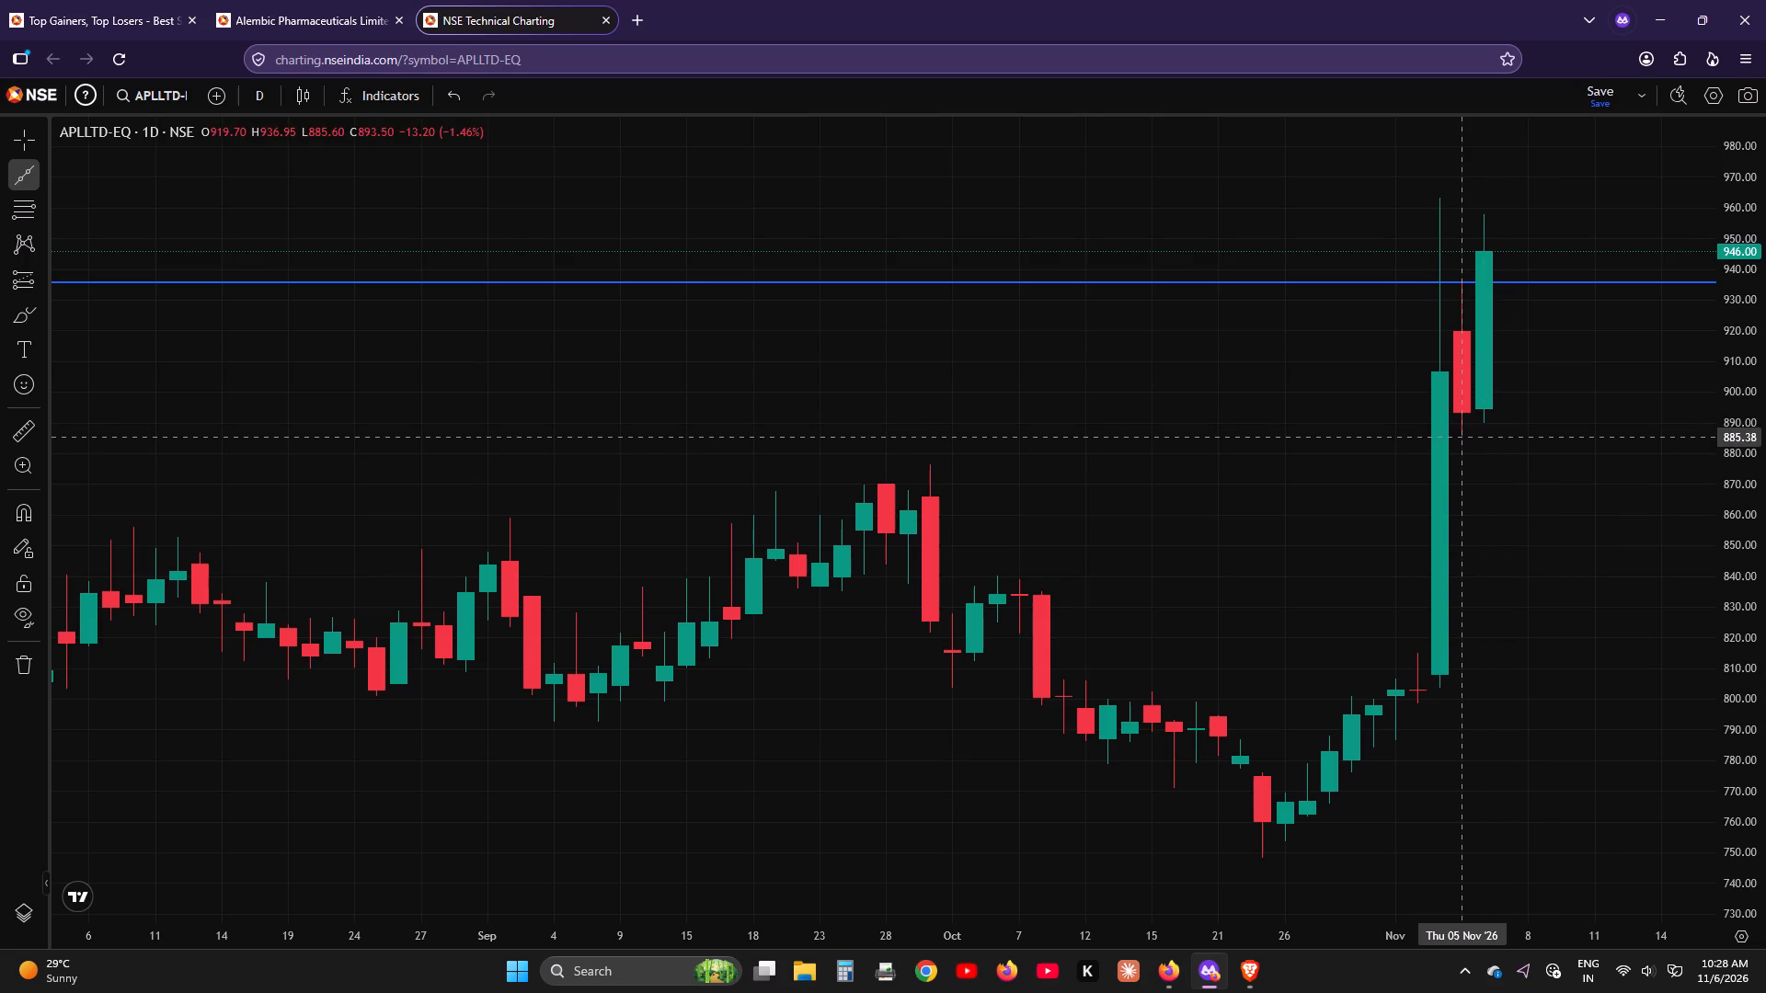
left_click(1462, 437)
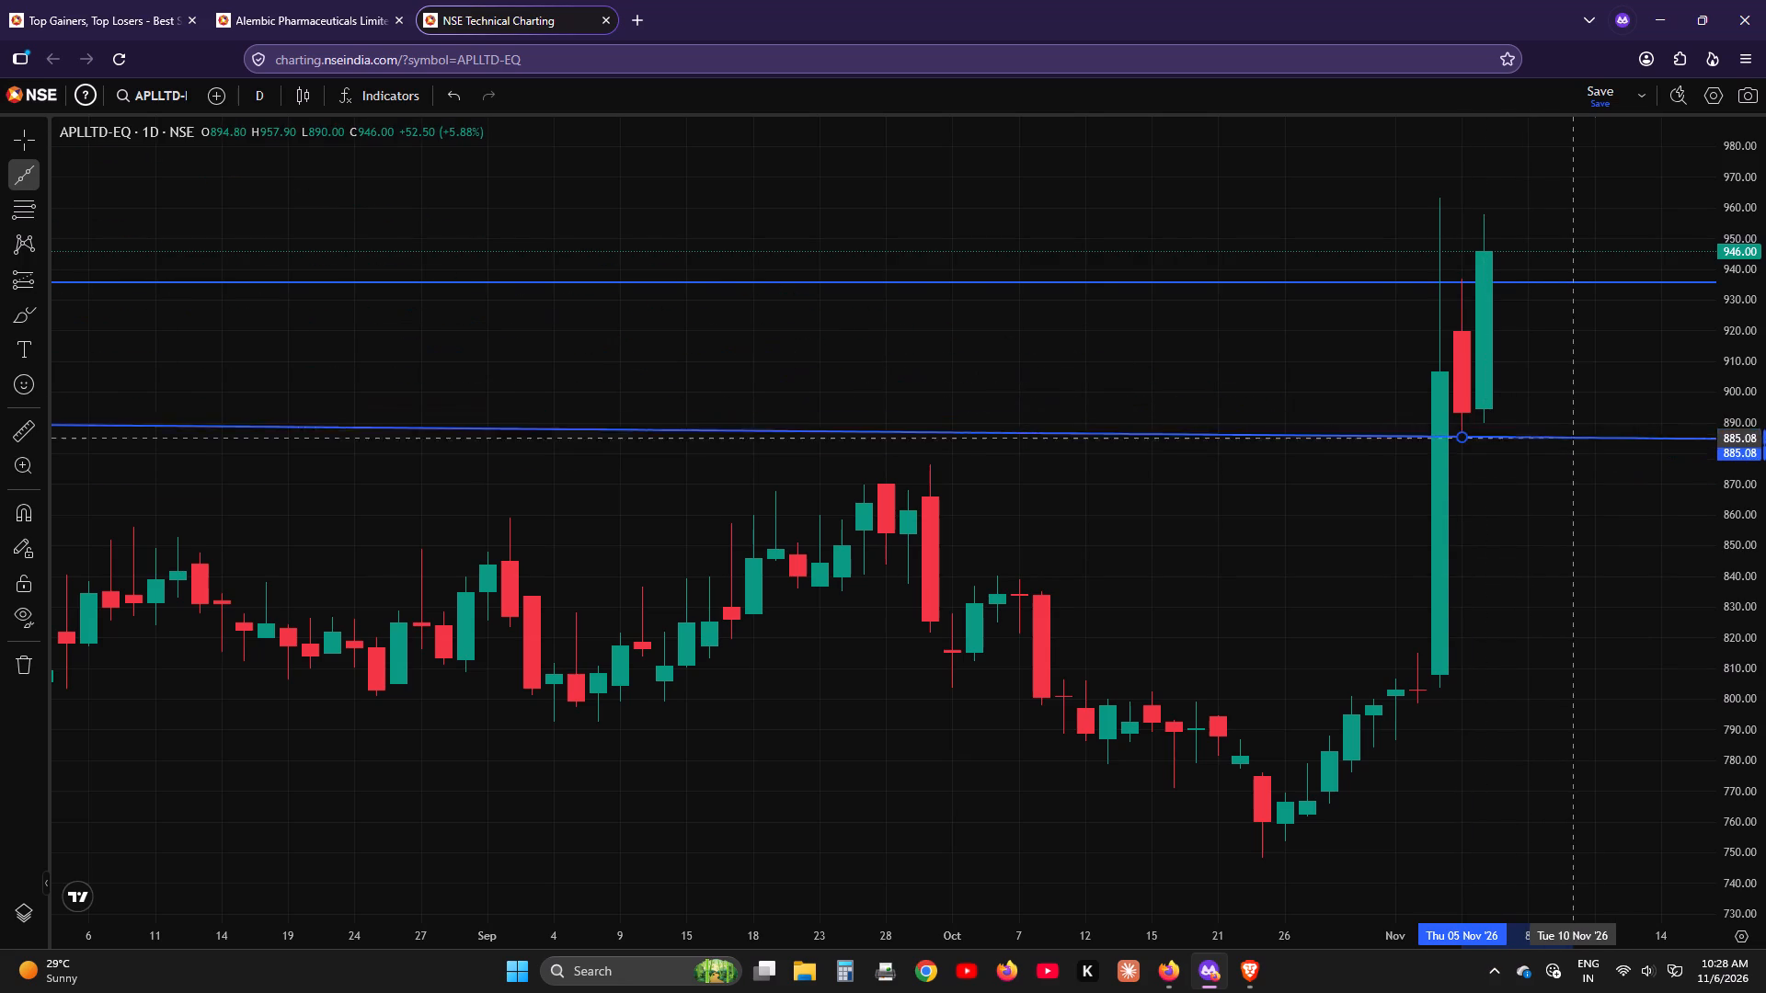
left_click(1585, 437)
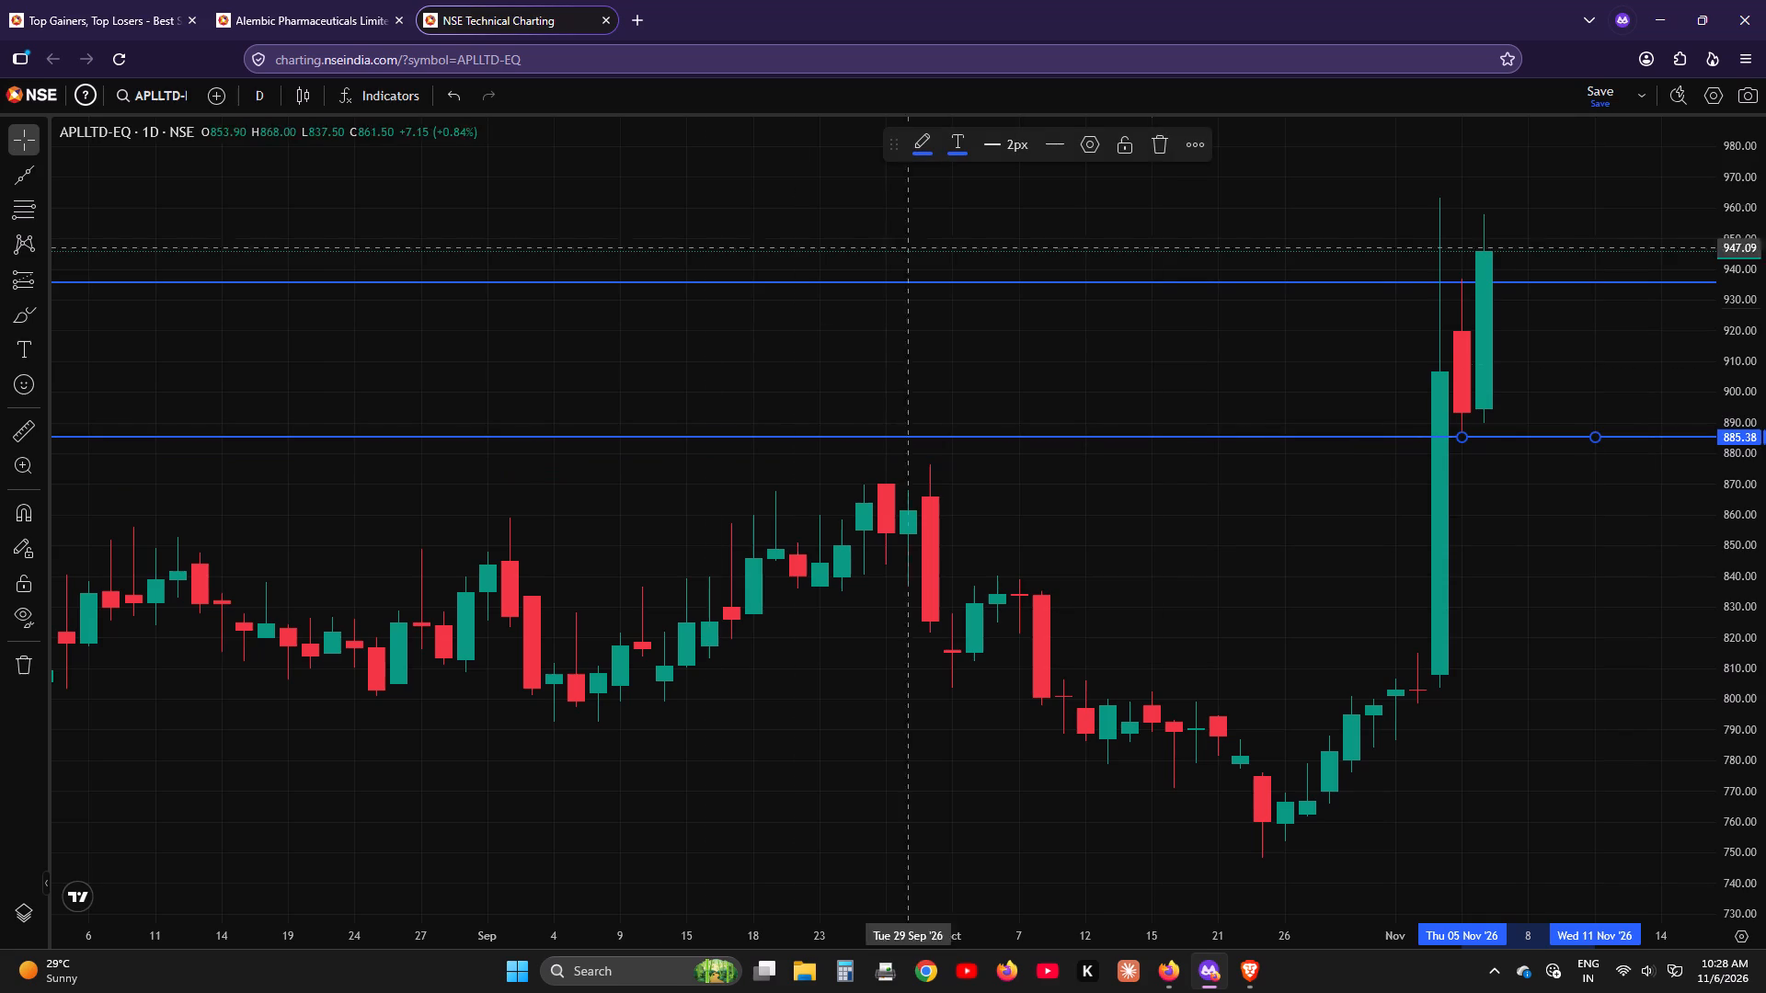
Set the chart interval to 1 hour and examine the price against the two previous-day lines.
scroll(1579, 329, "up", 1)
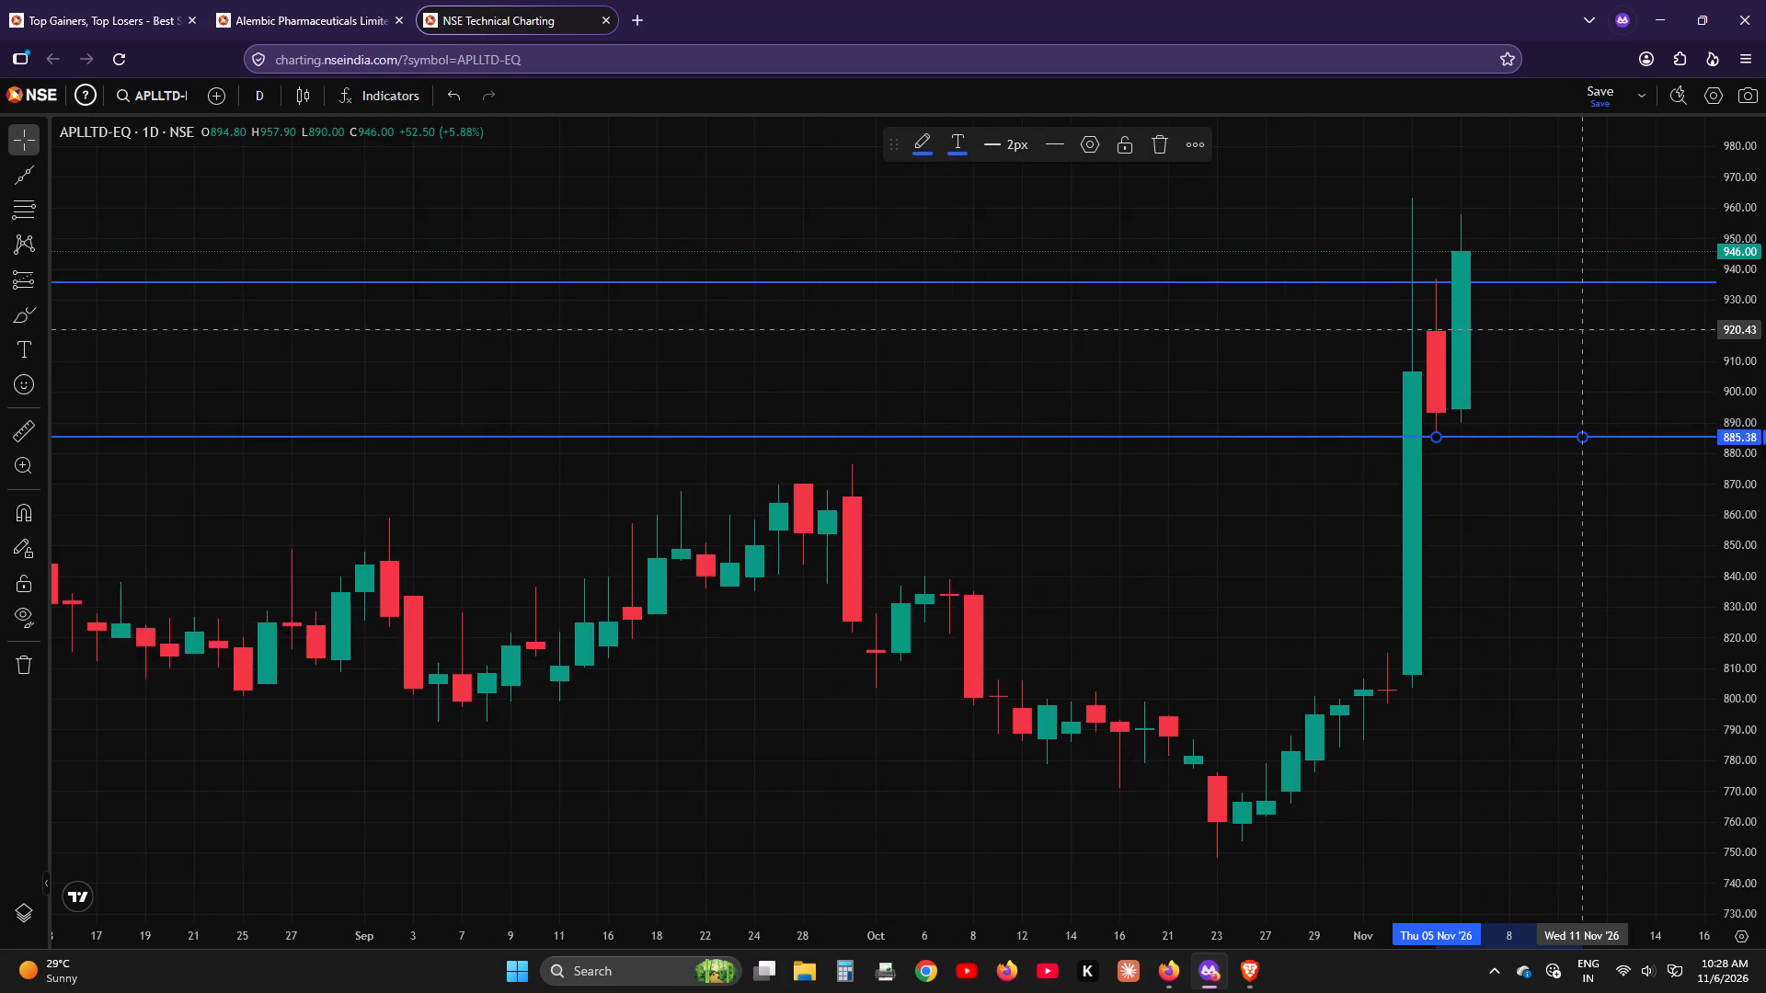
scroll(1579, 329, "up", 3)
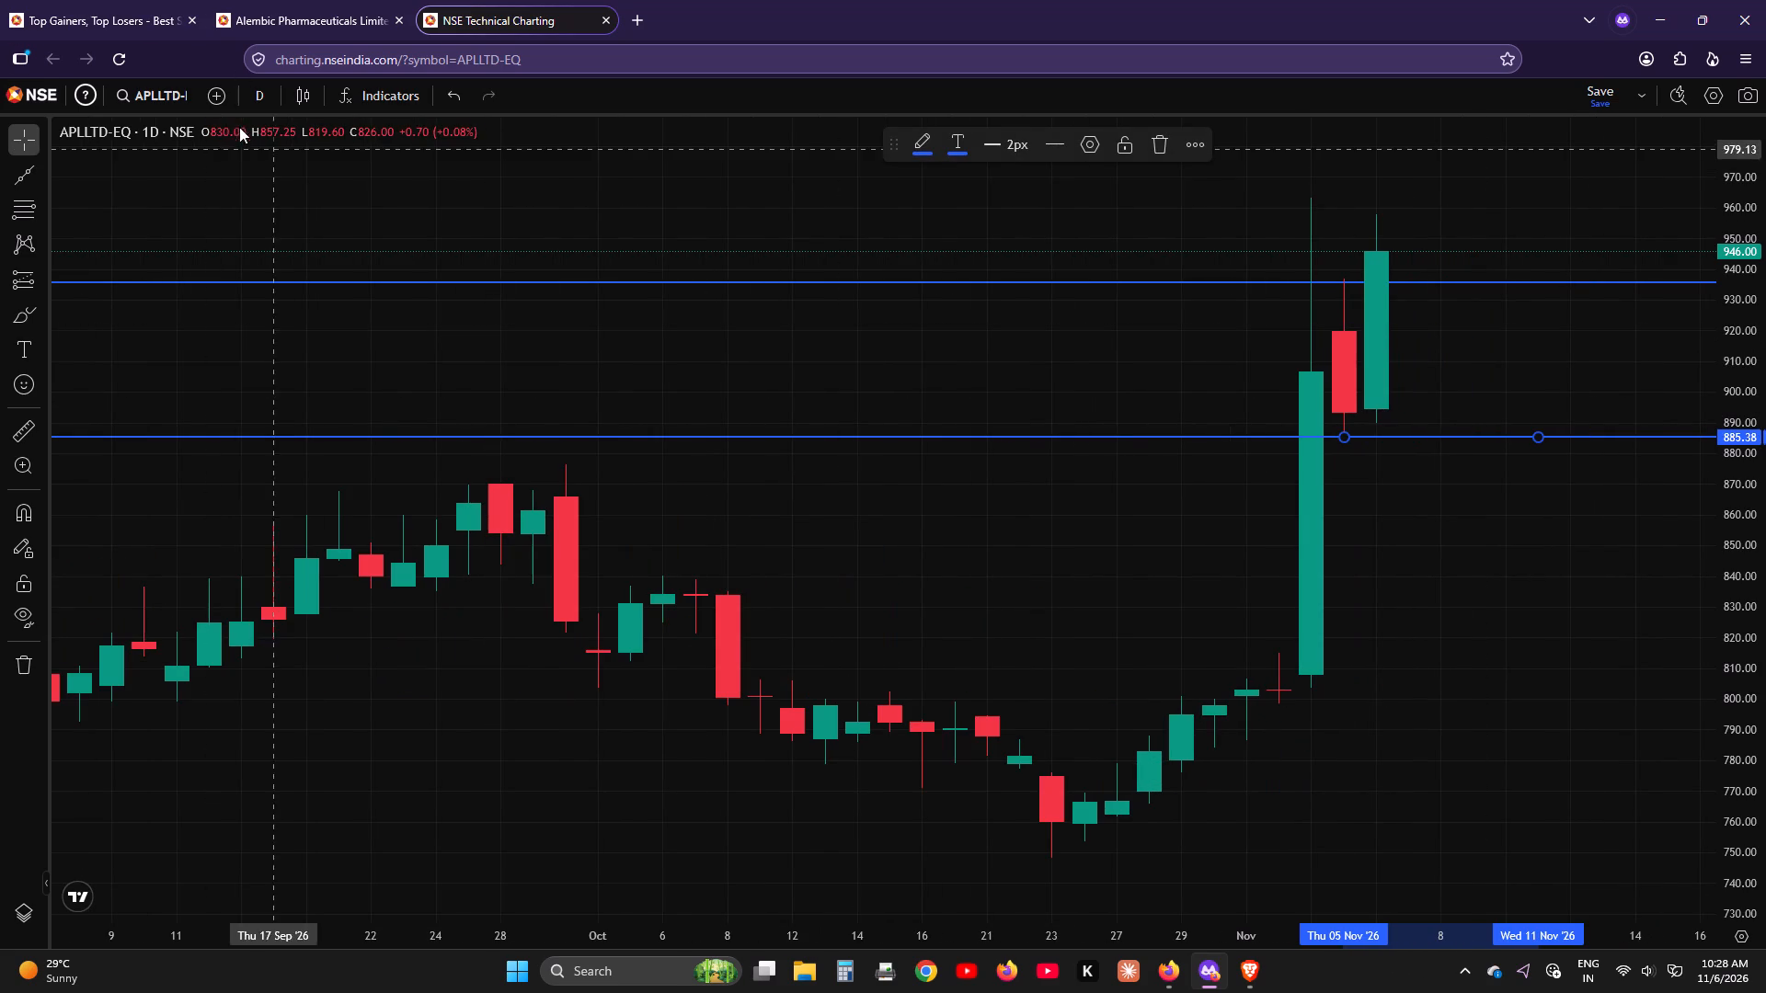
left_click(268, 98)
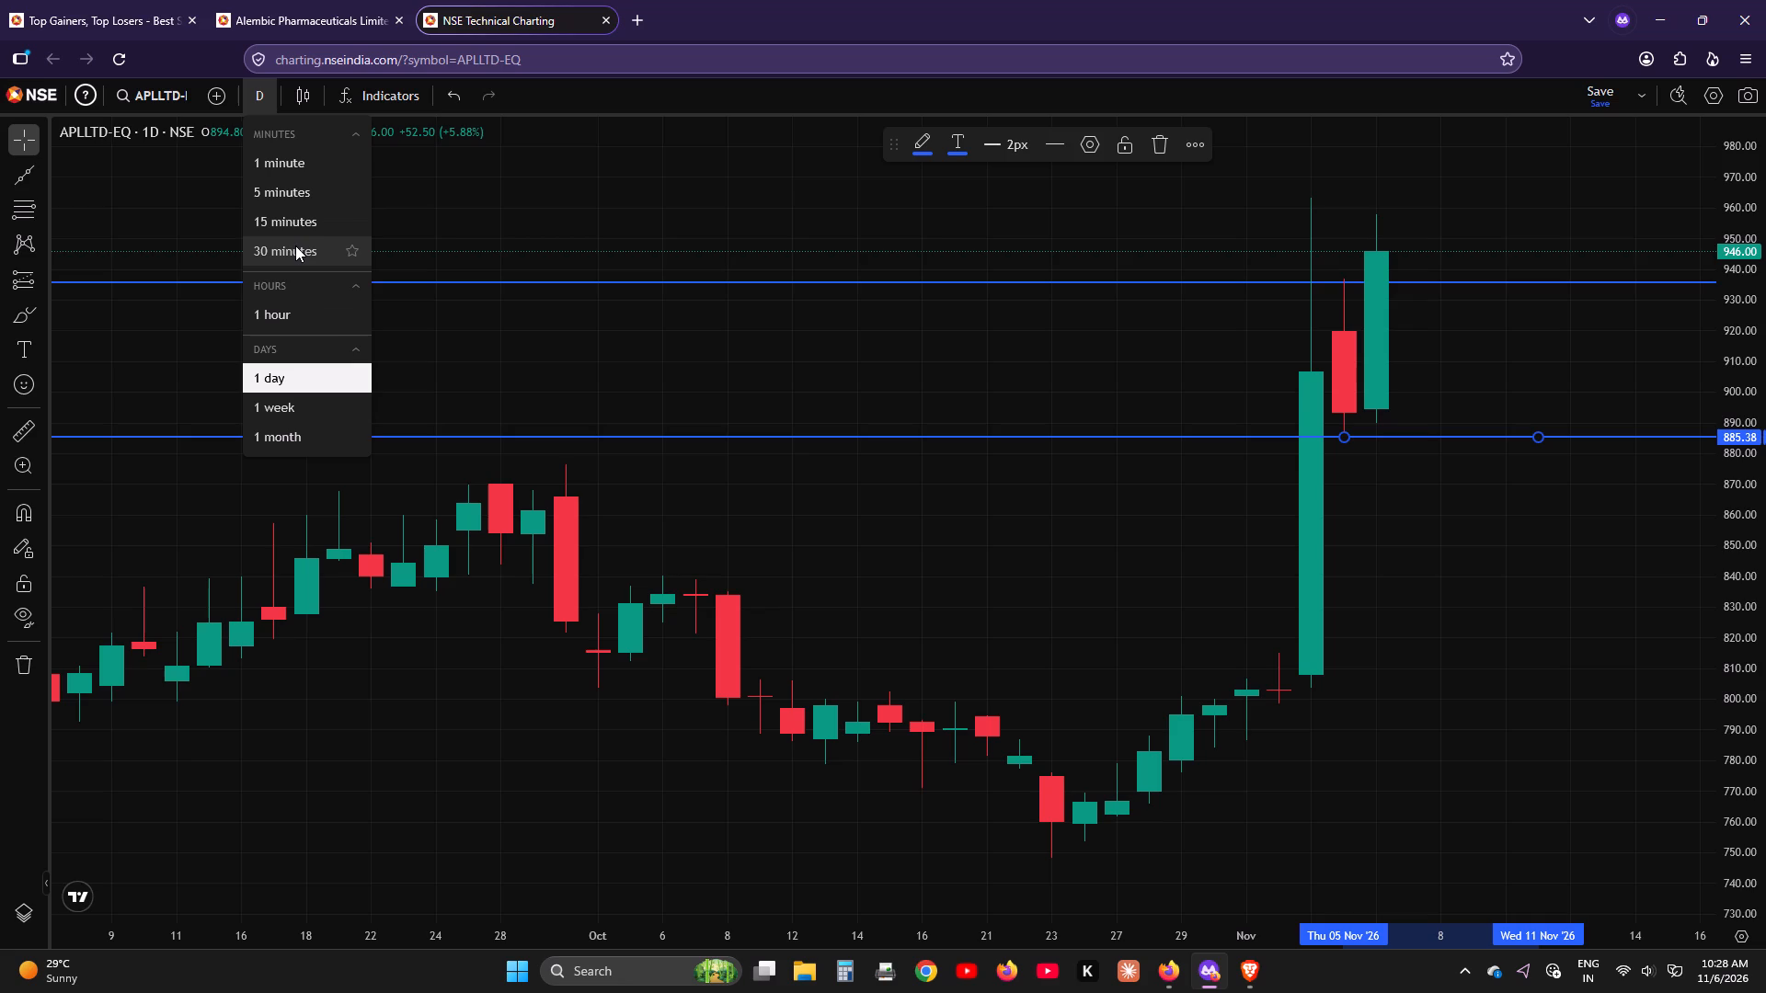
left_click(265, 312)
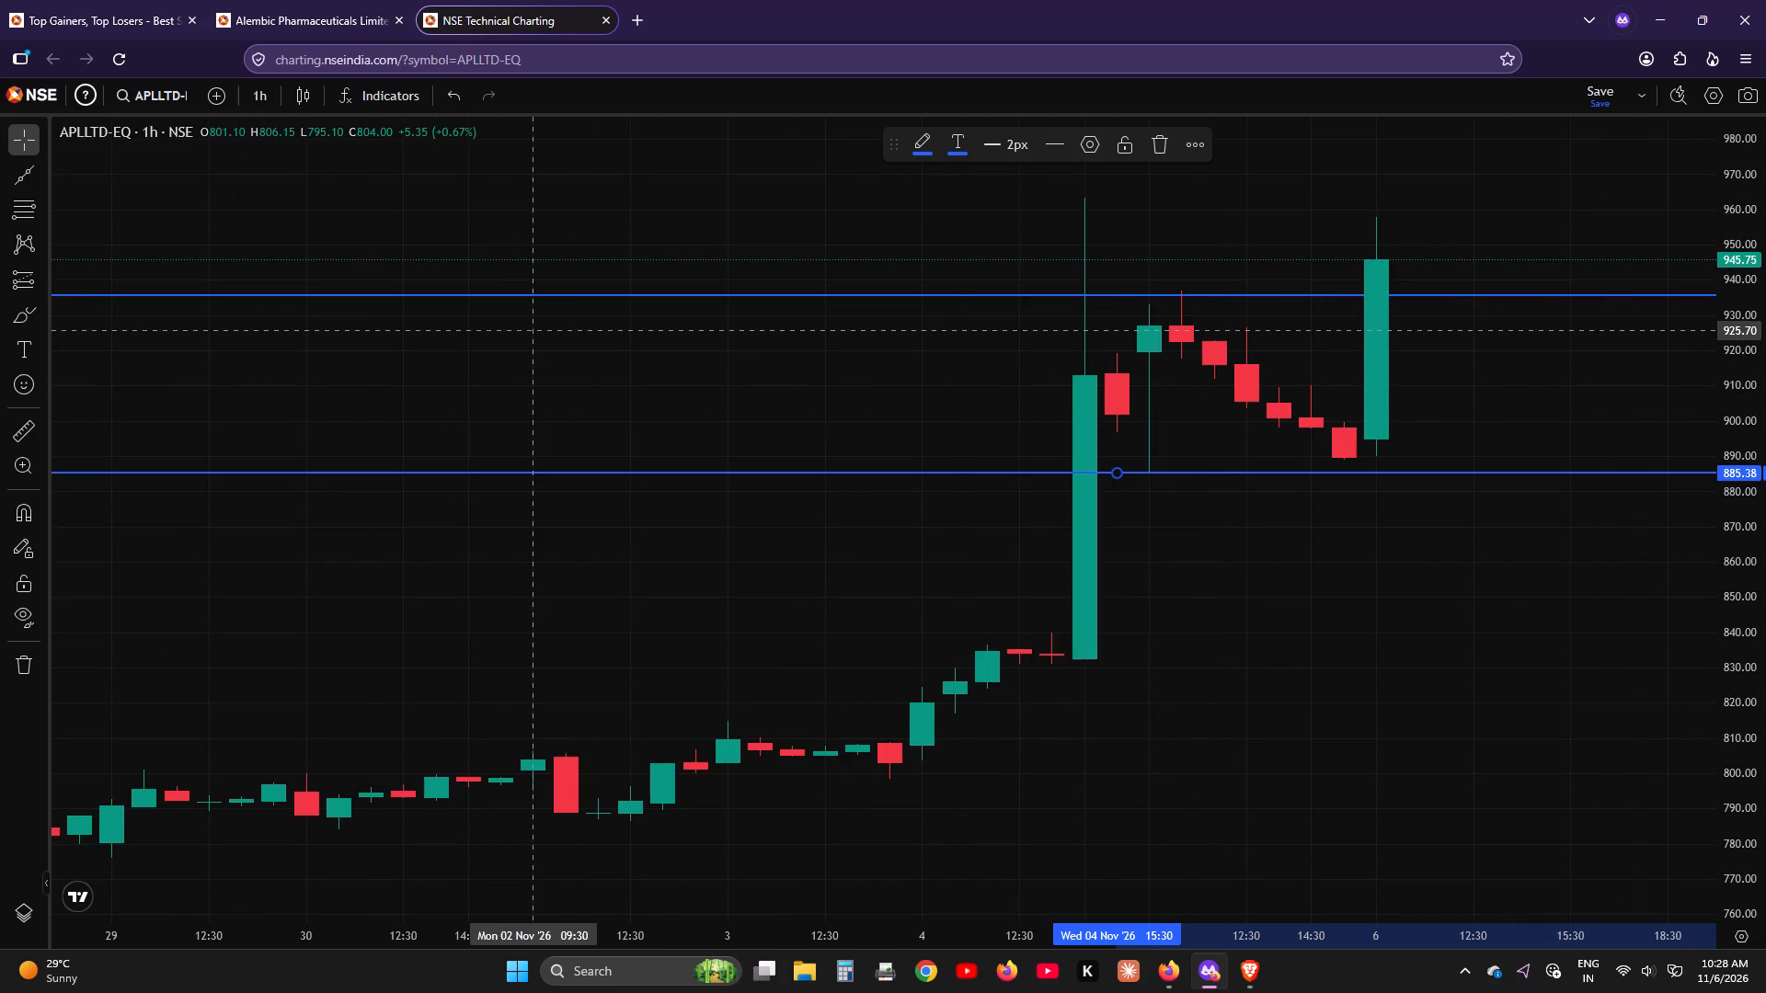
On the 5-minute chart, place a Long Position starting at the 6 November 09:40 candle with entry at about 939.26.
left_click(256, 90)
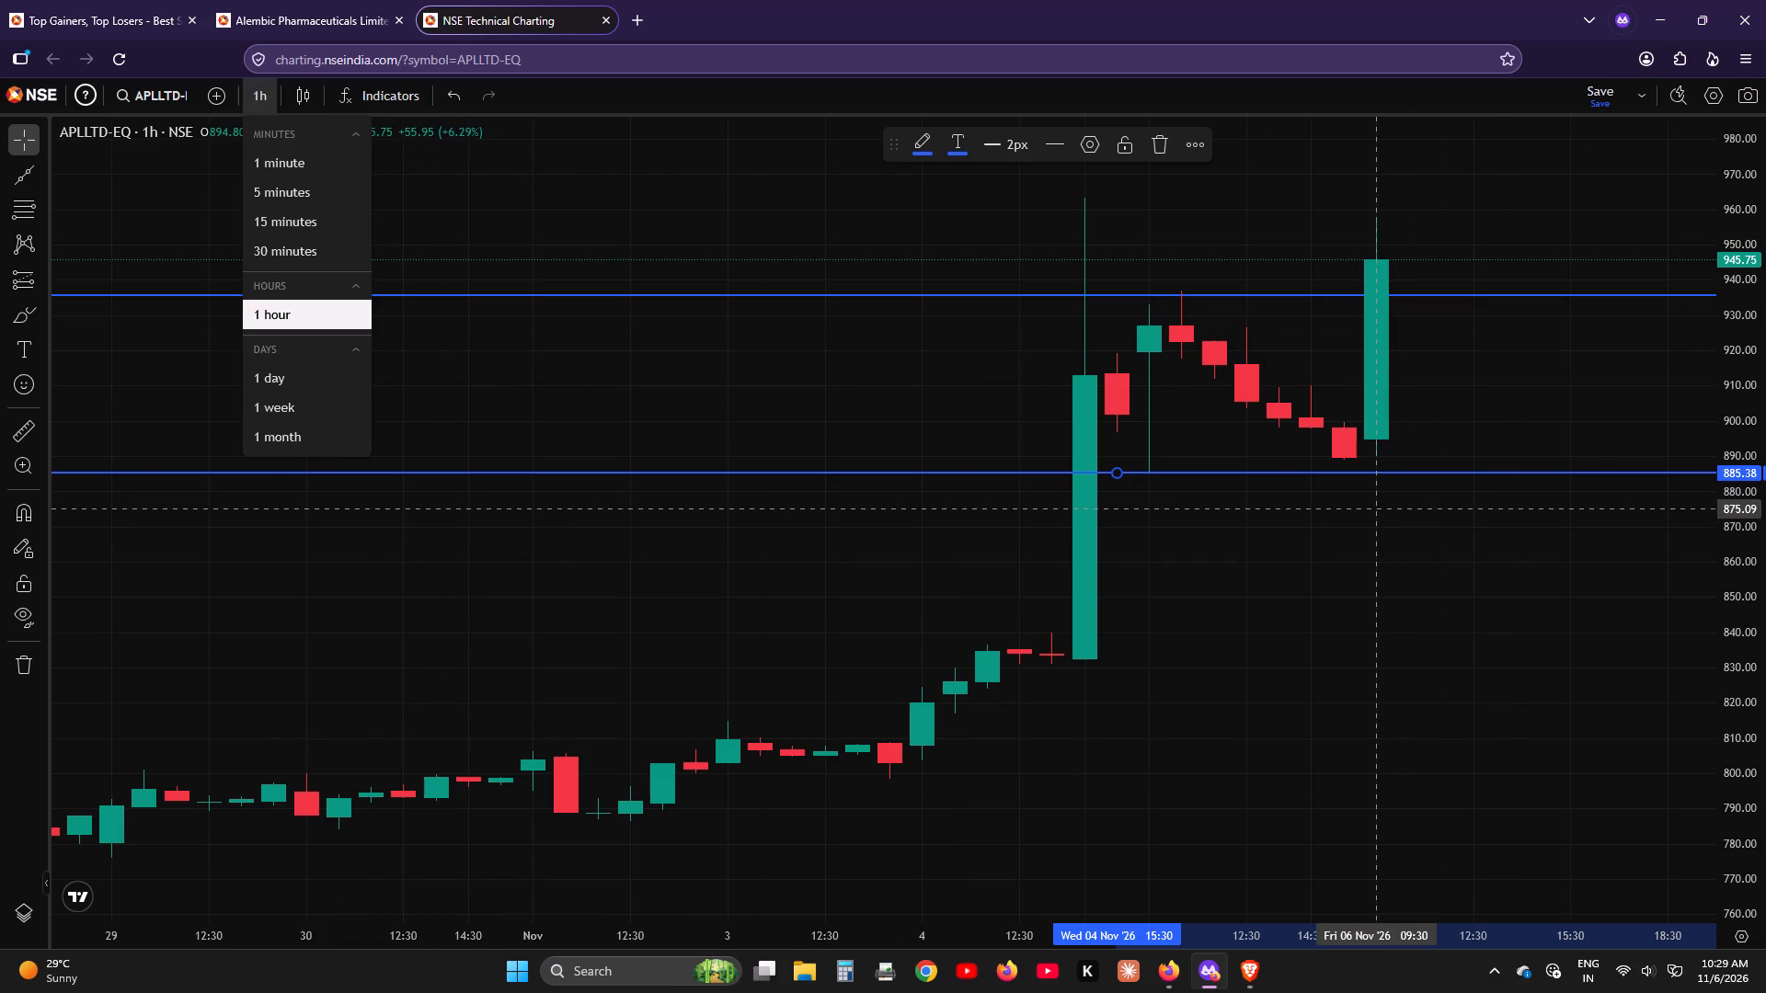
left_click(287, 194)
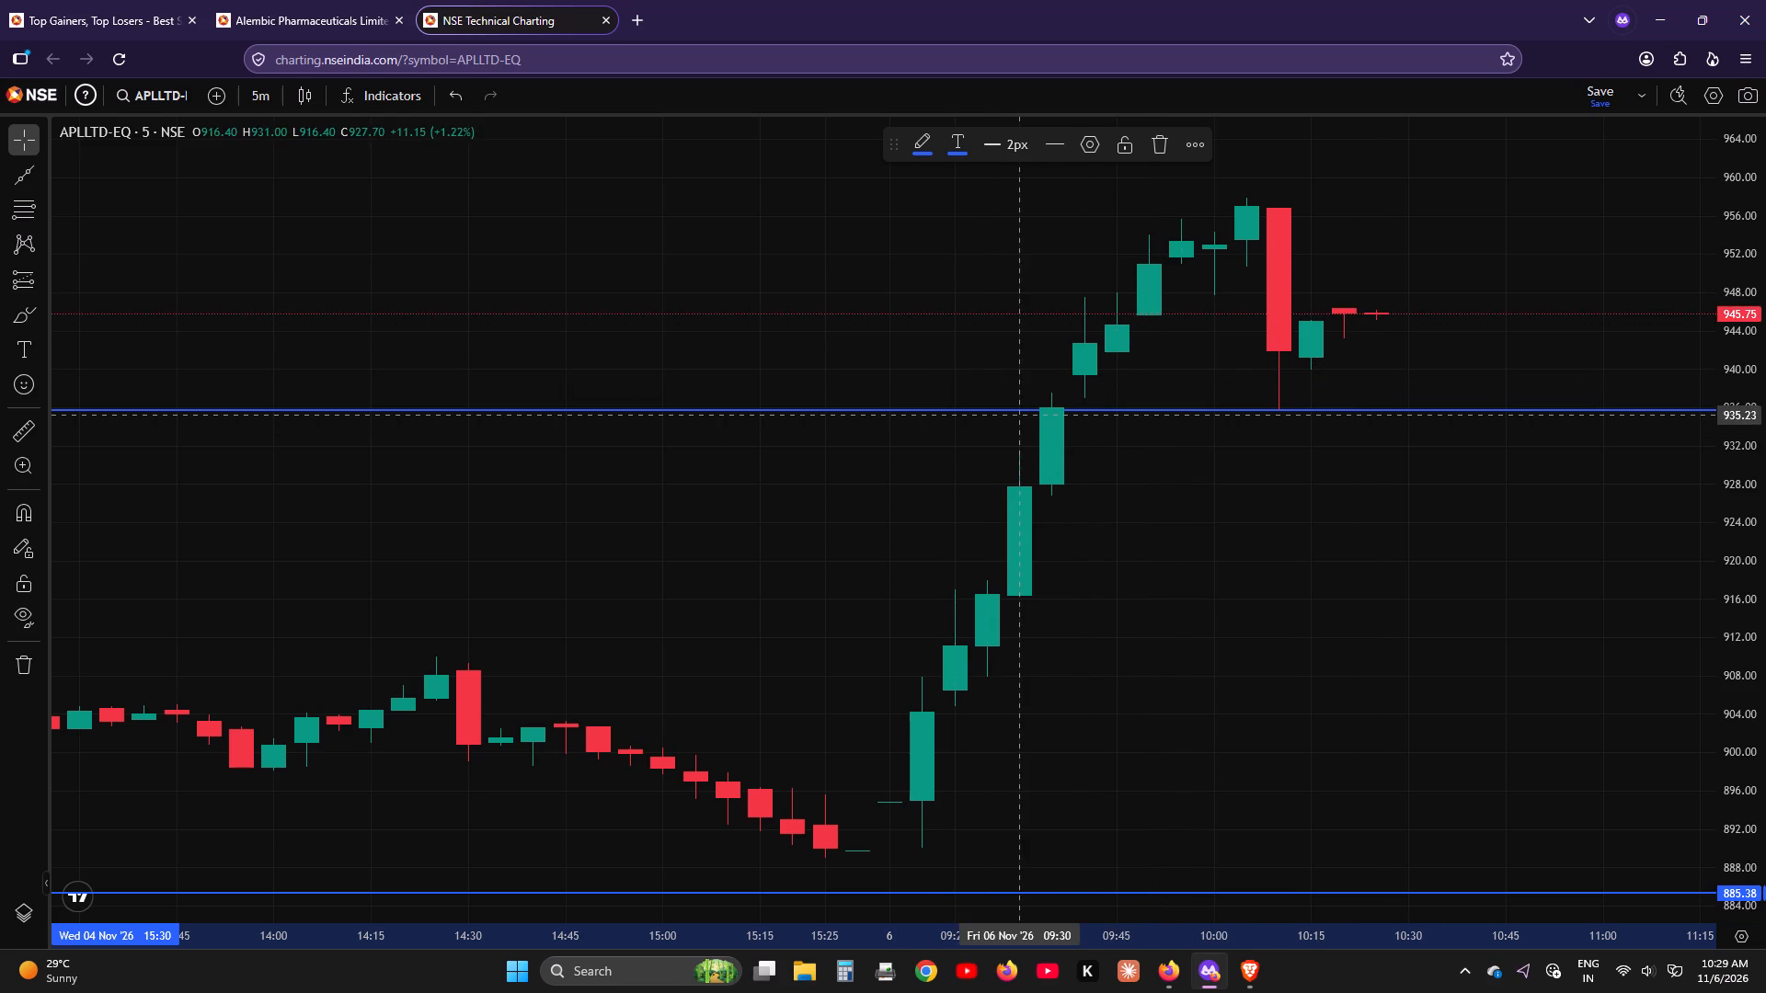
left_click(41, 211)
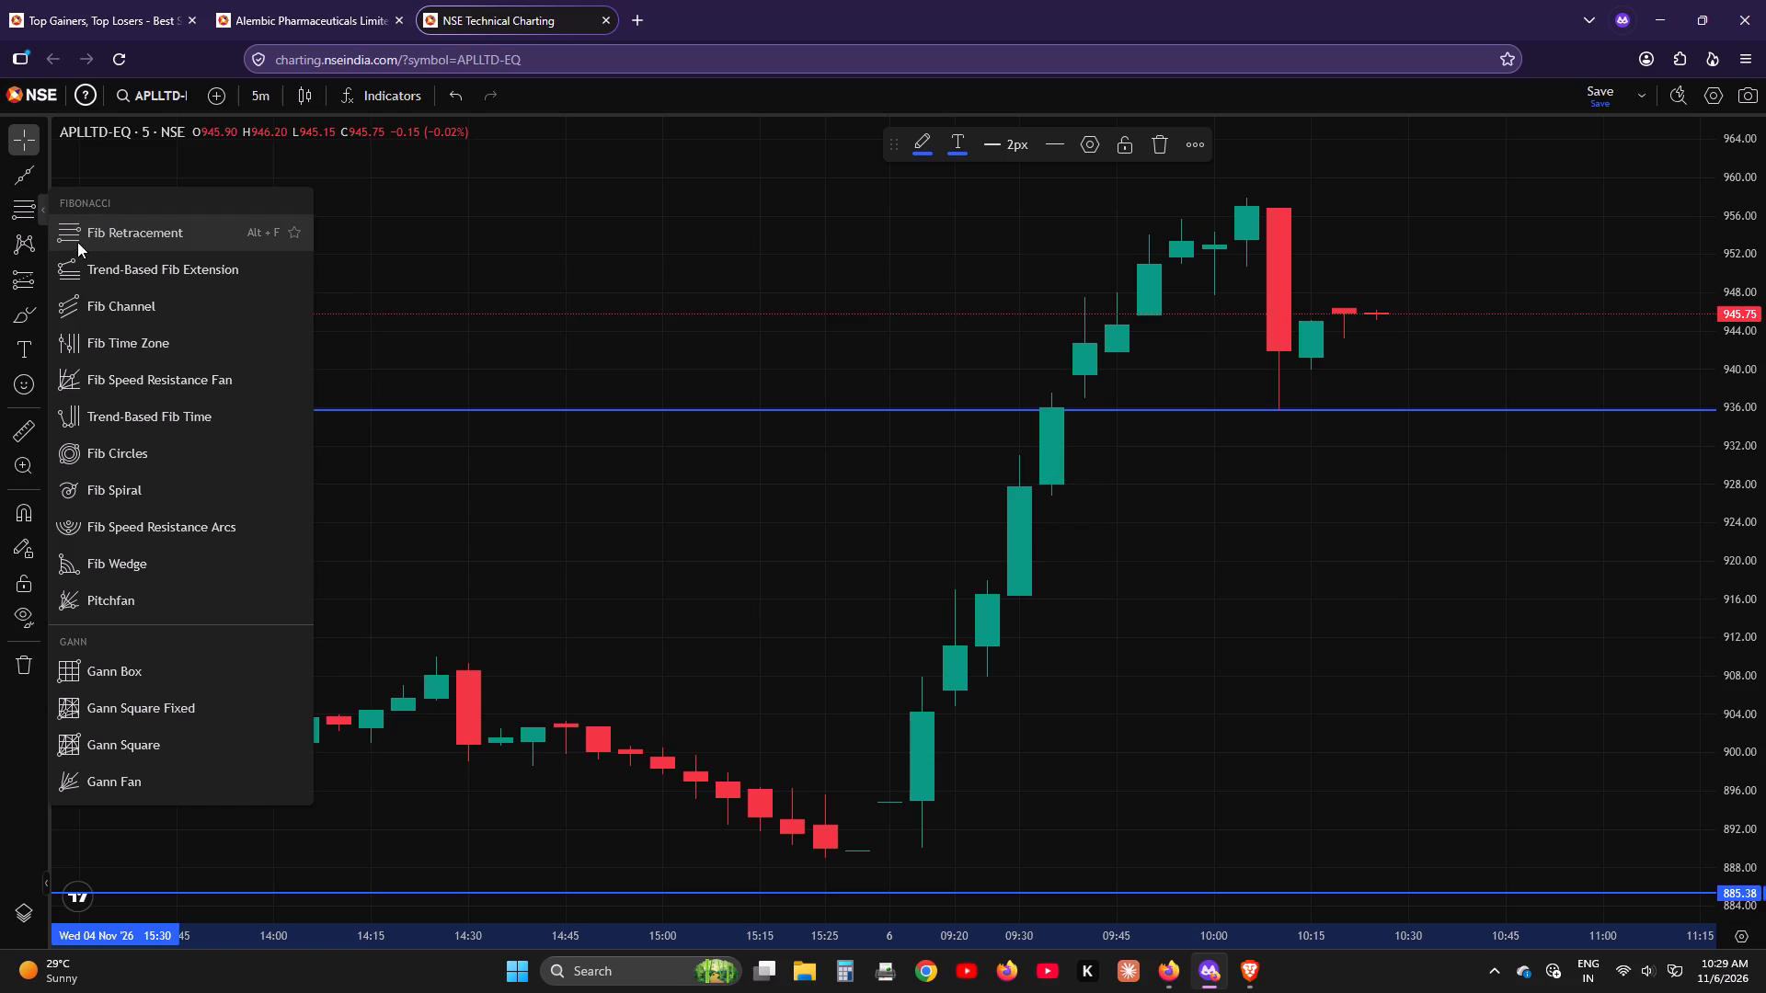
left_click(38, 276)
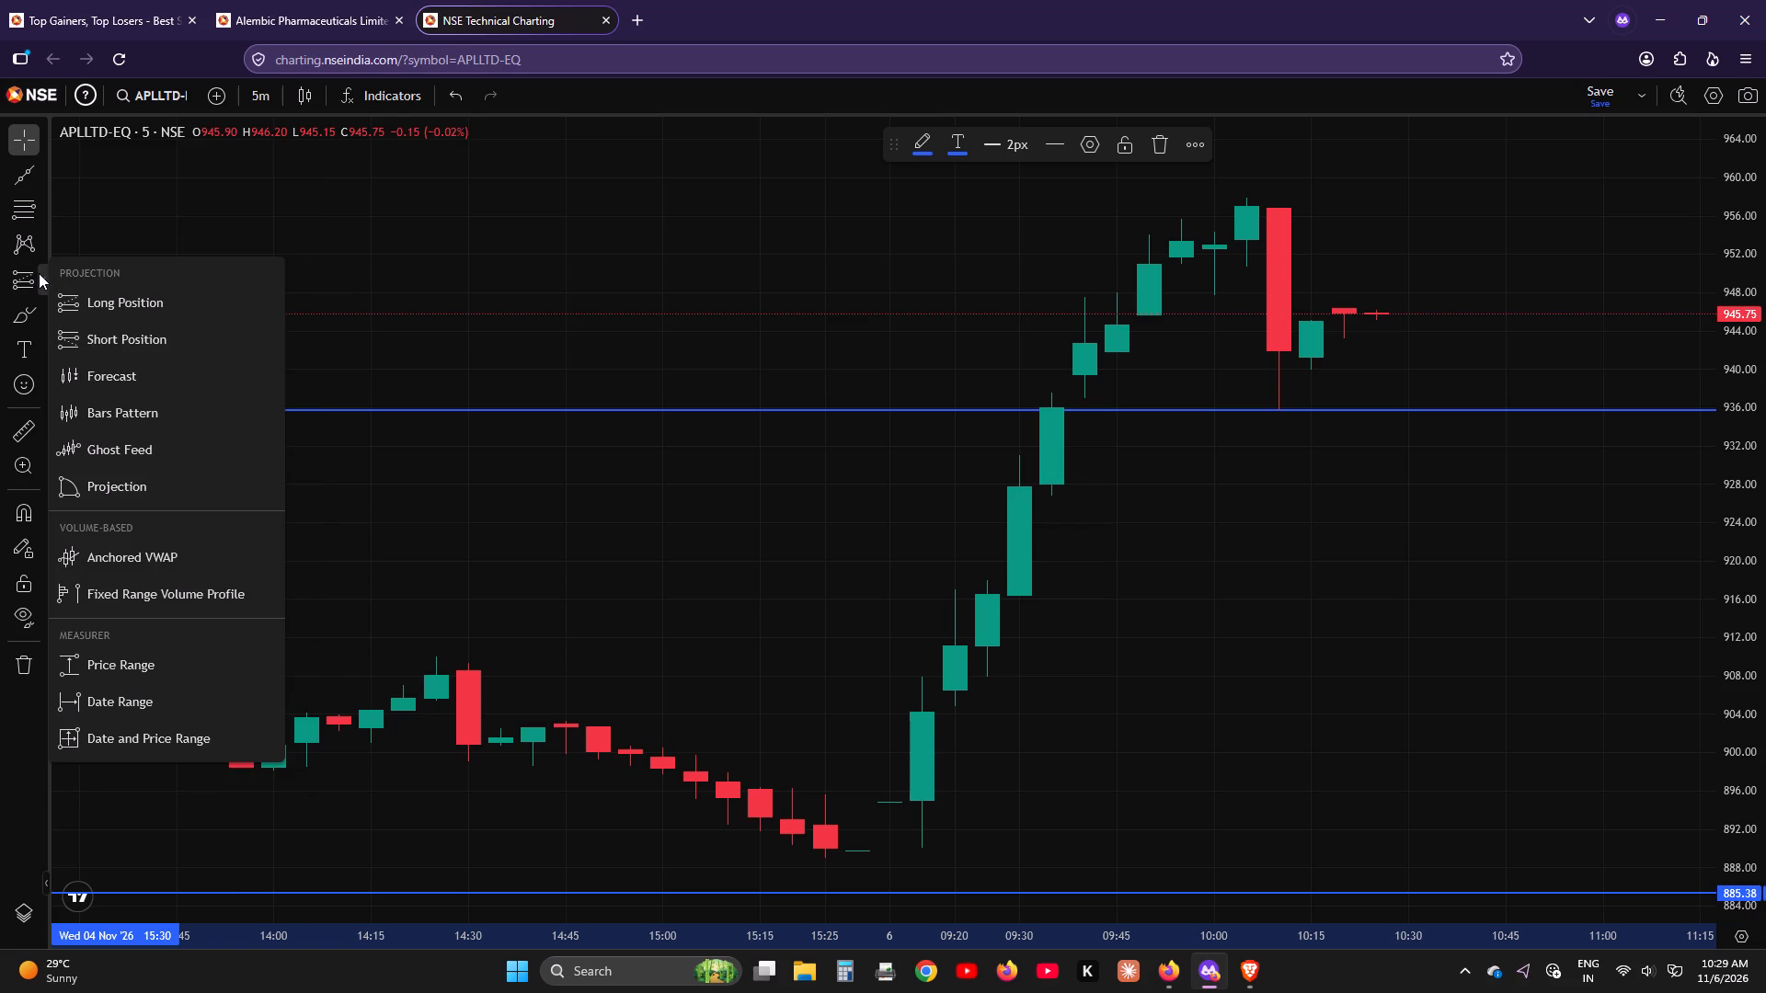
left_click(86, 309)
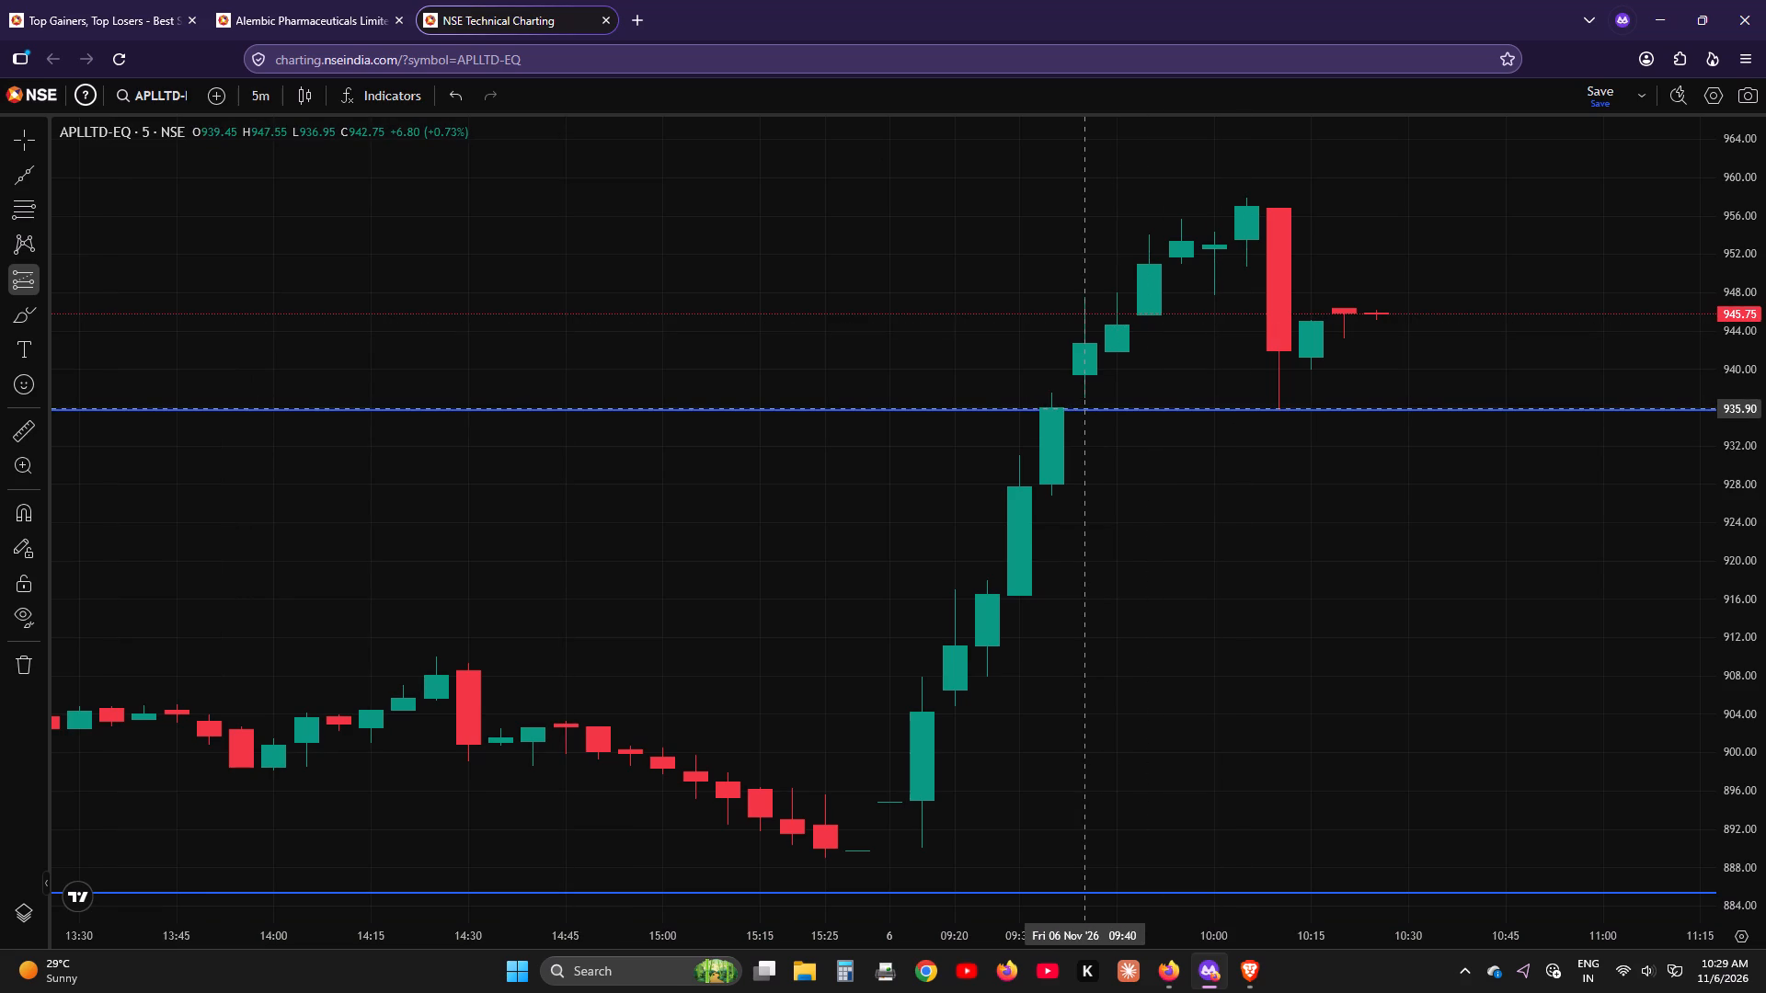
left_click(1072, 376)
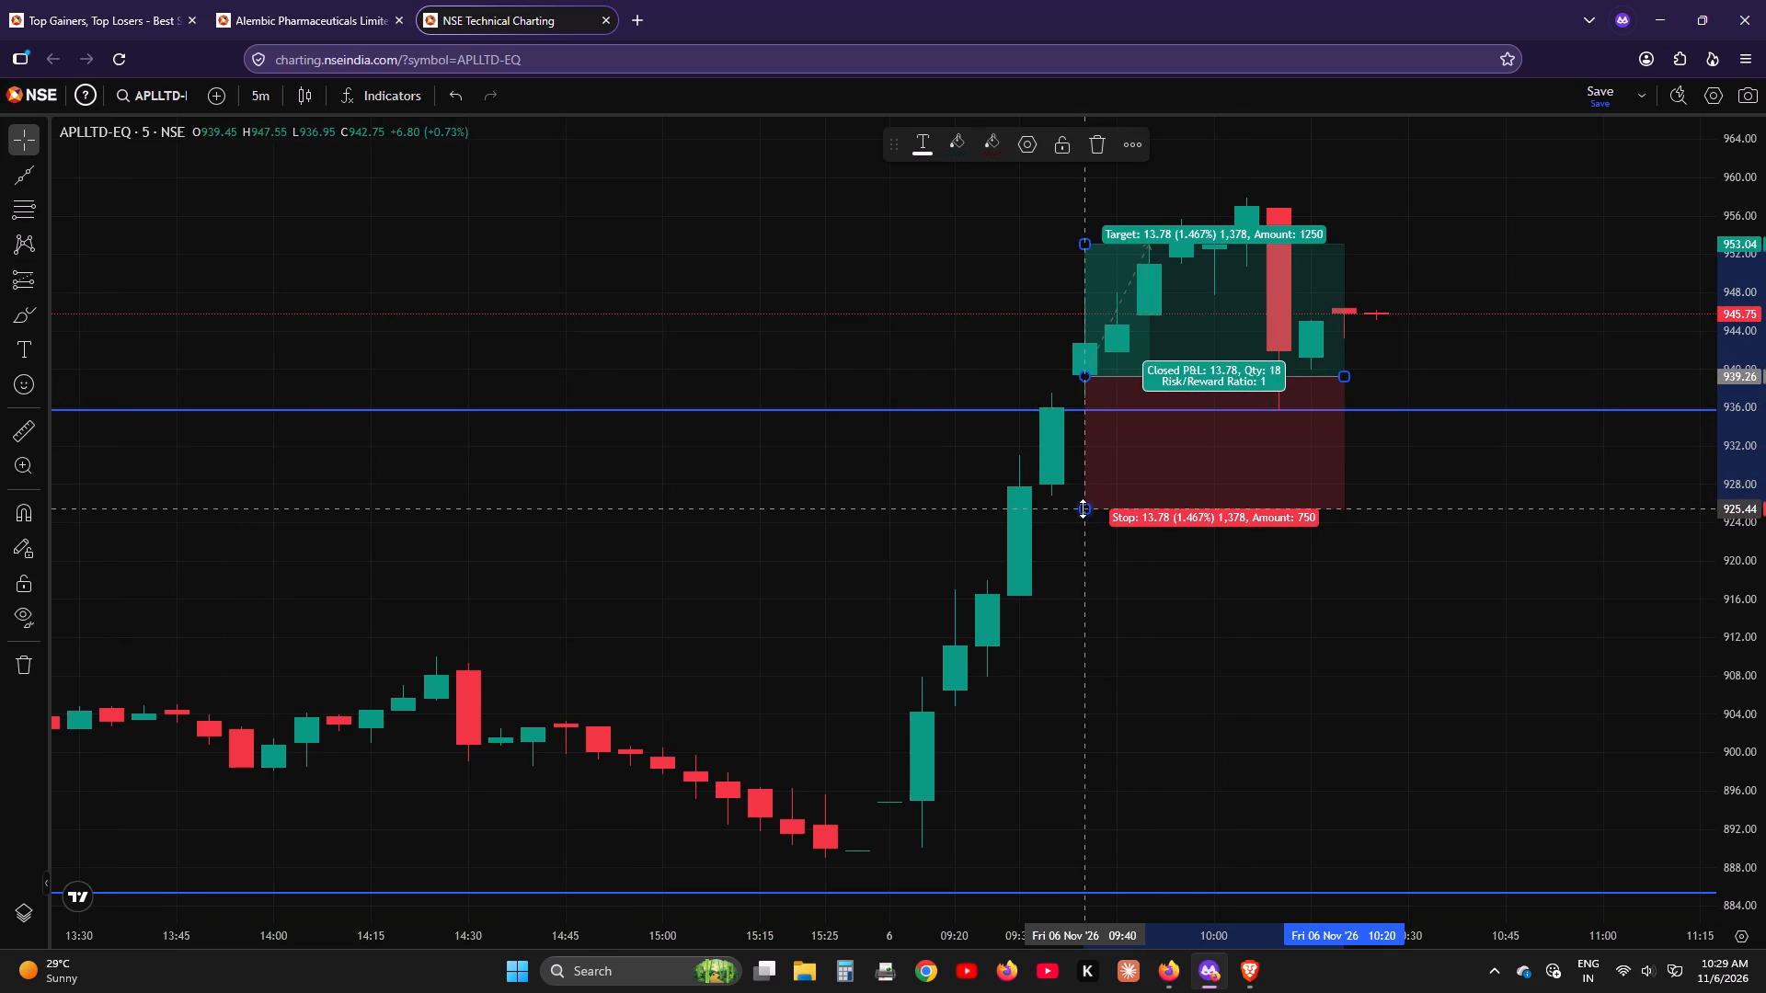
Raise the long position's stop to the upper previous-day line, at about 935.80.
left_click_drag(1083, 508, 1079, 484)
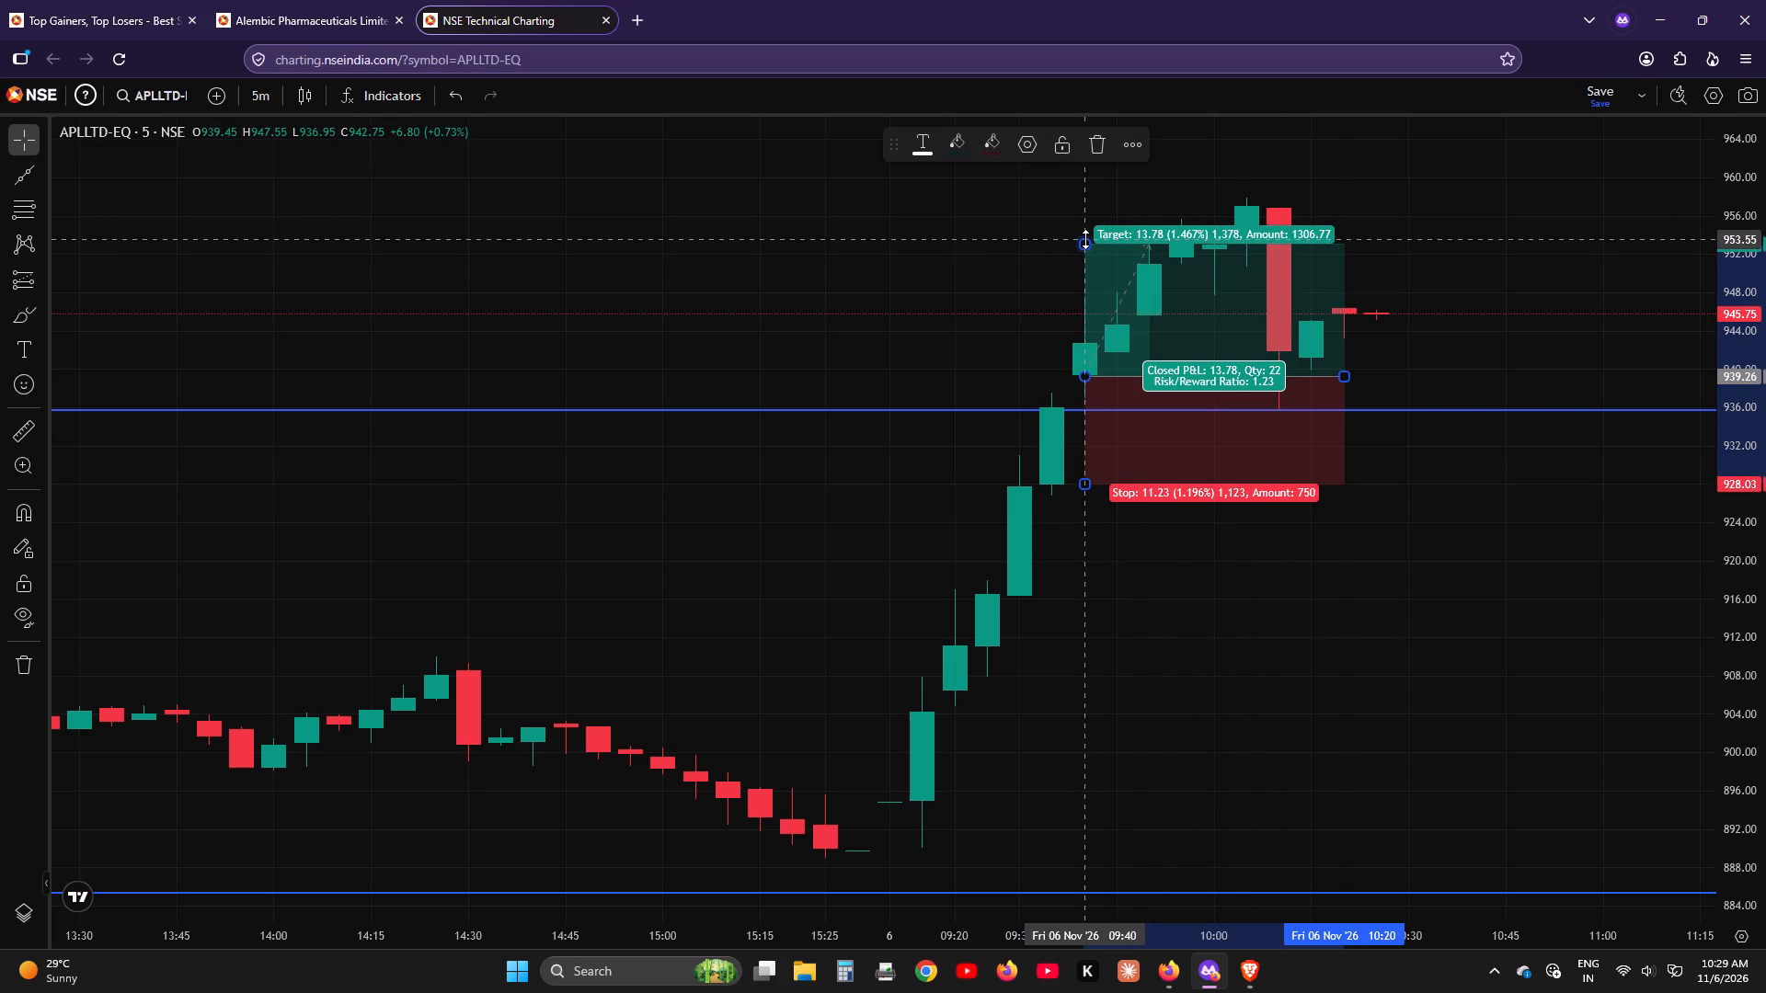
left_click_drag(1085, 239, 1091, 208)
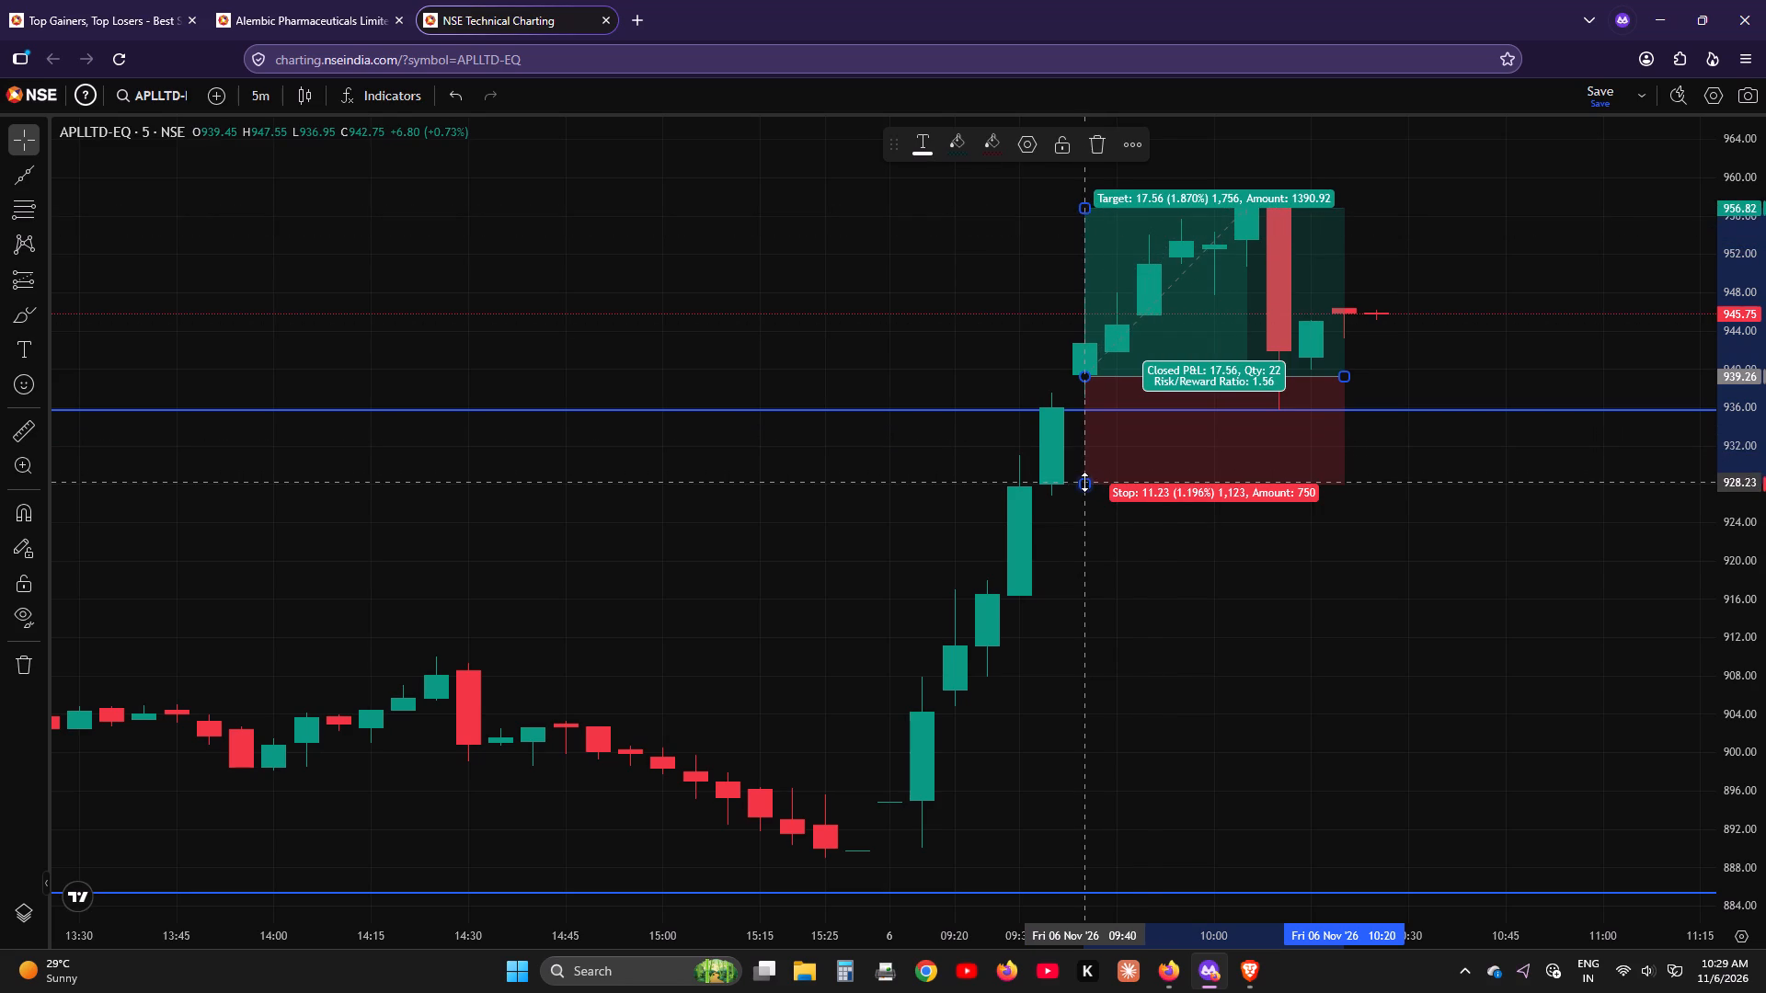
left_click_drag(1084, 482, 1085, 409)
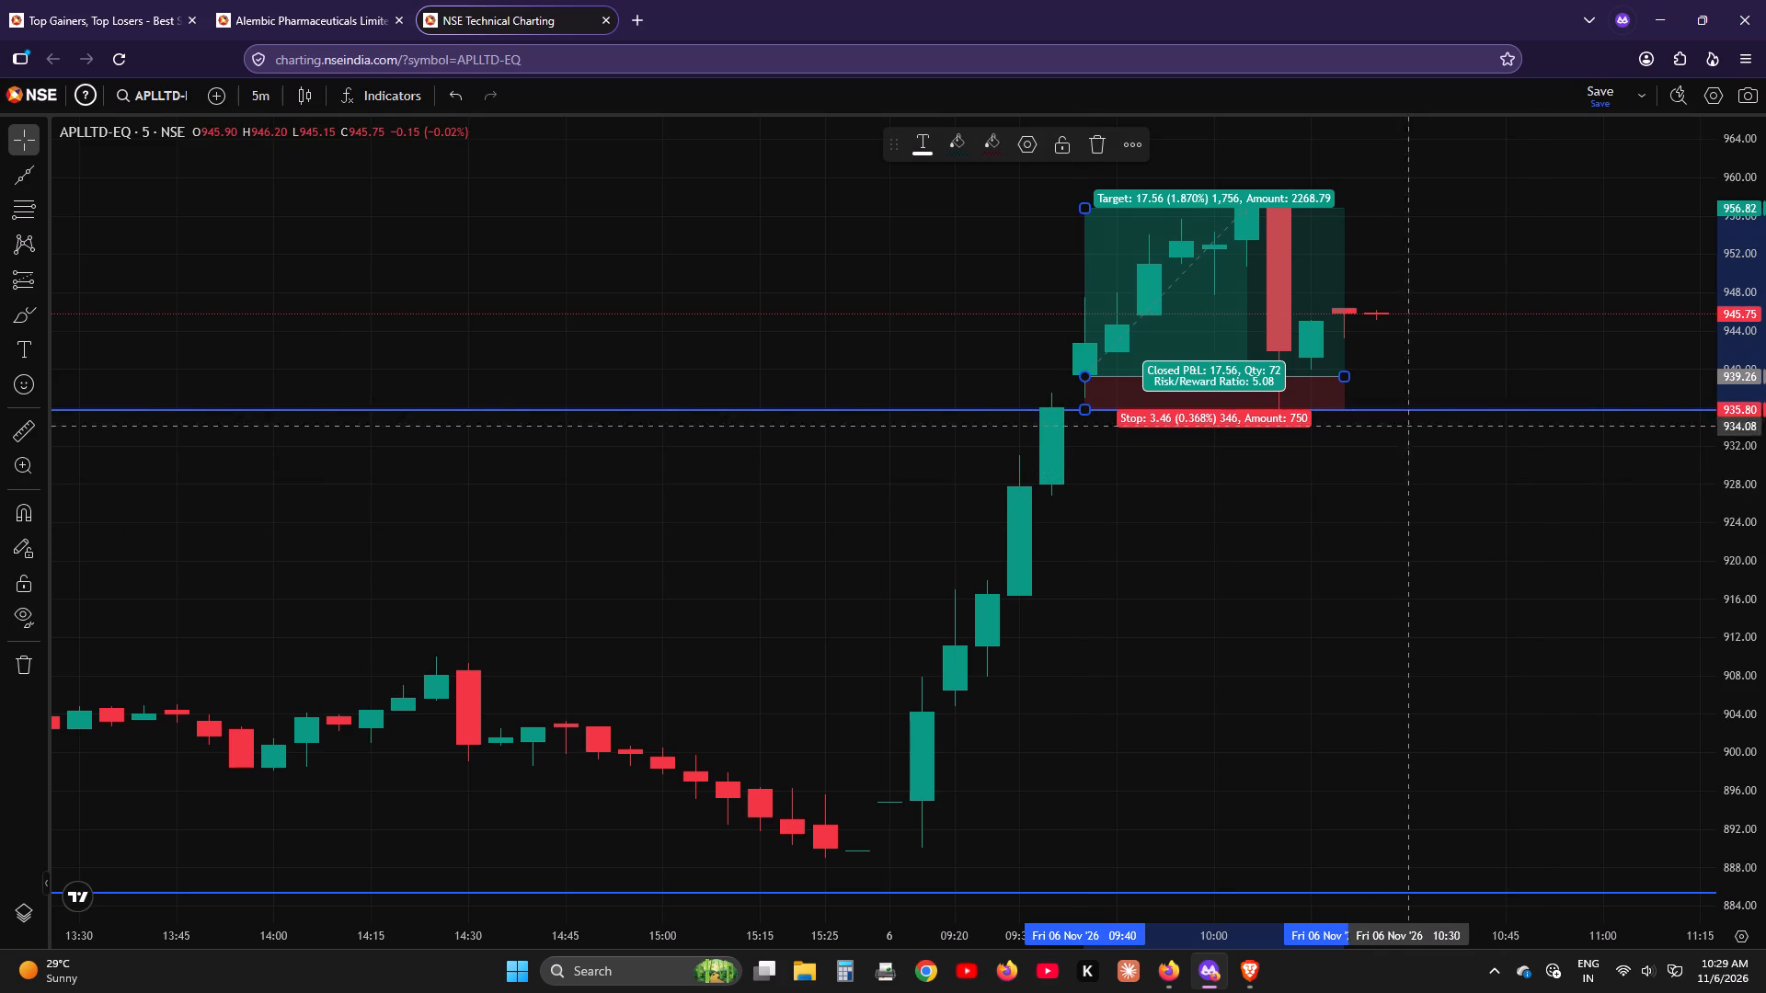
Adjust the long position's target to about 949.81, for a risk/reward ratio of about 3.05.
left_click_drag(1084, 208, 1082, 247)
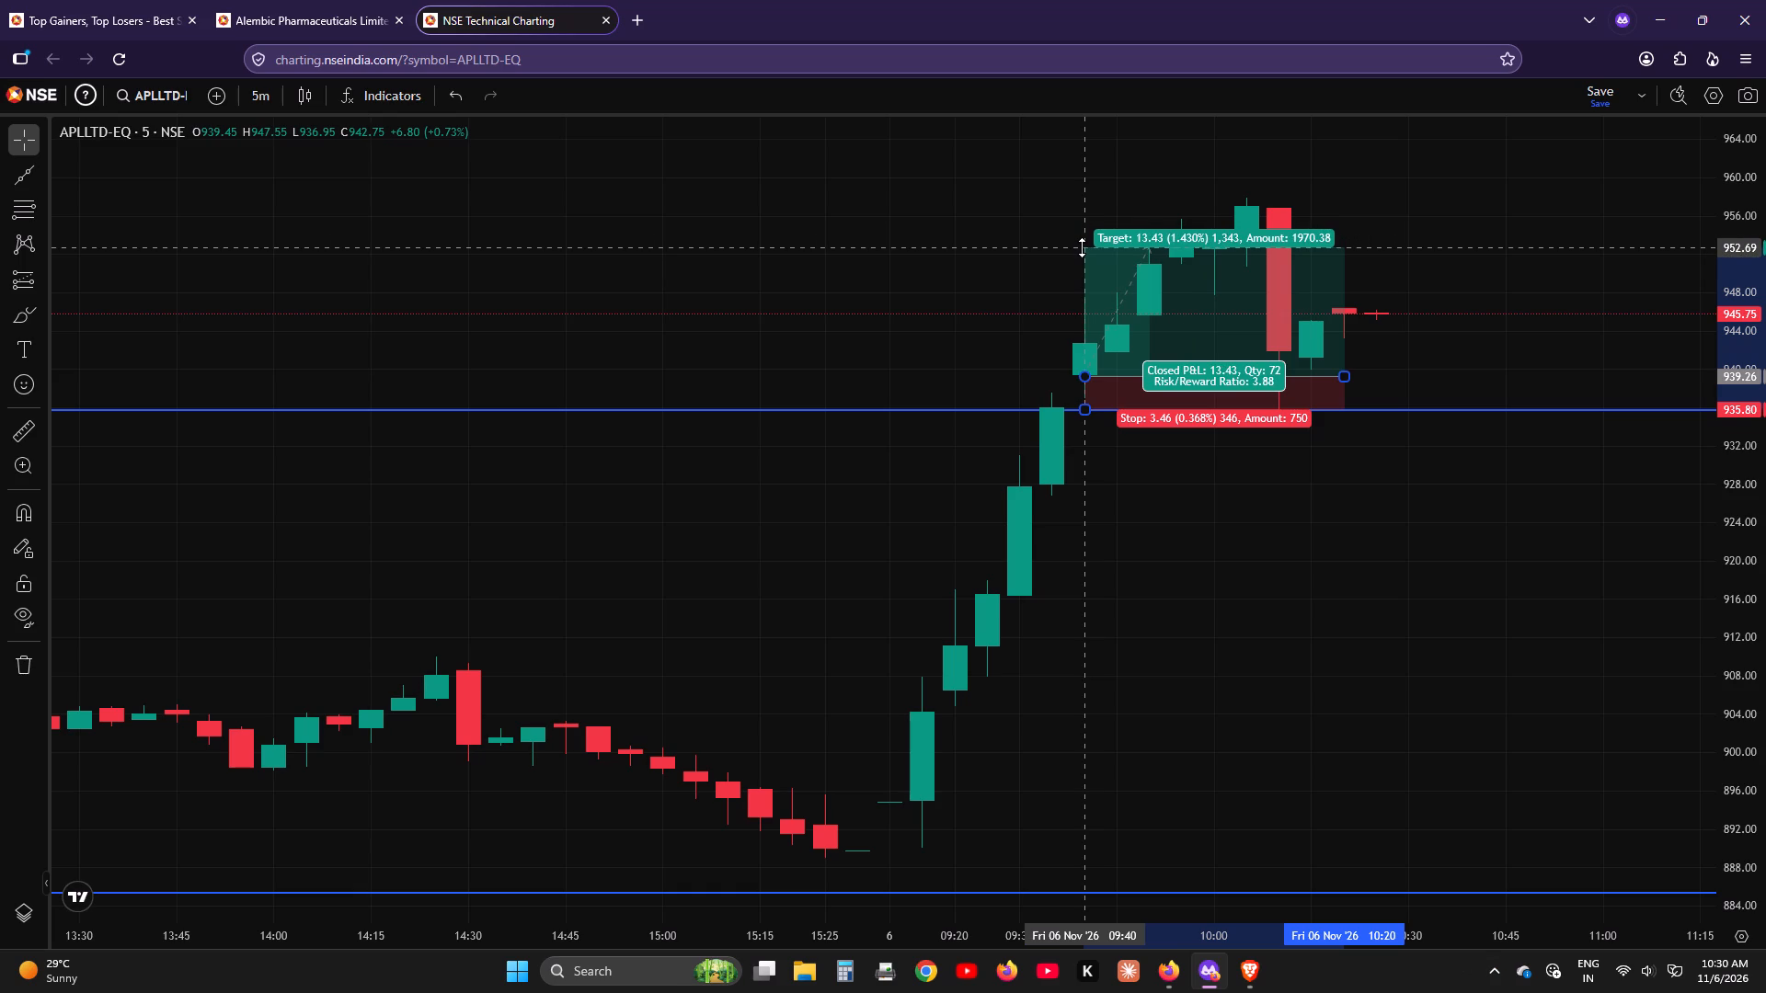
left_click_drag(1082, 247, 1082, 250)
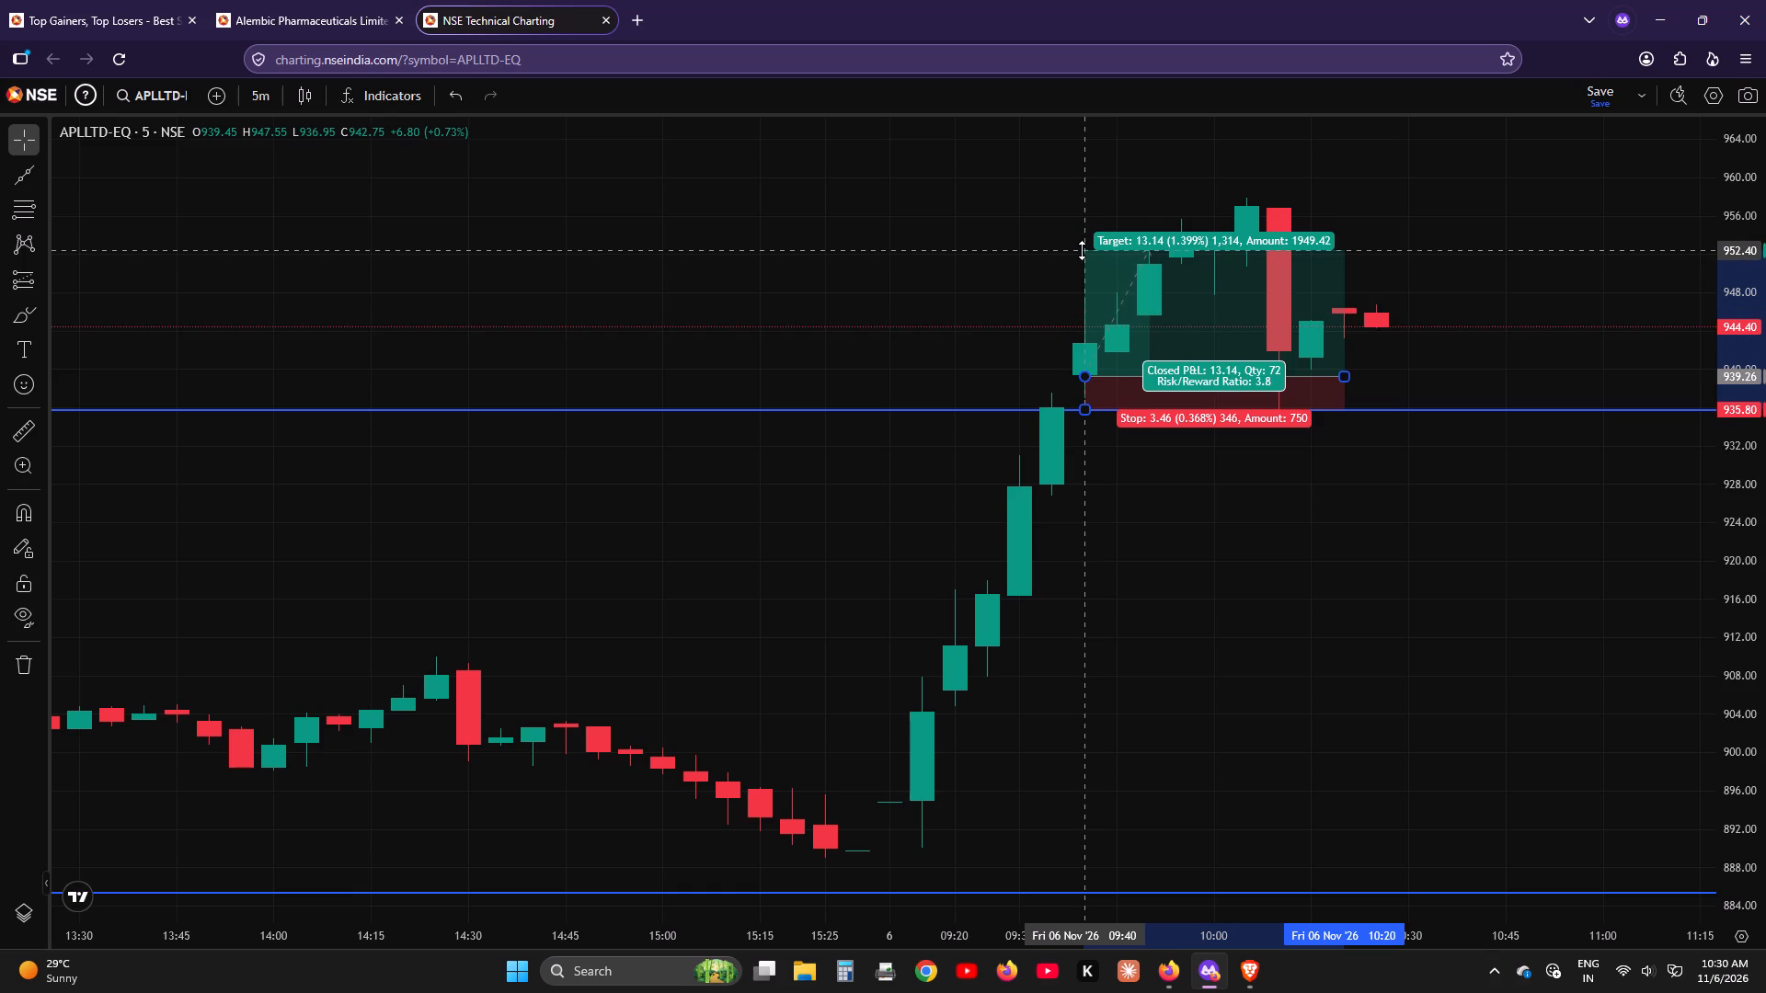
left_click_drag(1082, 250, 1082, 268)
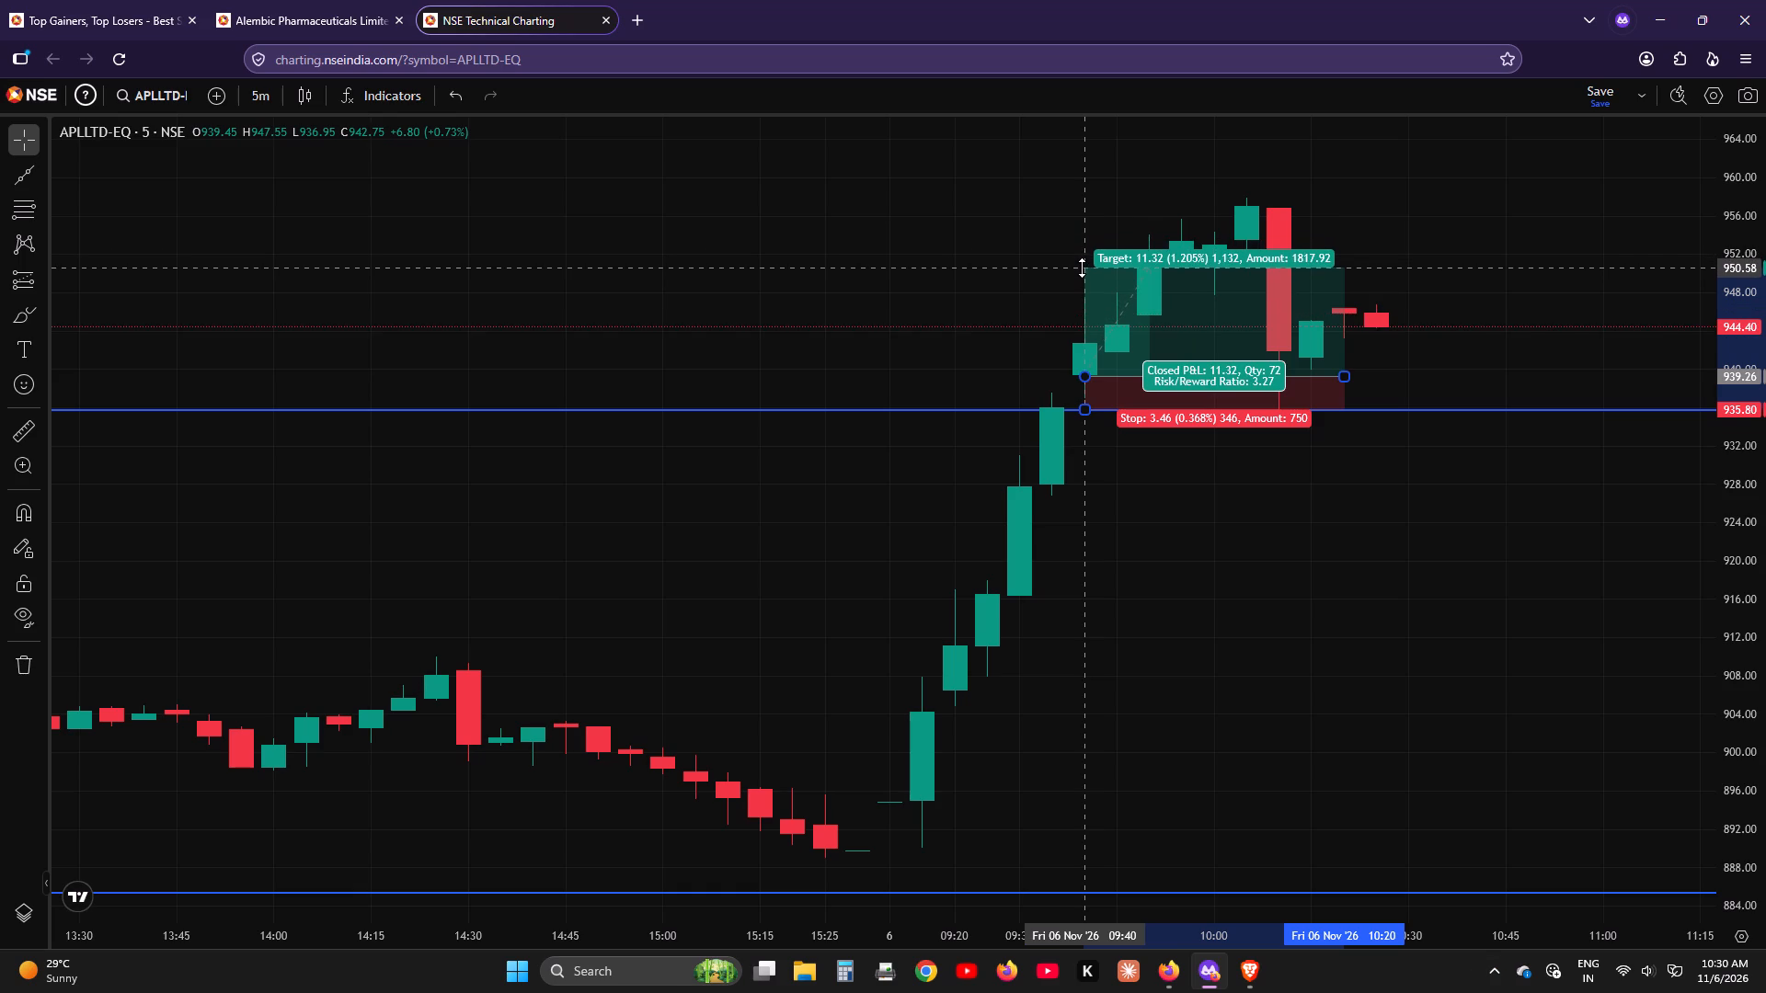
left_click_drag(1082, 268, 1096, 218)
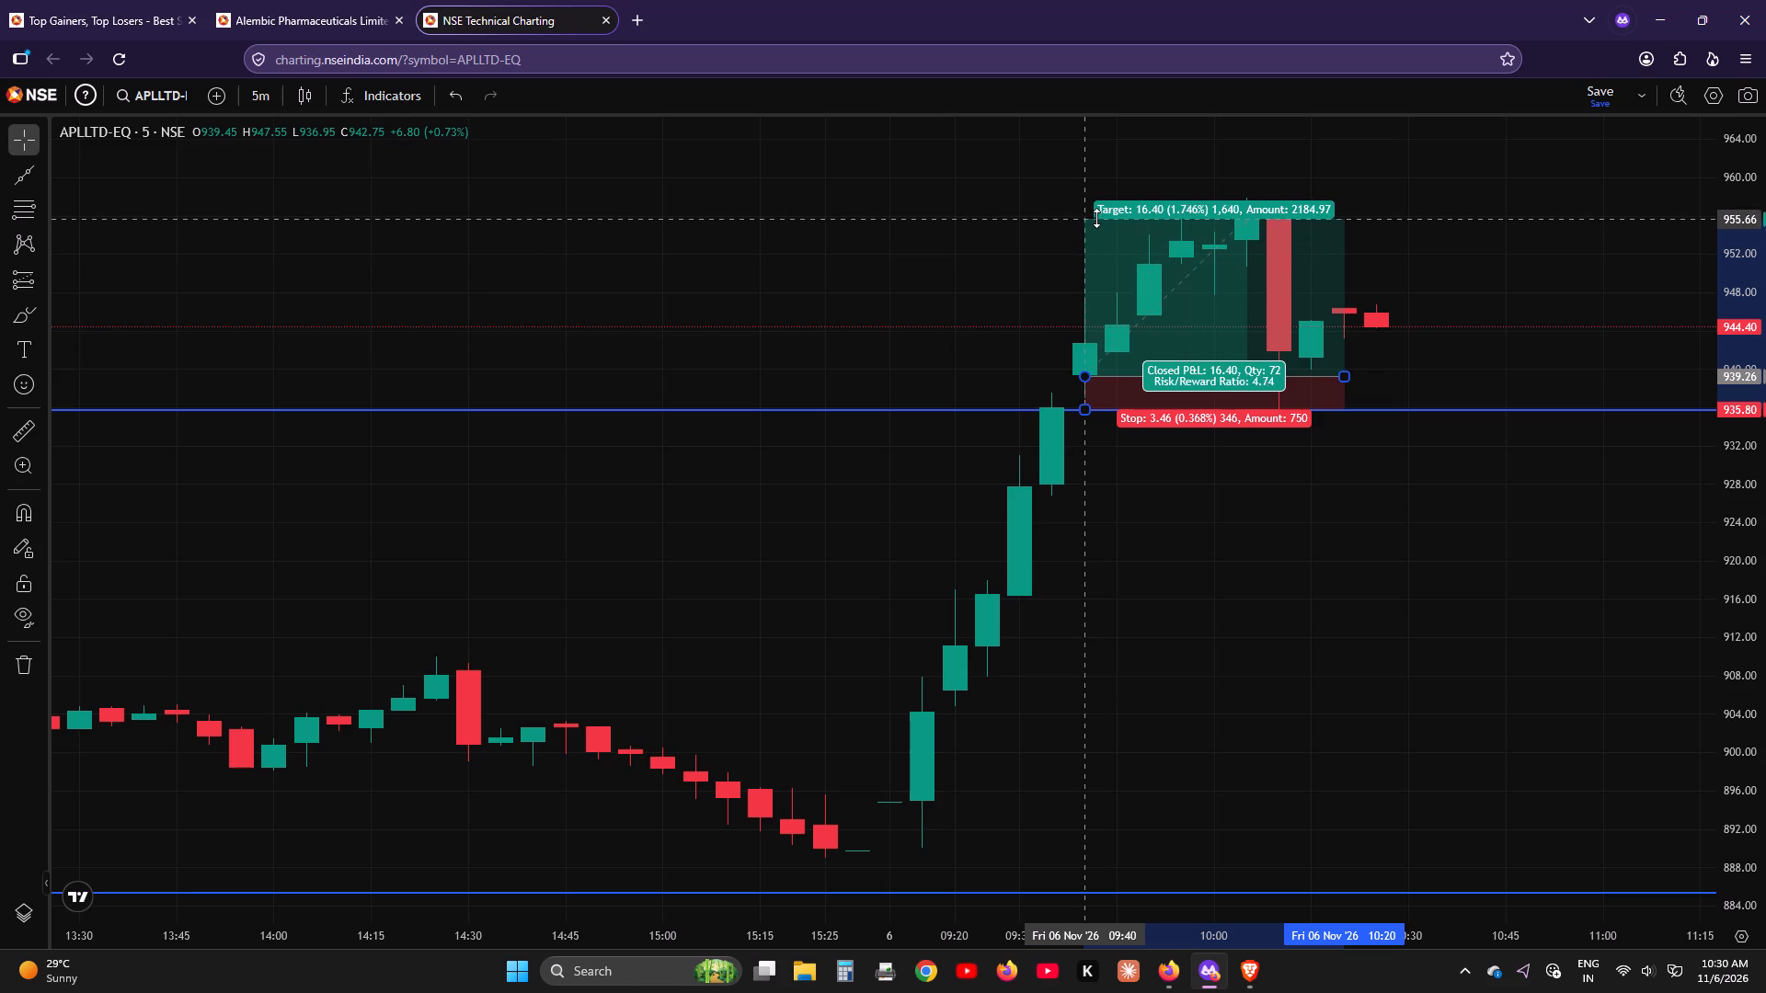
left_click_drag(1096, 218, 1097, 239)
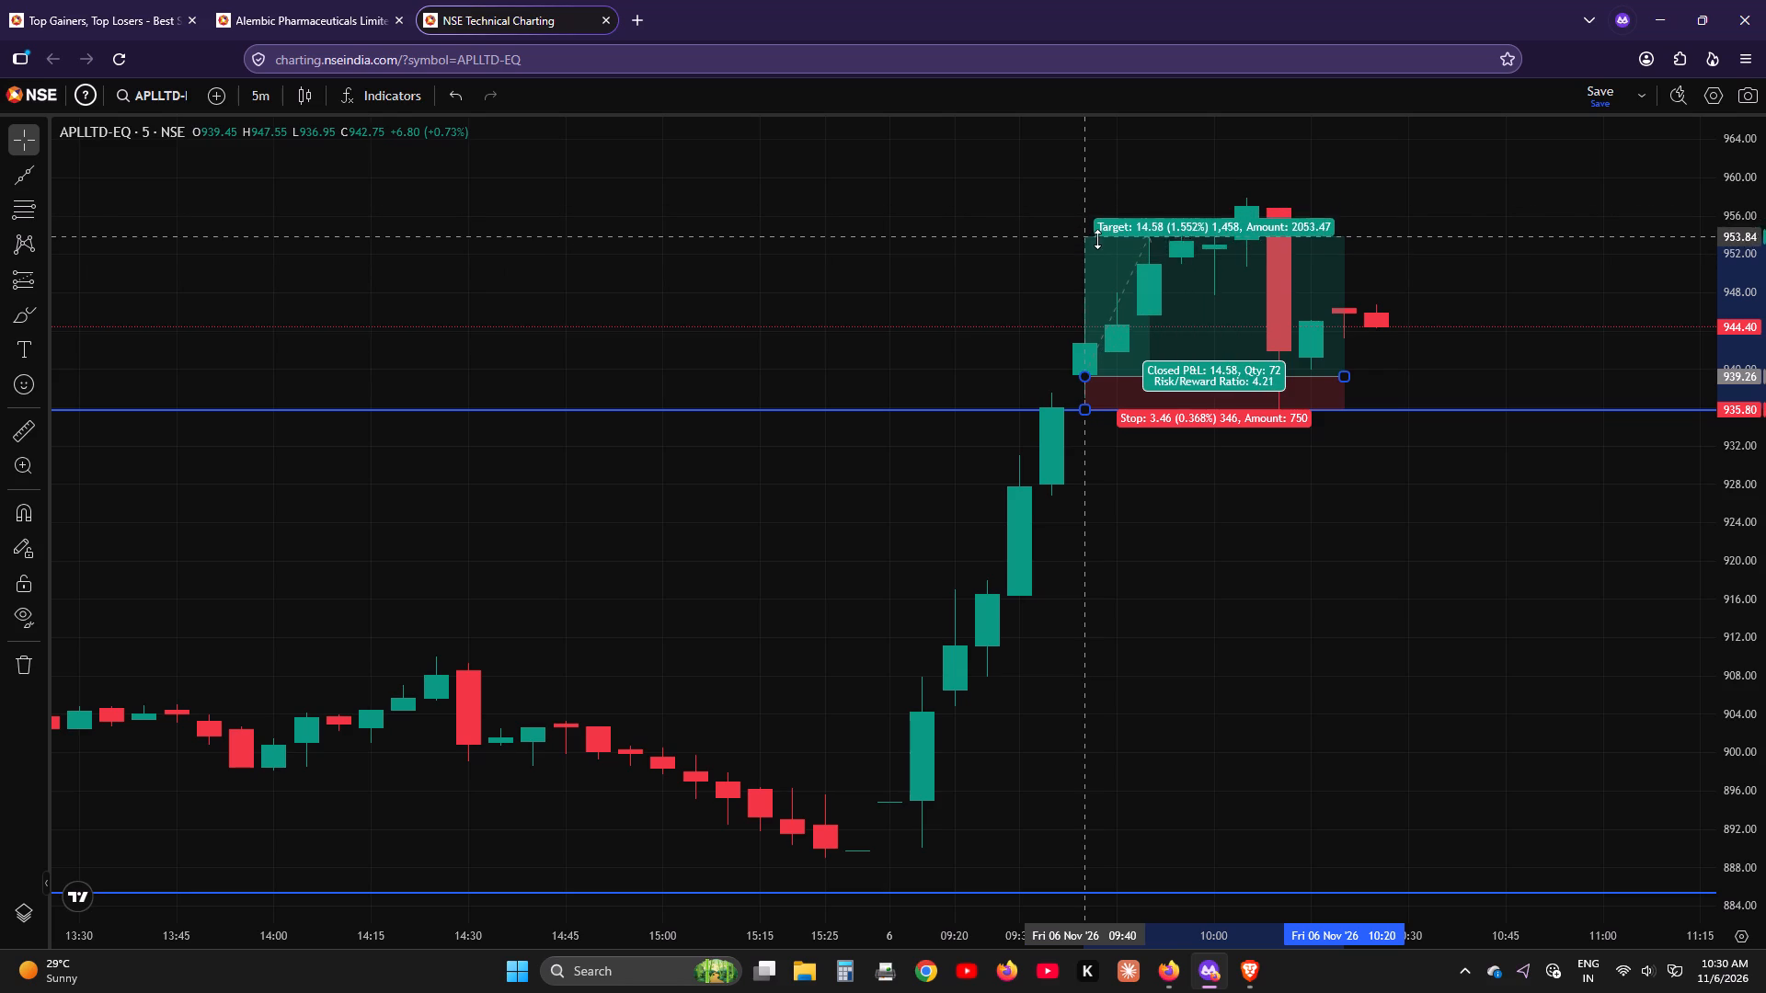
left_click_drag(1097, 239, 1095, 266)
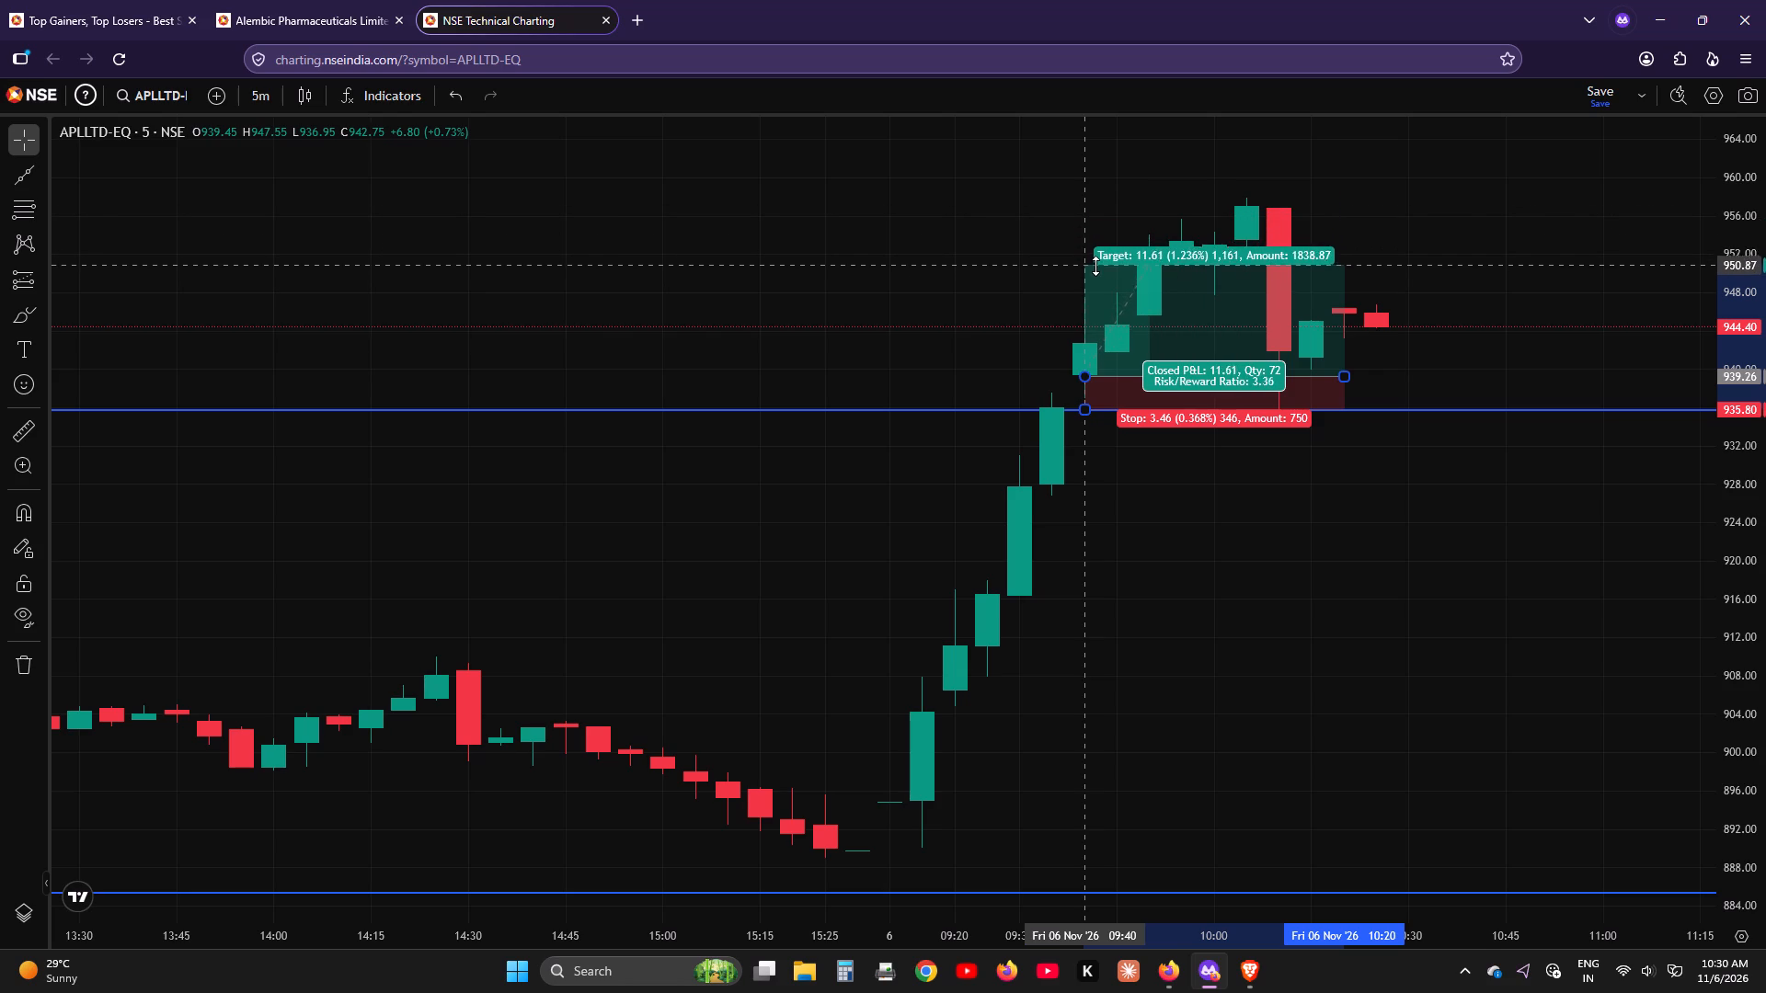
left_click_drag(1095, 266, 1095, 279)
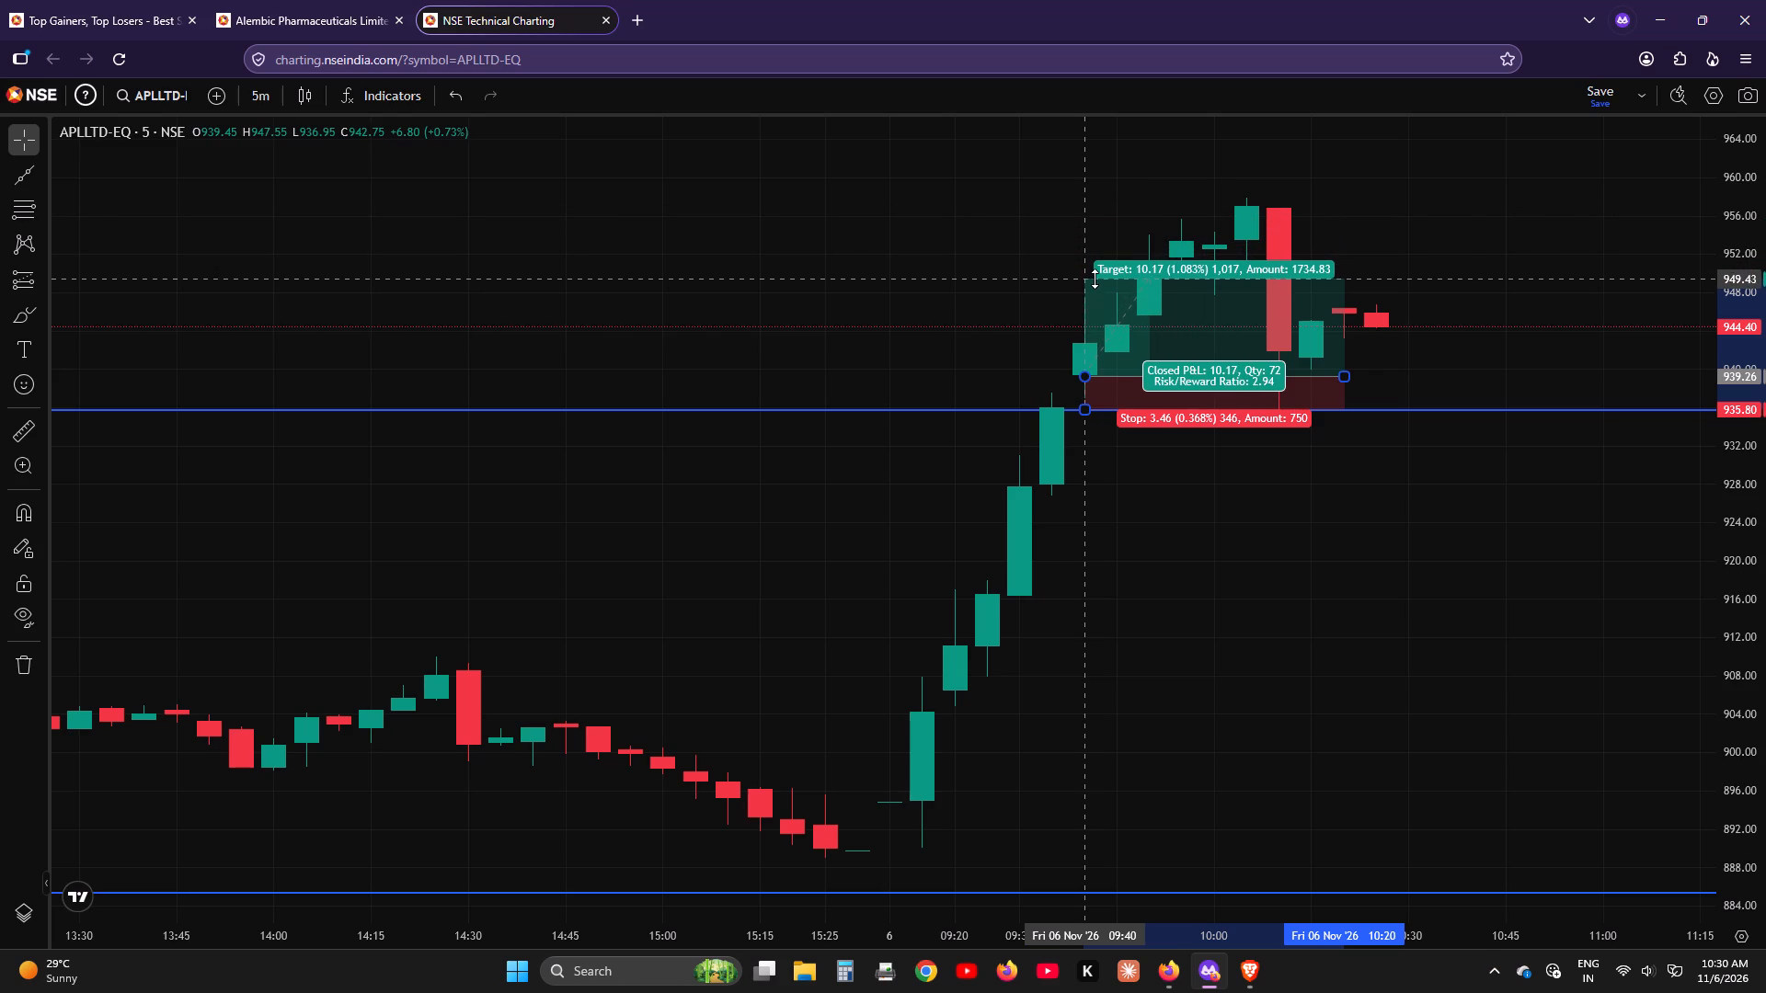
left_click_drag(1095, 279, 1095, 275)
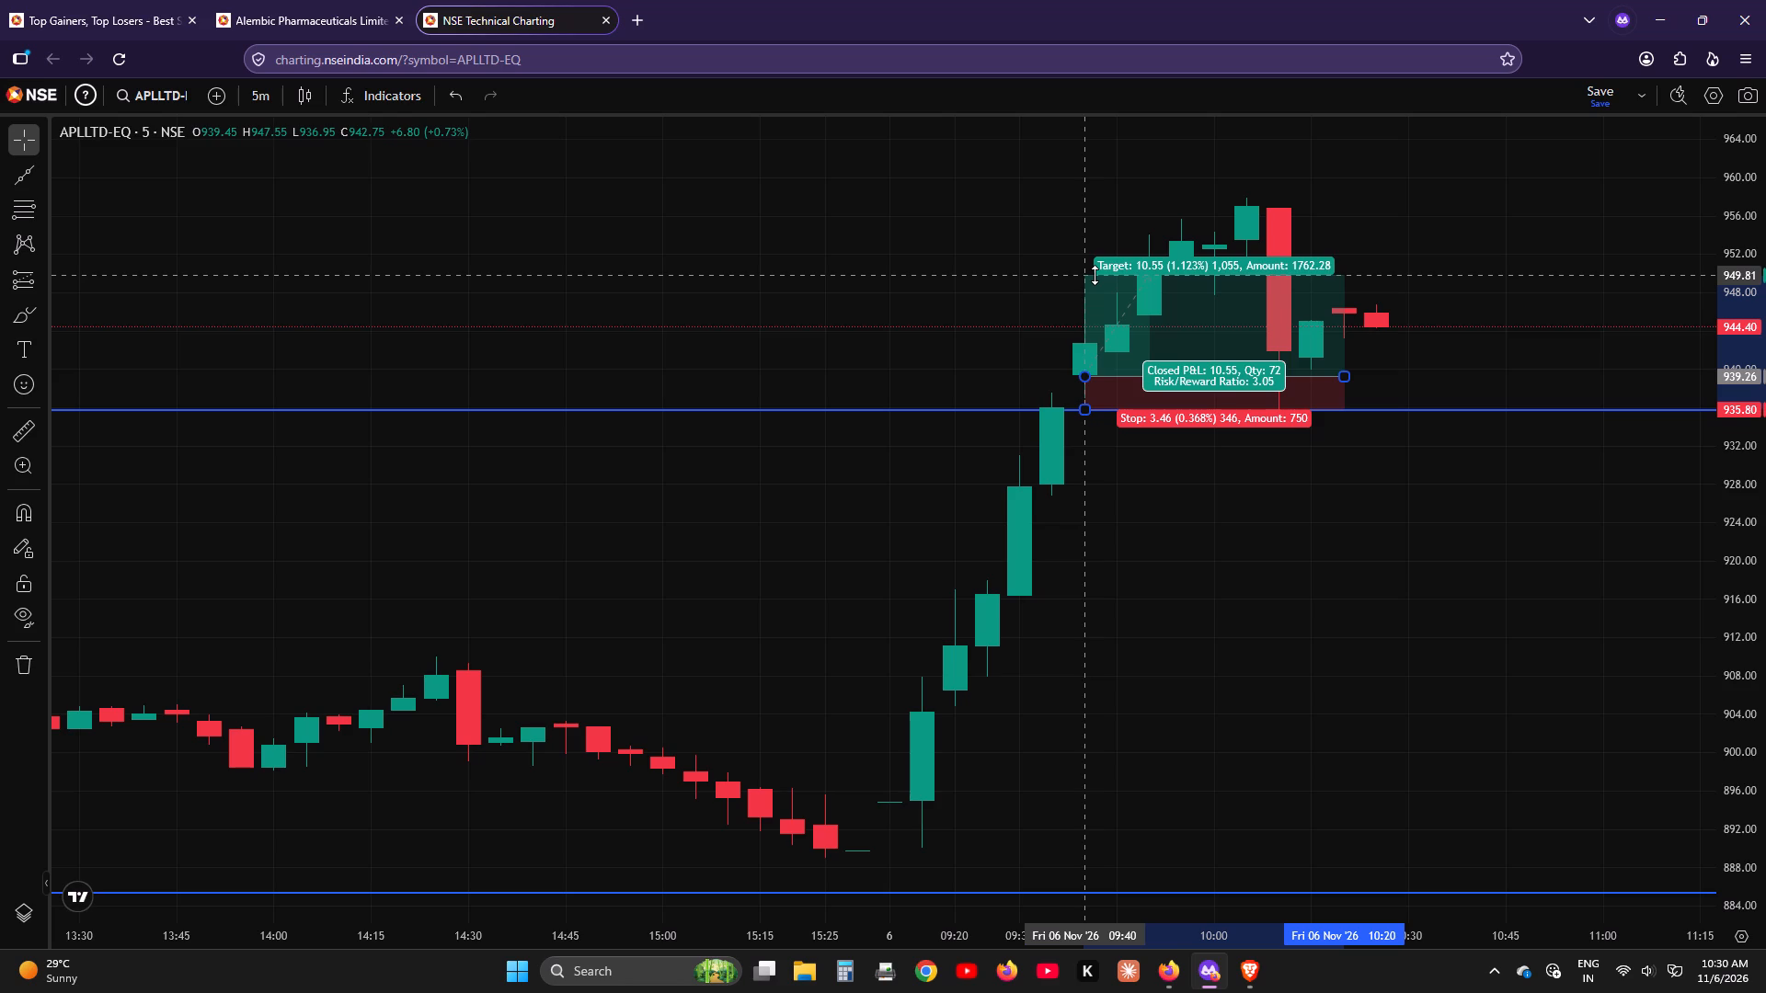
left_click_drag(1095, 275, 1095, 277)
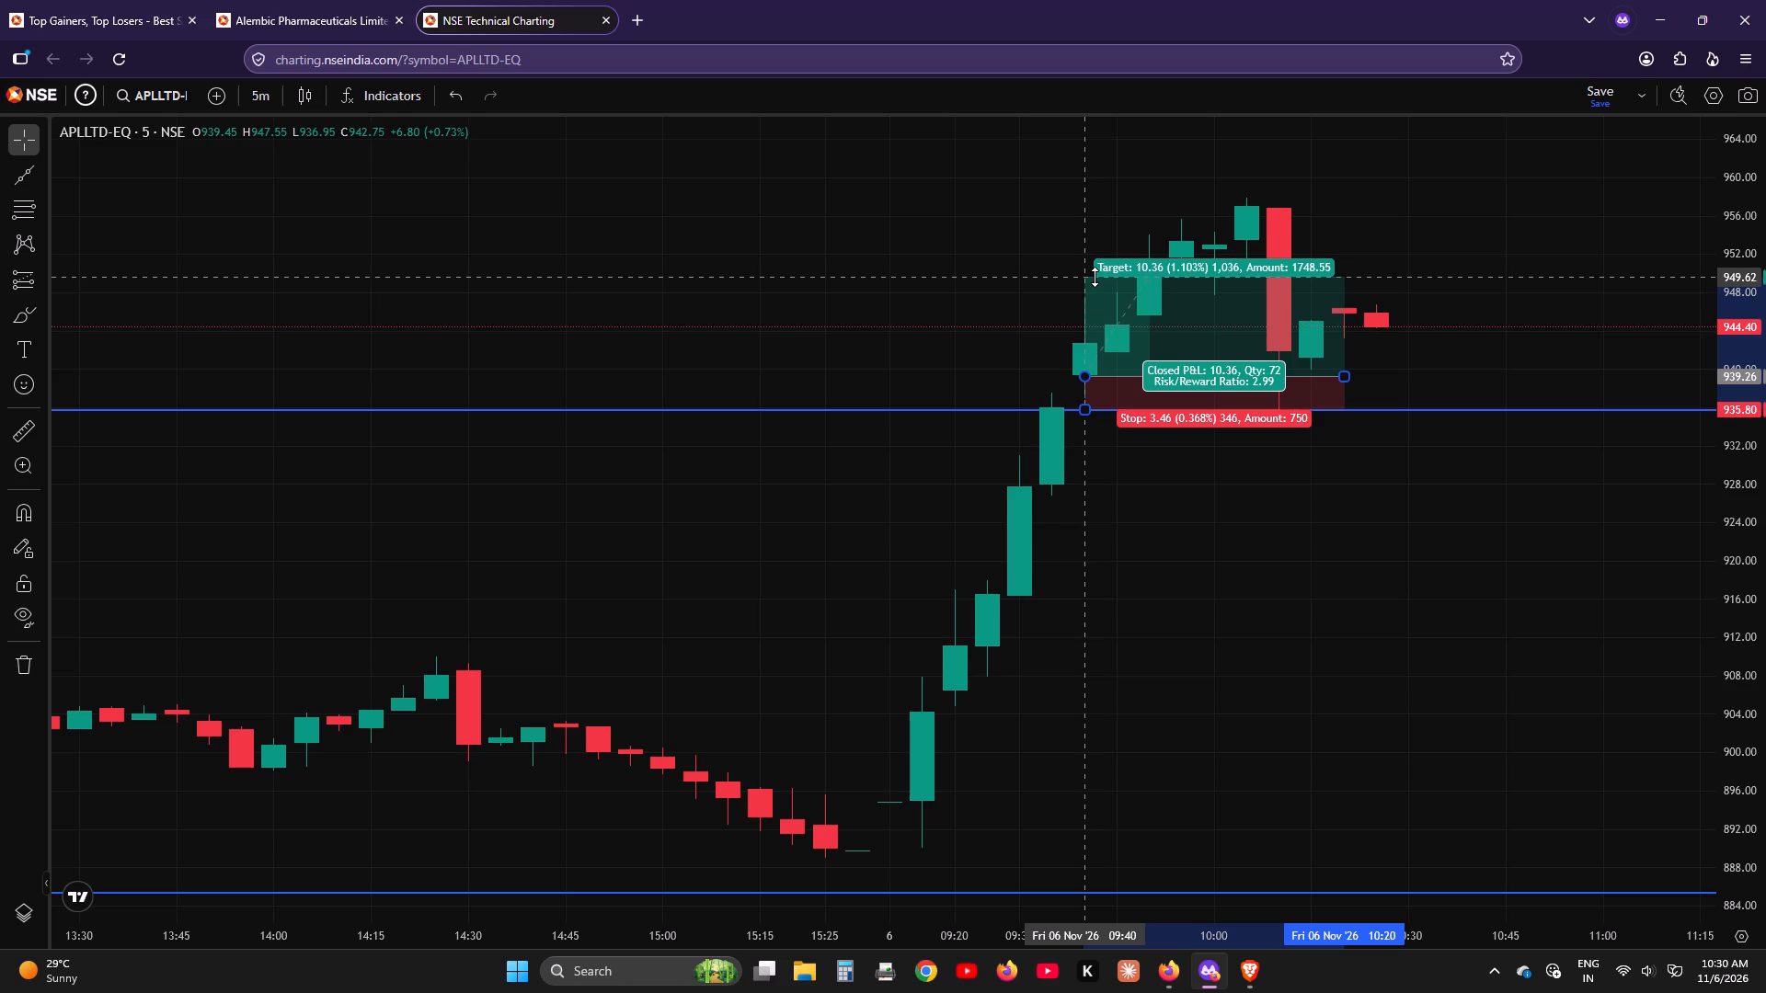
left_click_drag(1095, 277, 1095, 275)
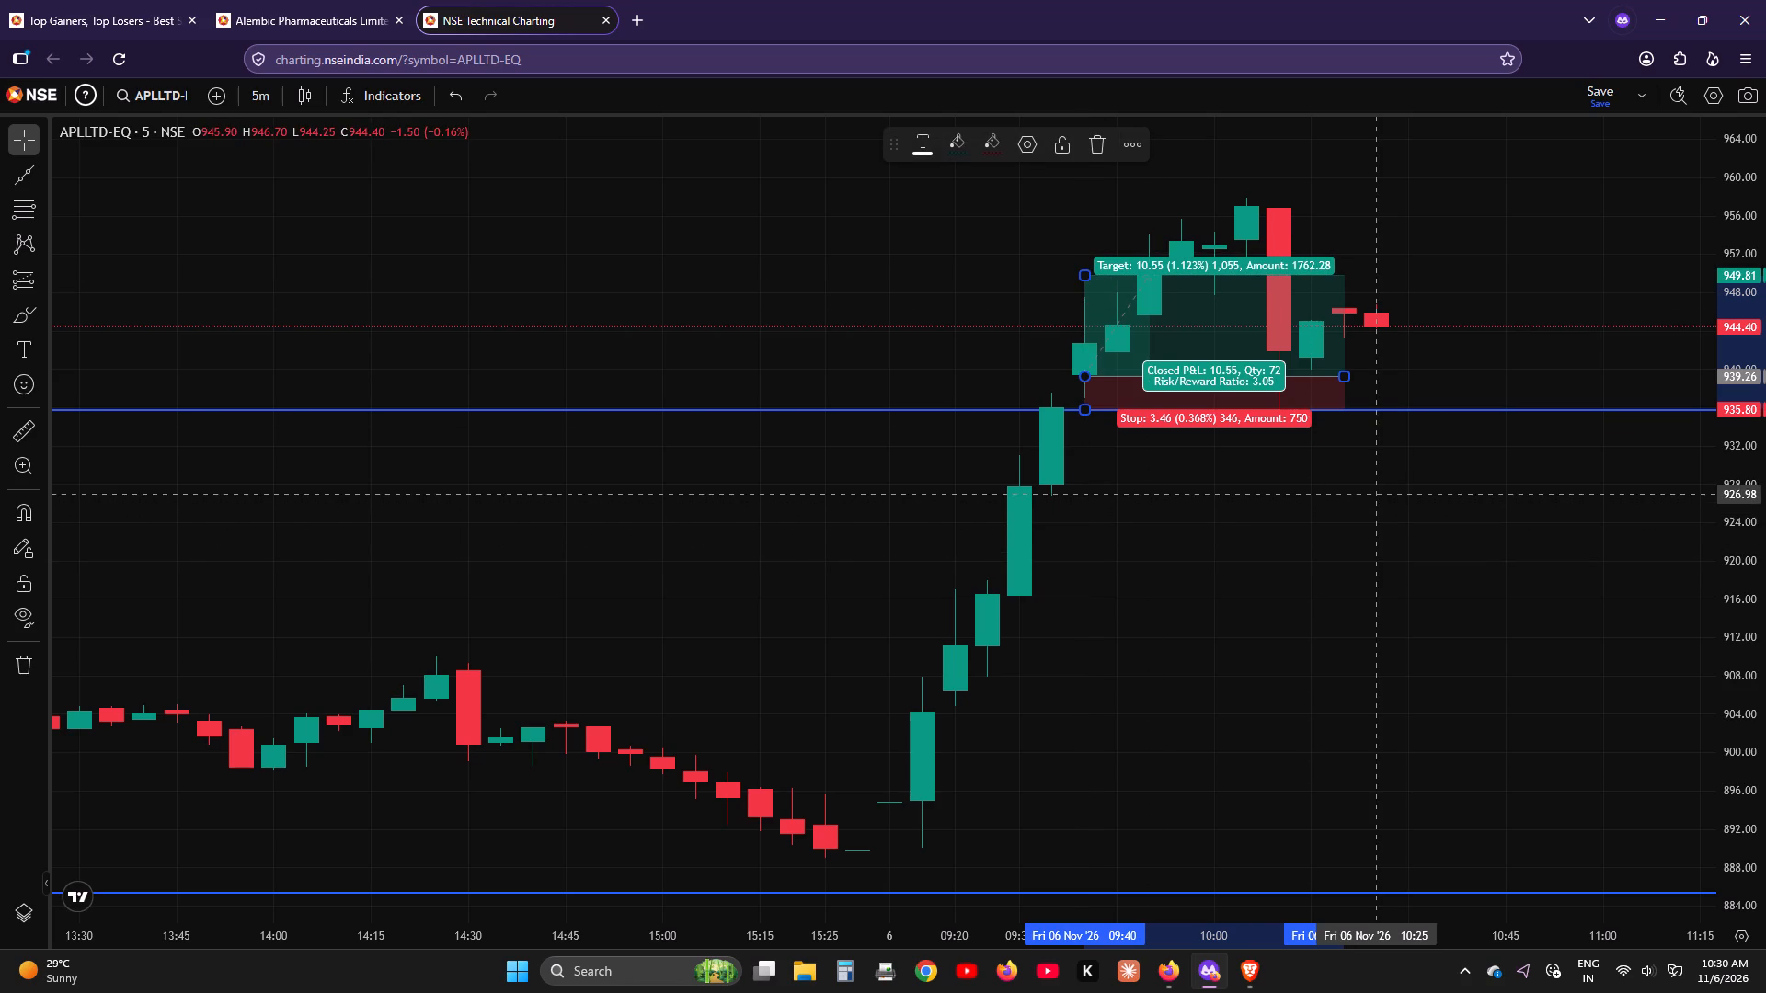
key("Escape")
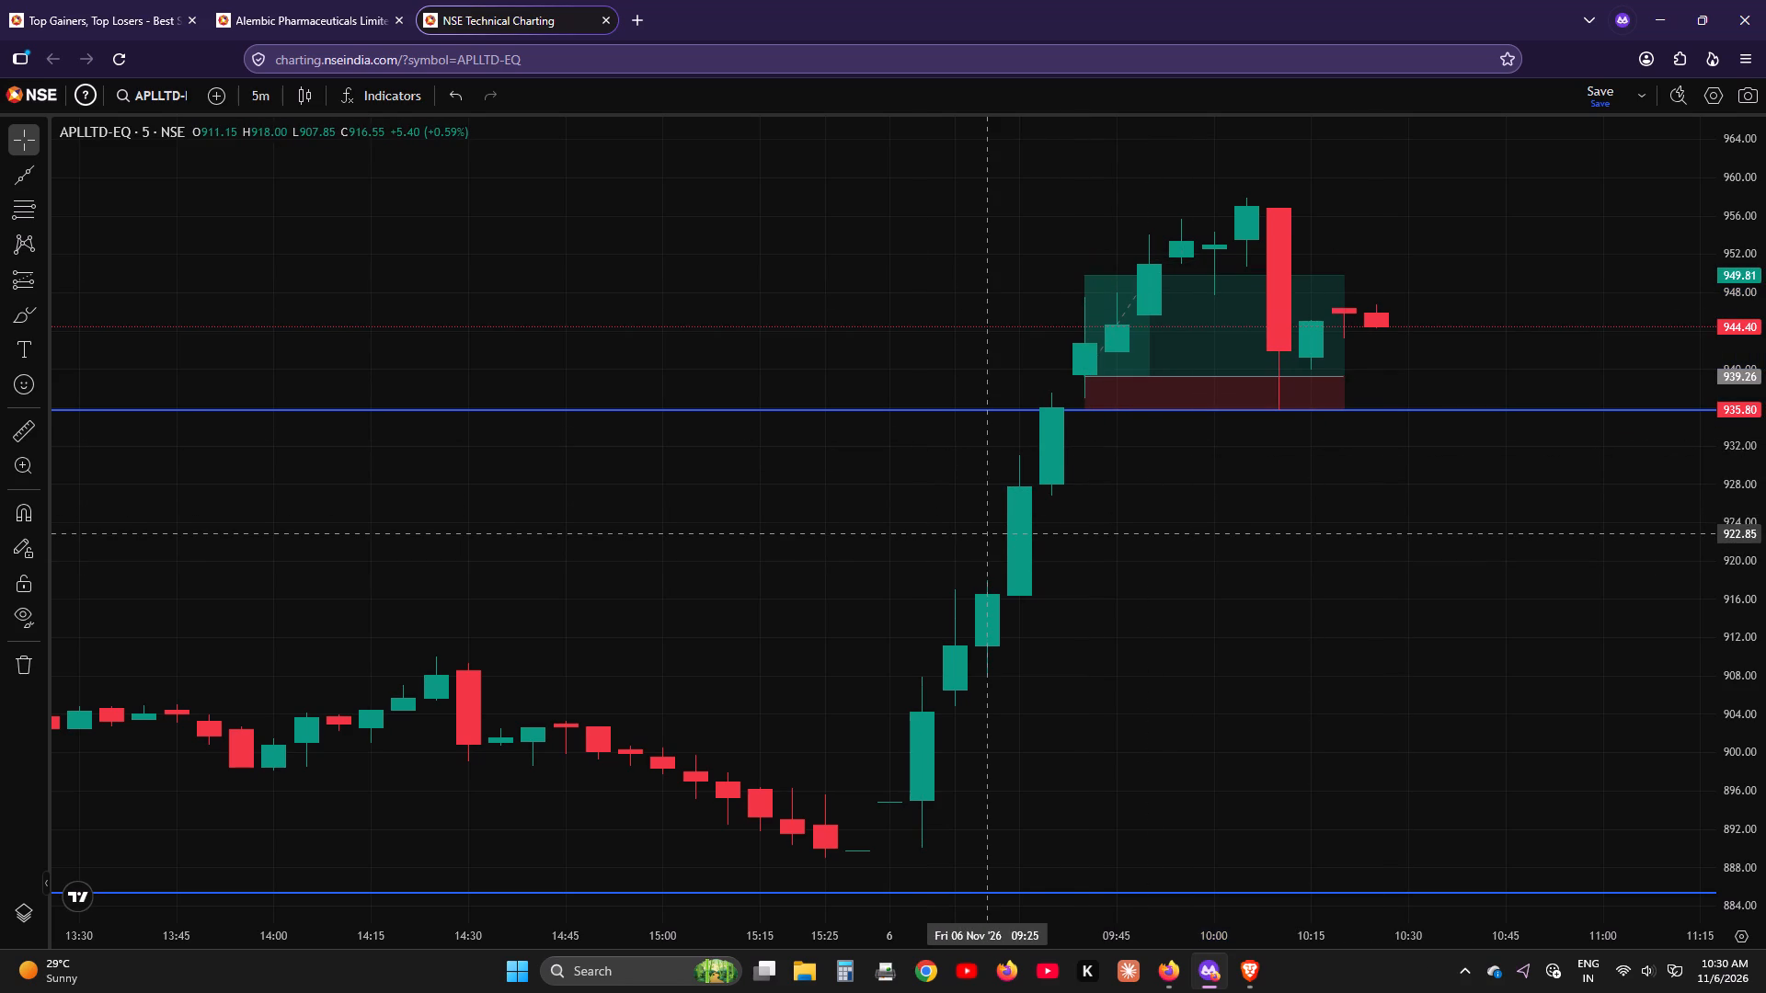
Add the Volume indicator to the 5-minute APLLTD chart.
scroll(974, 533, "down", 1)
scroll(974, 533, "up", 1)
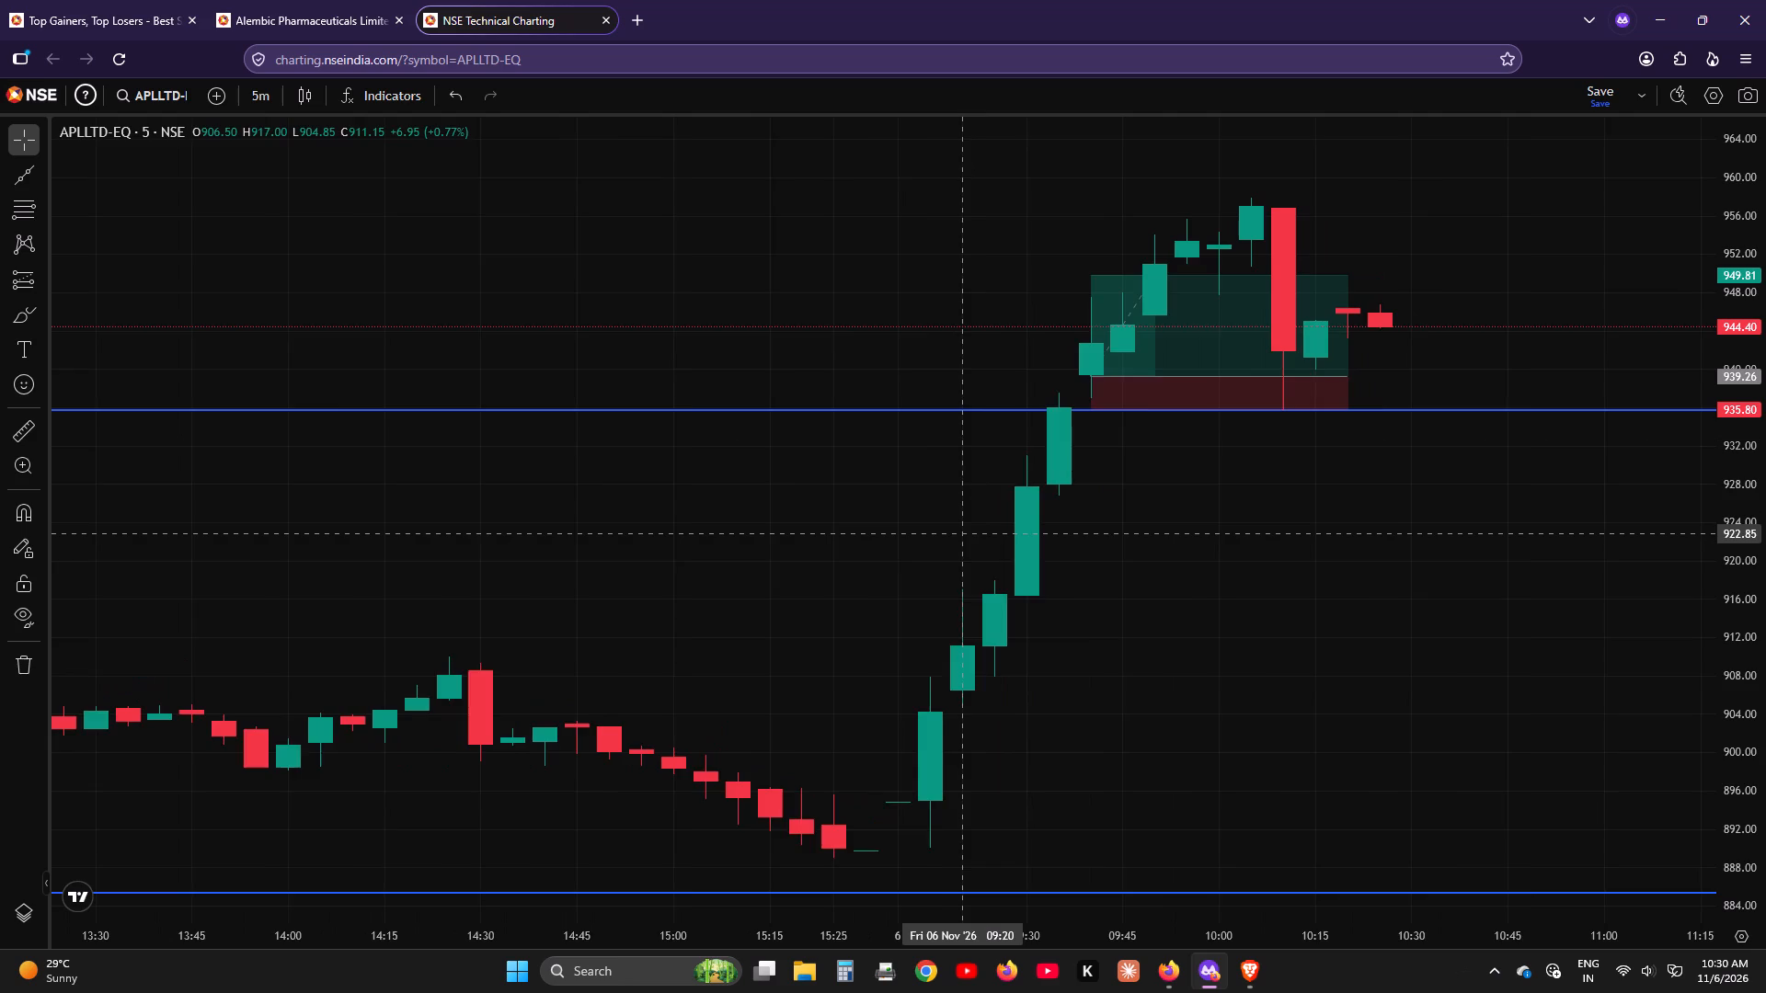
scroll(974, 533, "down", 3)
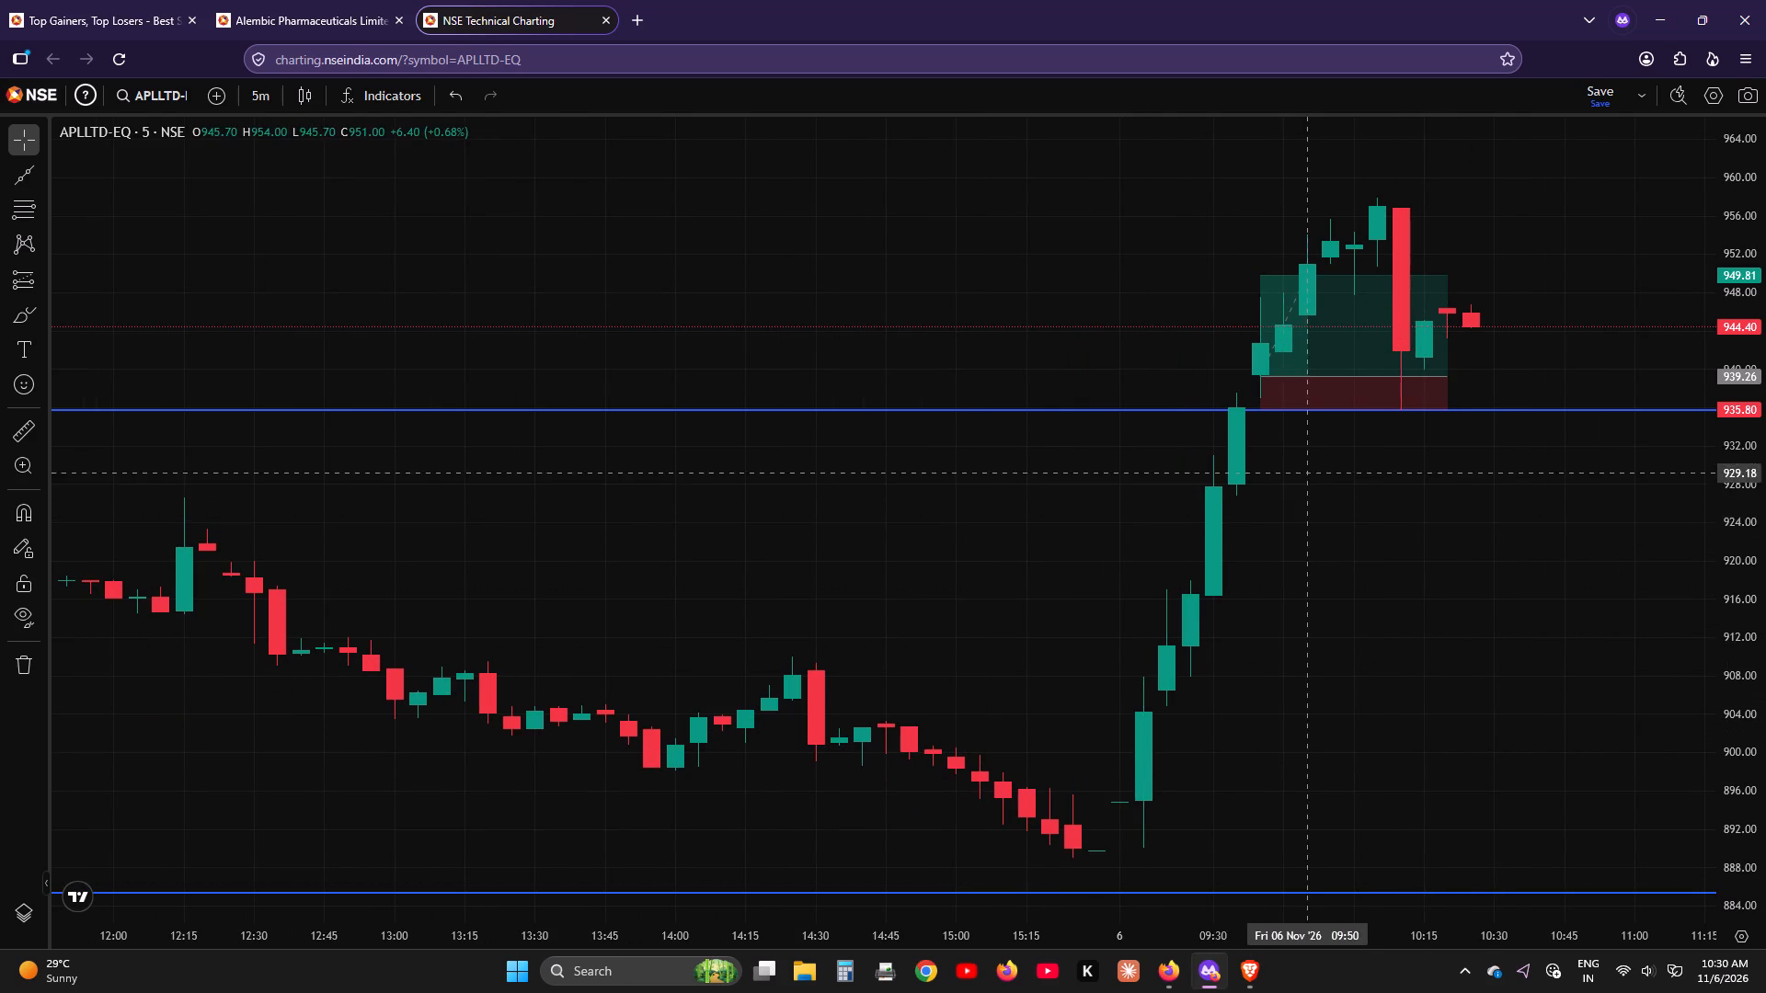
left_click(384, 101)
type("vol")
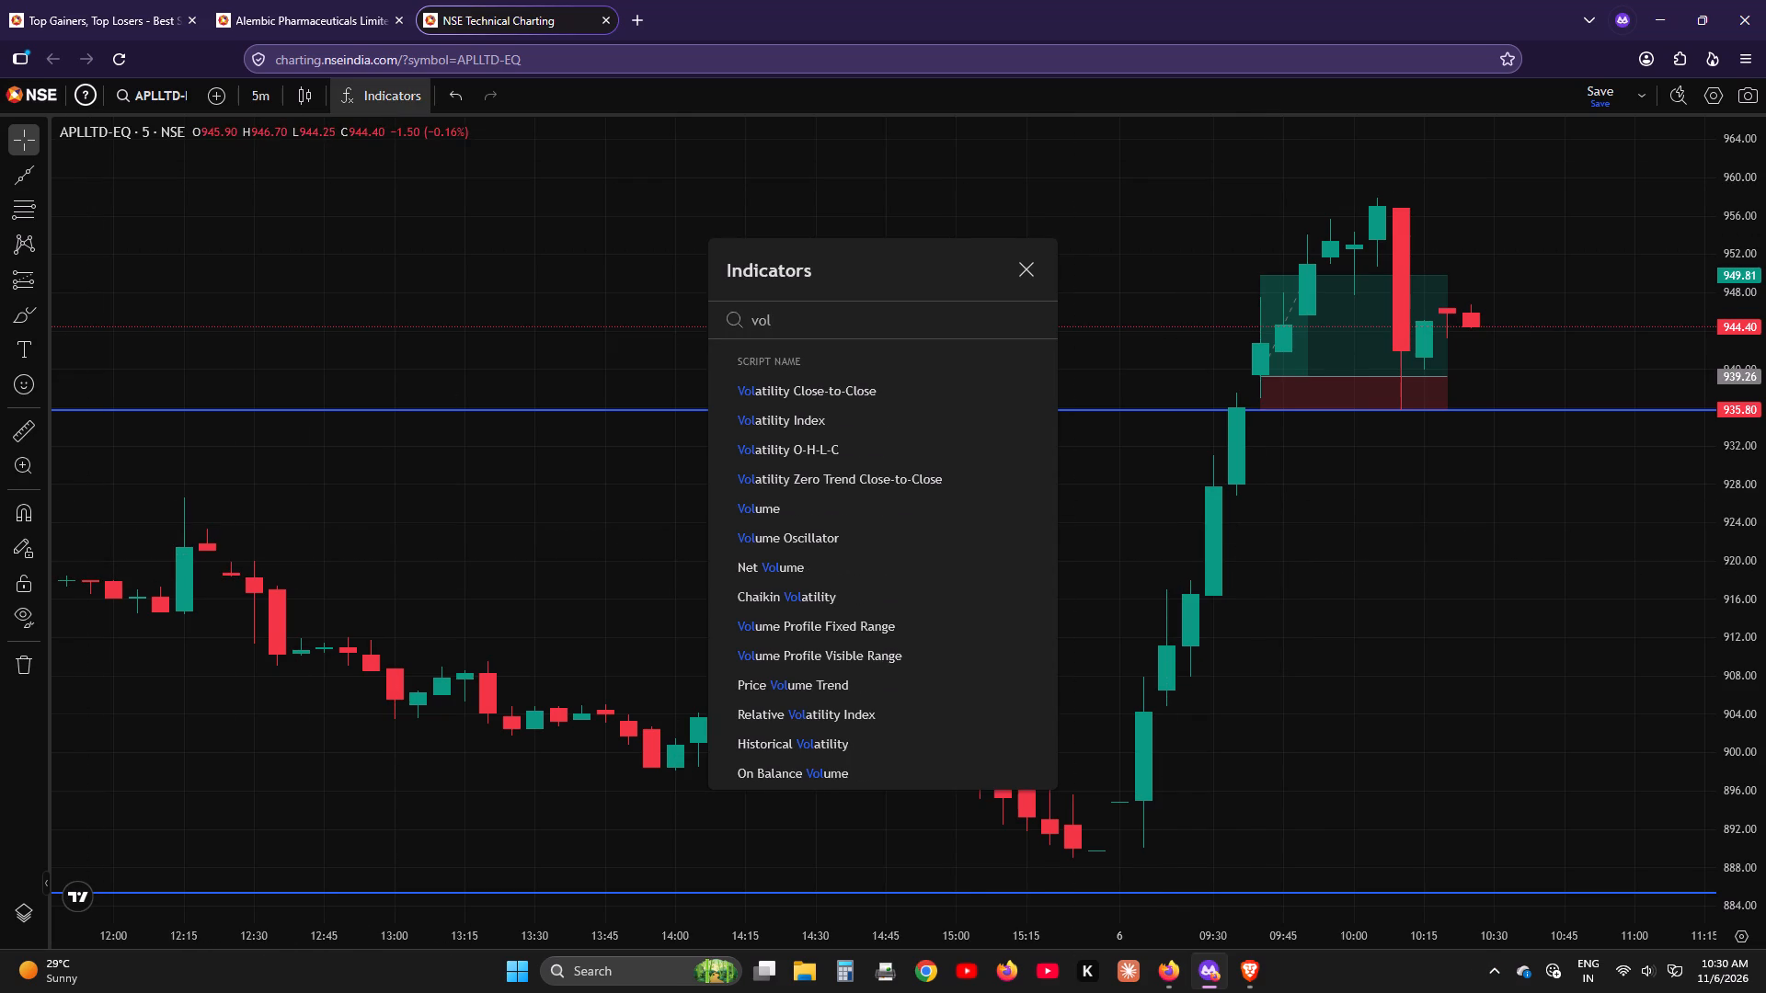
type("ume")
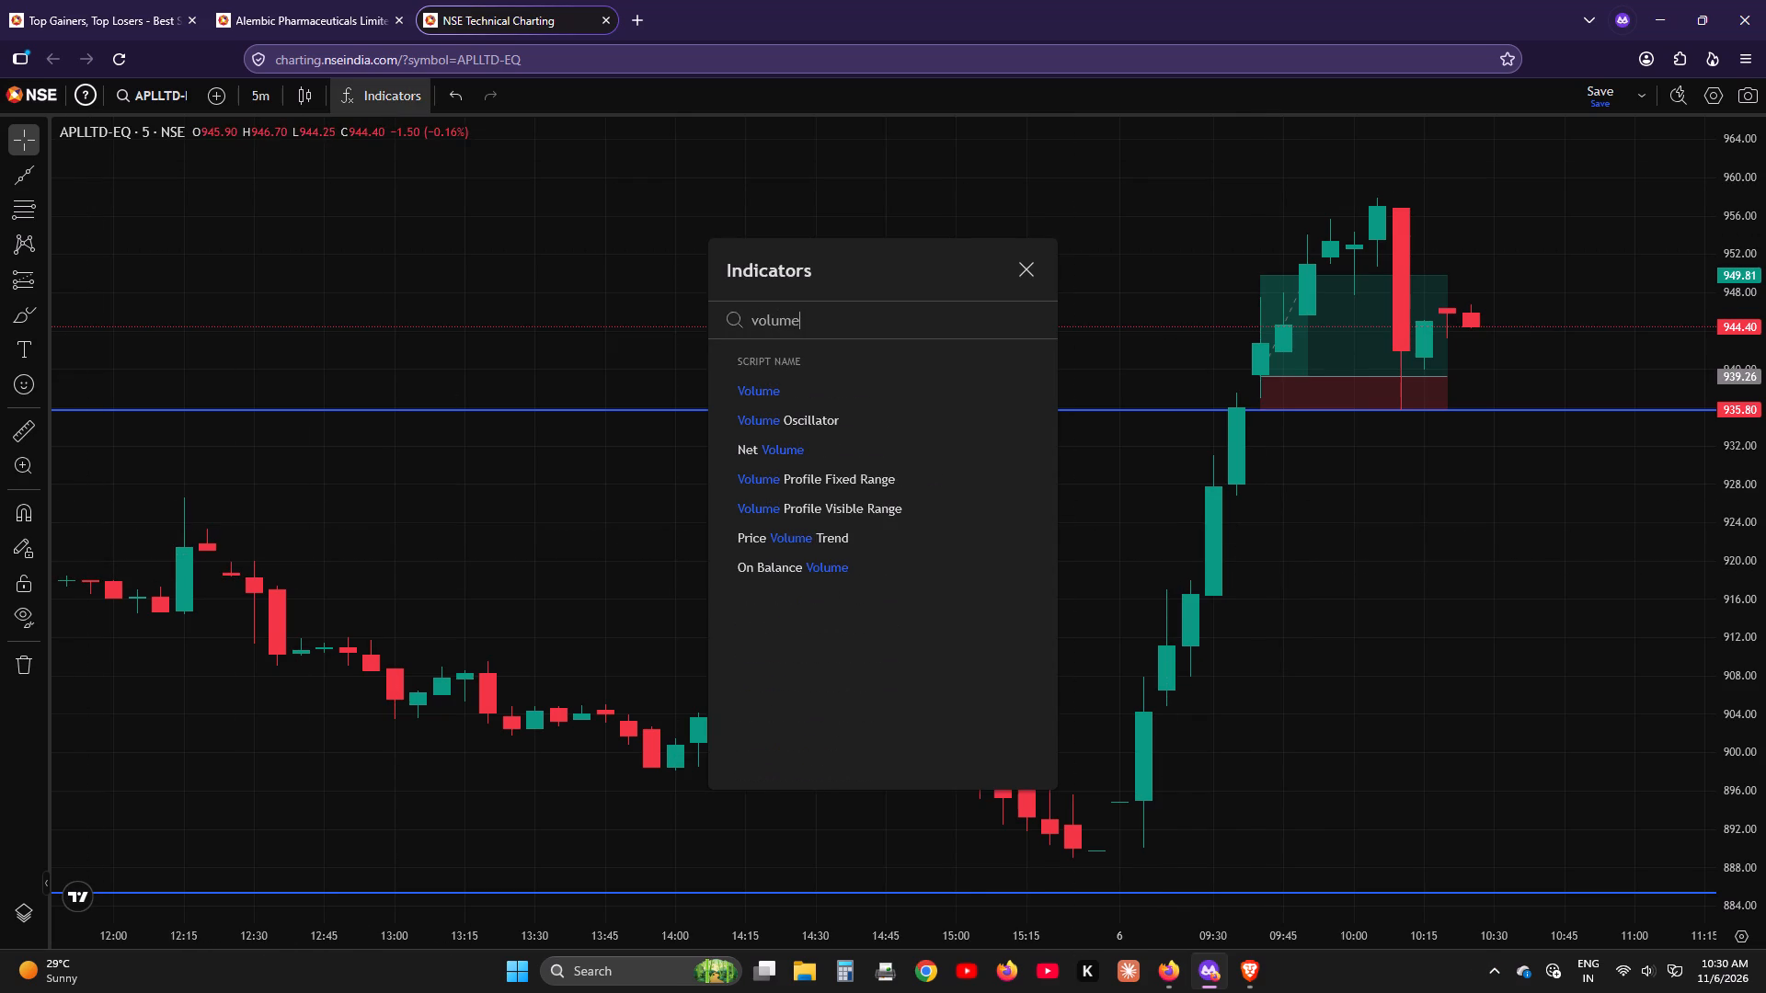
left_click(843, 392)
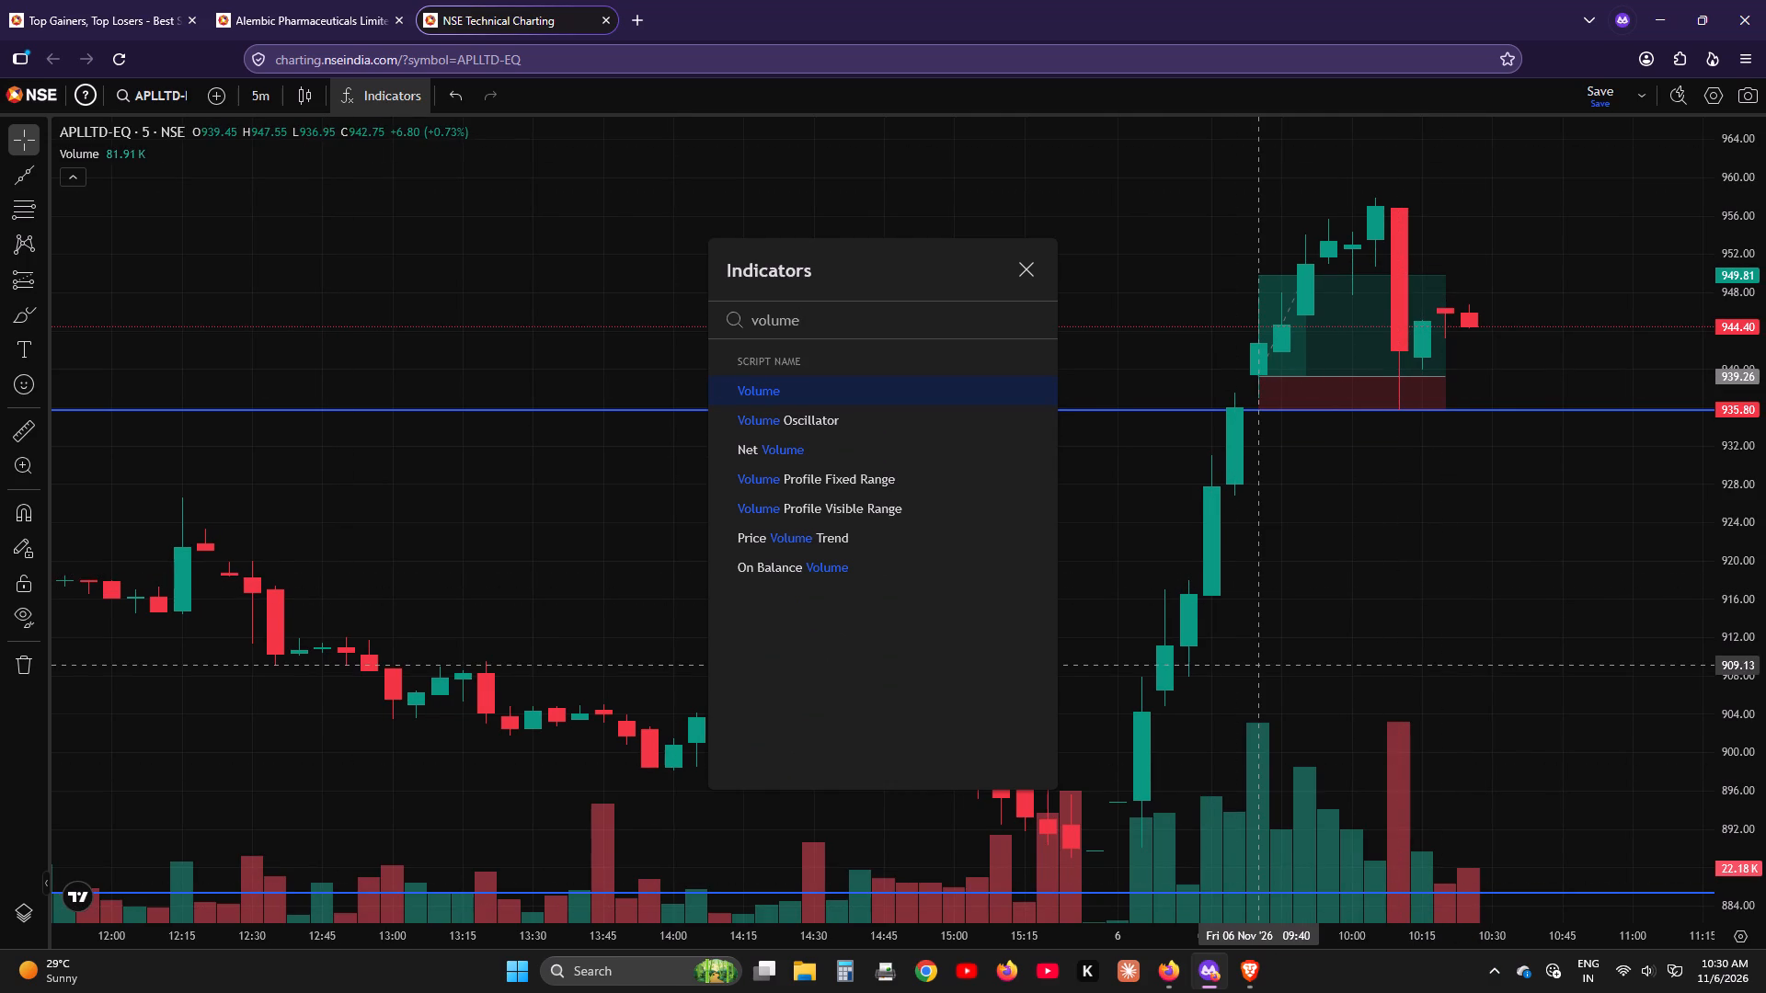
right_click(1267, 873)
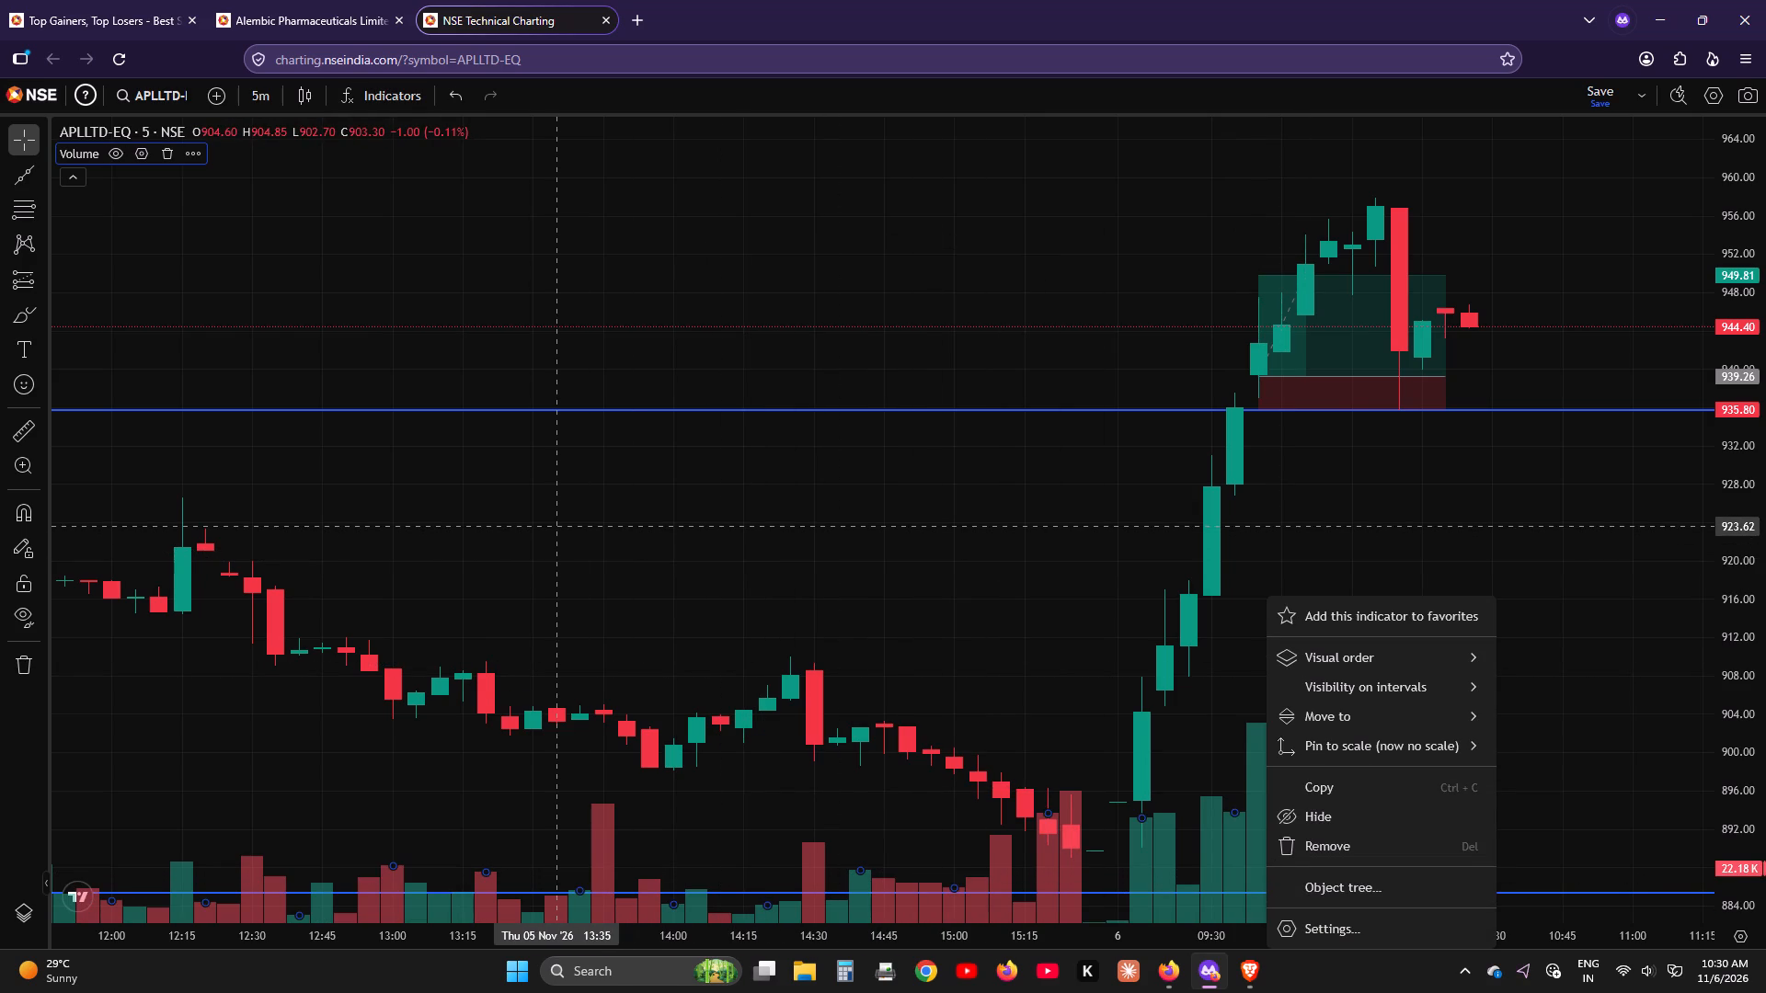
scroll(556, 510, "down", 2)
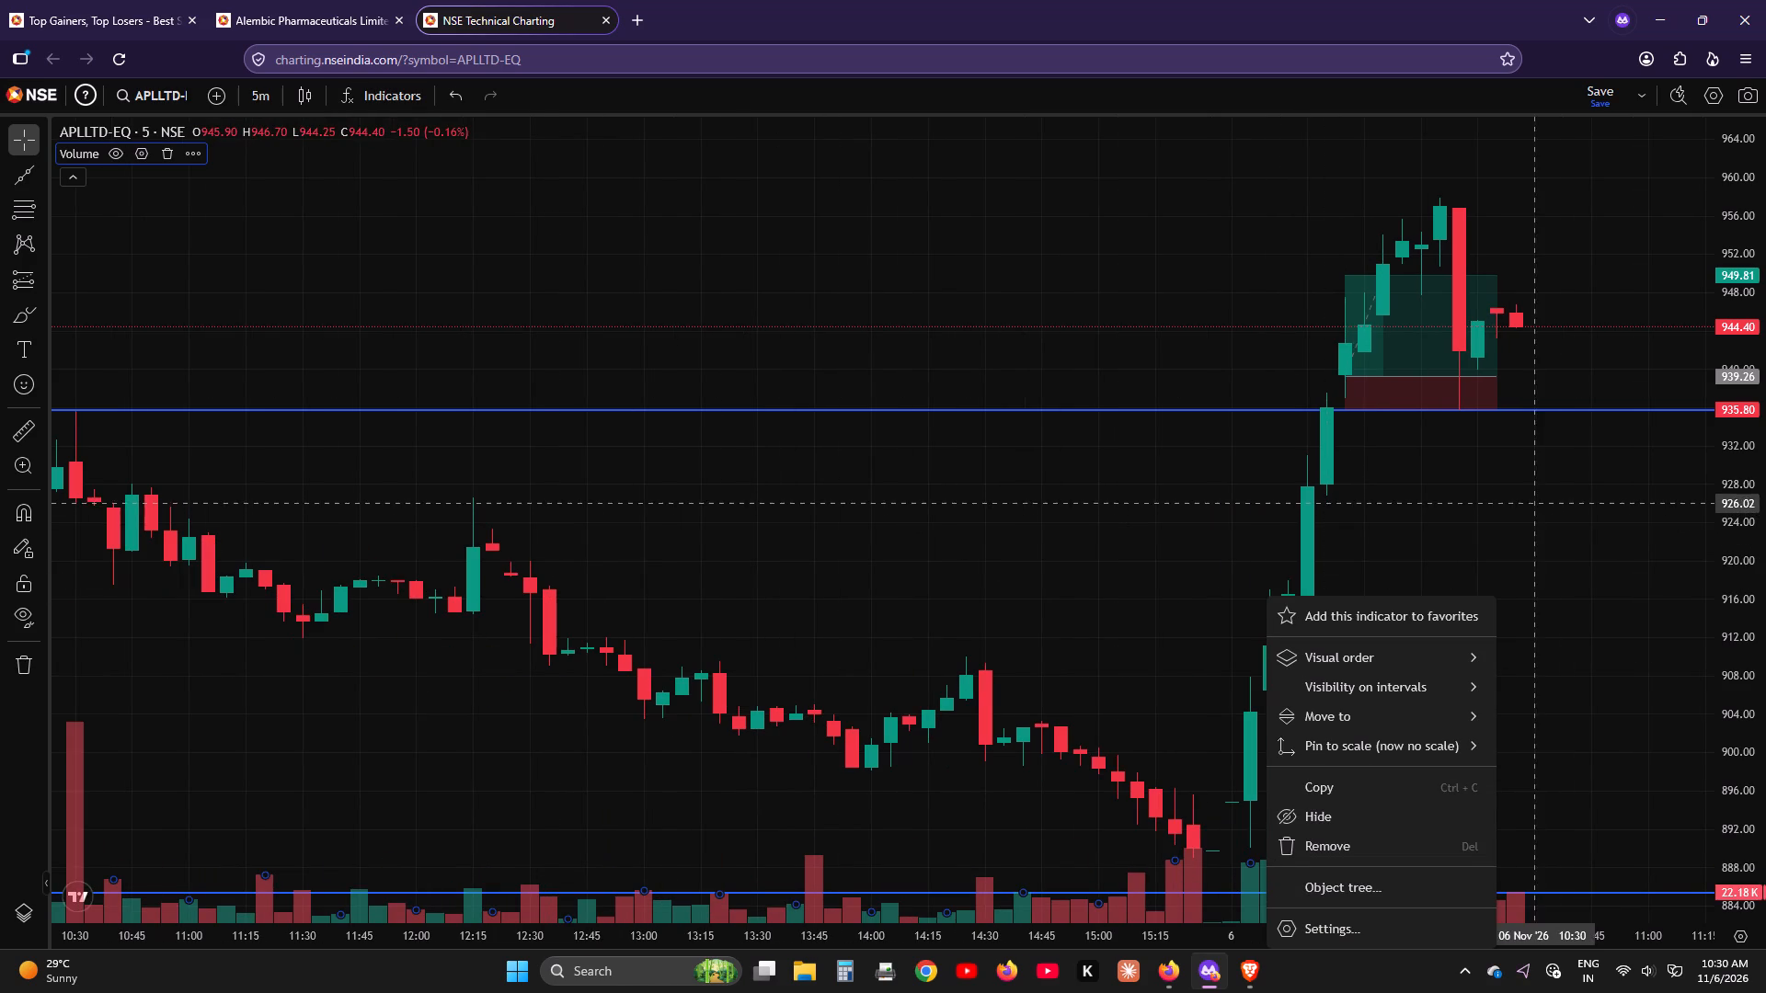
left_click(1553, 509)
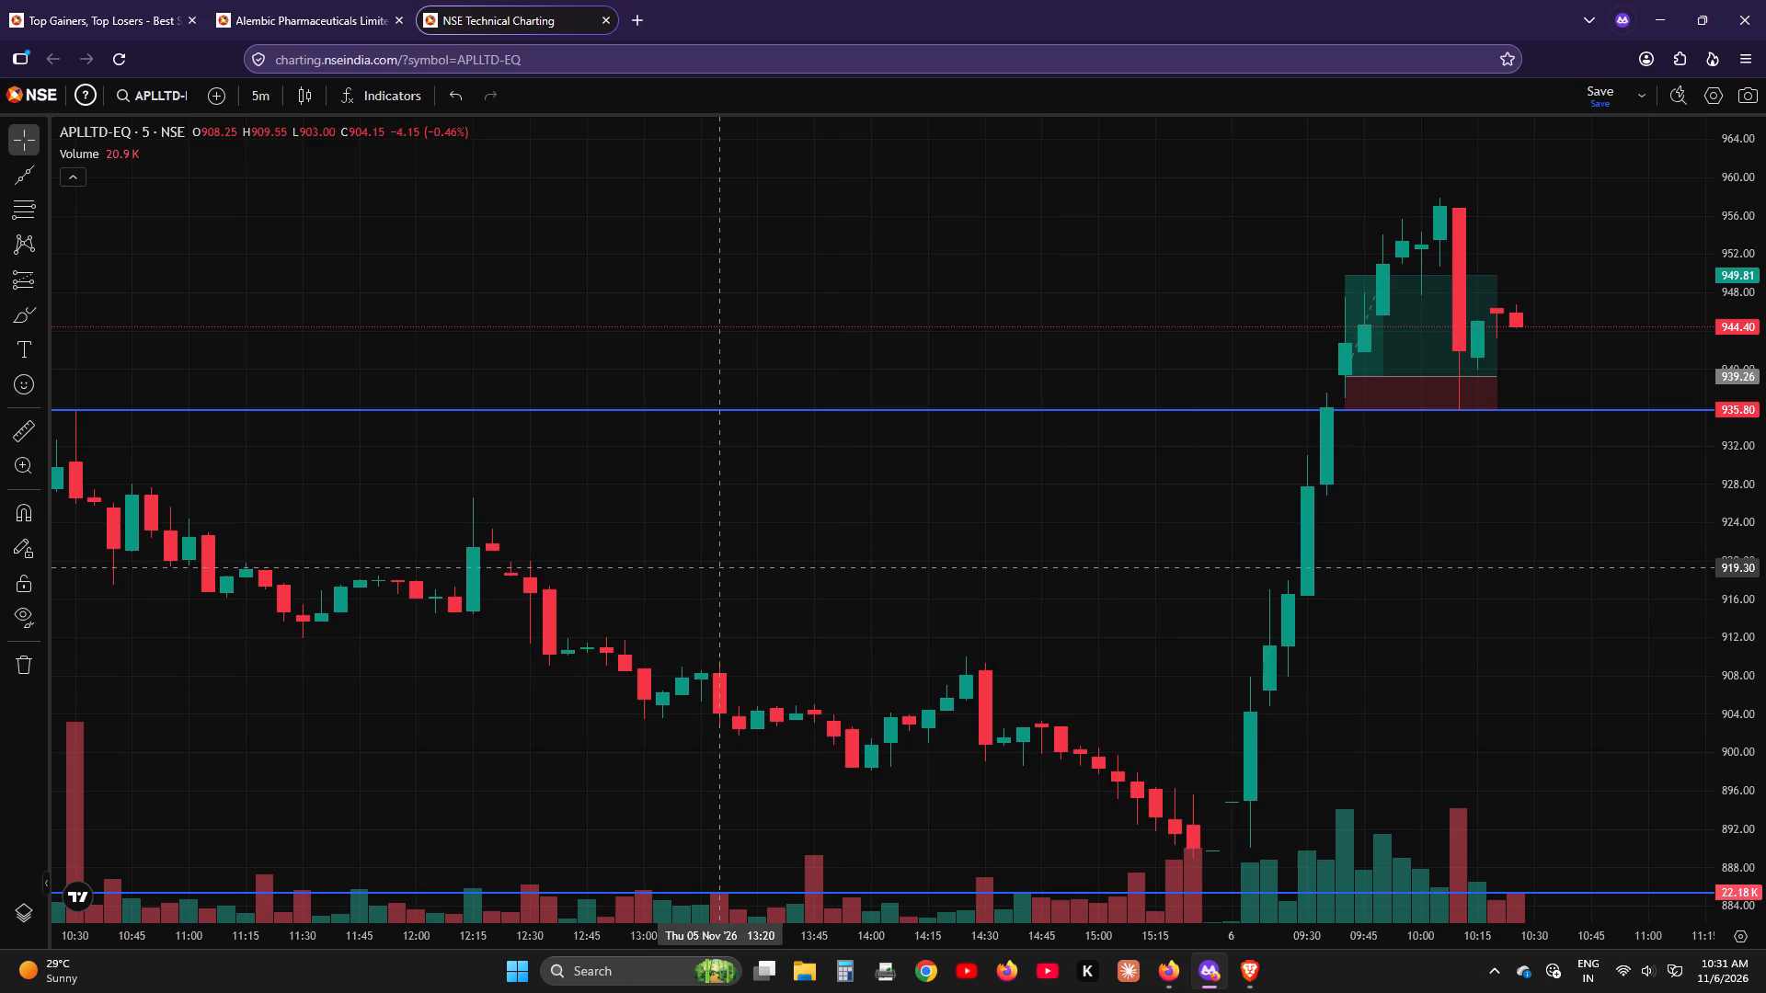
Examine the 5-minute price and volume history across the previous sessions and 6 November against the two previous-day lines.
scroll(720, 567, "down", 7)
left_click_drag(1007, 667, 663, 553)
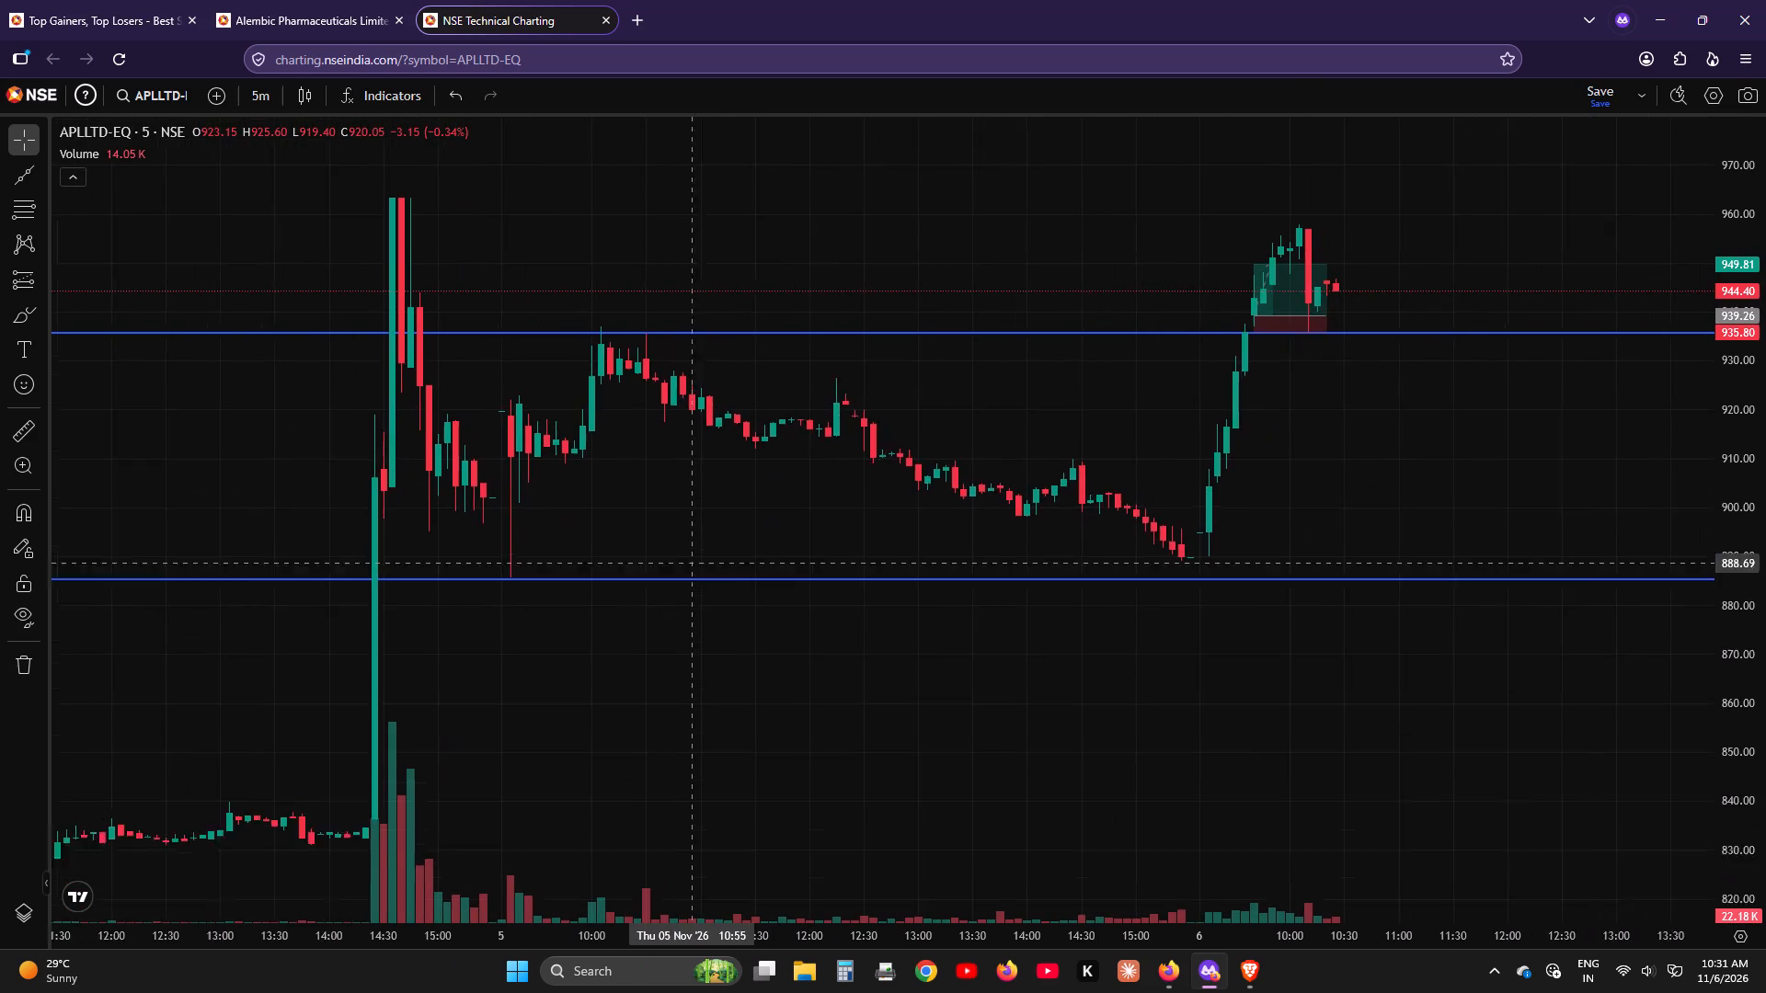
left_click_drag(663, 553, 454, 347)
left_click_drag(930, 728, 939, 581)
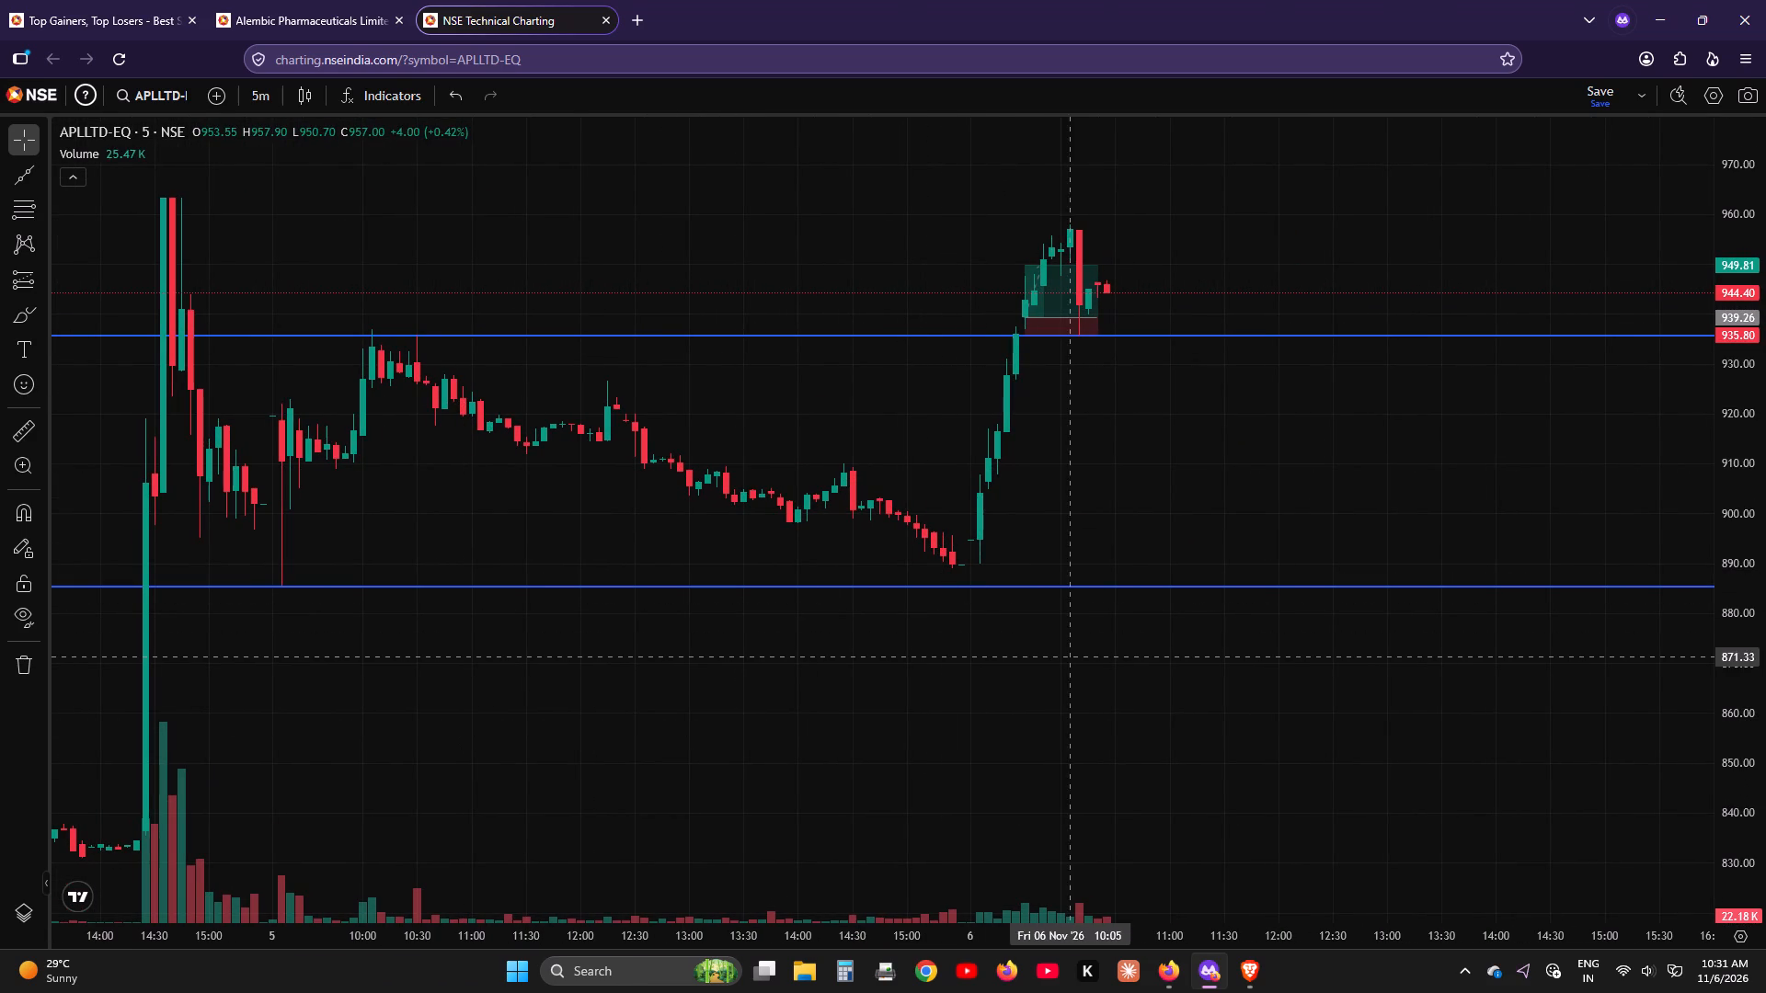
scroll(1081, 660, "down", 1)
scroll(1081, 660, "up", 2)
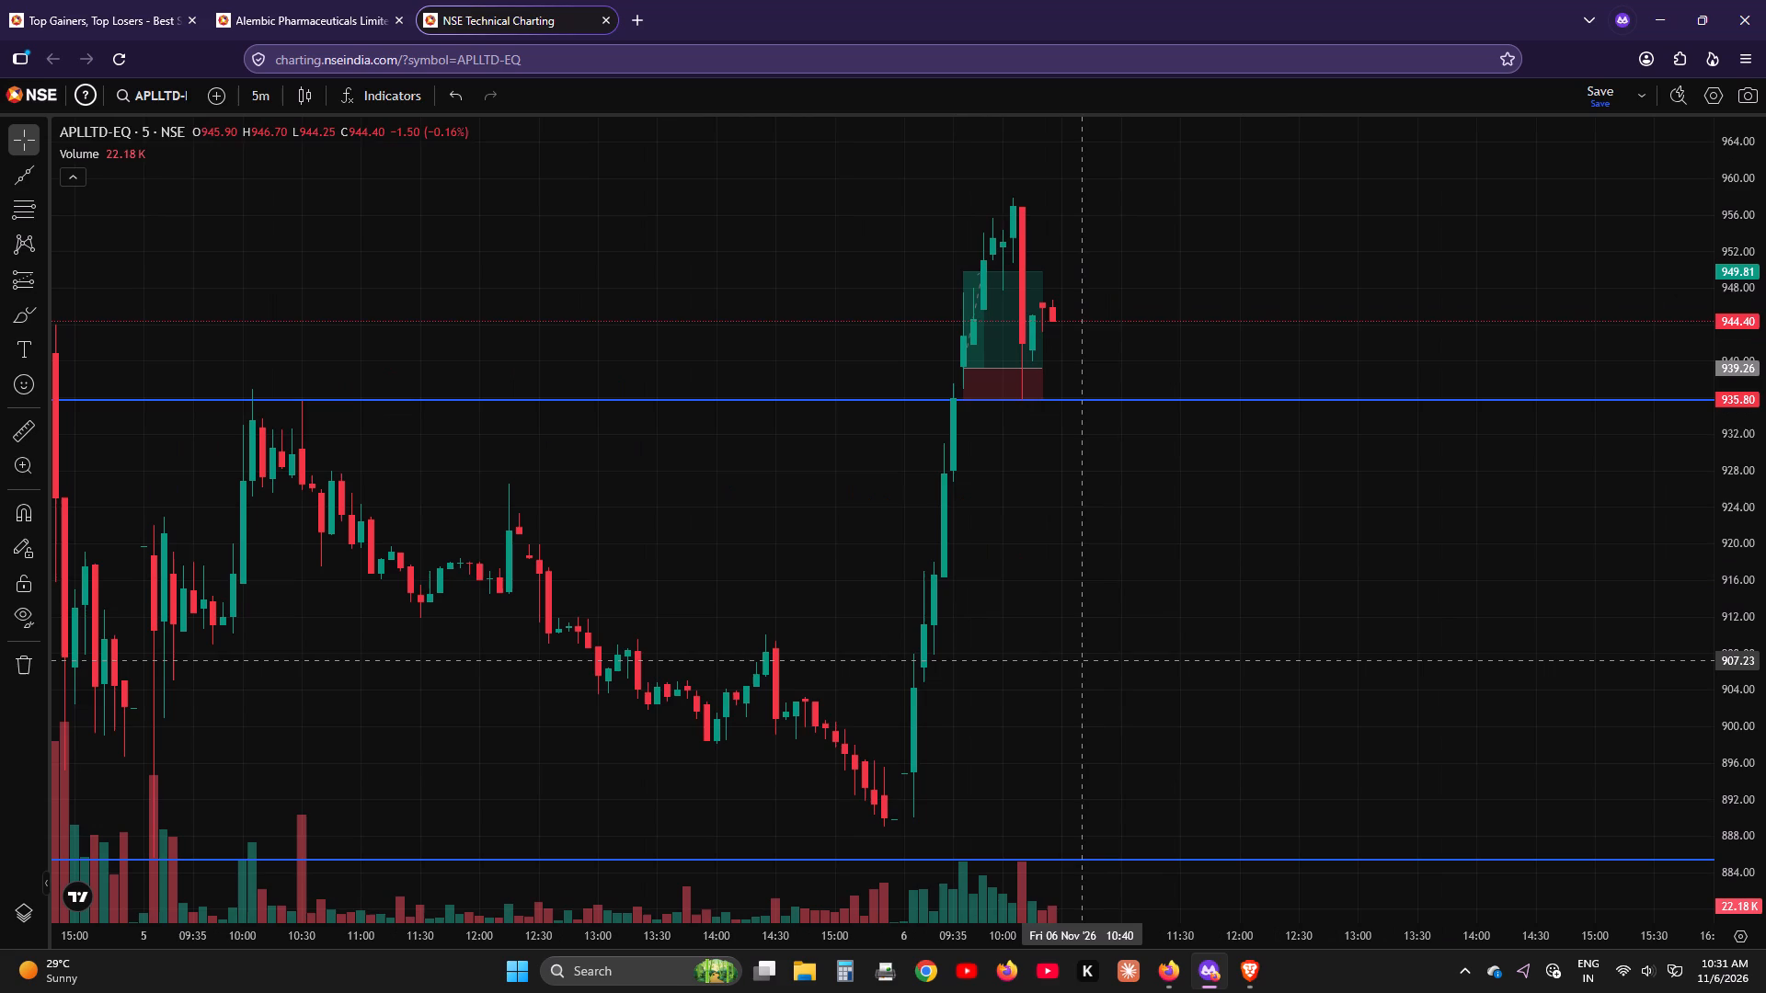
left_click_drag(1197, 721, 1116, 708)
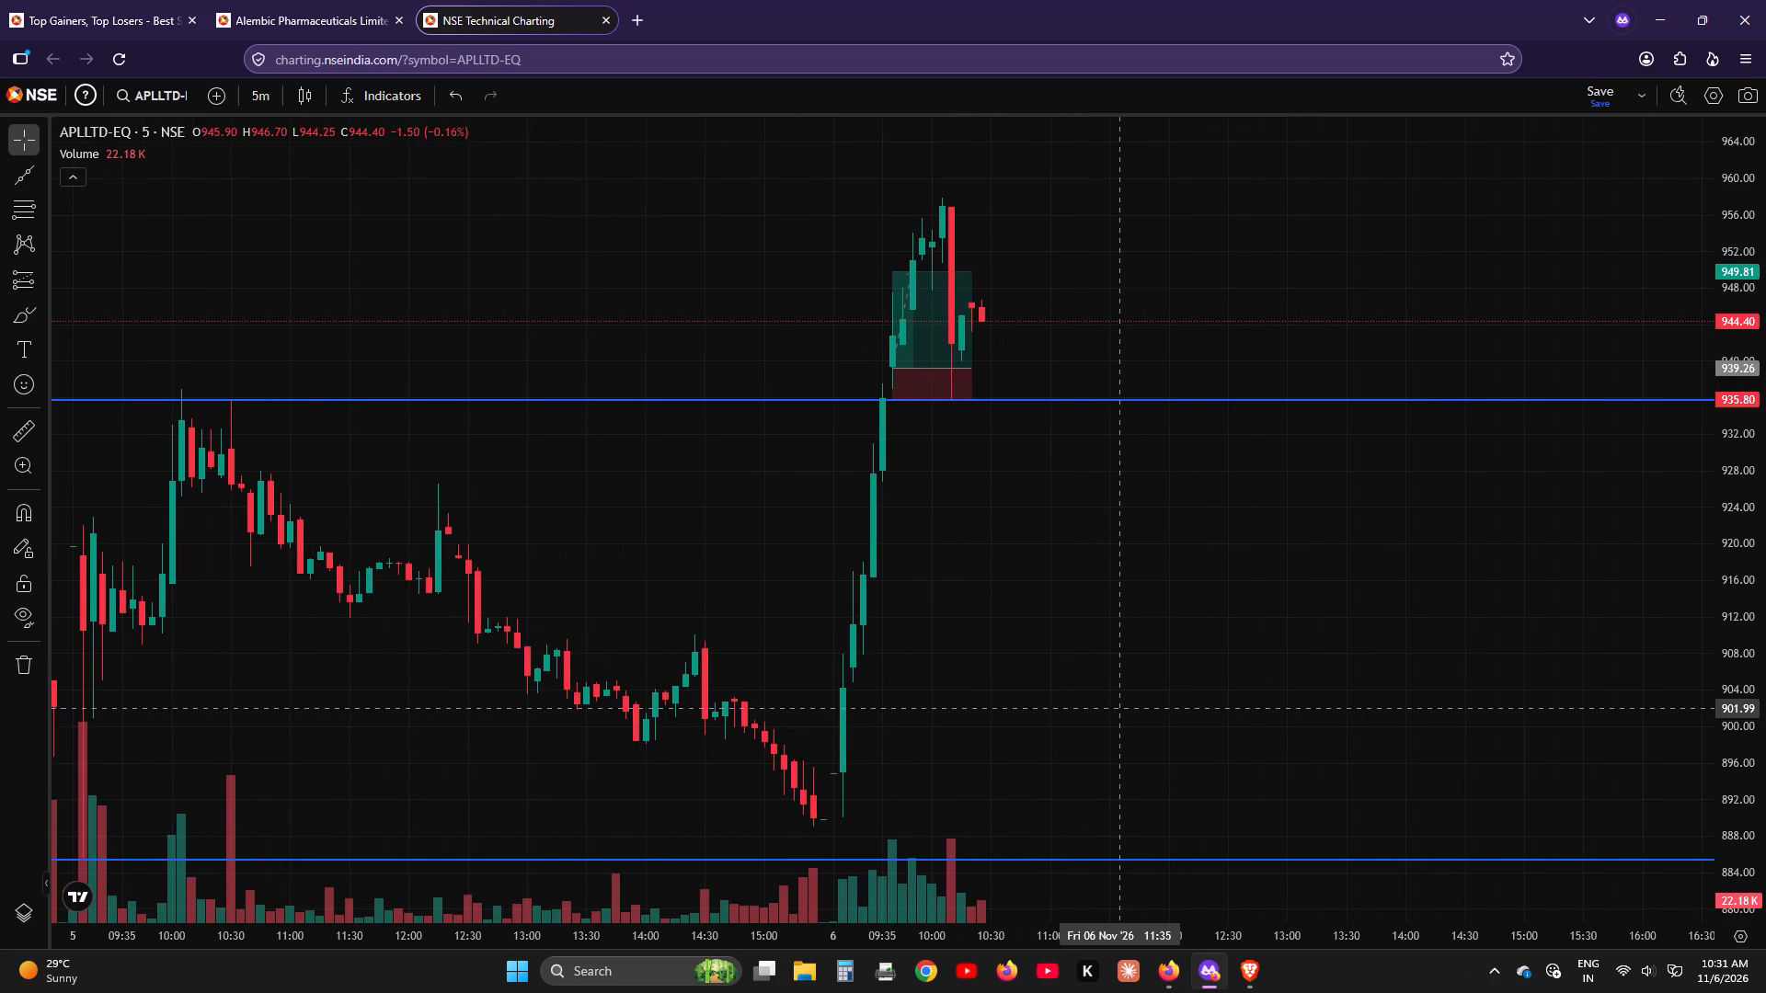
left_click_drag(1116, 708, 1191, 702)
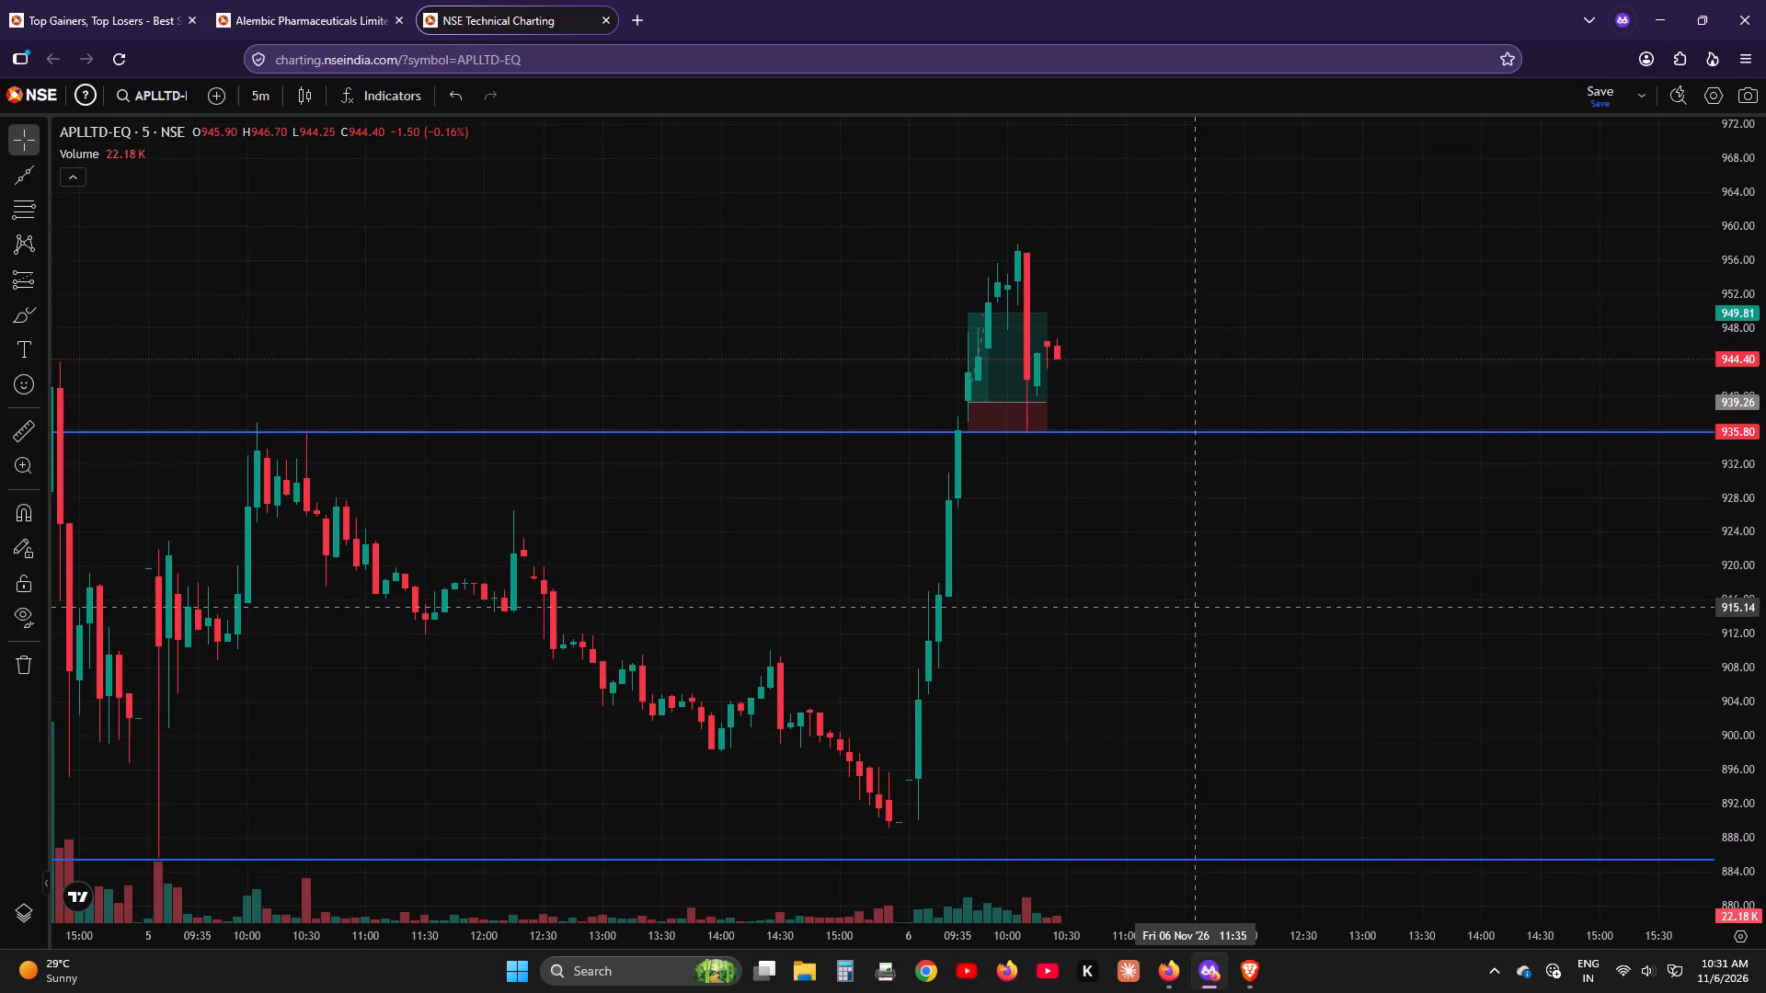
scroll(996, 412, "up", 1)
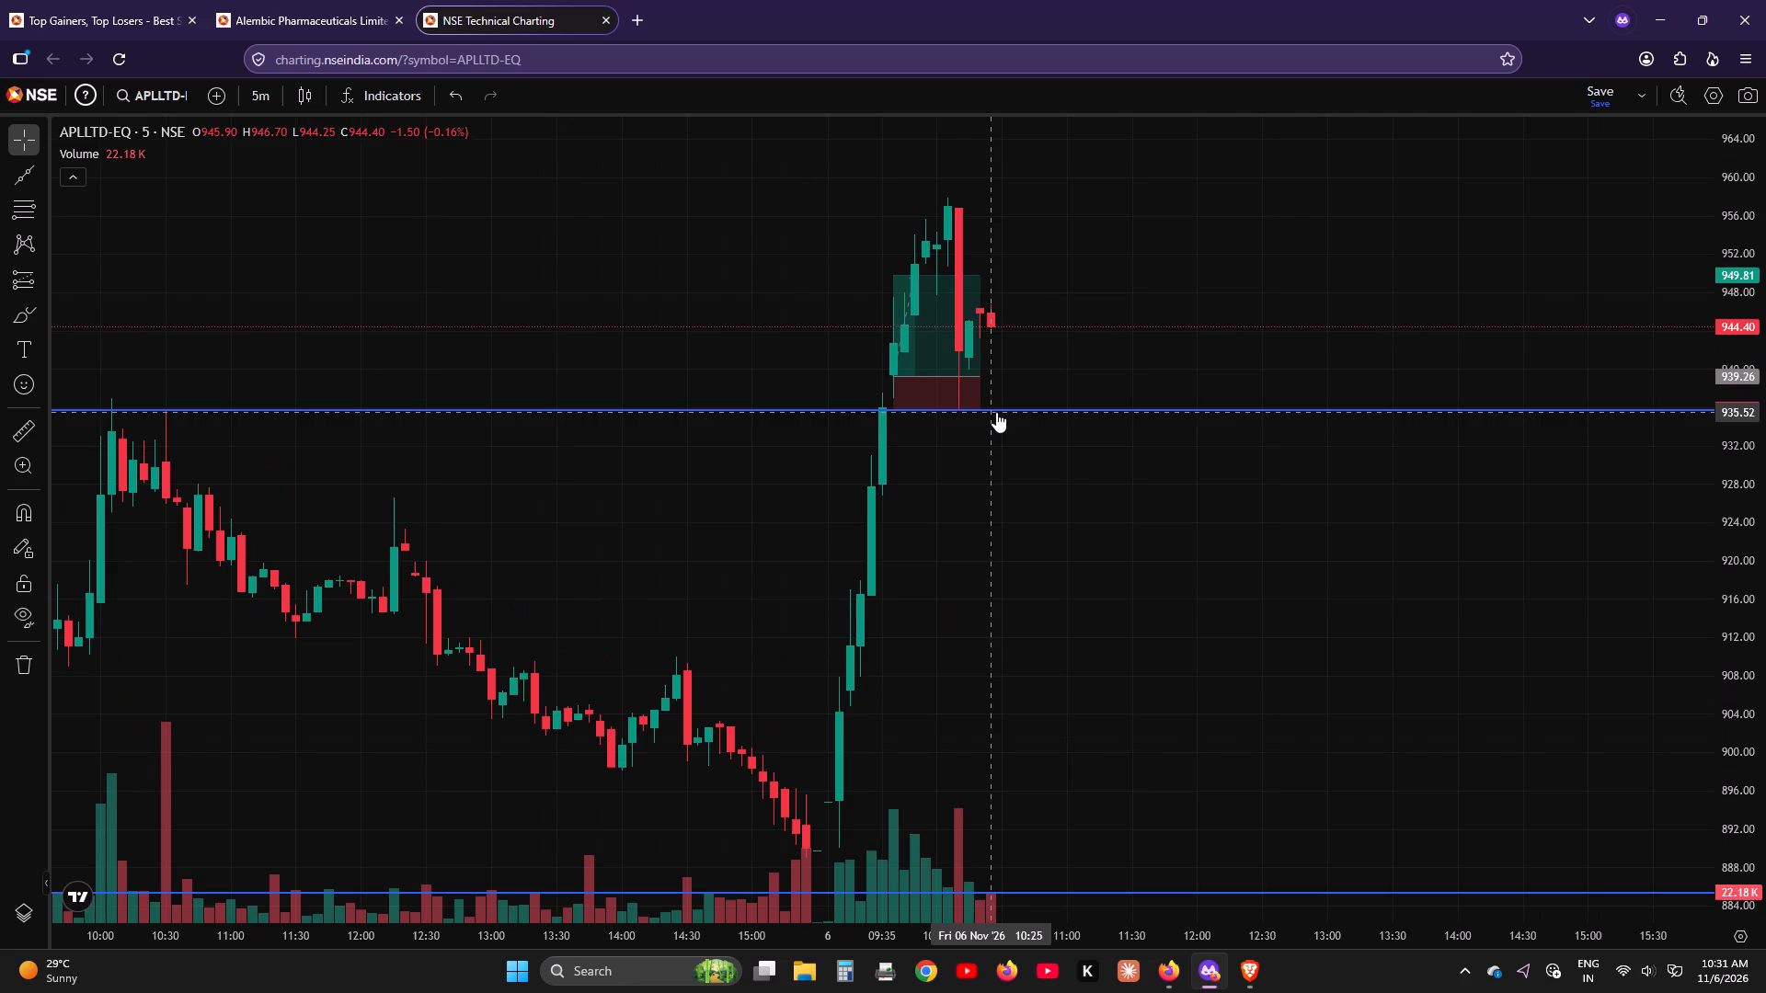
scroll(944, 382, "up", 1)
scroll(839, 386, "up", 1)
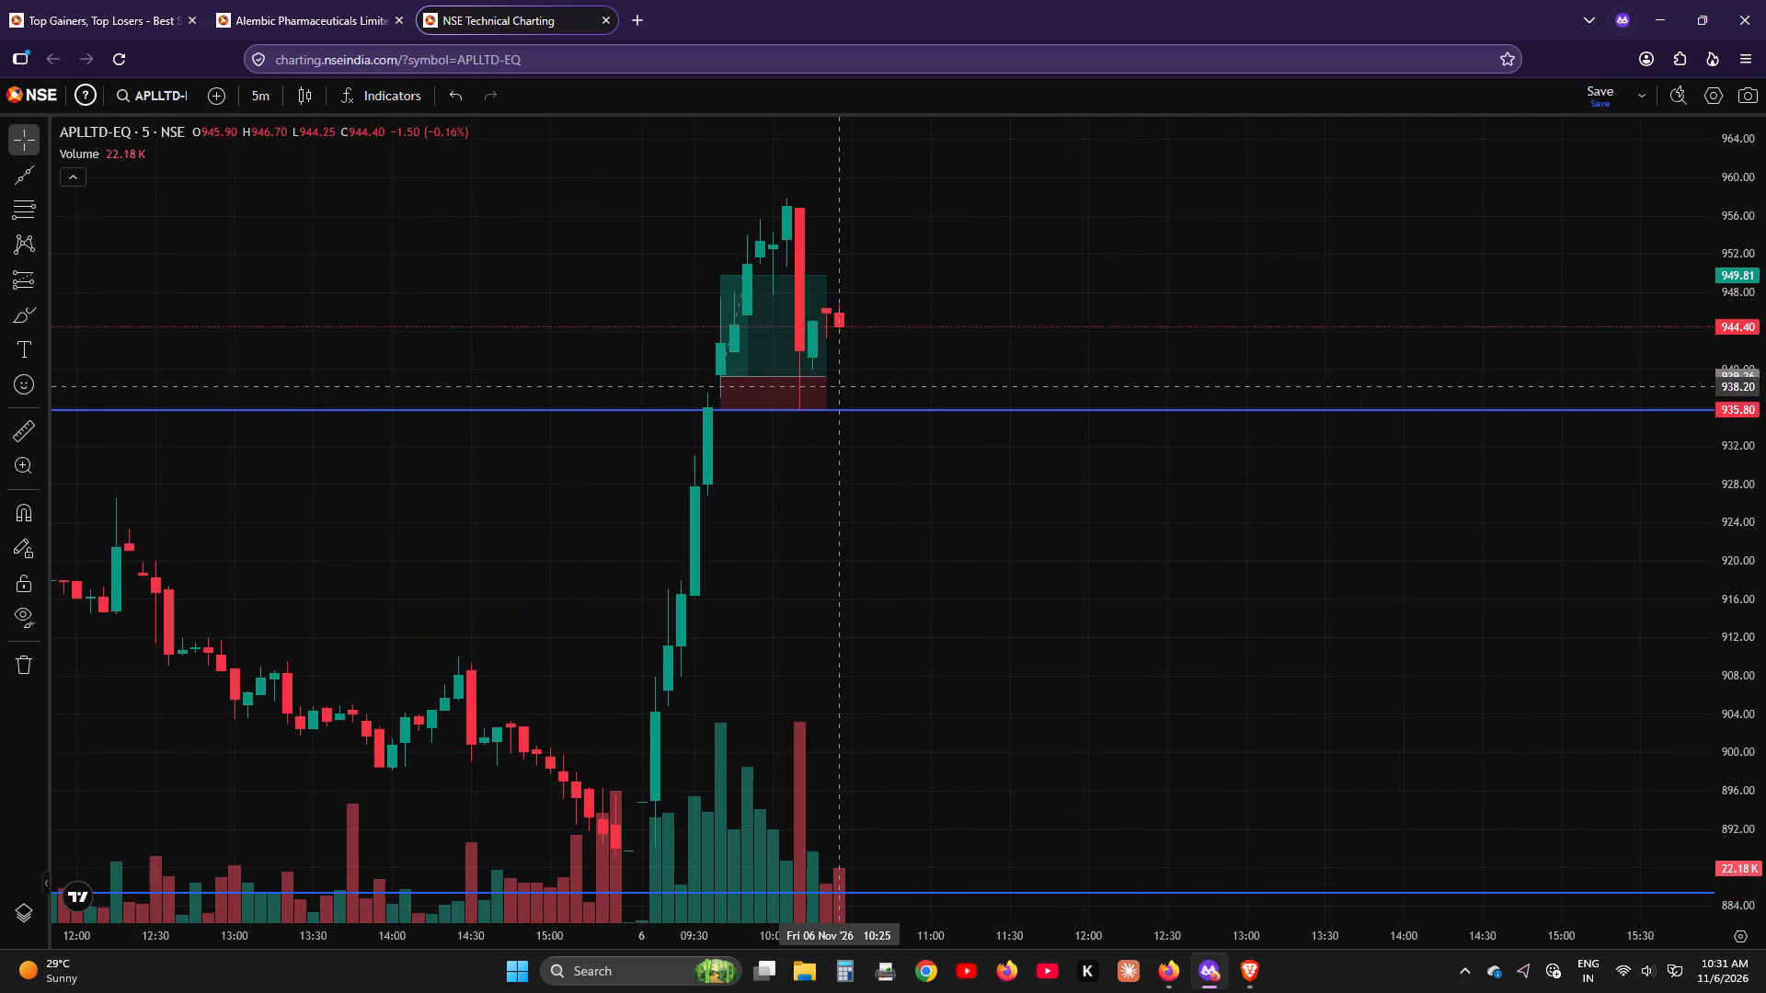
scroll(737, 373, "up", 2)
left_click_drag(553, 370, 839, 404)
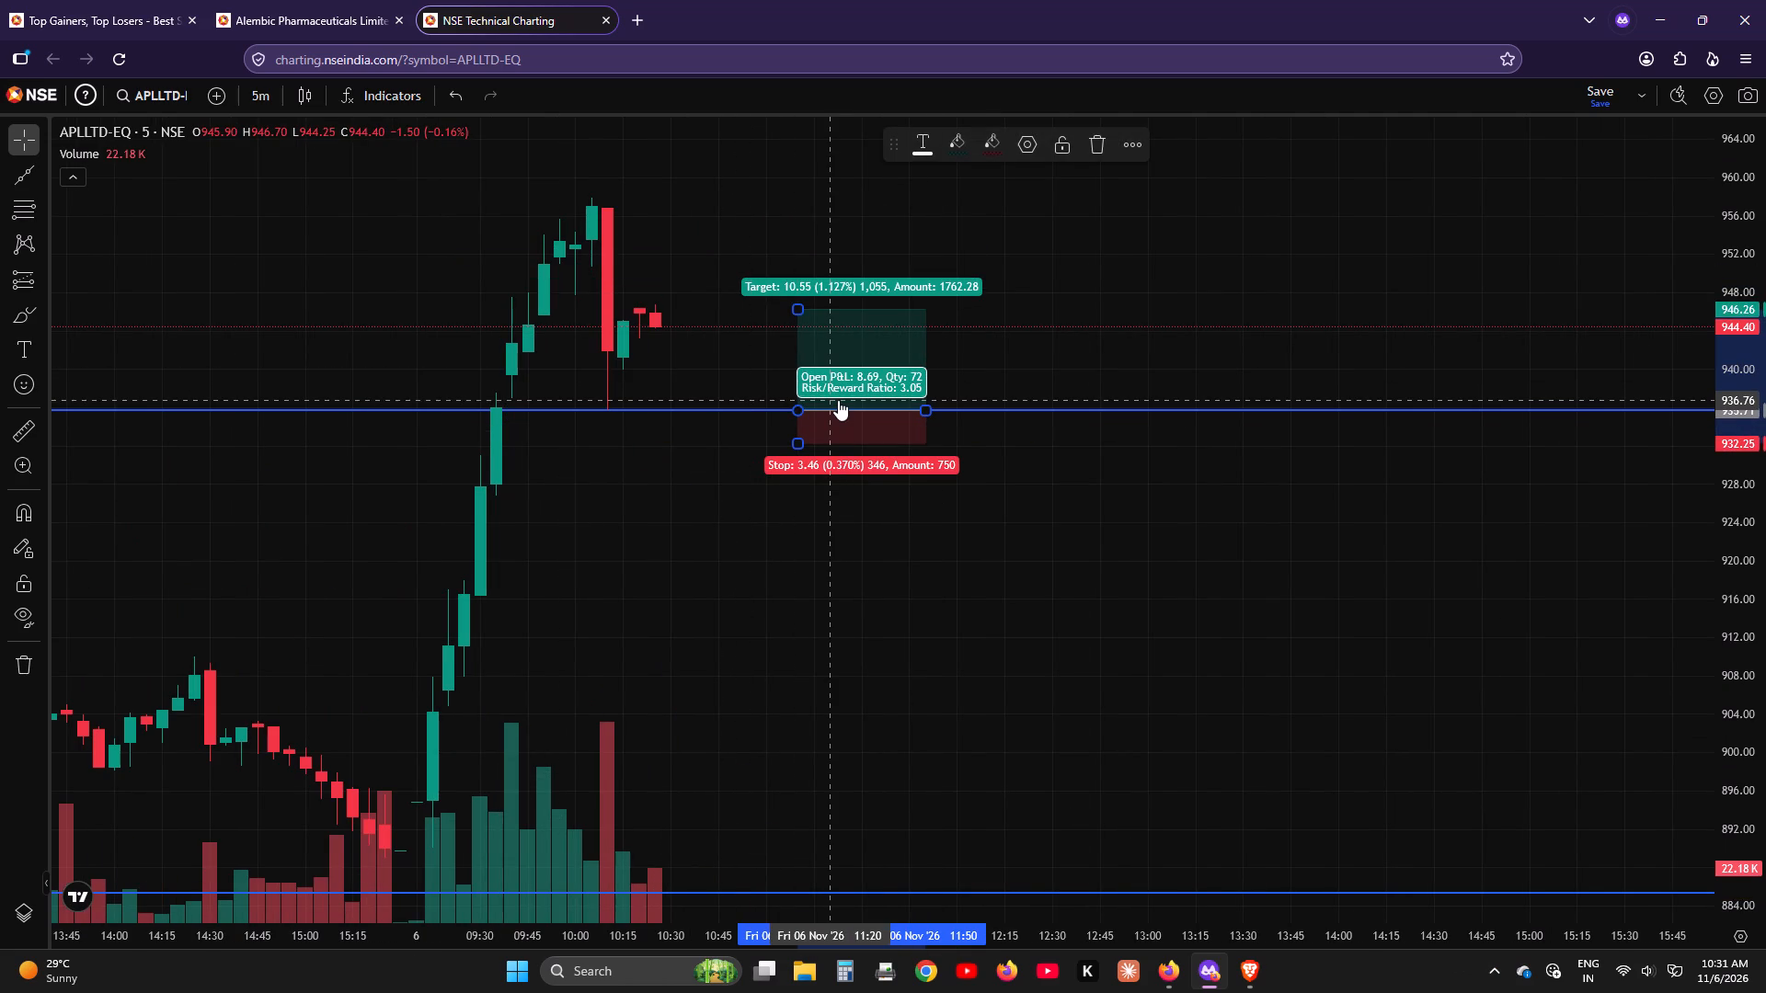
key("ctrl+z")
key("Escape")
Examine the 6 November candles and volume bars around the long position and the upper previous-day line.
left_click_drag(763, 506, 1145, 668)
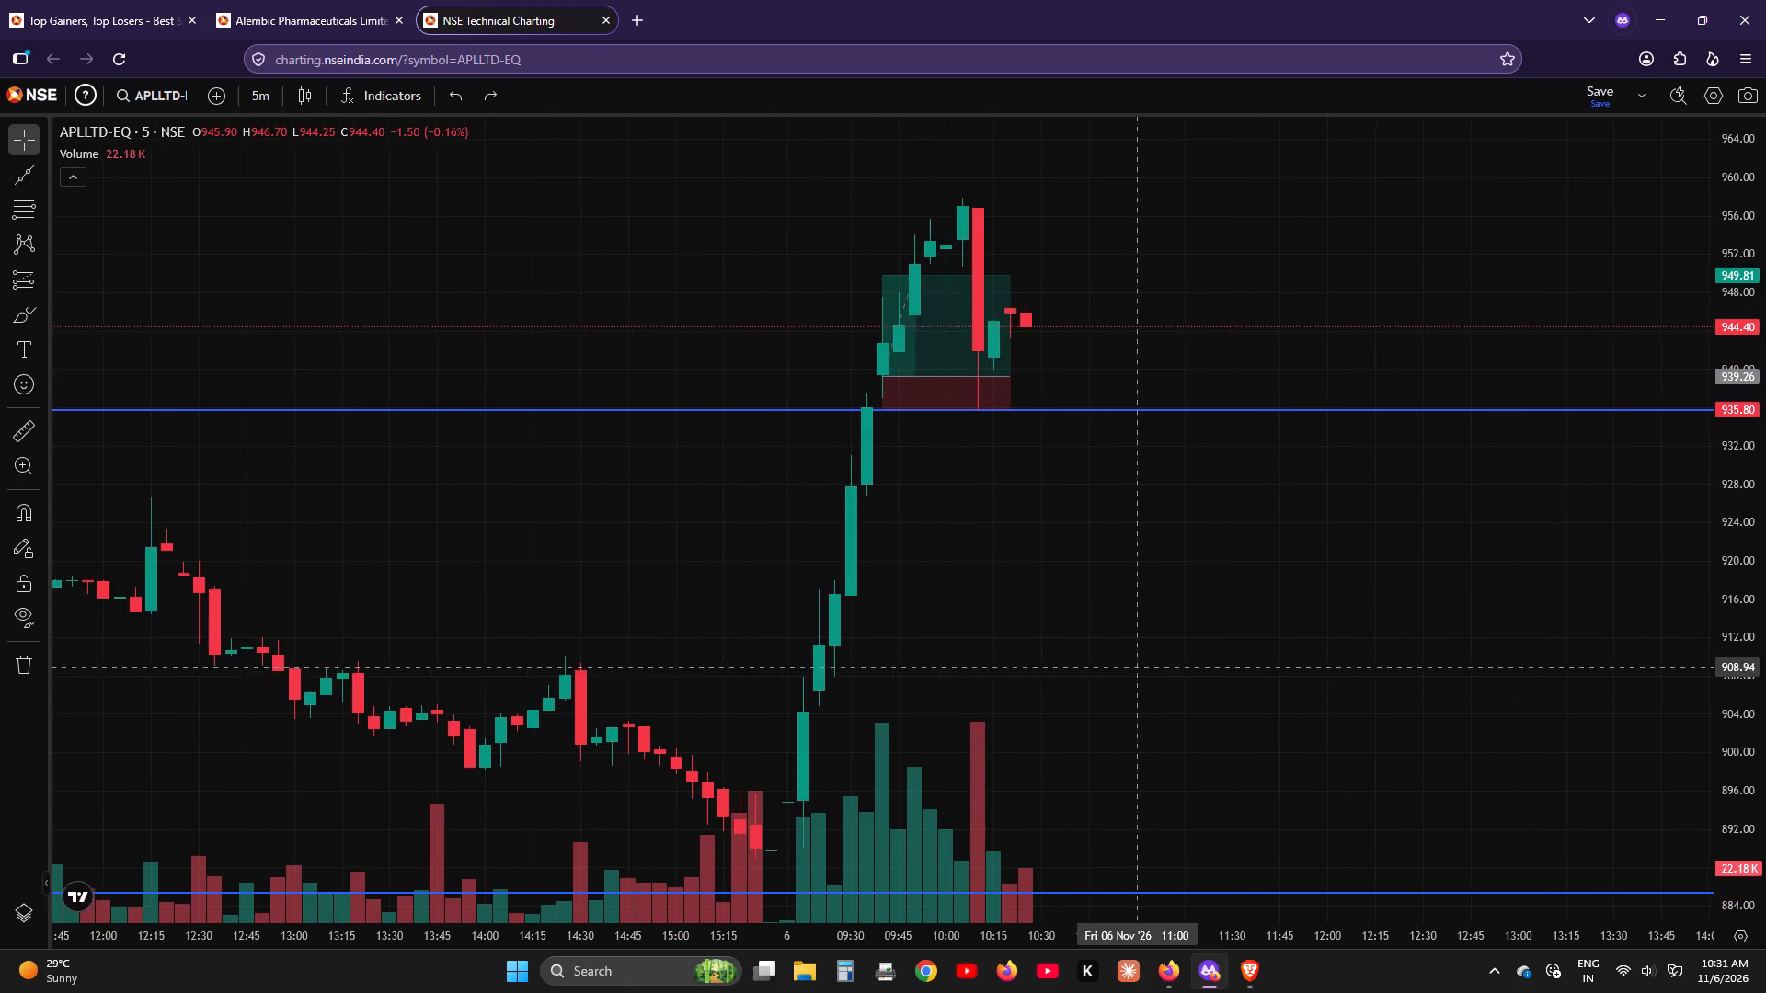
left_click_drag(1145, 668, 1149, 671)
scroll(1007, 235, "up", 5)
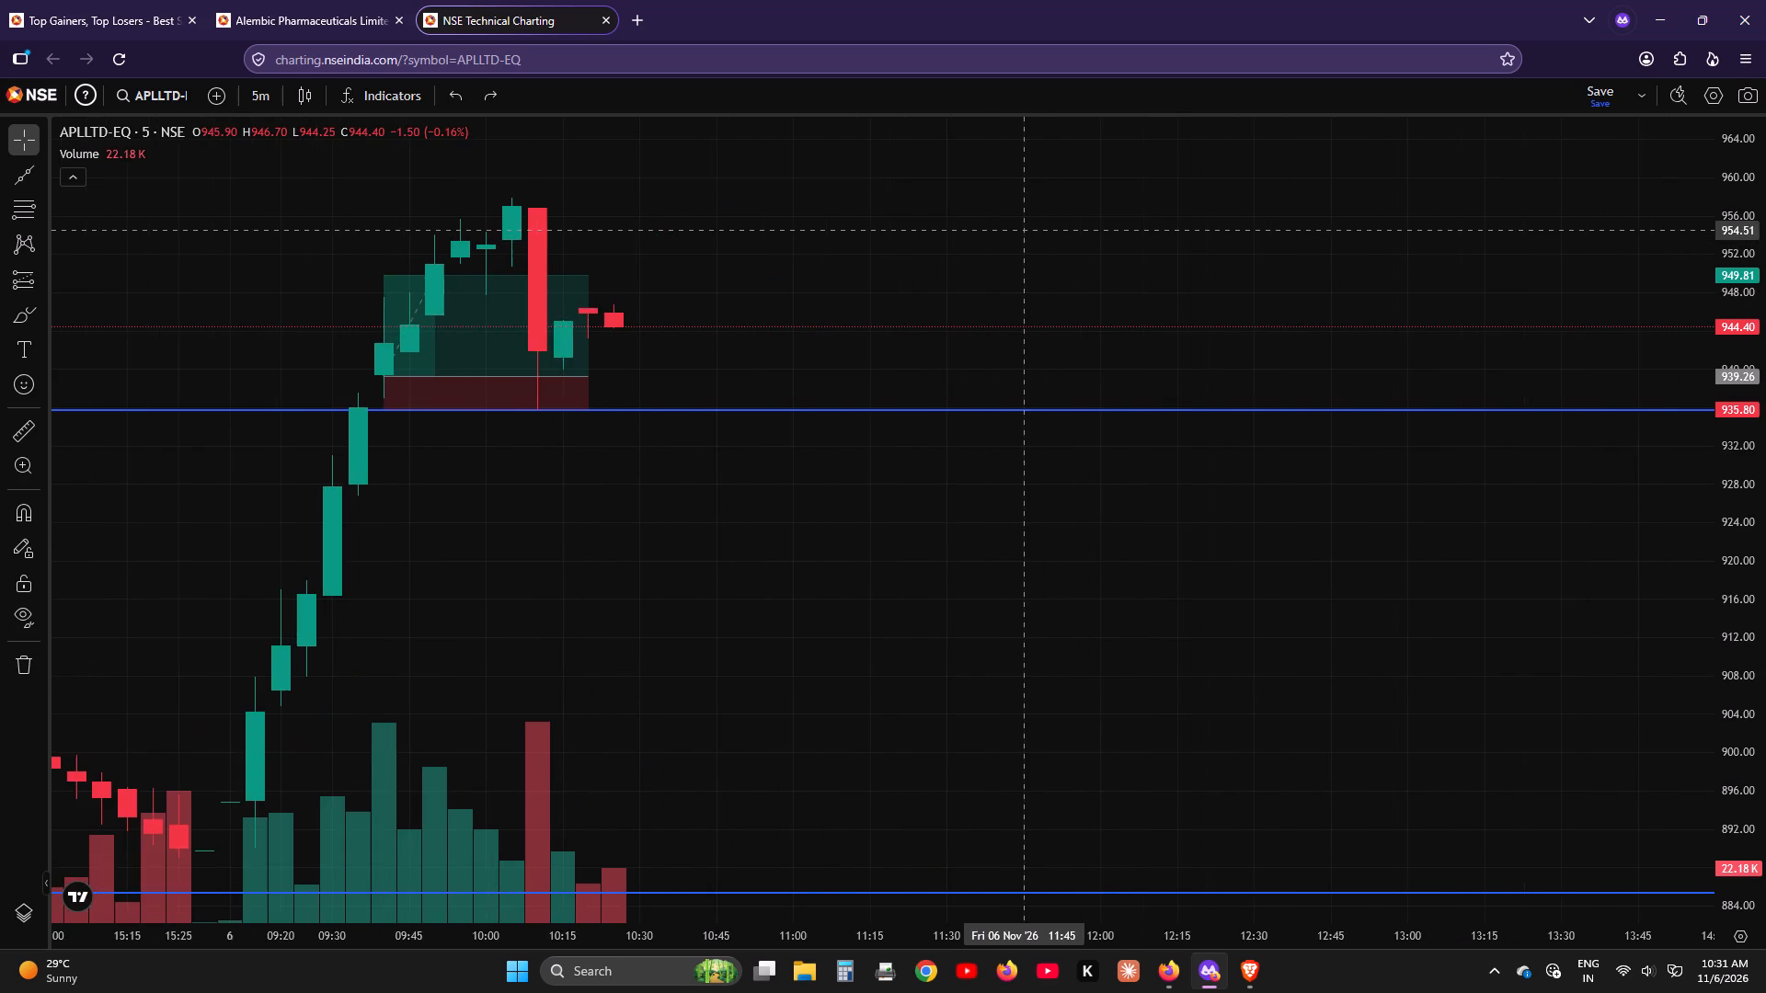
scroll(1013, 230, "up", 2)
left_click_drag(571, 394, 1068, 547)
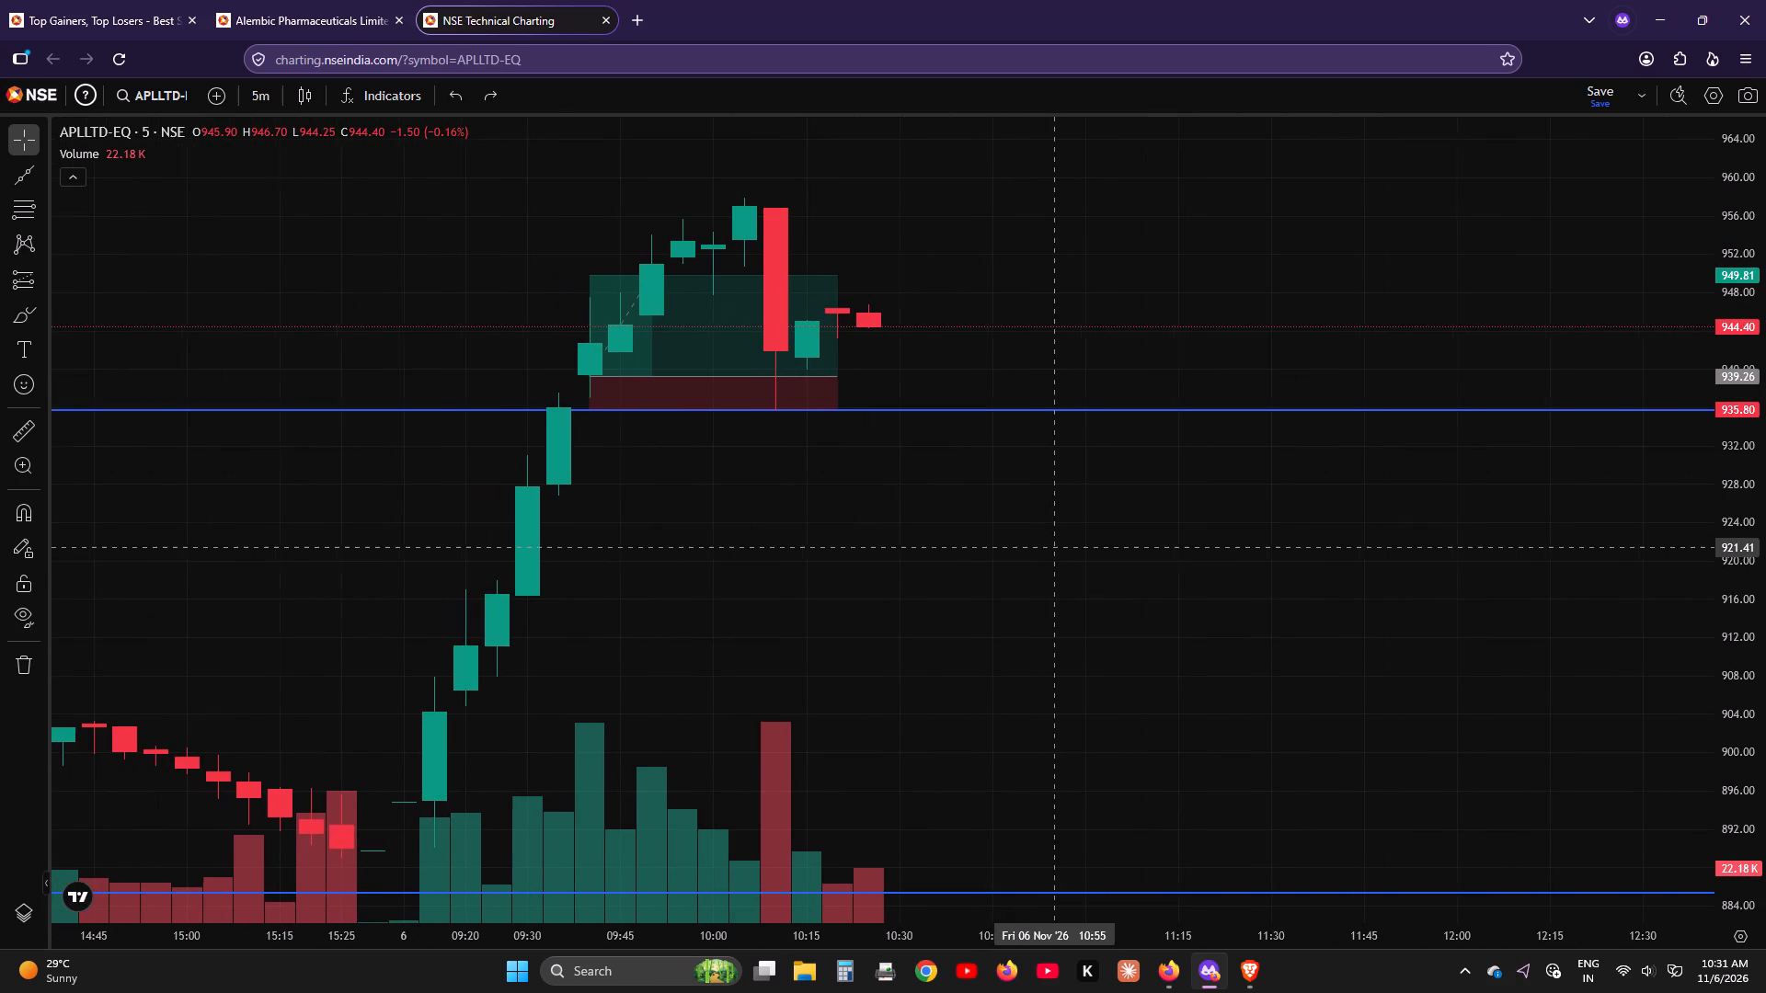
left_click_drag(1068, 547, 1068, 548)
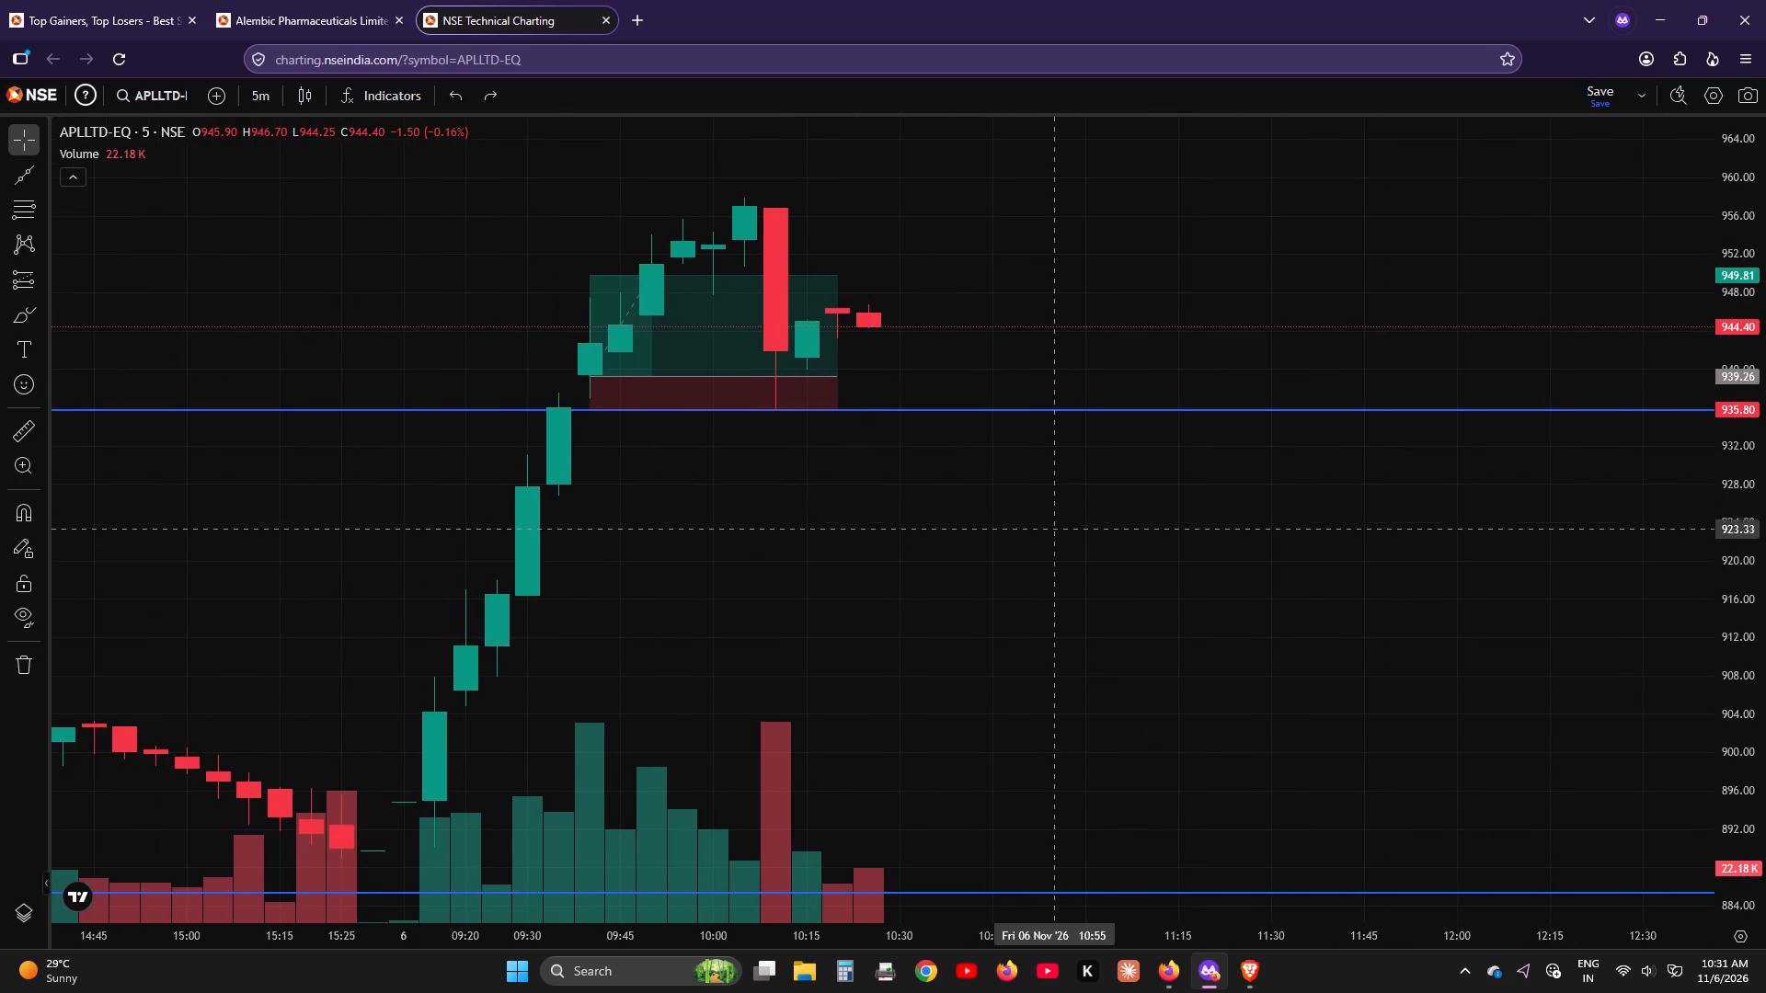
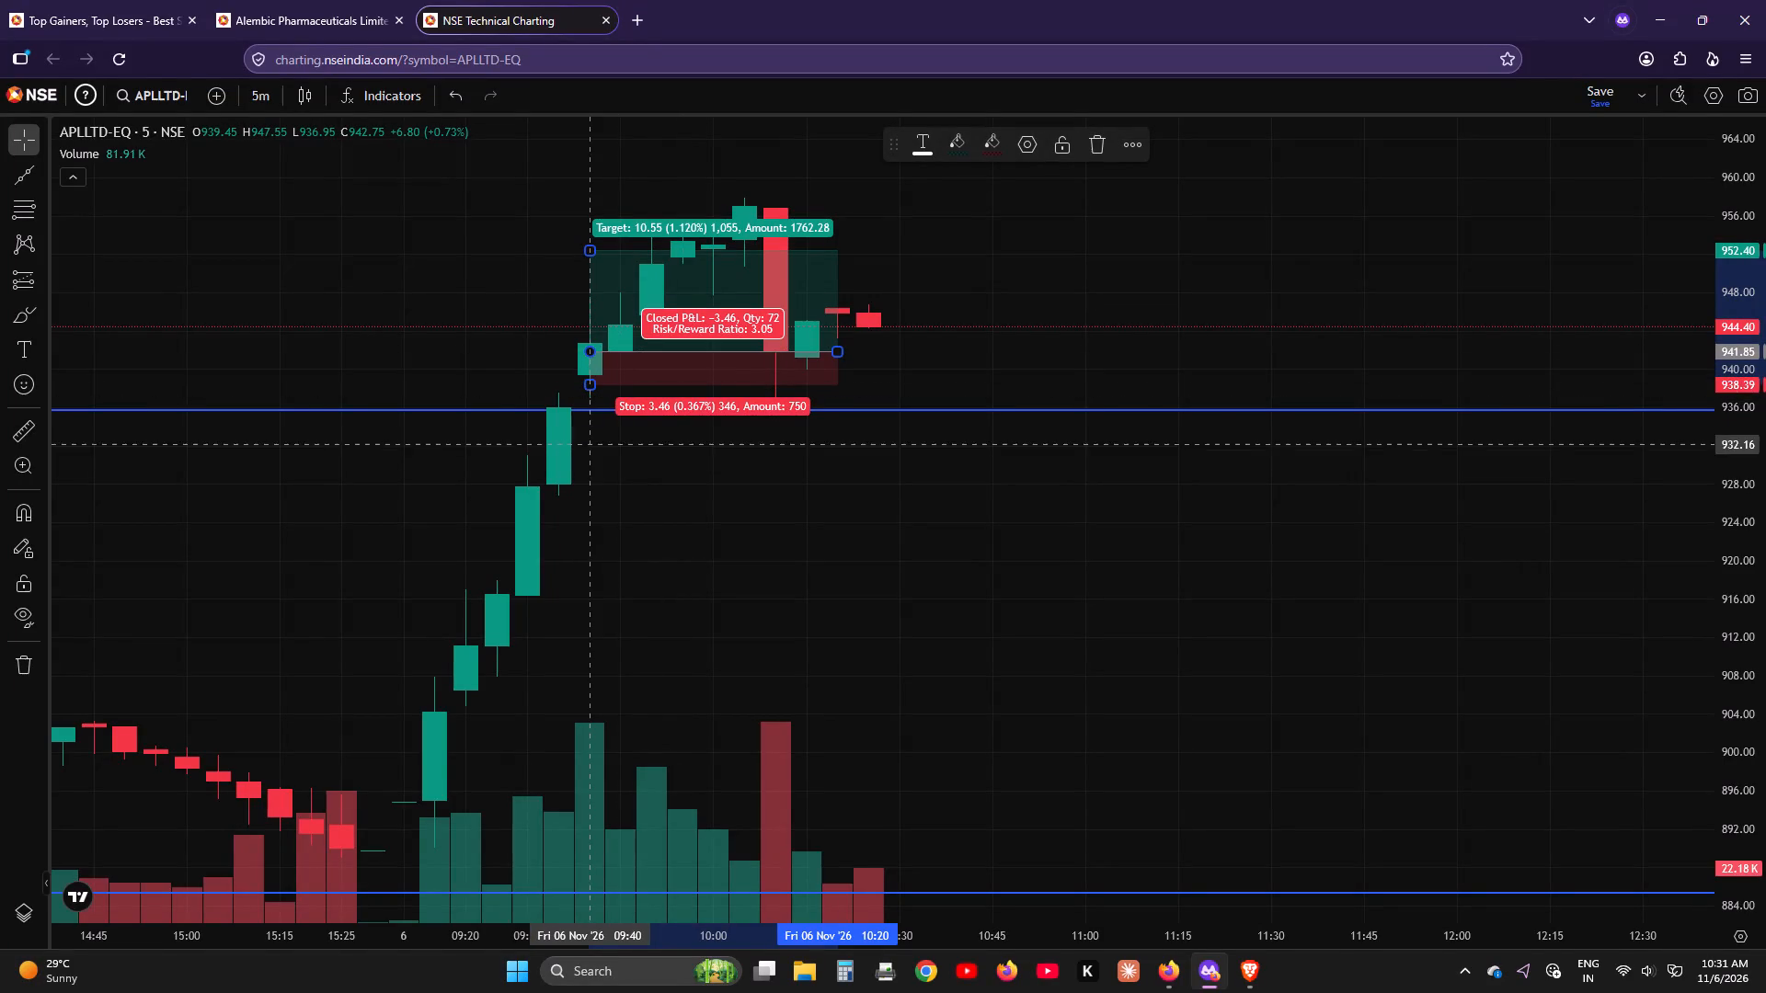
Lower the long position's stop to about 937.15, just above the upper previous-day line on the 5-minute APLLTD chart.
left_click(591, 390)
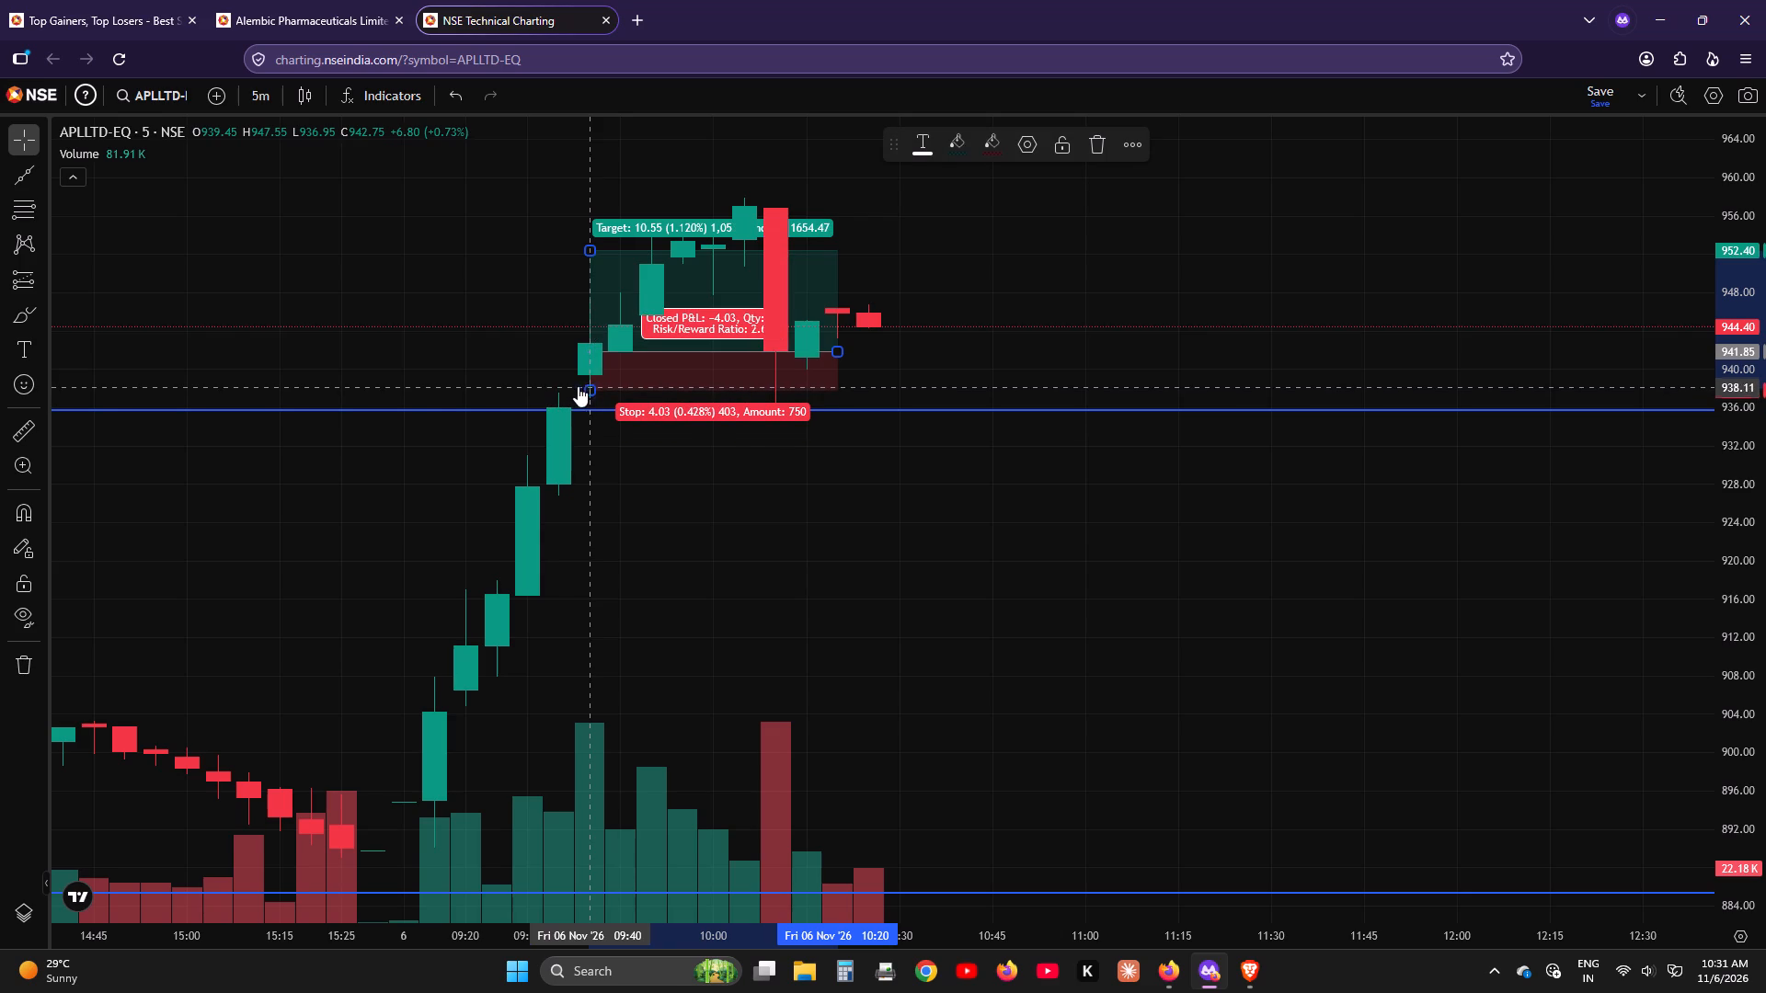
scroll(571, 386, "up", 2)
scroll(276, 360, "up", 1)
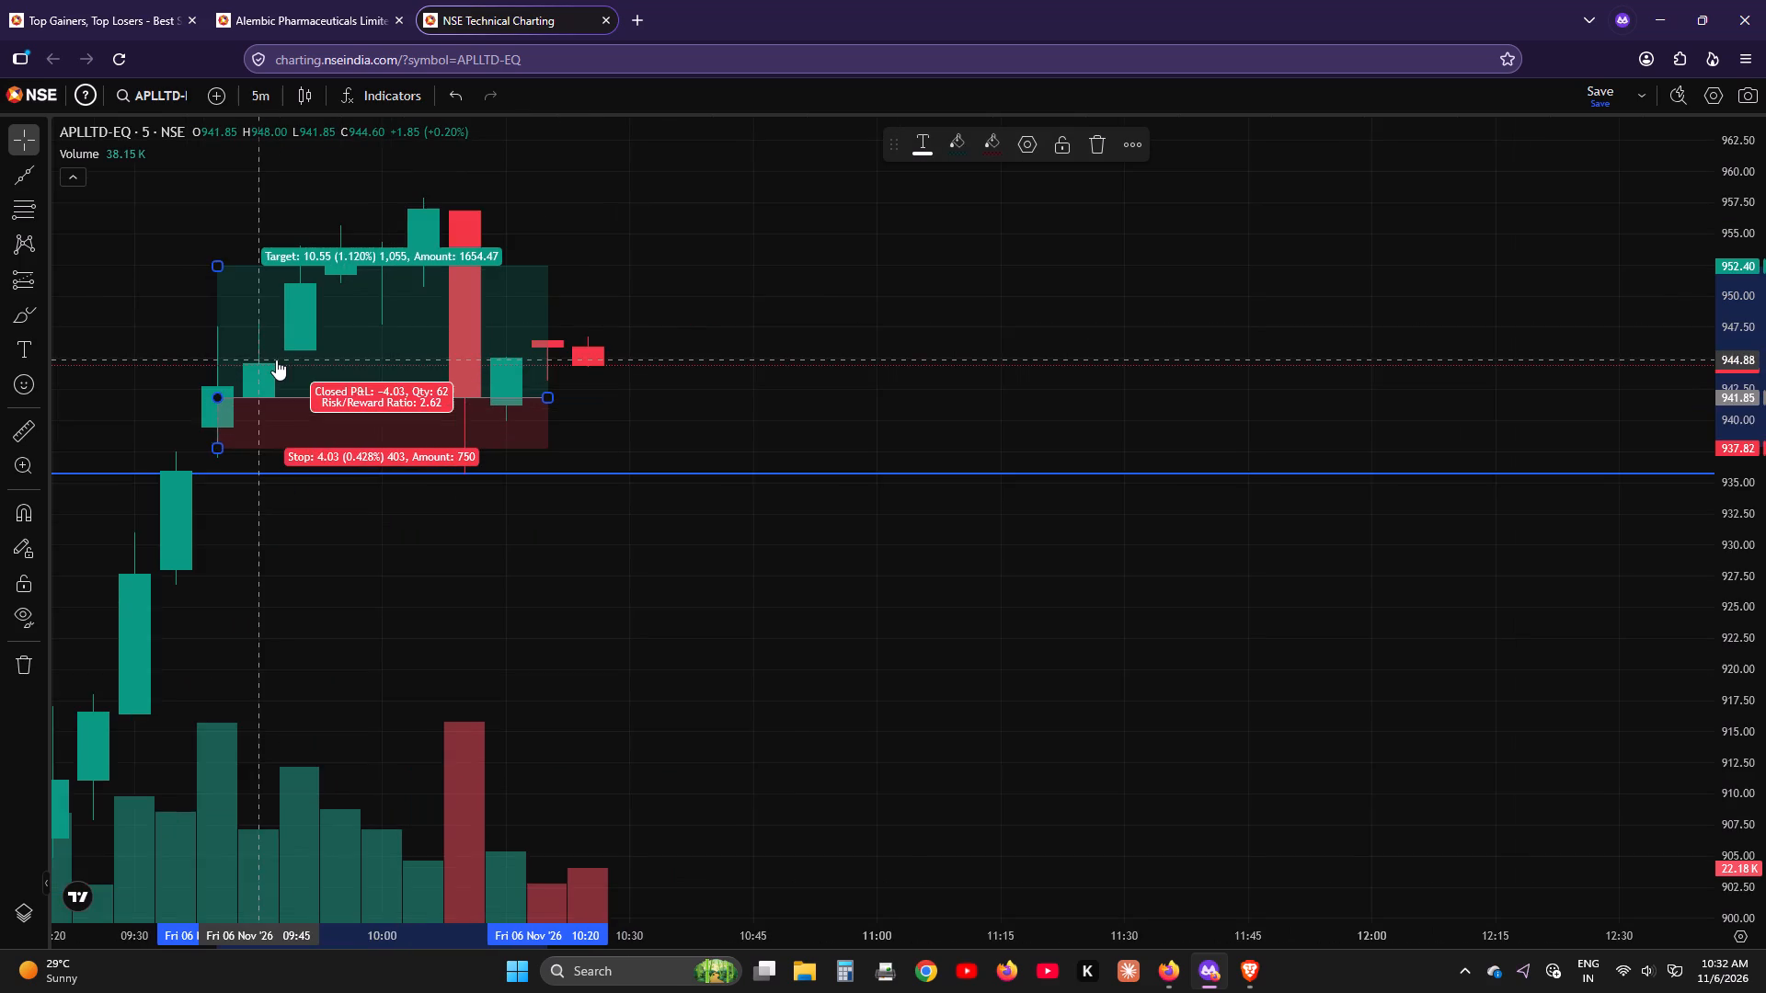
scroll(276, 360, "up", 2)
left_click_drag(698, 510, 1480, 463)
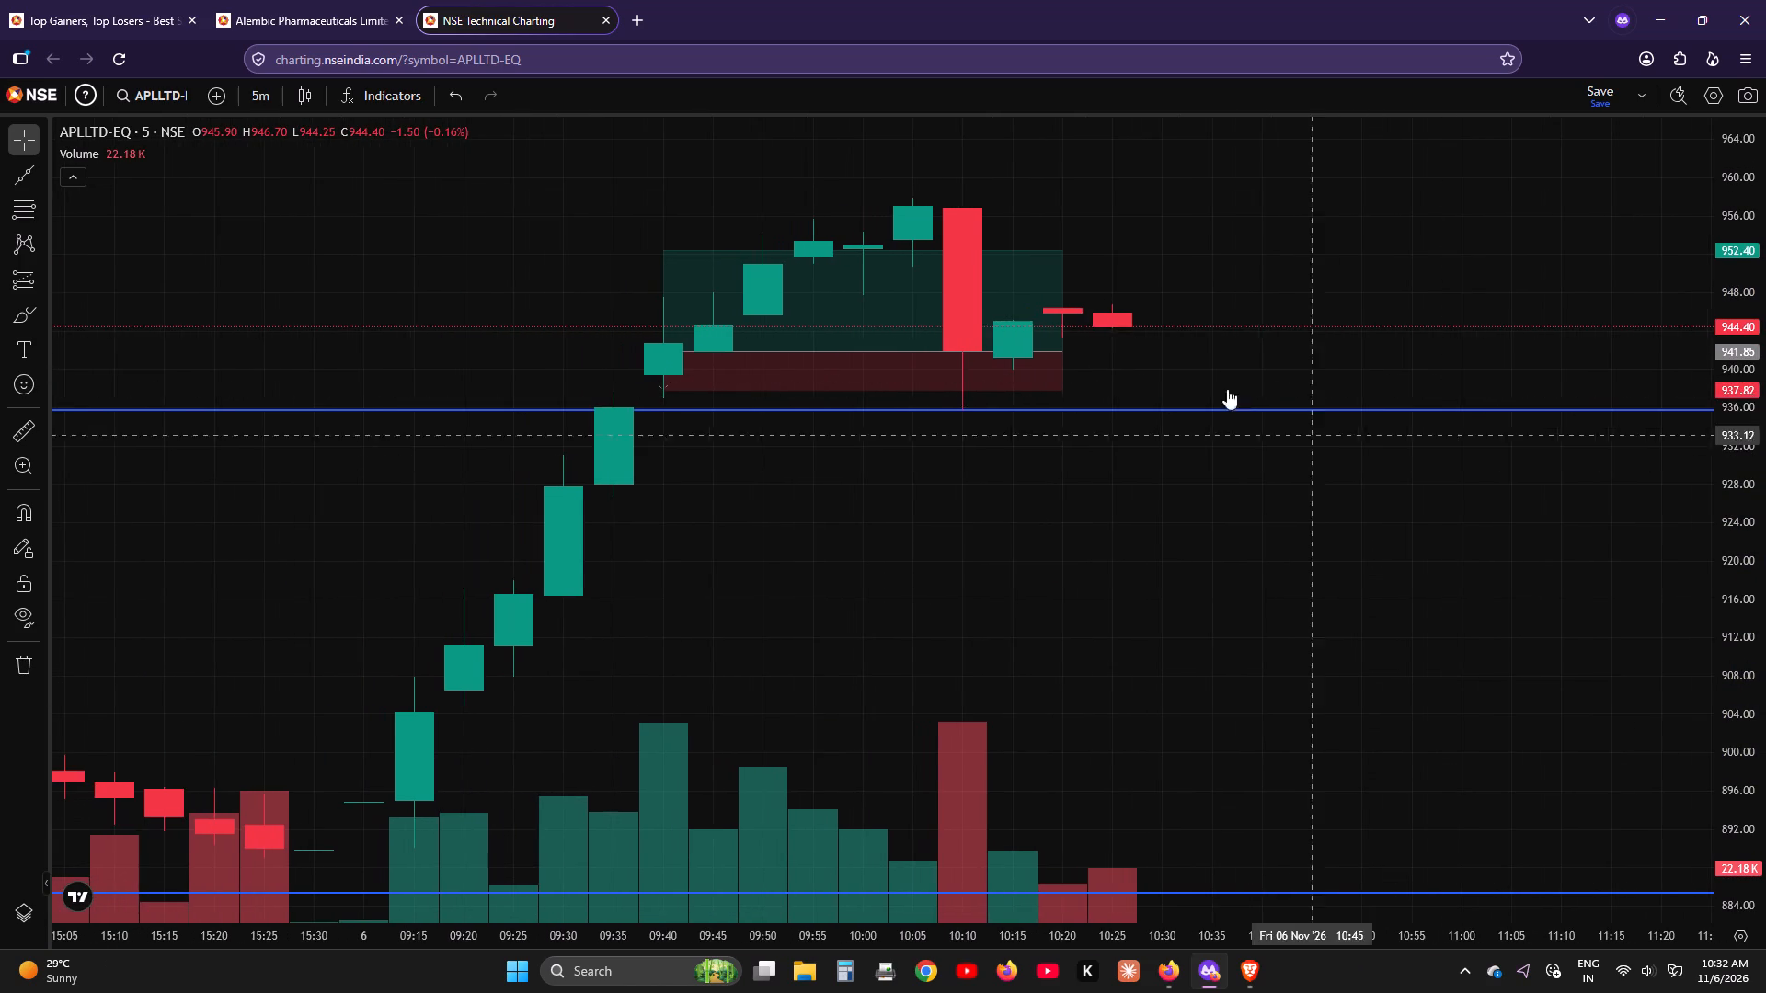
left_click(662, 396)
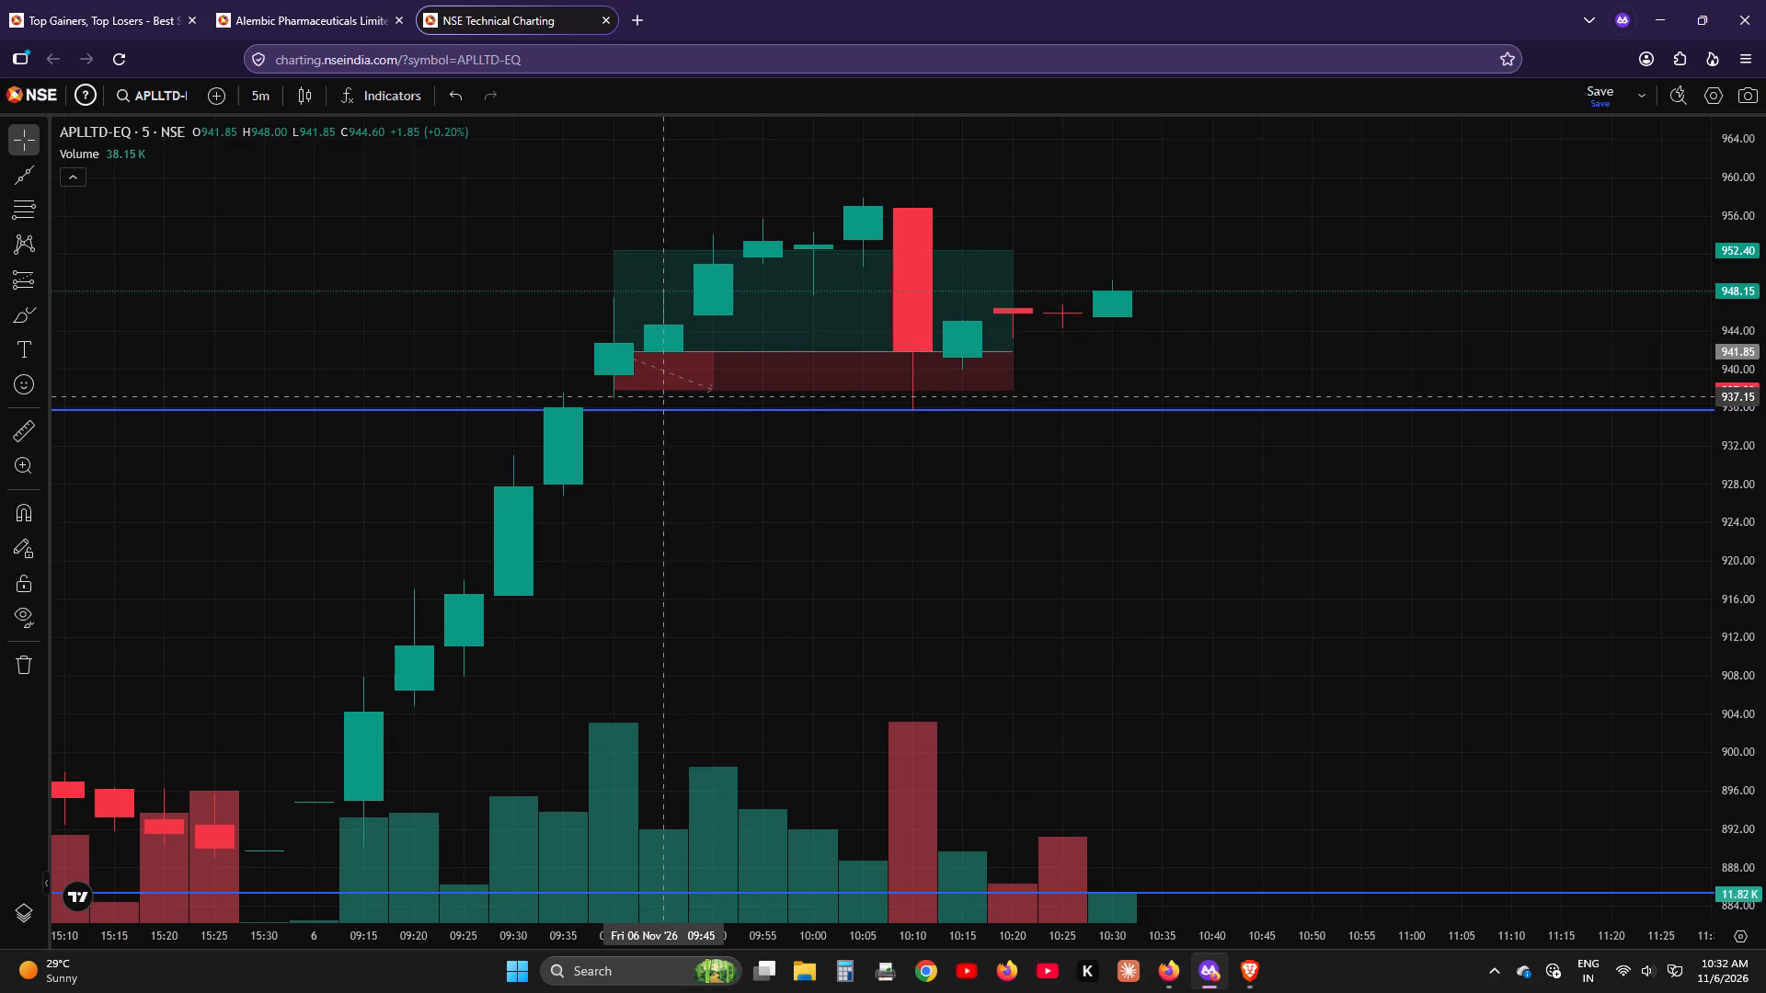
left_click_drag(611, 388, 611, 396)
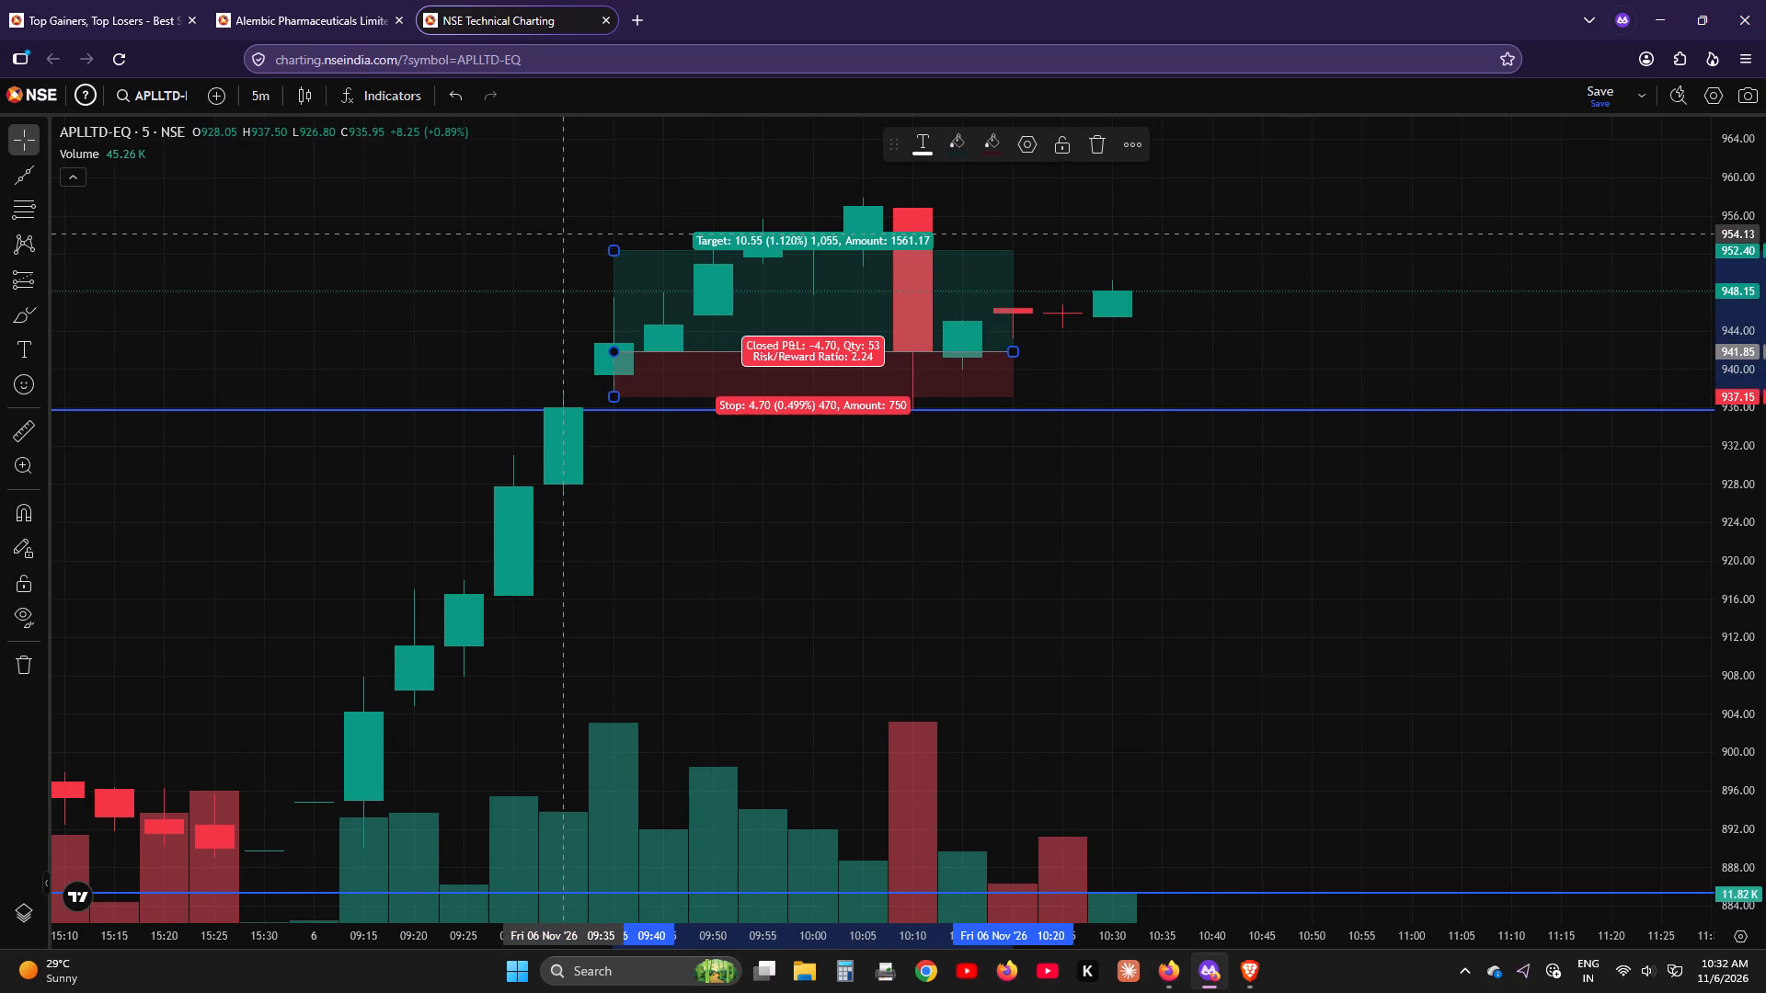
Adjust the long position's target to about 953.65, for a risk/reward ratio of about 2.51.
left_click_drag(614, 255, 615, 251)
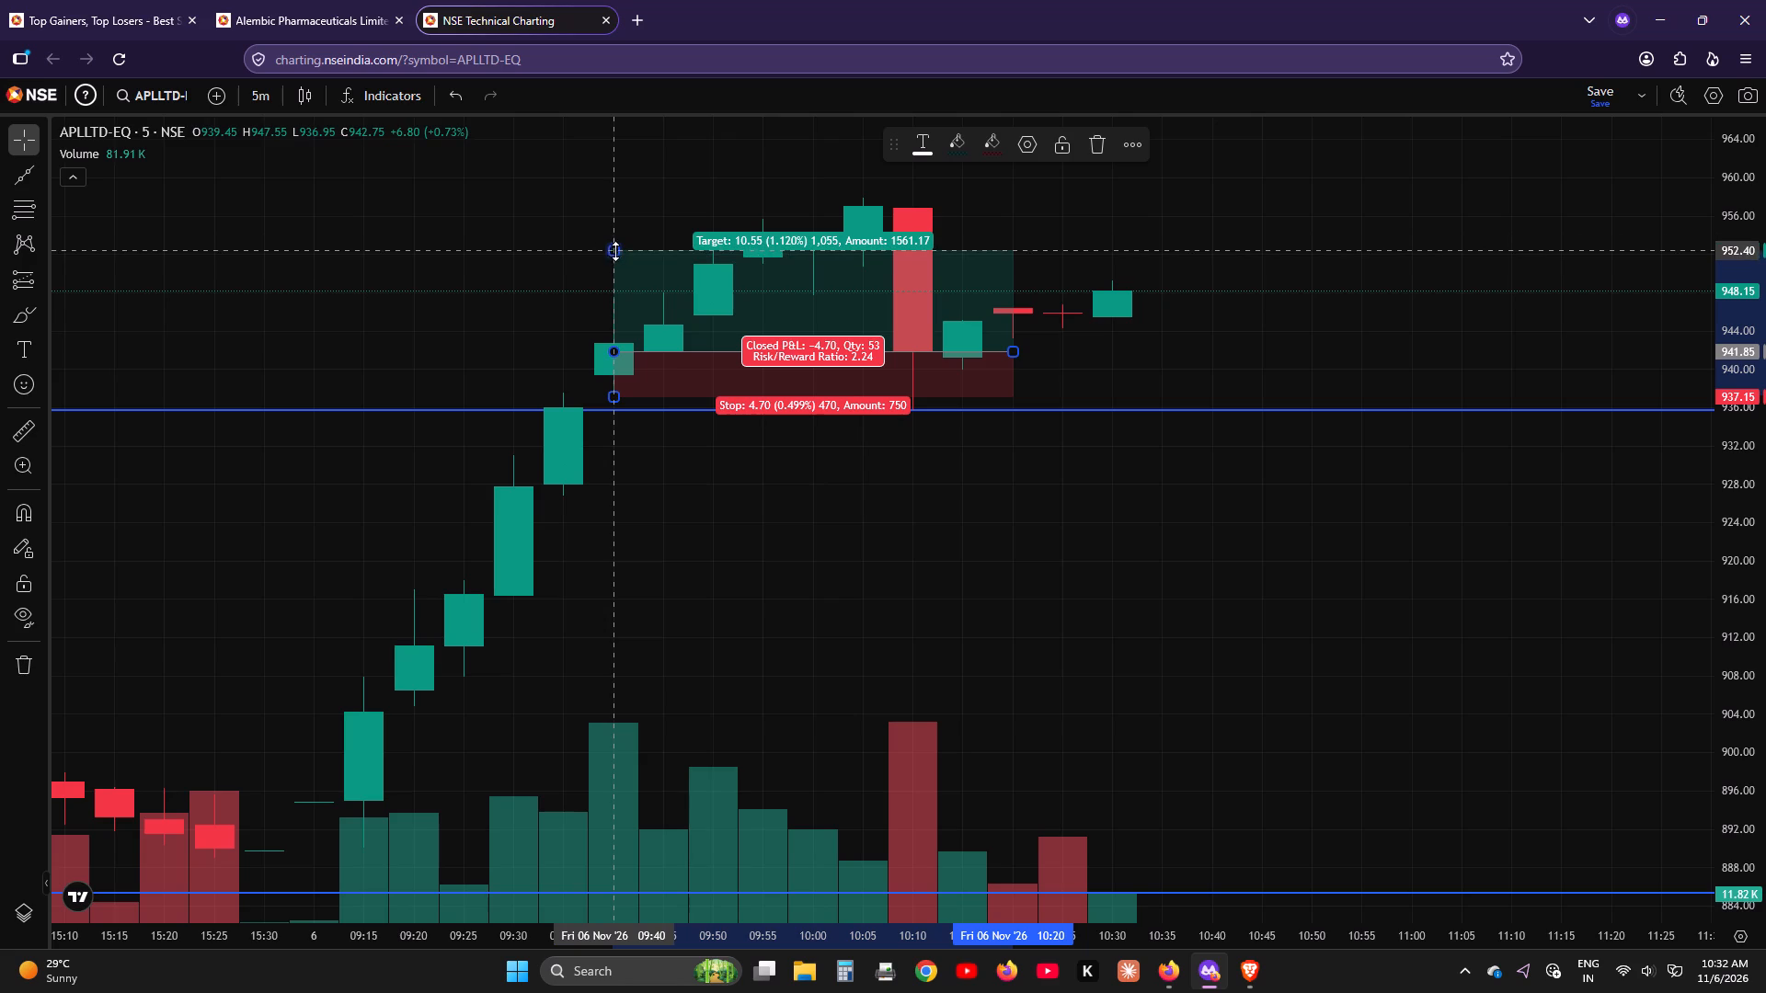
left_click_drag(615, 251, 617, 219)
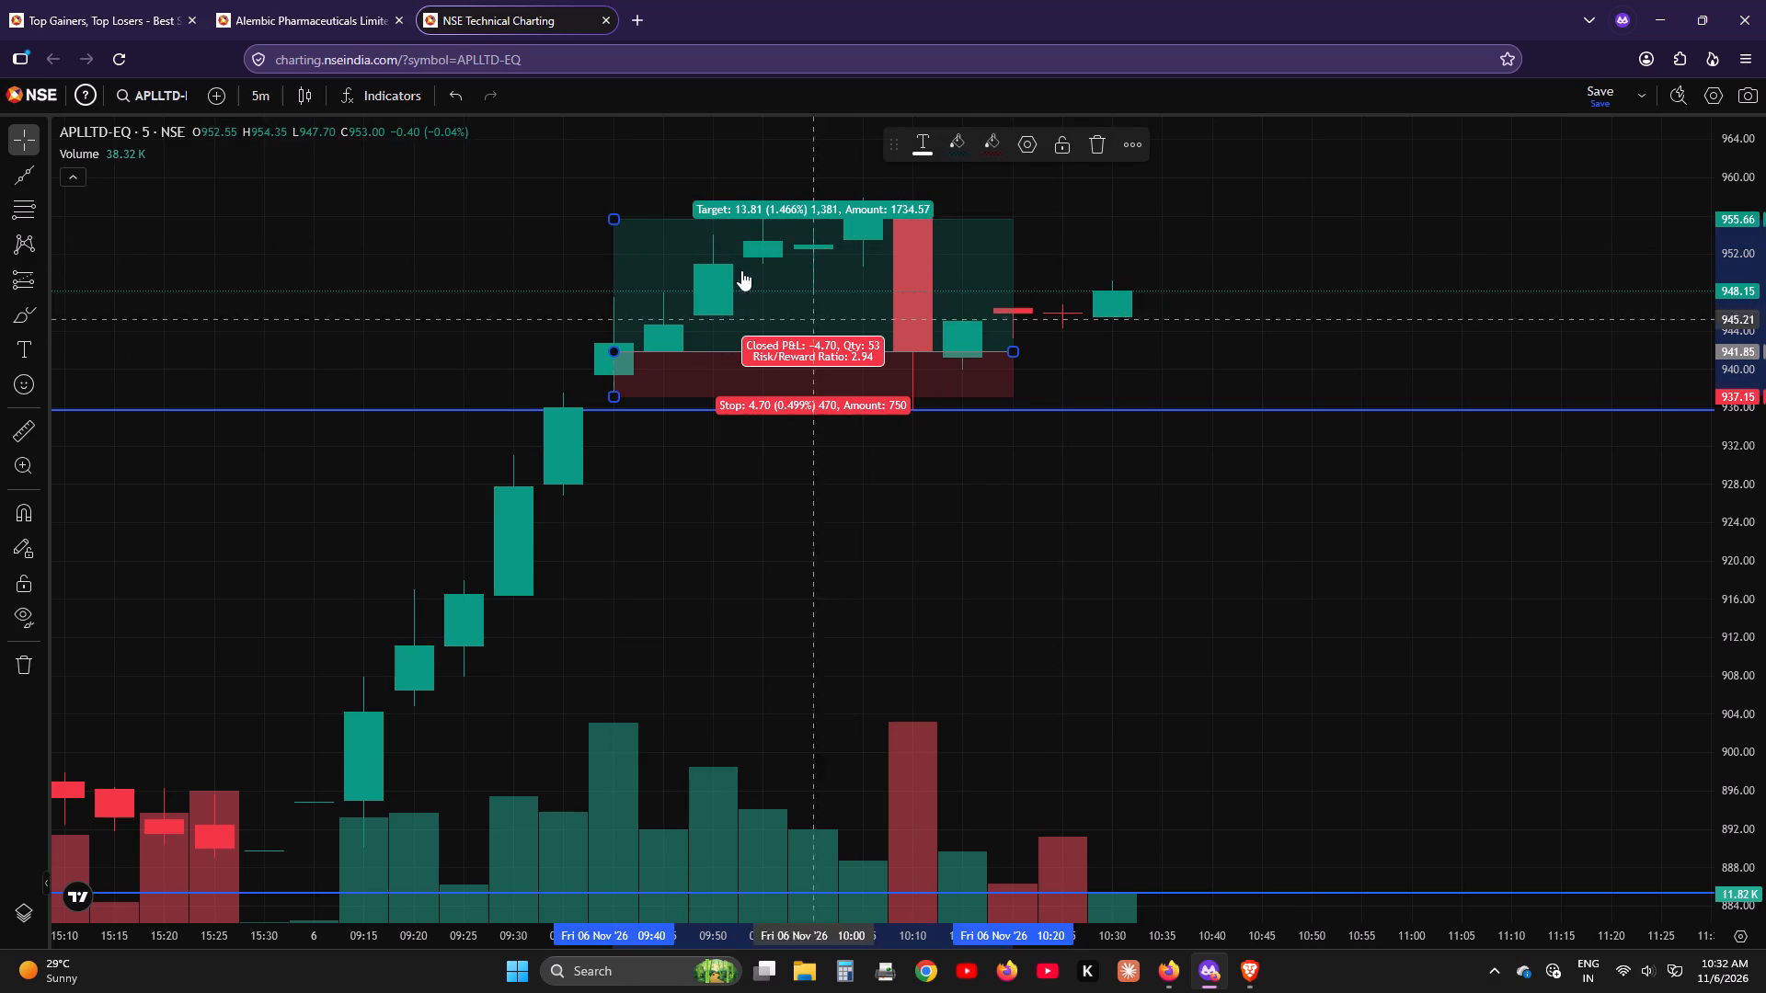
left_click_drag(614, 214, 614, 225)
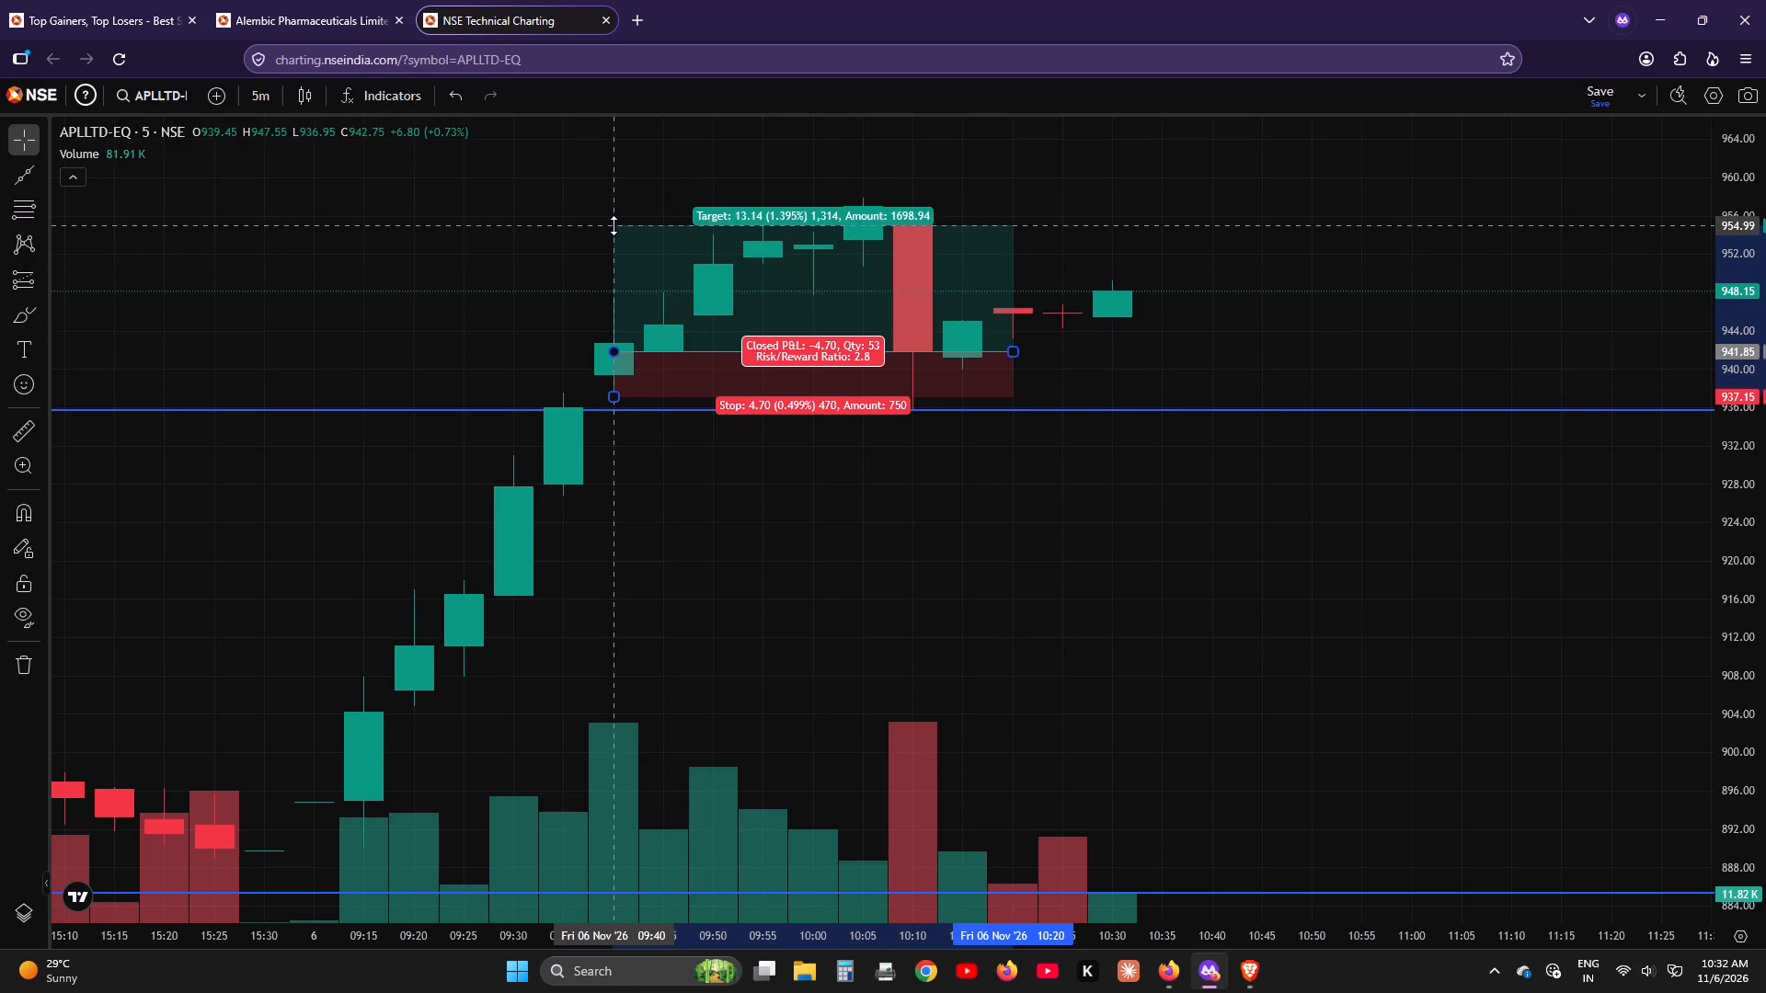
left_click_drag(614, 225, 614, 237)
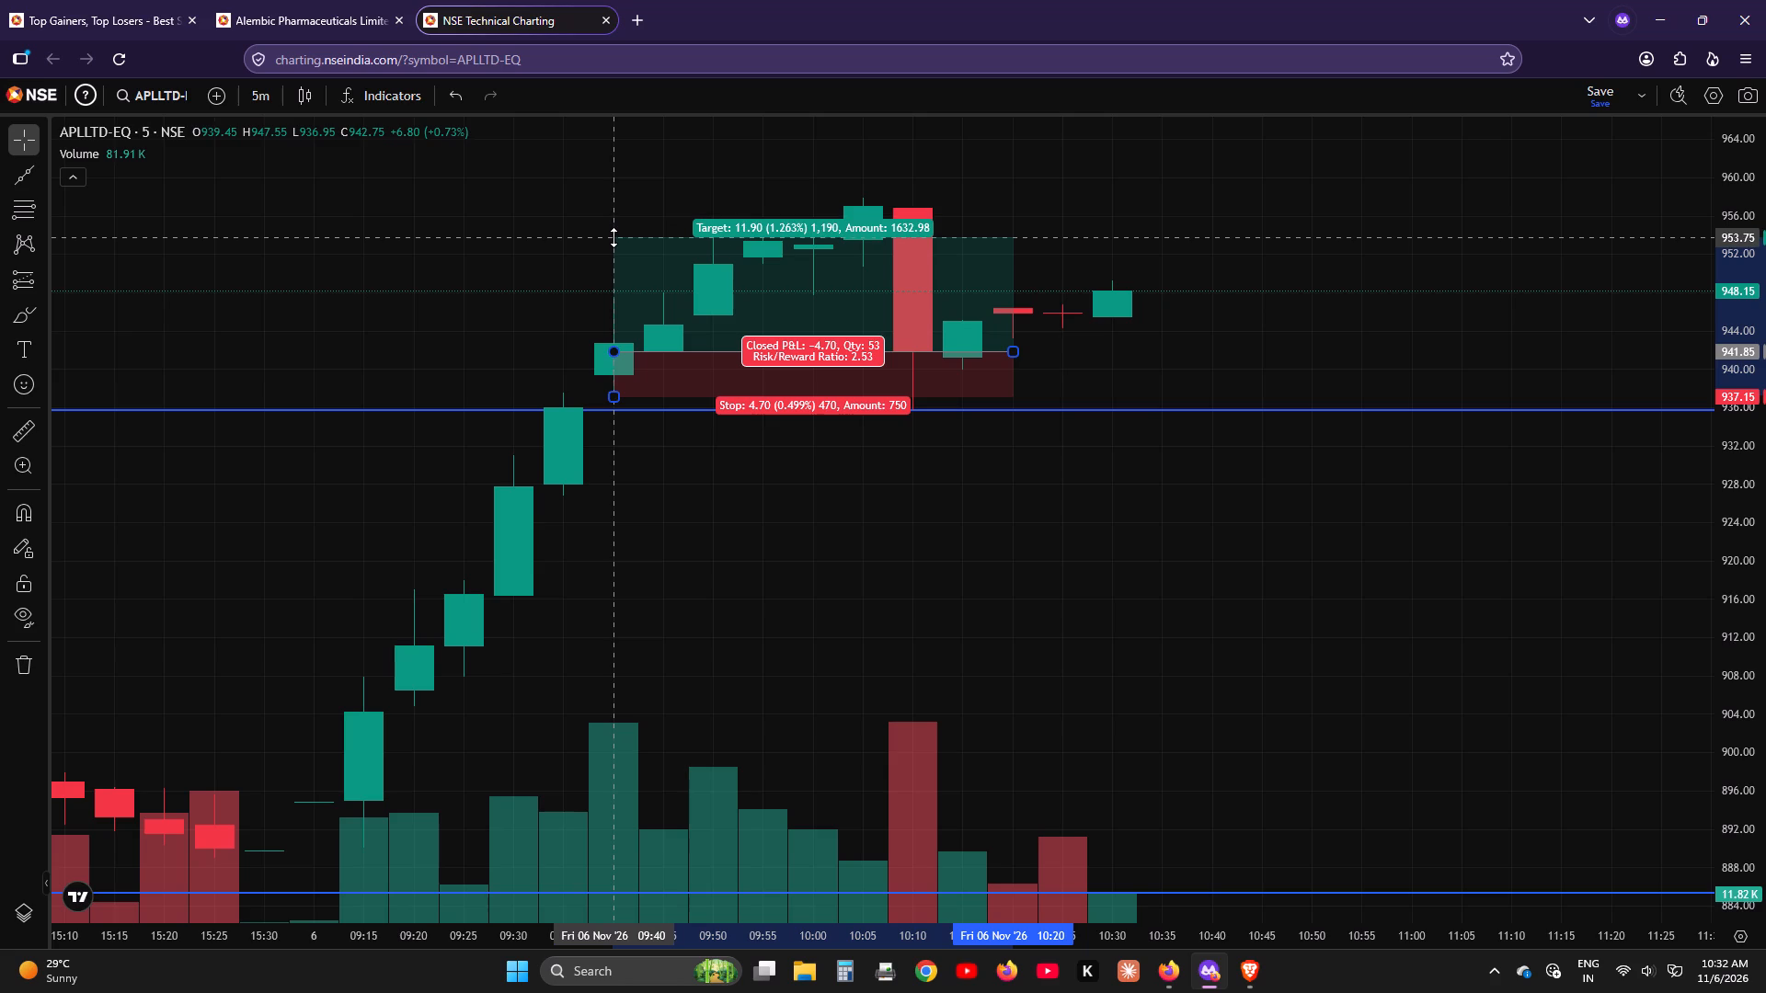
left_click_drag(614, 237, 615, 238)
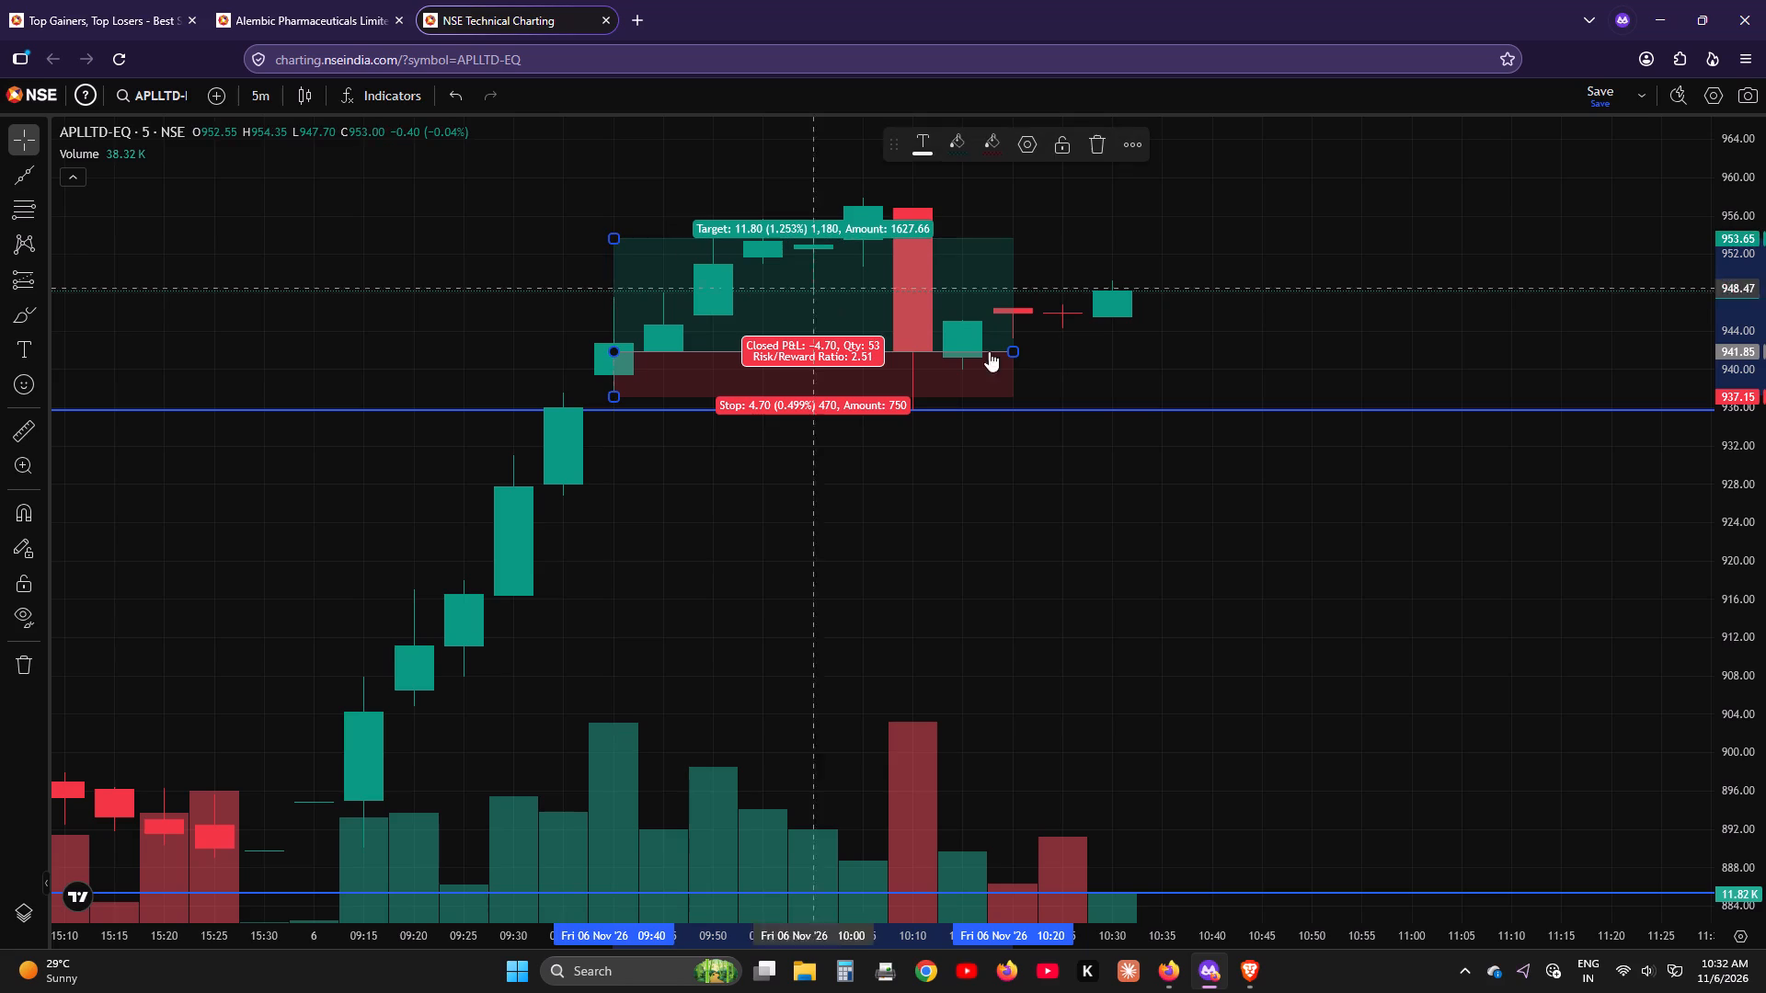
key("Escape")
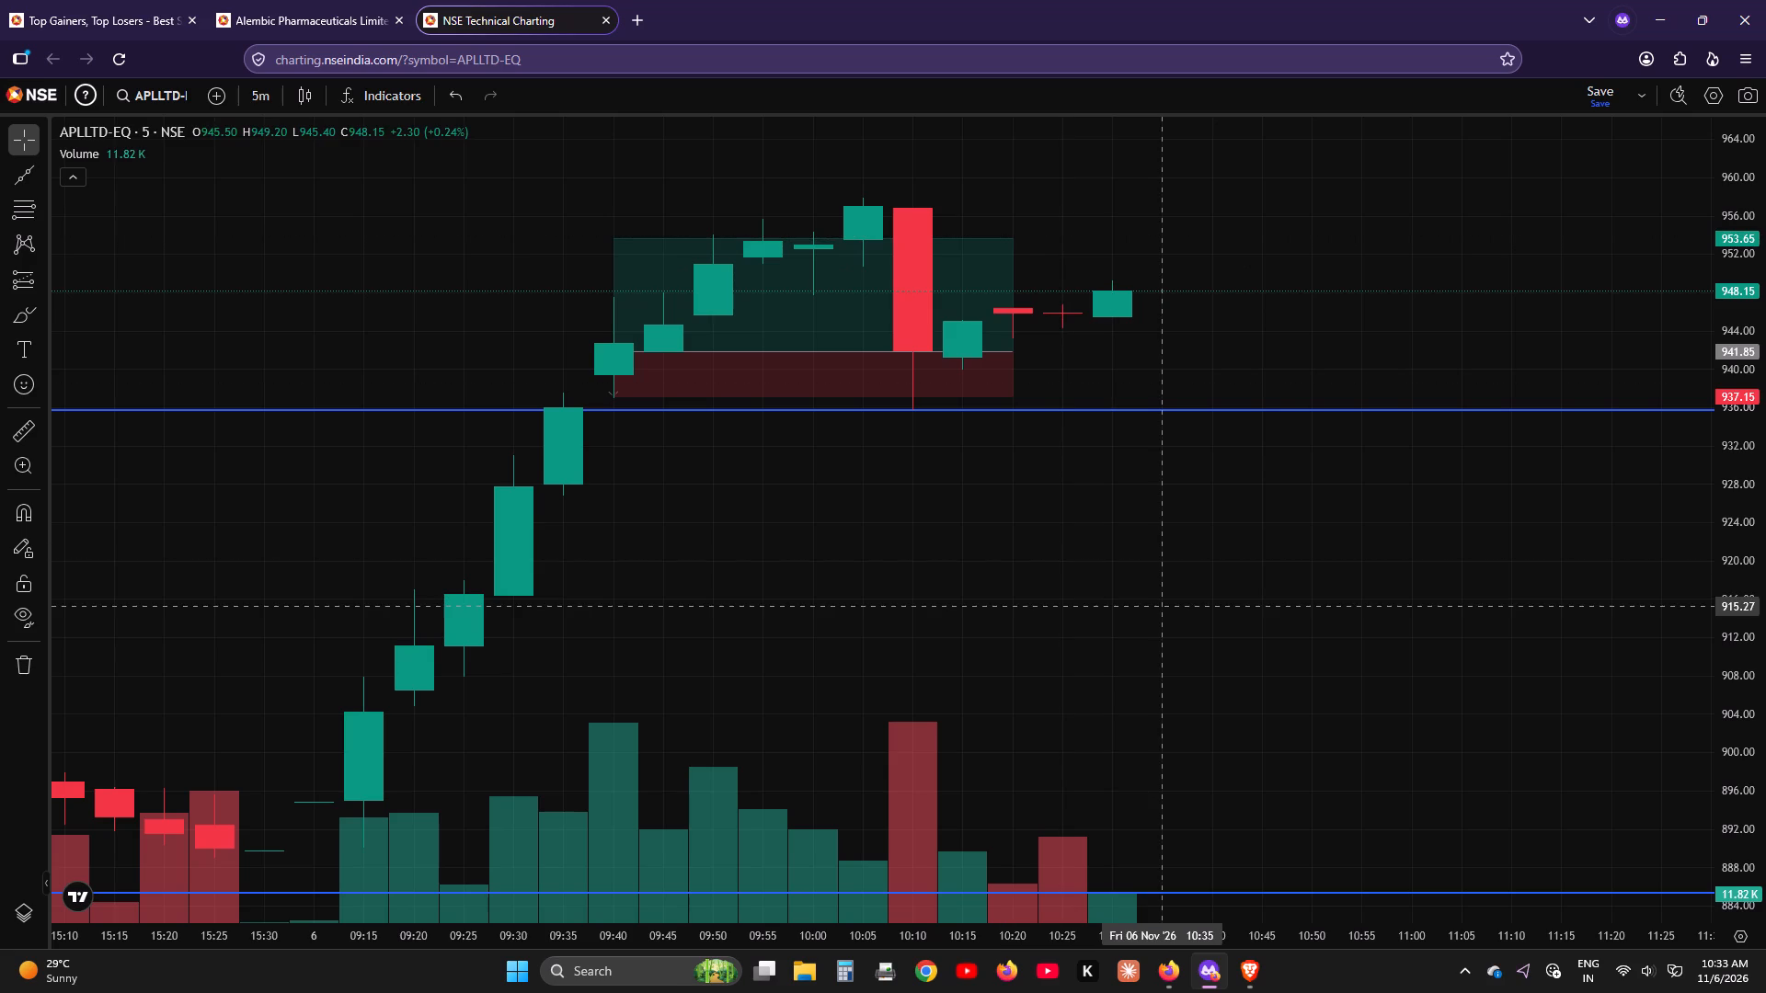
left_click(998, 237)
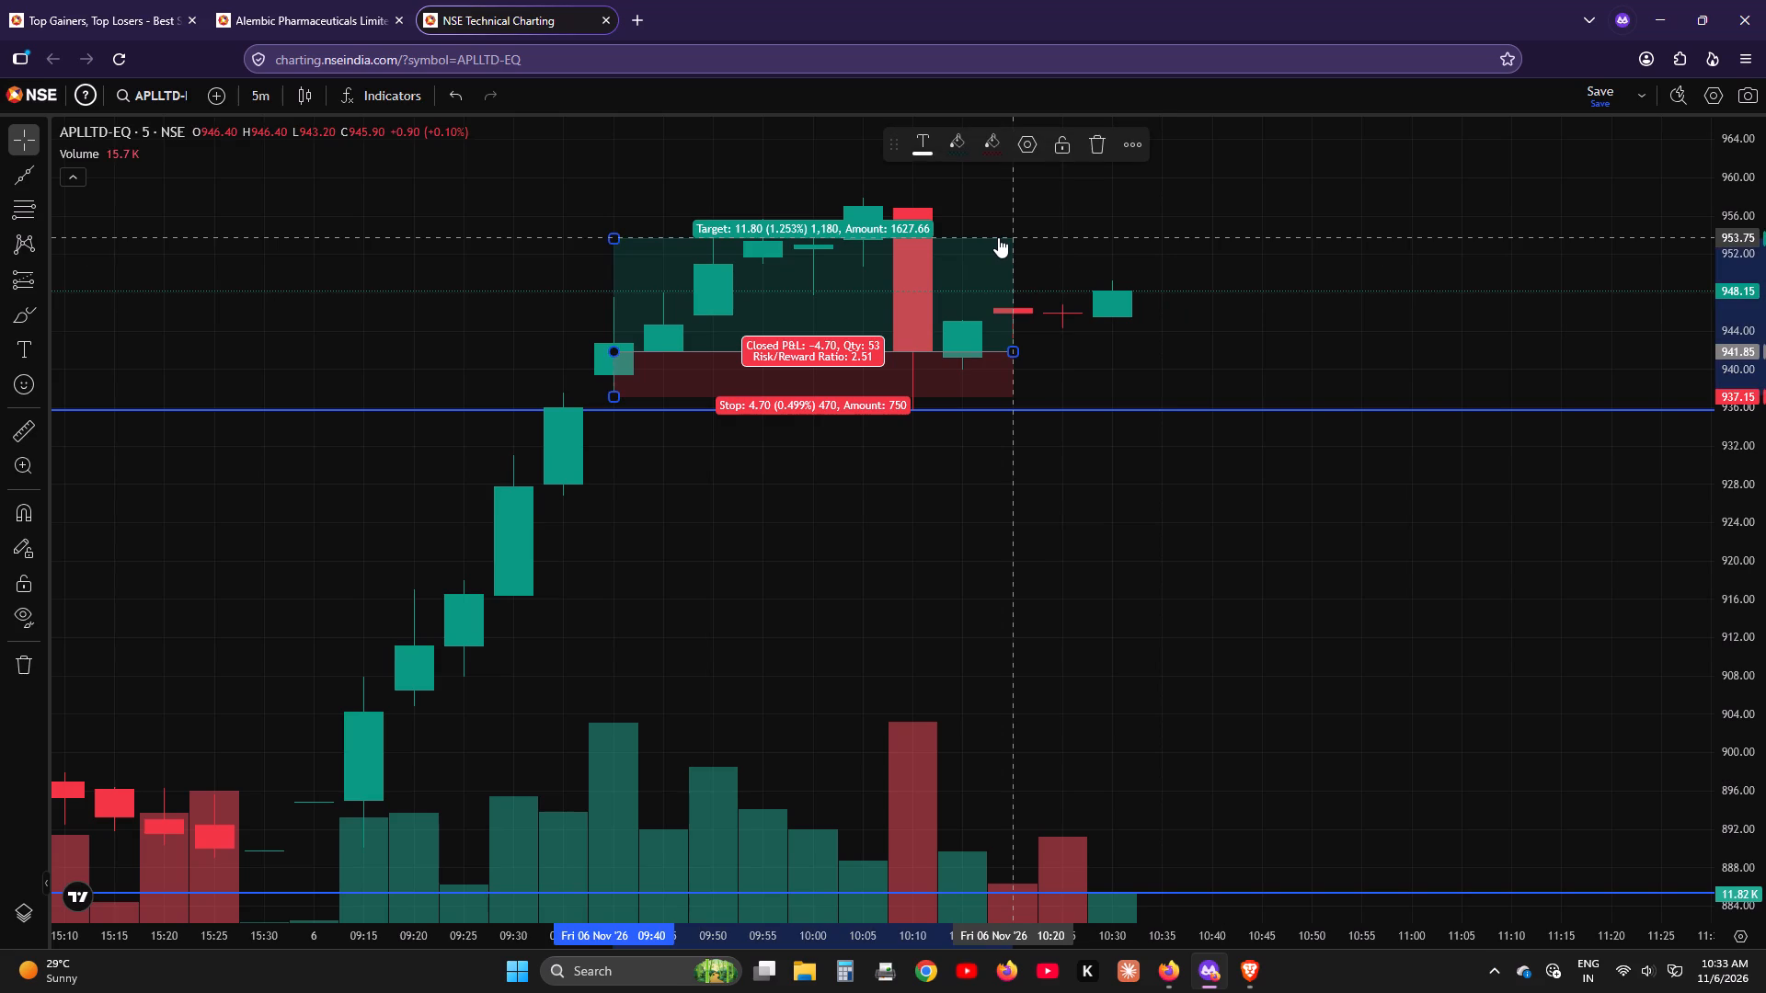
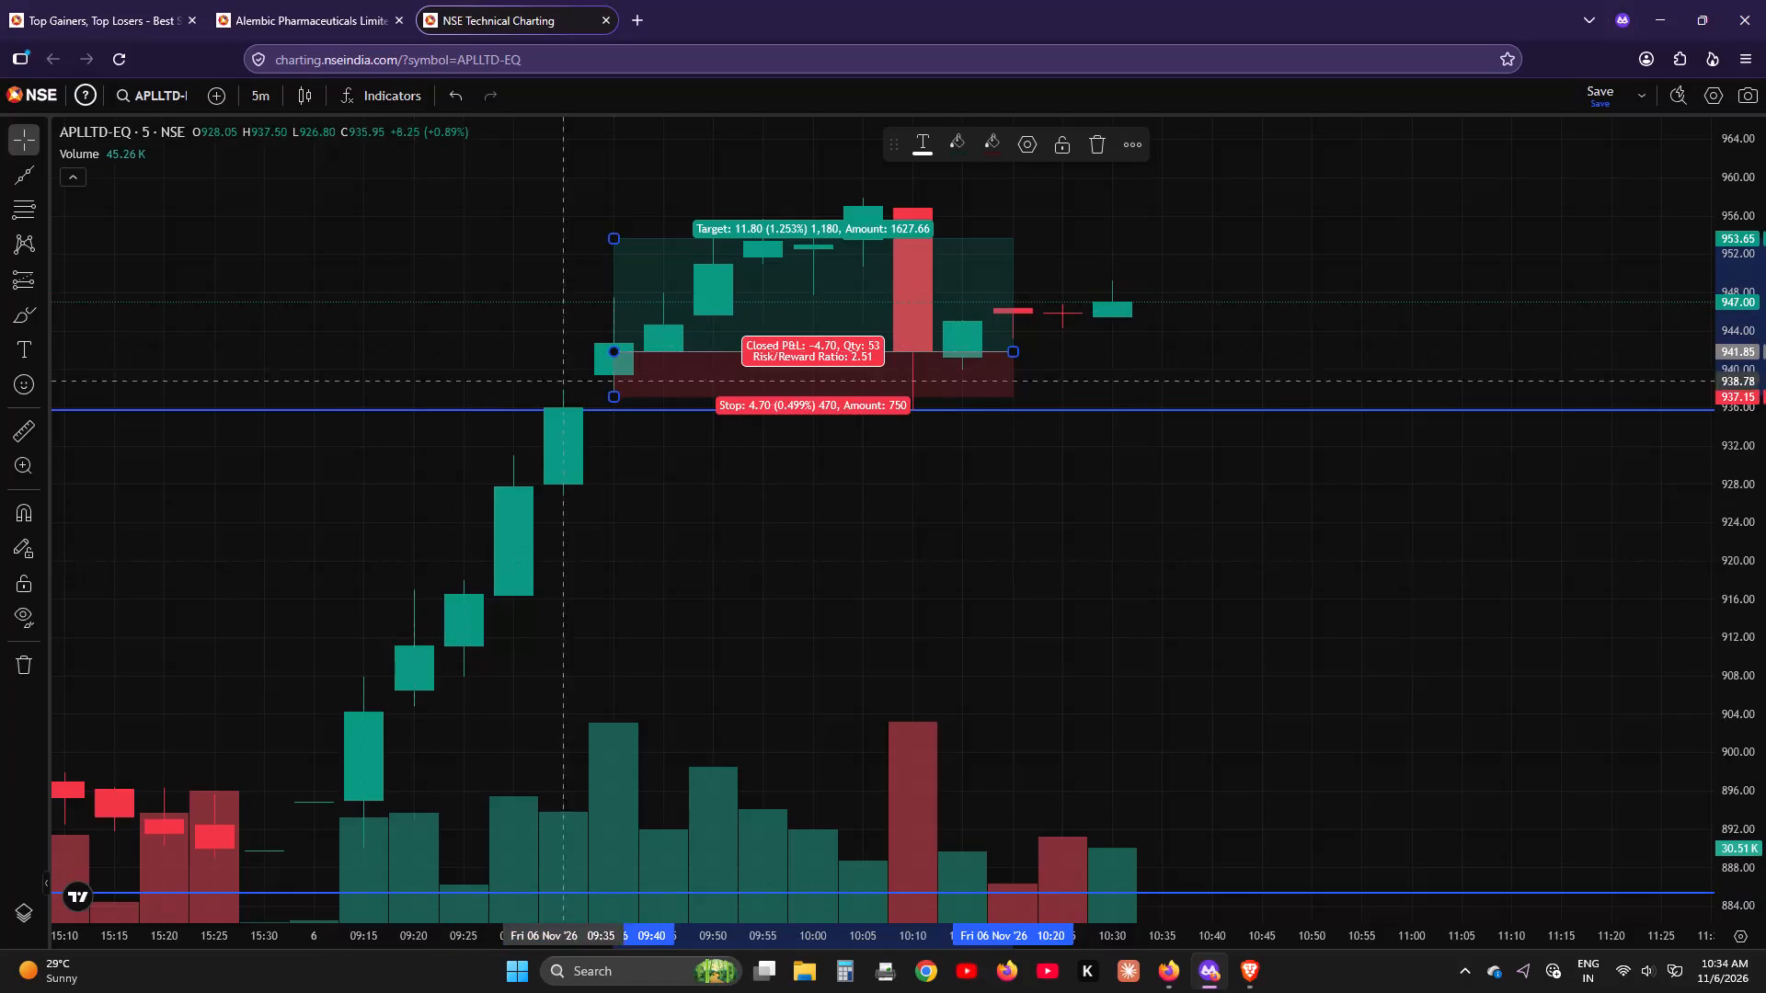
Delete the long position from the 5-minute APLLTD chart and close that chart.
key("Delete")
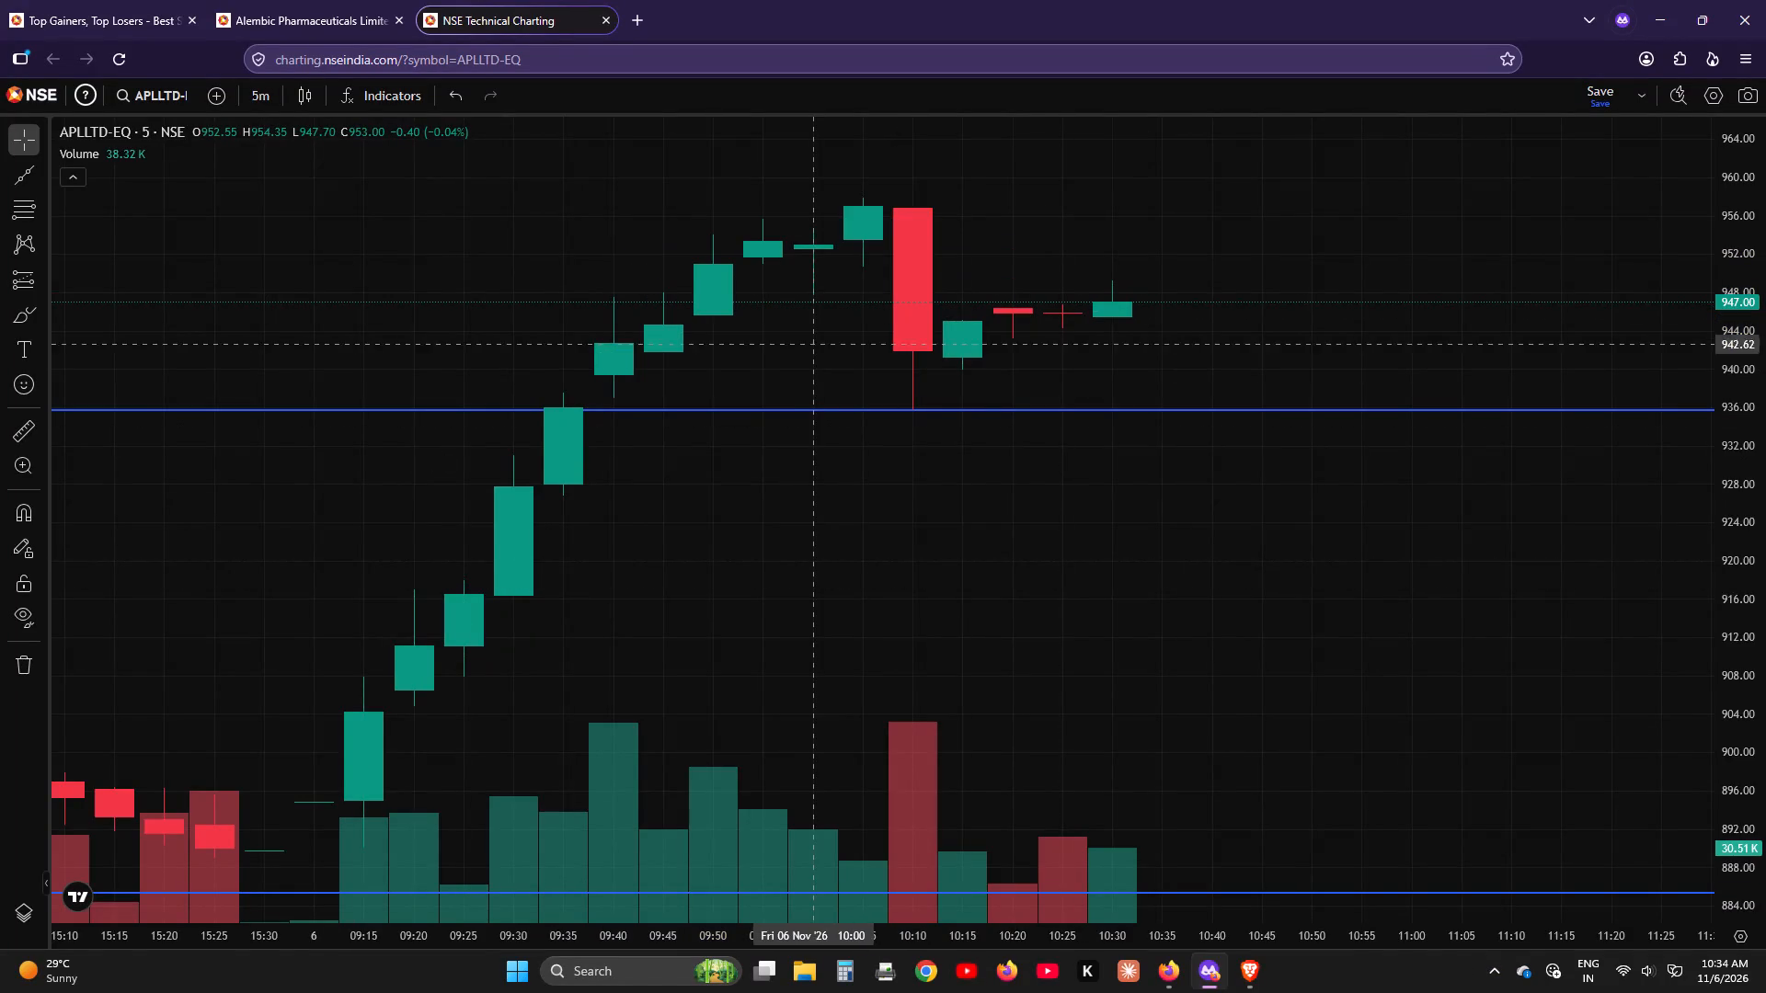
scroll(800, 362, "down", 3)
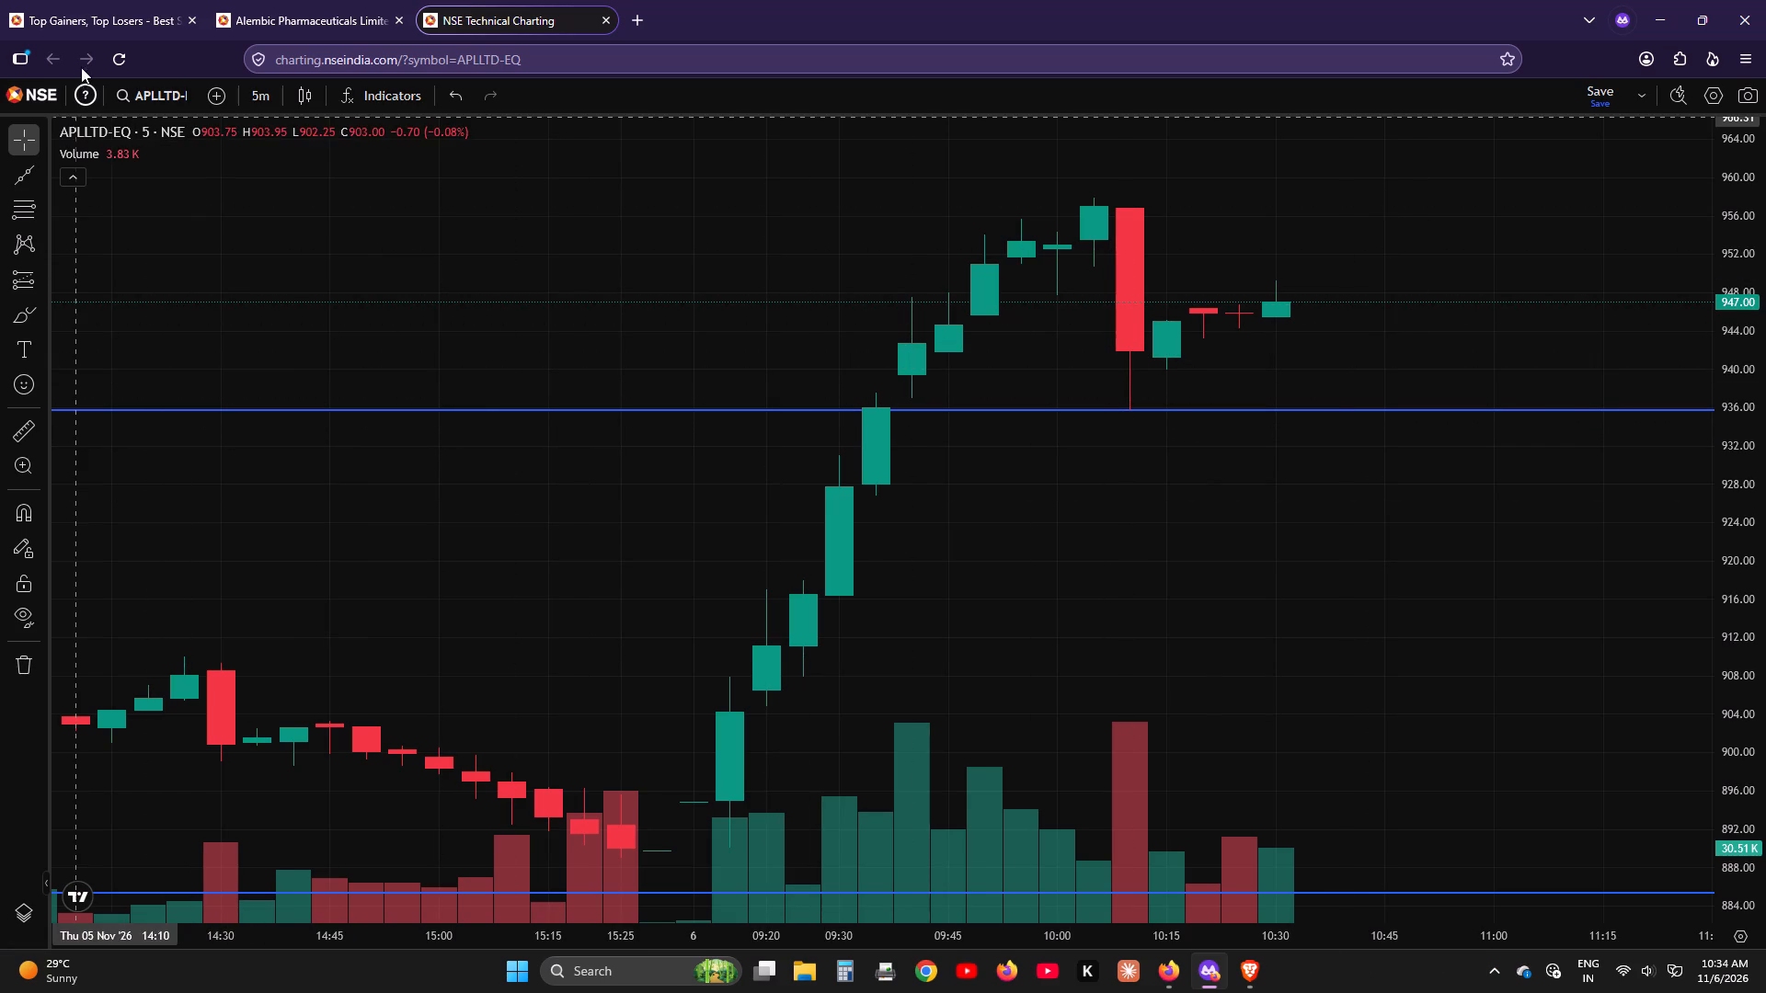
left_click(601, 16)
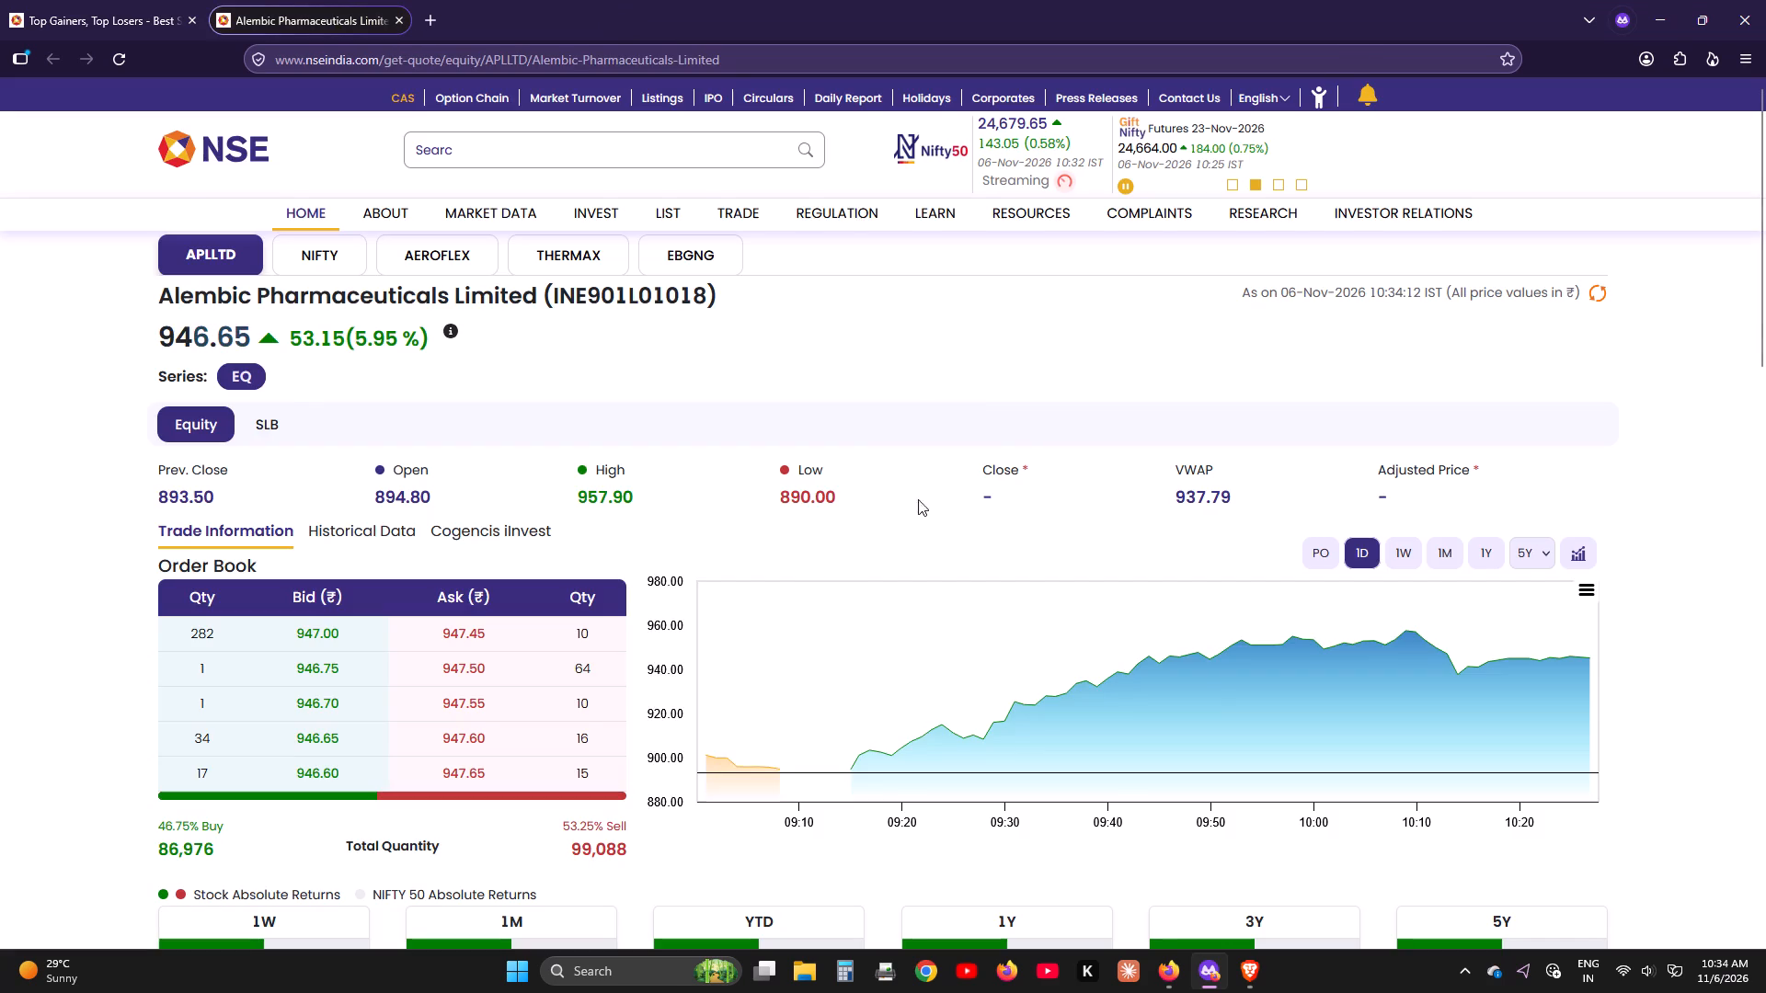
Examine the top gainers and top losers lists for all securities on the NSE market data page.
left_click(109, 0)
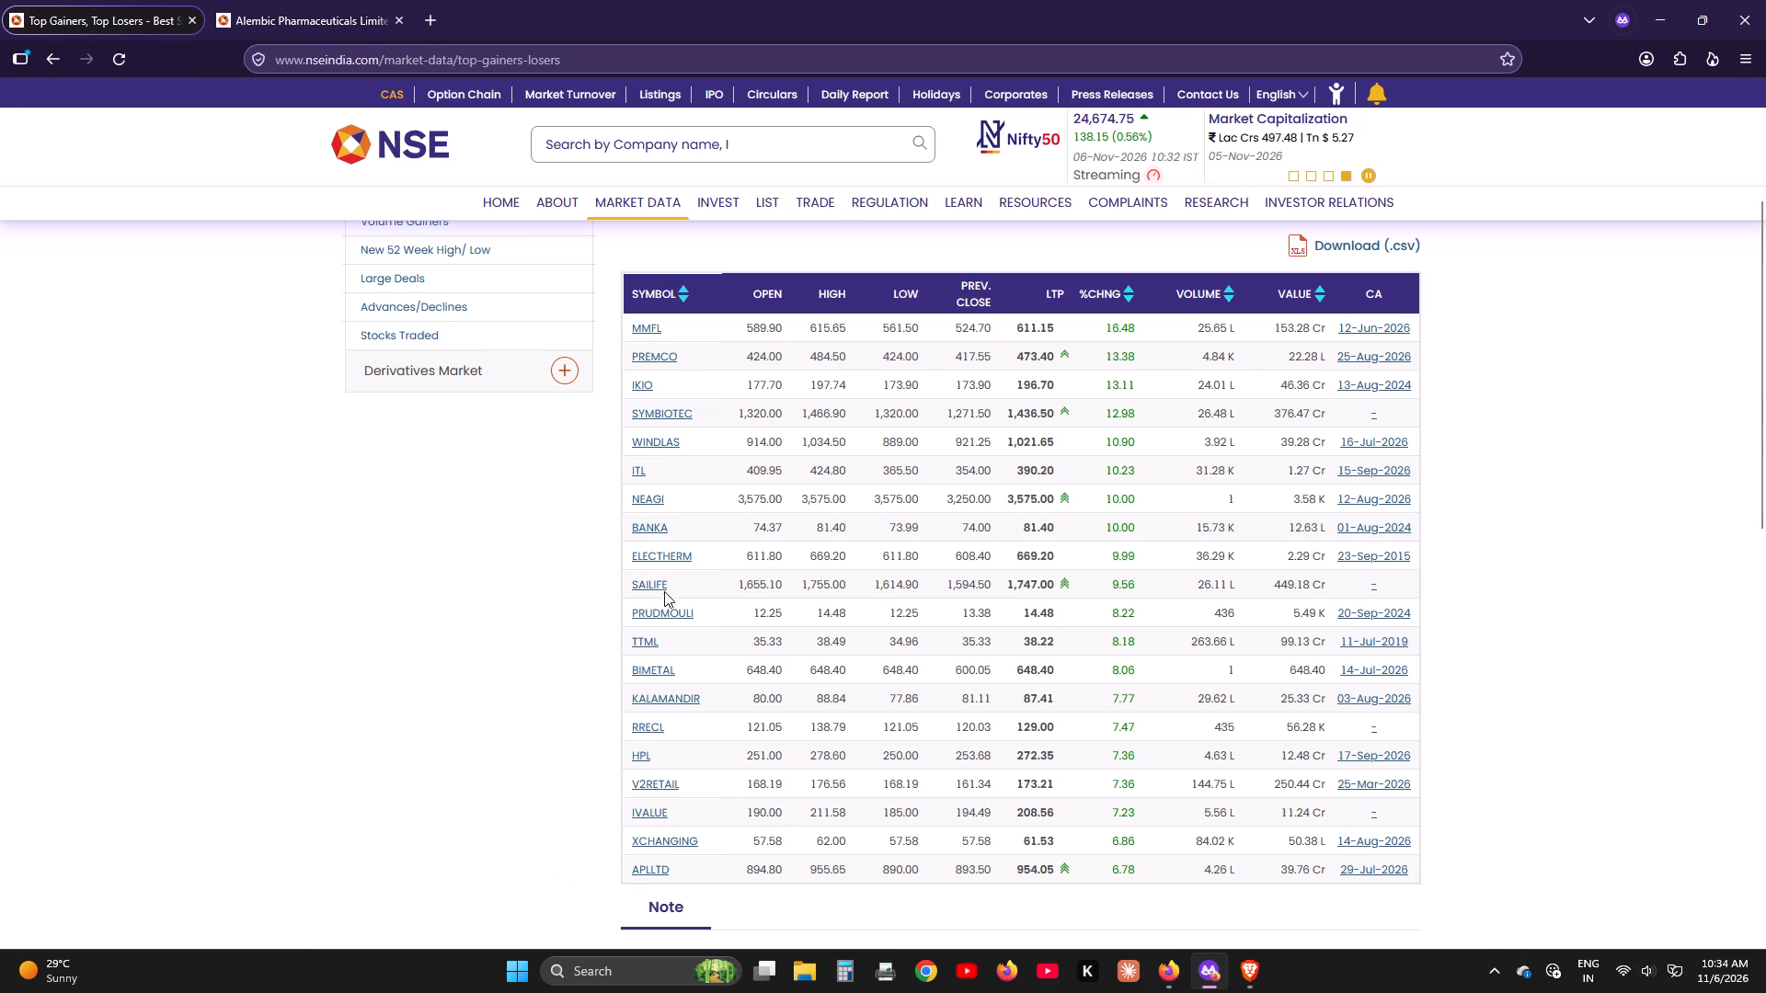
scroll(794, 446, "down", 1)
scroll(794, 446, "up", 3)
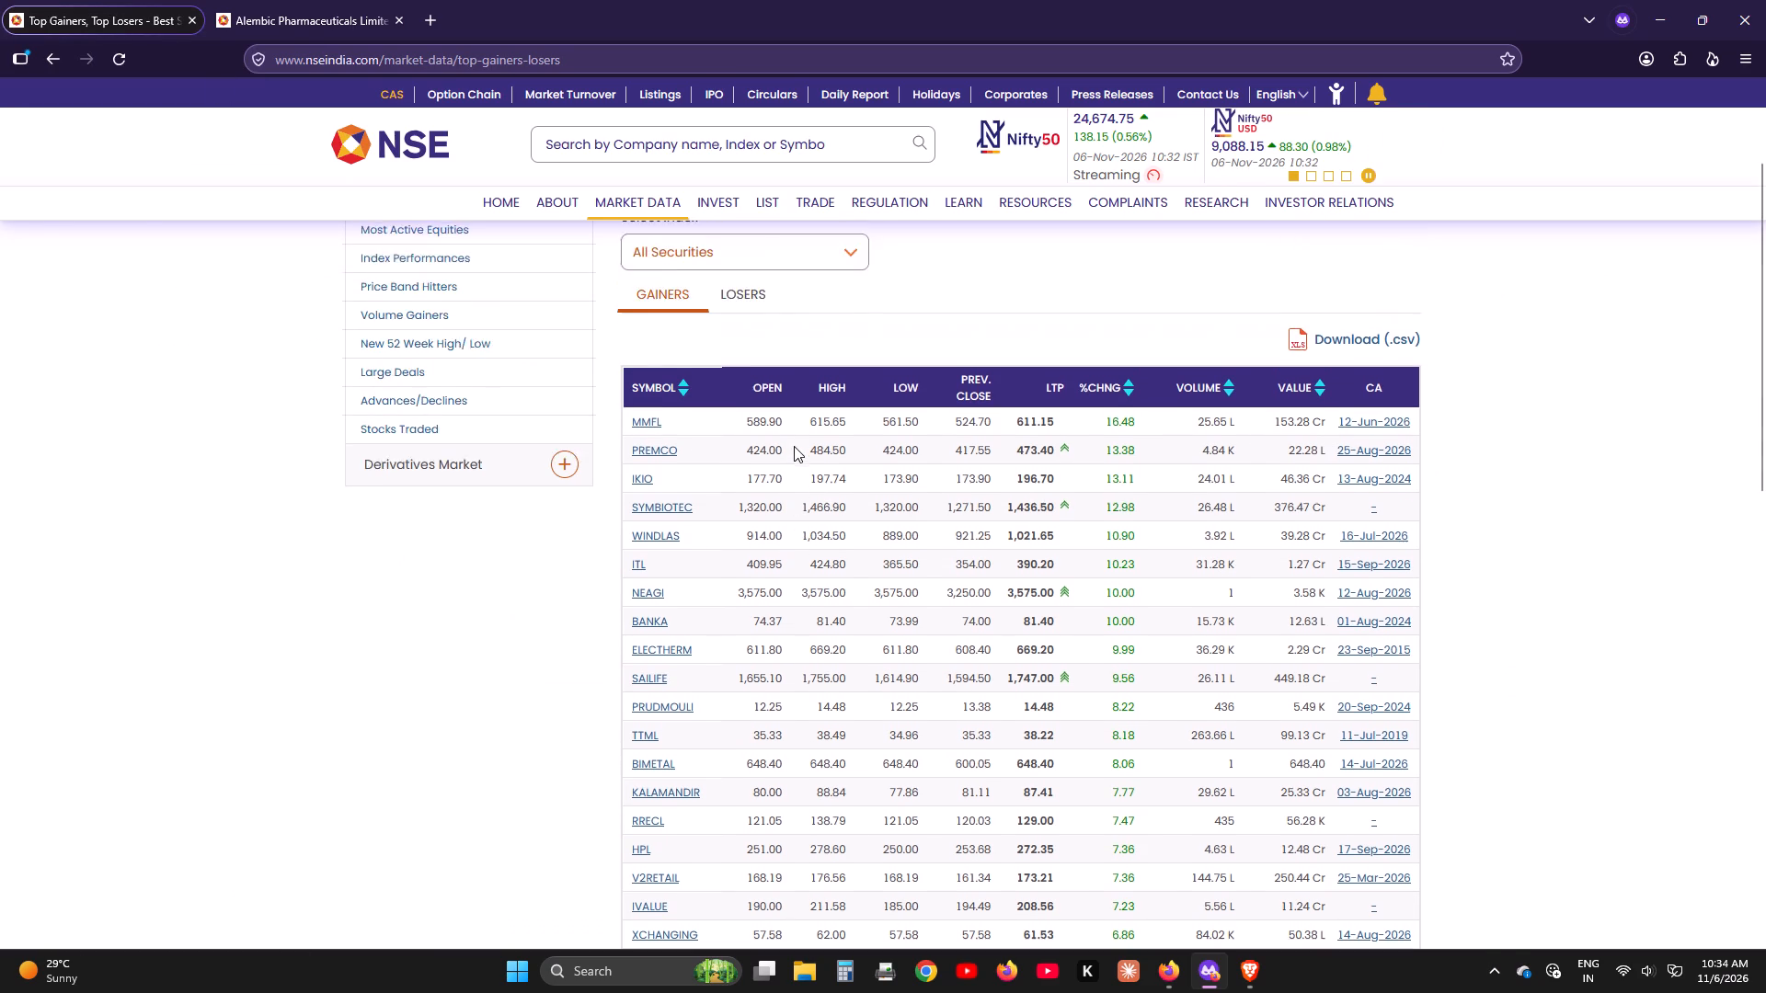
scroll(794, 446, "up", 1)
left_click(743, 478)
scroll(1475, 625, "down", 3)
scroll(1473, 628, "up", 1)
scroll(1473, 628, "down", 1)
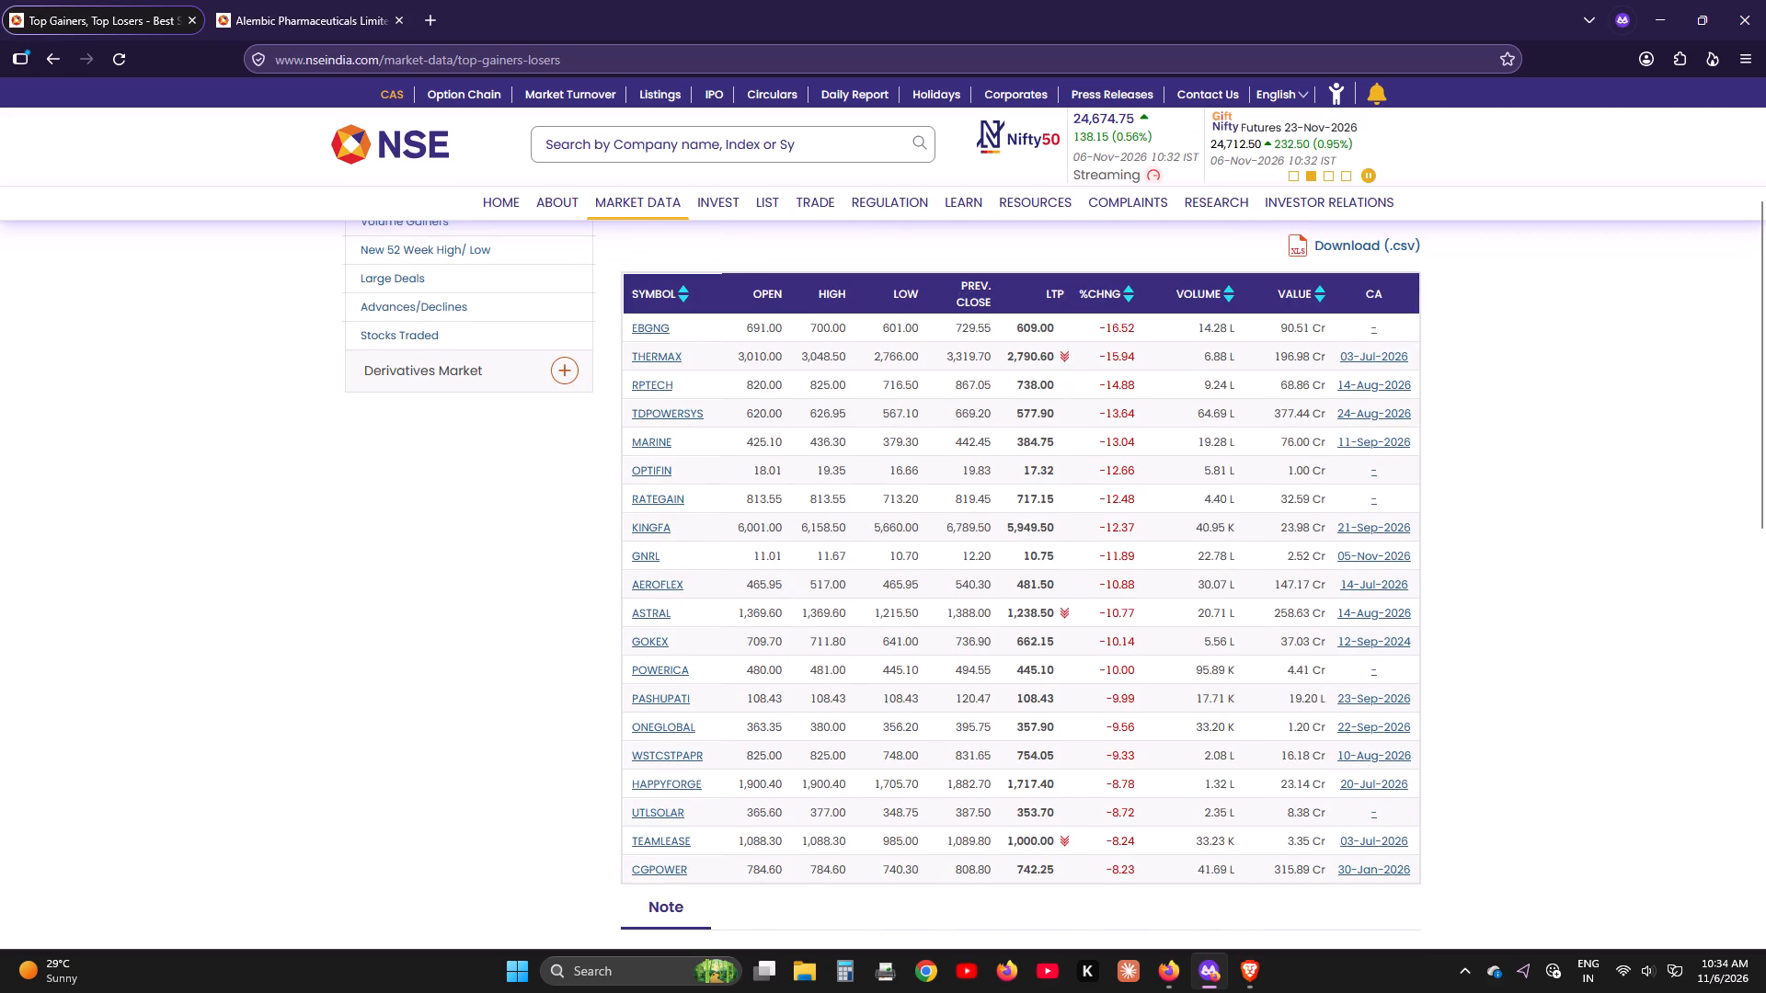
Open the GNRL quote from the top losers list and launch its technical chart.
left_click(650, 552)
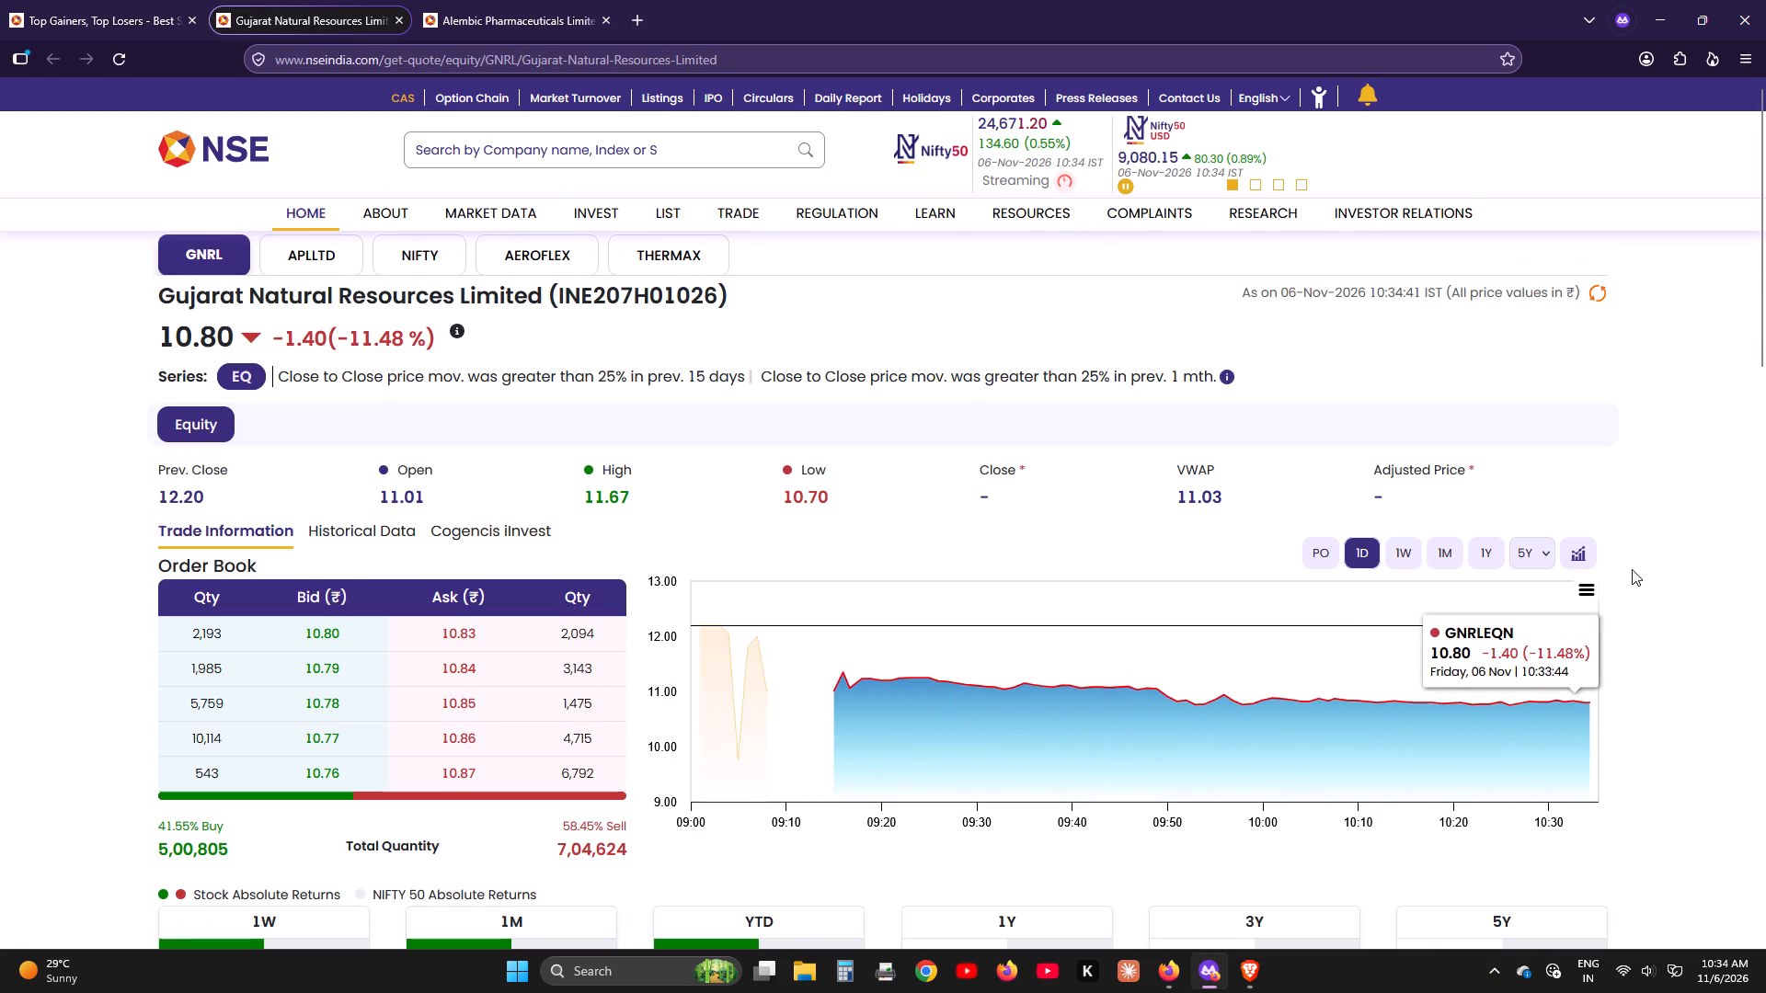
left_click(1573, 548)
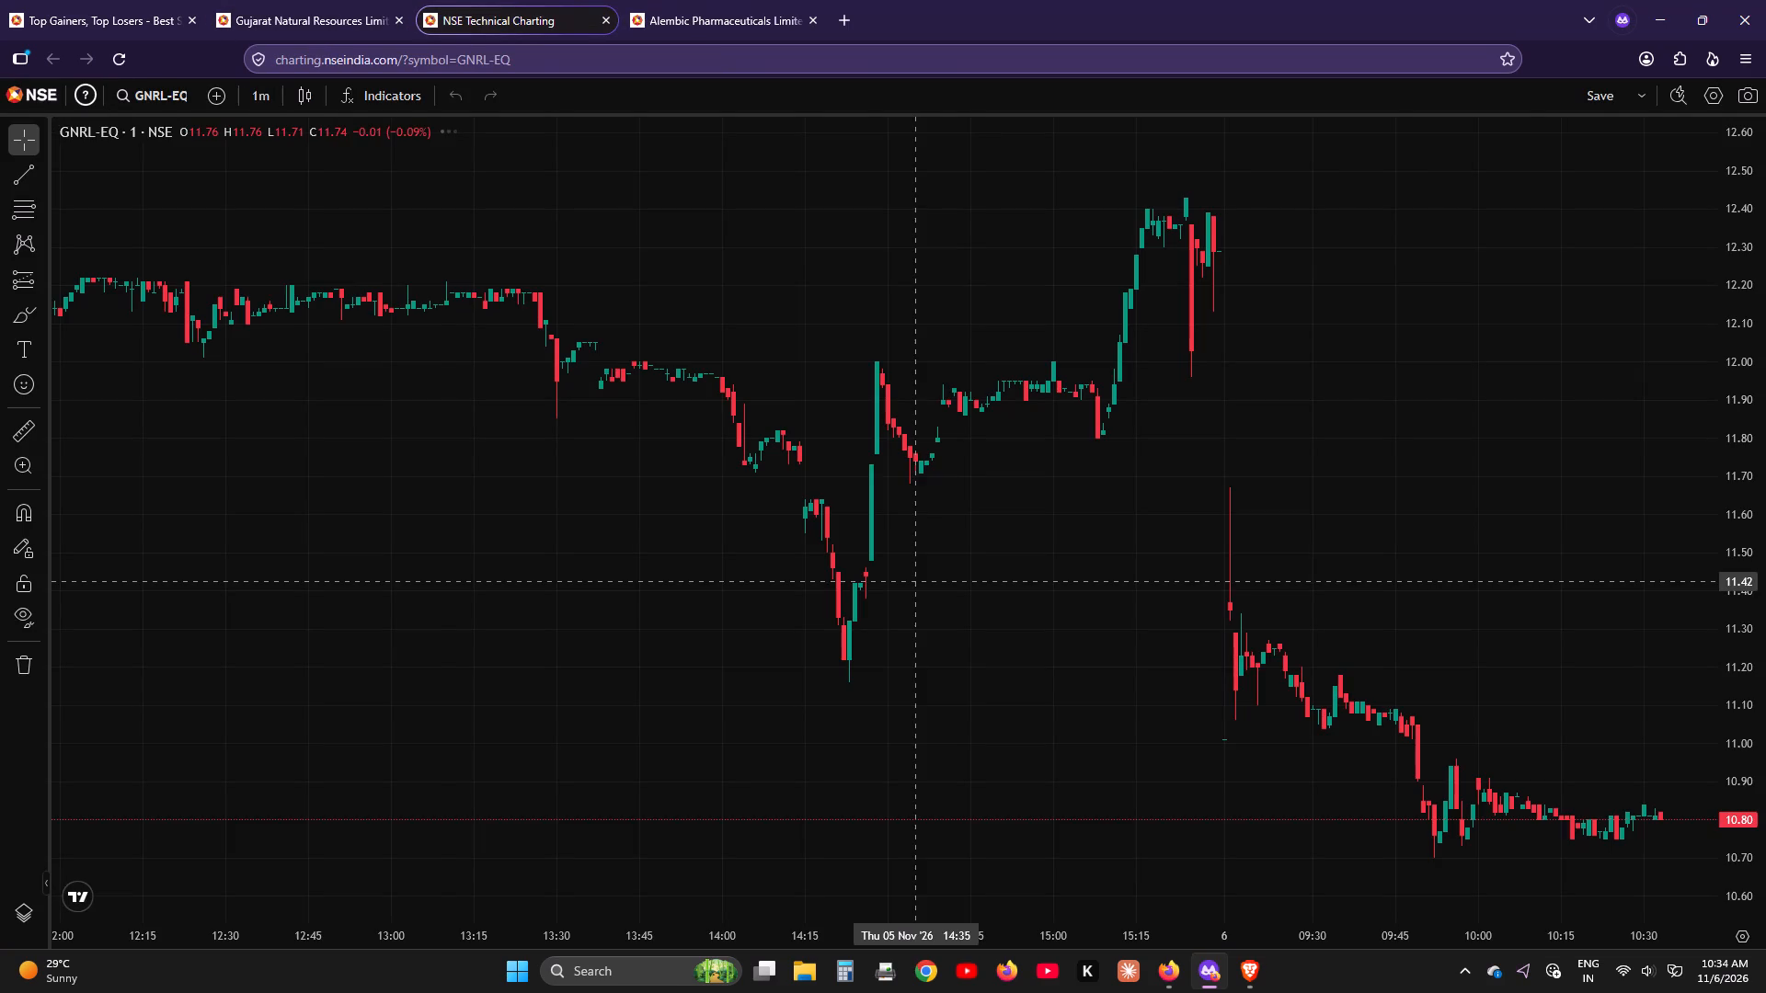
Set the GNRL chart interval to 1 day.
left_click(308, 94)
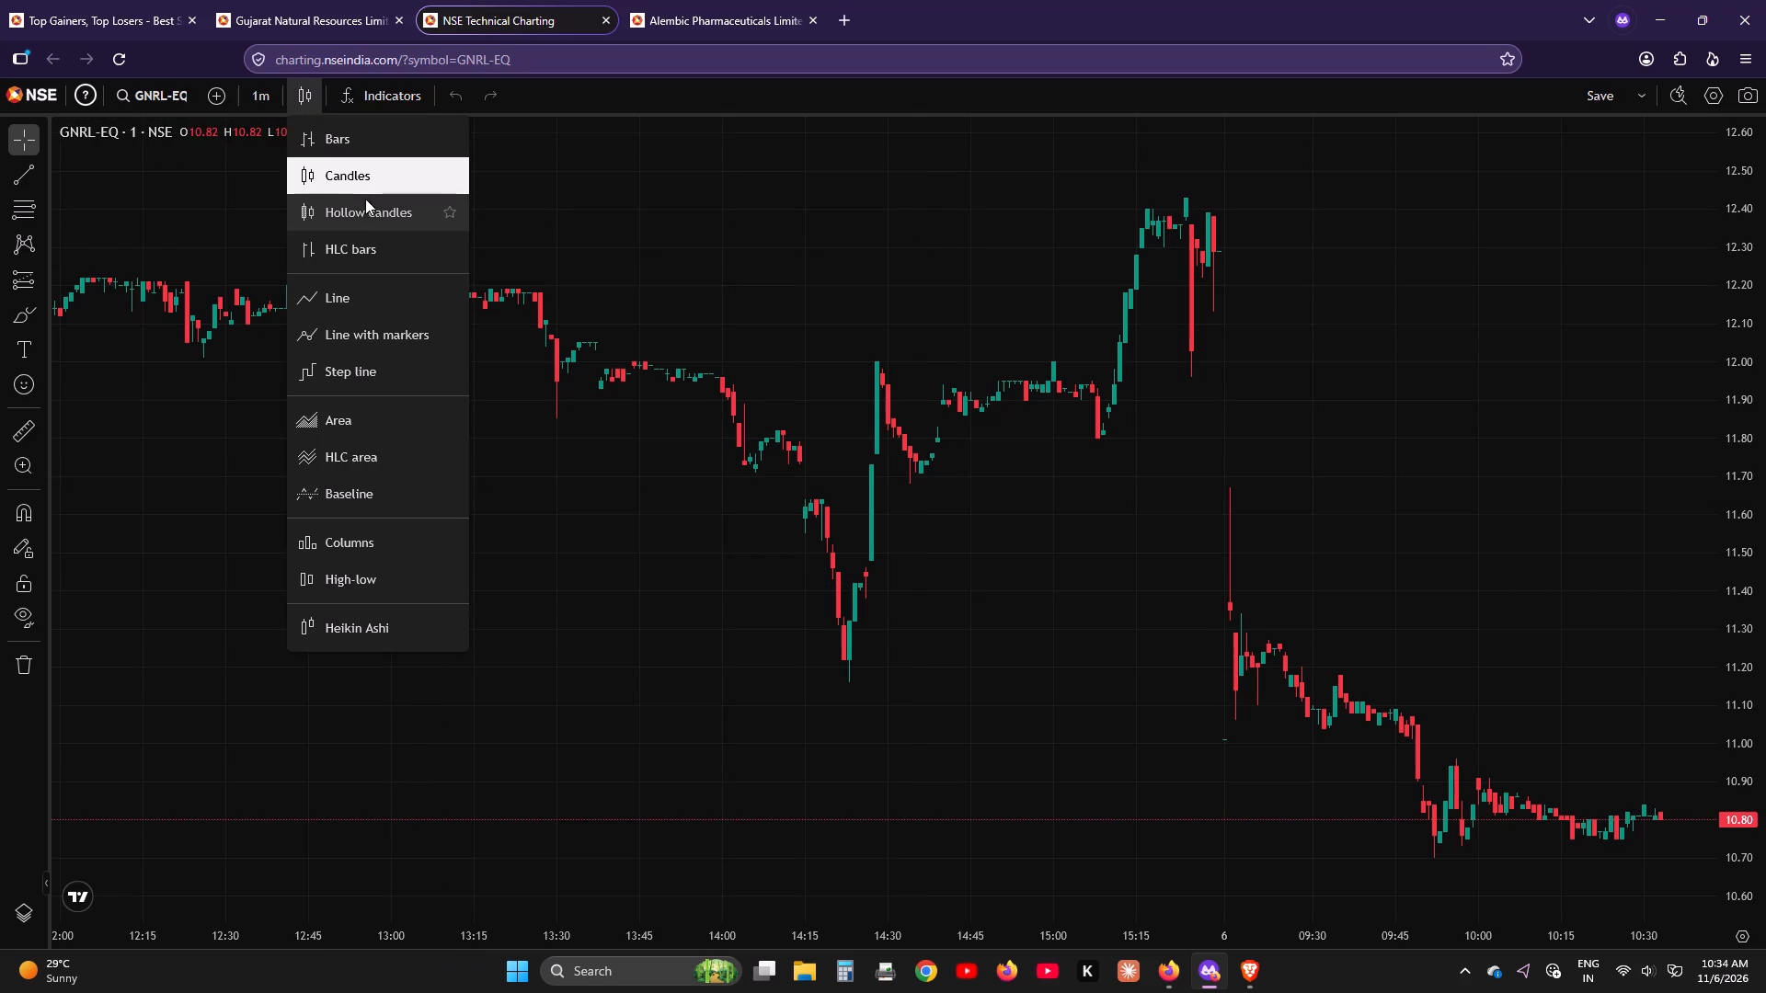
left_click(260, 94)
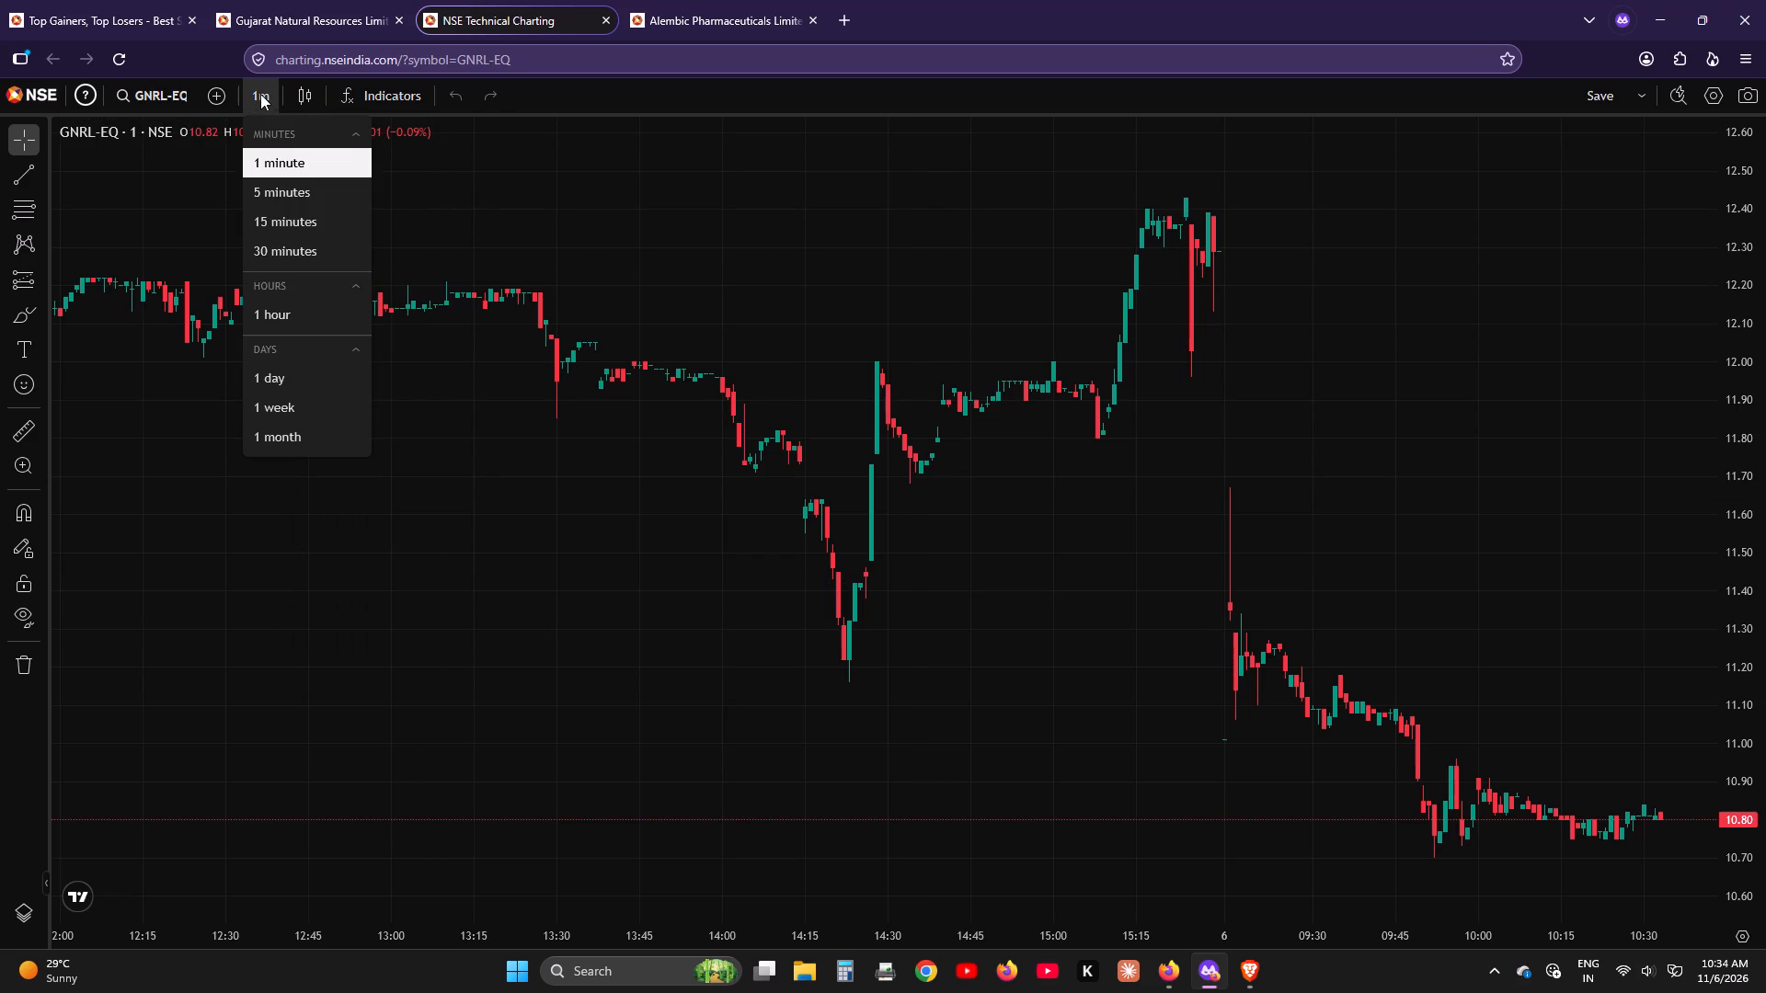
left_click(286, 380)
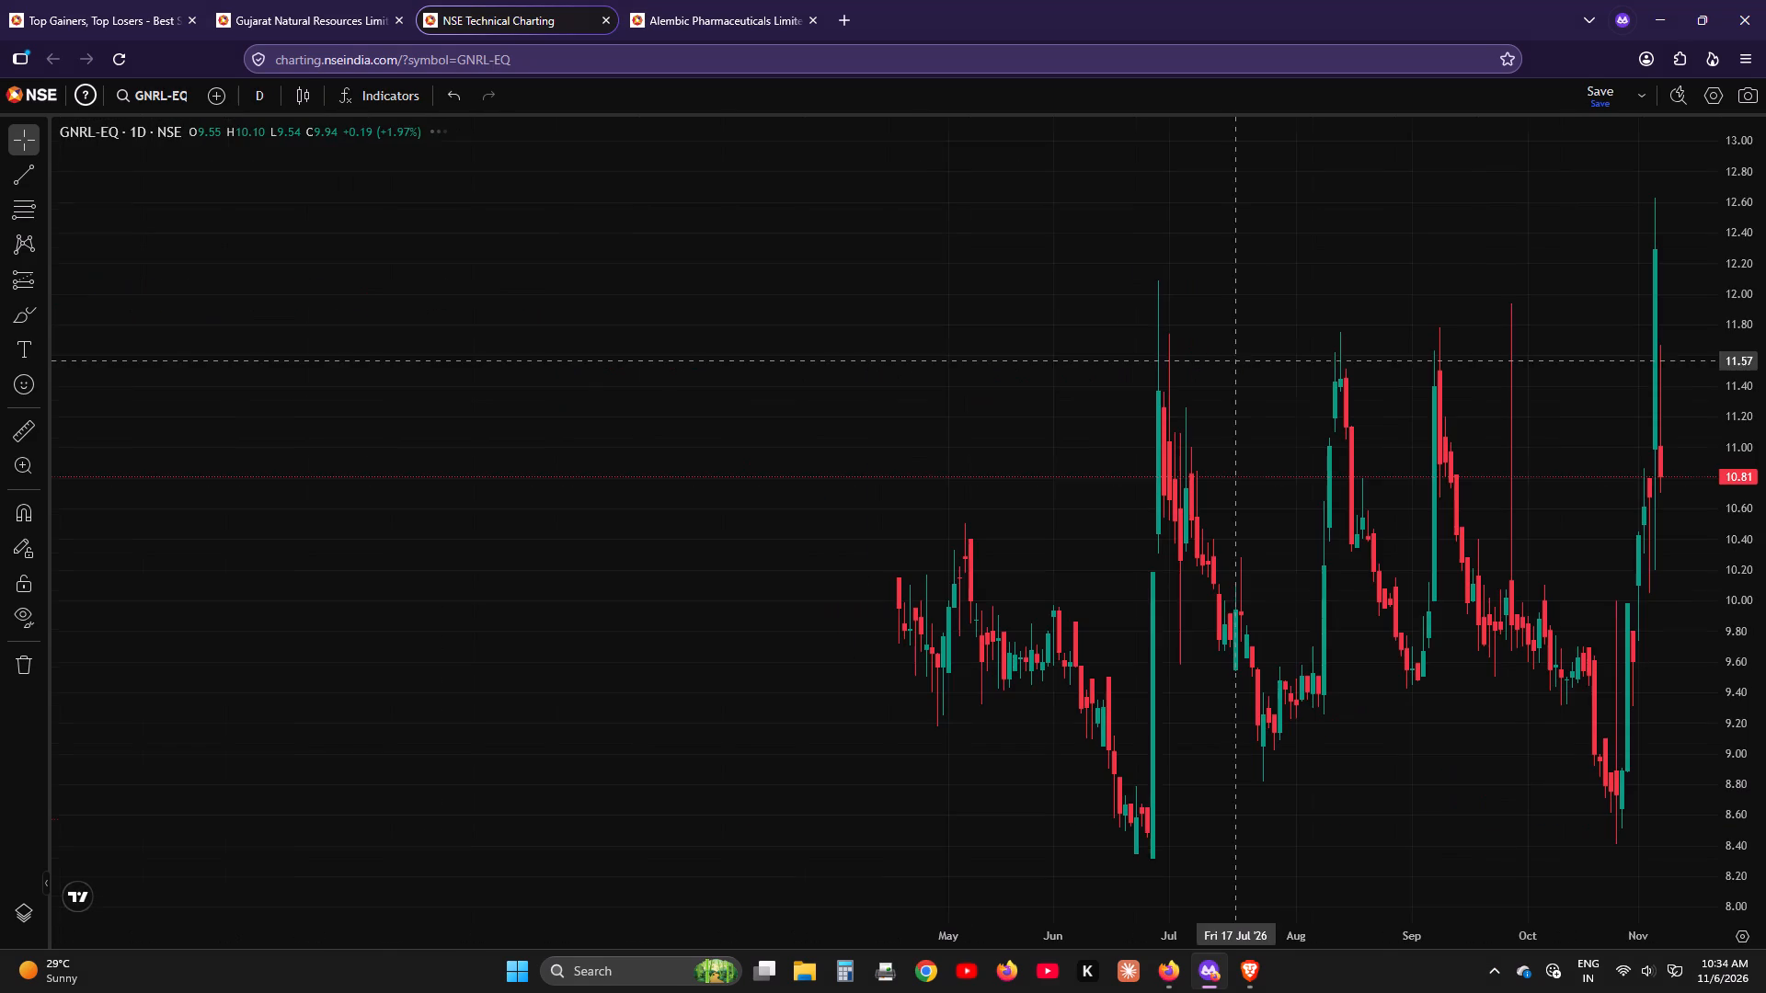
Draw a horizontal extended line at the 5 November candle's high, about 12.63, on the daily GNRL chart.
scroll(1698, 517, "up", 3)
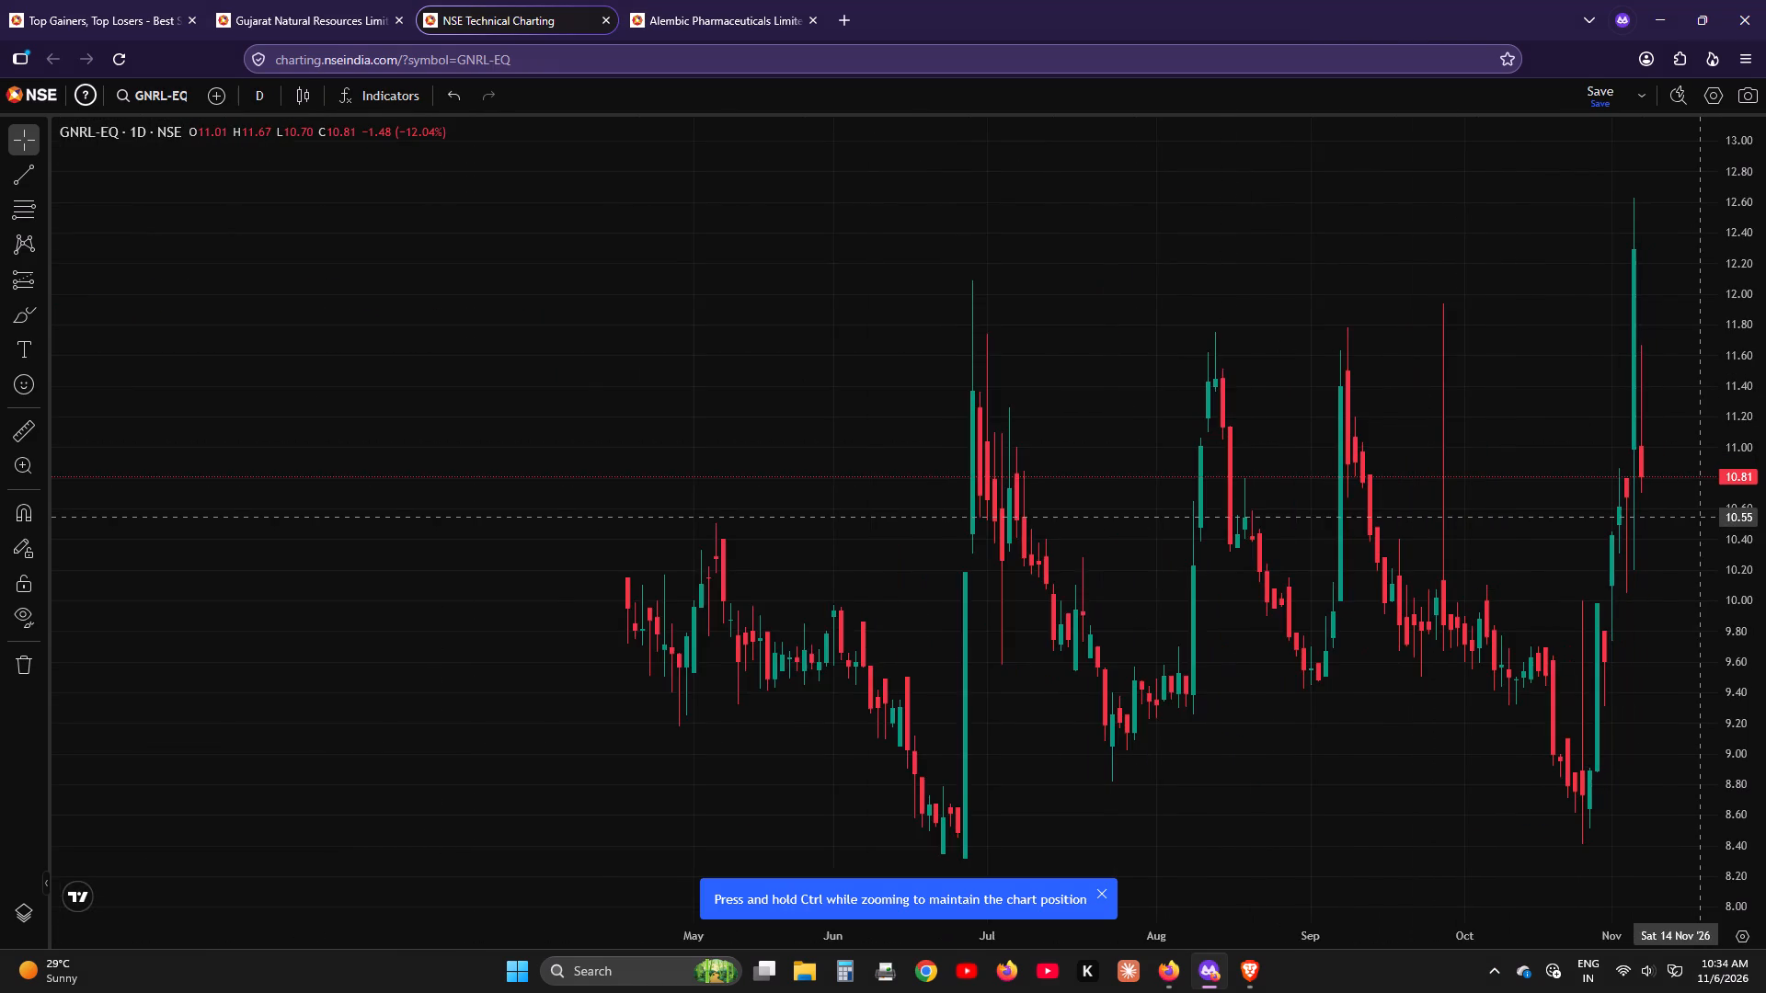
scroll(1698, 517, "up", 3)
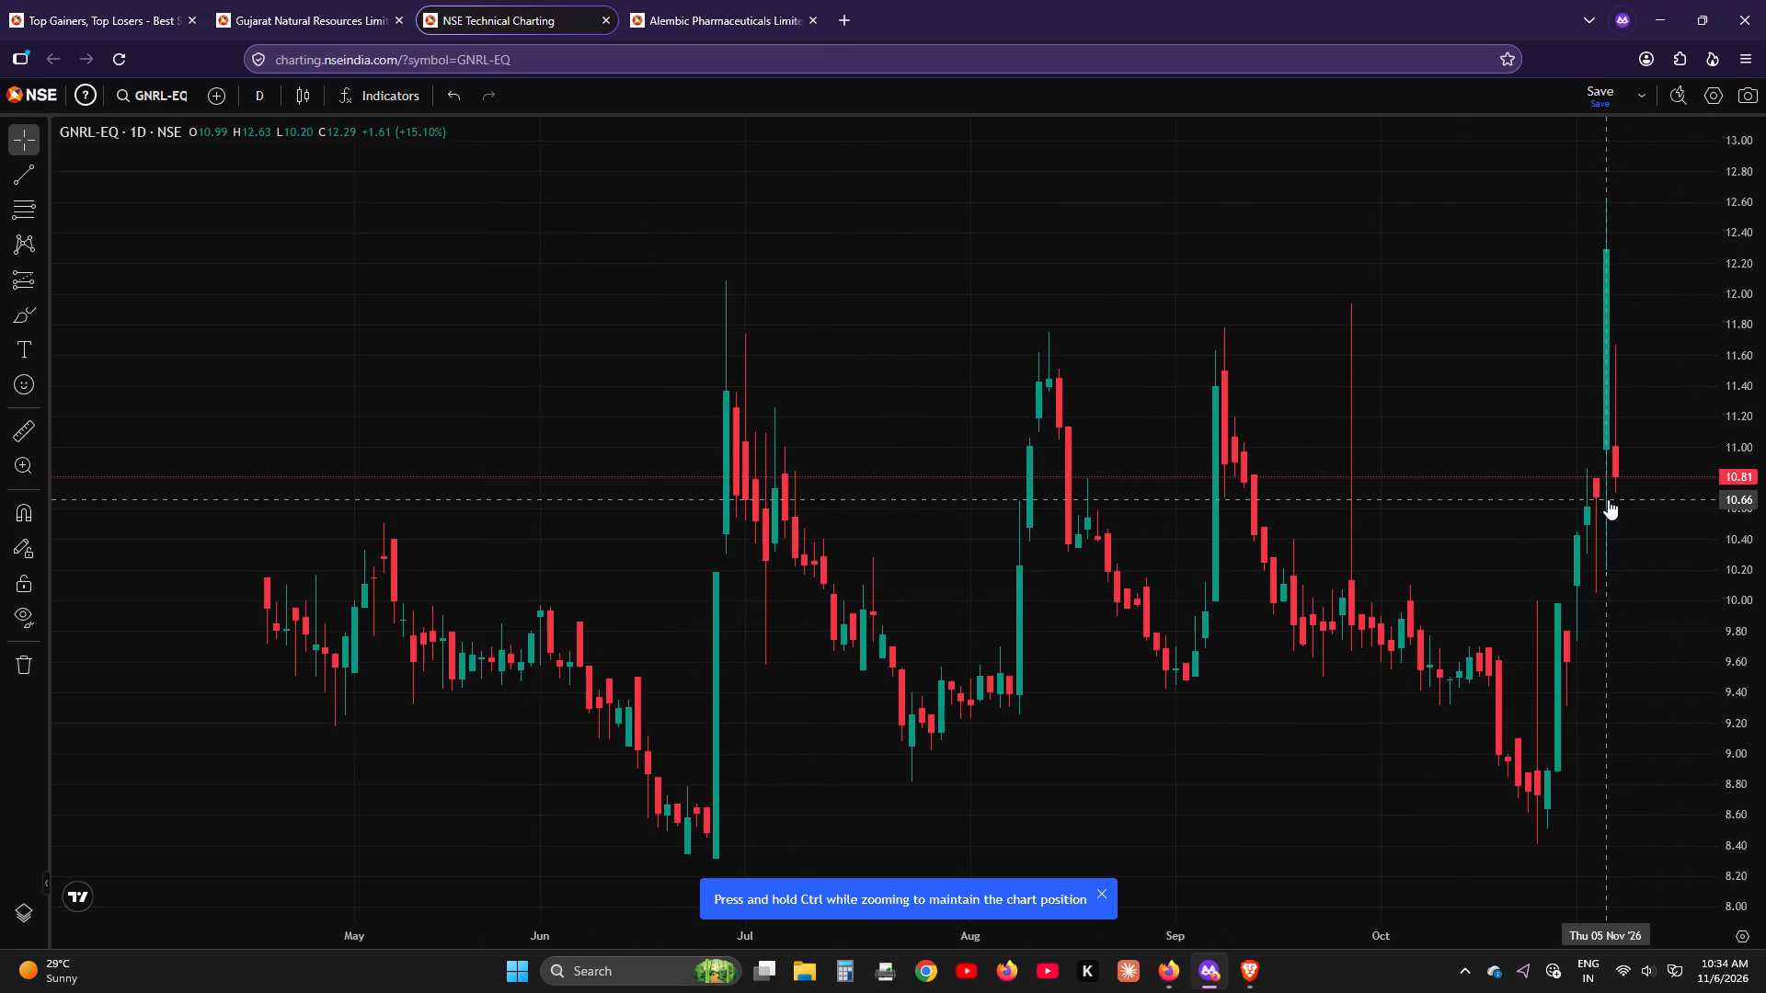
scroll(1628, 499, "up", 2)
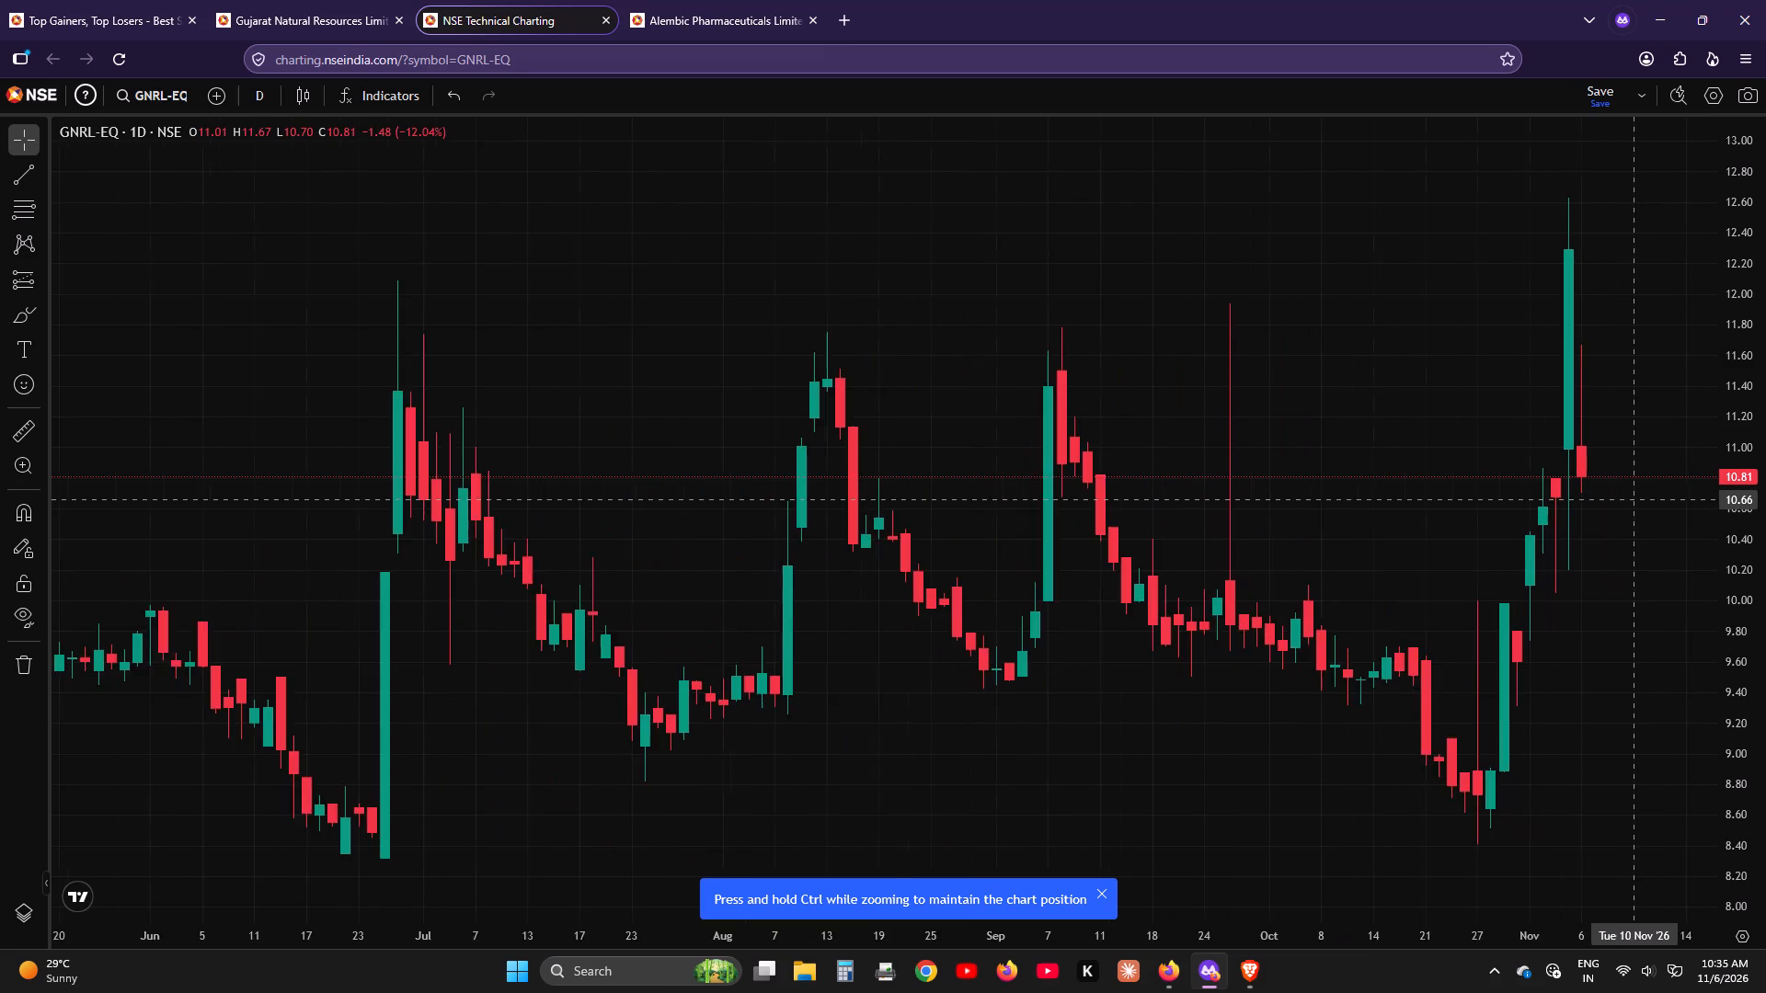
scroll(1628, 499, "up", 6)
scroll(1628, 499, "down", 1)
scroll(1628, 499, "up", 1)
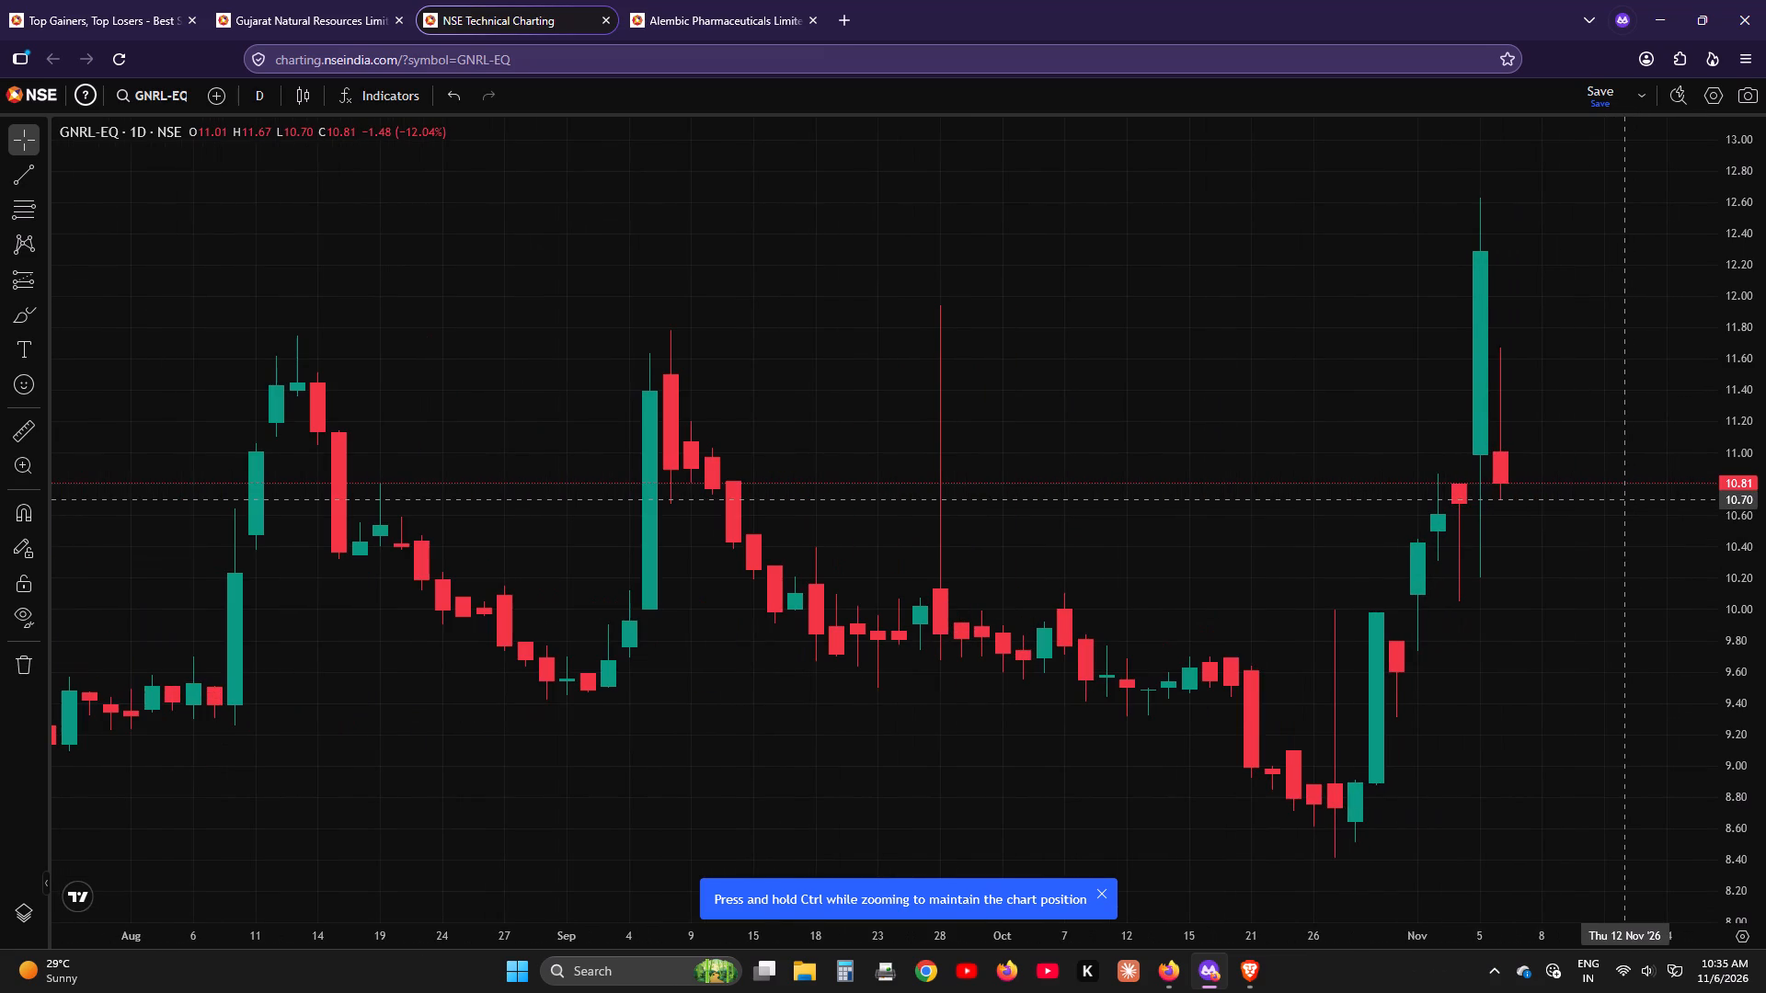
scroll(1628, 499, "up", 1)
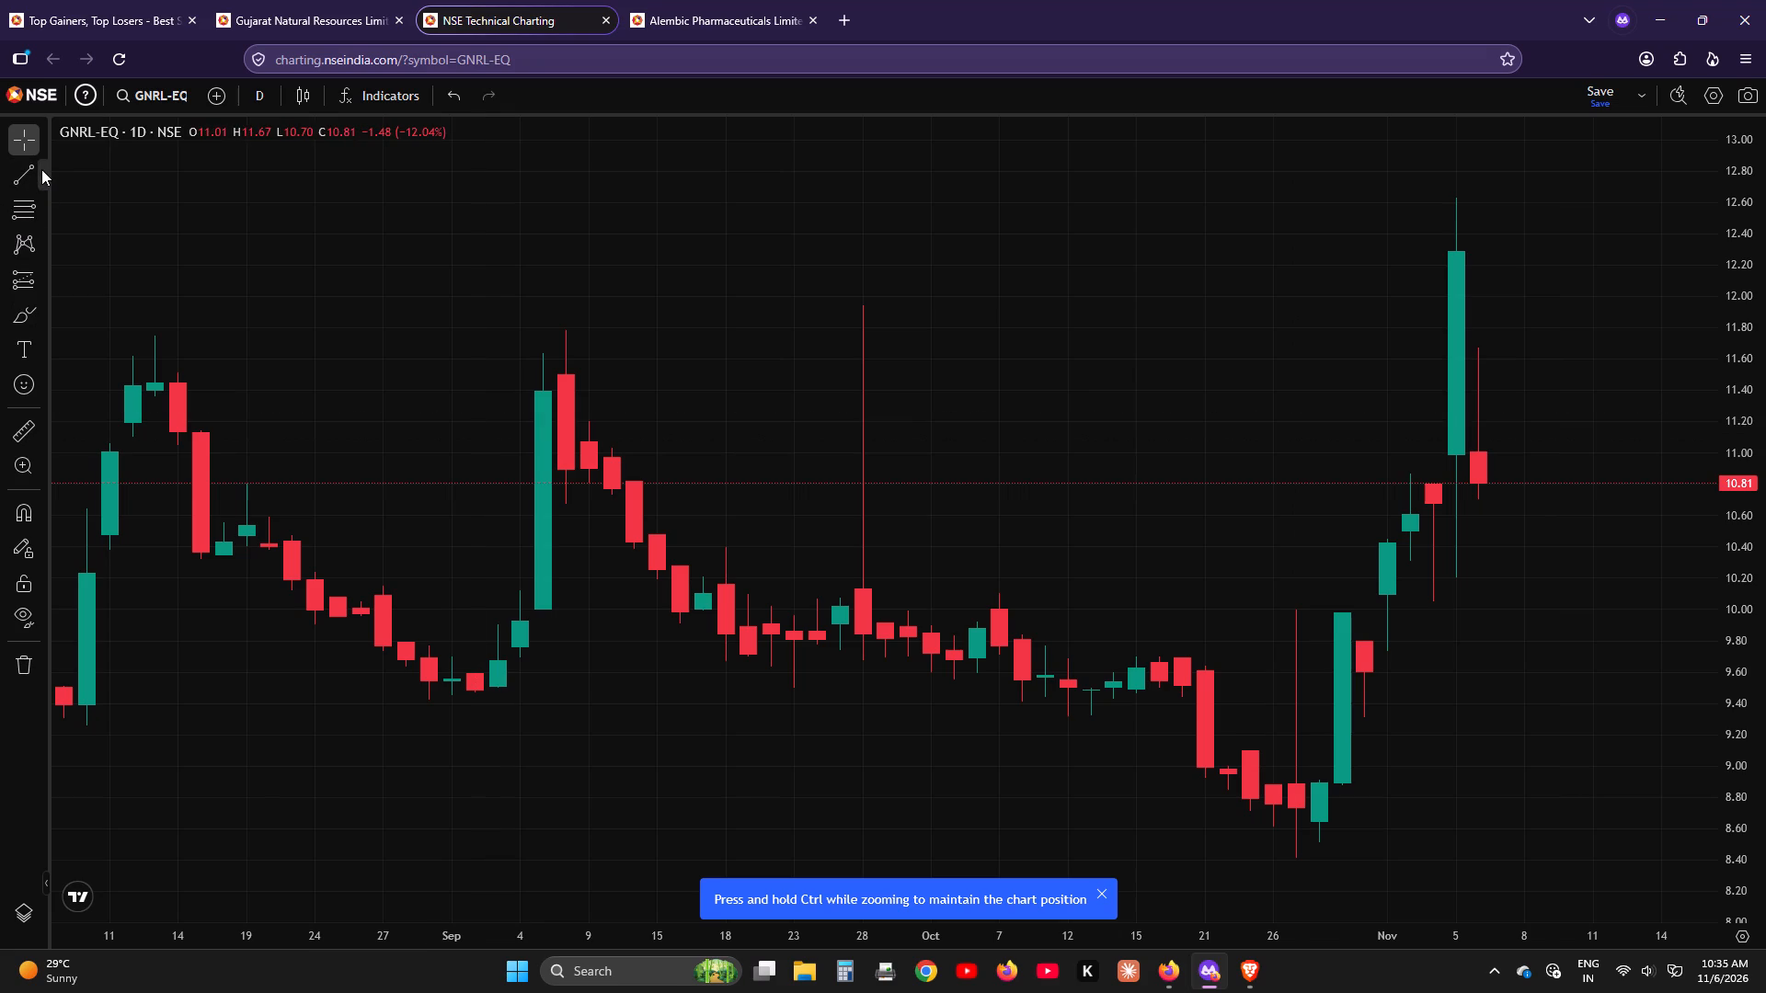
left_click(41, 178)
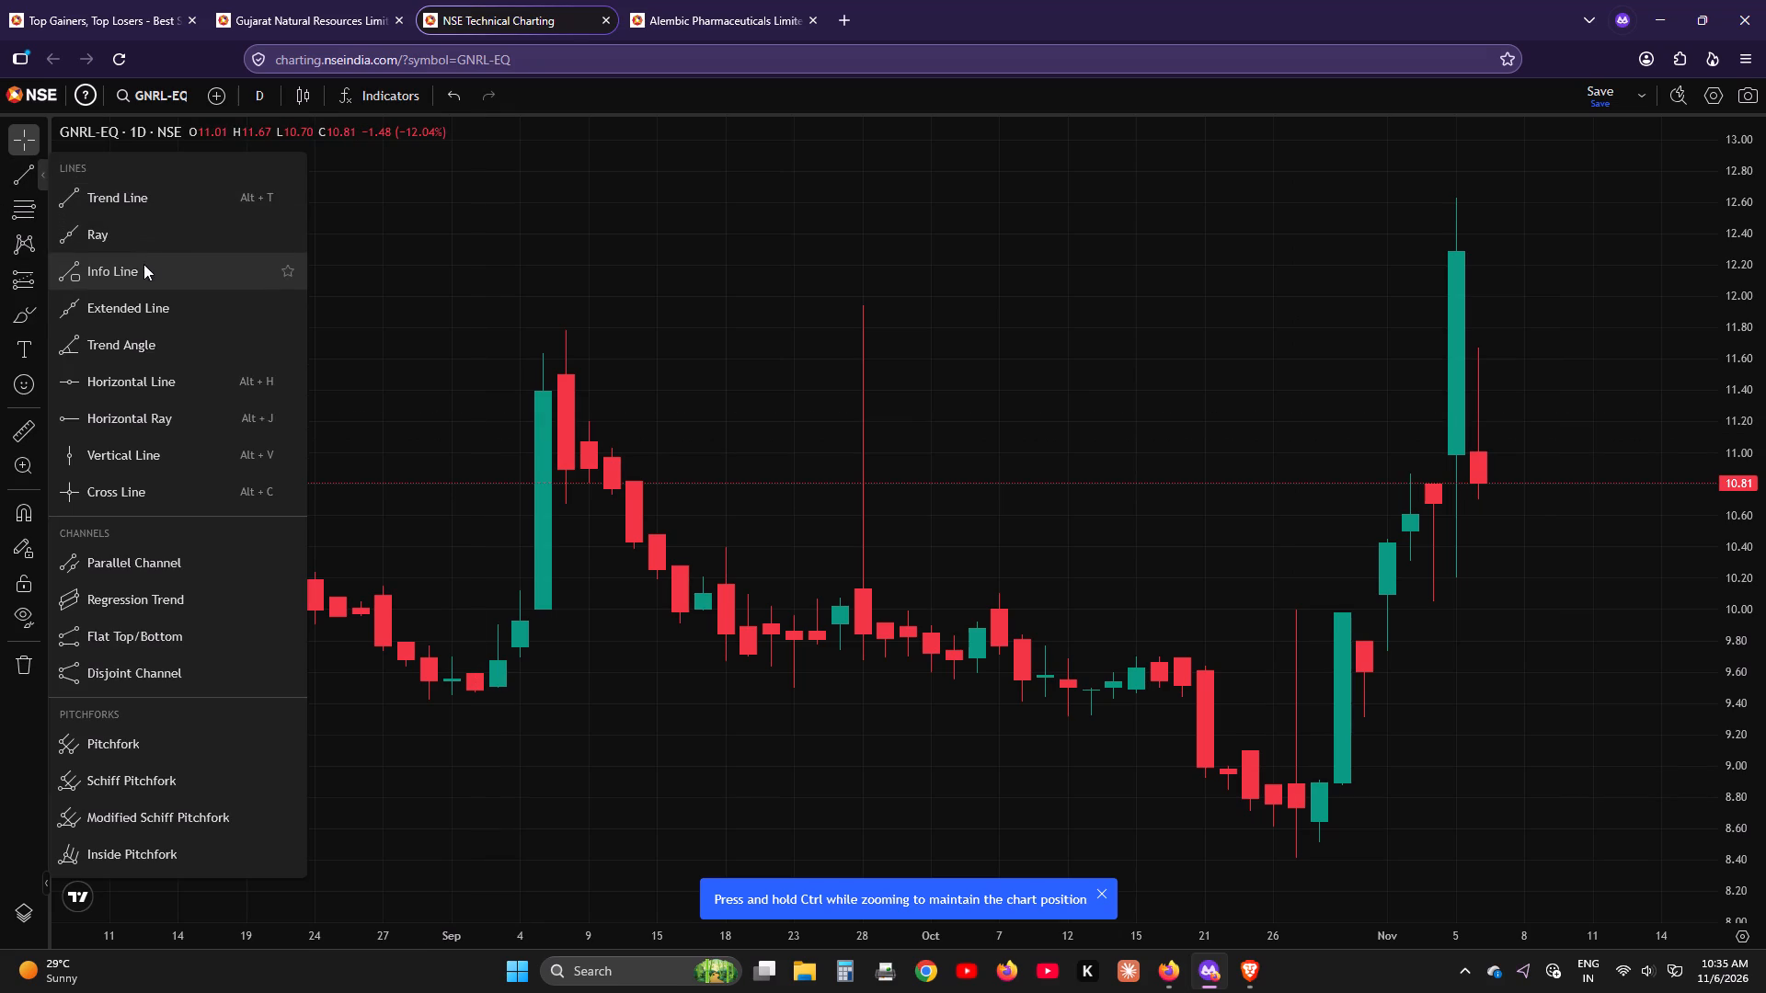
left_click(141, 313)
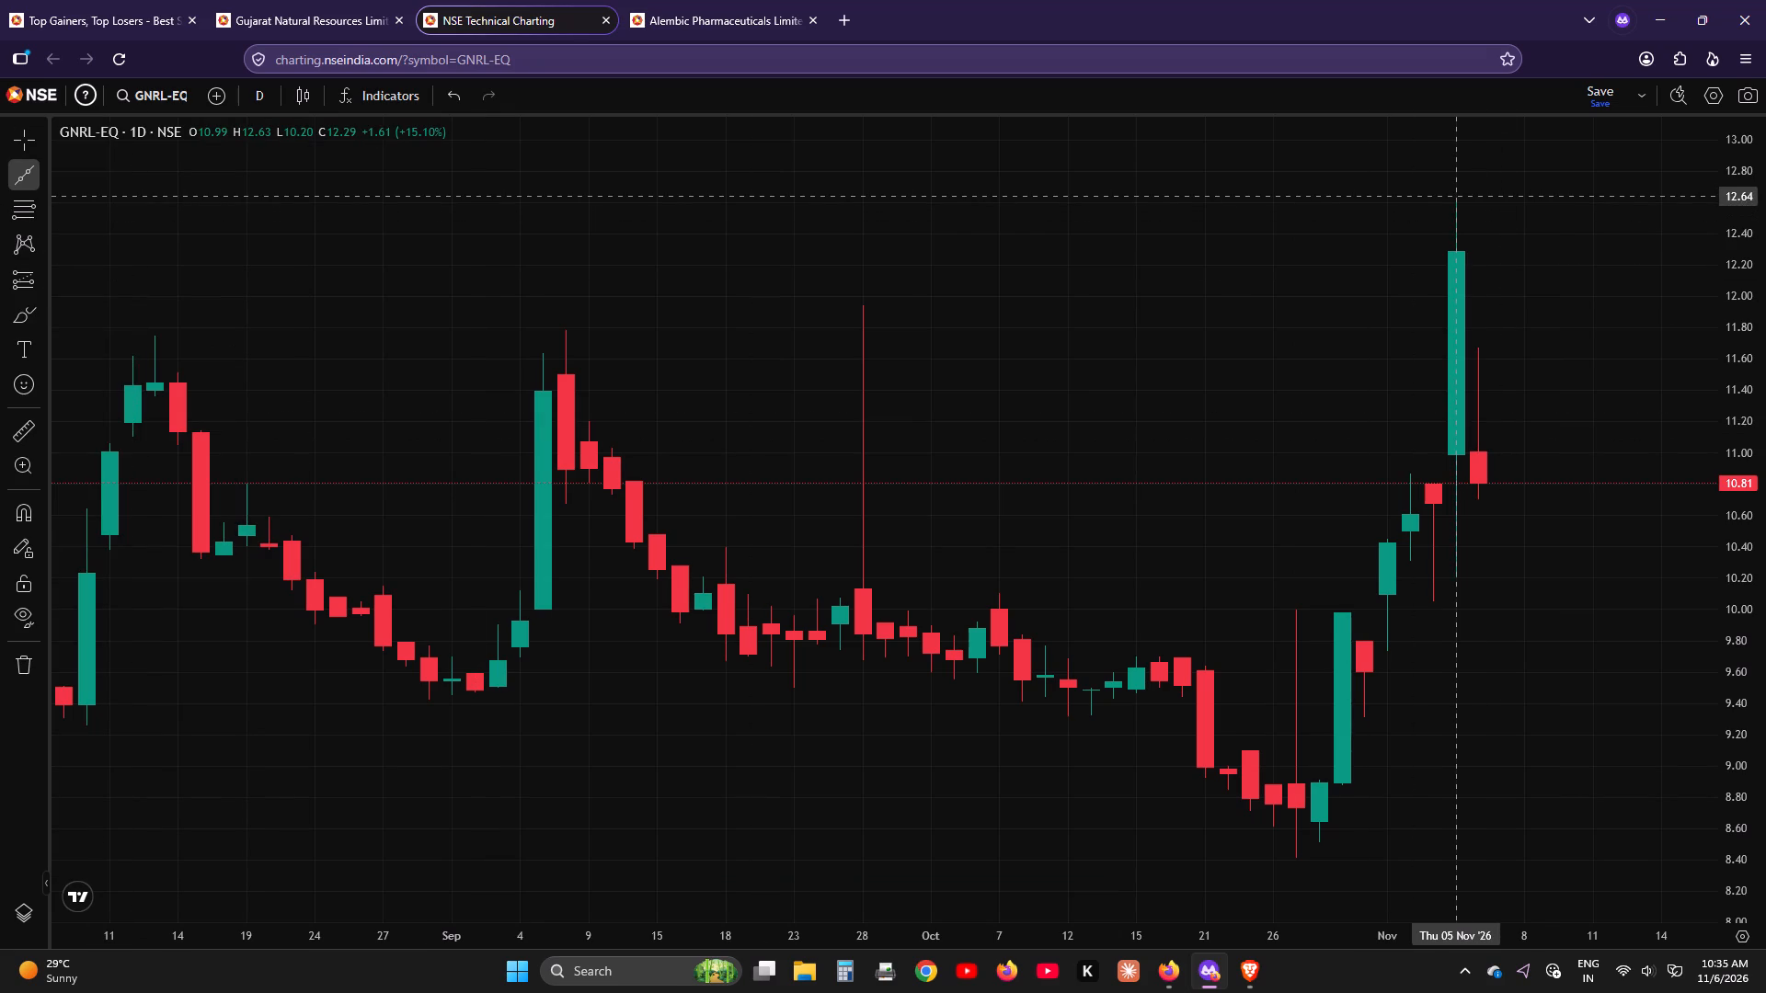
left_click(1457, 198)
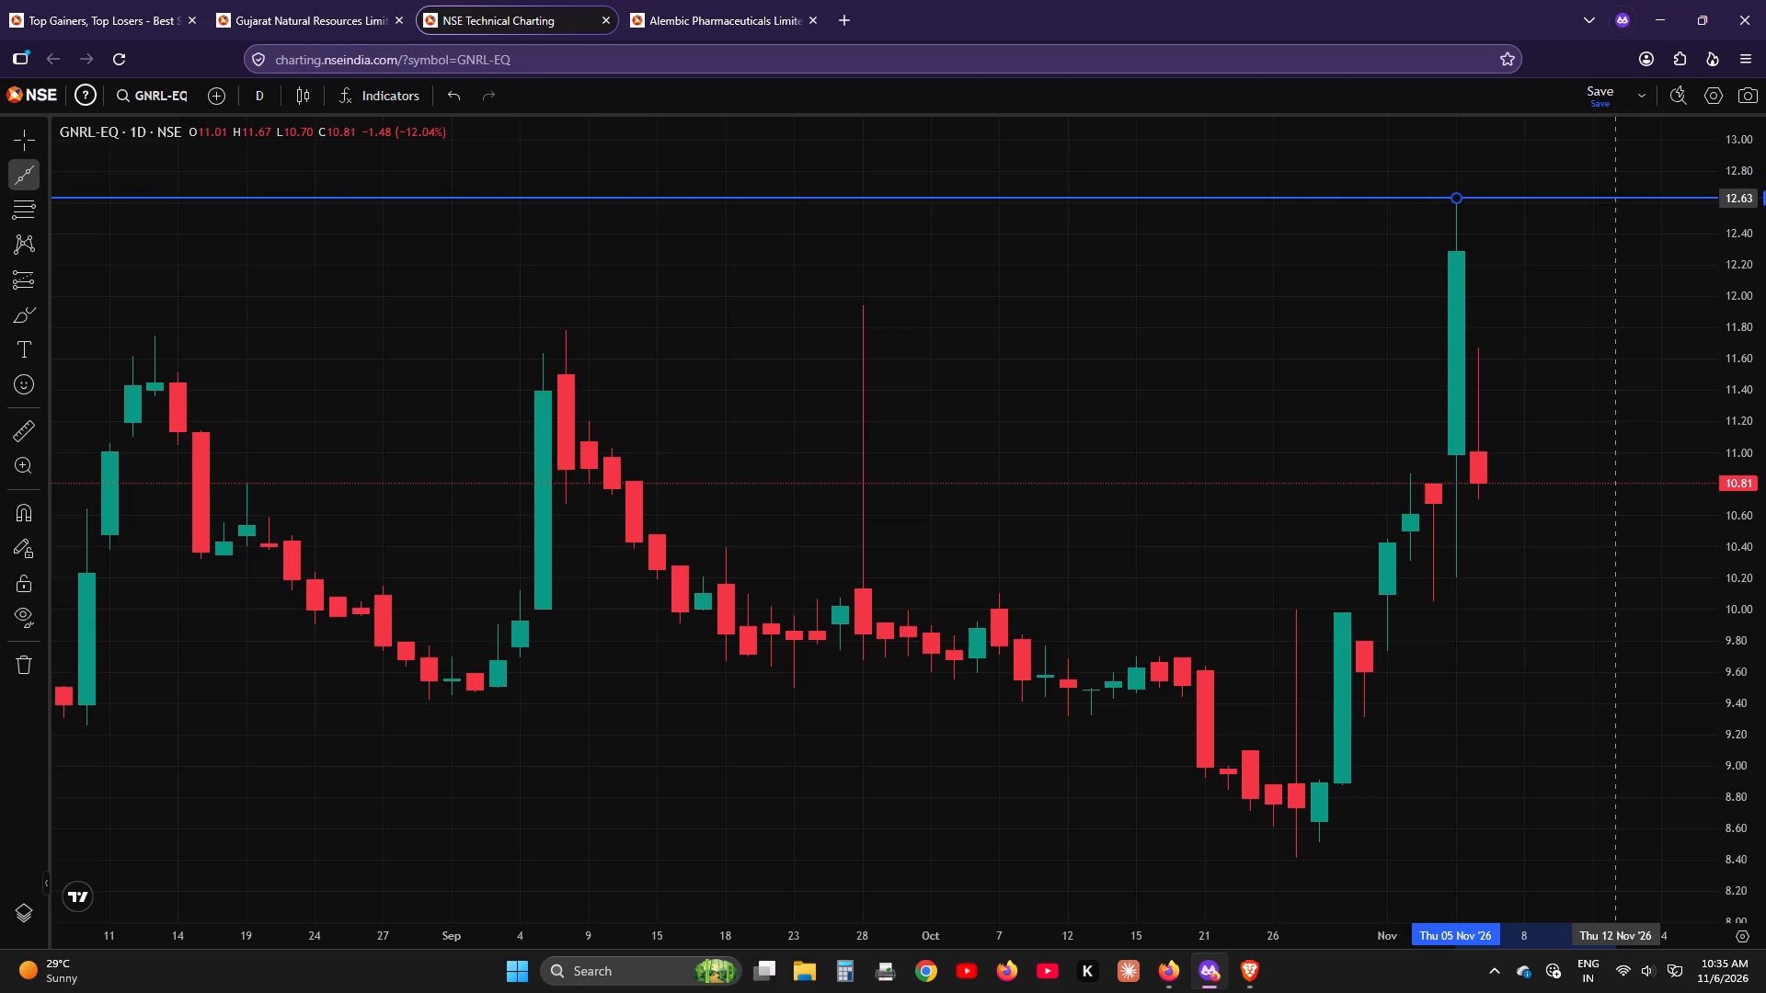
left_click(1623, 198)
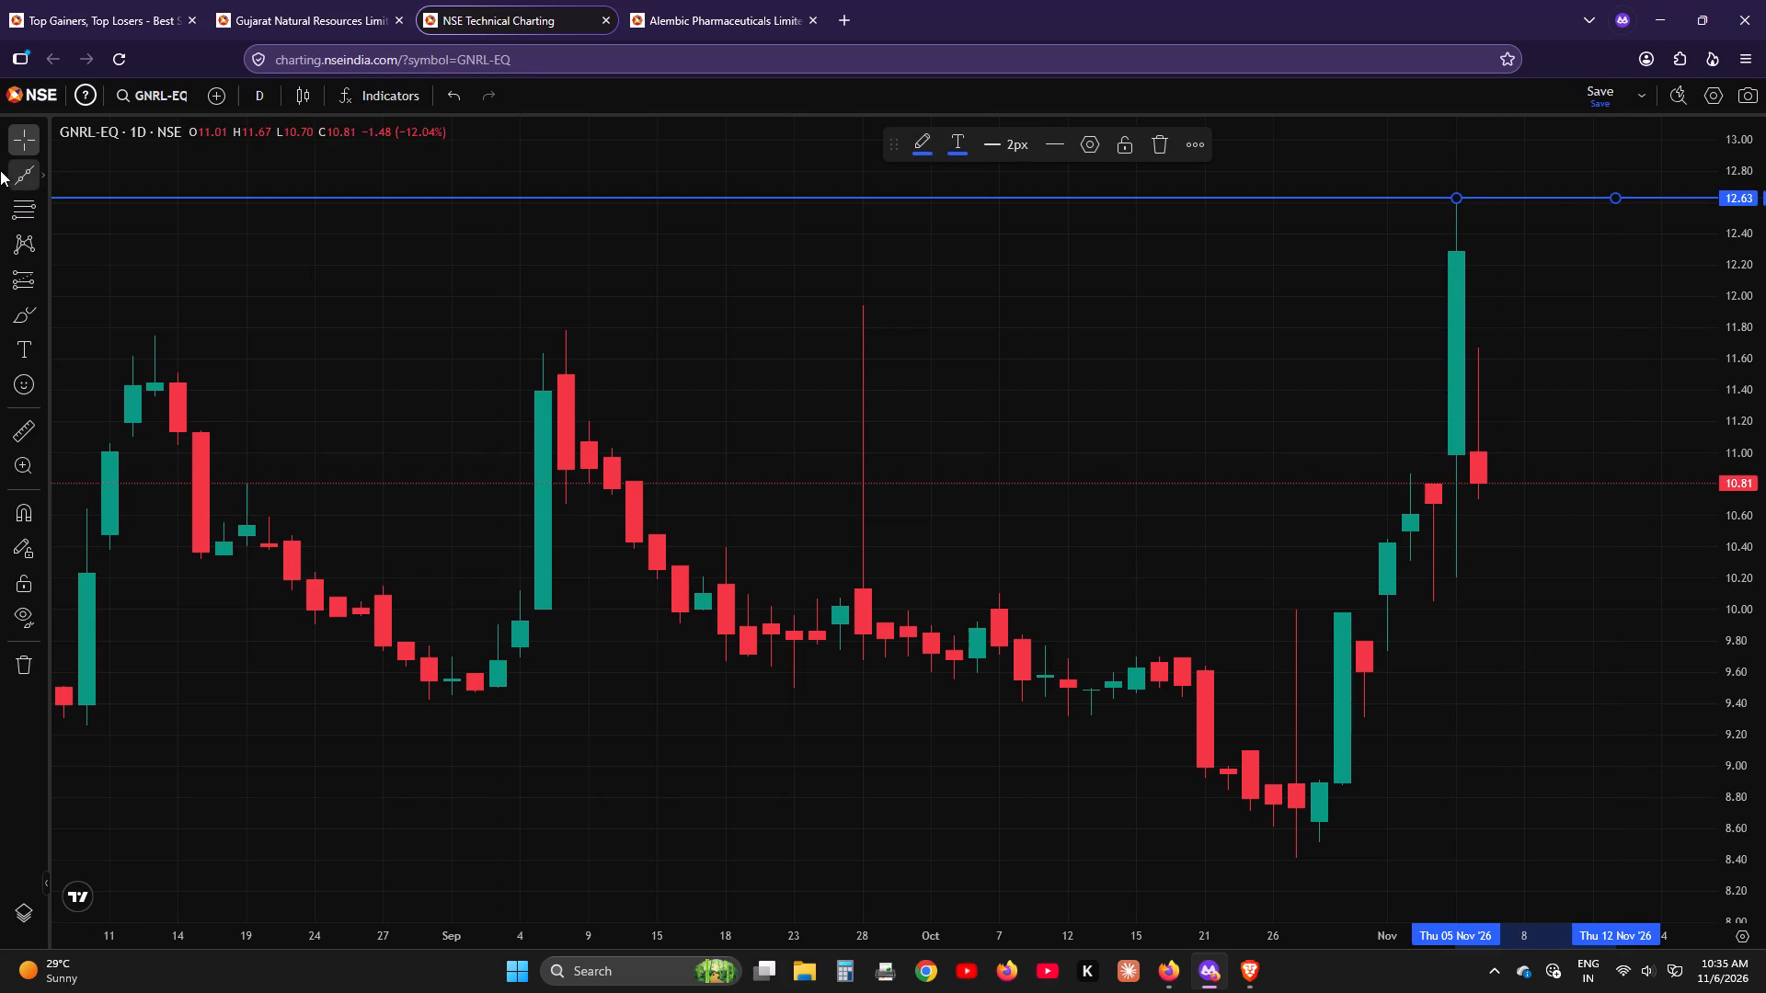
Draw a second horizontal extended line at the 5 November candle's low, about 10.20.
left_click(10, 173)
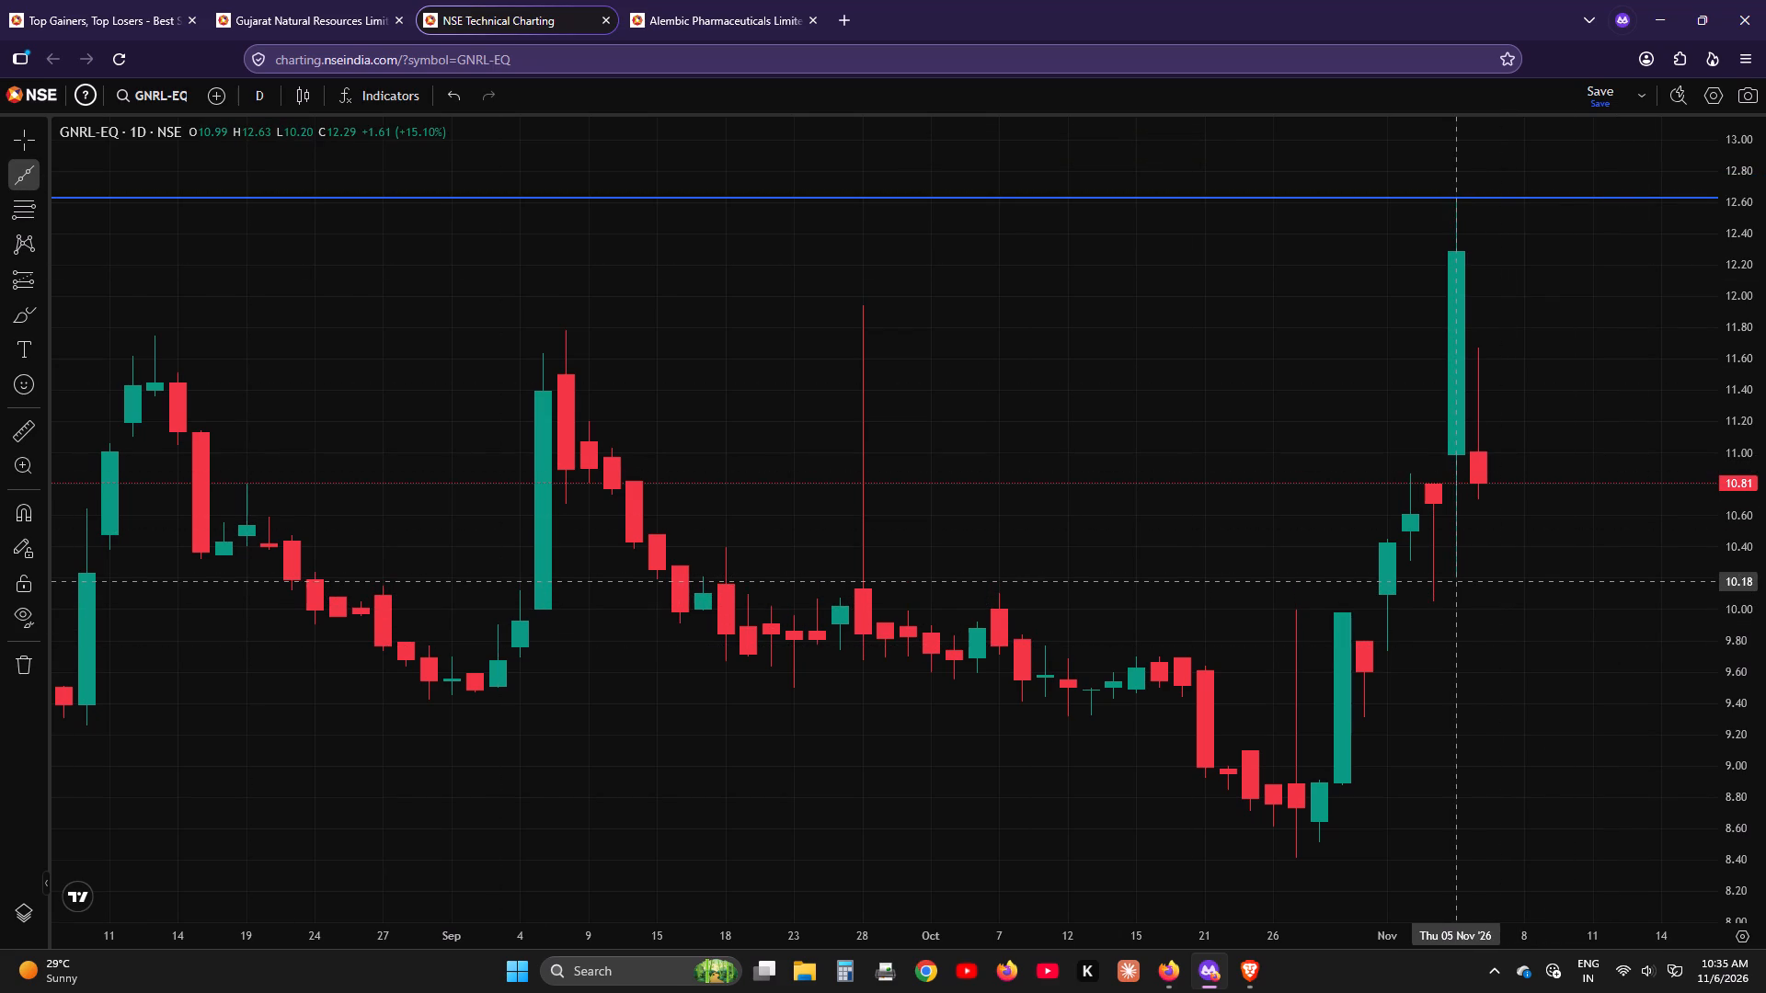
left_click(1457, 577)
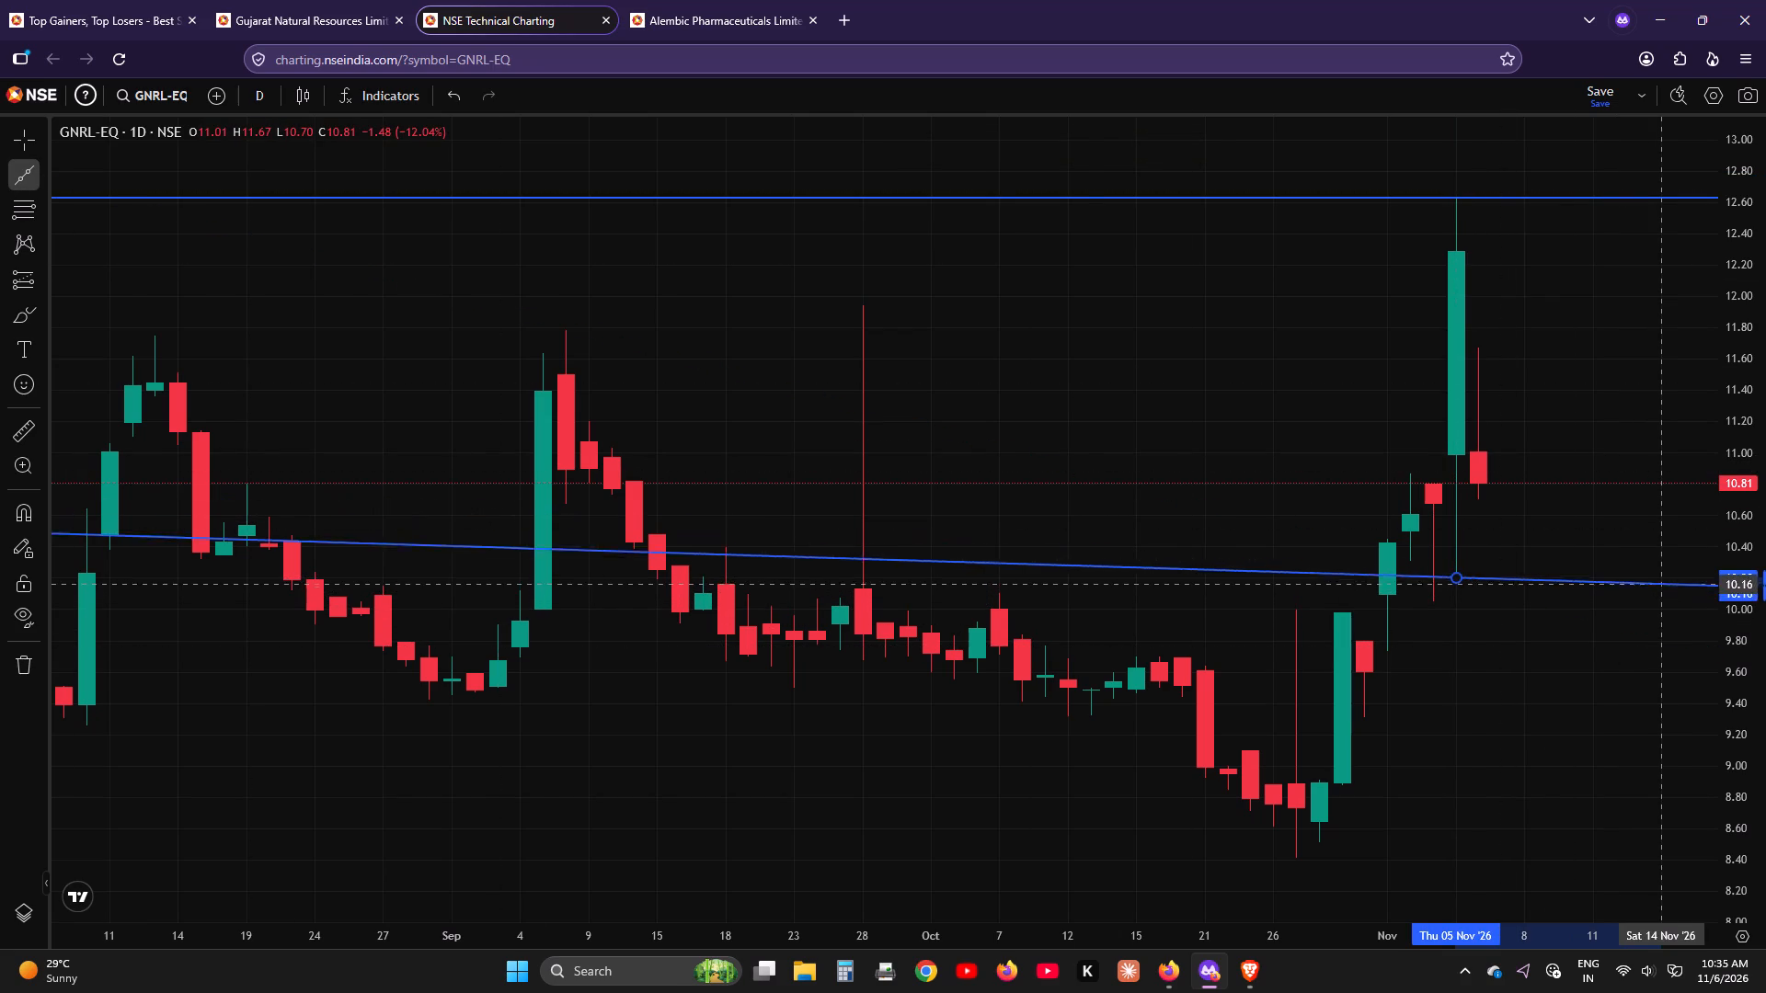
left_click(1648, 577)
Set the GNRL chart interval to 5 minutes.
scroll(1514, 537, "up", 4)
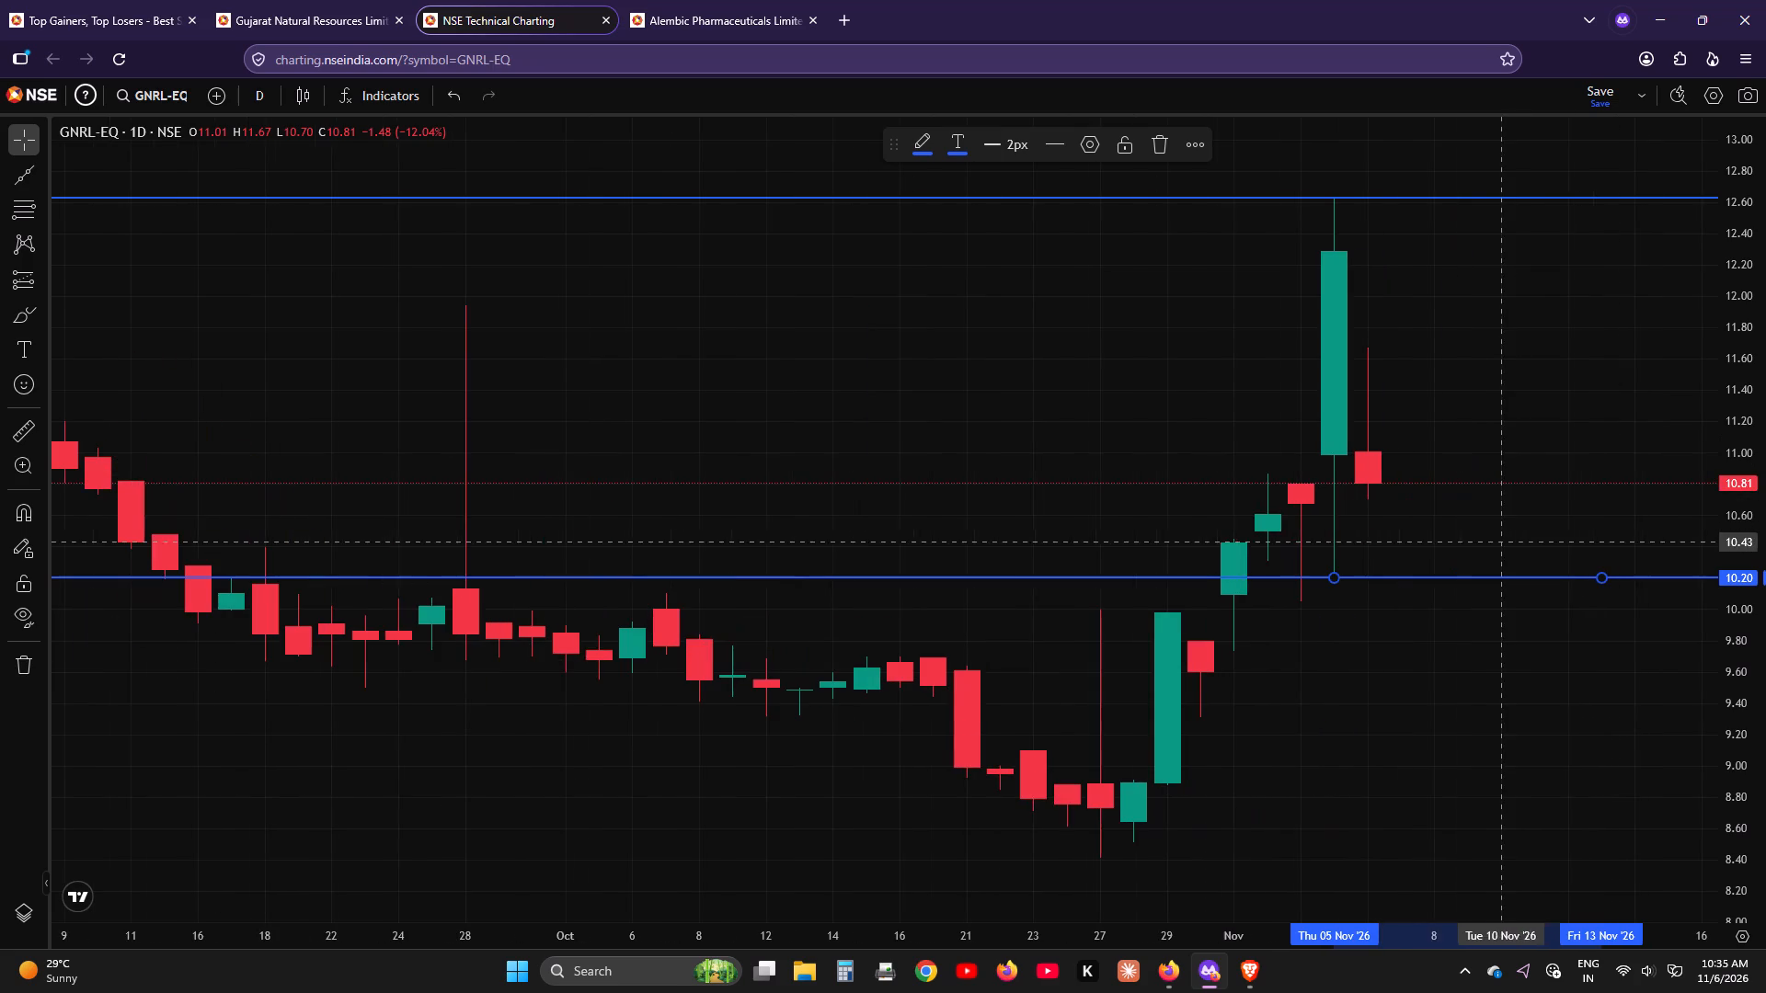
left_click(259, 102)
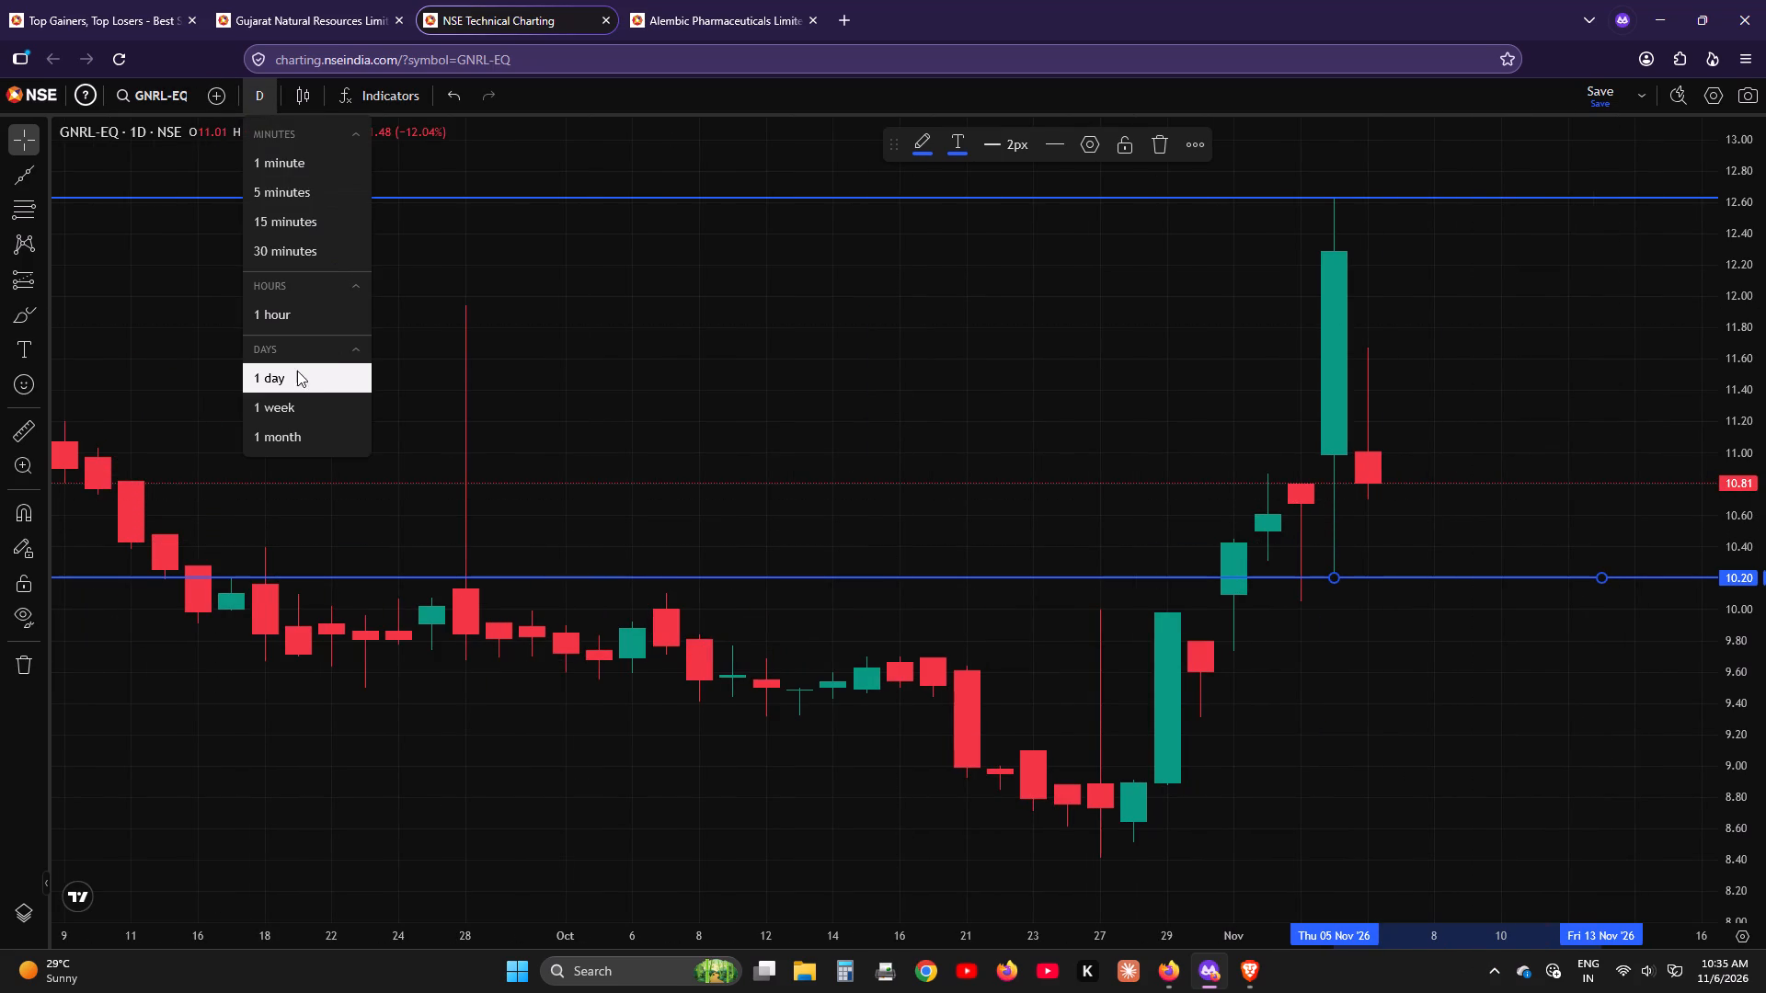
left_click(283, 191)
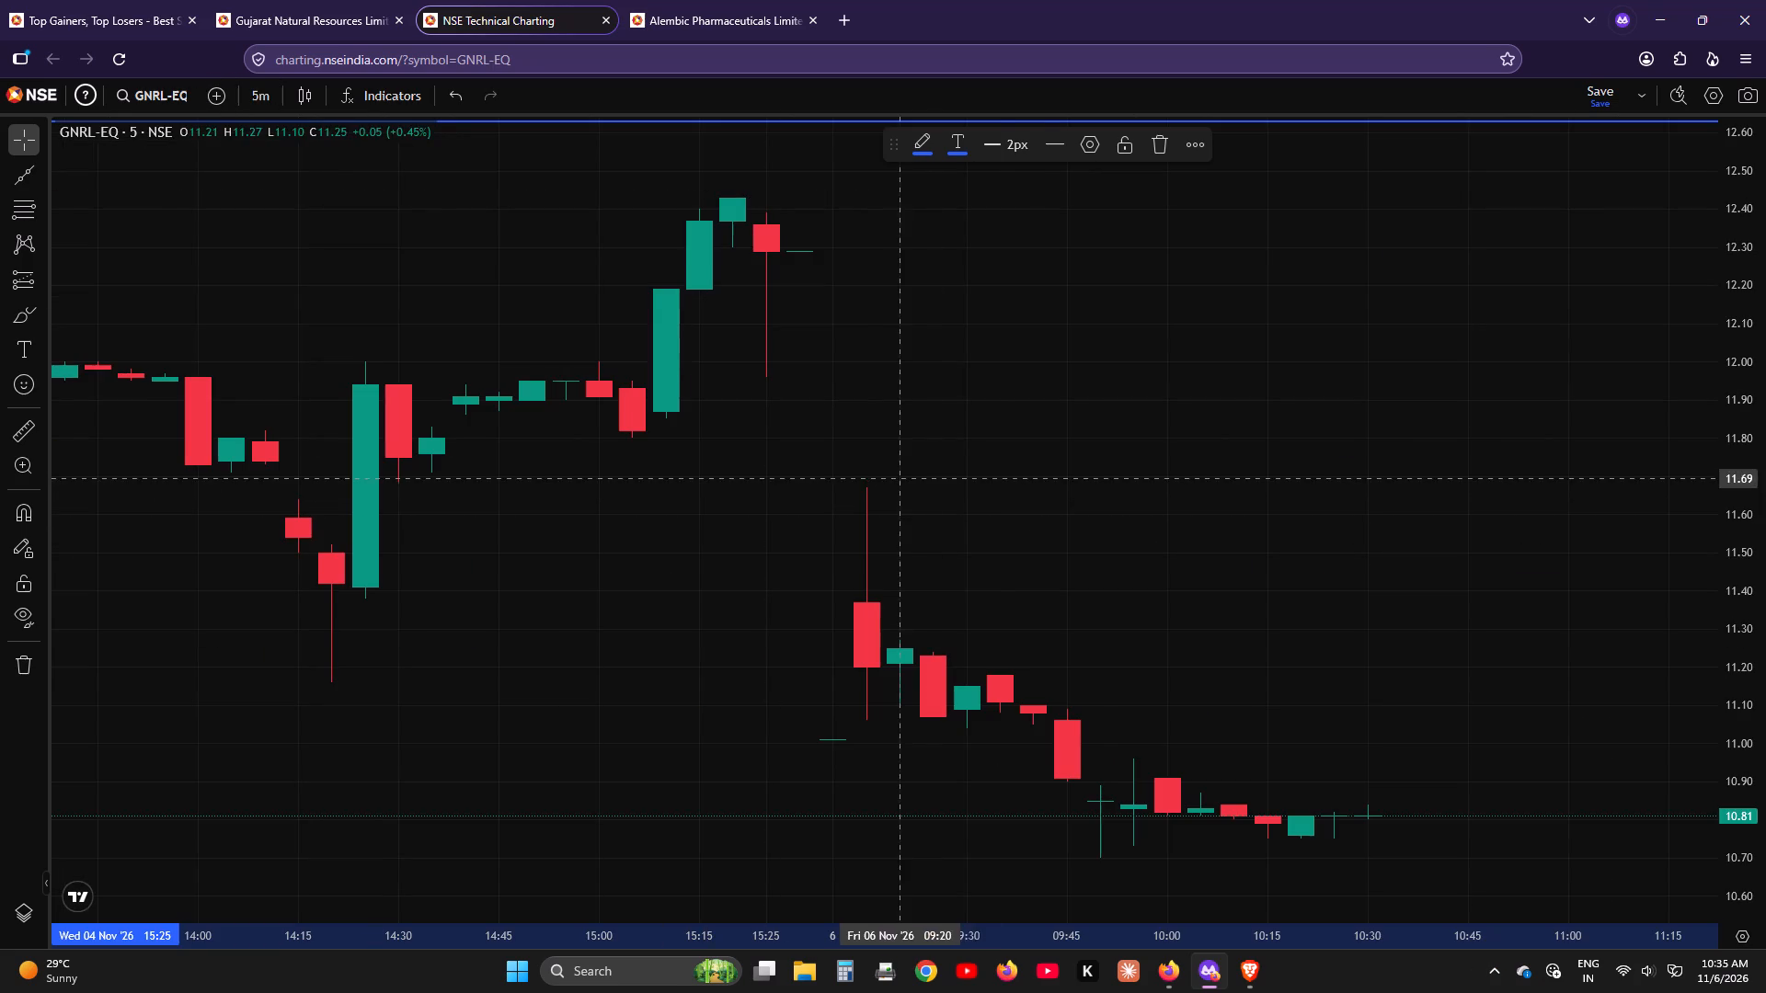
Examine GNRL's 5-minute candles for 5 and 6 November against the previous-day high and low lines.
scroll(1080, 631, "down", 1)
scroll(1080, 631, "up", 1)
scroll(1080, 631, "down", 1)
scroll(1080, 631, "up", 1)
scroll(1080, 631, "down", 5)
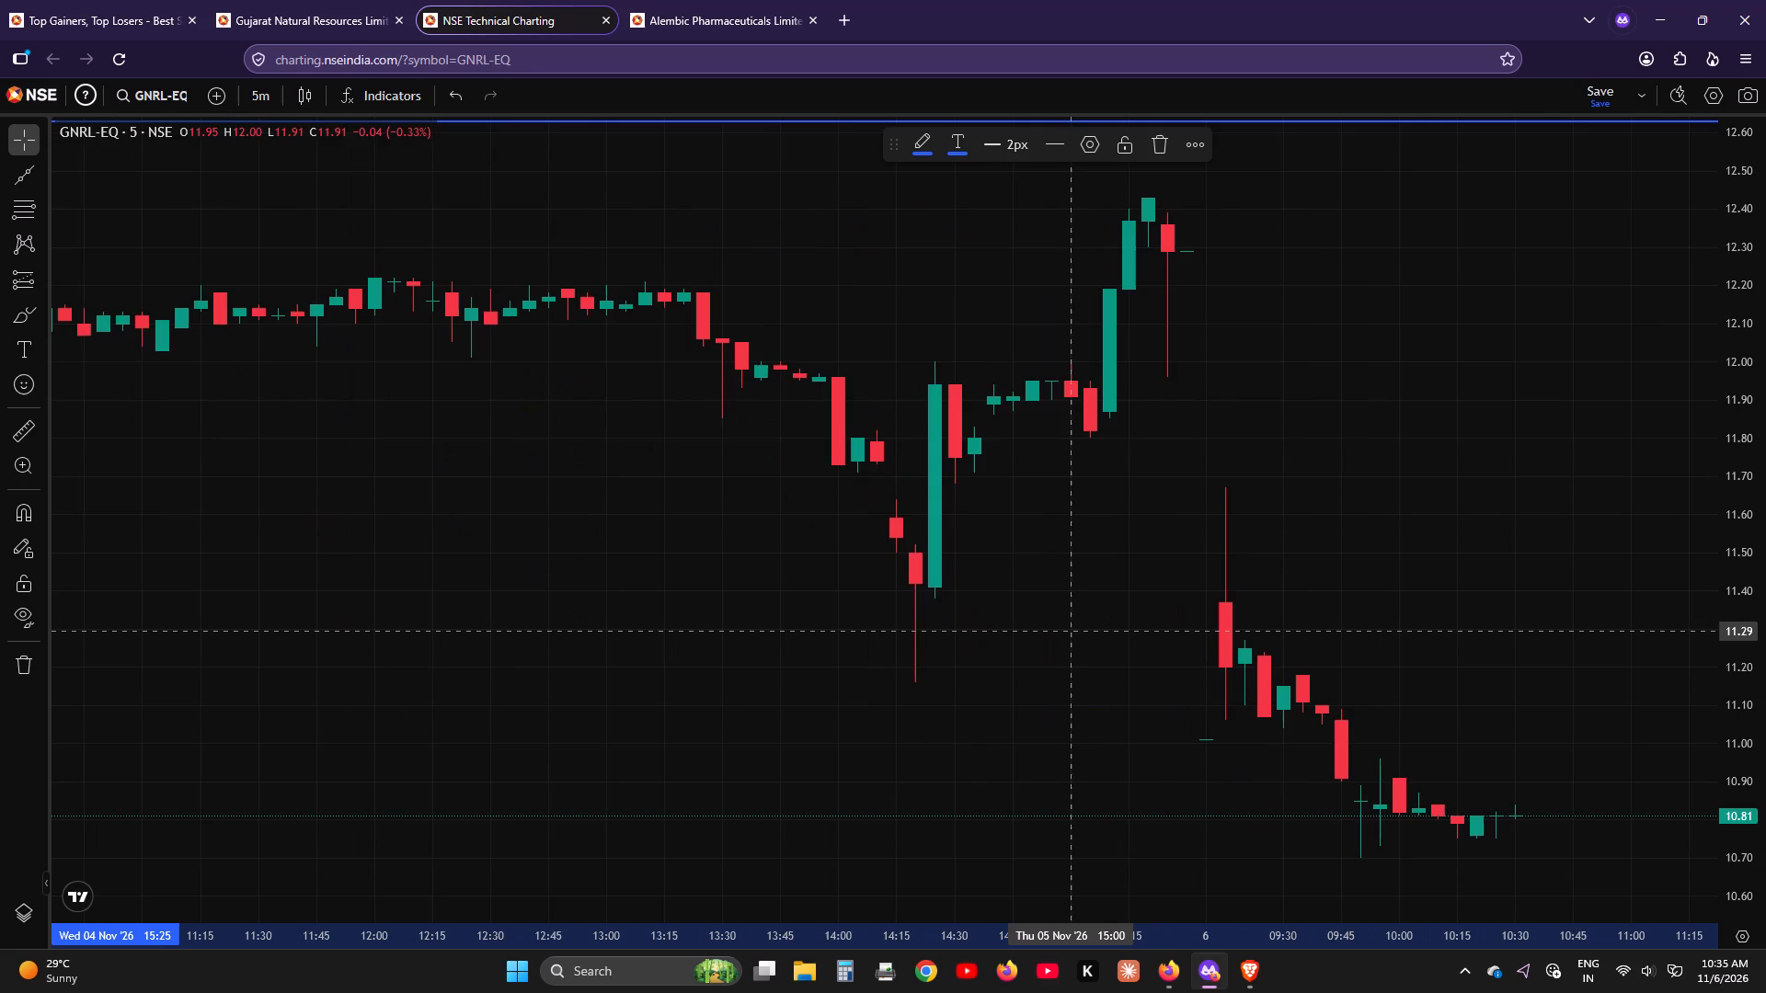
scroll(1080, 631, "down", 2)
scroll(1080, 631, "up", 1)
scroll(1080, 631, "down", 1)
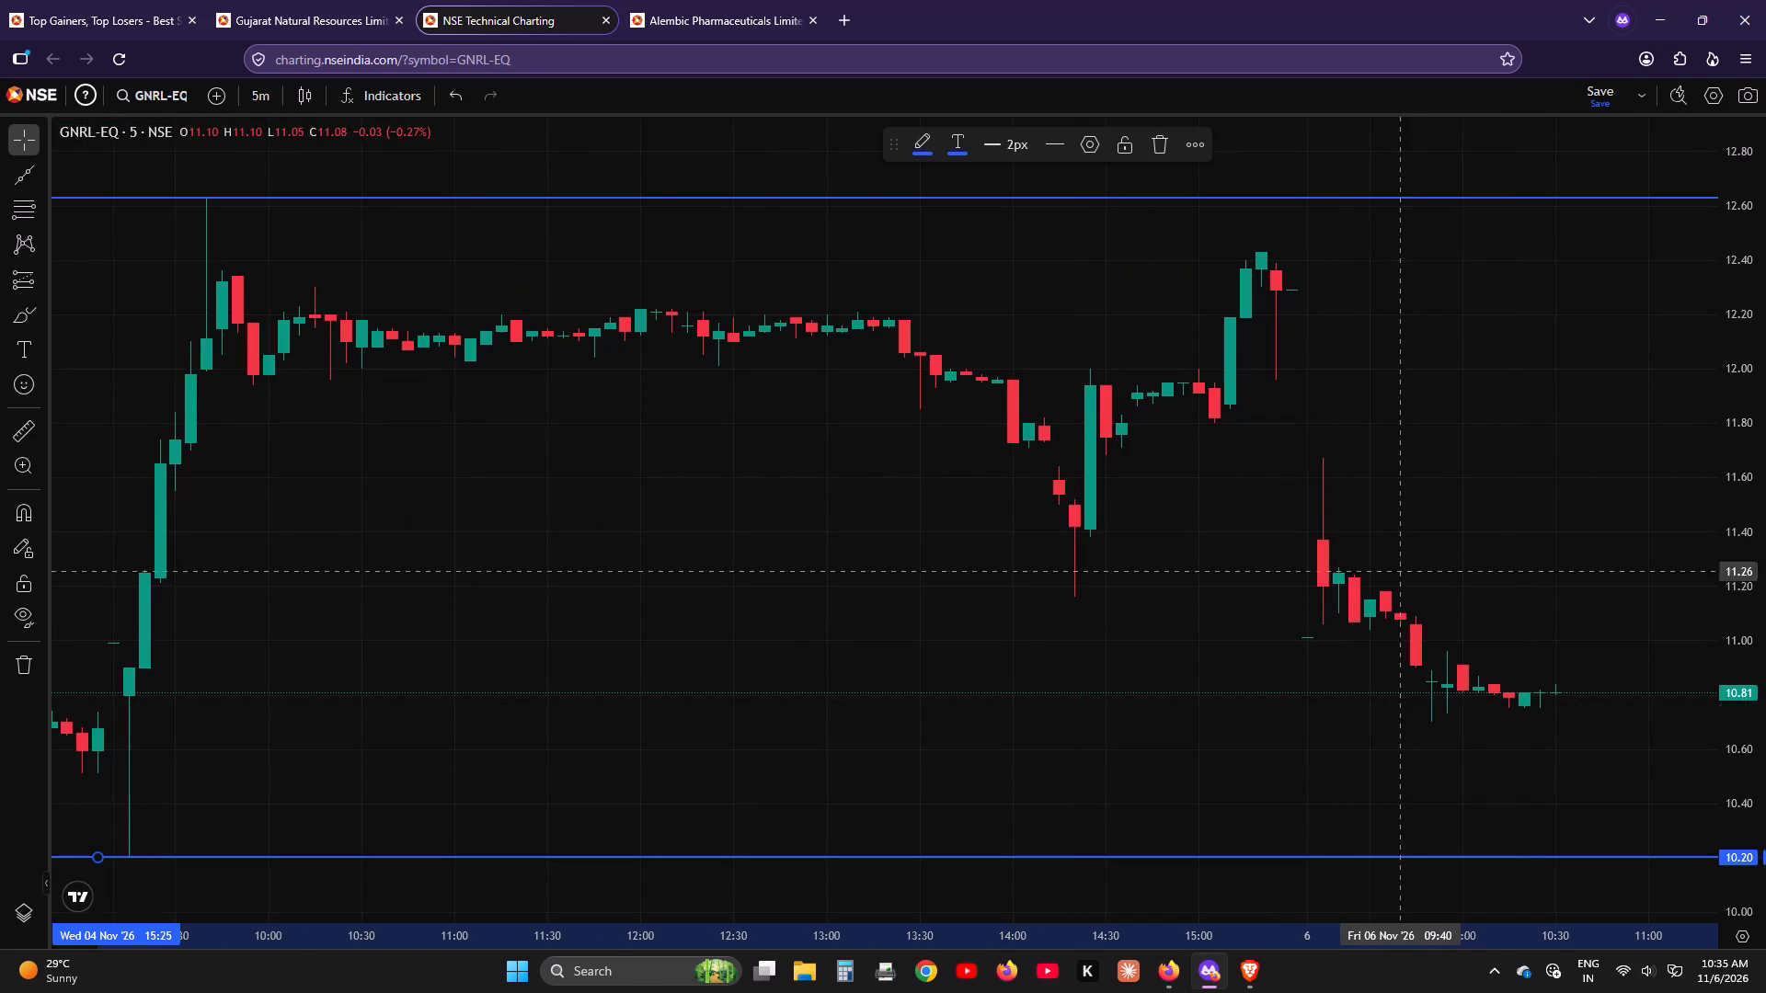
key("Escape")
Show the GNRL chart as a table, examine the 5-minute open, high, low and close rows, and return to the chart.
right_click(1326, 427)
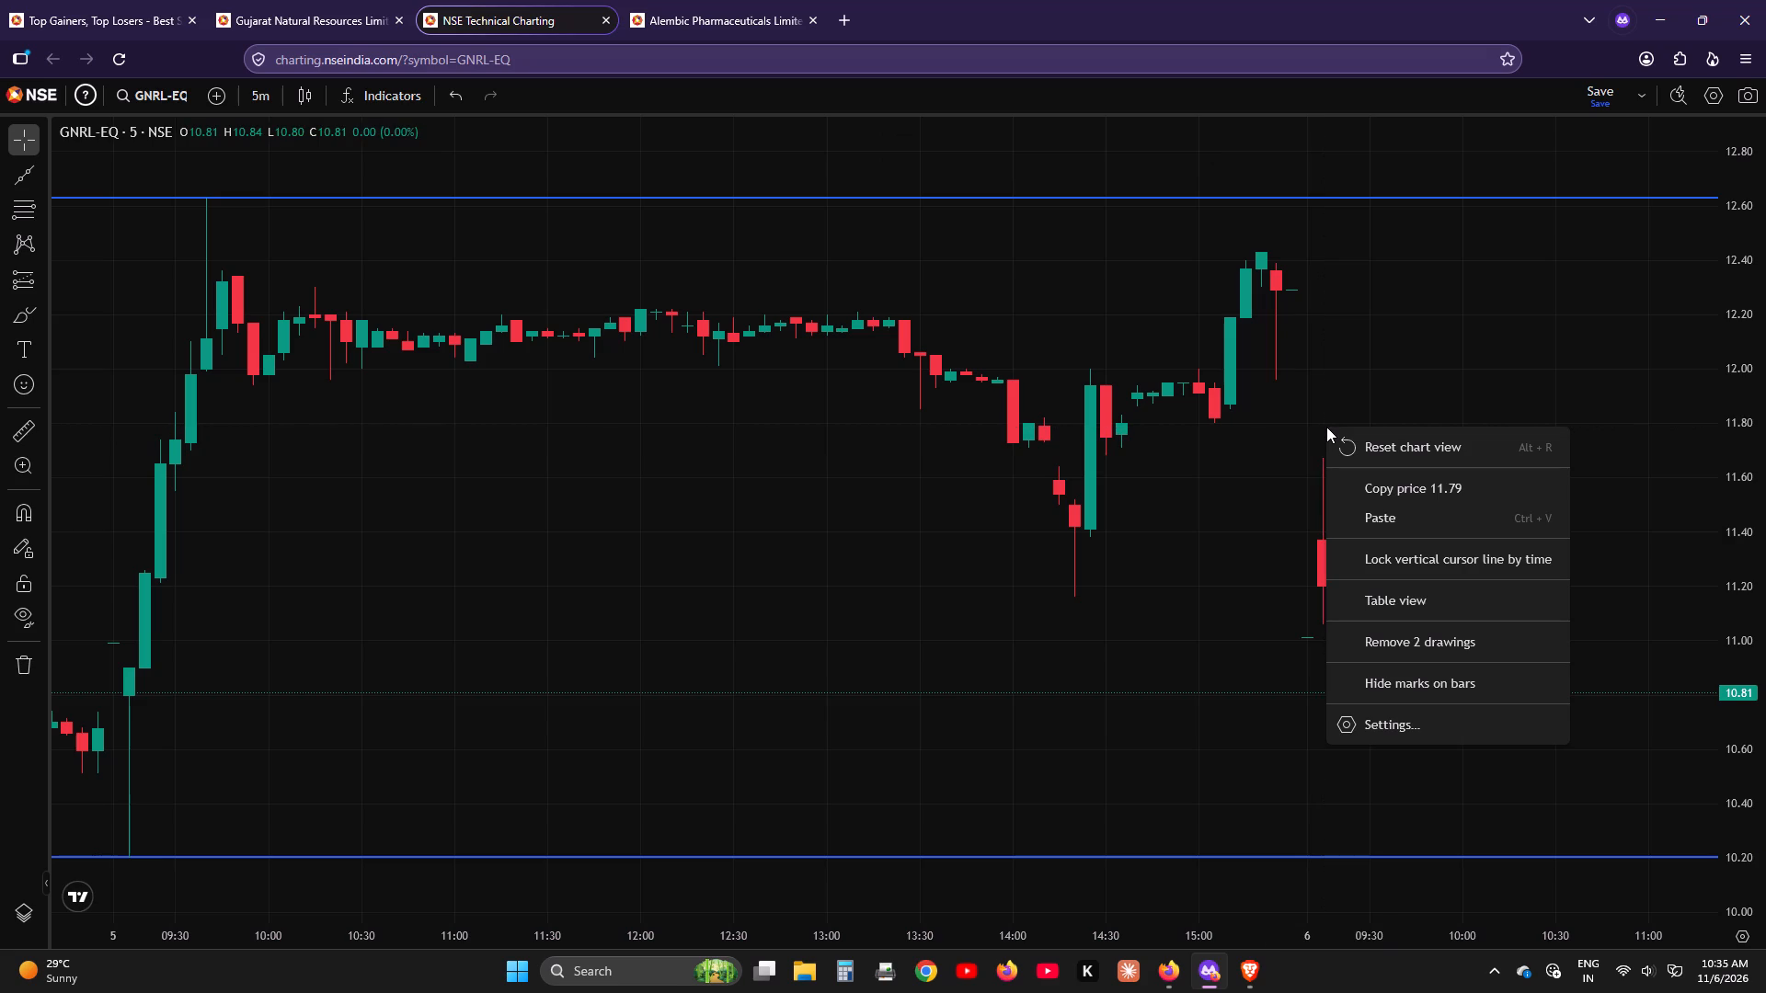
left_click(1421, 610)
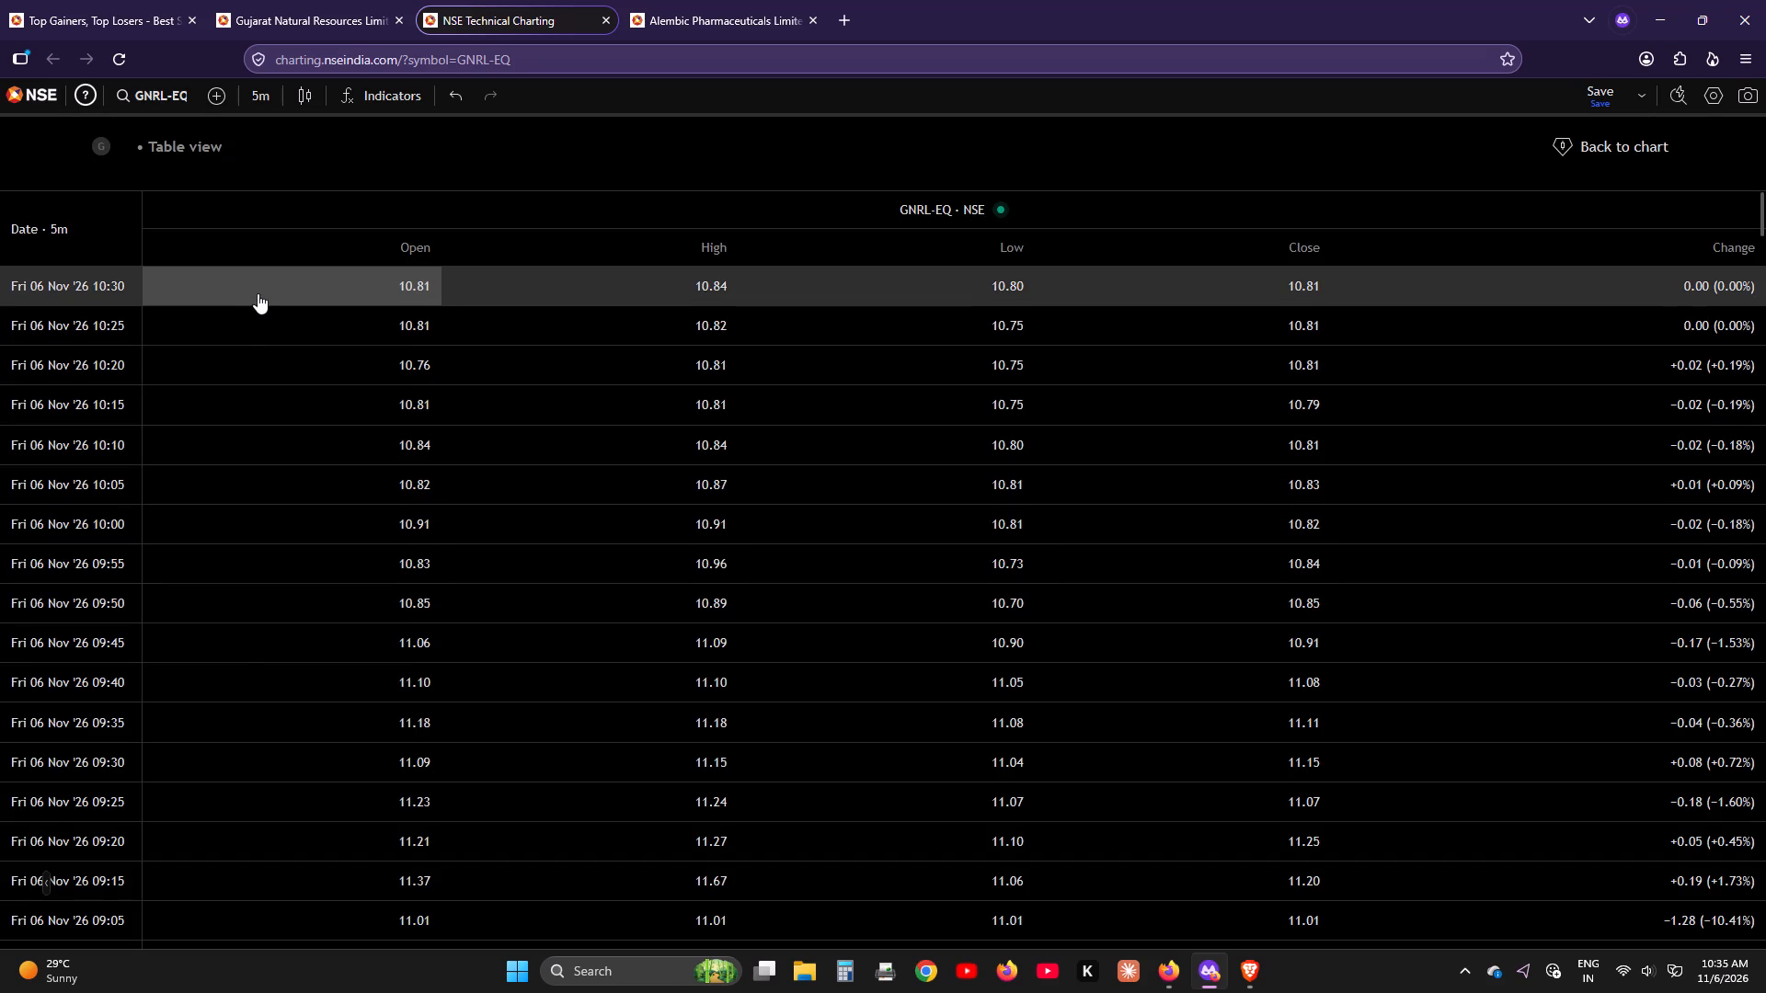
left_click(41, 230)
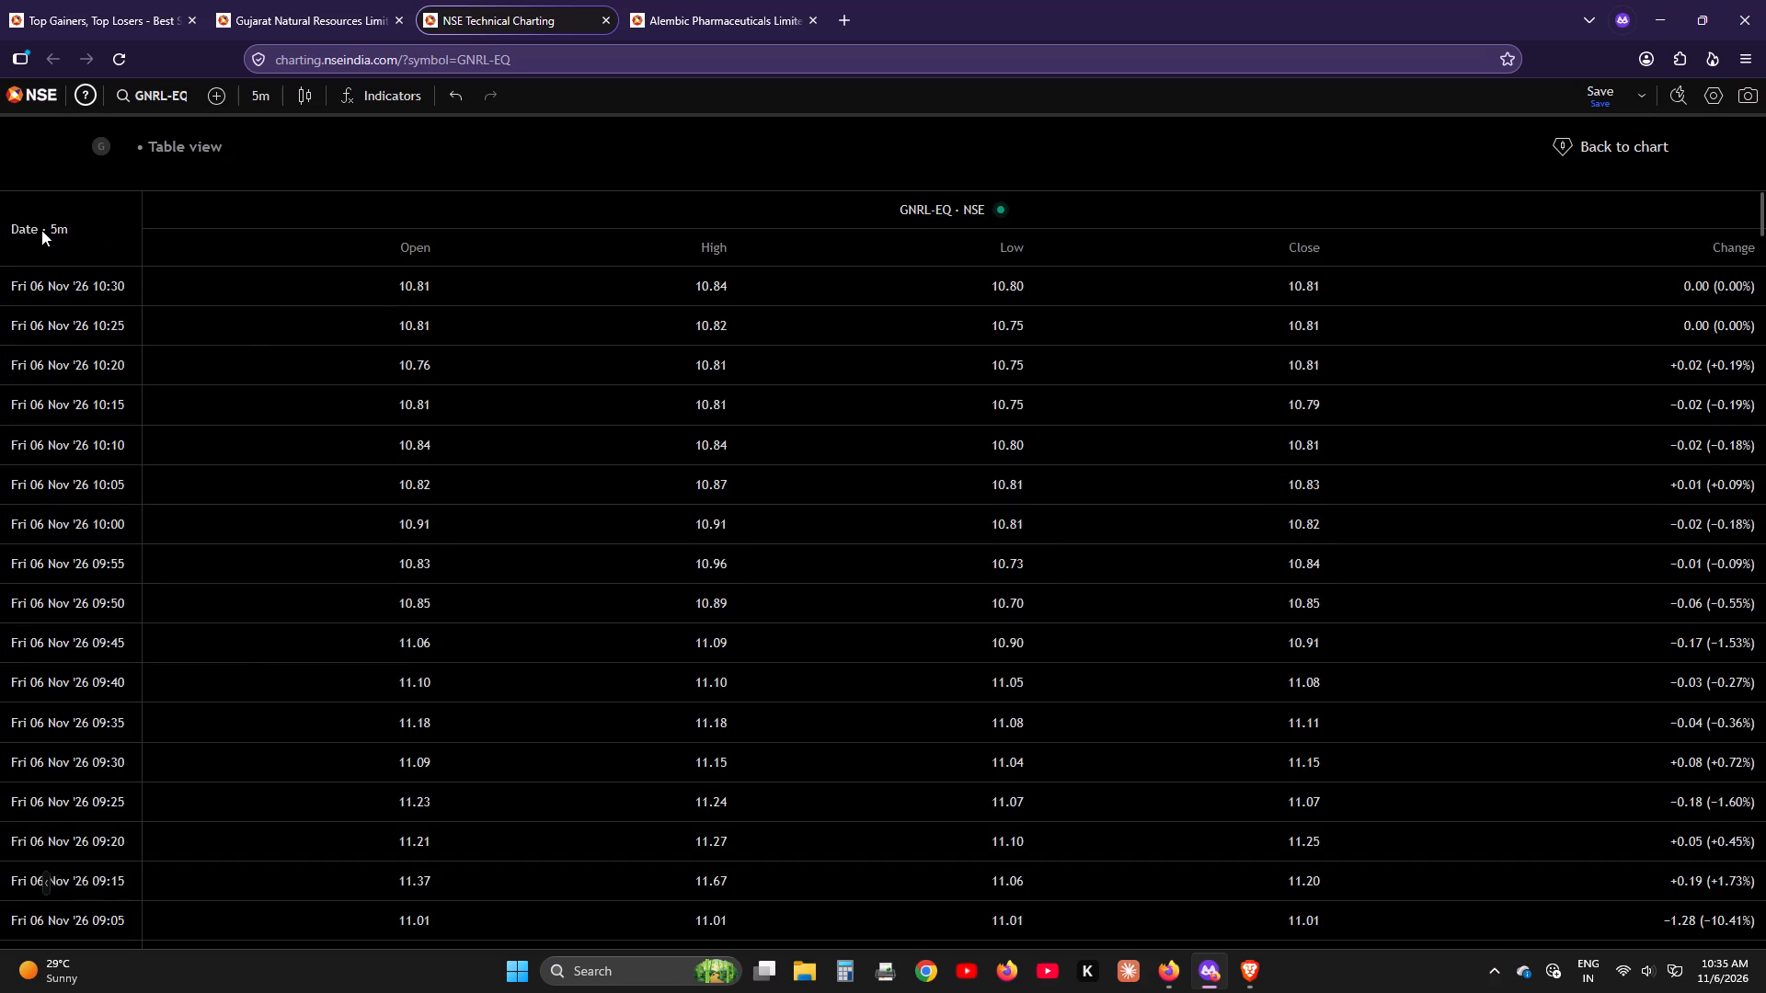
scroll(784, 592, "down", 1)
scroll(785, 597, "up", 1)
scroll(785, 598, "down", 1)
scroll(786, 599, "up", 1)
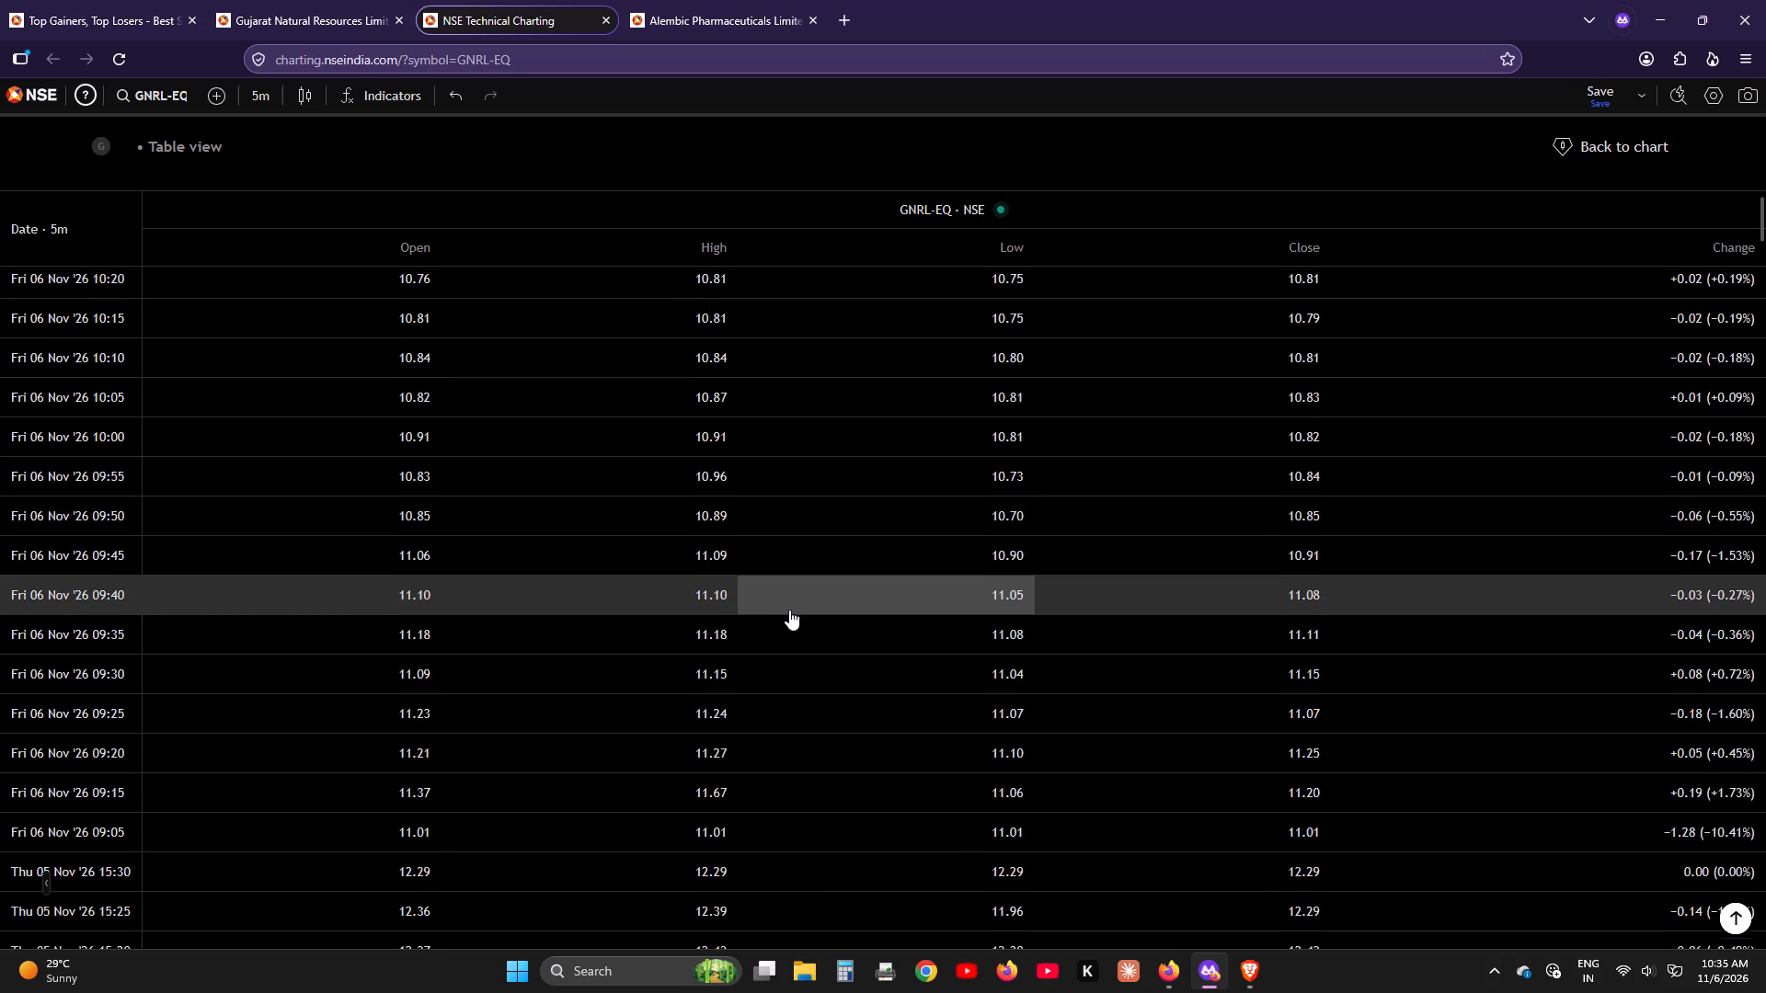
scroll(789, 610, "down", 1)
scroll(789, 610, "up", 1)
scroll(789, 610, "down", 1)
left_click(1618, 150)
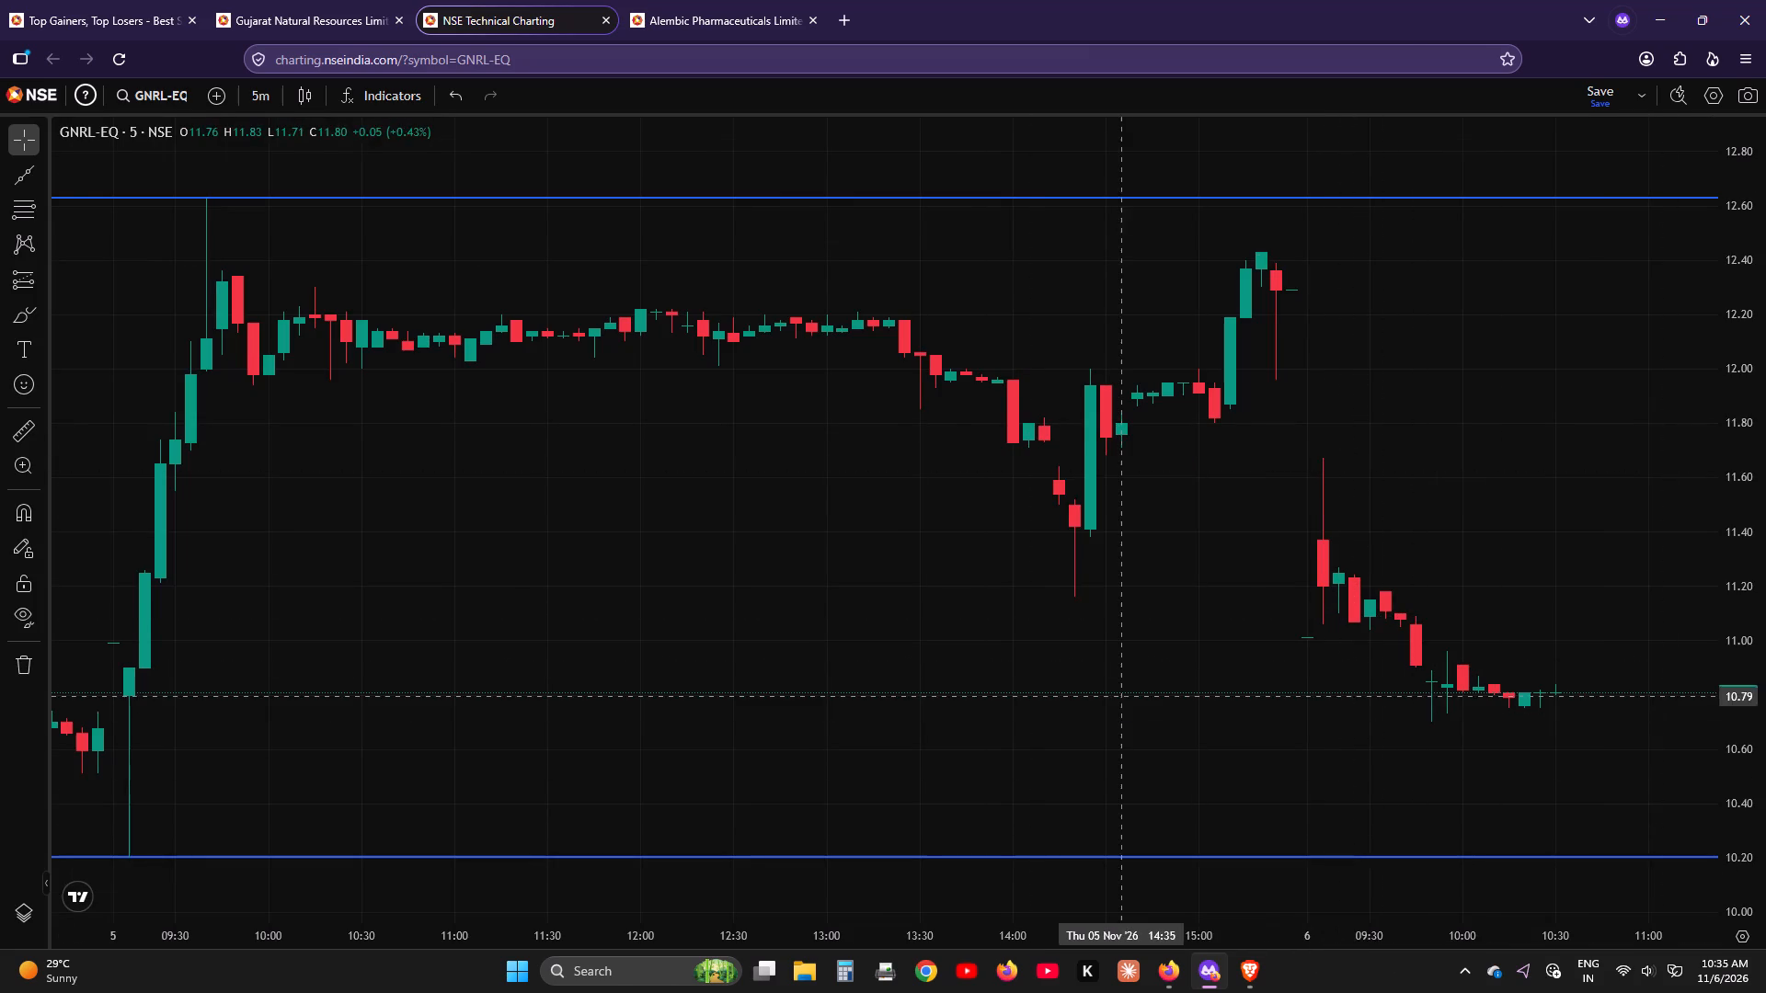
Examine GNRL's 6 November price movement between the two previous-day lines on the 5-minute chart.
scroll(1119, 695, "up", 1)
scroll(1118, 695, "down", 5)
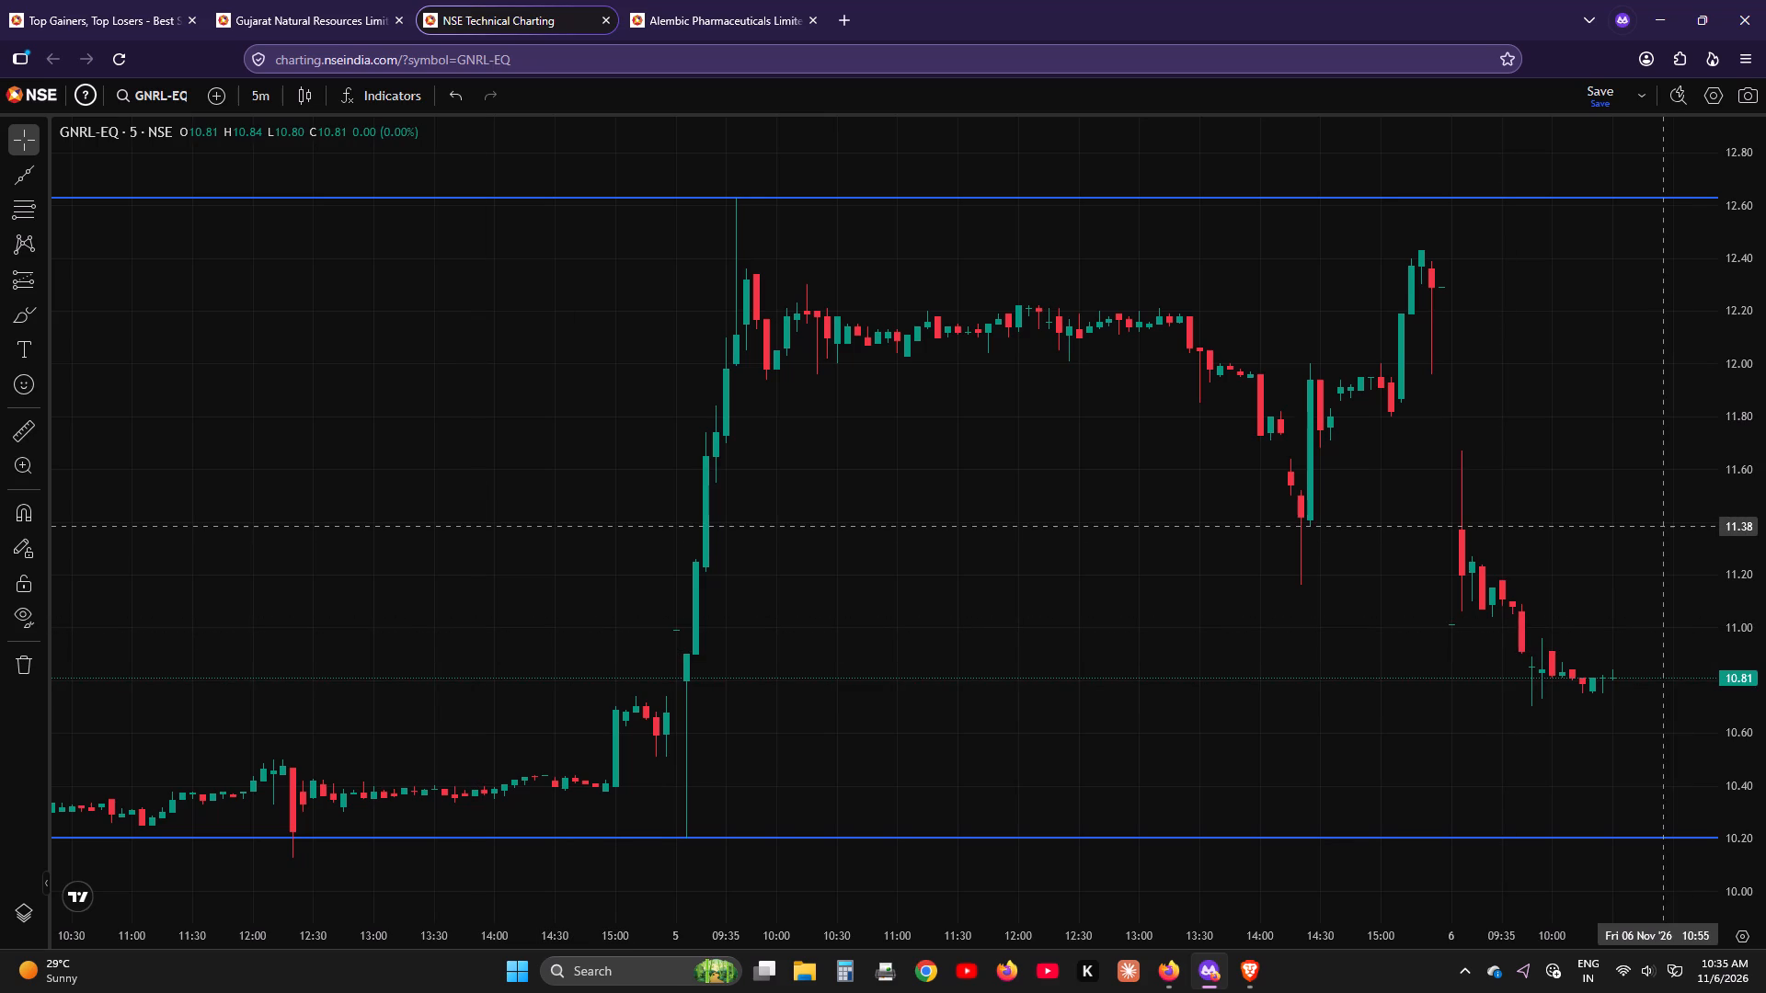
left_click_drag(1665, 525, 1400, 488)
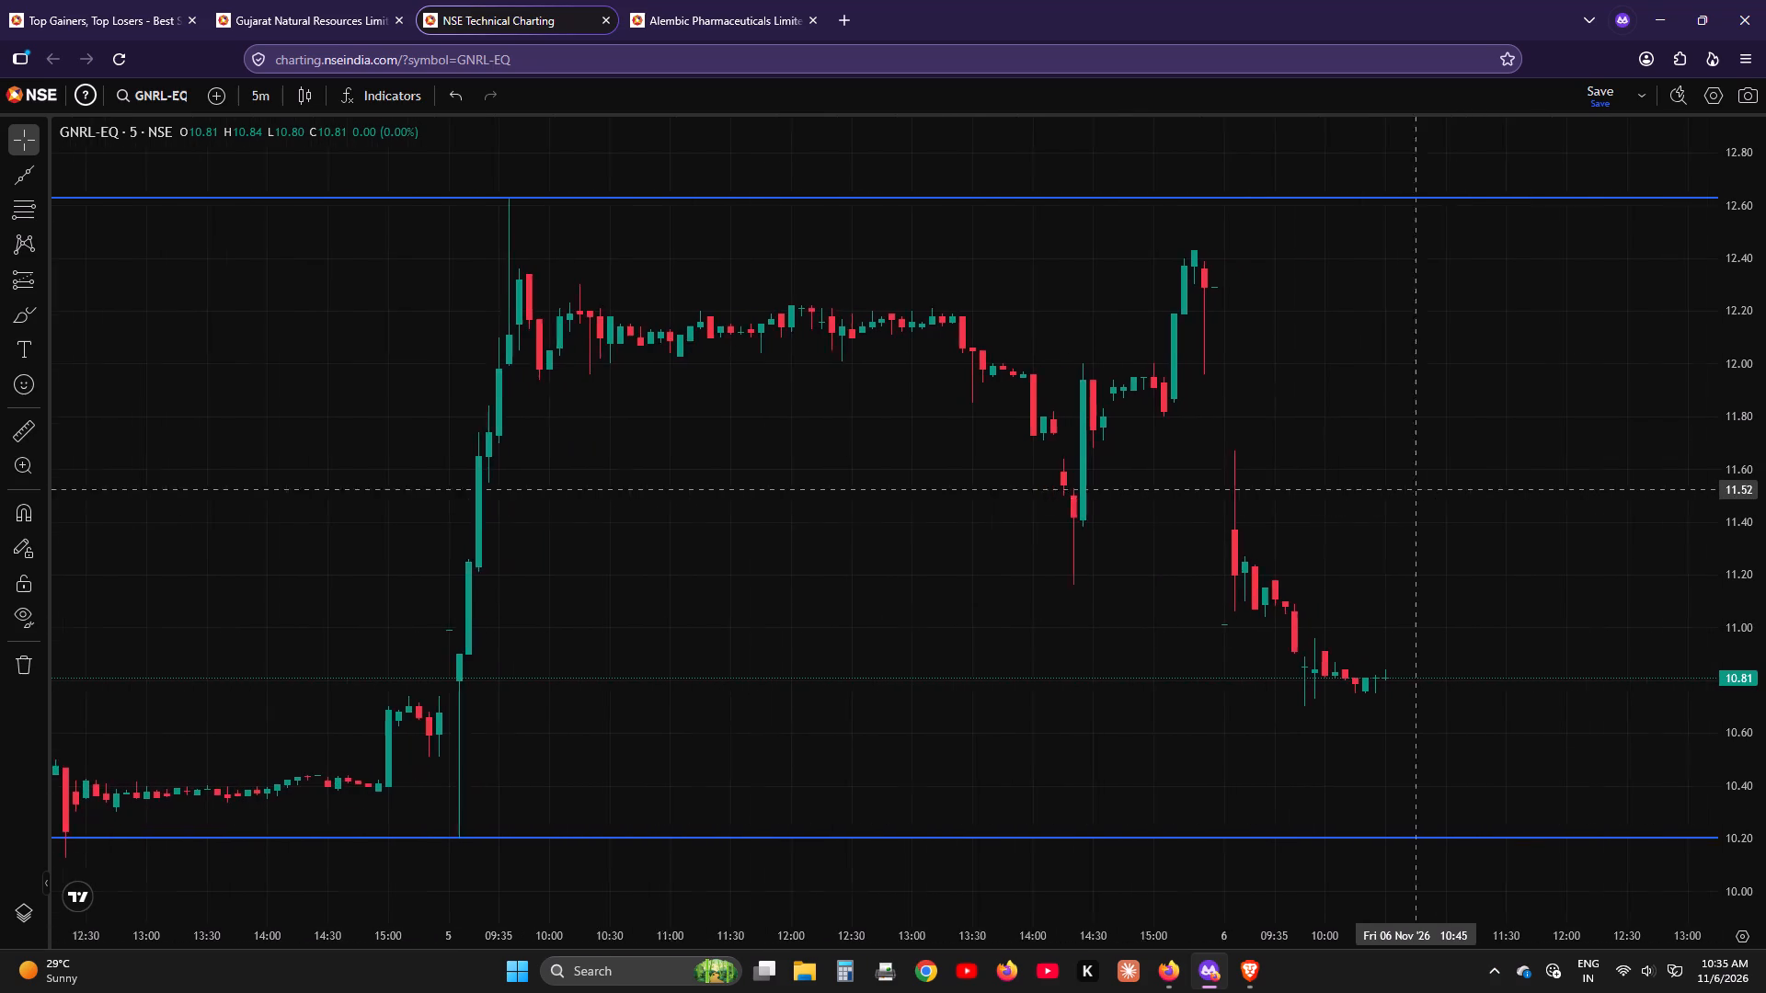
left_click_drag(1400, 488, 1373, 485)
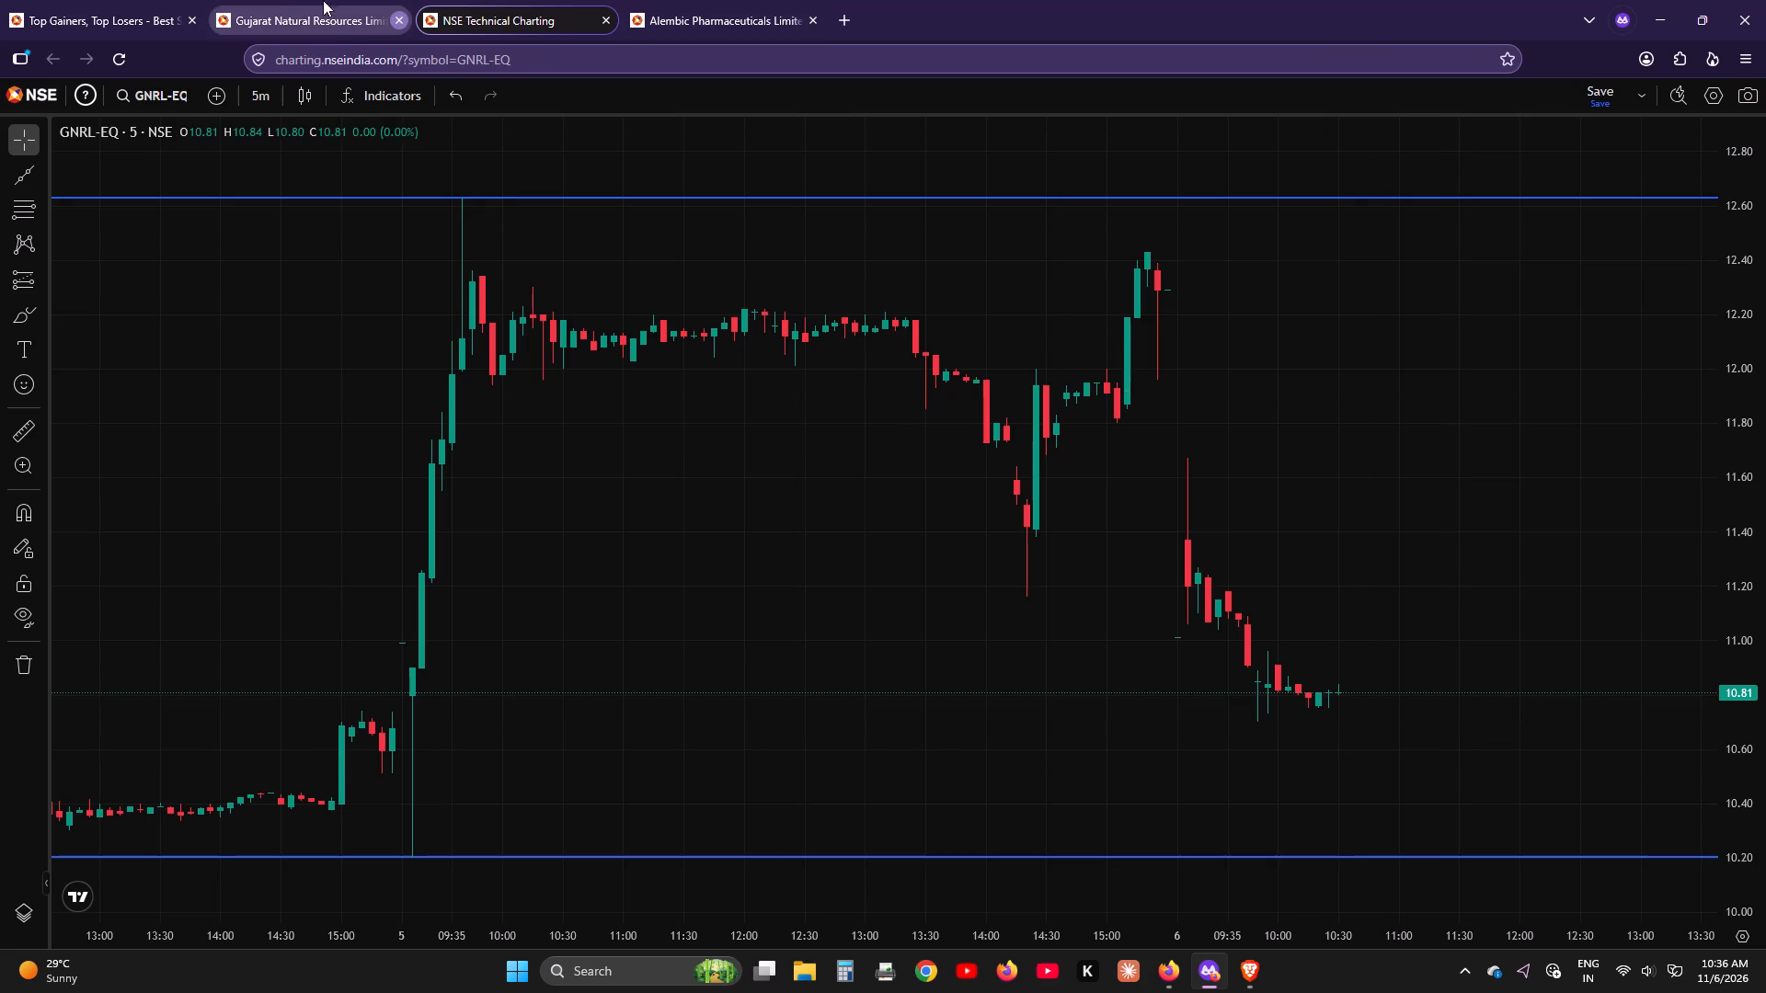
Close the GNRL chart, Alembic Pharmaceuticals and Gujarat Natural Resources quote pages to return to the top losers list.
left_click(293, 0)
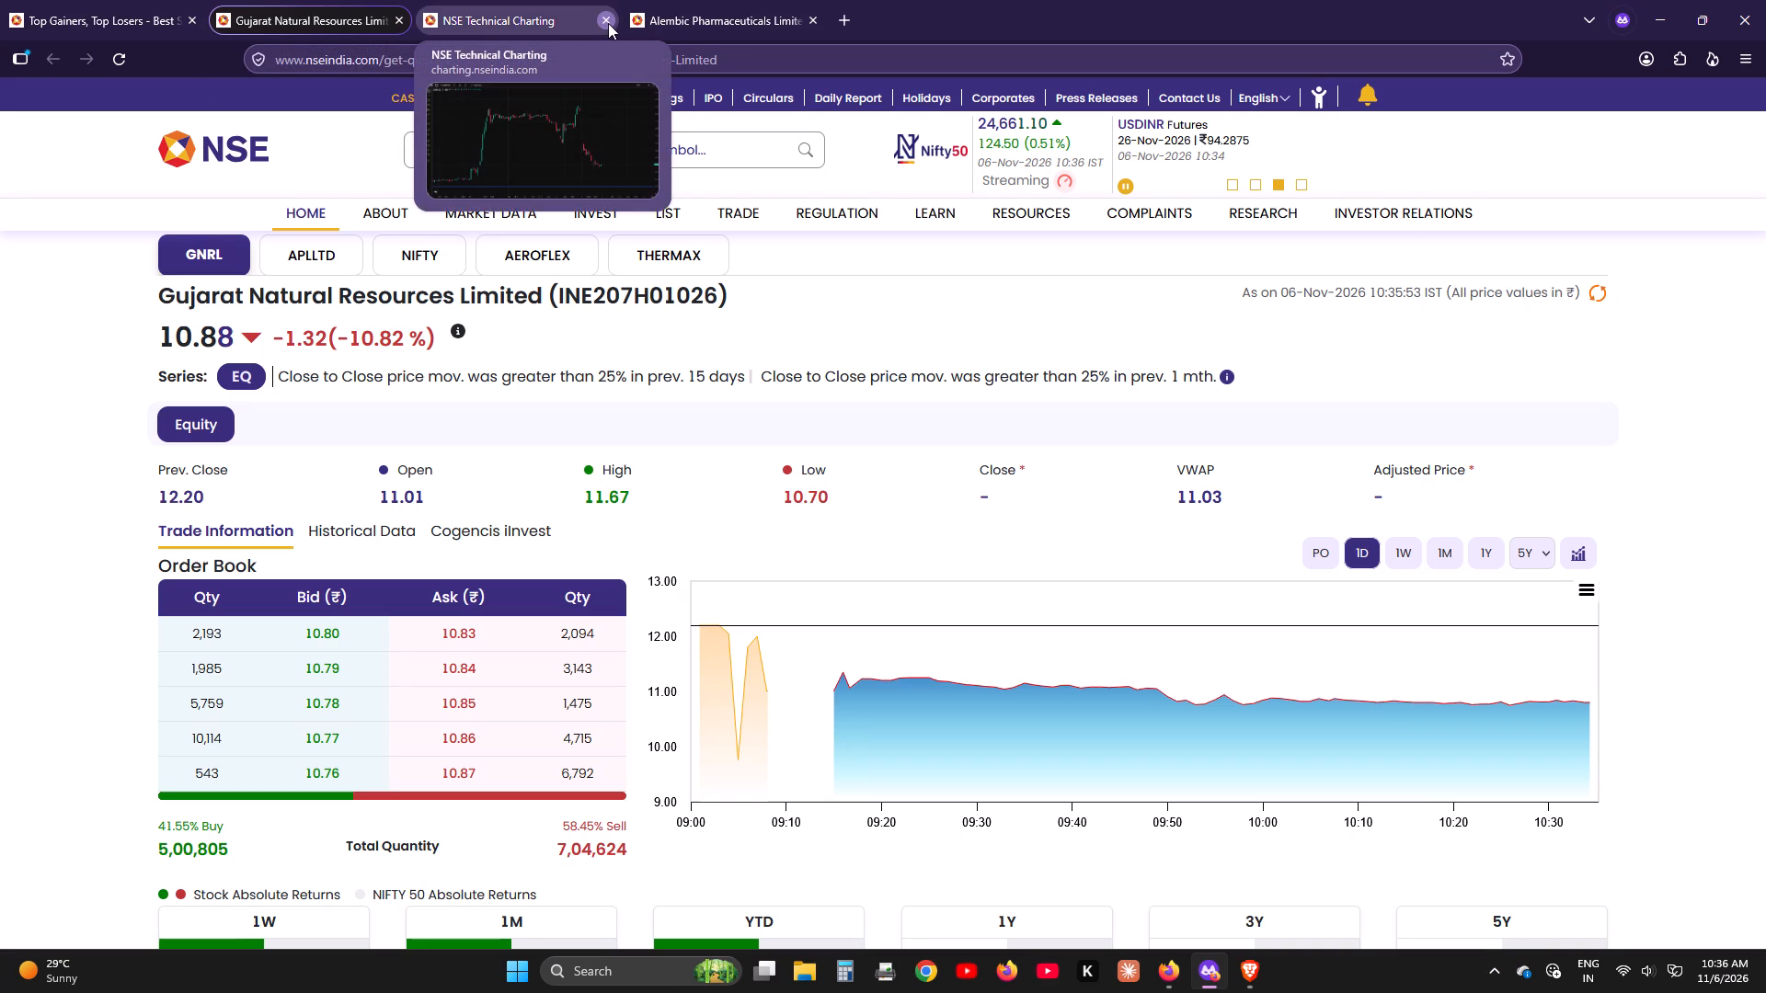
left_click(608, 23)
left_click(608, 23)
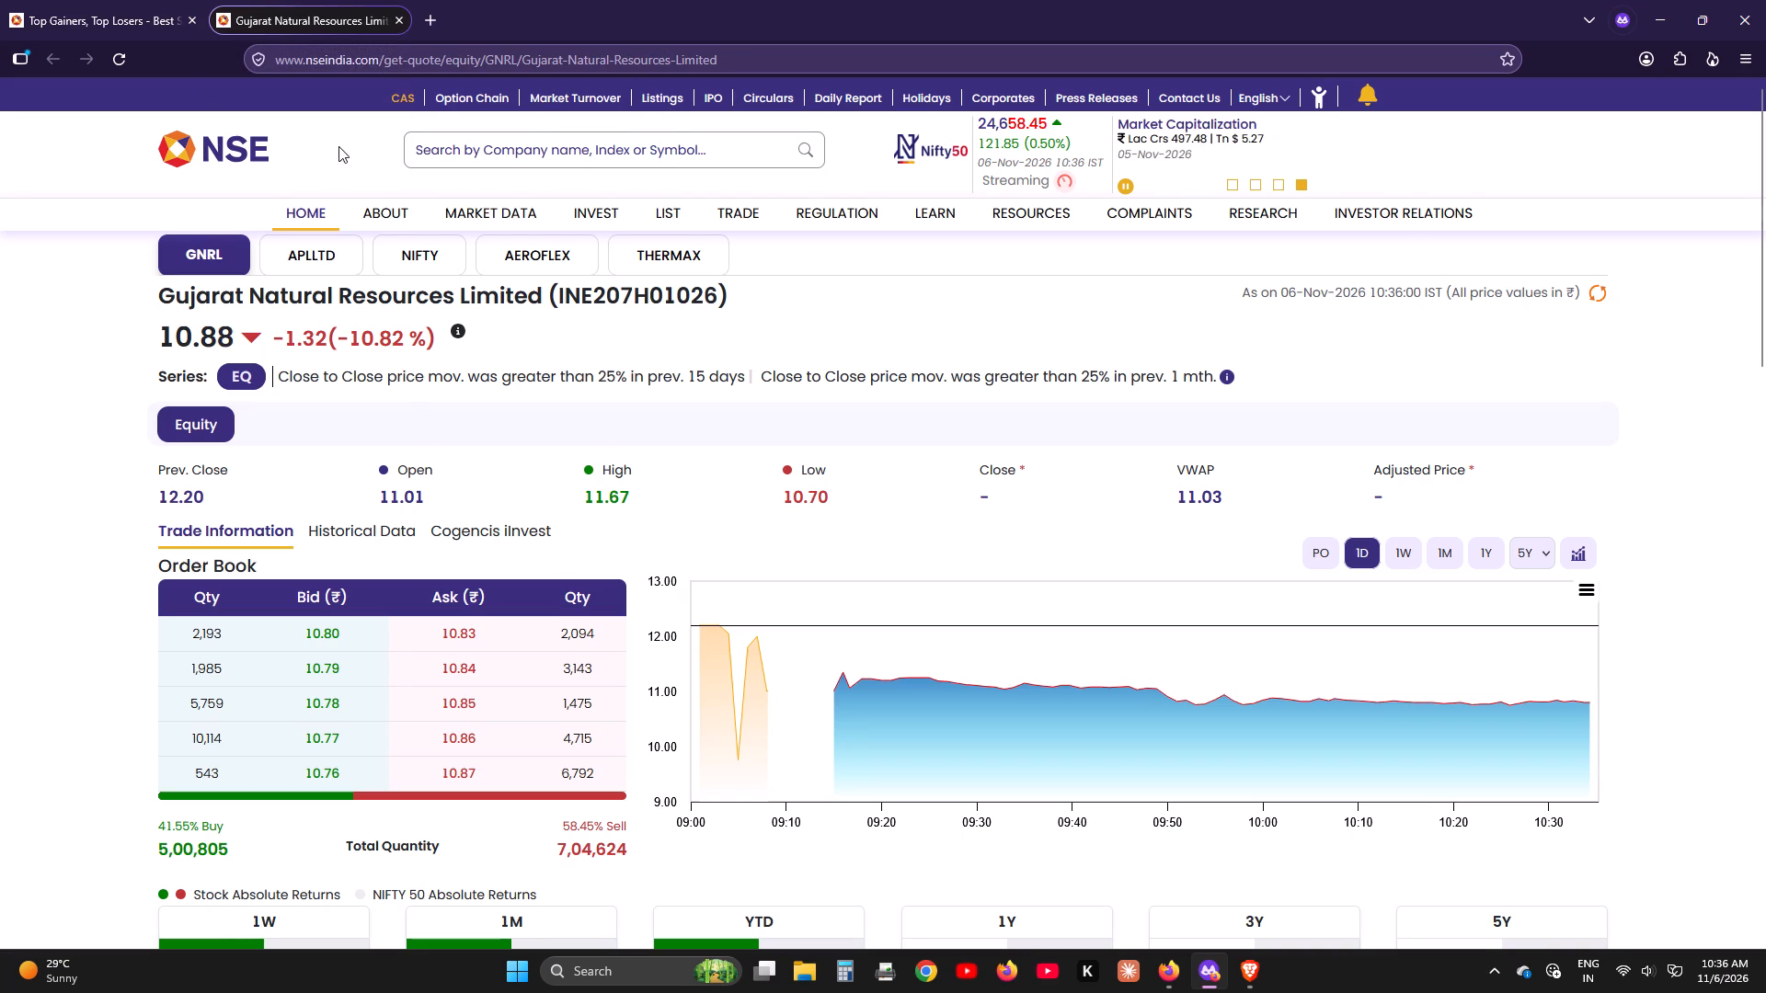
left_click(399, 23)
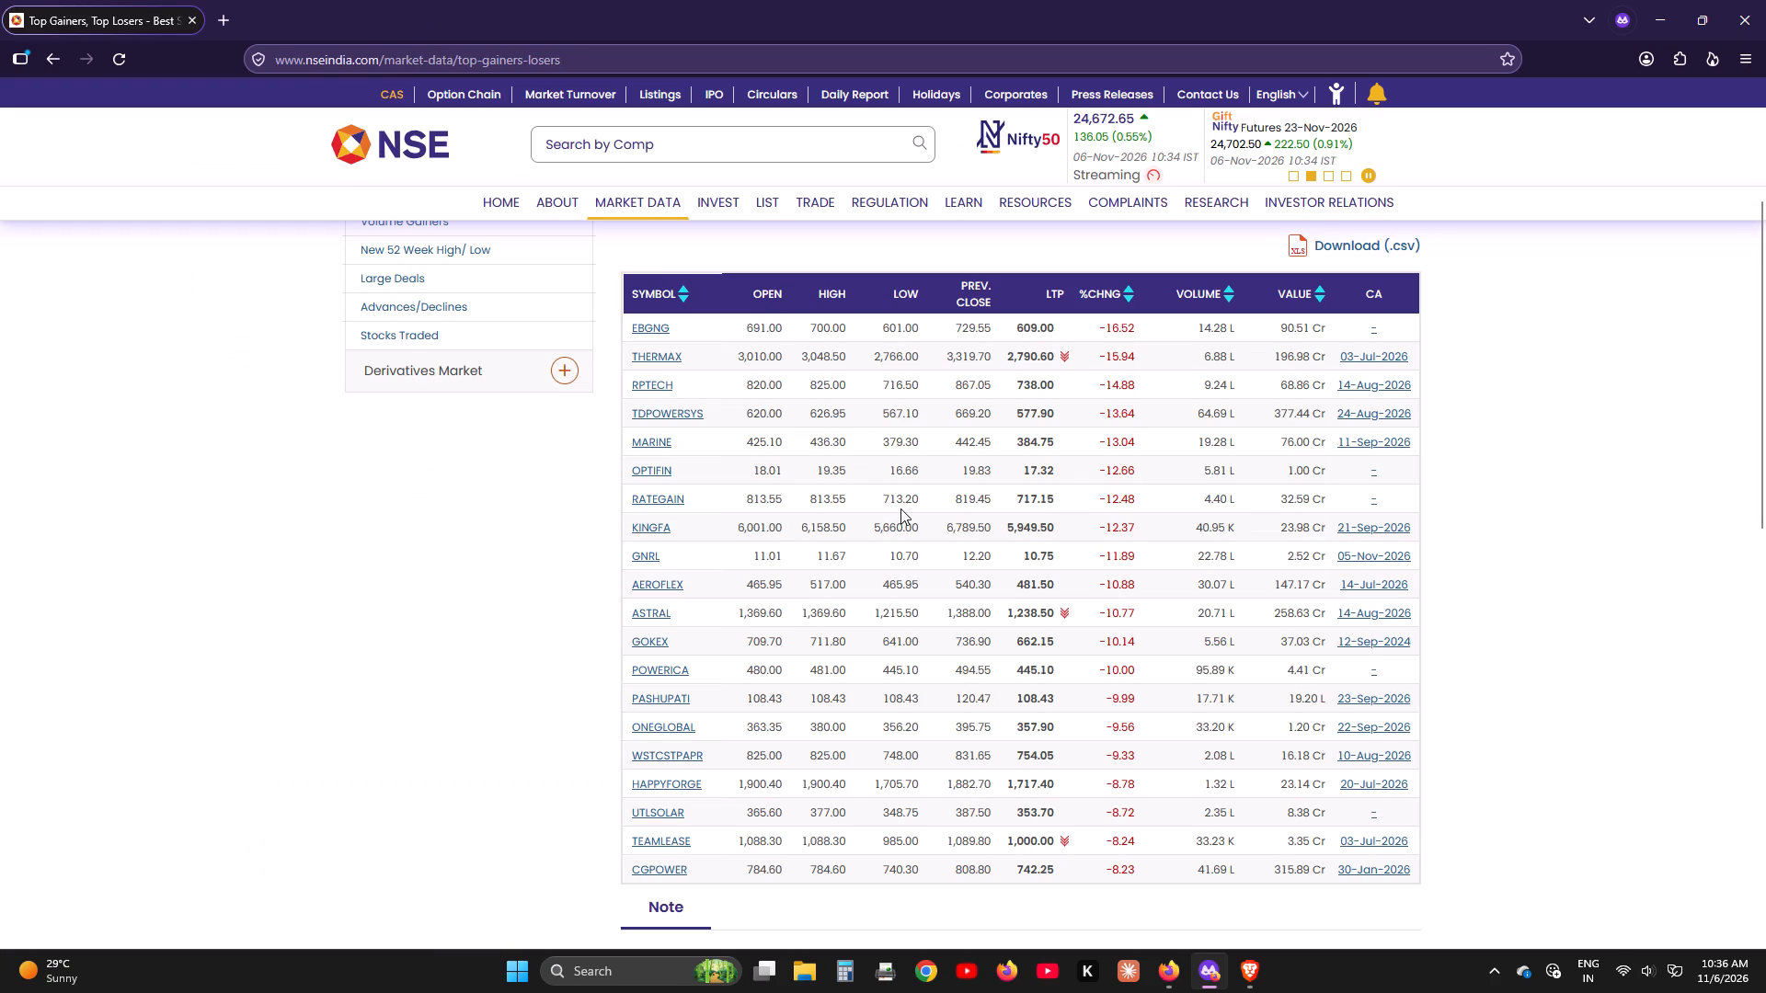
Open the THERMAX quote from the top losers list and launch its technical chart.
left_click(646, 354)
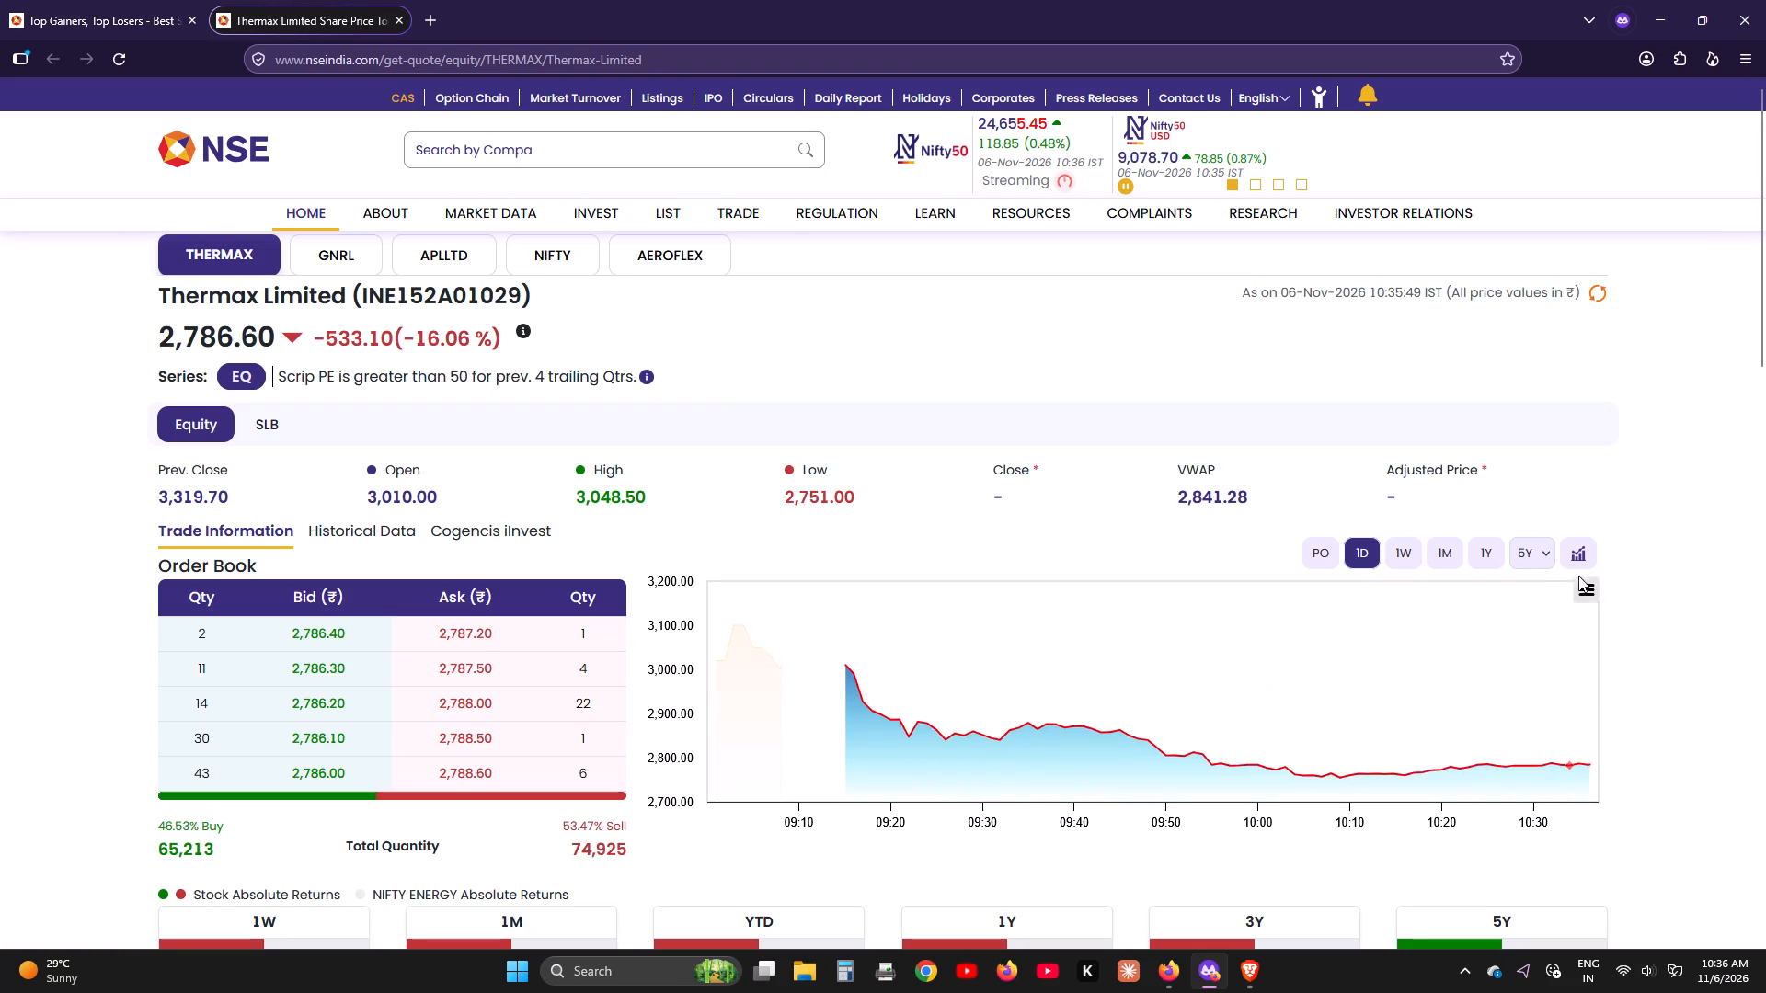
left_click(1576, 556)
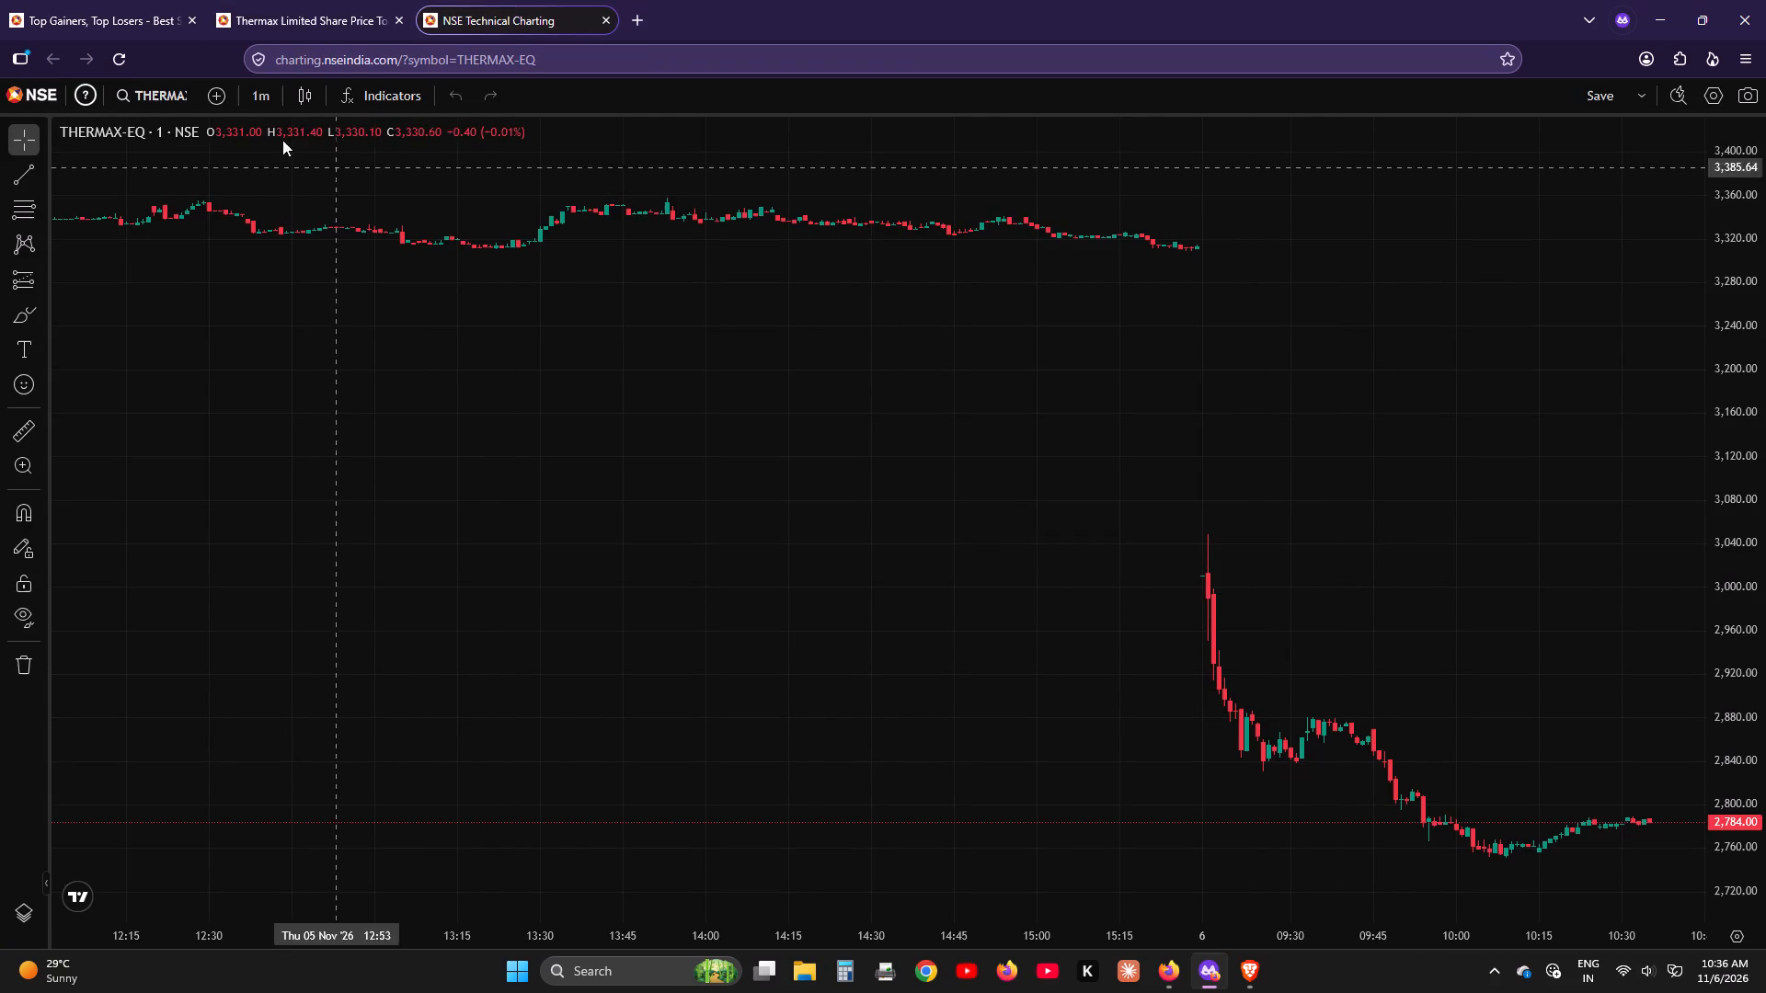
Set the THERMAX chart interval to 1 day.
left_click(268, 95)
left_click(272, 374)
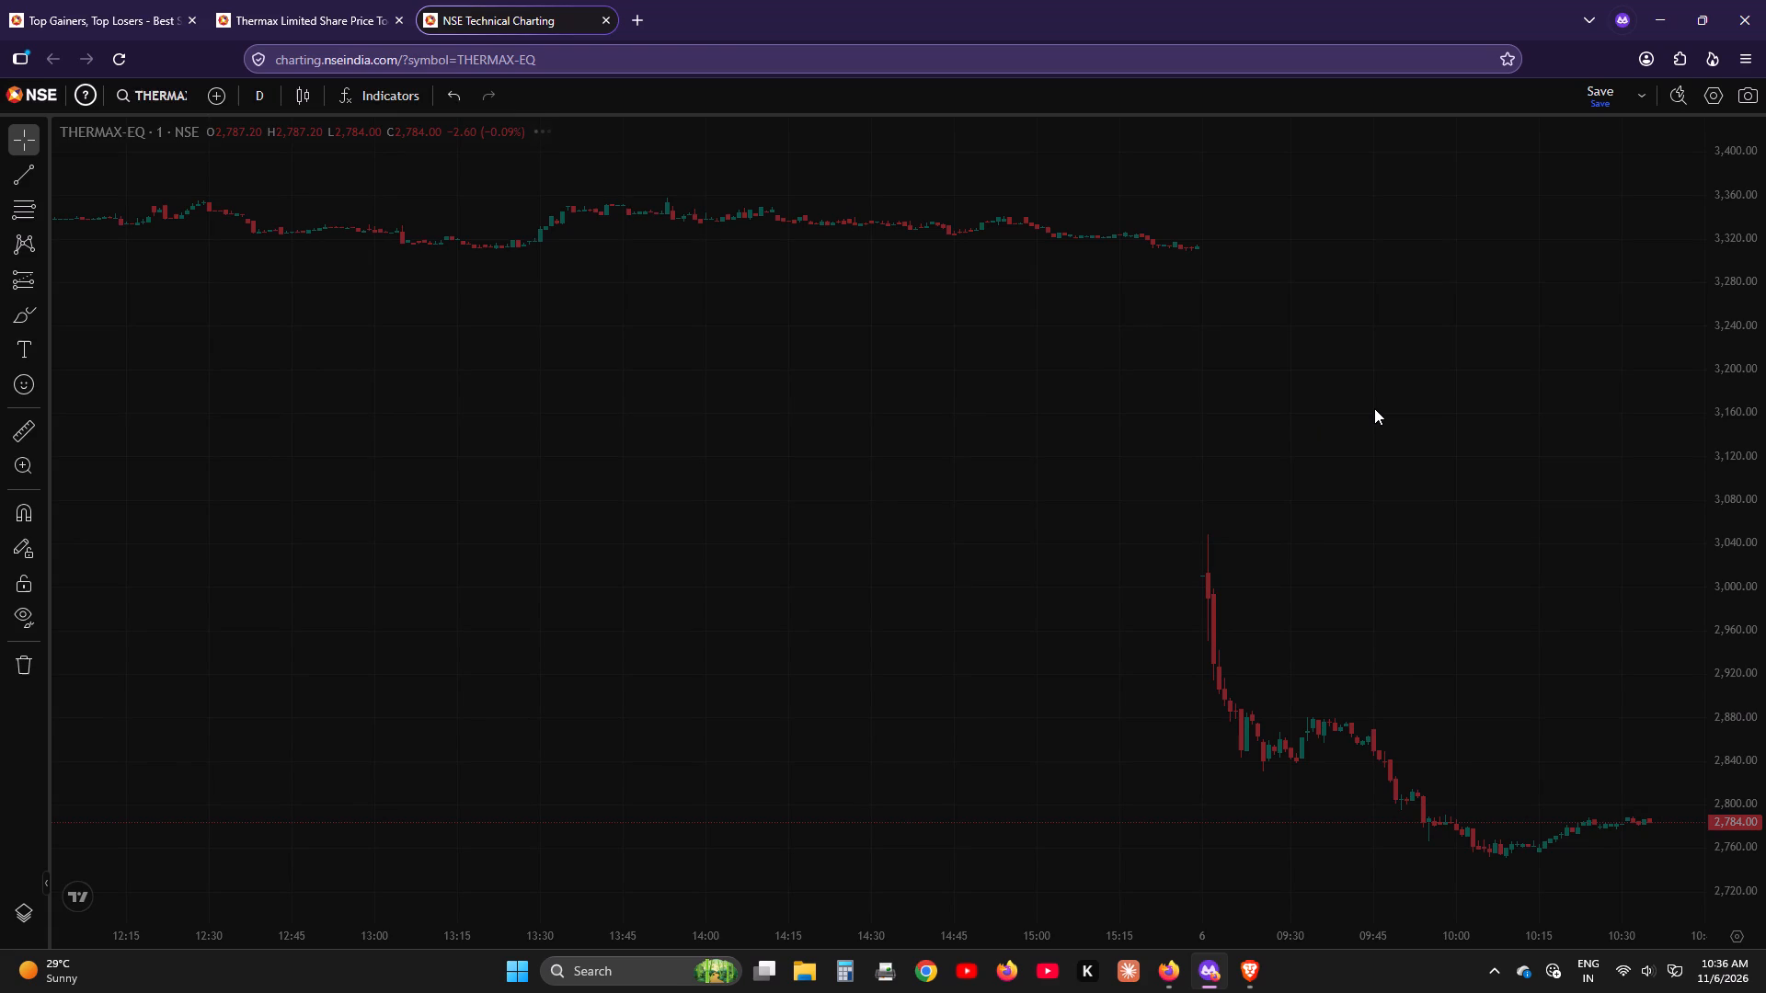
left_click_drag(1505, 452, 529, 312)
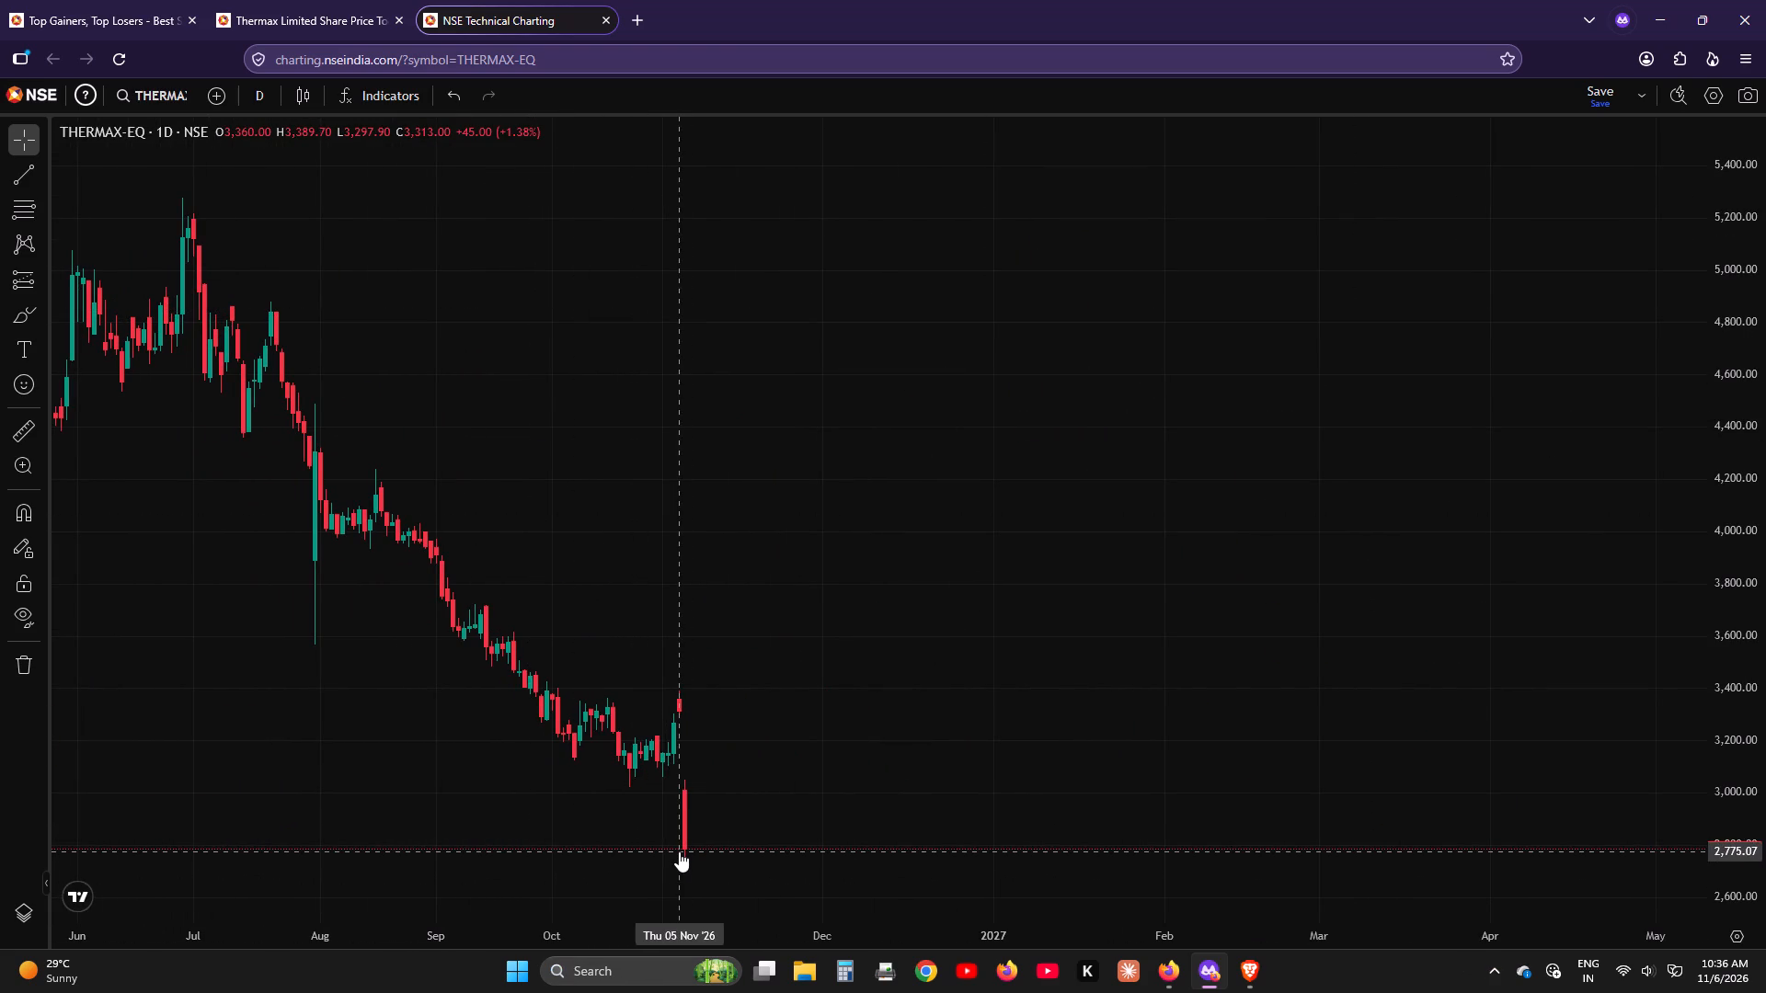
scroll(564, 699, "up", 3)
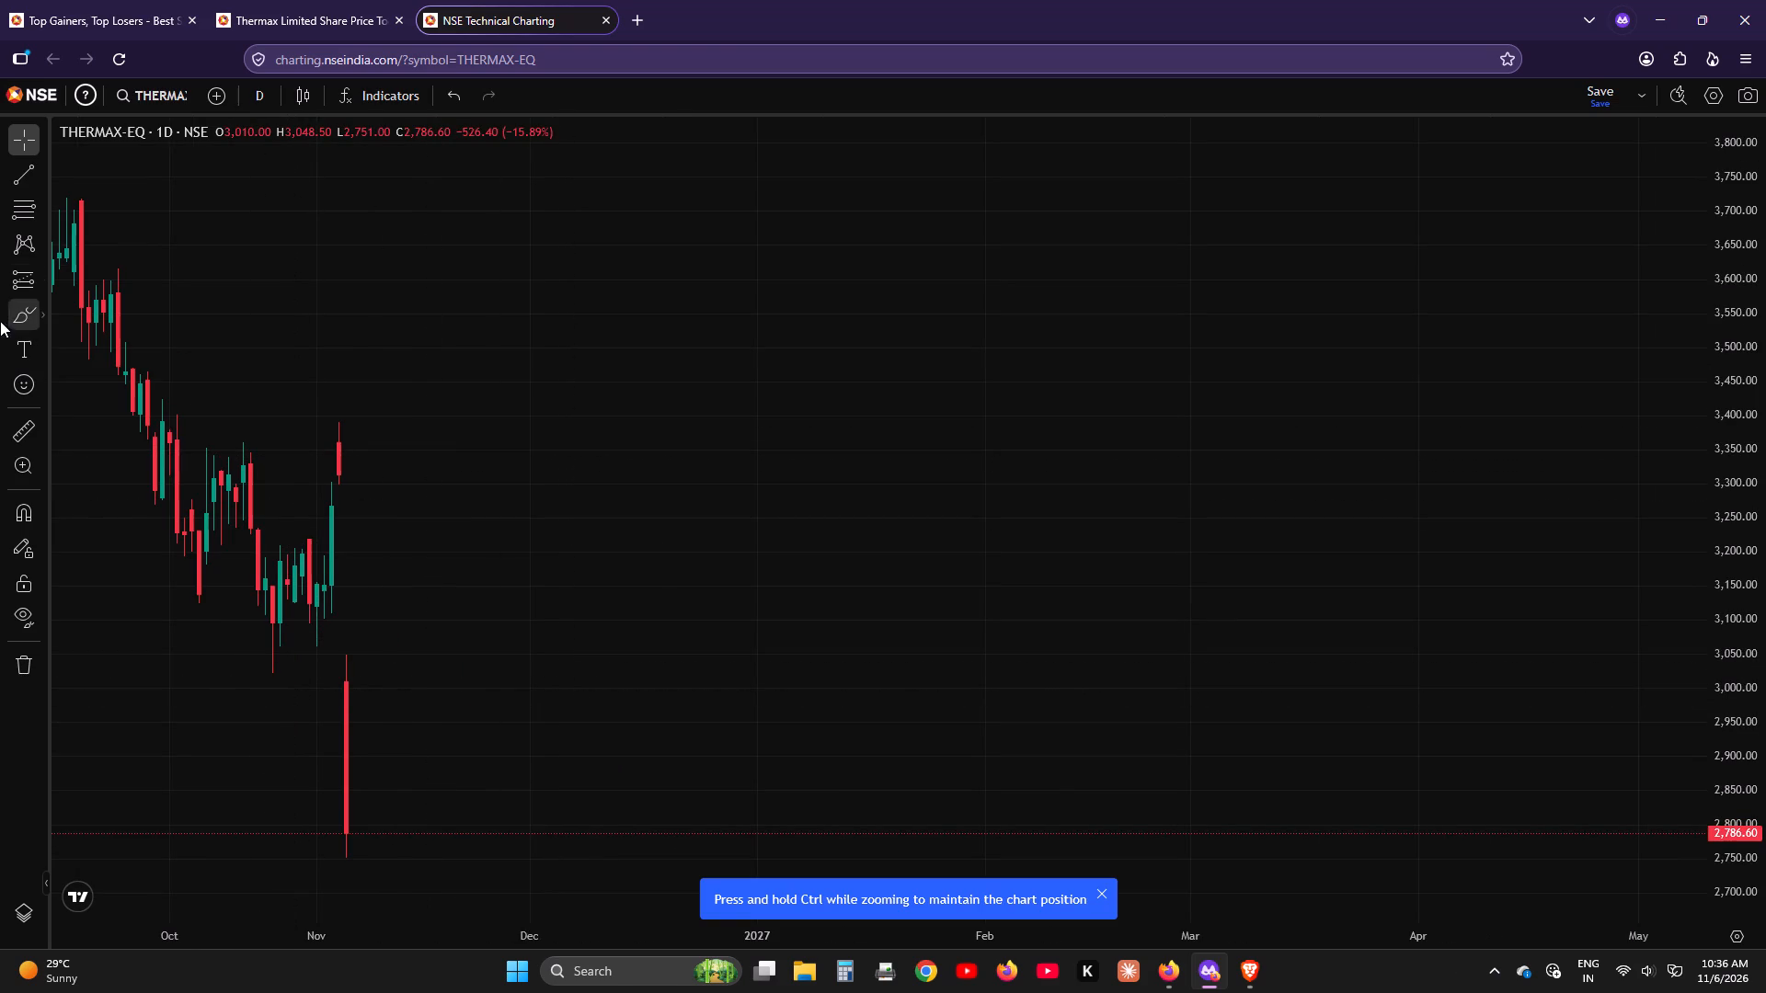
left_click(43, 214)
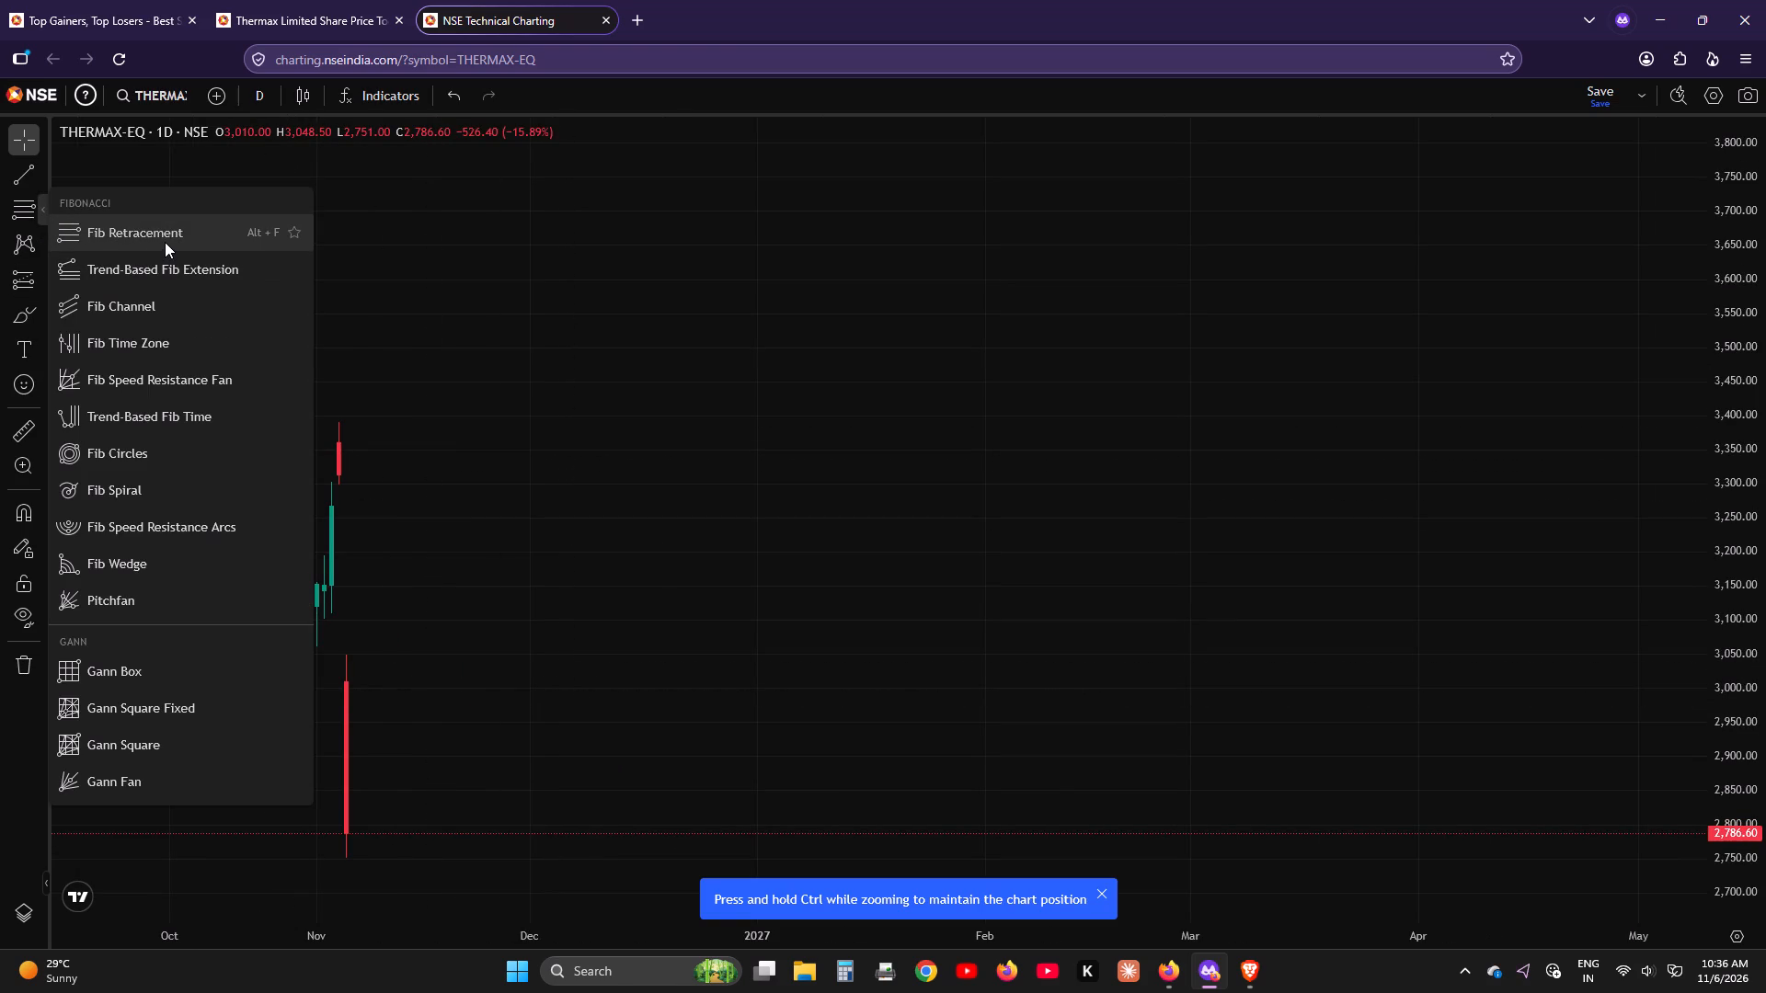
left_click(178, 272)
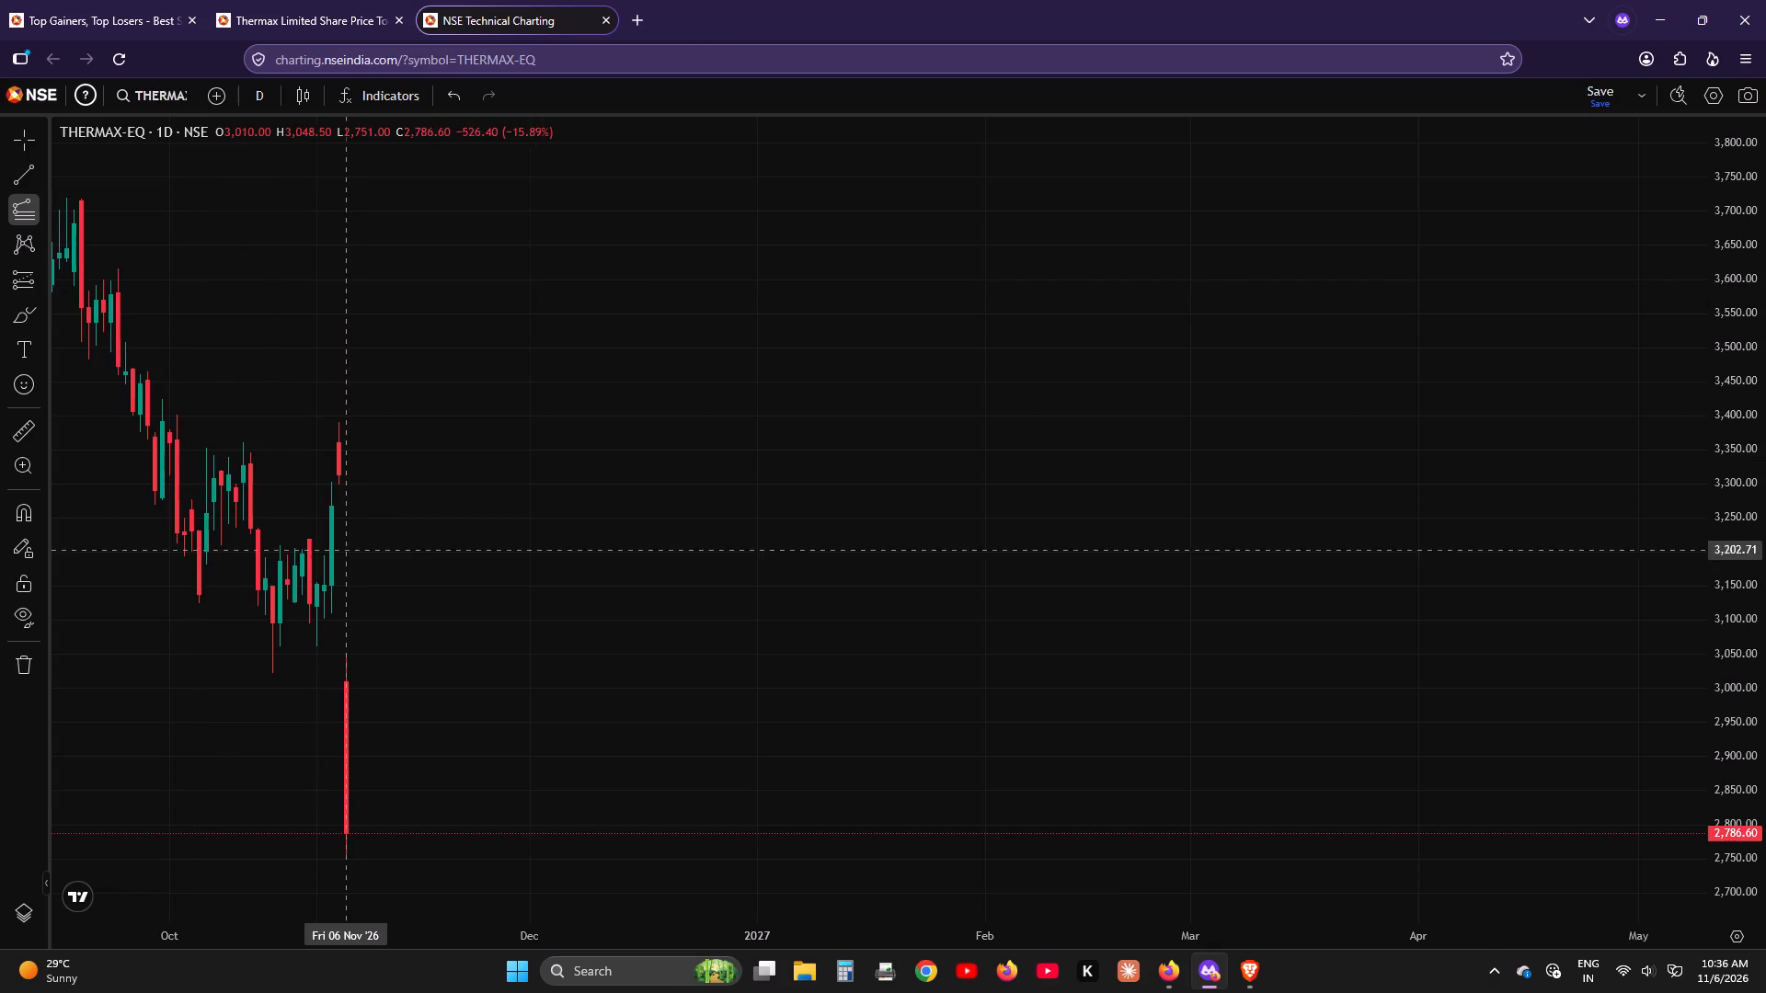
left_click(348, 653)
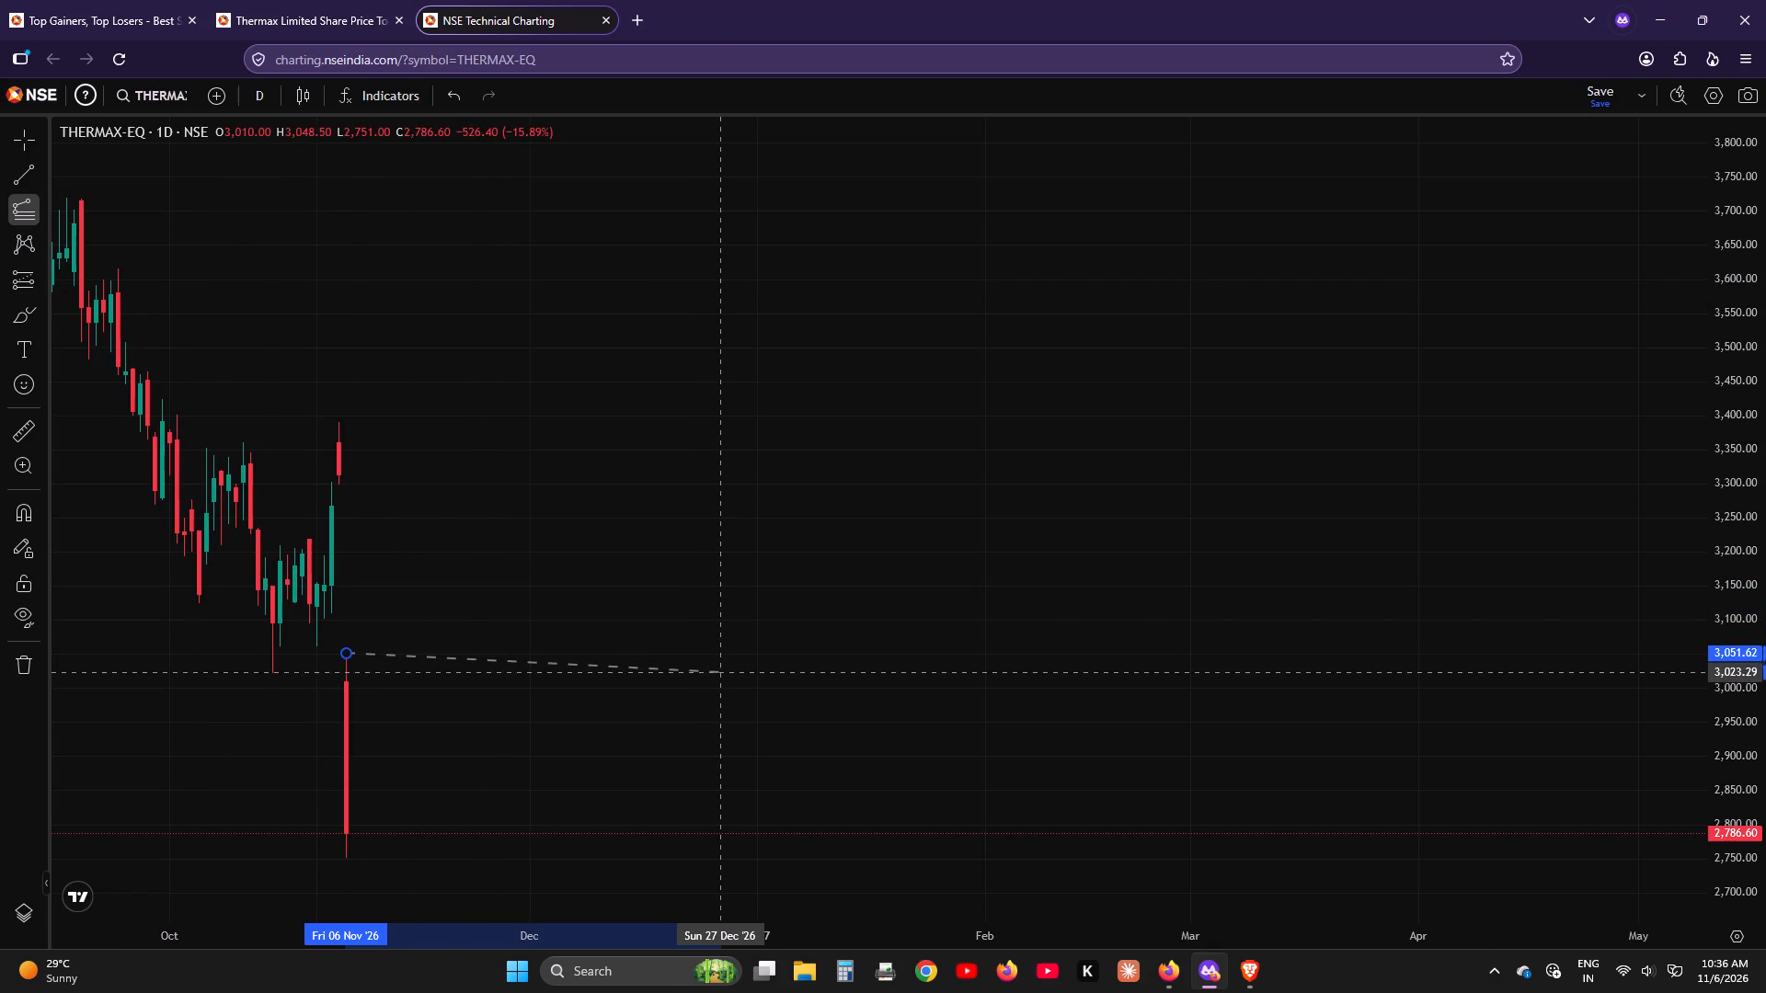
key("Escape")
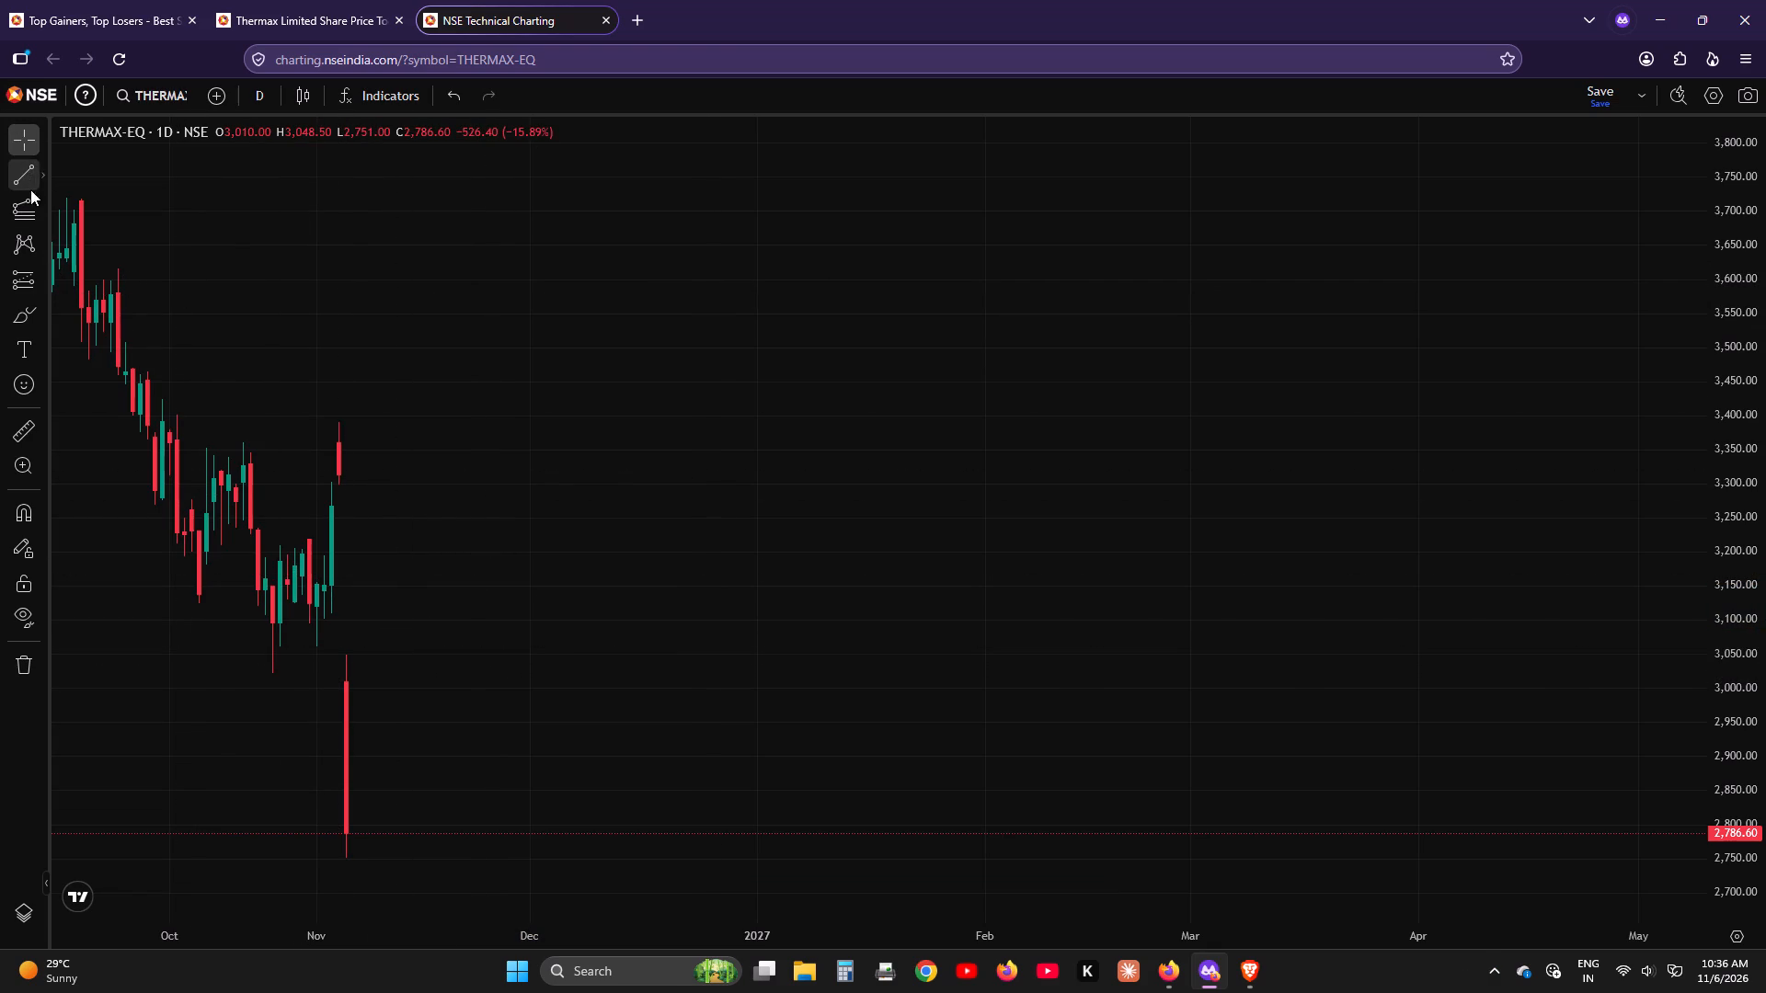
Draw a horizontal extended line from THERMAX's 5 November candle high at about 3,389.
left_click(40, 178)
left_click(106, 313)
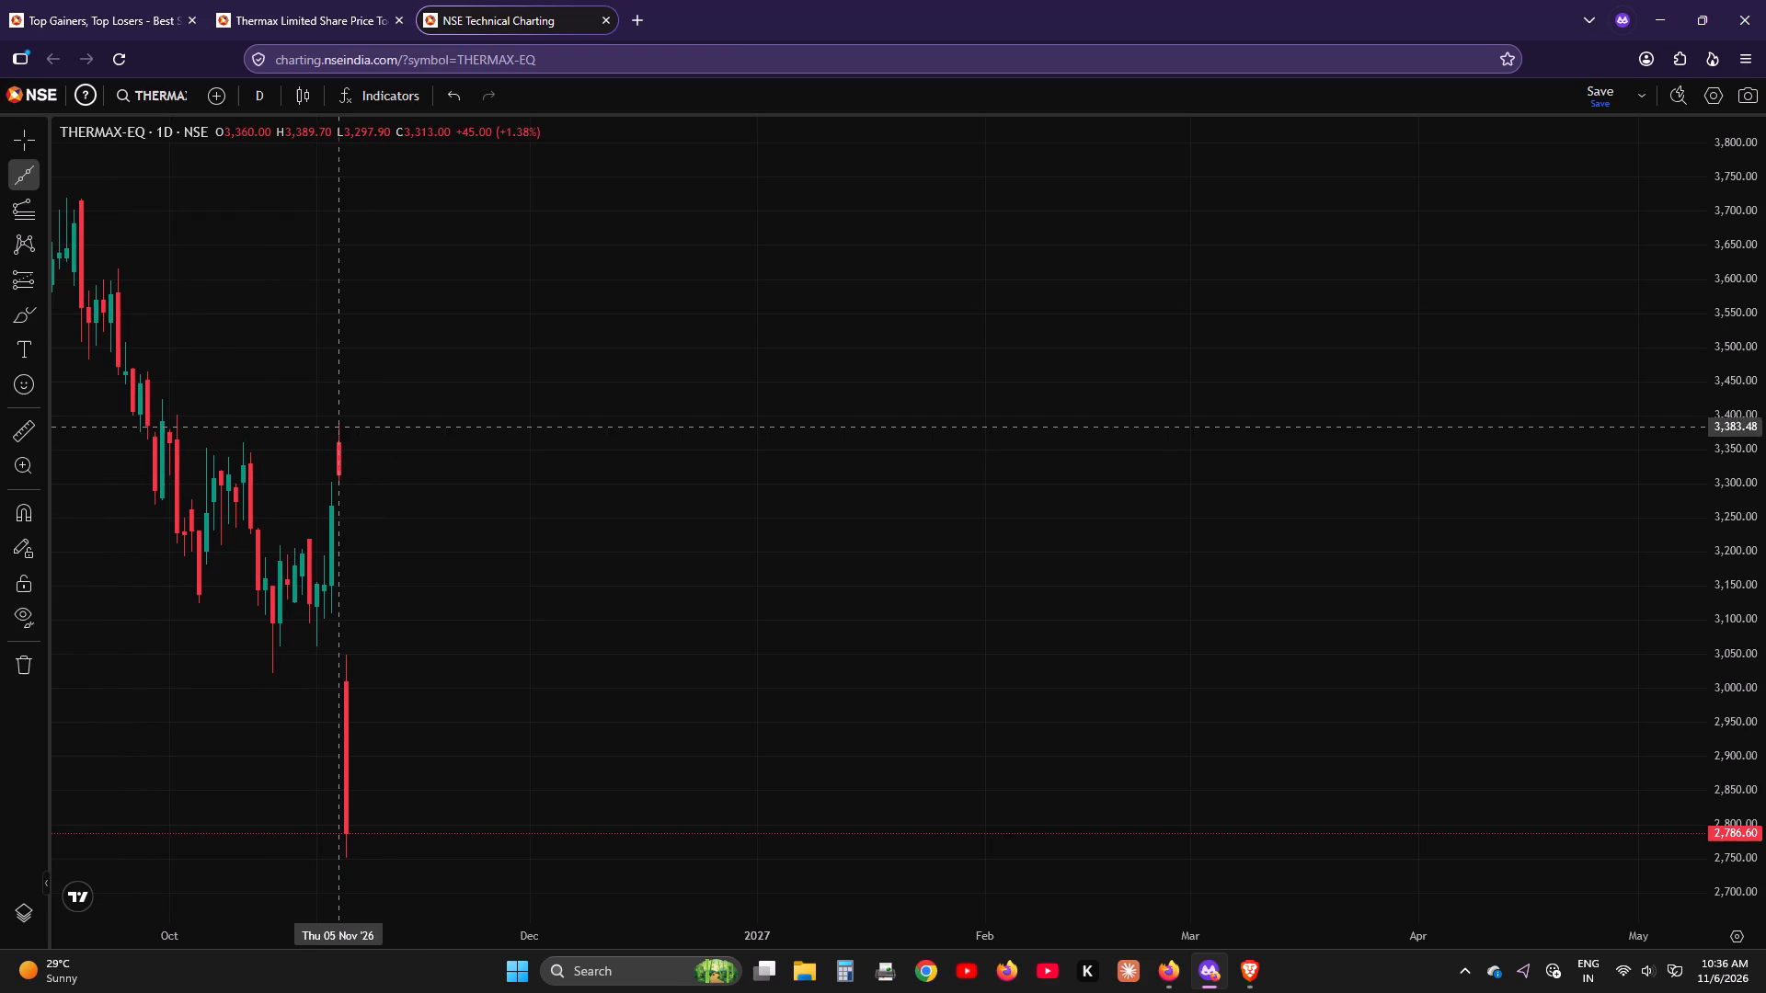
scroll(338, 422, "up", 1)
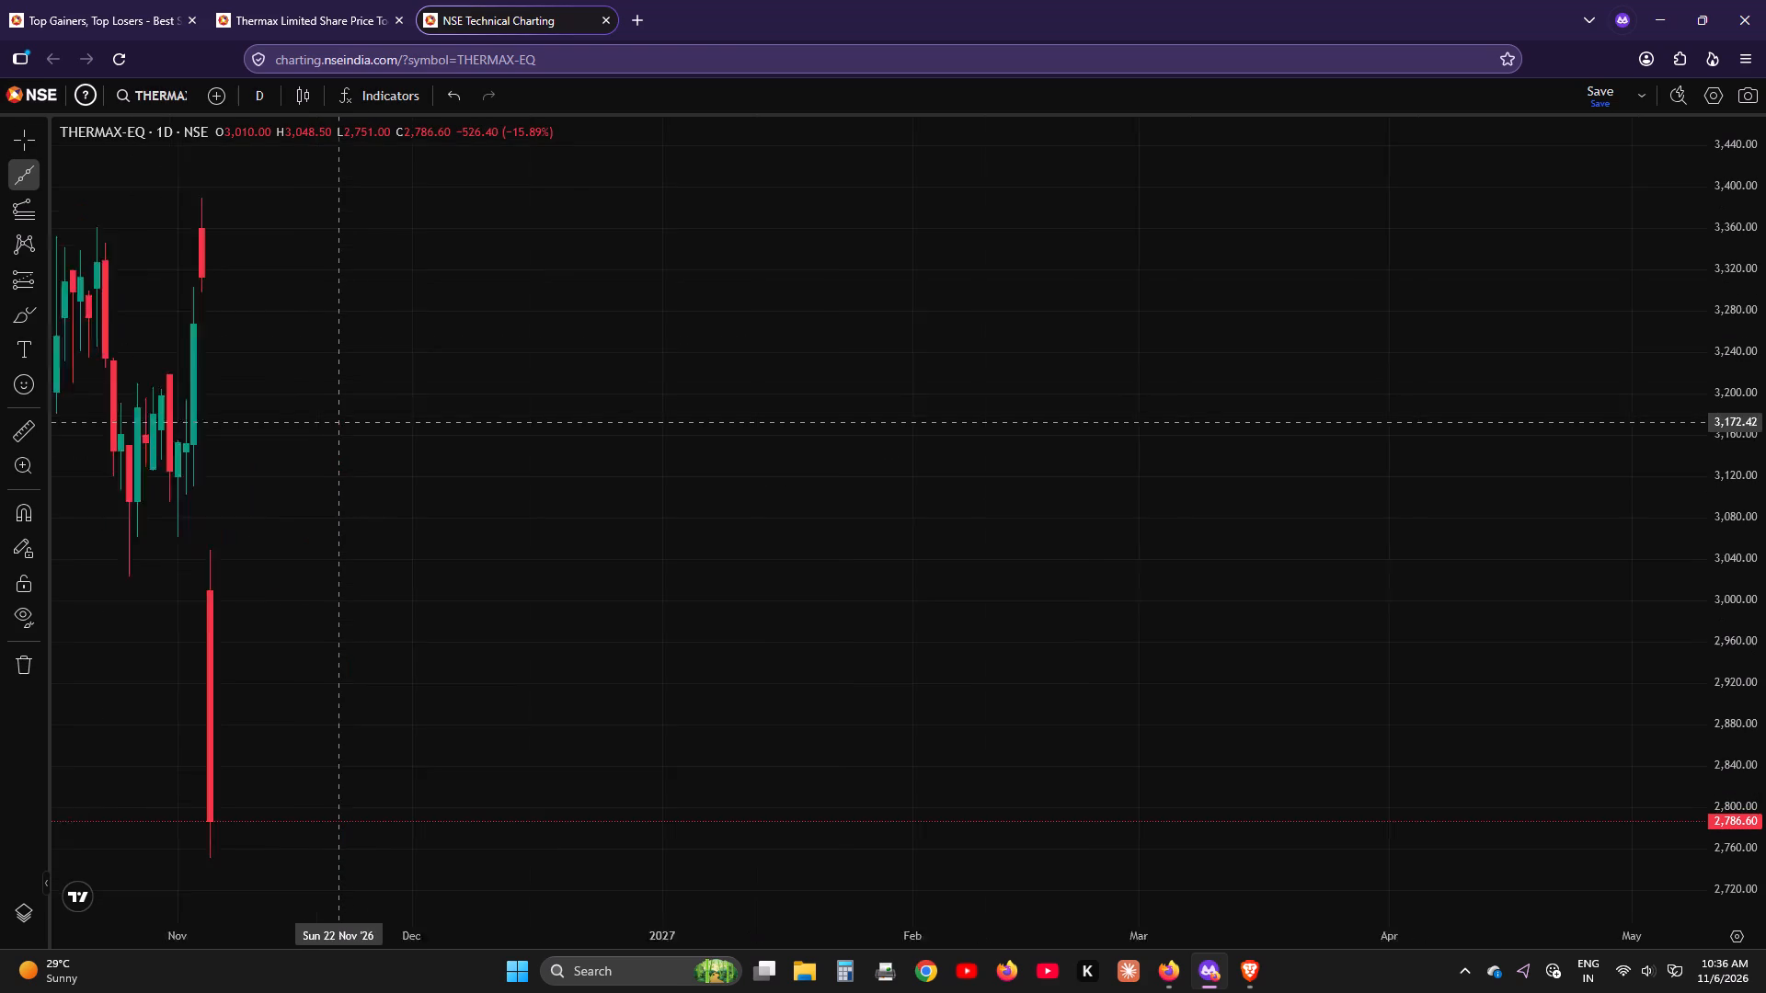
scroll(338, 422, "up", 1)
left_click_drag(341, 441, 734, 545)
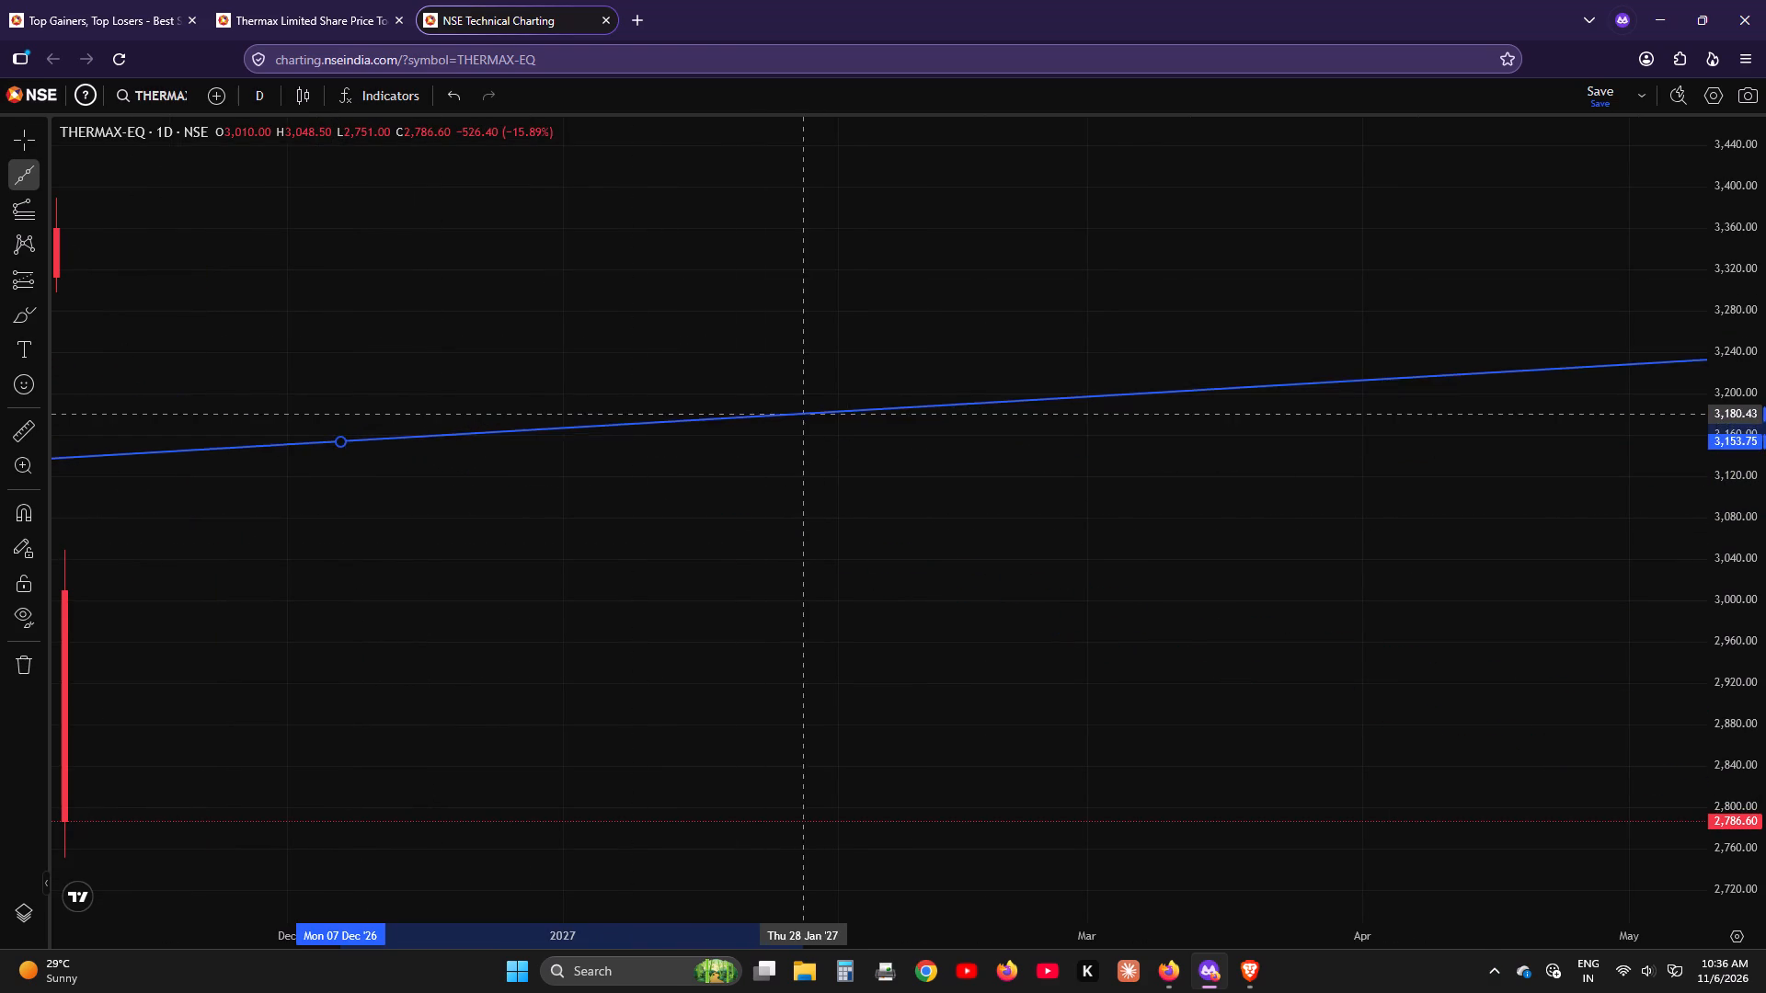
key("Escape")
left_click_drag(221, 379, 824, 481)
scroll(602, 615, "up", 3)
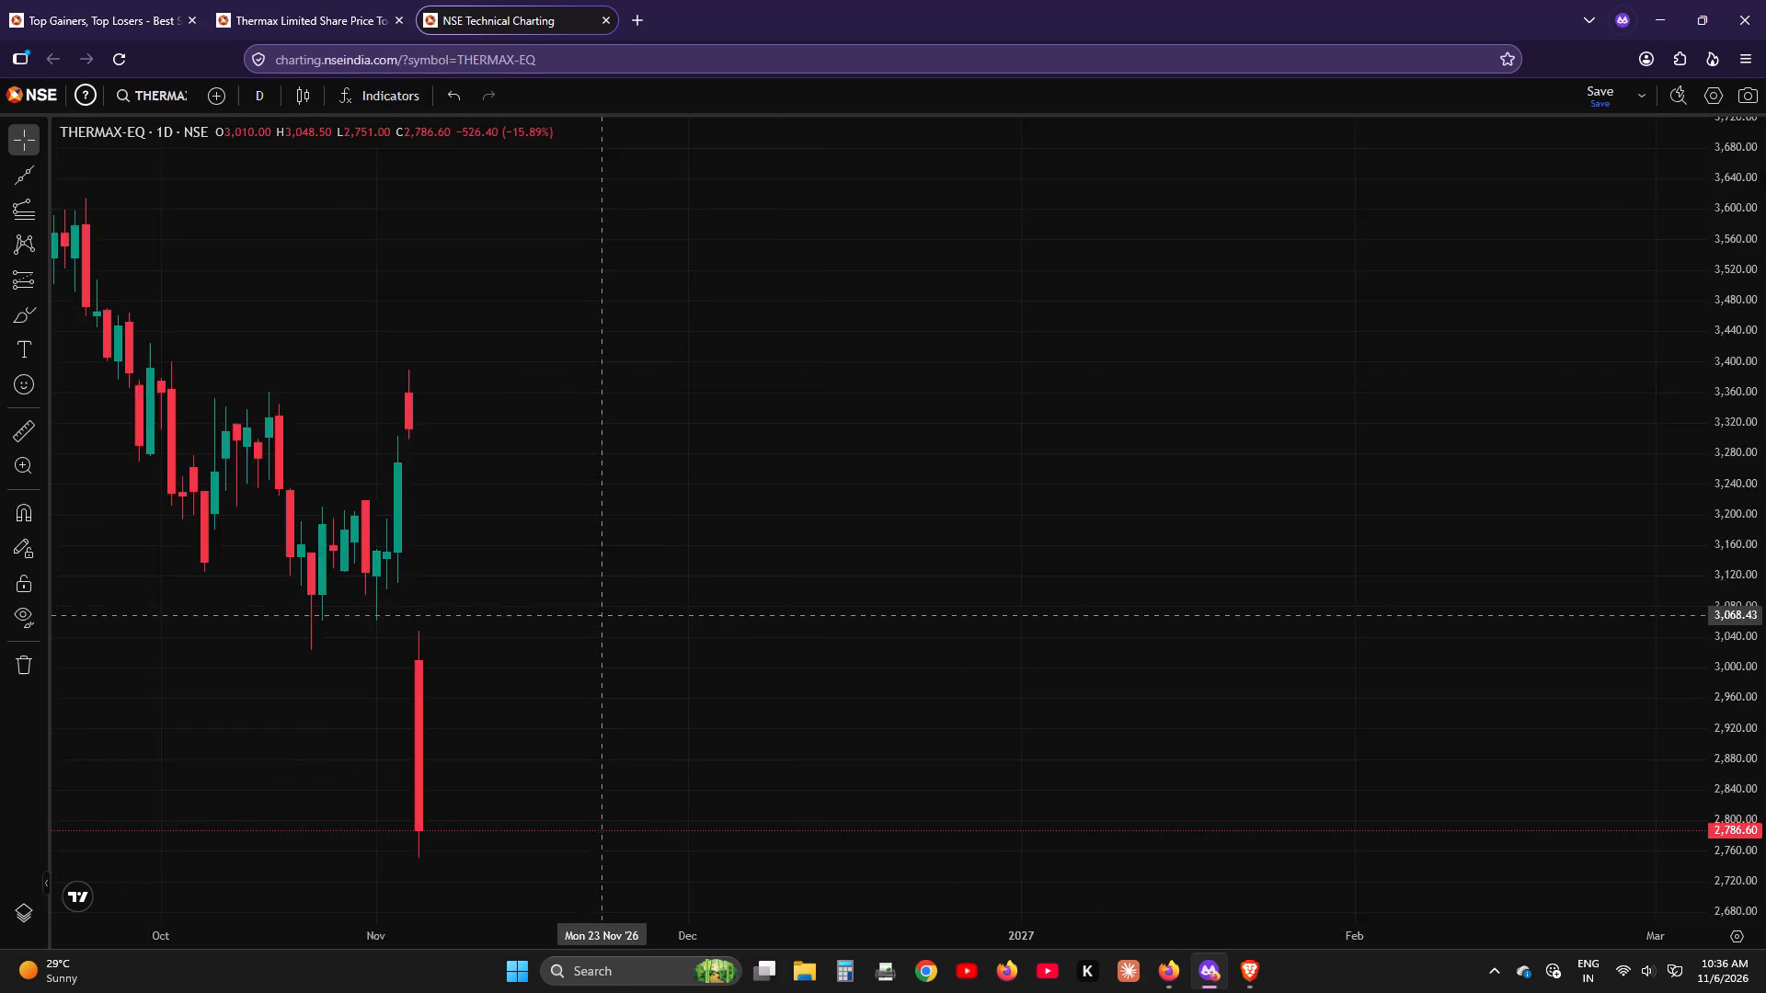
left_click(22, 173)
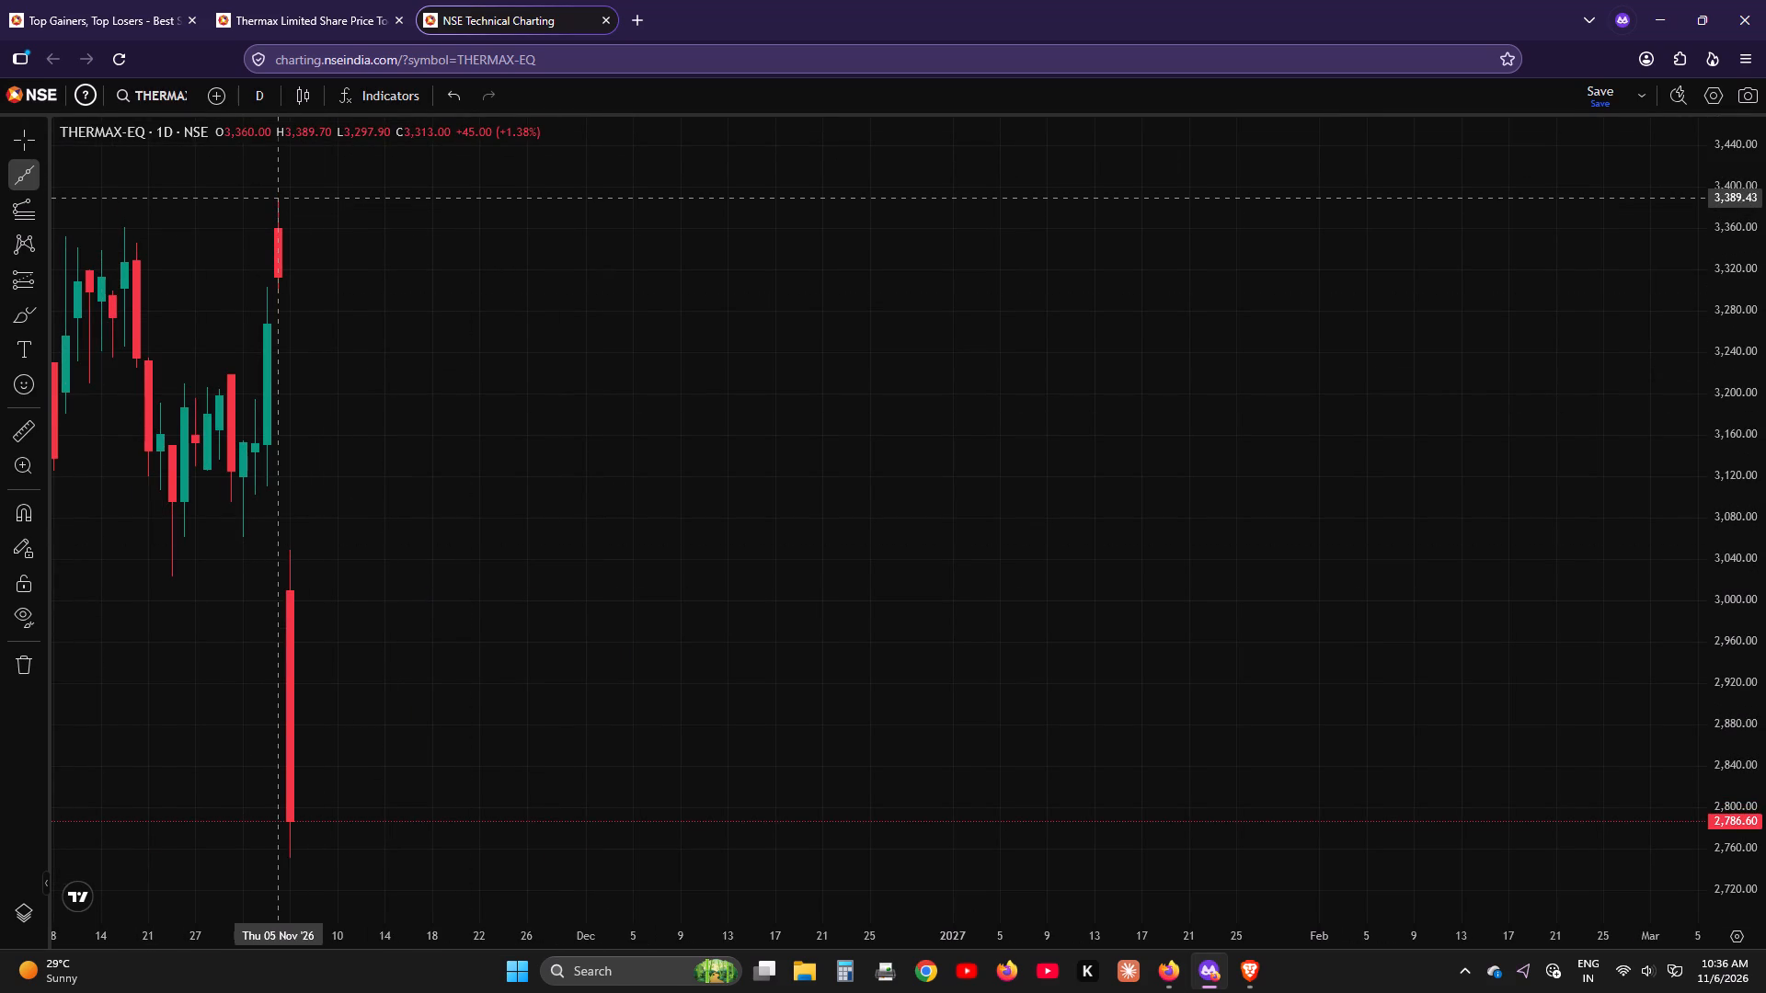
left_click(278, 199)
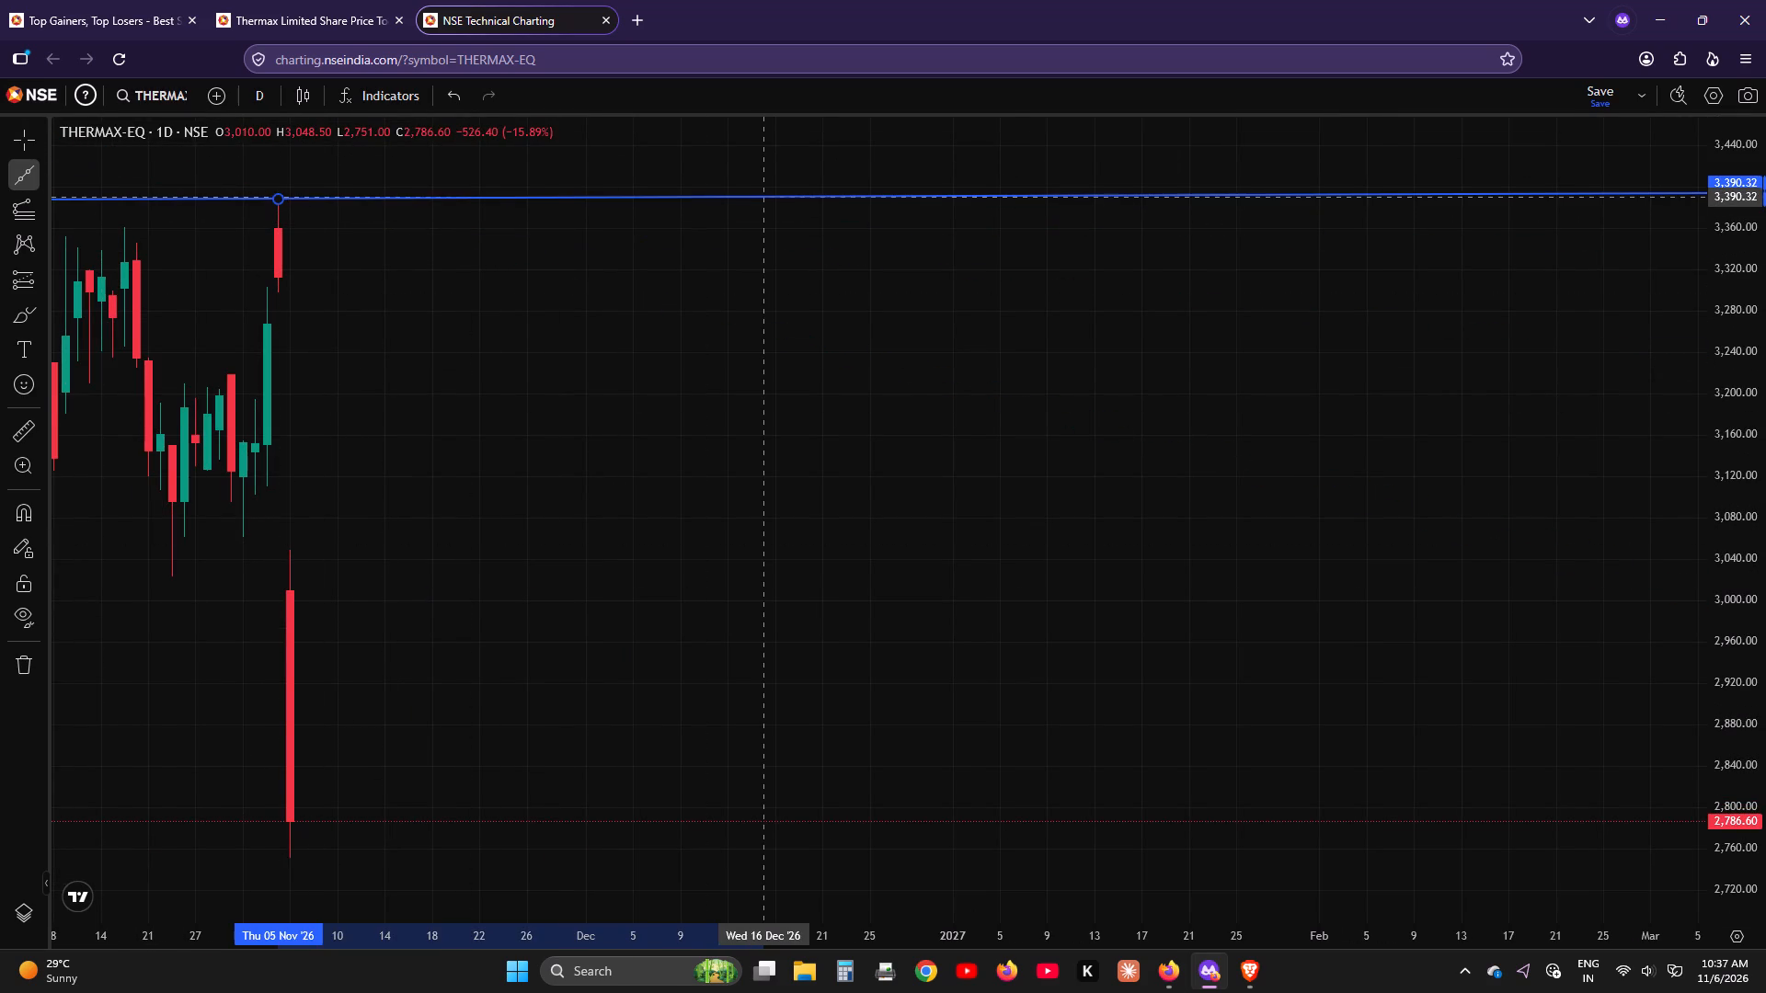
left_click(769, 199)
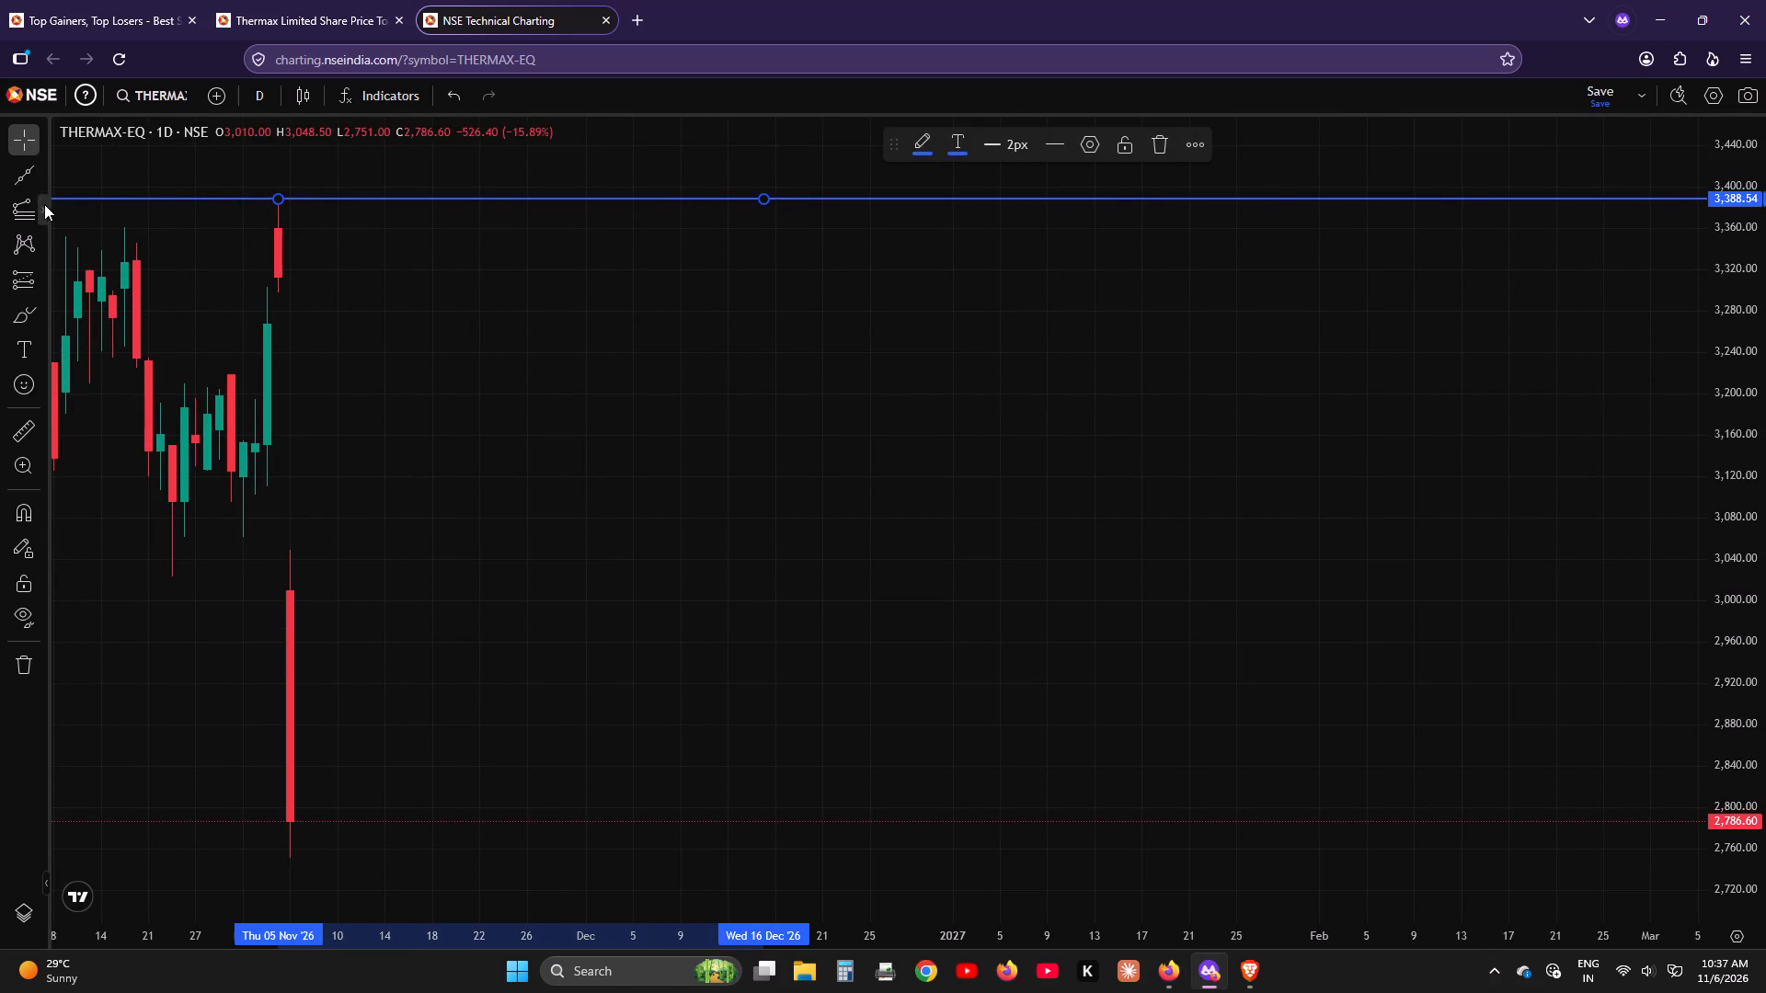
Draw a second horizontal extended line from THERMAX's 5 November candle low at about 3,298.
left_click(27, 175)
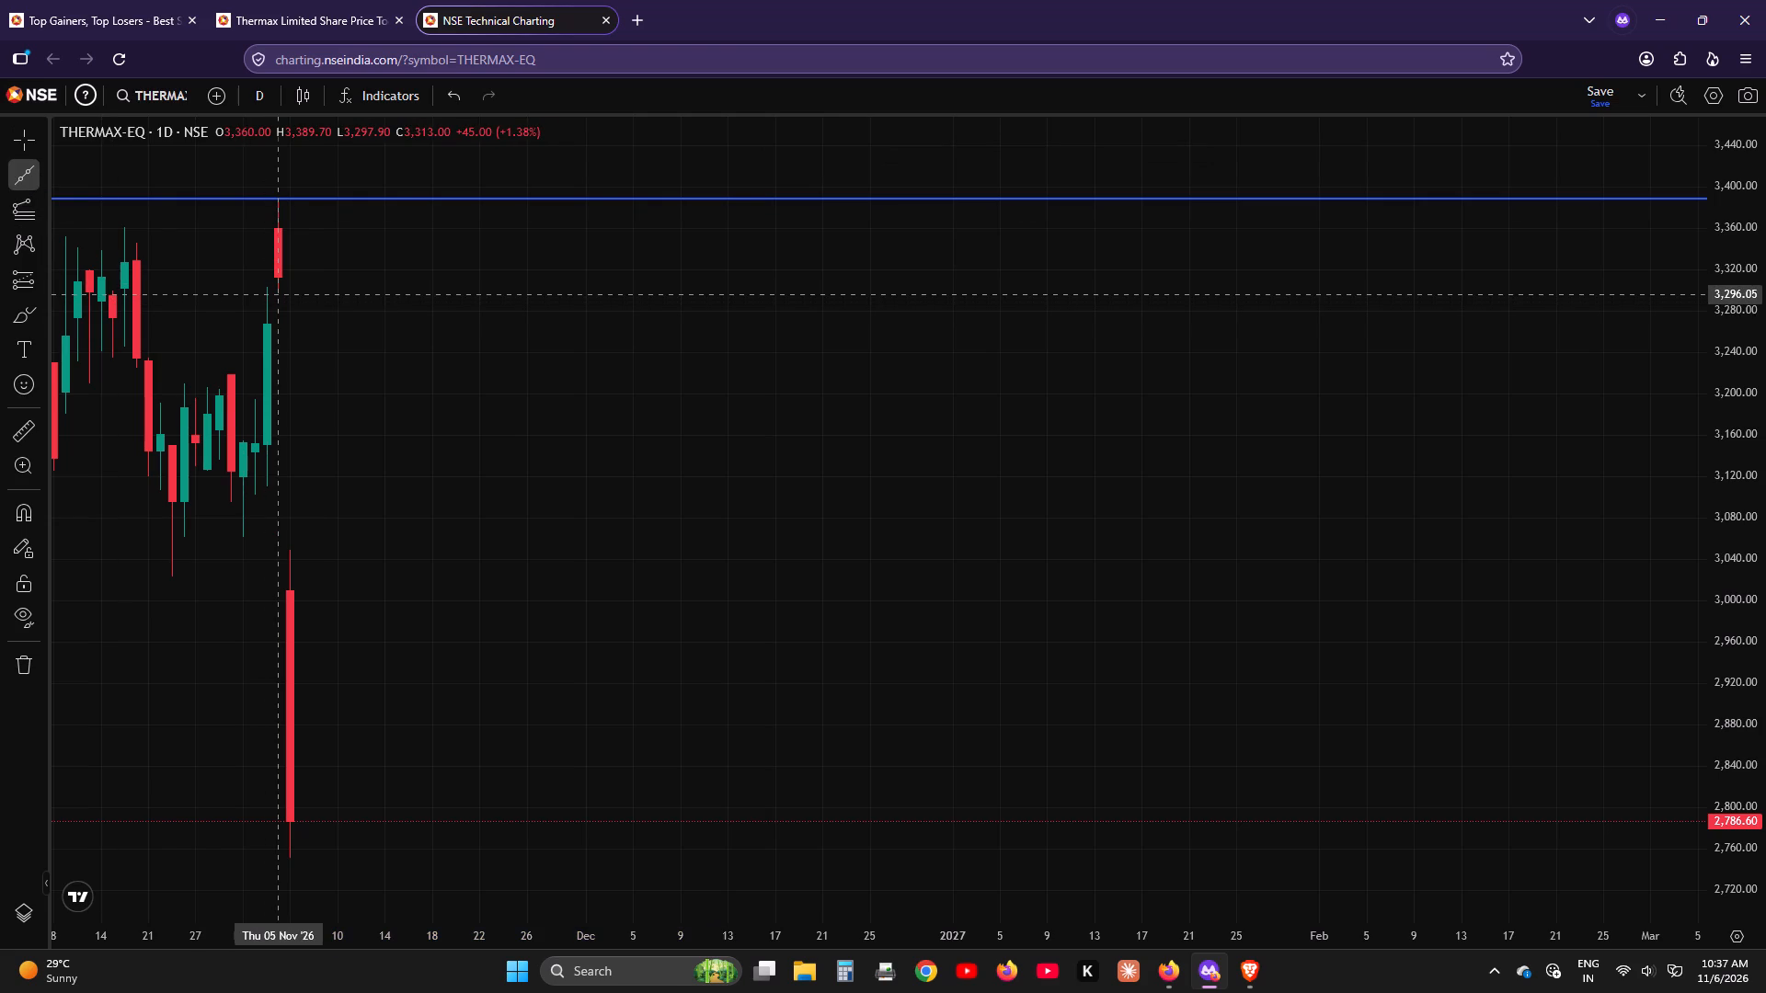
scroll(277, 294, "up", 1)
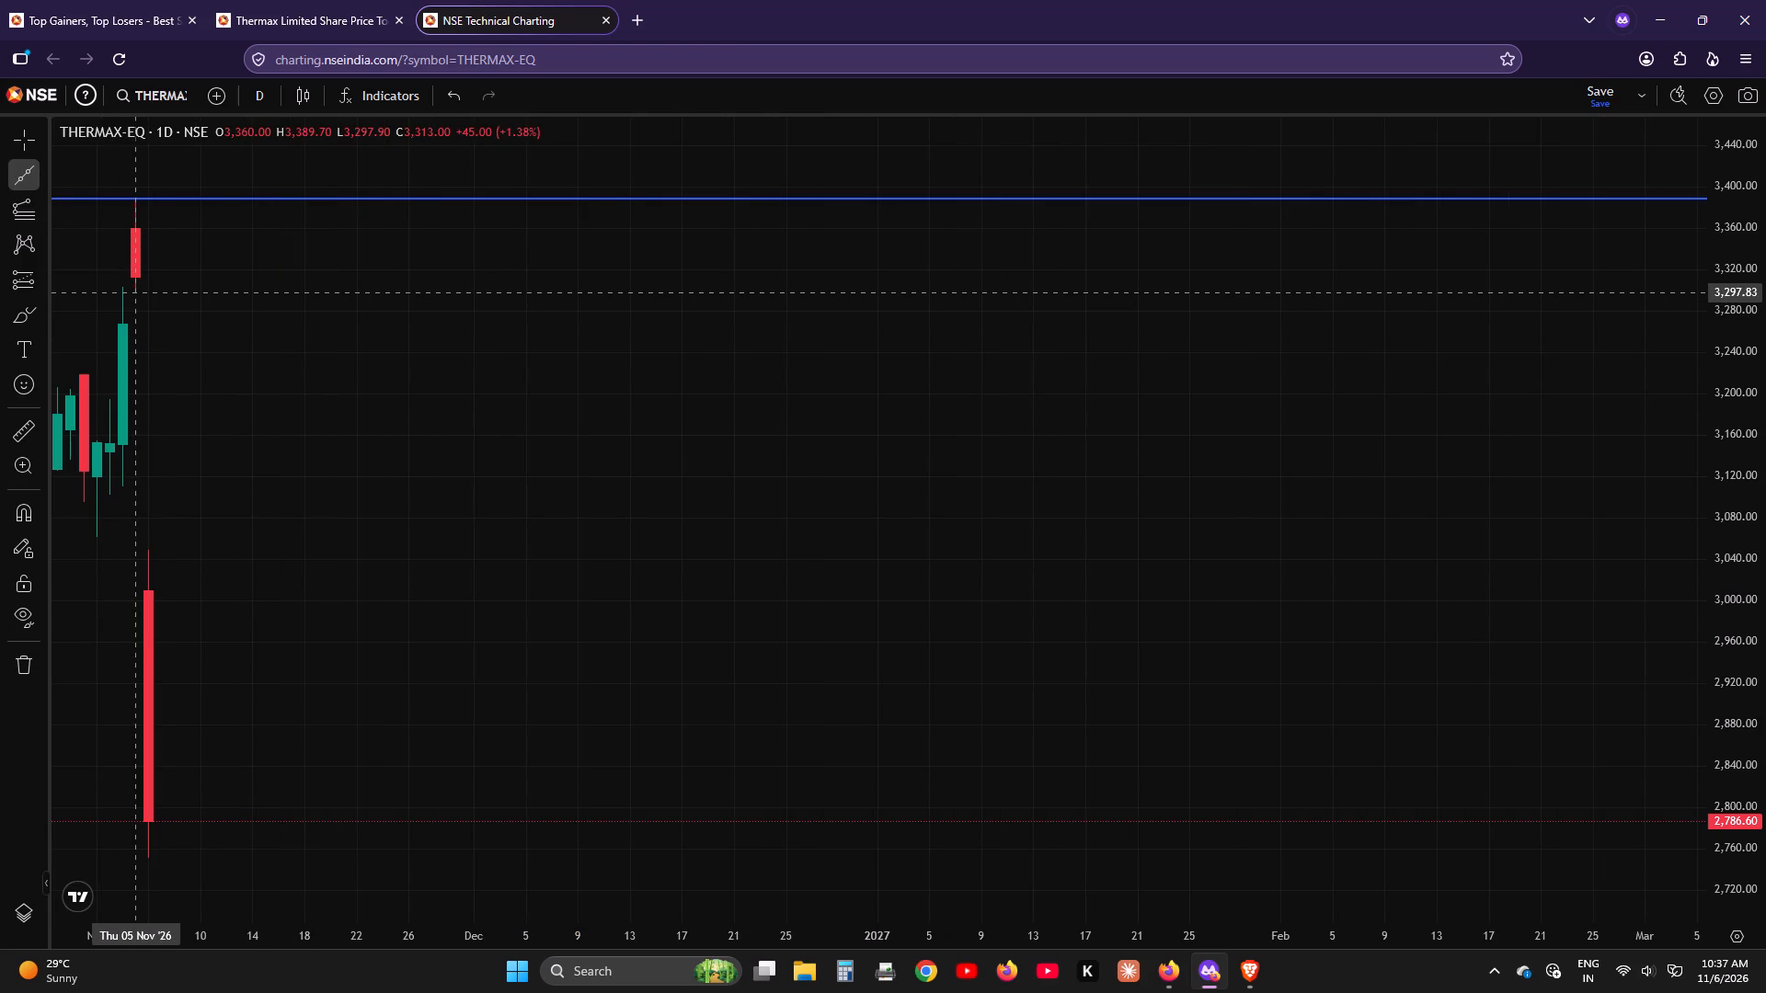
left_click(134, 292)
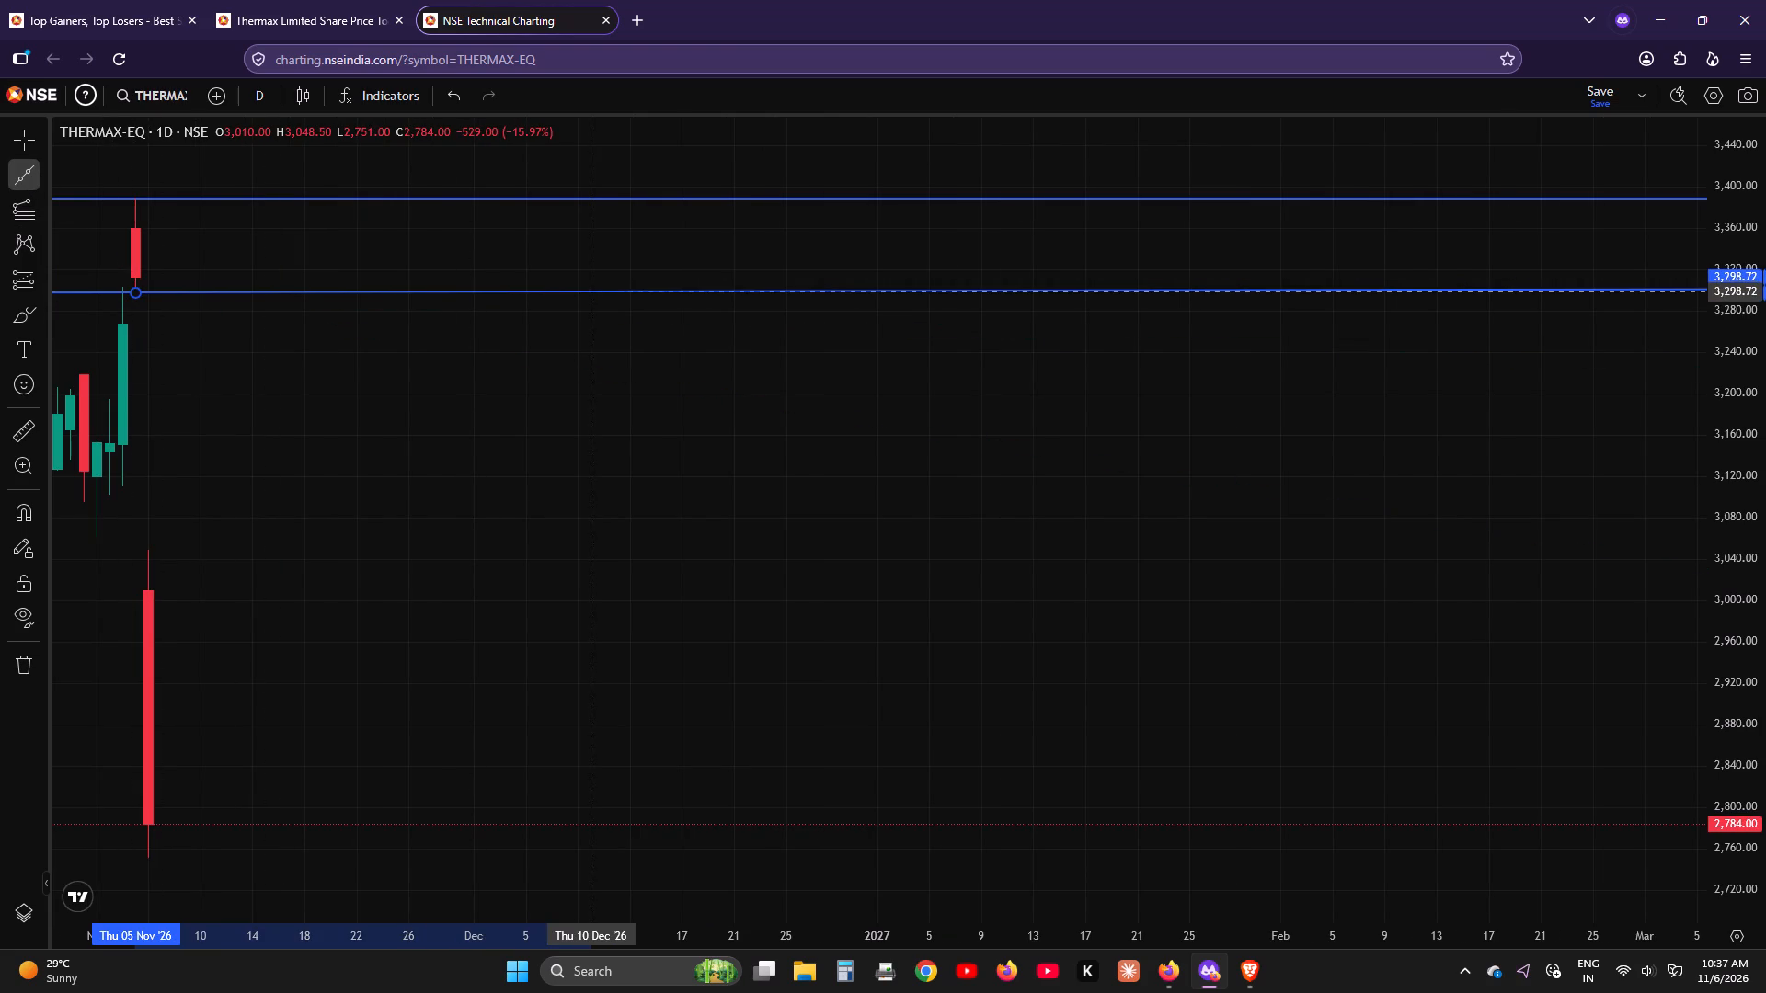
left_click(588, 291)
scroll(1240, 430, "down", 4)
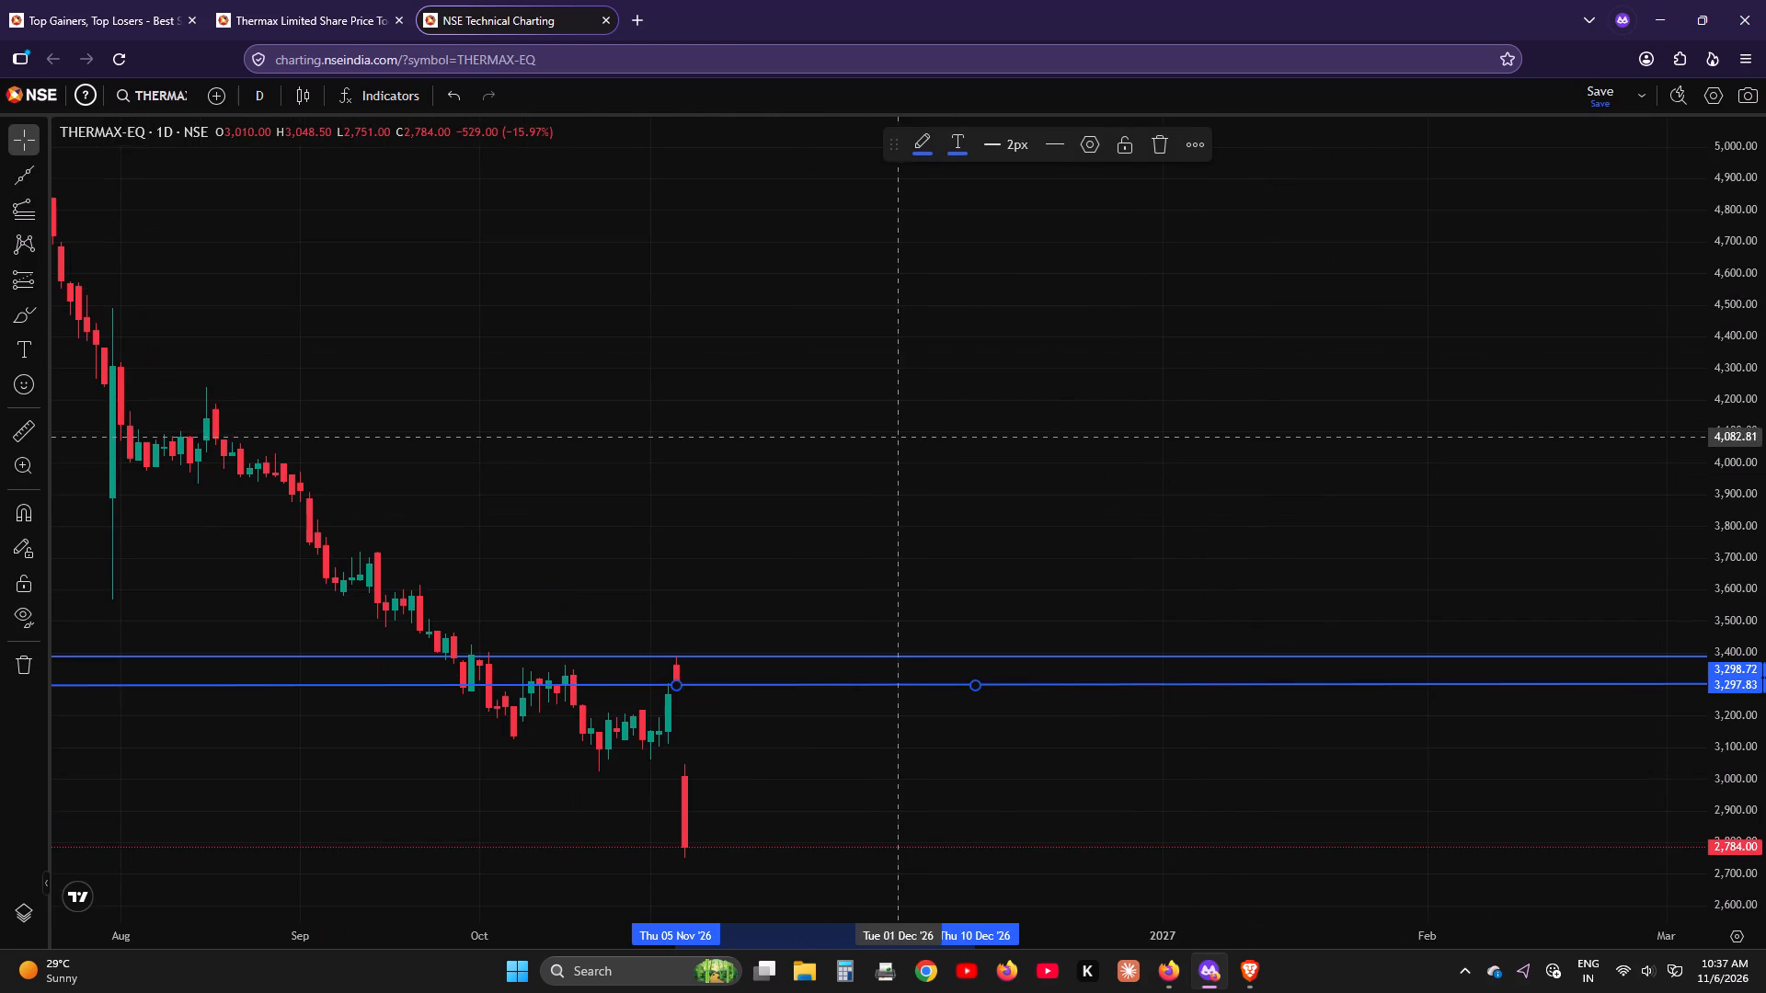
key("Escape")
Set the THERMAX chart interval to 5 minutes.
left_click_drag(877, 546, 943, 325)
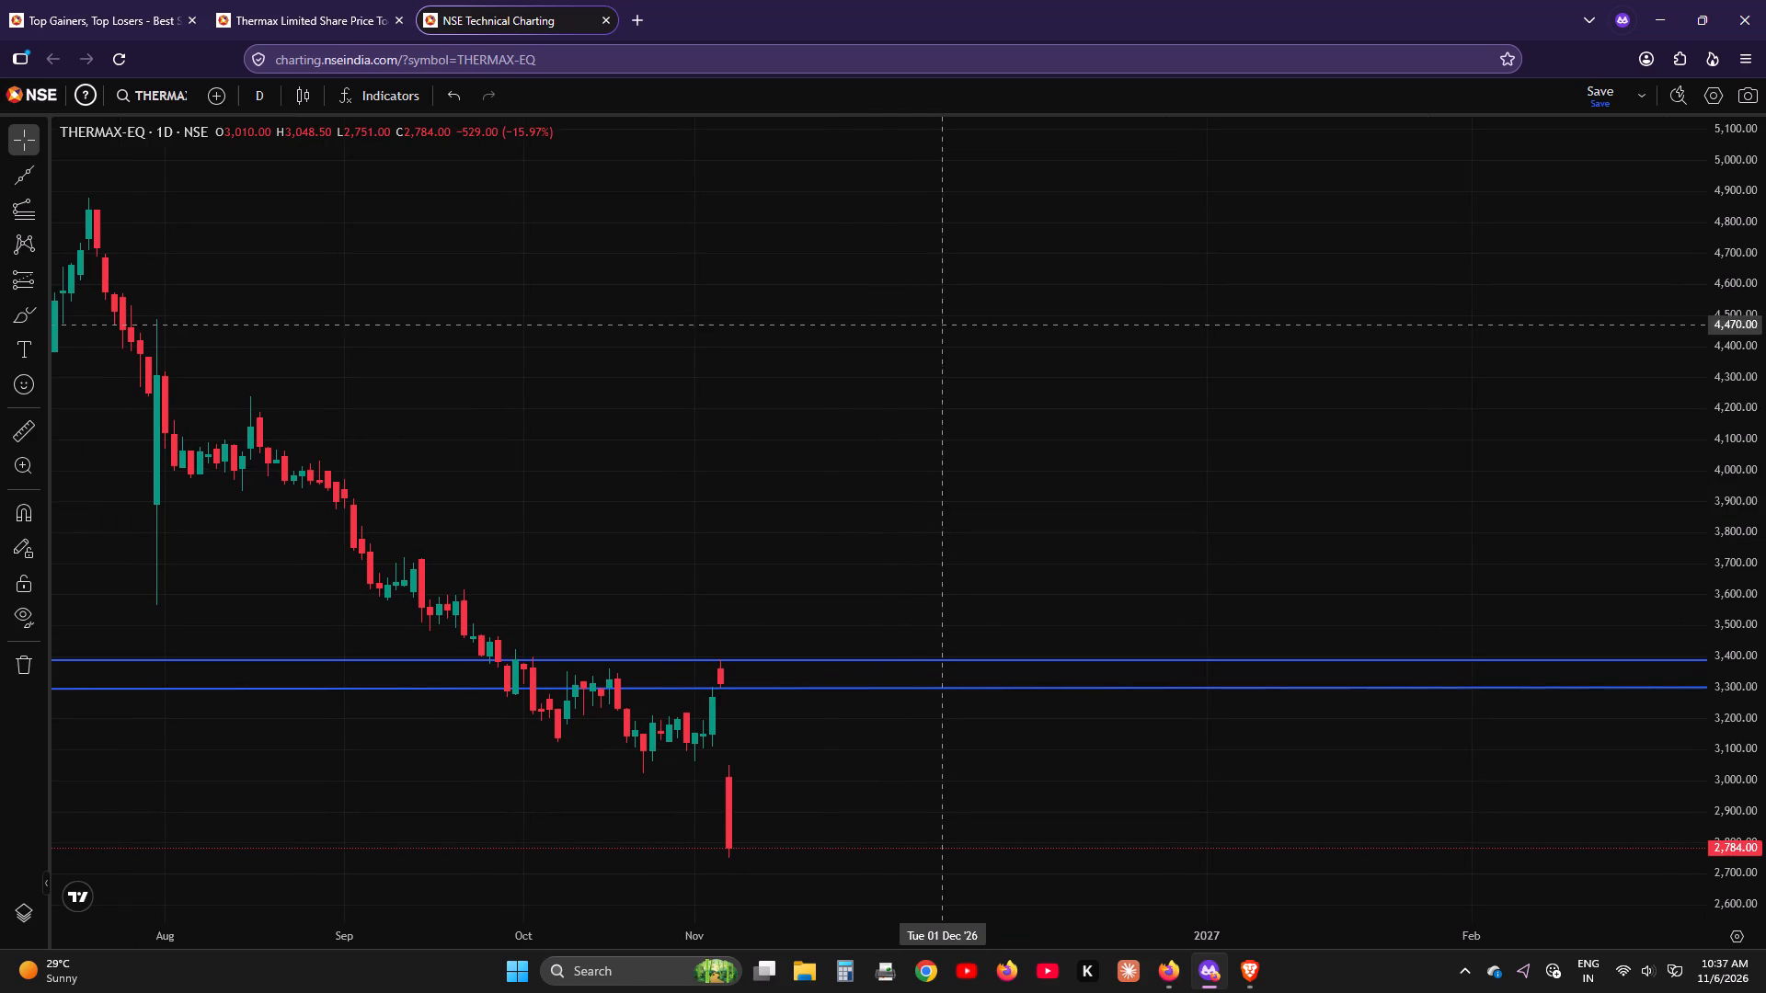
left_click(256, 109)
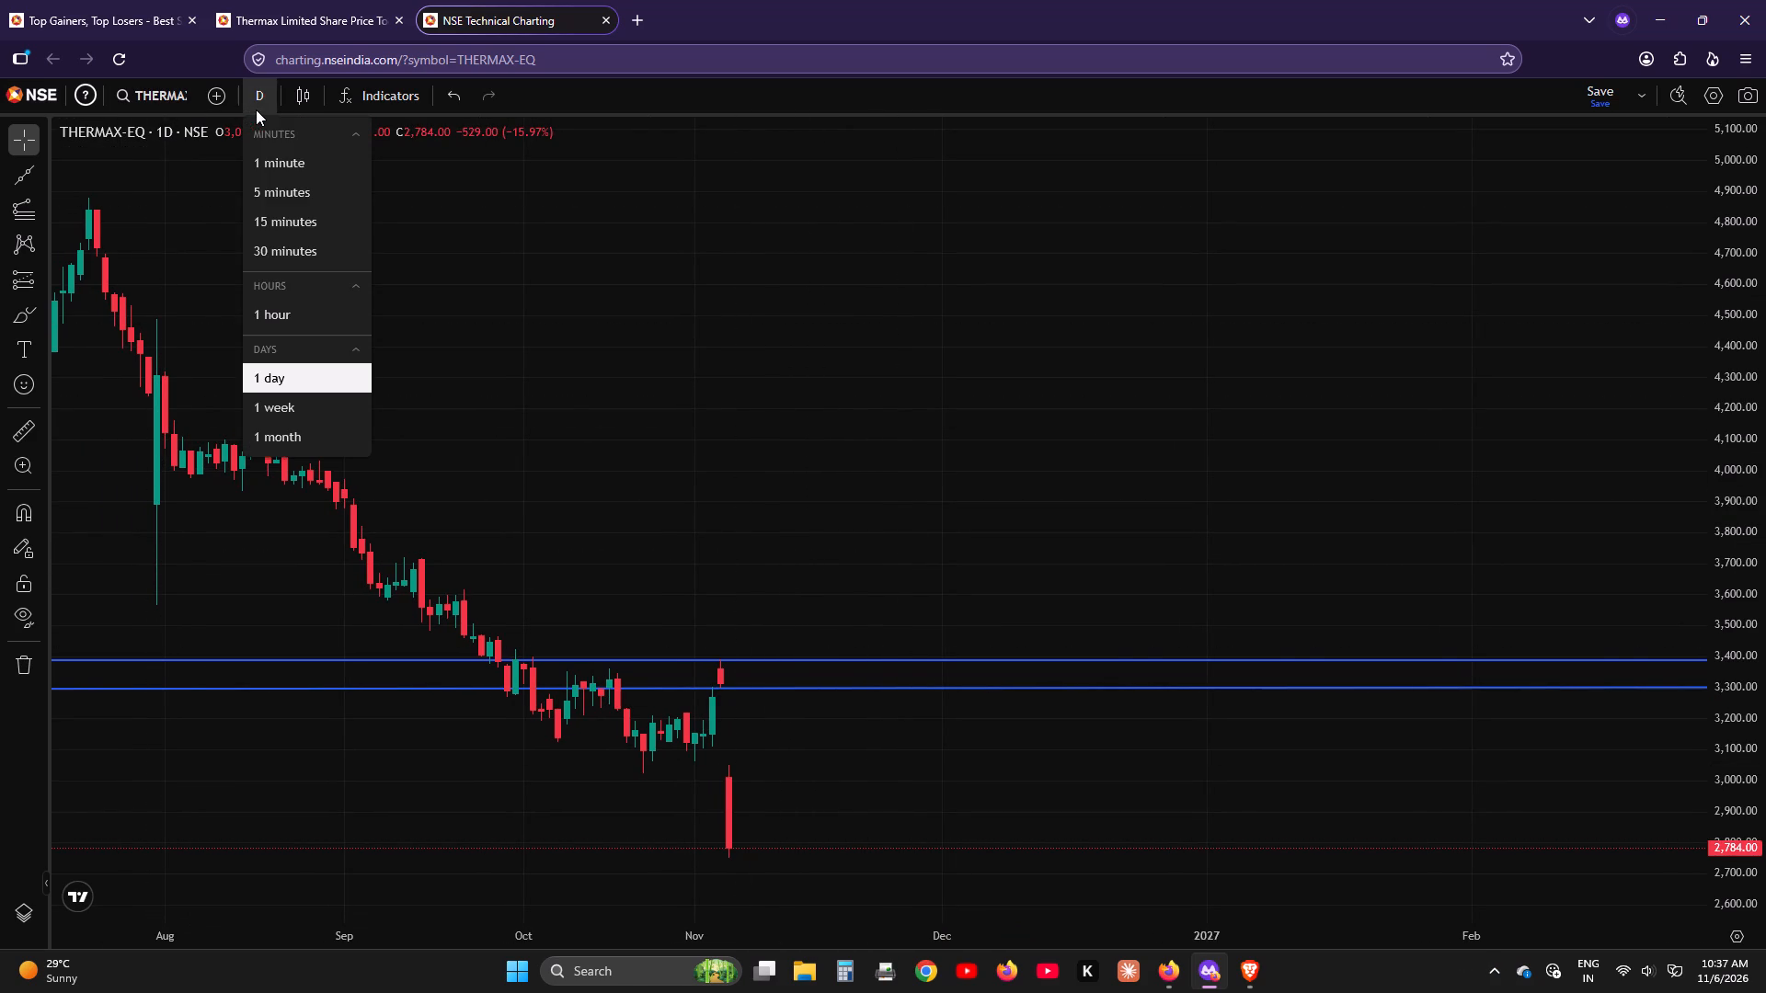
left_click(274, 191)
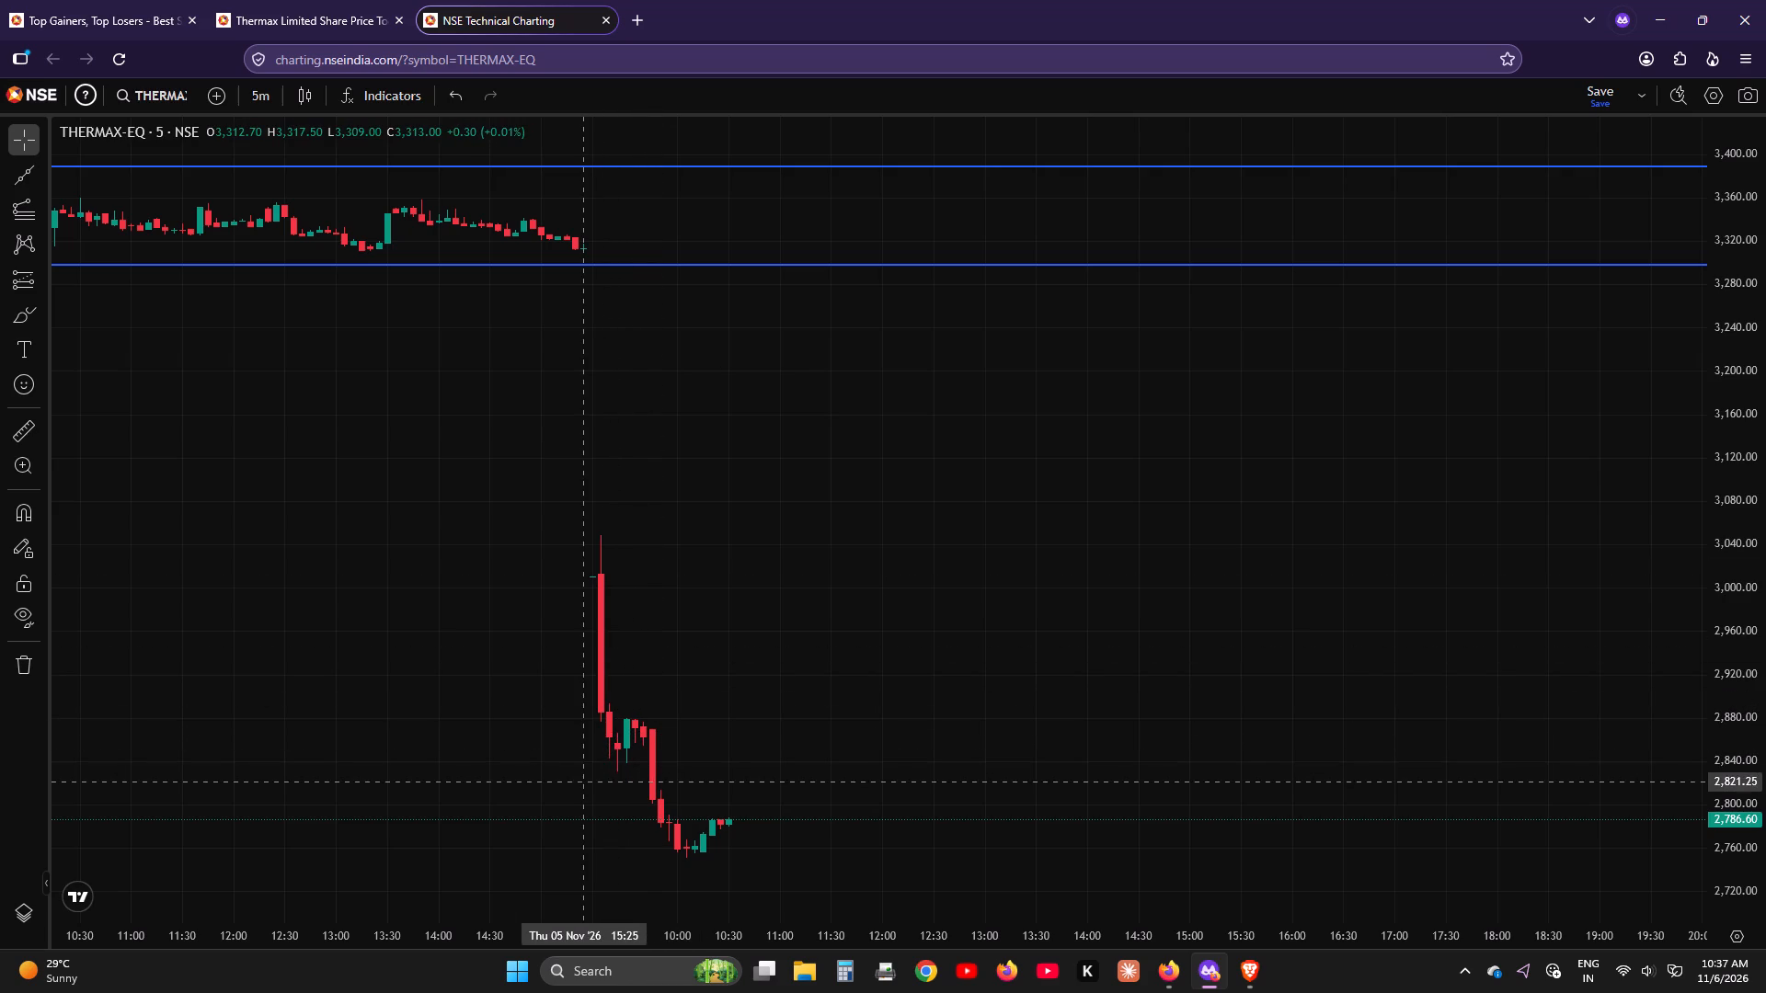
scroll(580, 805, "up", 2)
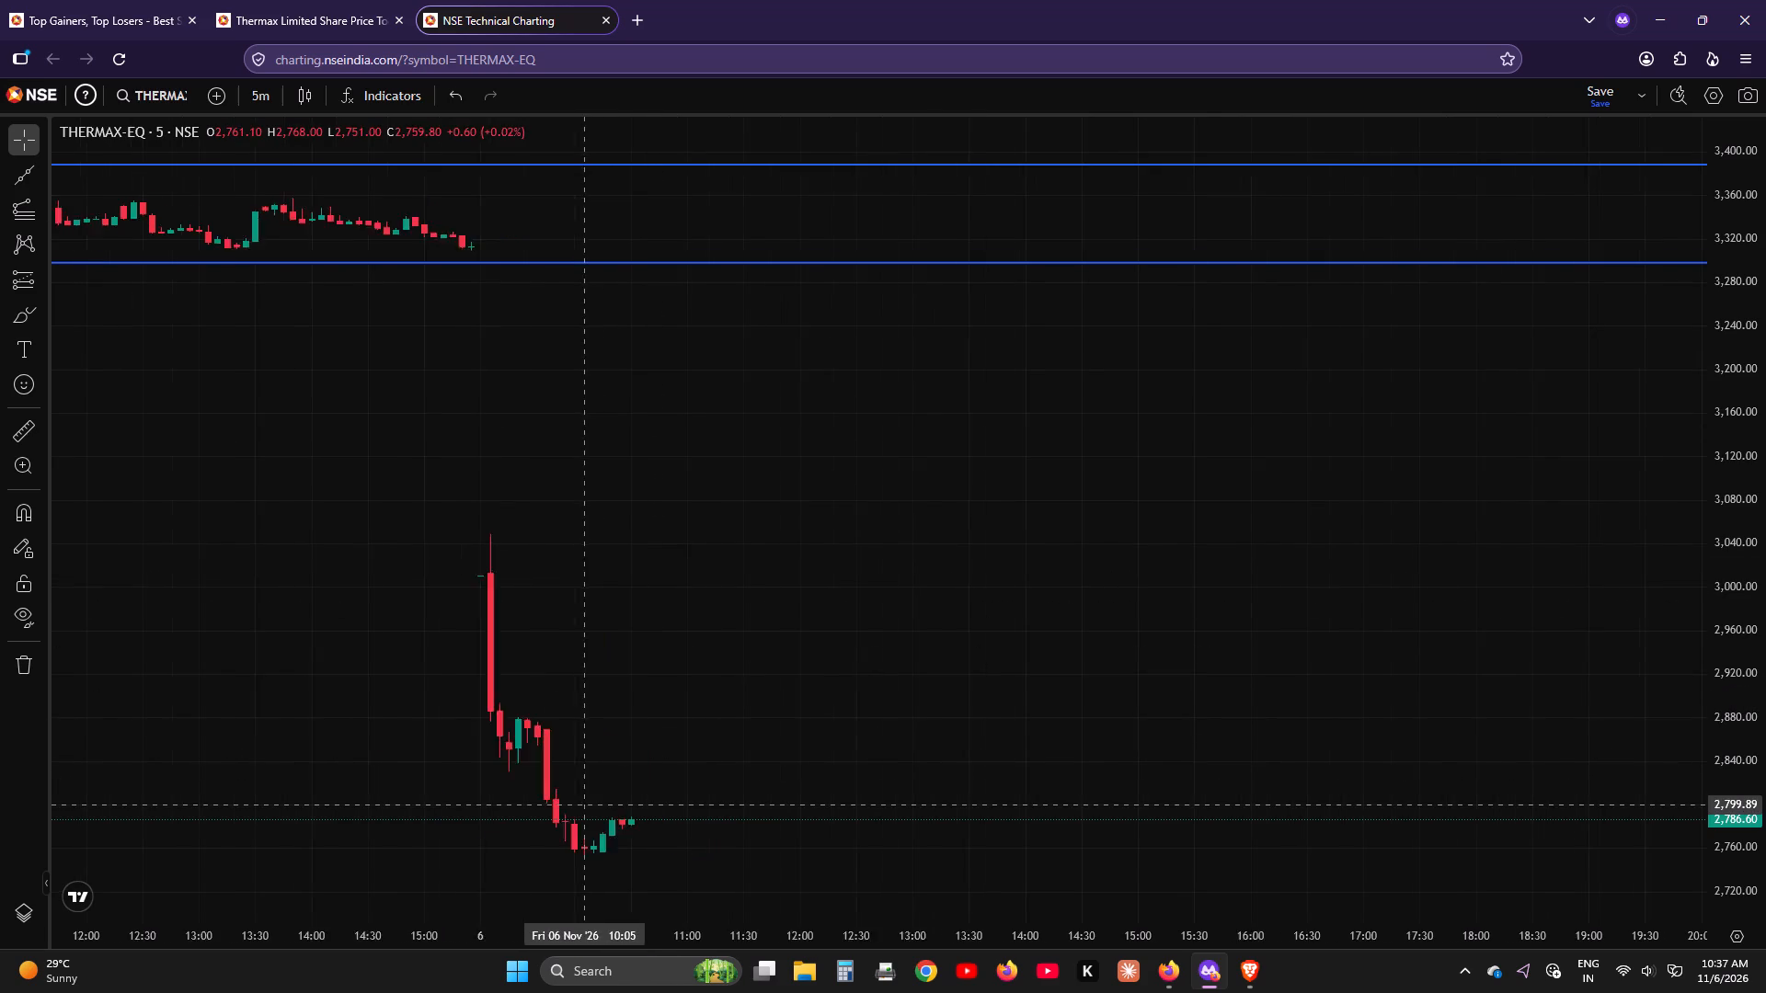
scroll(274, 775, "down", 1)
scroll(274, 775, "up", 1)
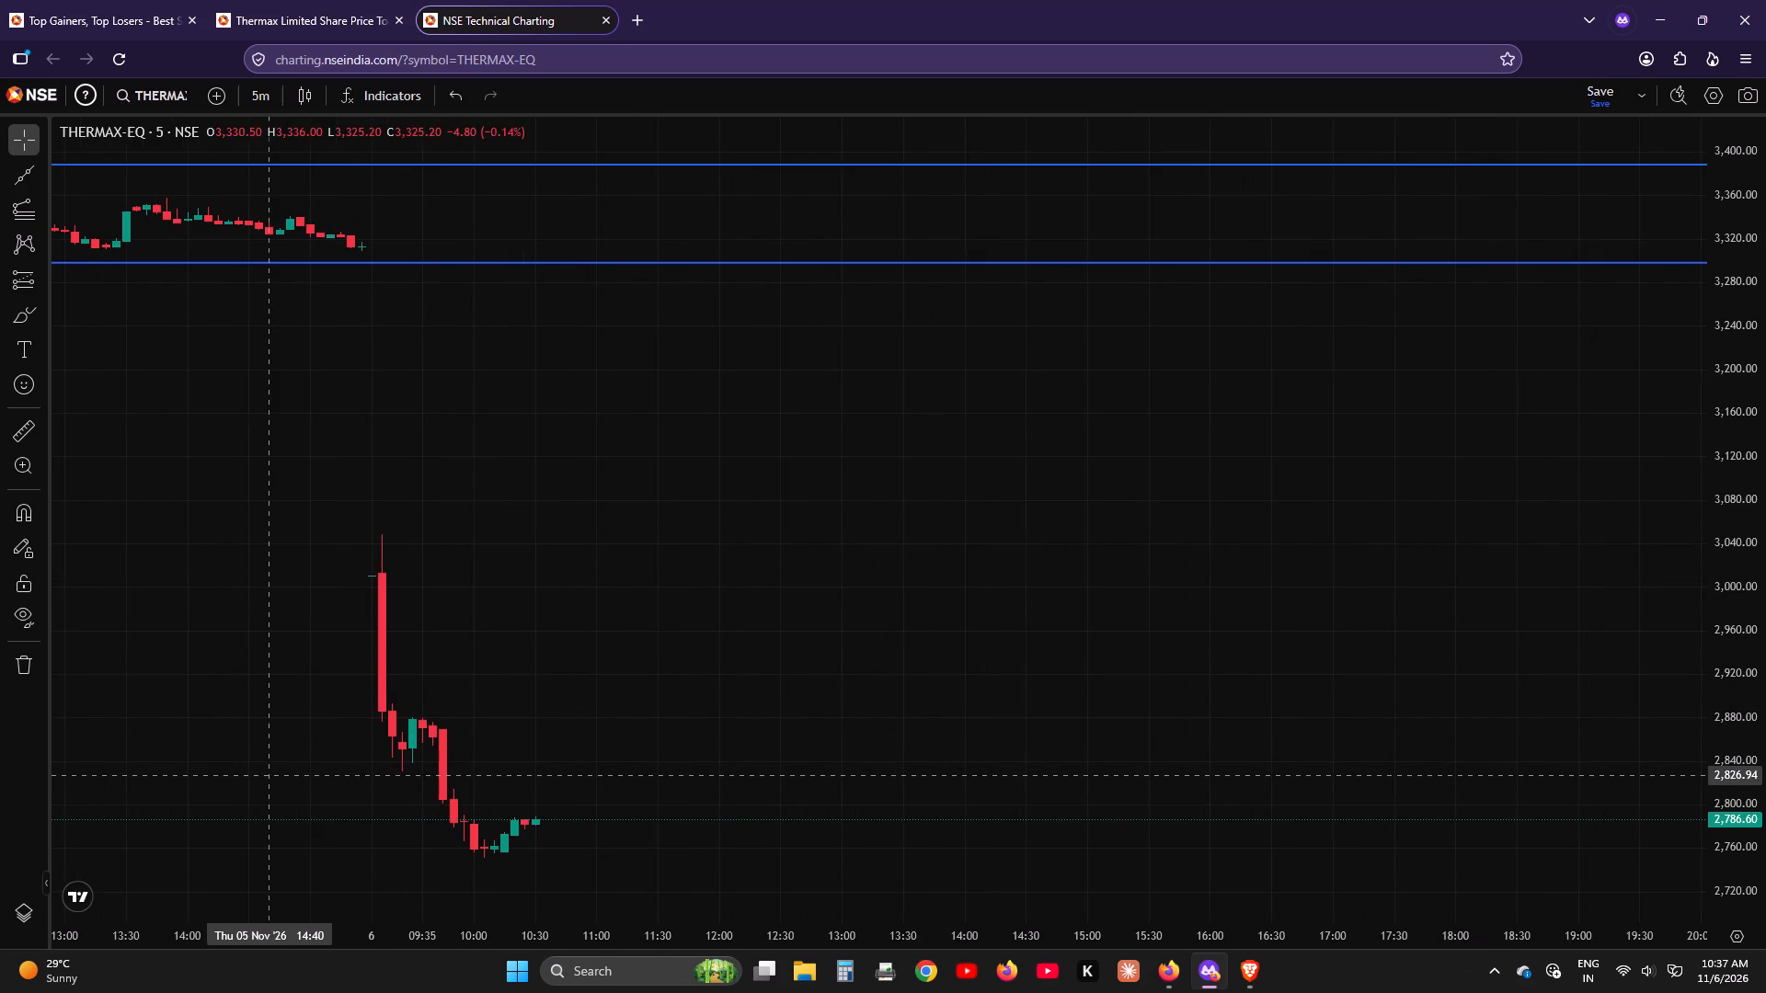
scroll(291, 795, "up", 1)
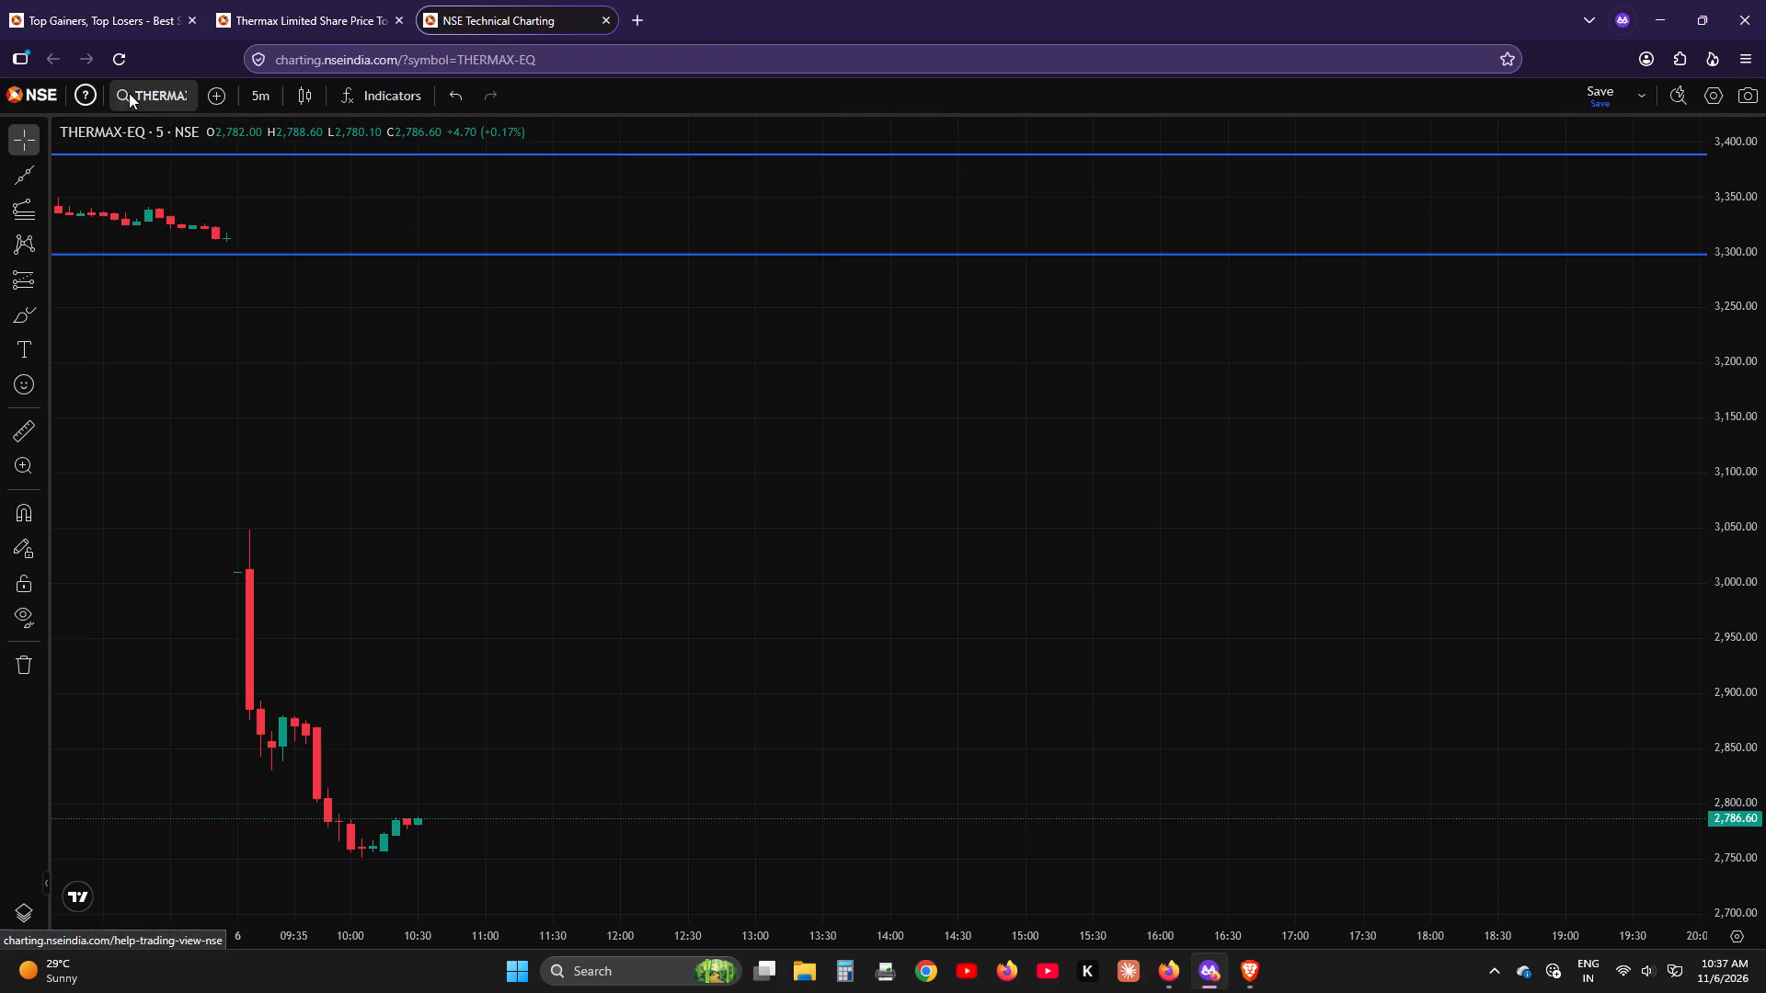
Search the indicators for "volu" and add the Volume indicator to the THERMAX 5-minute chart.
left_click(378, 94)
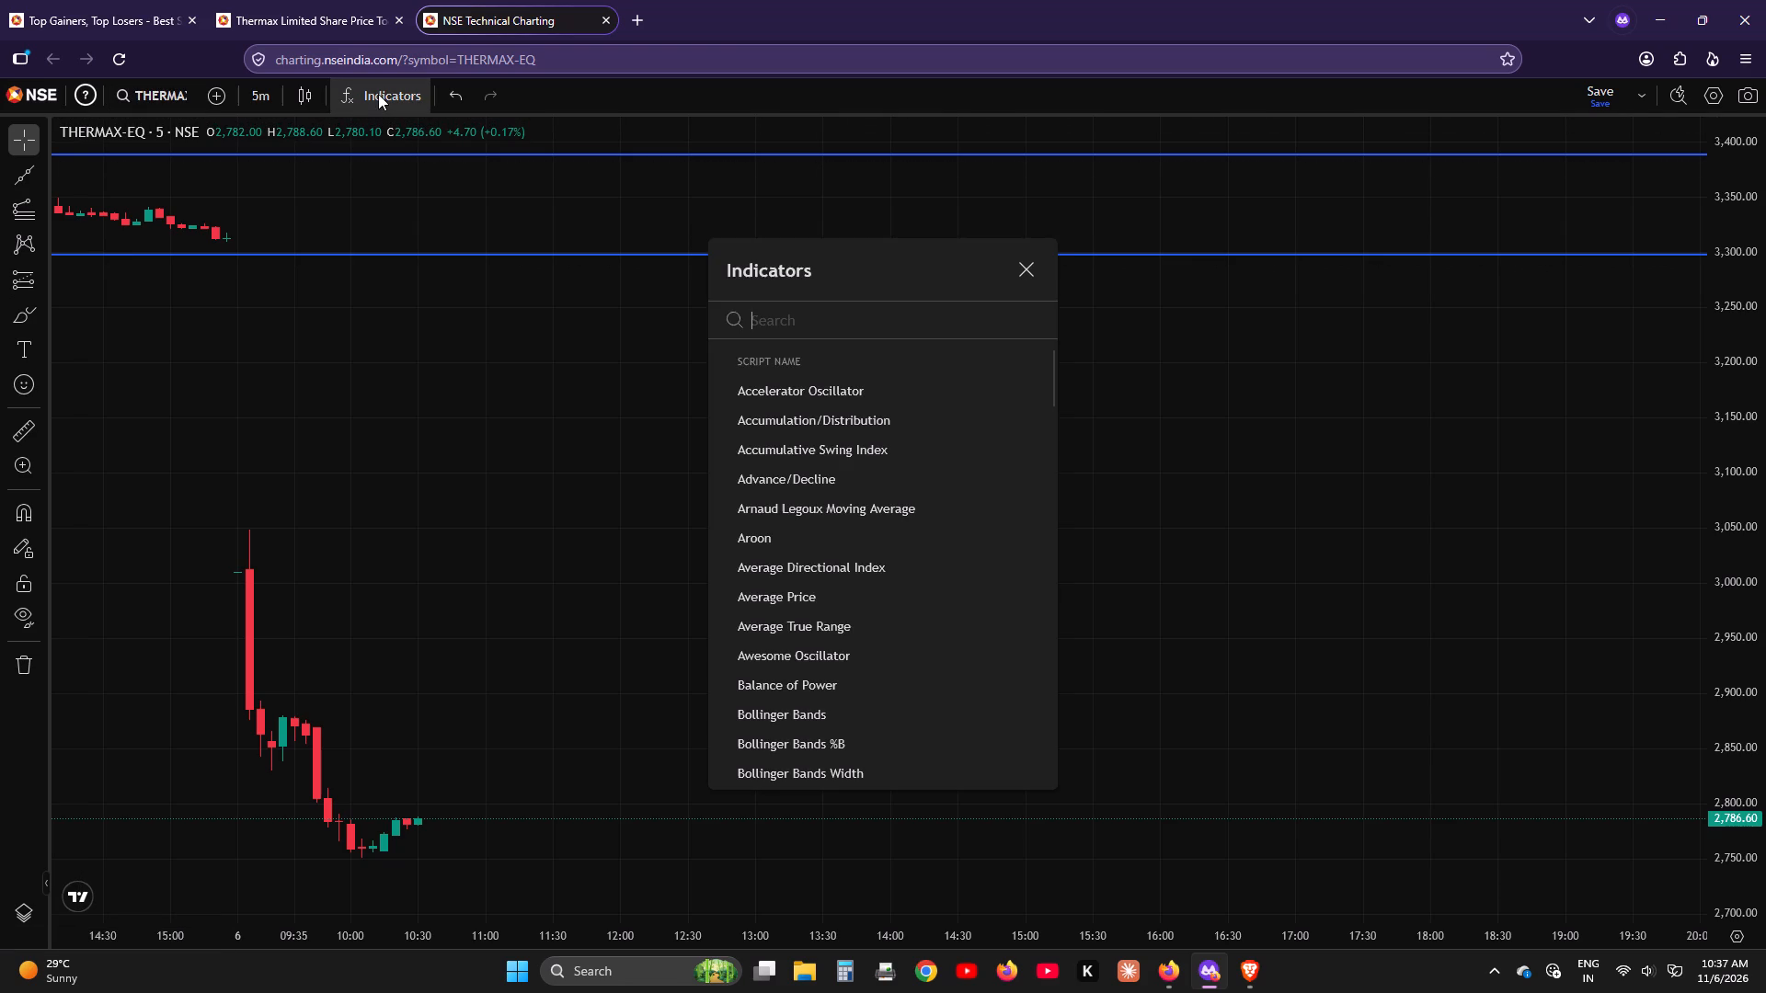
type("vo")
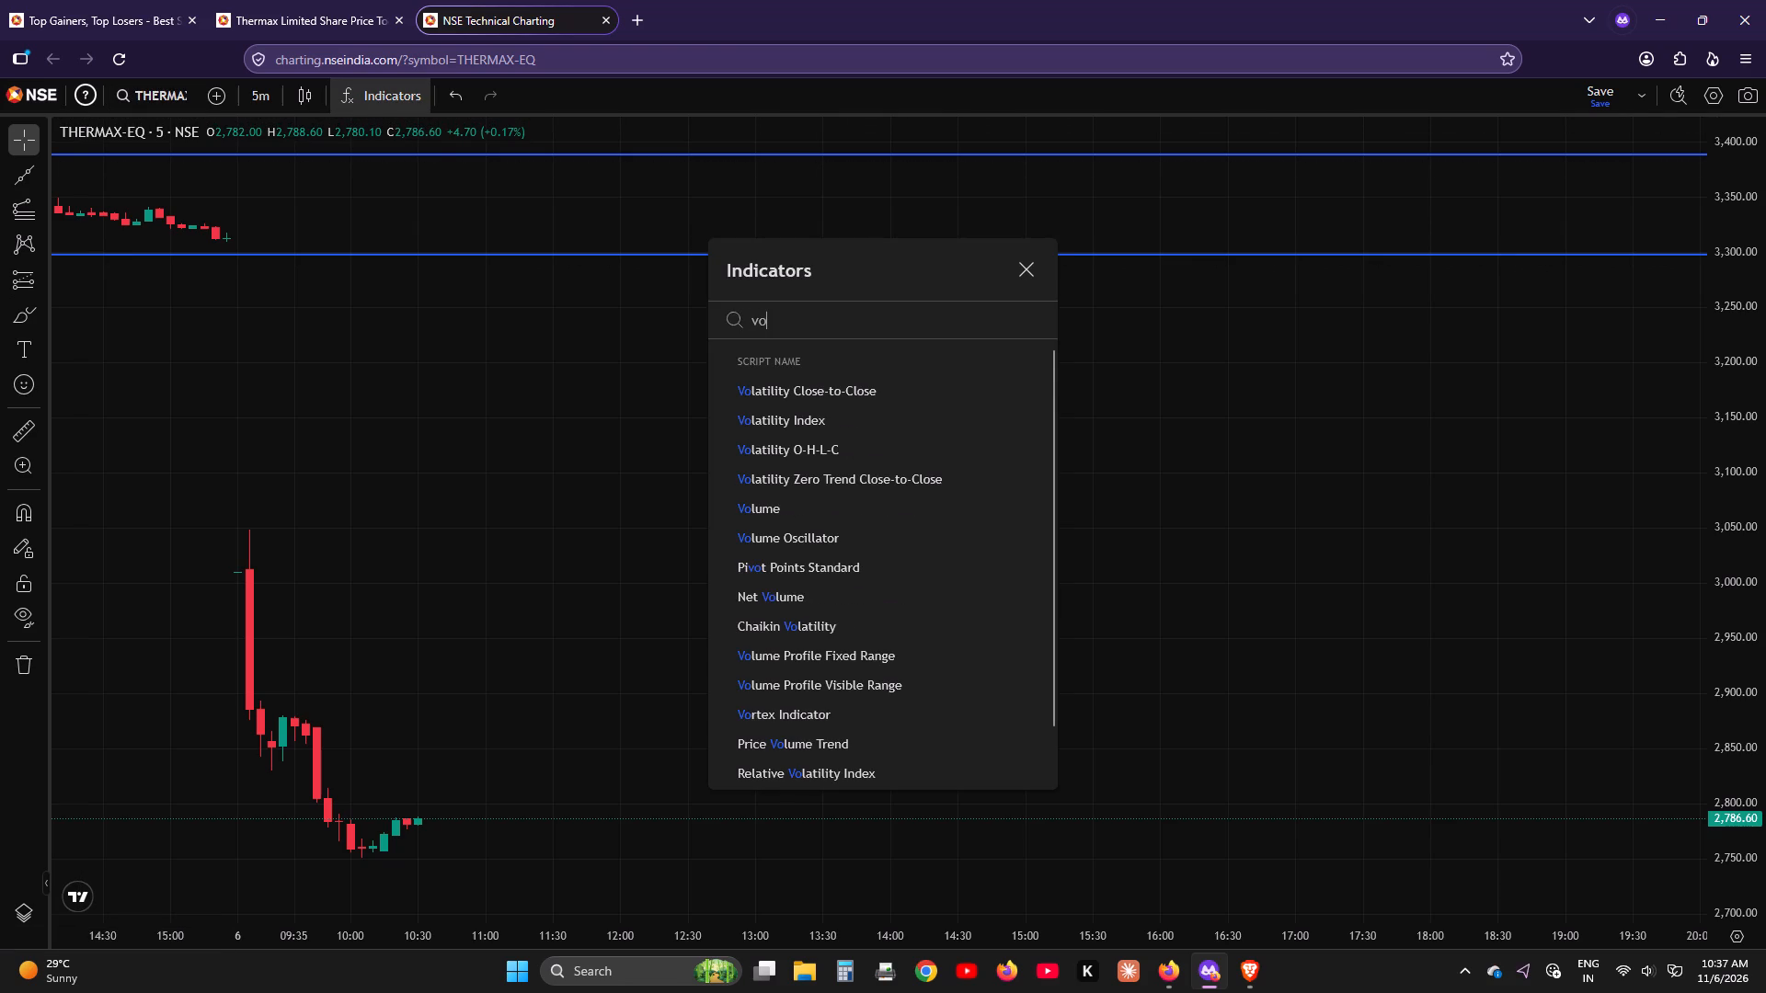
type("lu")
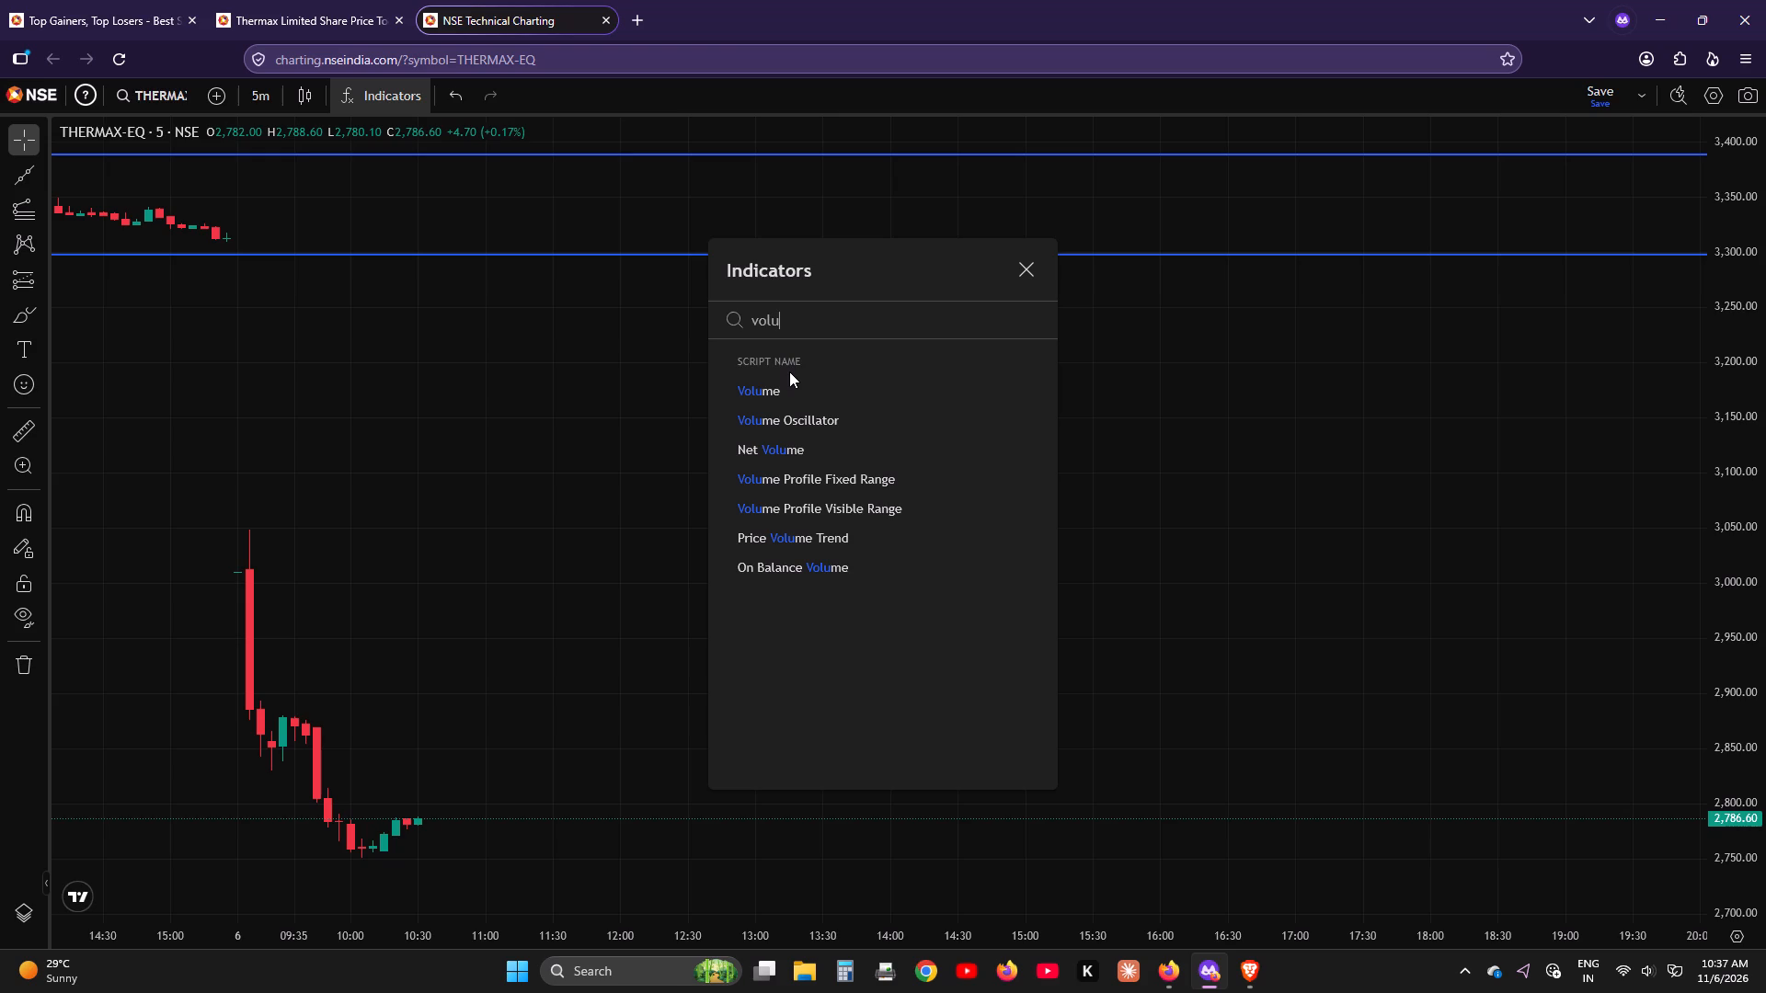
left_click(795, 403)
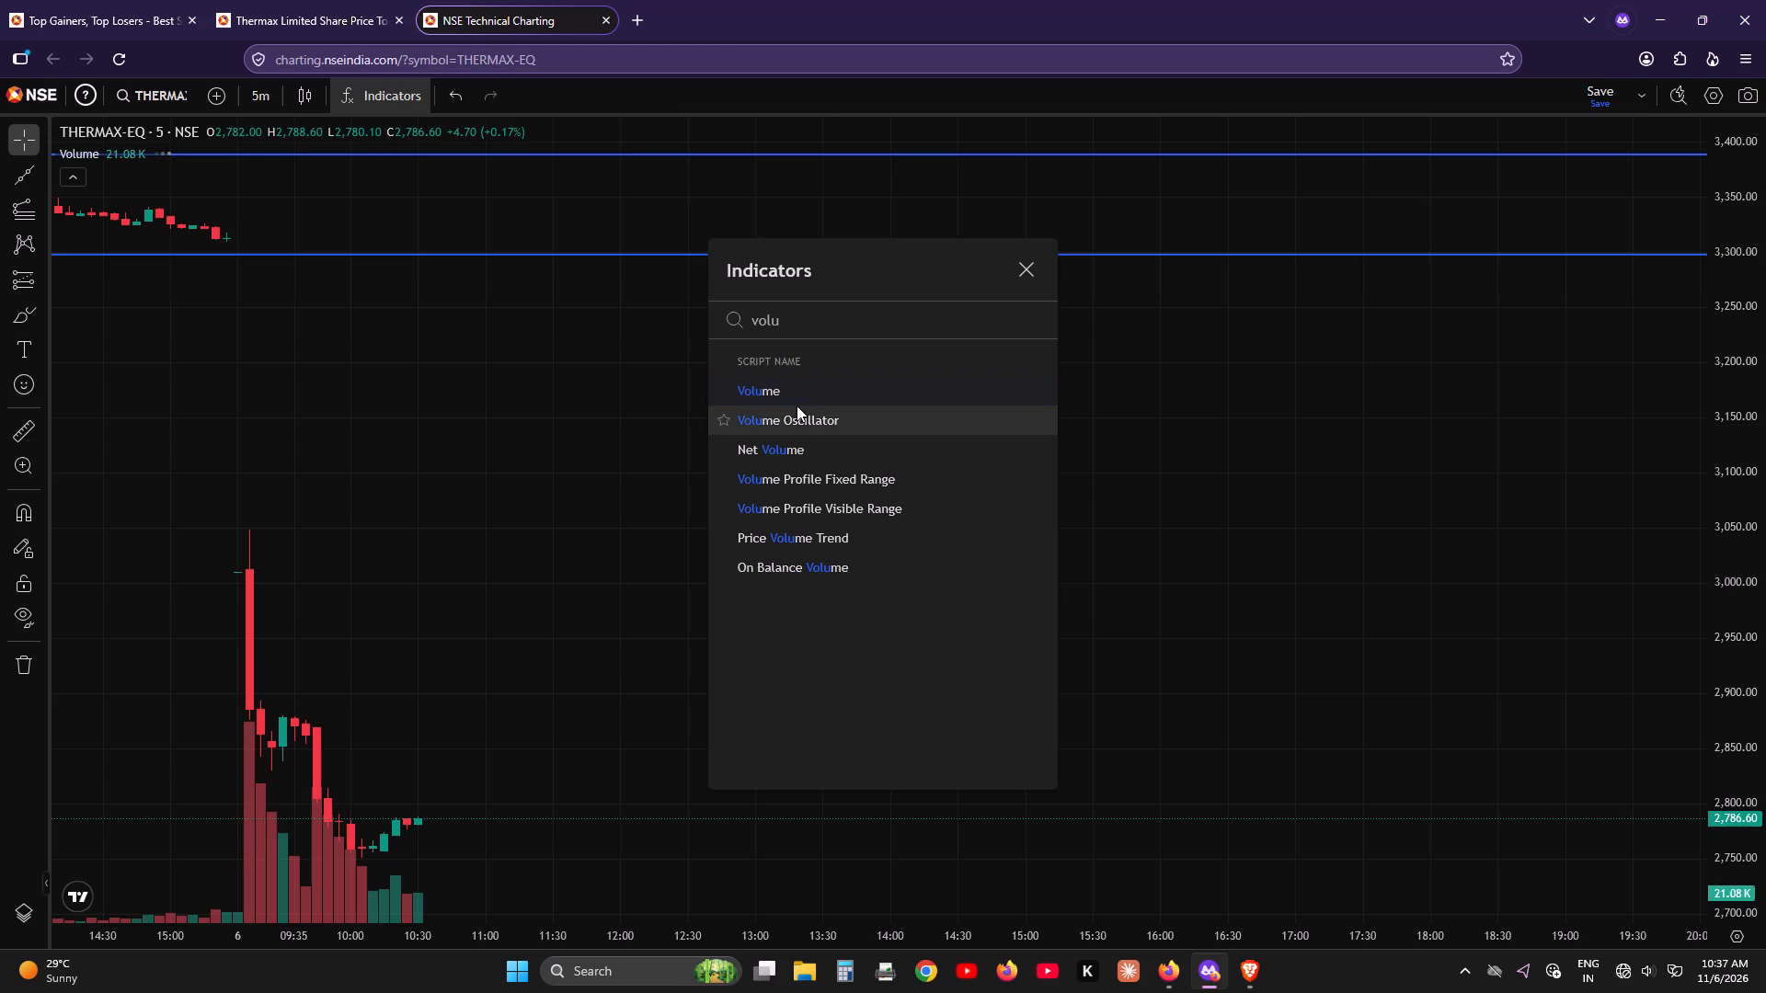
scroll(533, 655, "up", 1)
scroll(533, 655, "down", 3)
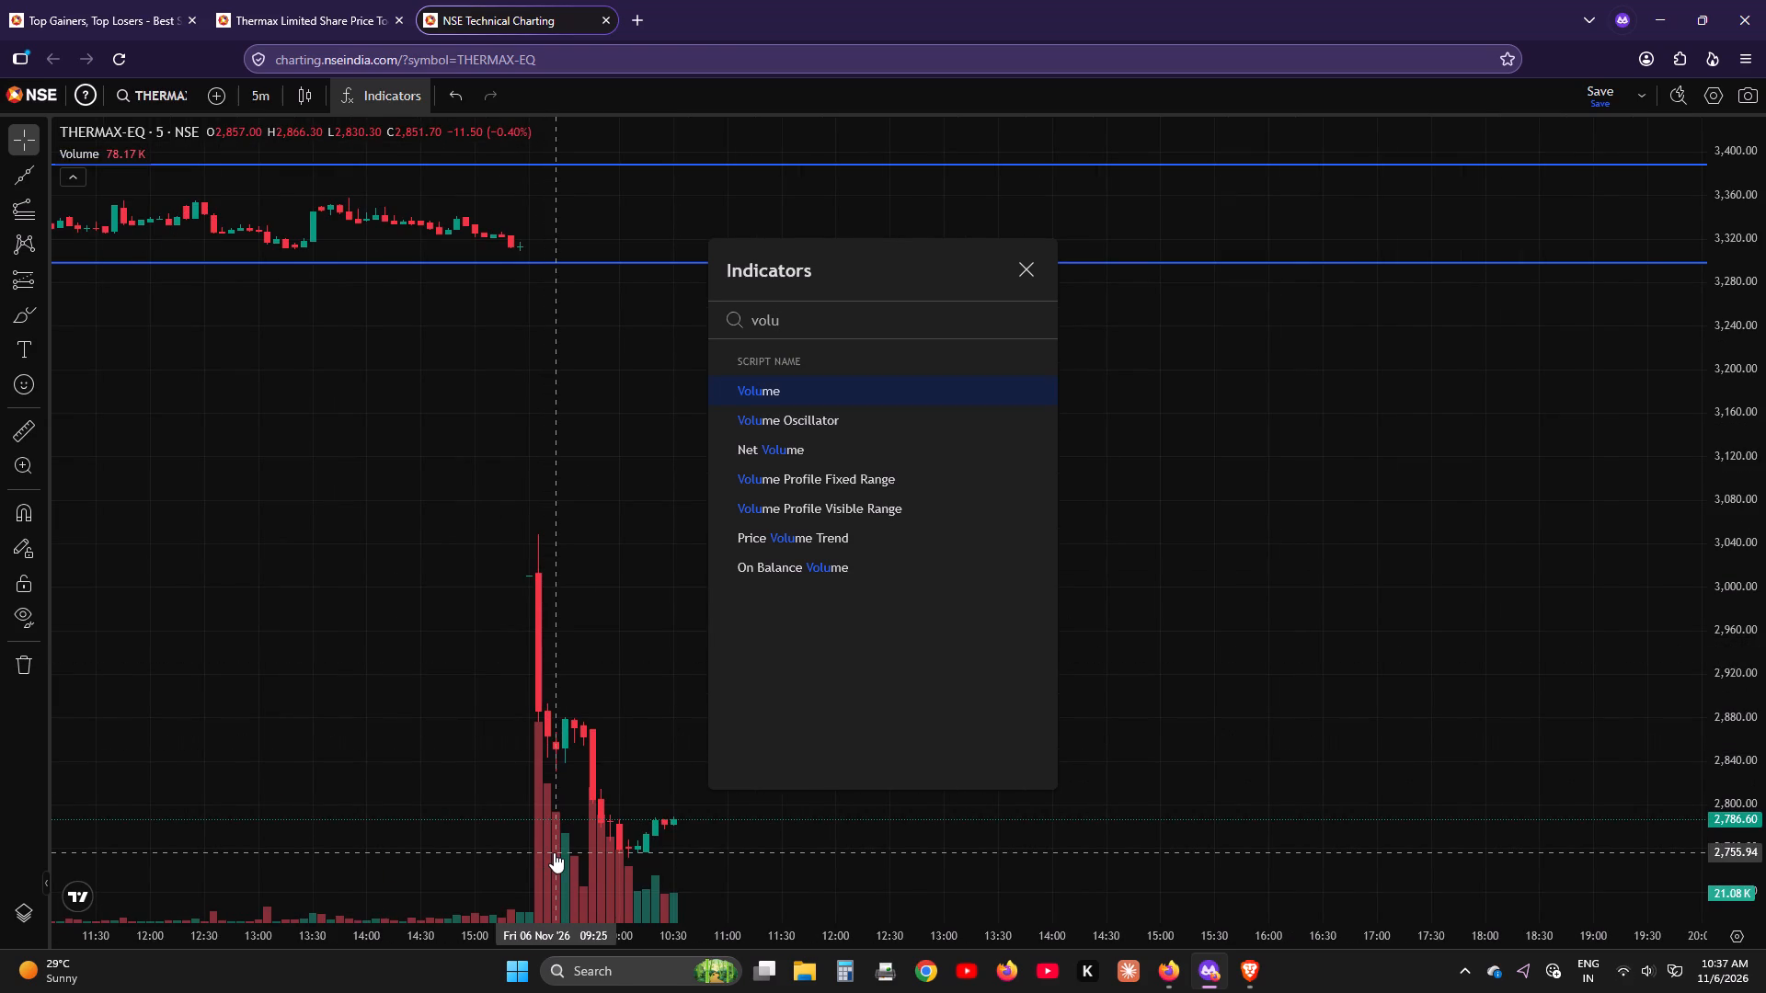
left_click(1033, 260)
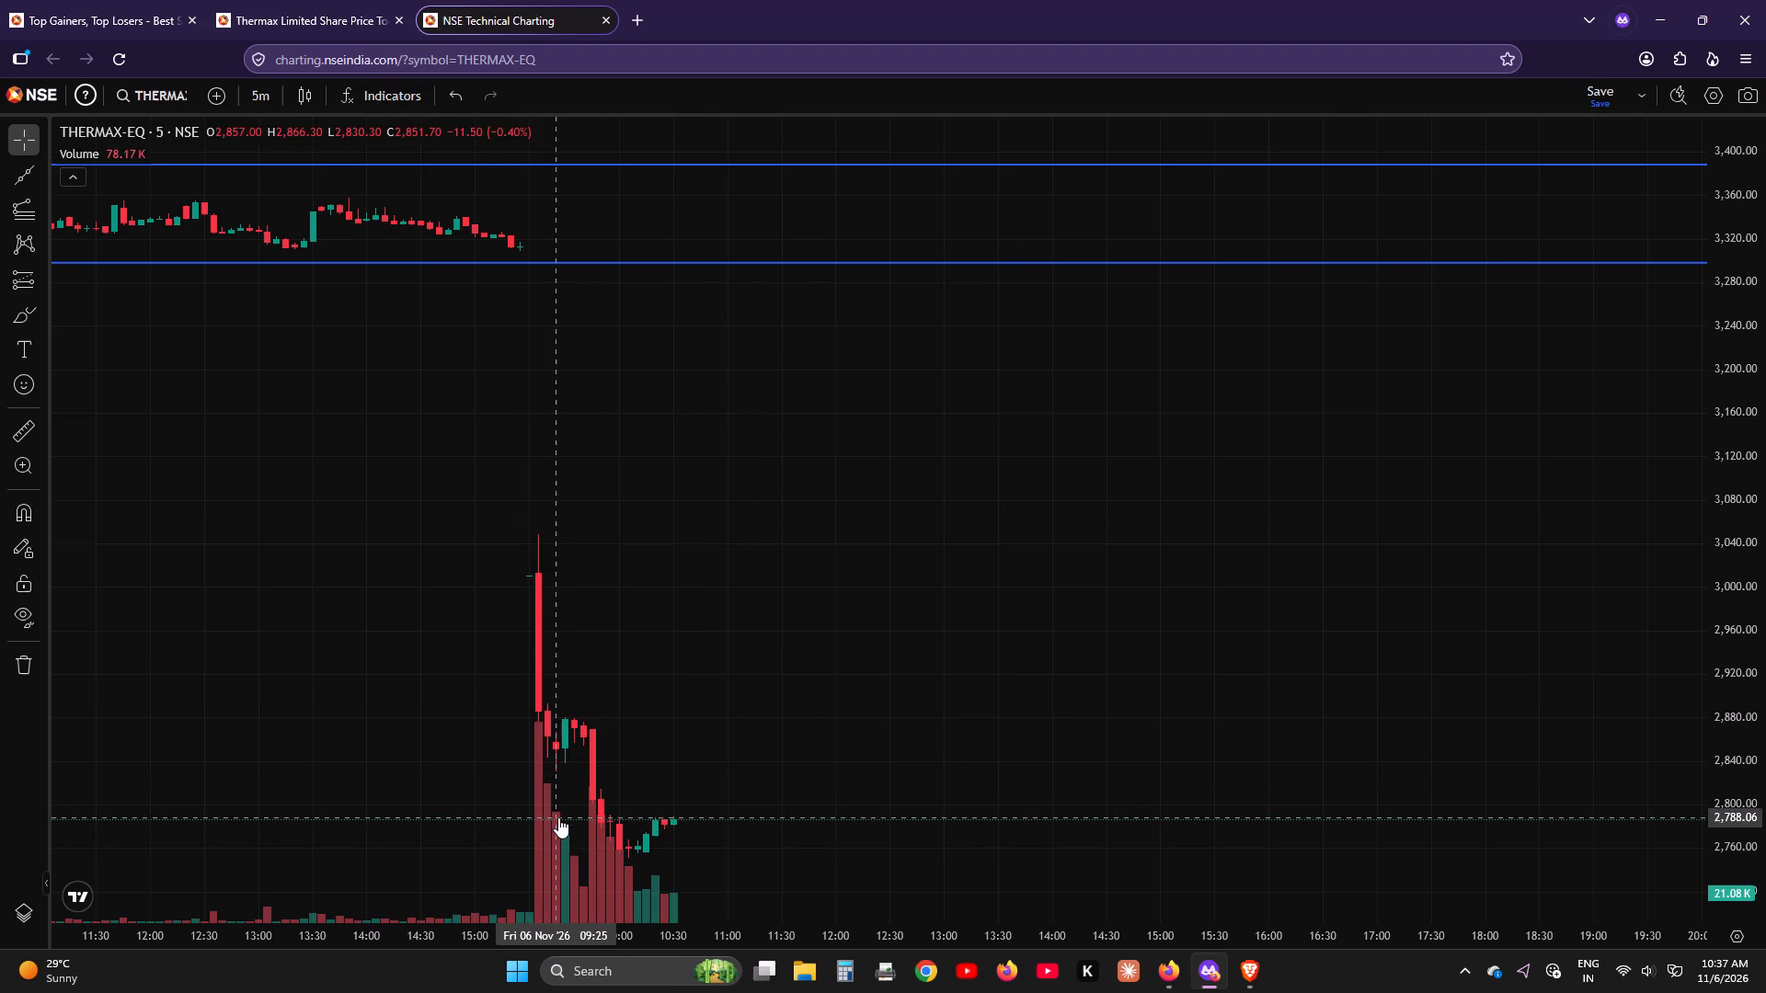
Examine THERMAX's volume bars for 6 November against the previous session on the 5-minute chart, and close the chart.
scroll(958, 583, "up", 1)
scroll(958, 578, "down", 4)
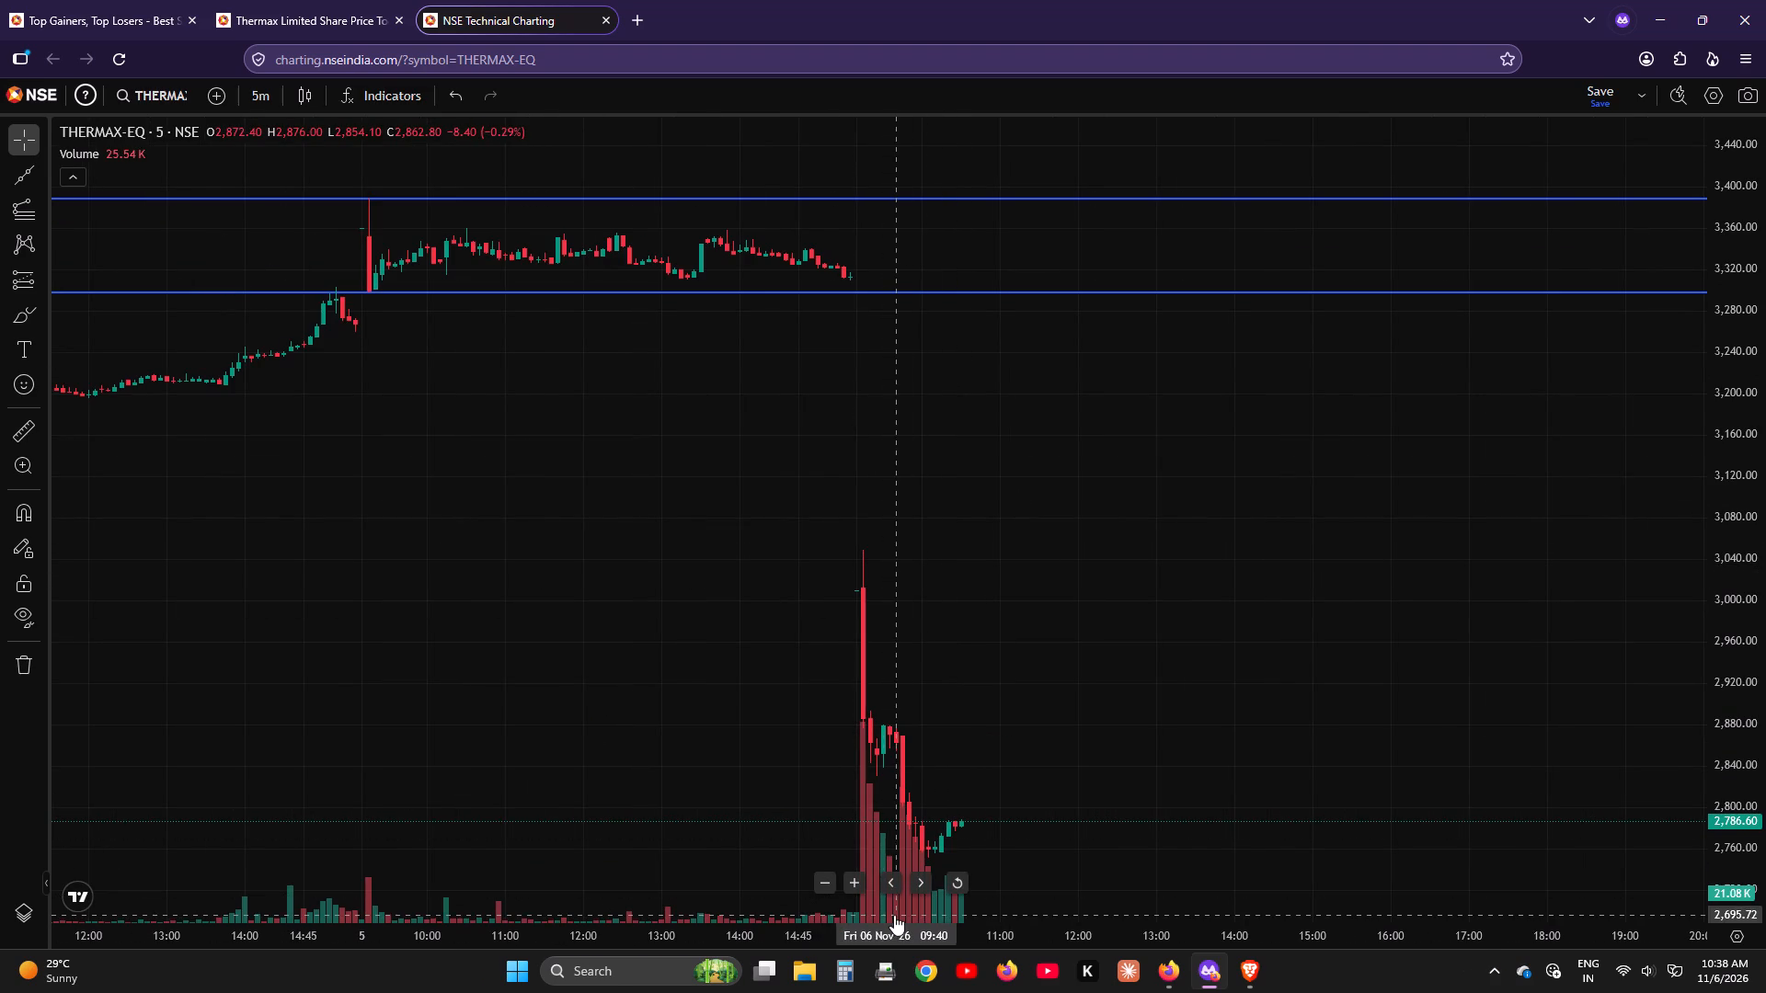
scroll(876, 908, "up", 2)
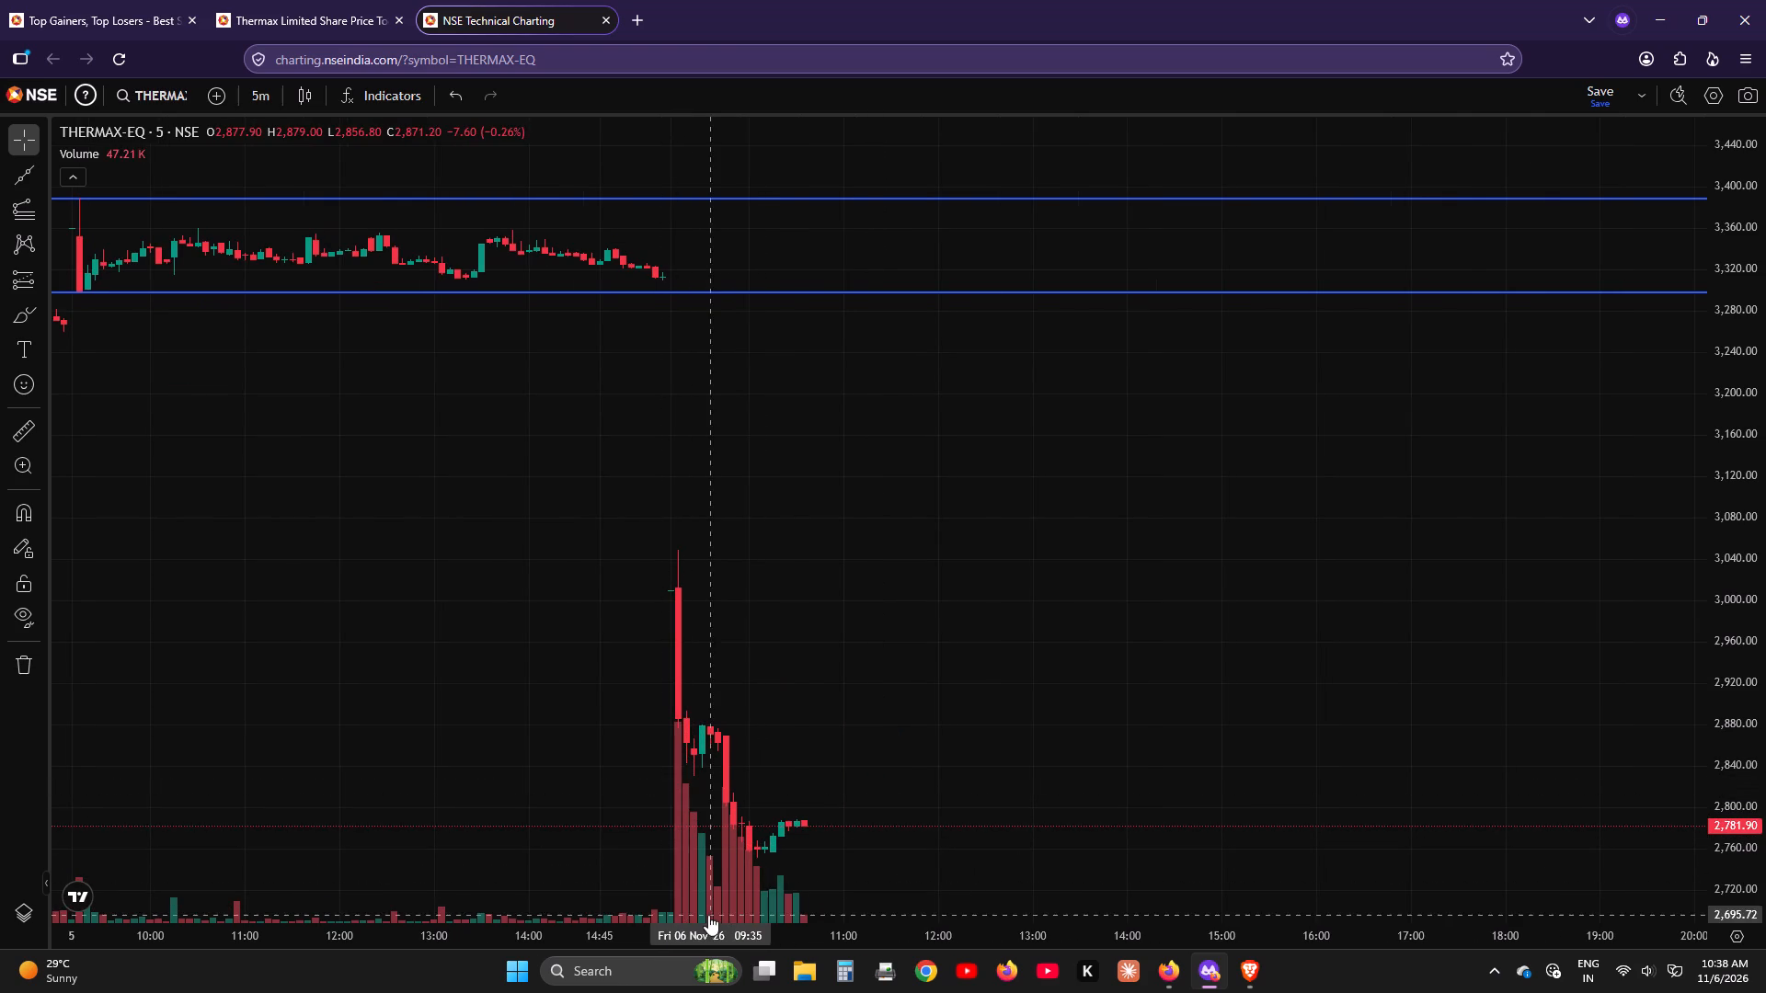
right_click(680, 878)
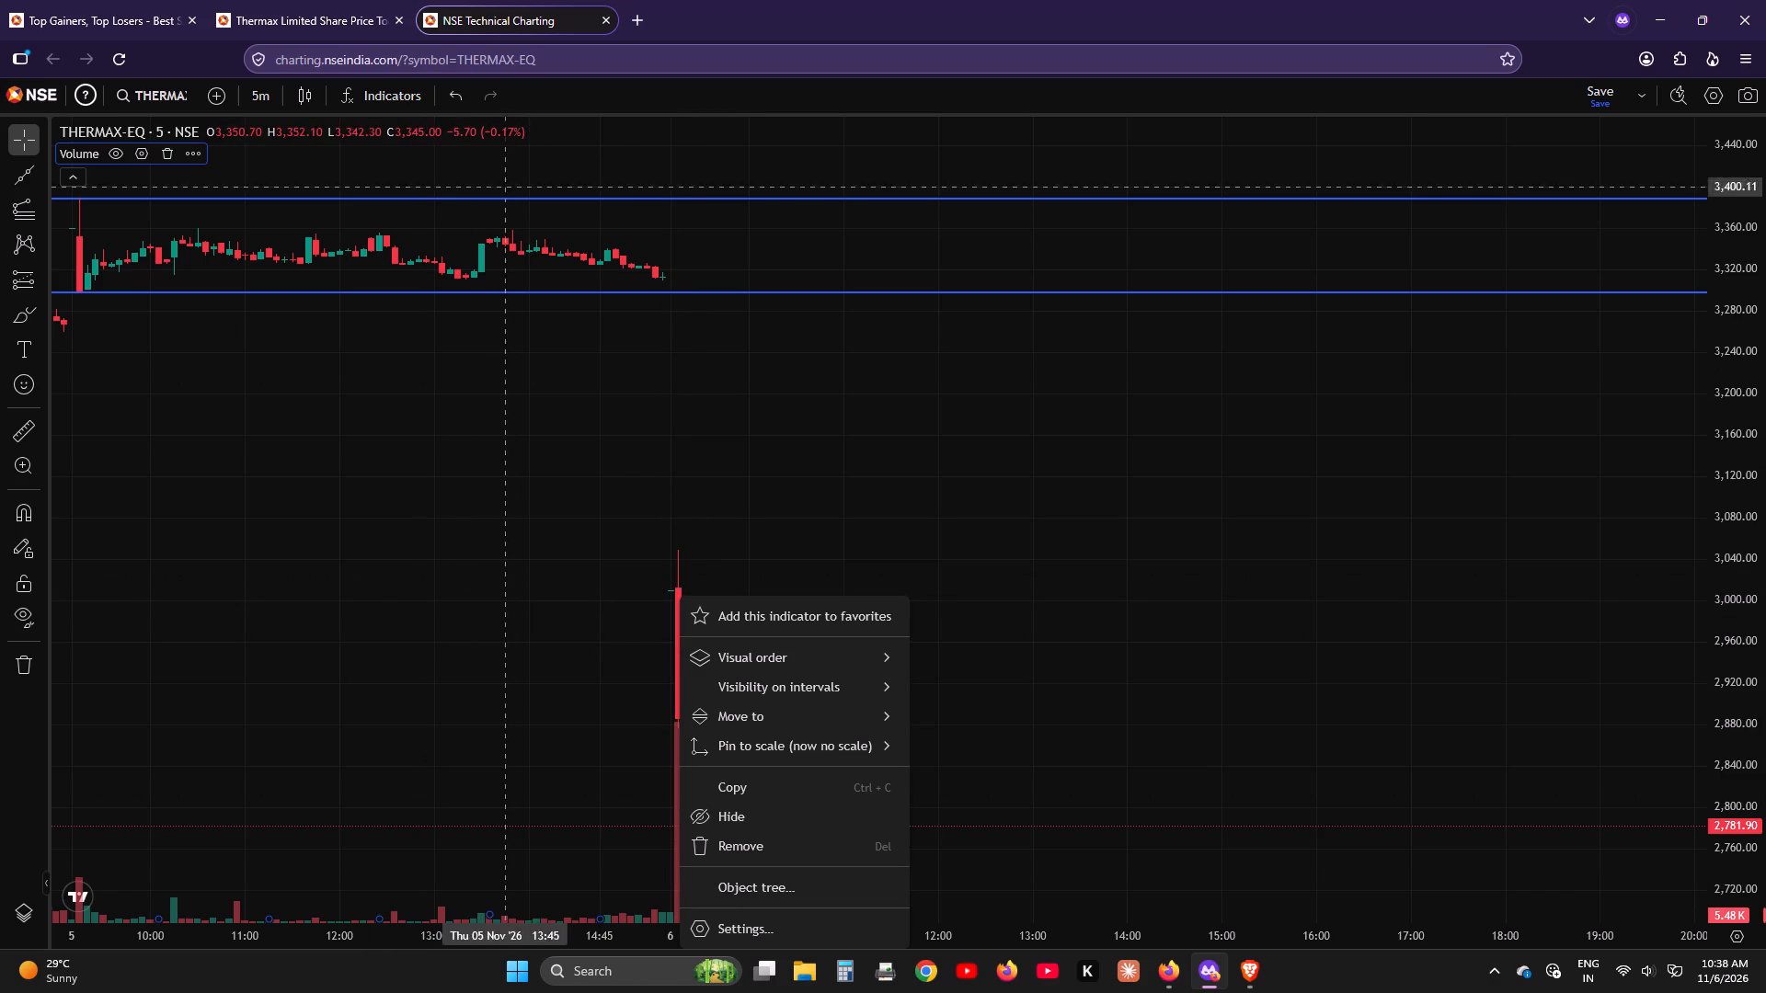
left_click(606, 23)
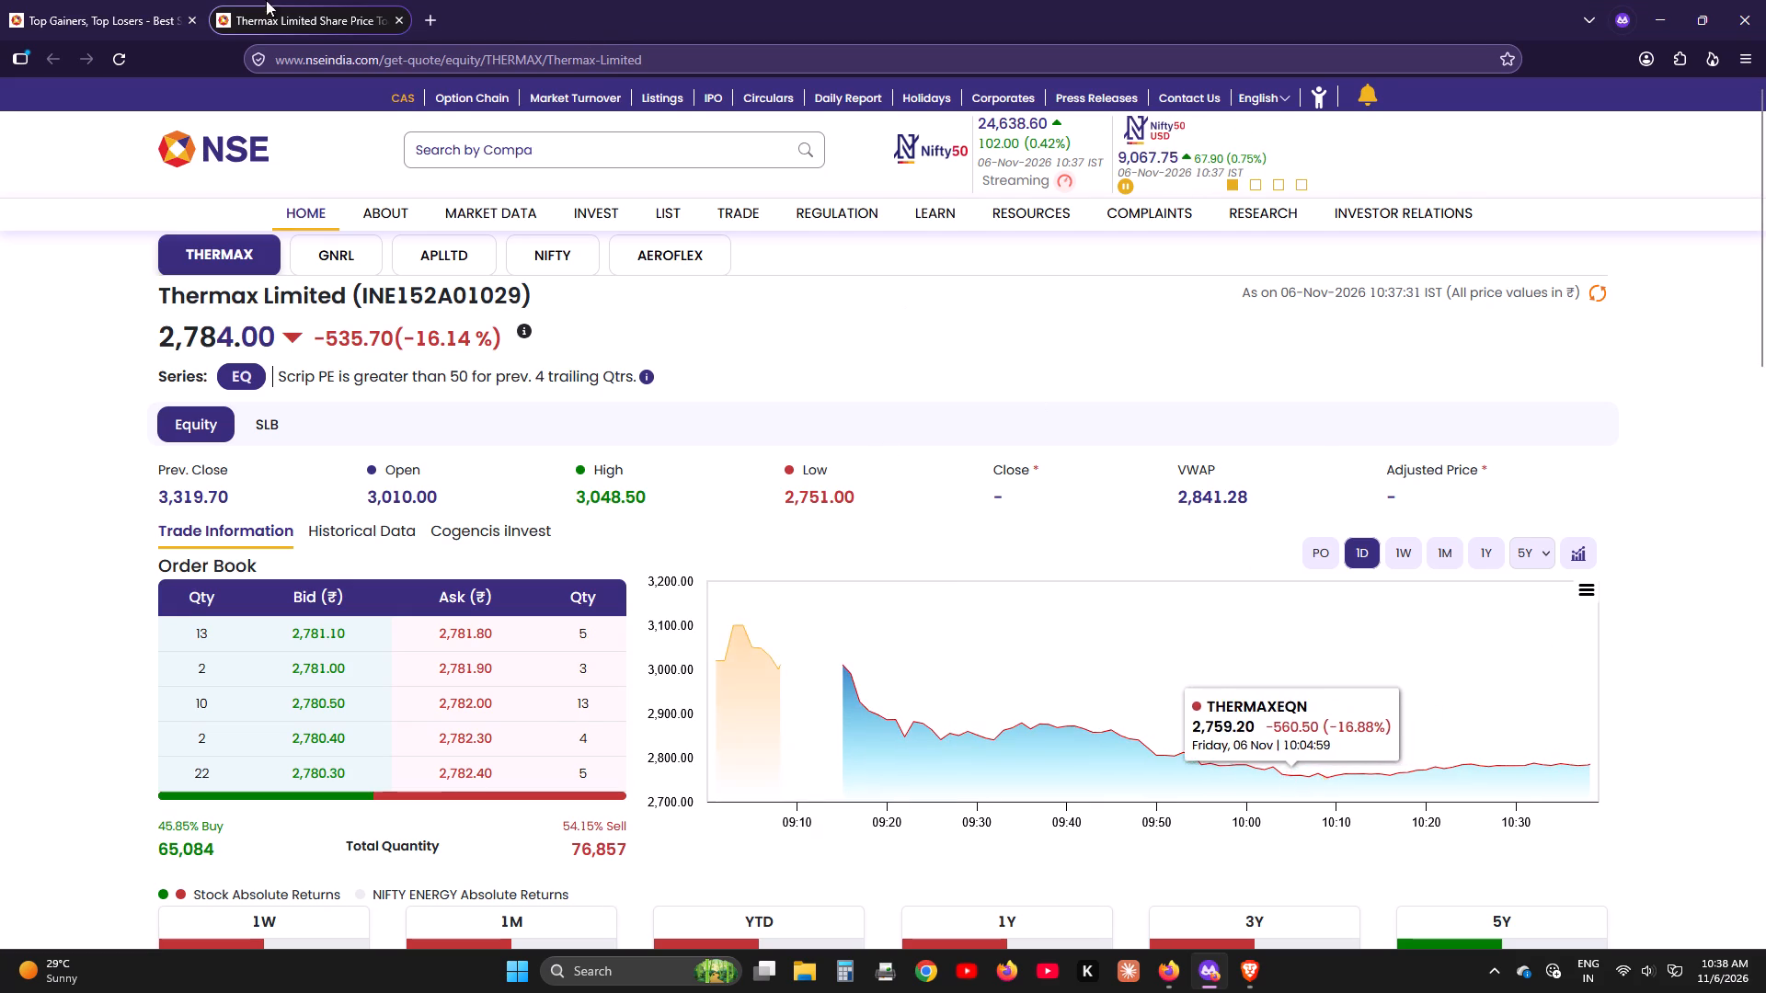
Open TDPOWERSYS from the top losers list, replacing the Thermax quote page, and view its technical chart at a 1-day interval.
left_click(129, 5)
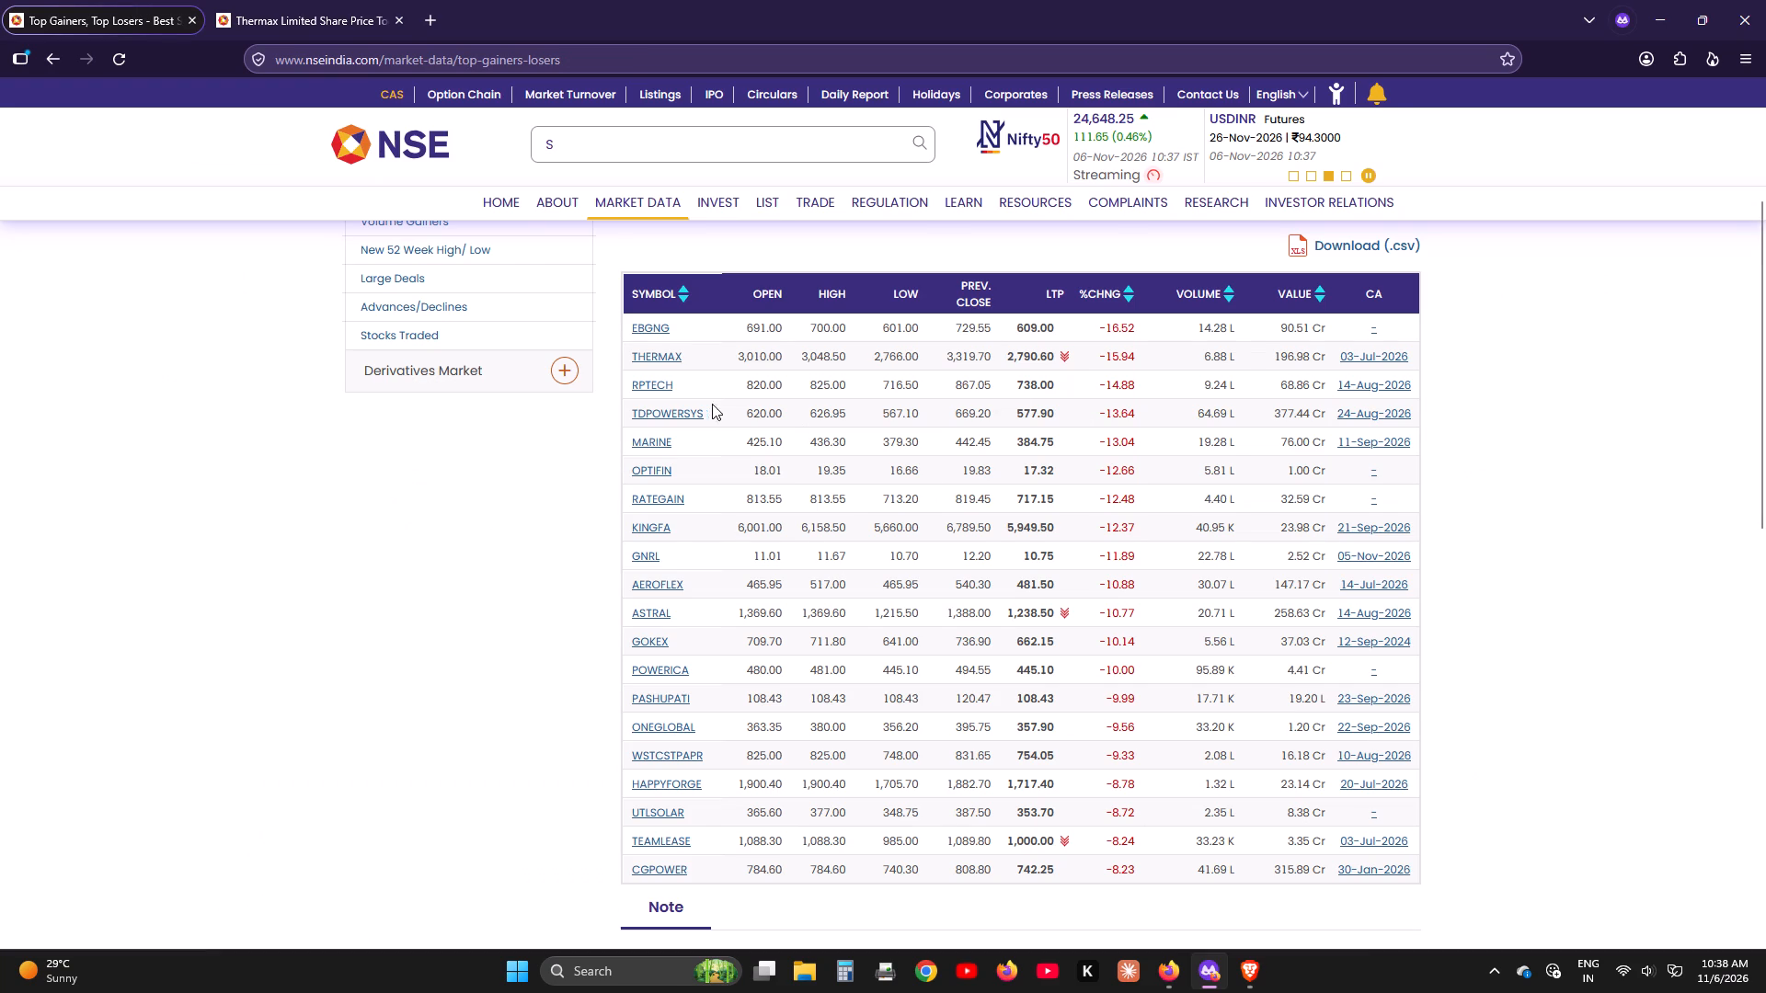
left_click(683, 410)
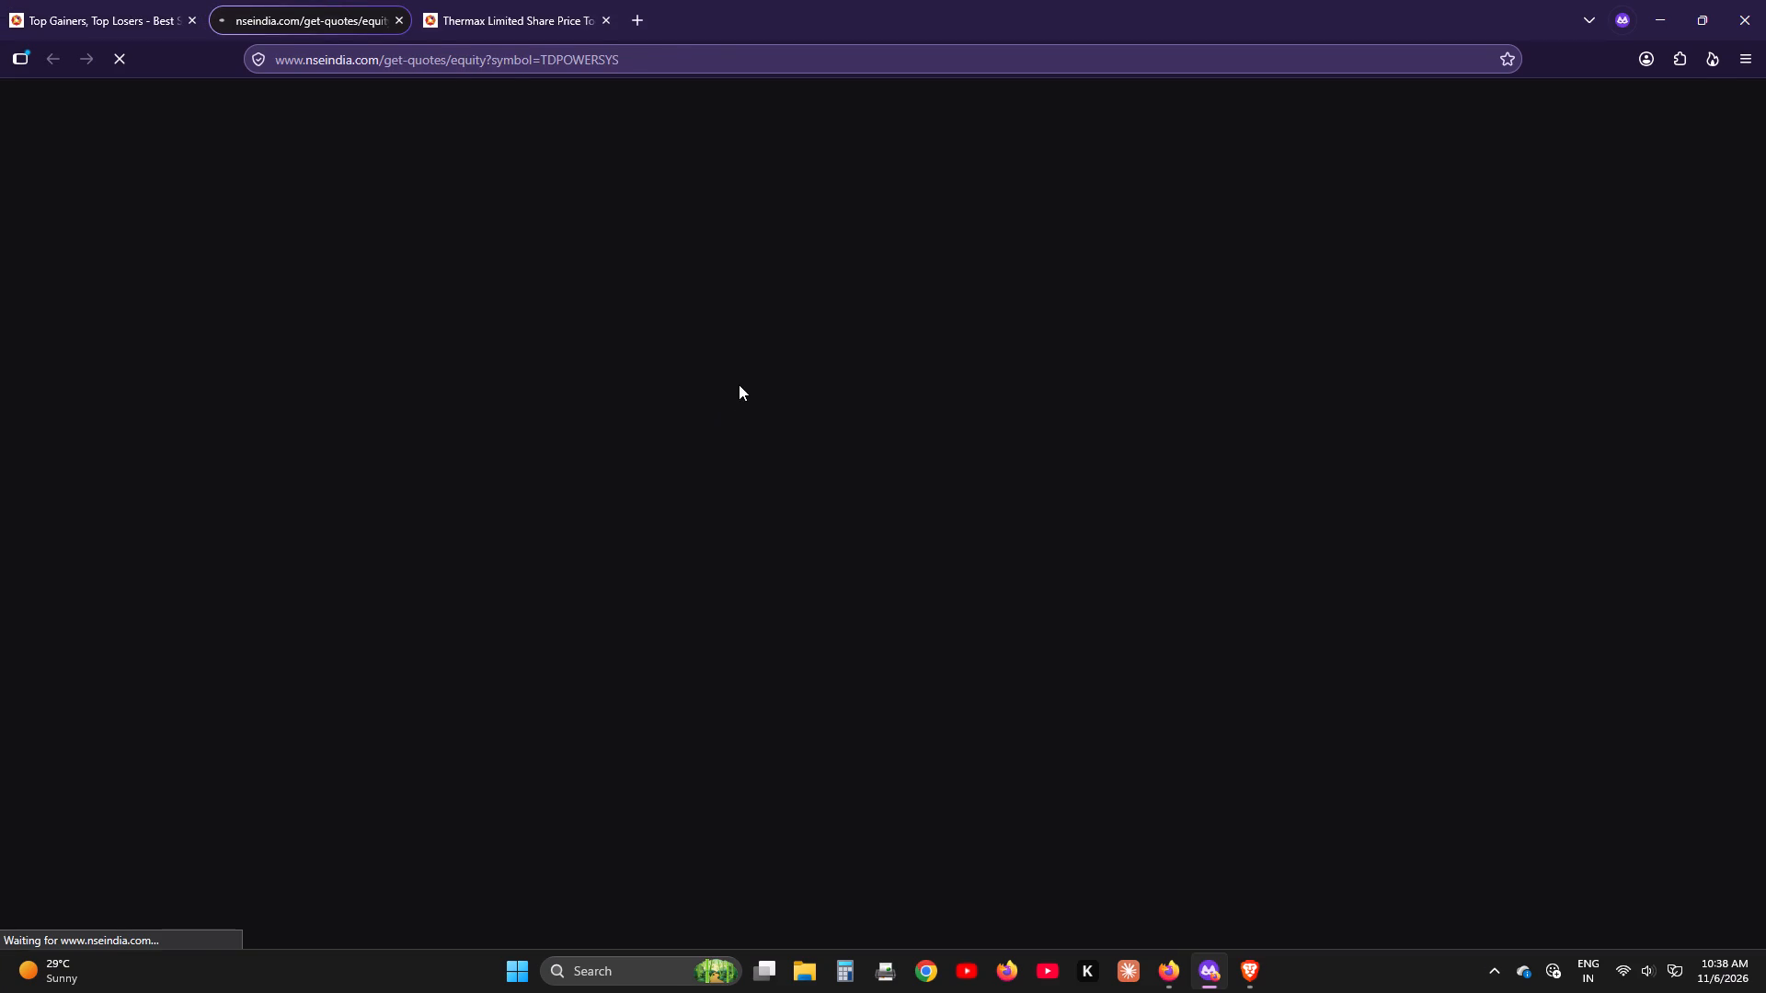
left_click(604, 16)
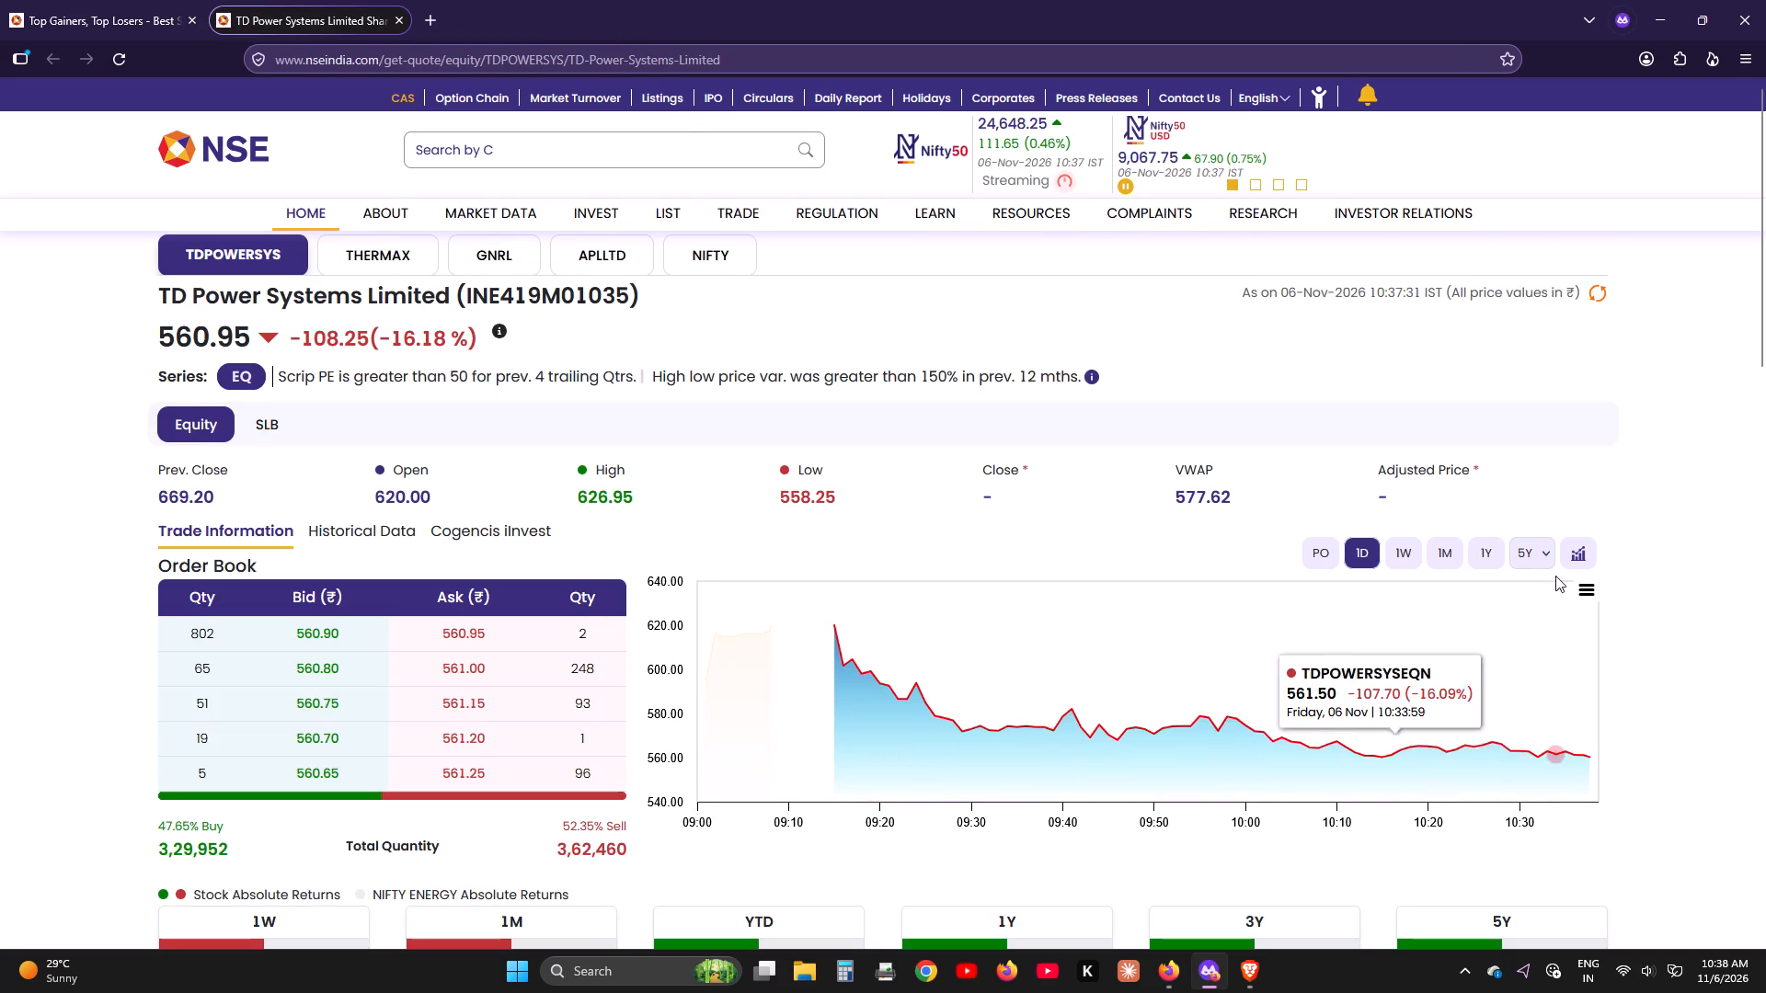
left_click(1577, 554)
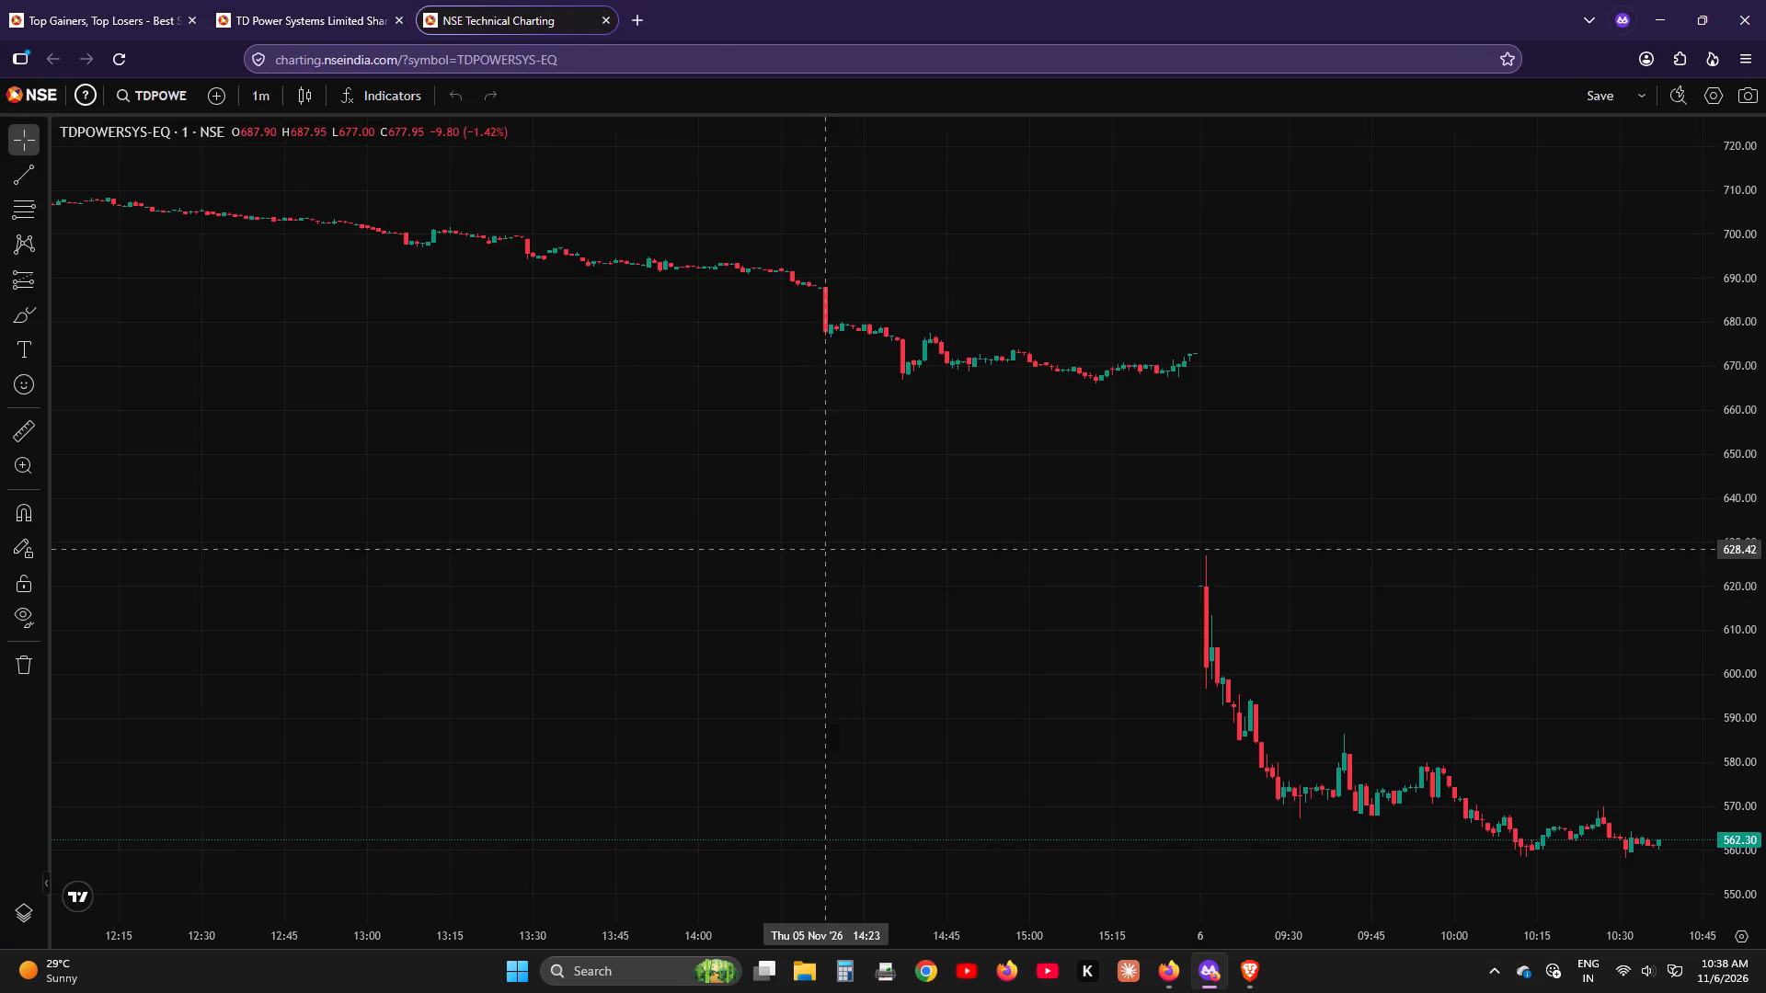
left_click(264, 105)
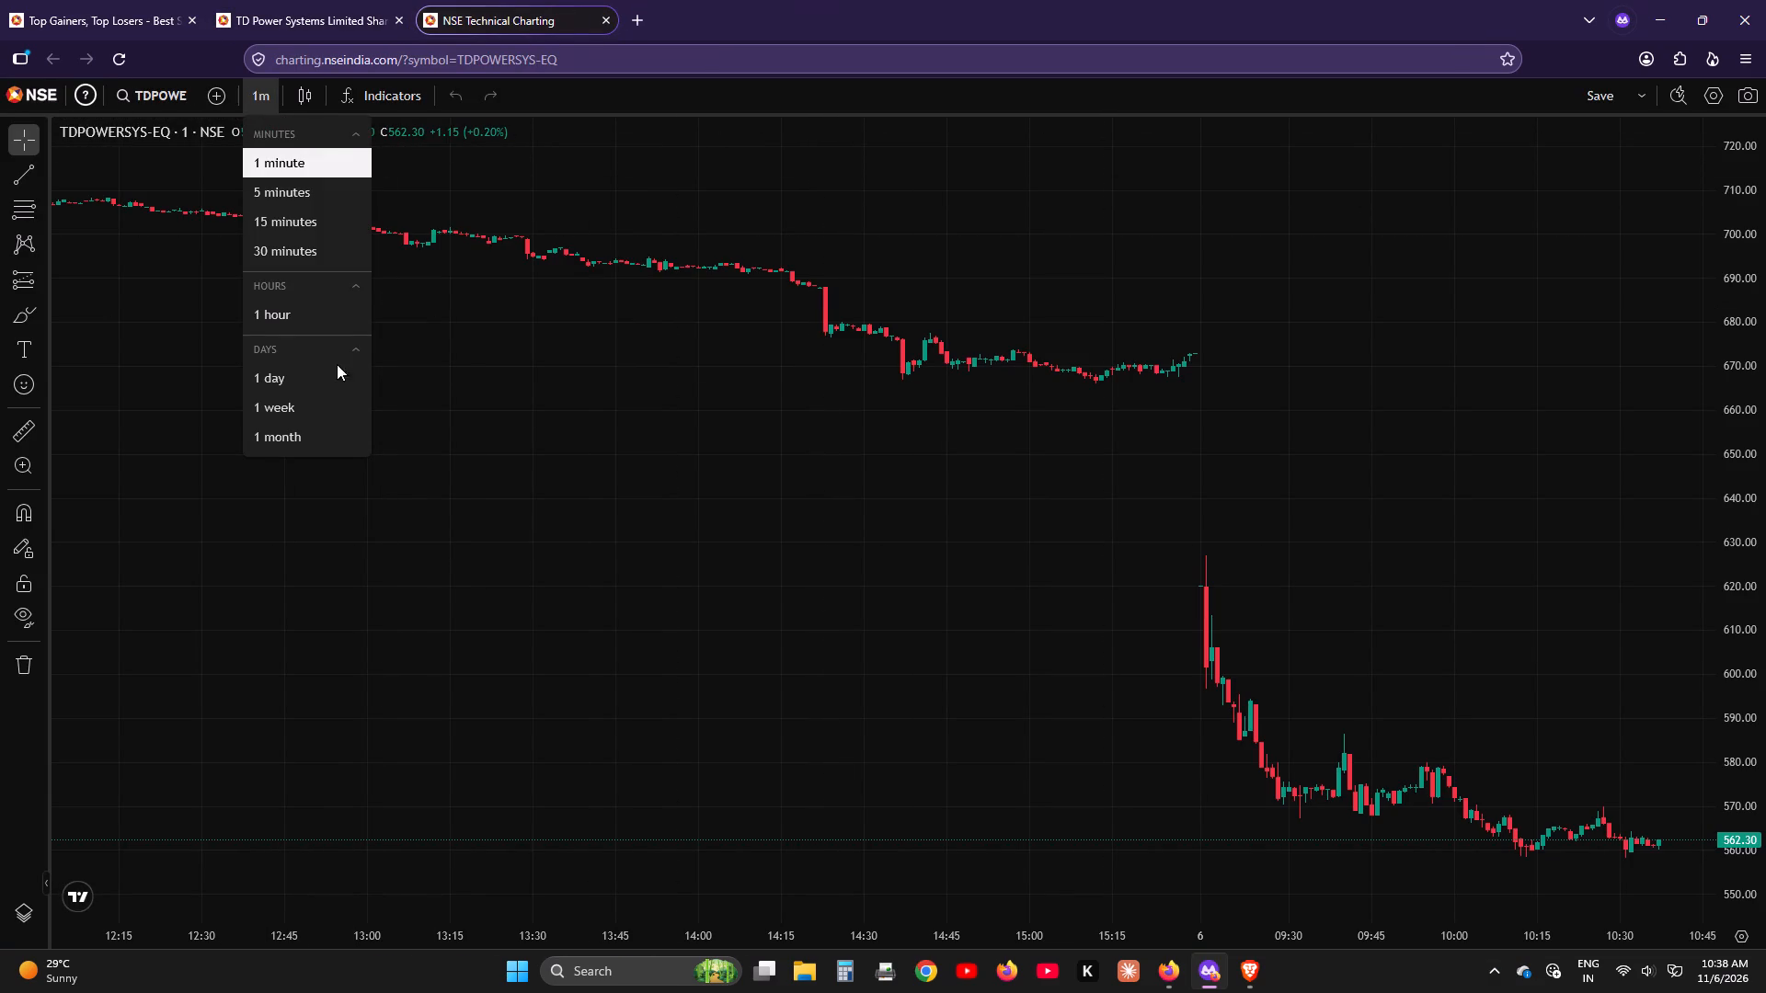
left_click(311, 382)
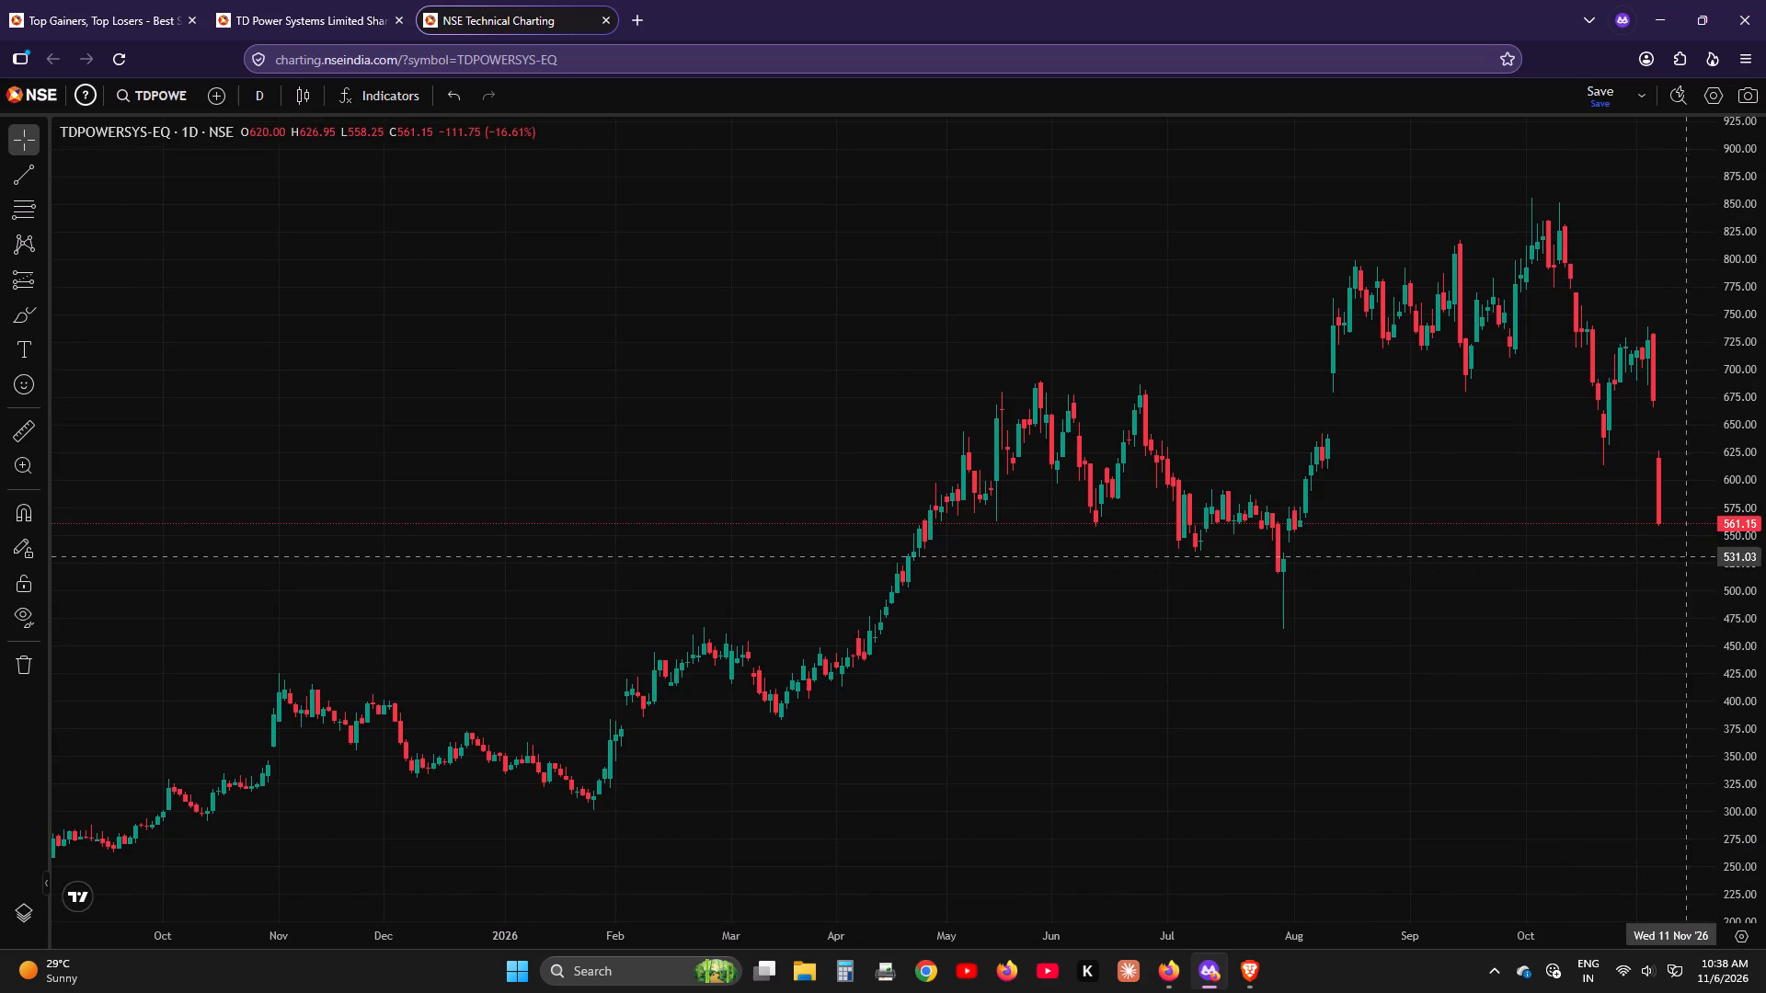
Close the TDPOWERSYS chart and quote pages, returning to the top losers list.
left_click(356, 0)
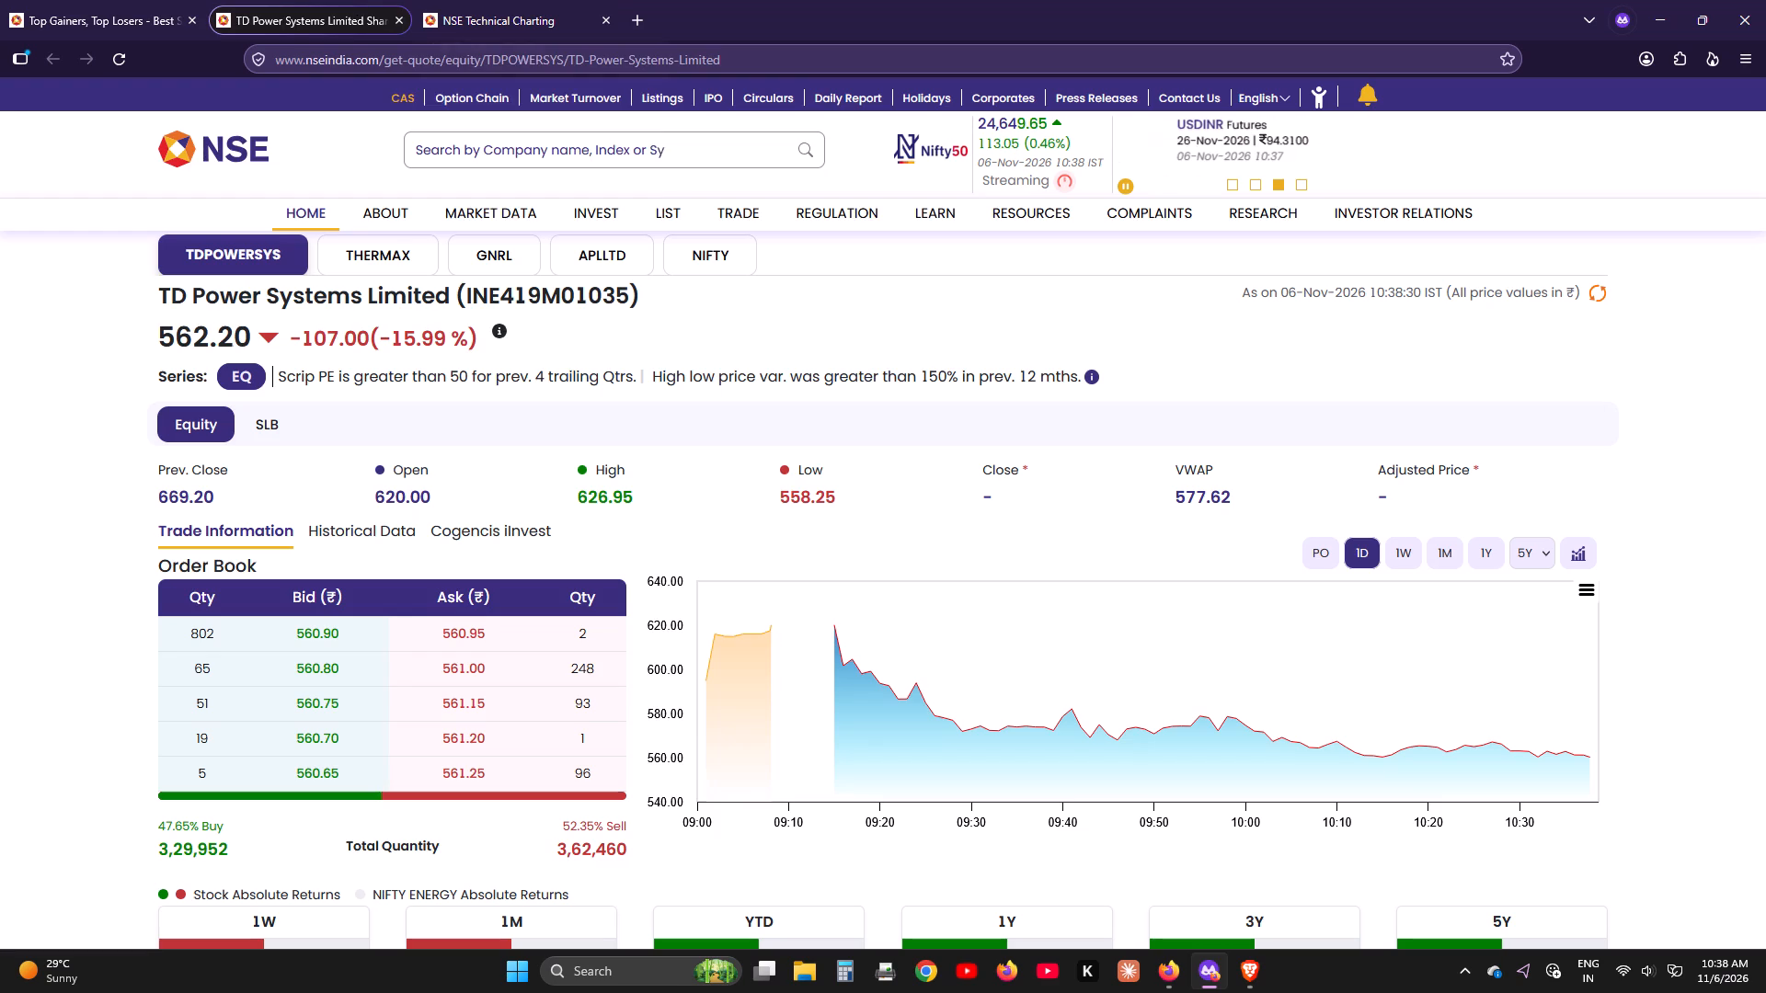
left_click(612, 24)
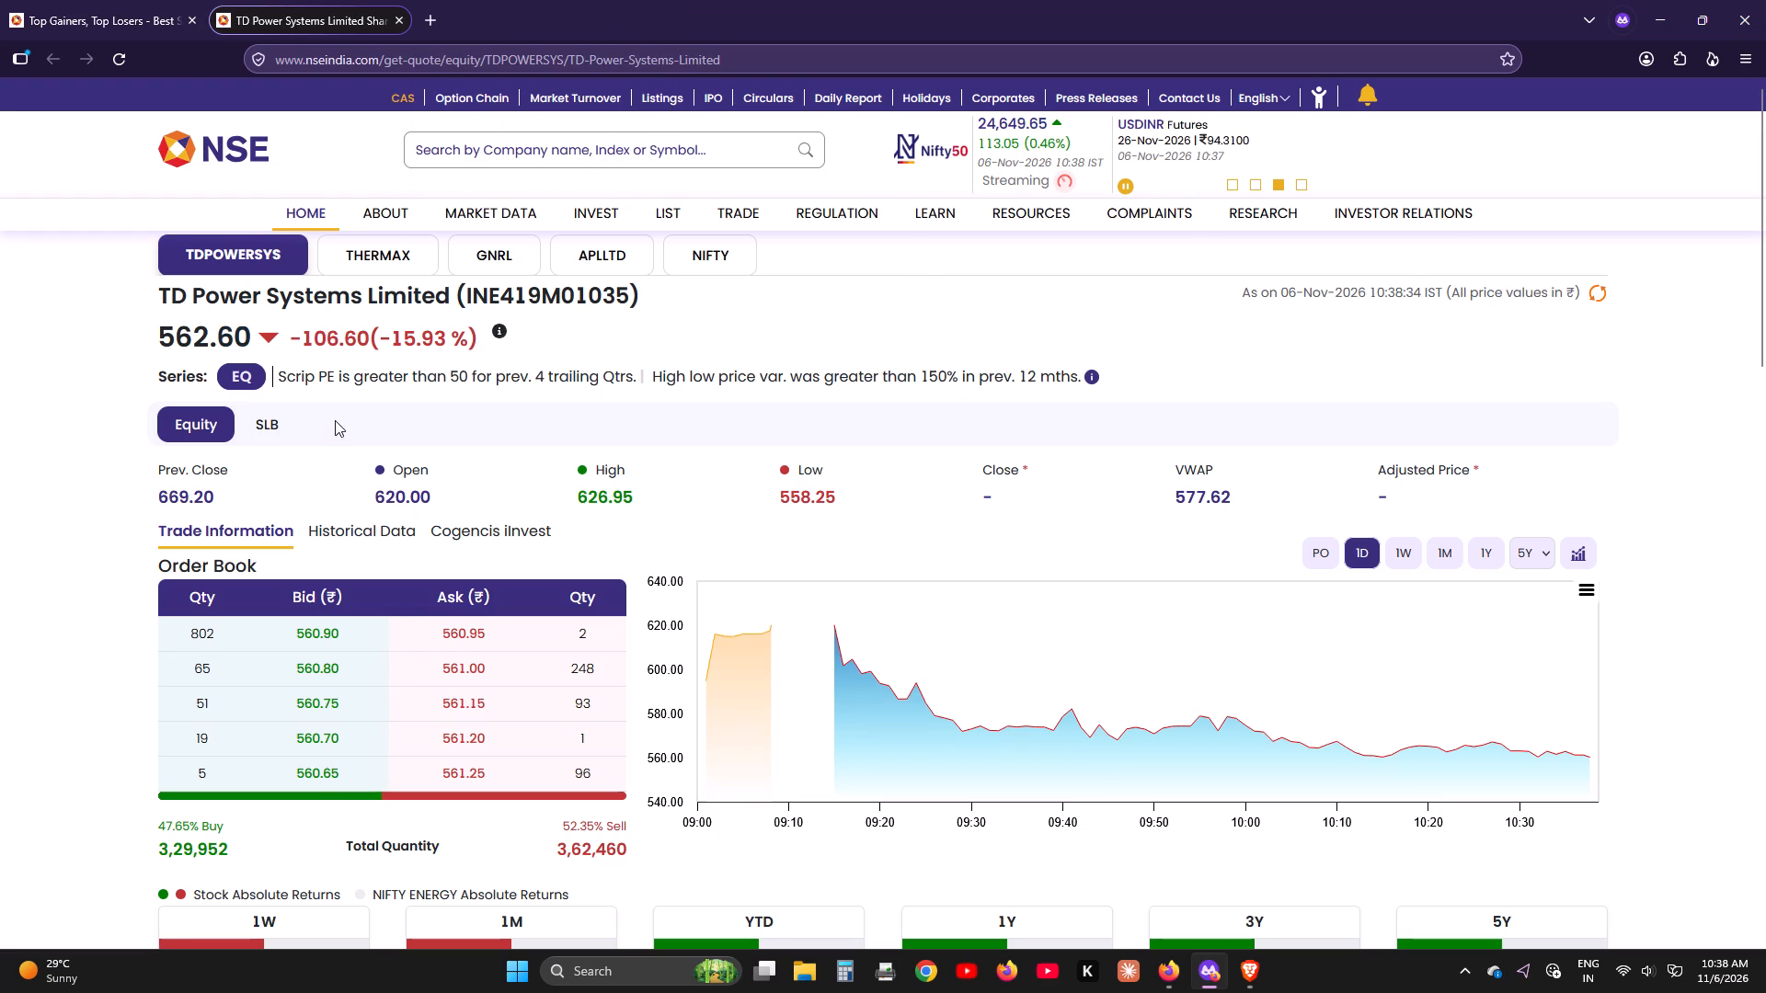
left_click(132, 7)
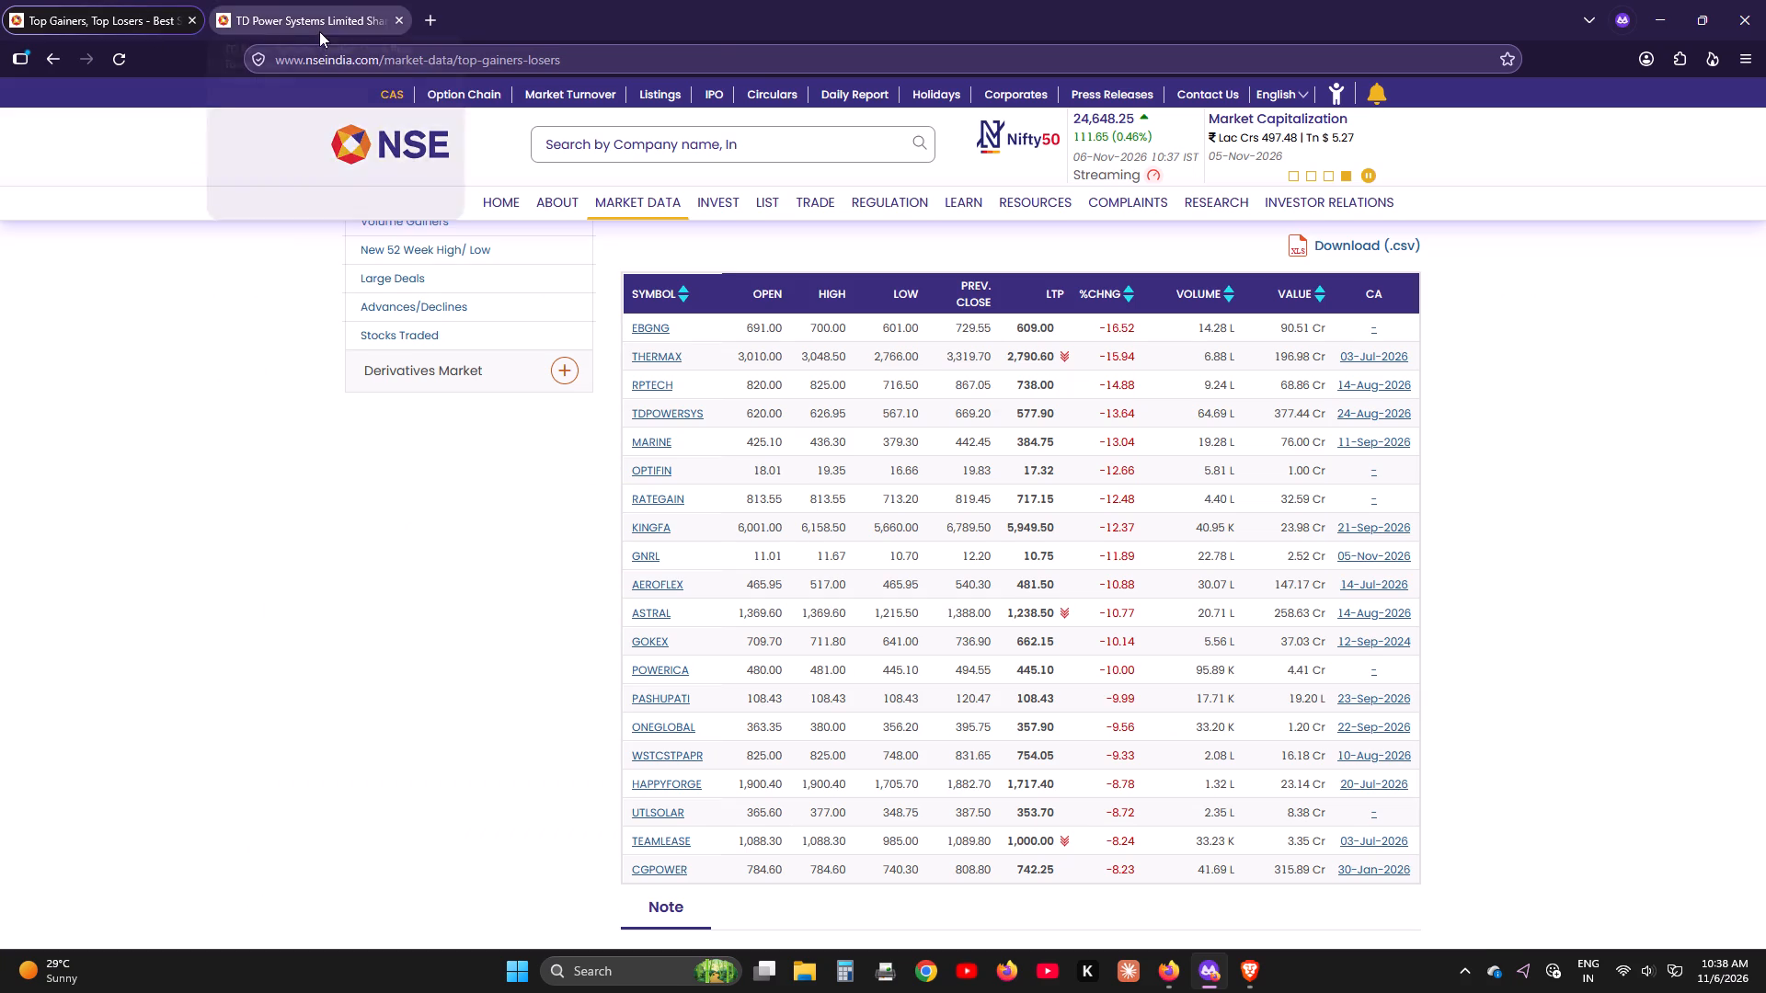
left_click(398, 16)
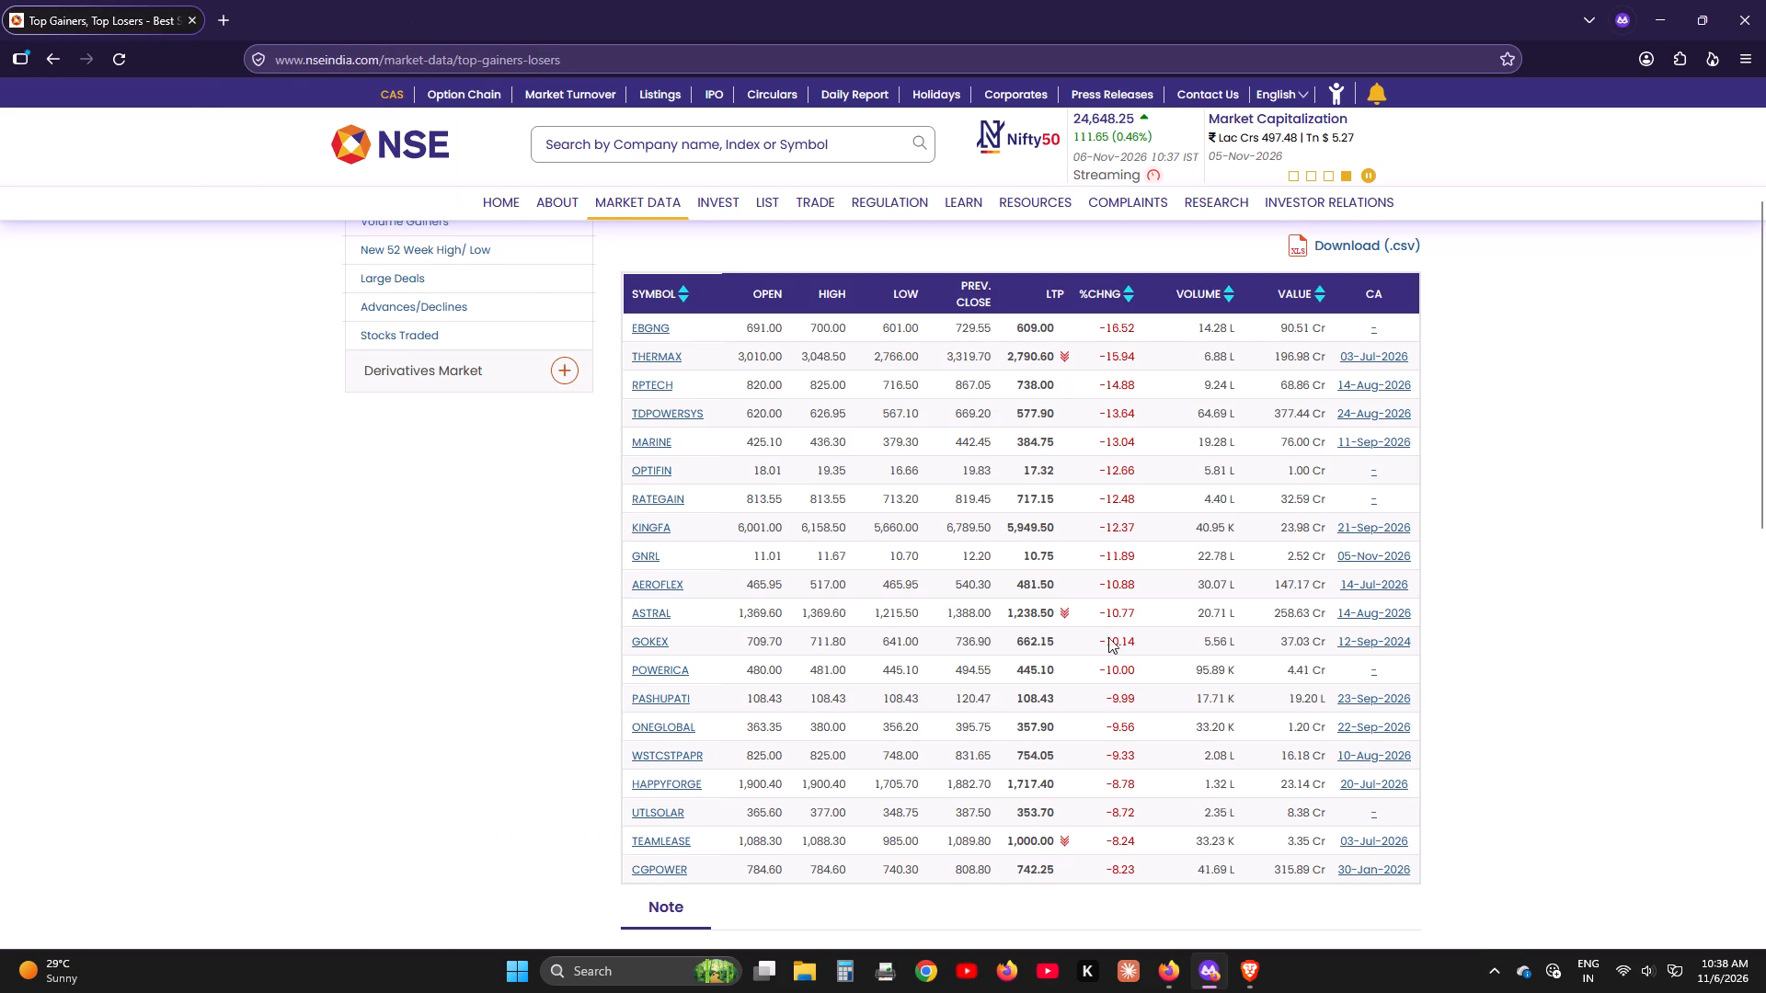
Open ASTRAL from the top losers list and view its technical chart at a 1-day interval.
left_click(636, 615)
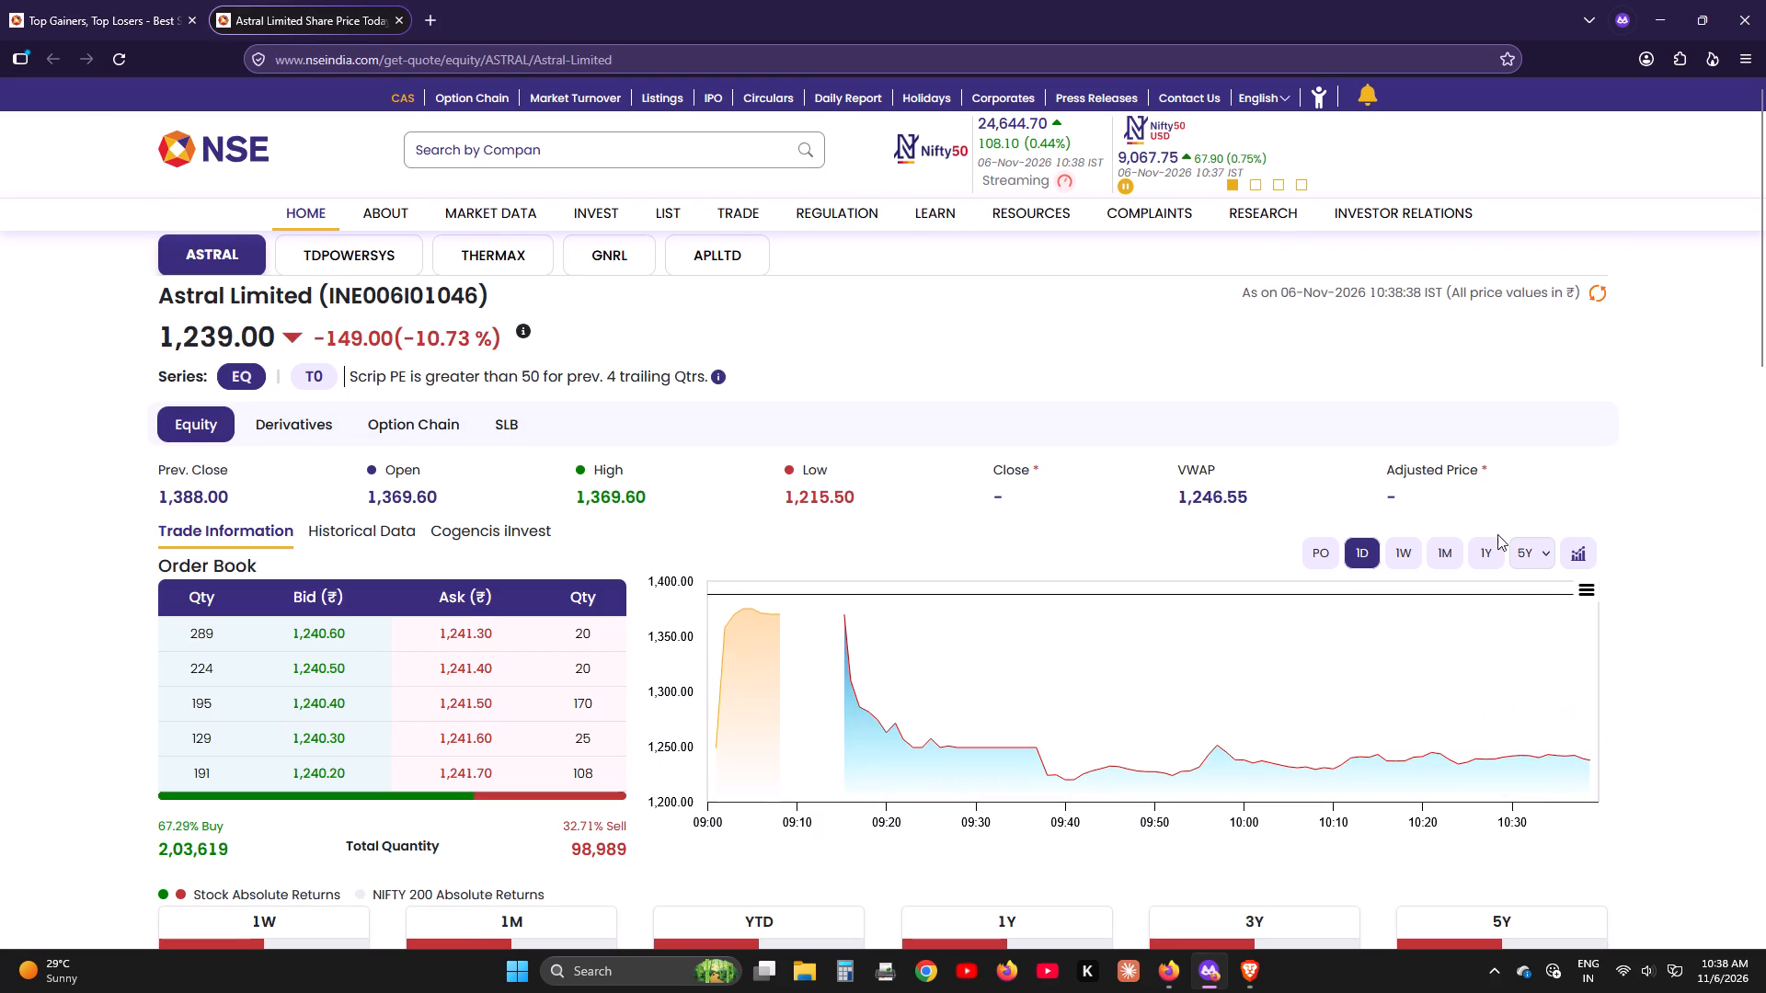
left_click(1579, 551)
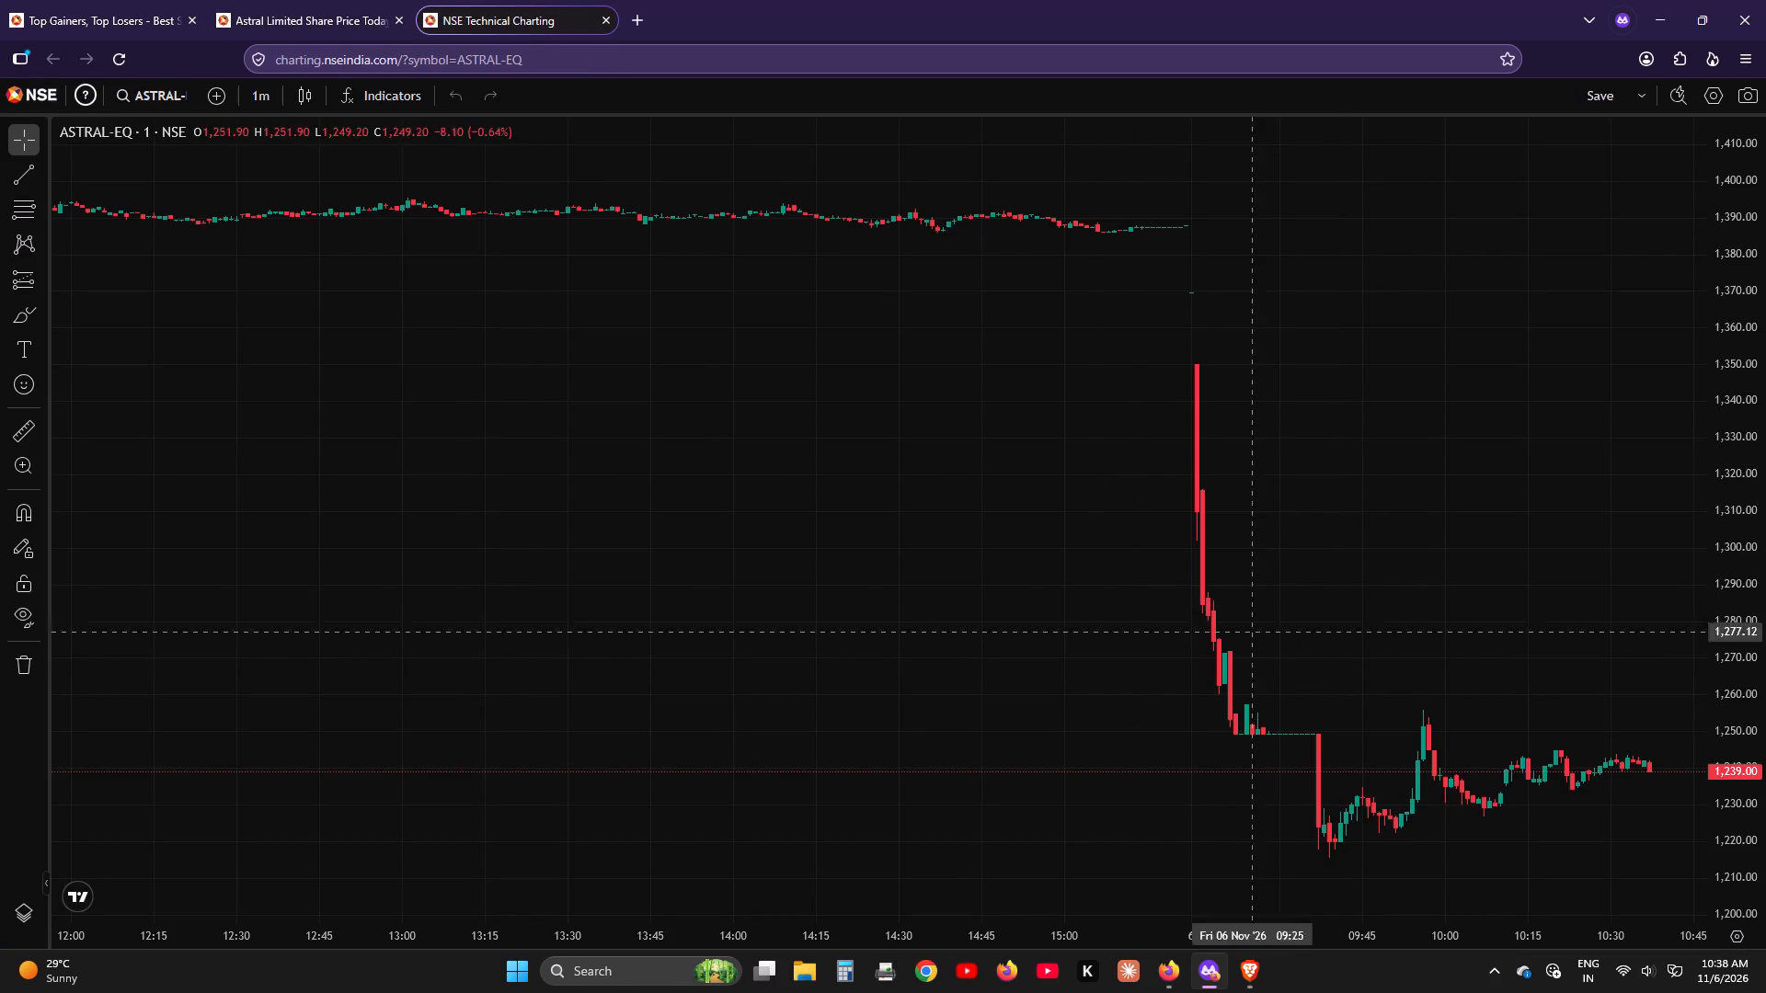
left_click(266, 107)
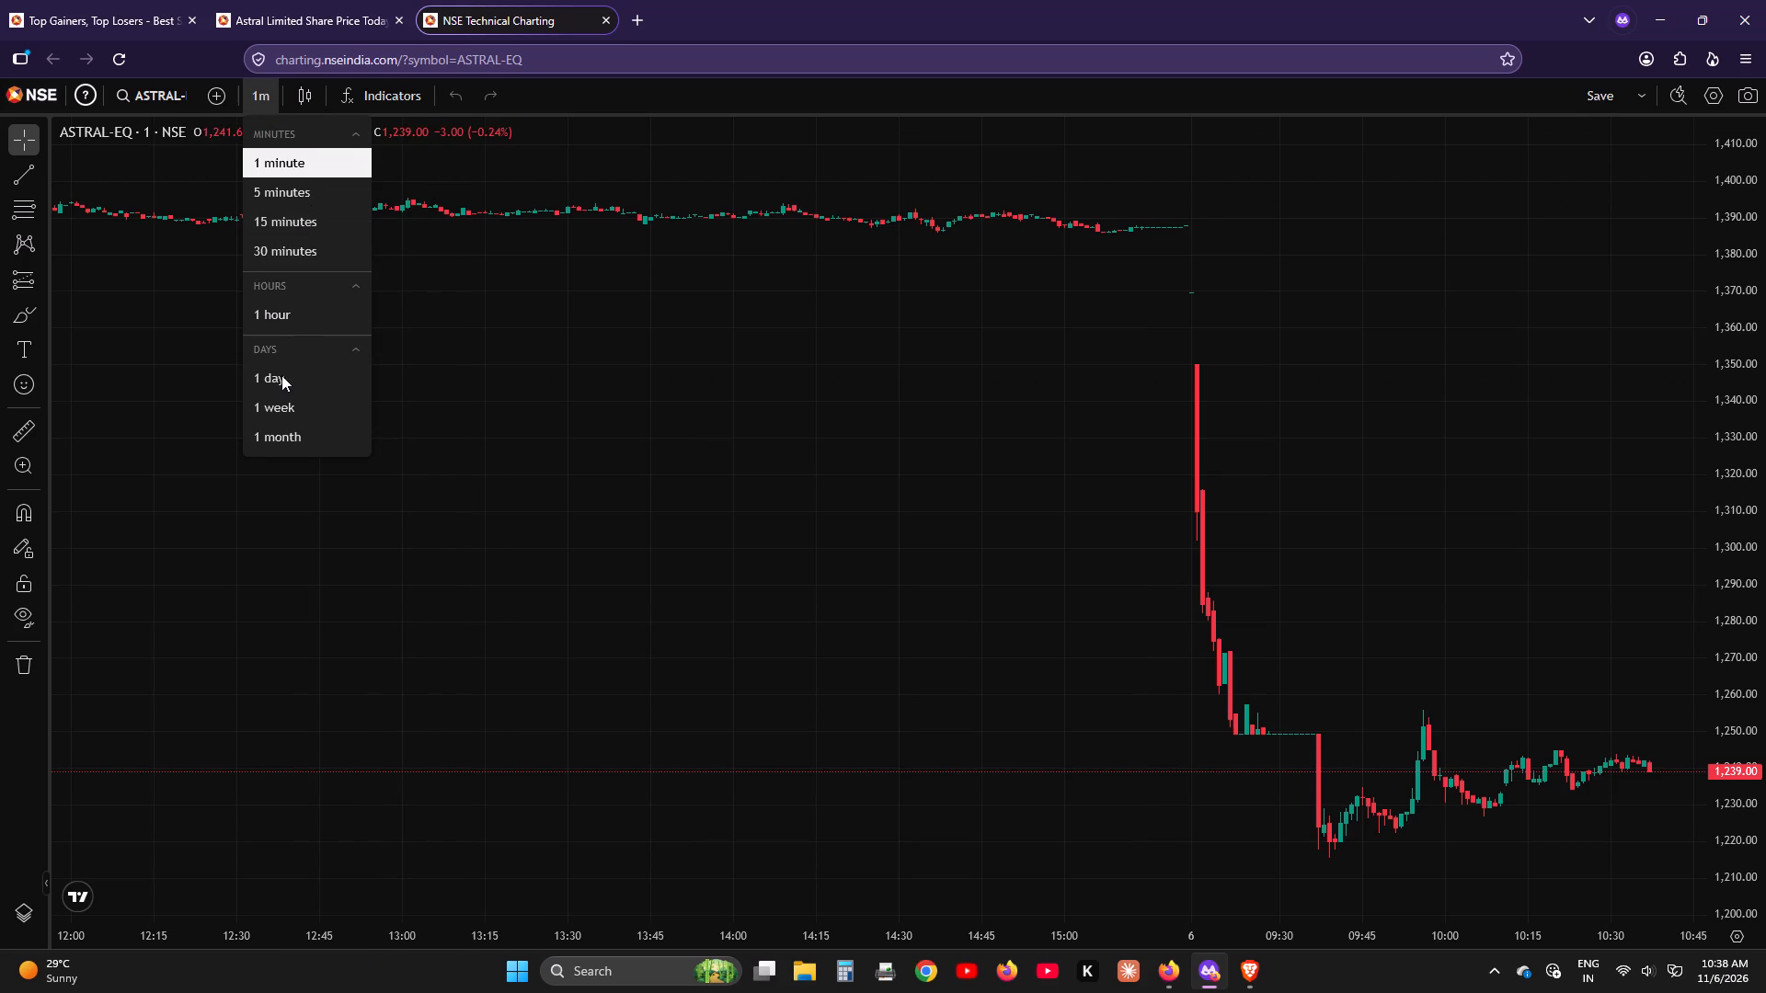
left_click(281, 375)
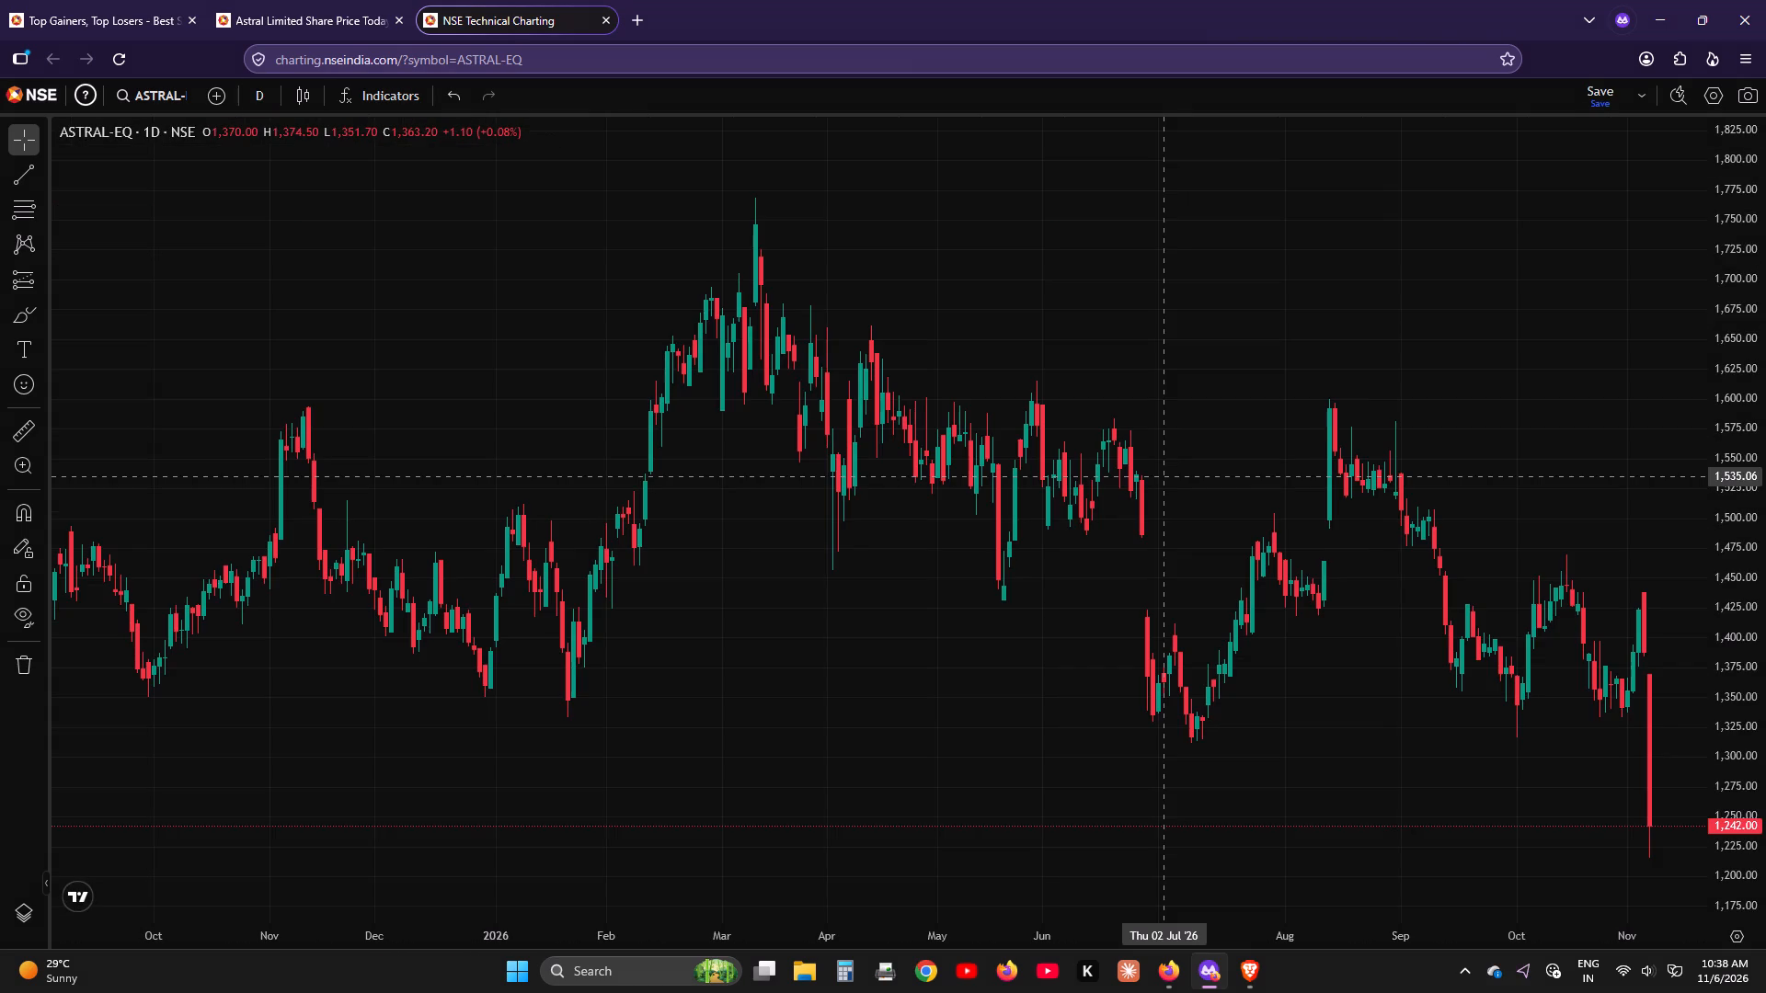
Close the ASTRAL technical chart and return to the top losers list.
left_click(316, 8)
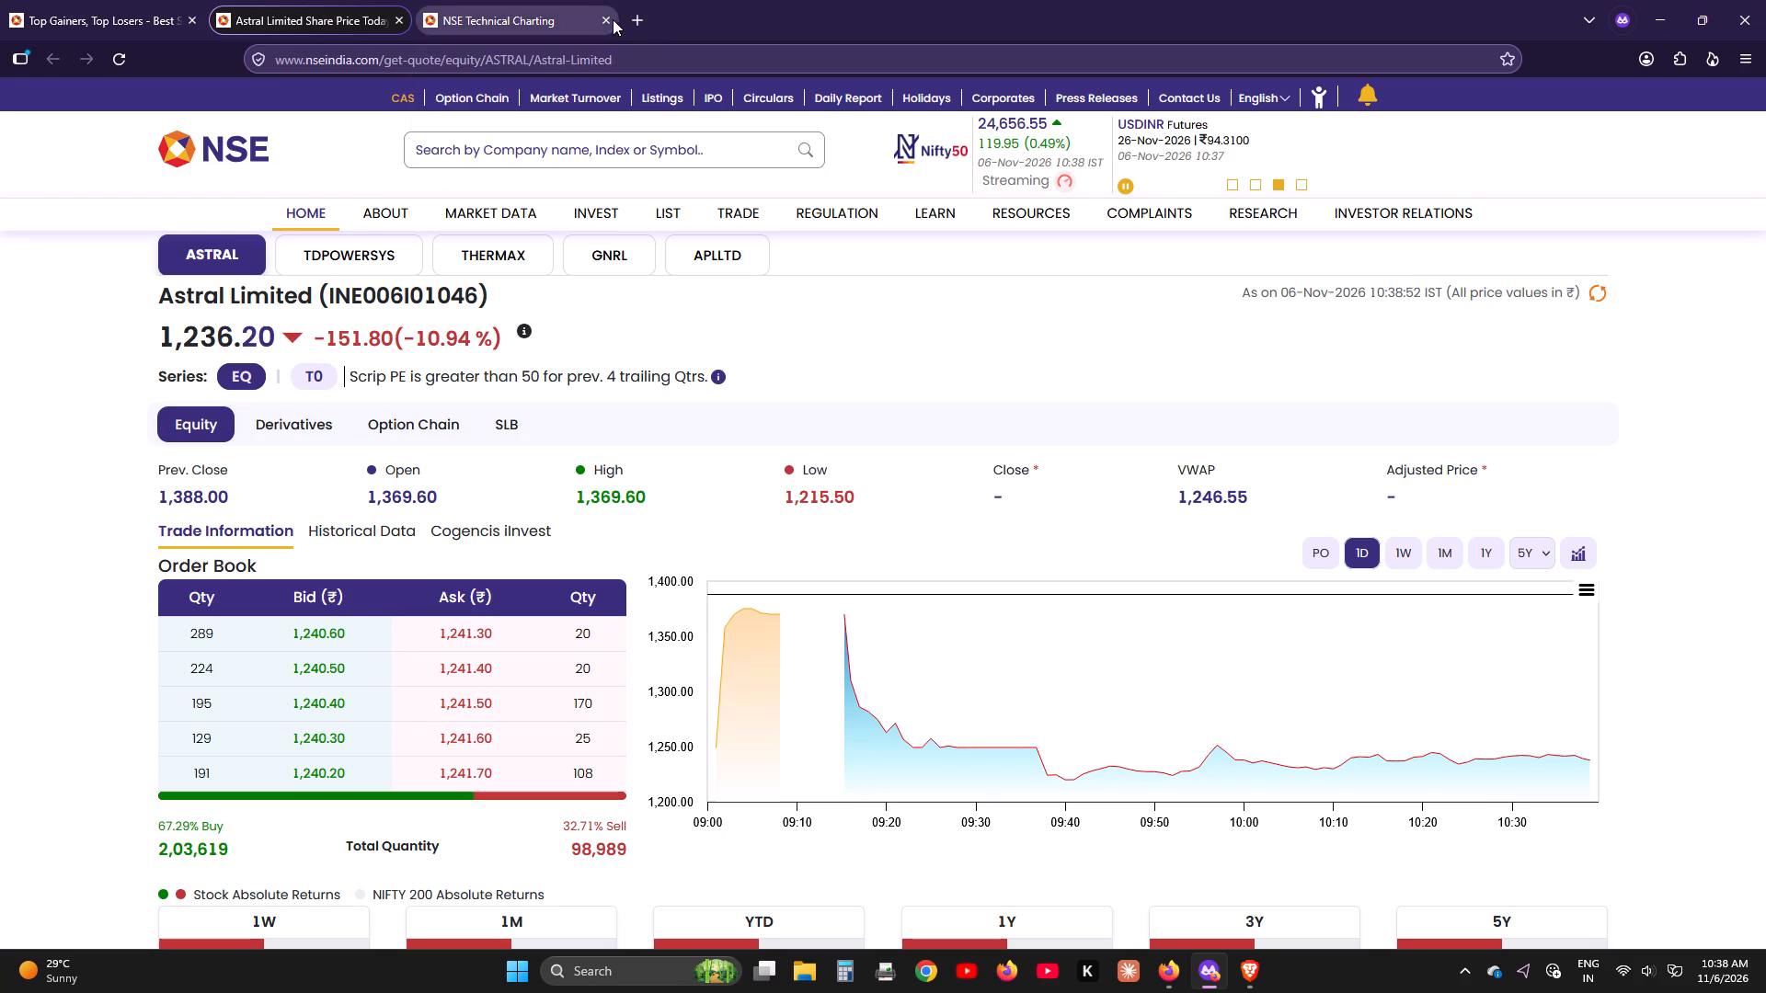
left_click(608, 19)
left_click(145, 0)
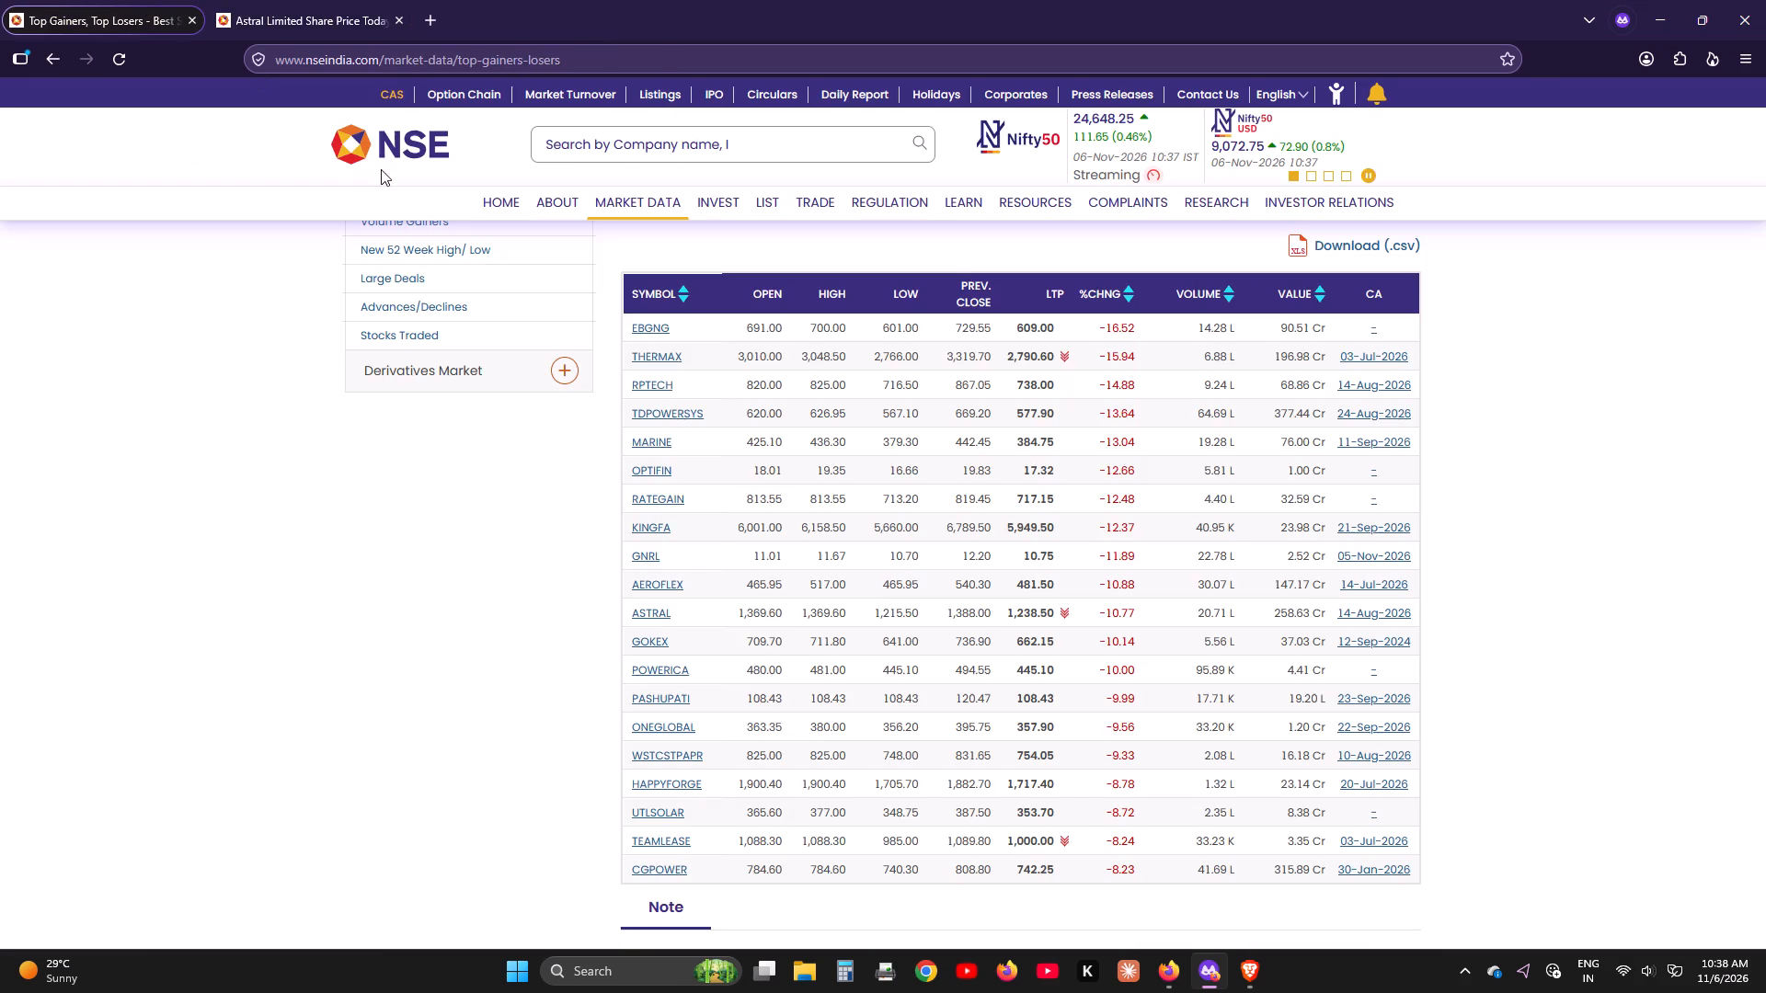
Switch the Top 20 list for All Securities to Gainers and look through its stocks.
scroll(712, 376, "up", 2)
left_click(663, 387)
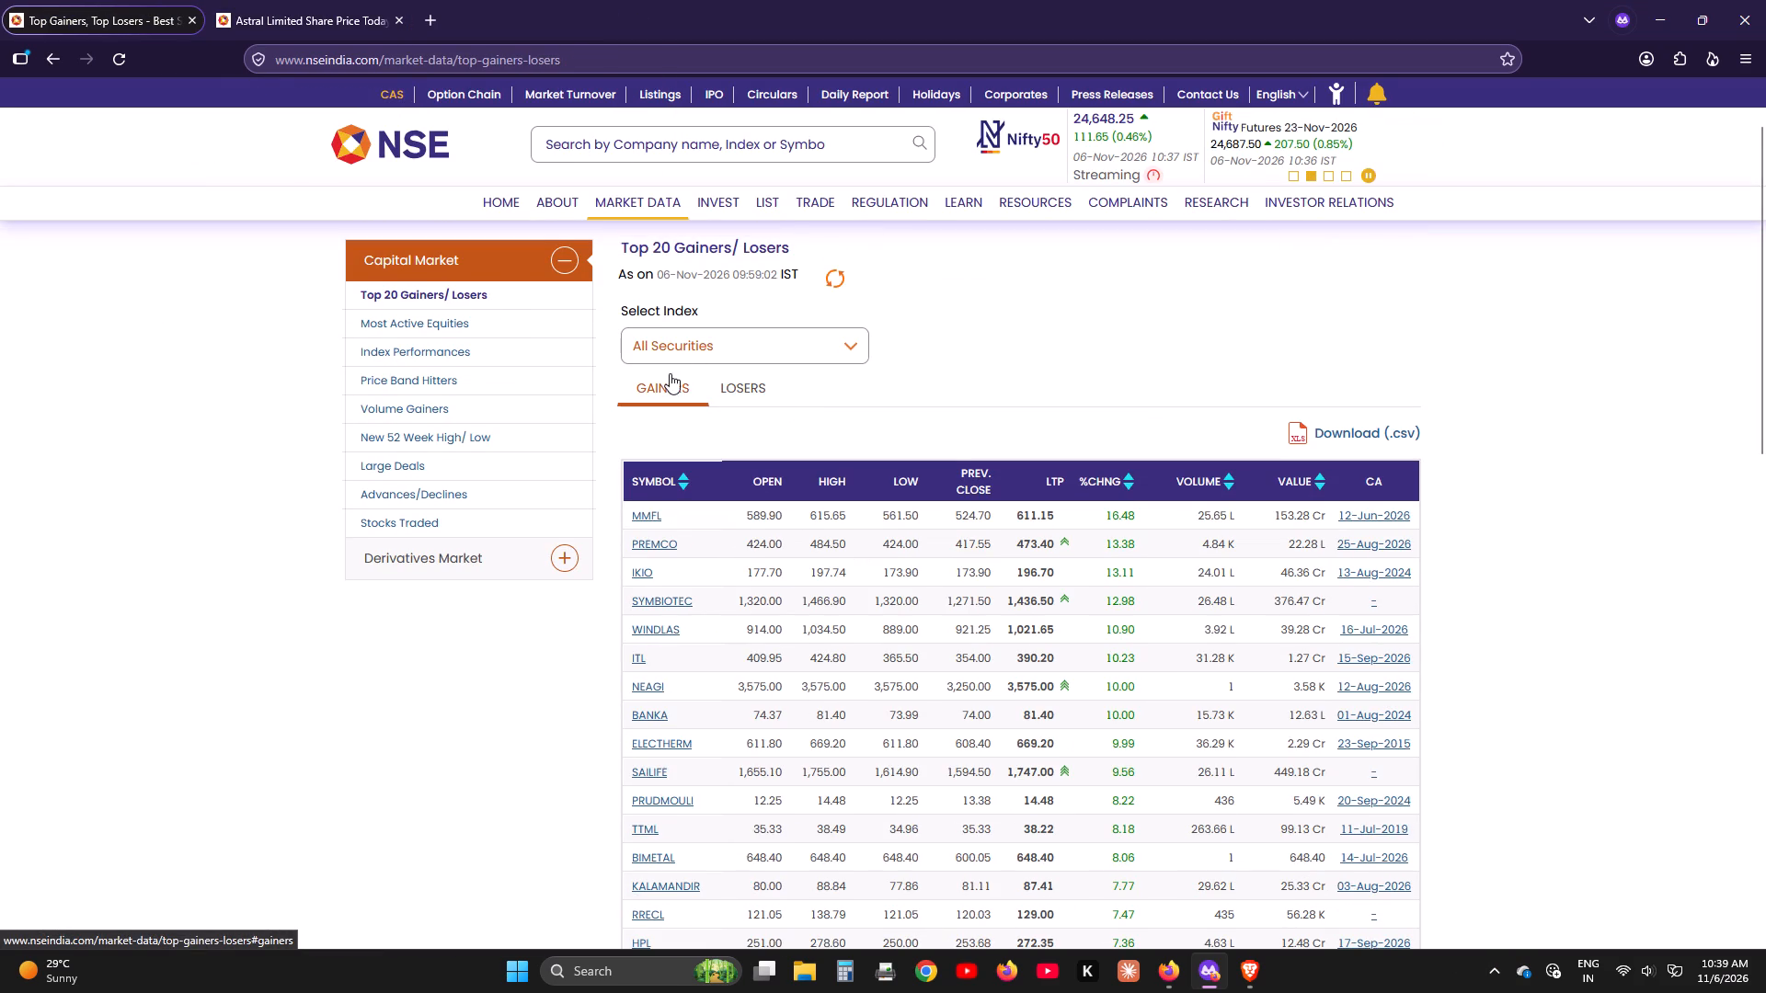
scroll(919, 575, "down", 1)
scroll(919, 575, "up", 1)
scroll(923, 577, "down", 3)
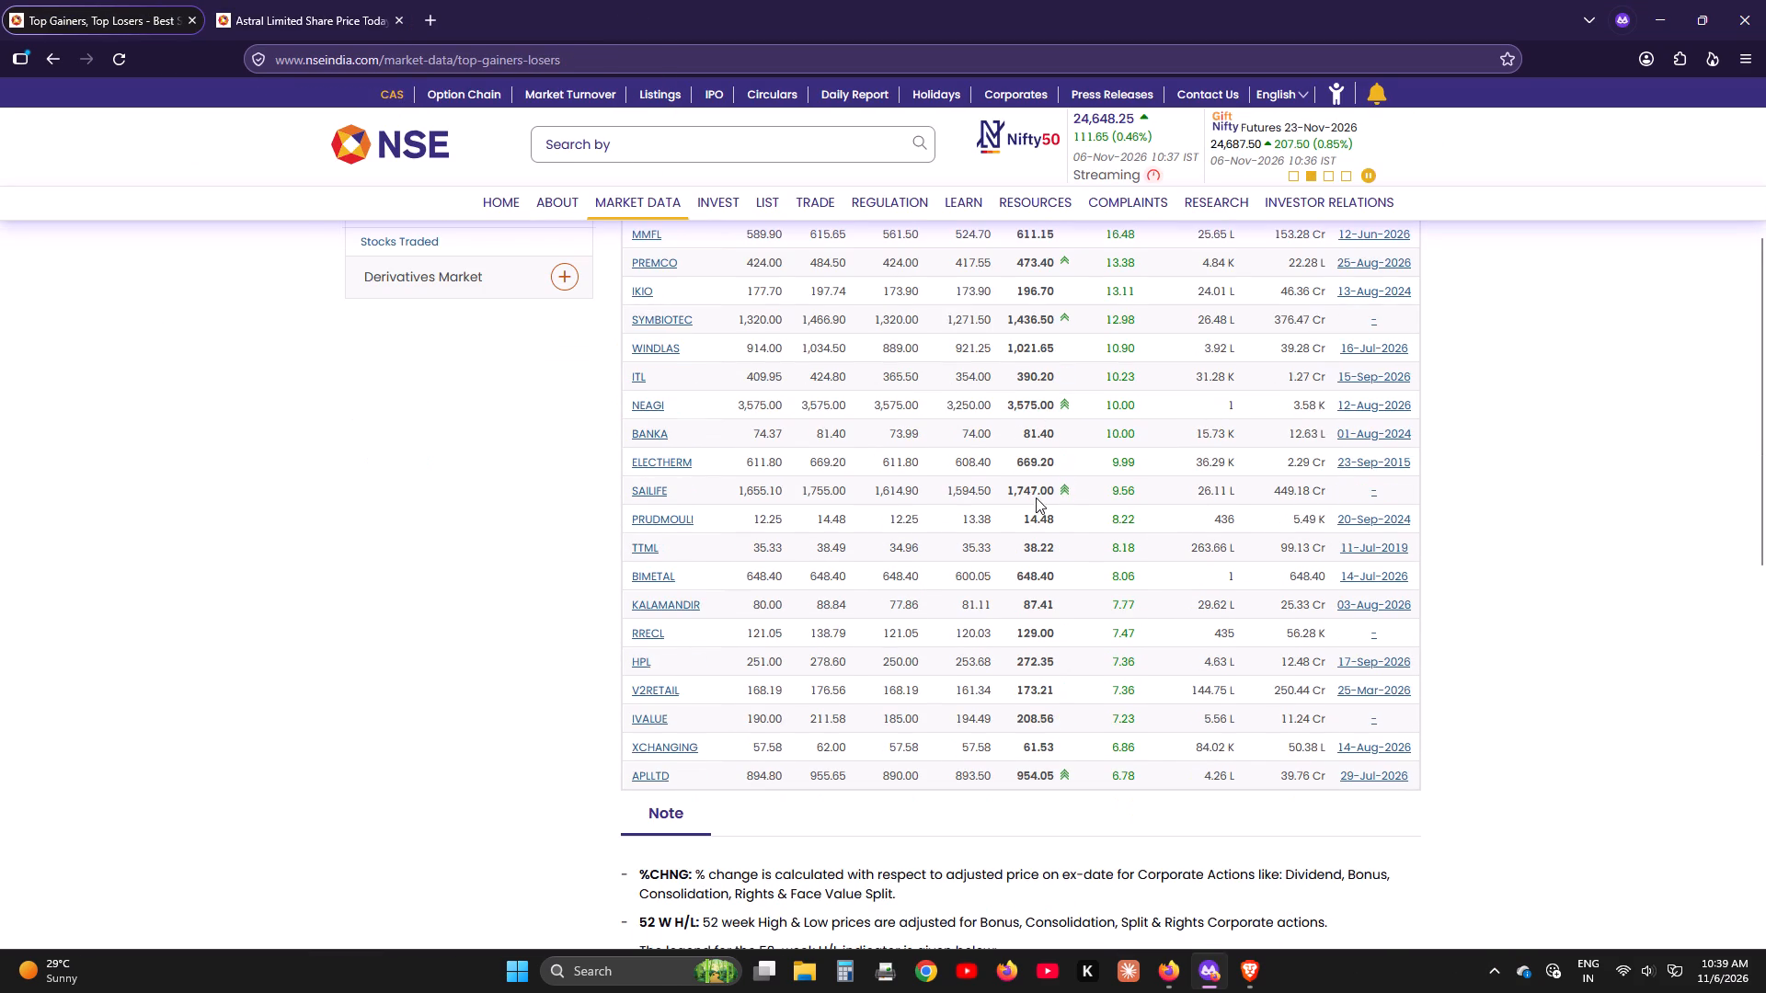
Open SAILIFE from the top gainers list and display its technical chart at a 1-day interval.
left_click(644, 485)
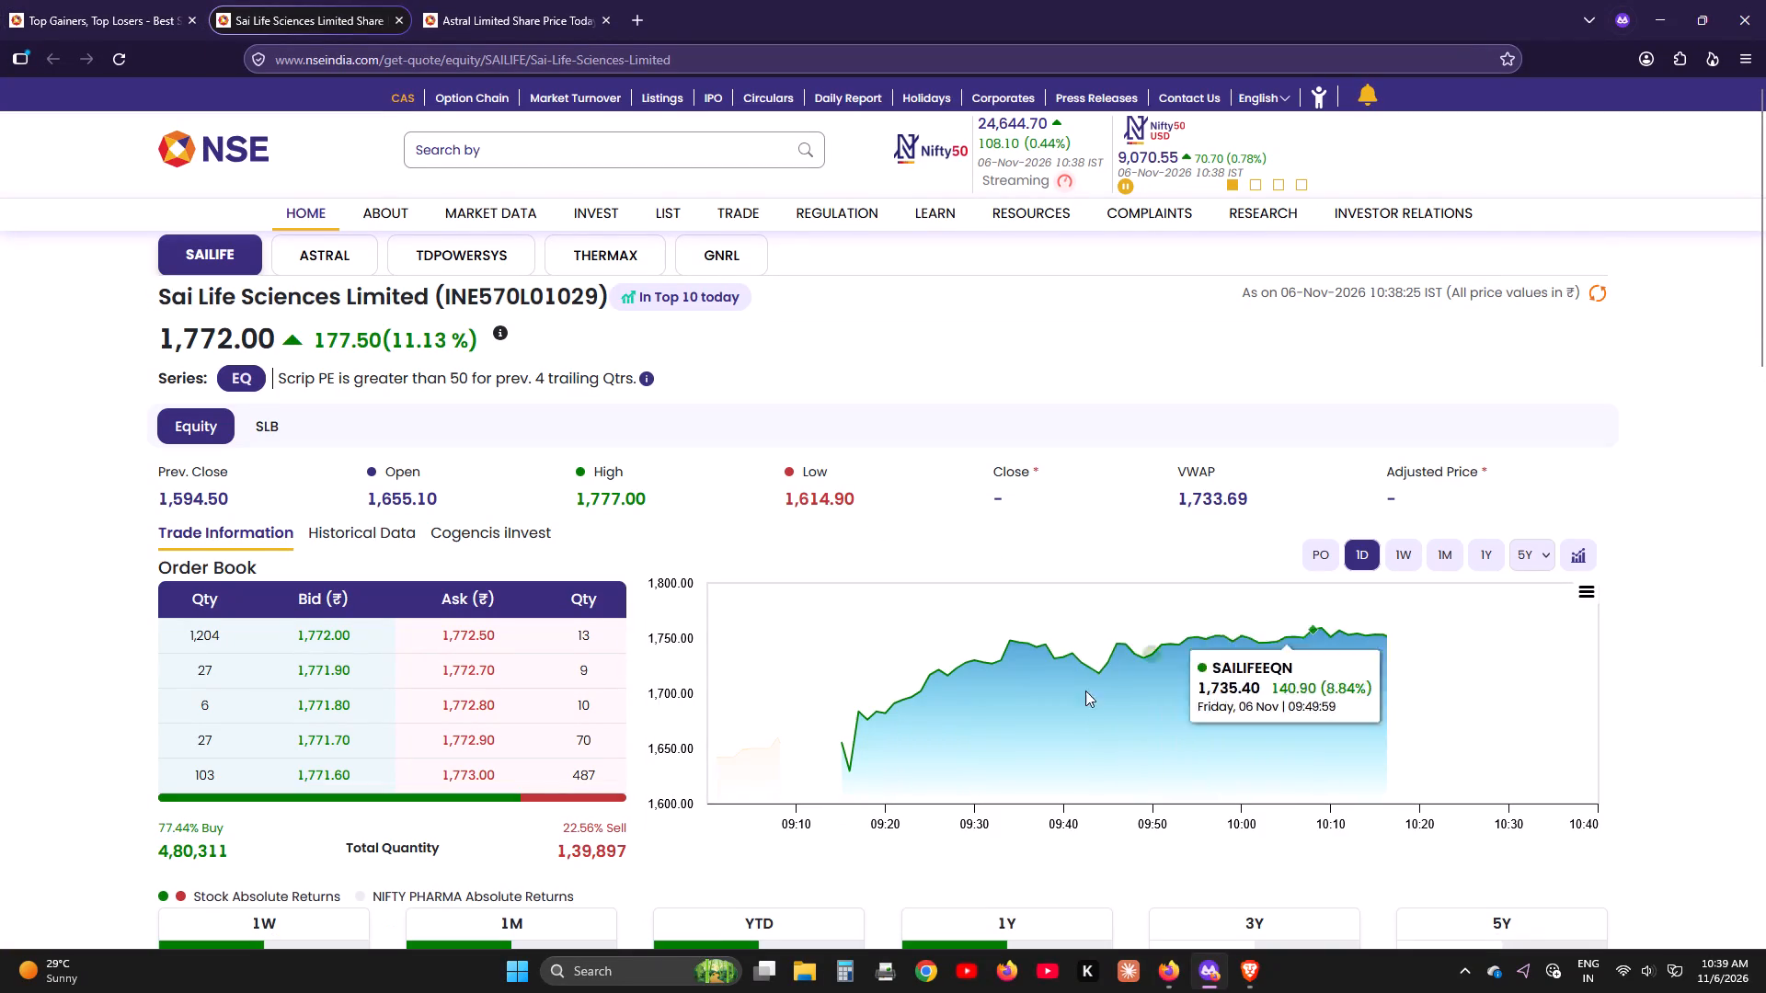
scroll(1461, 658, "down", 2)
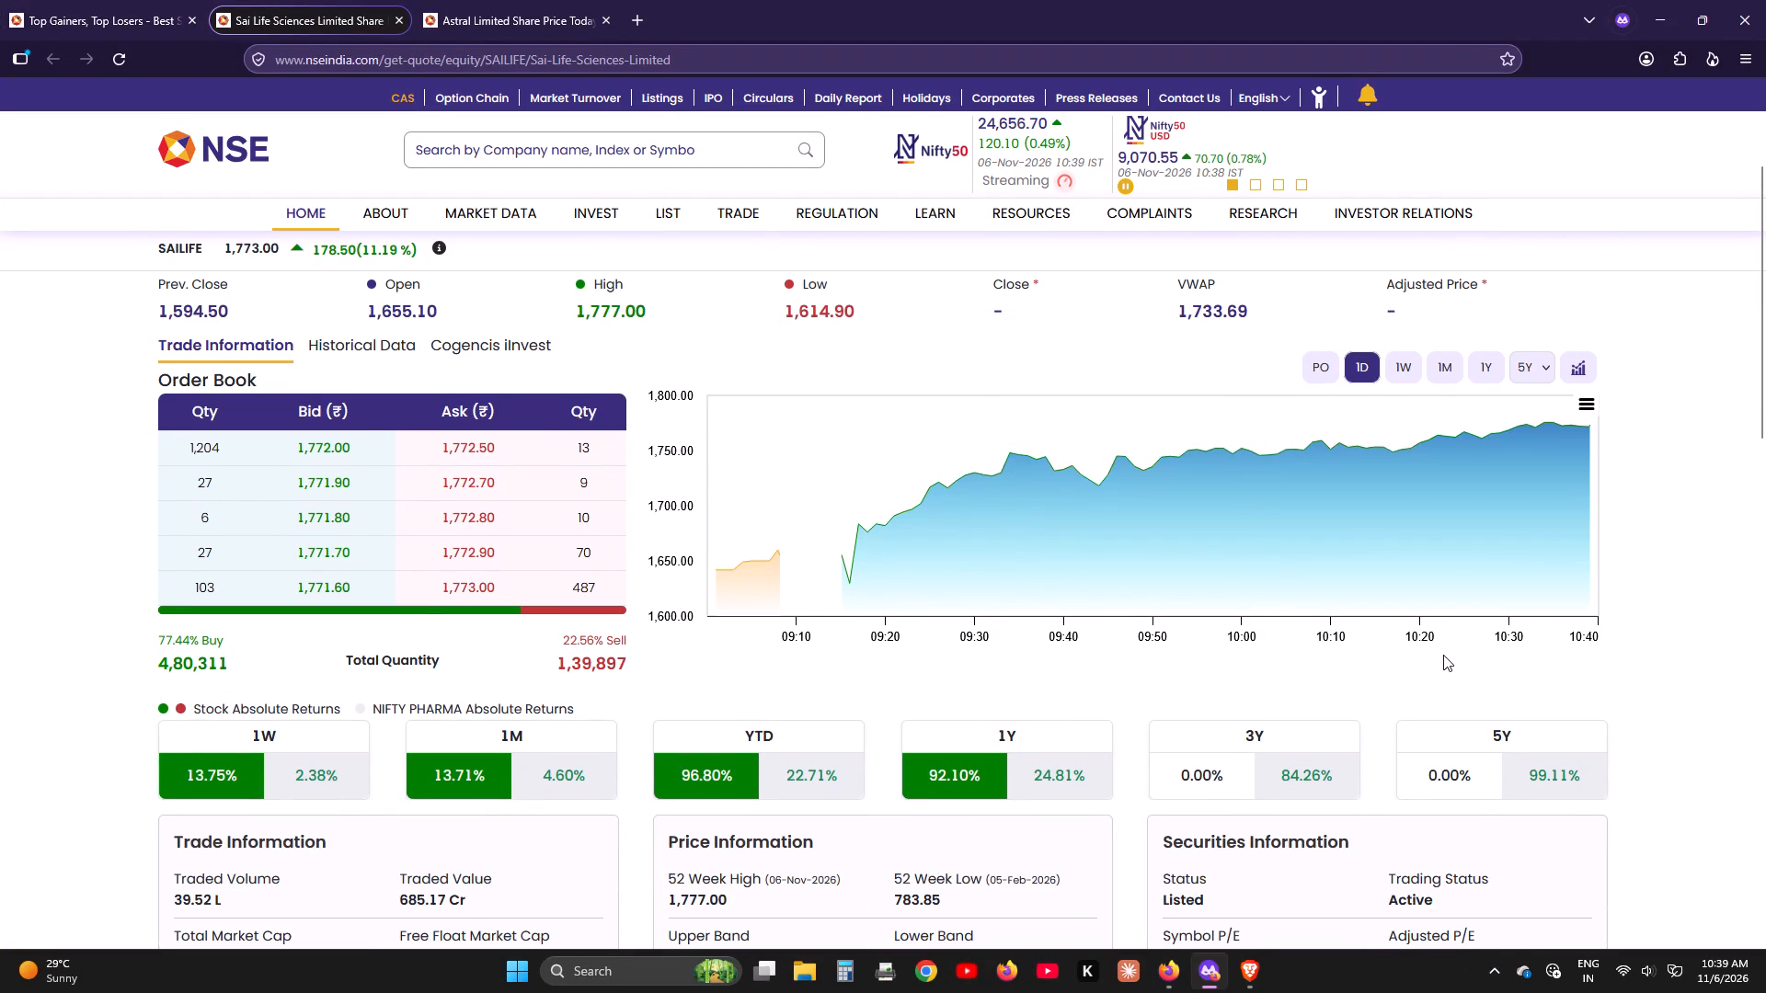
left_click(1574, 360)
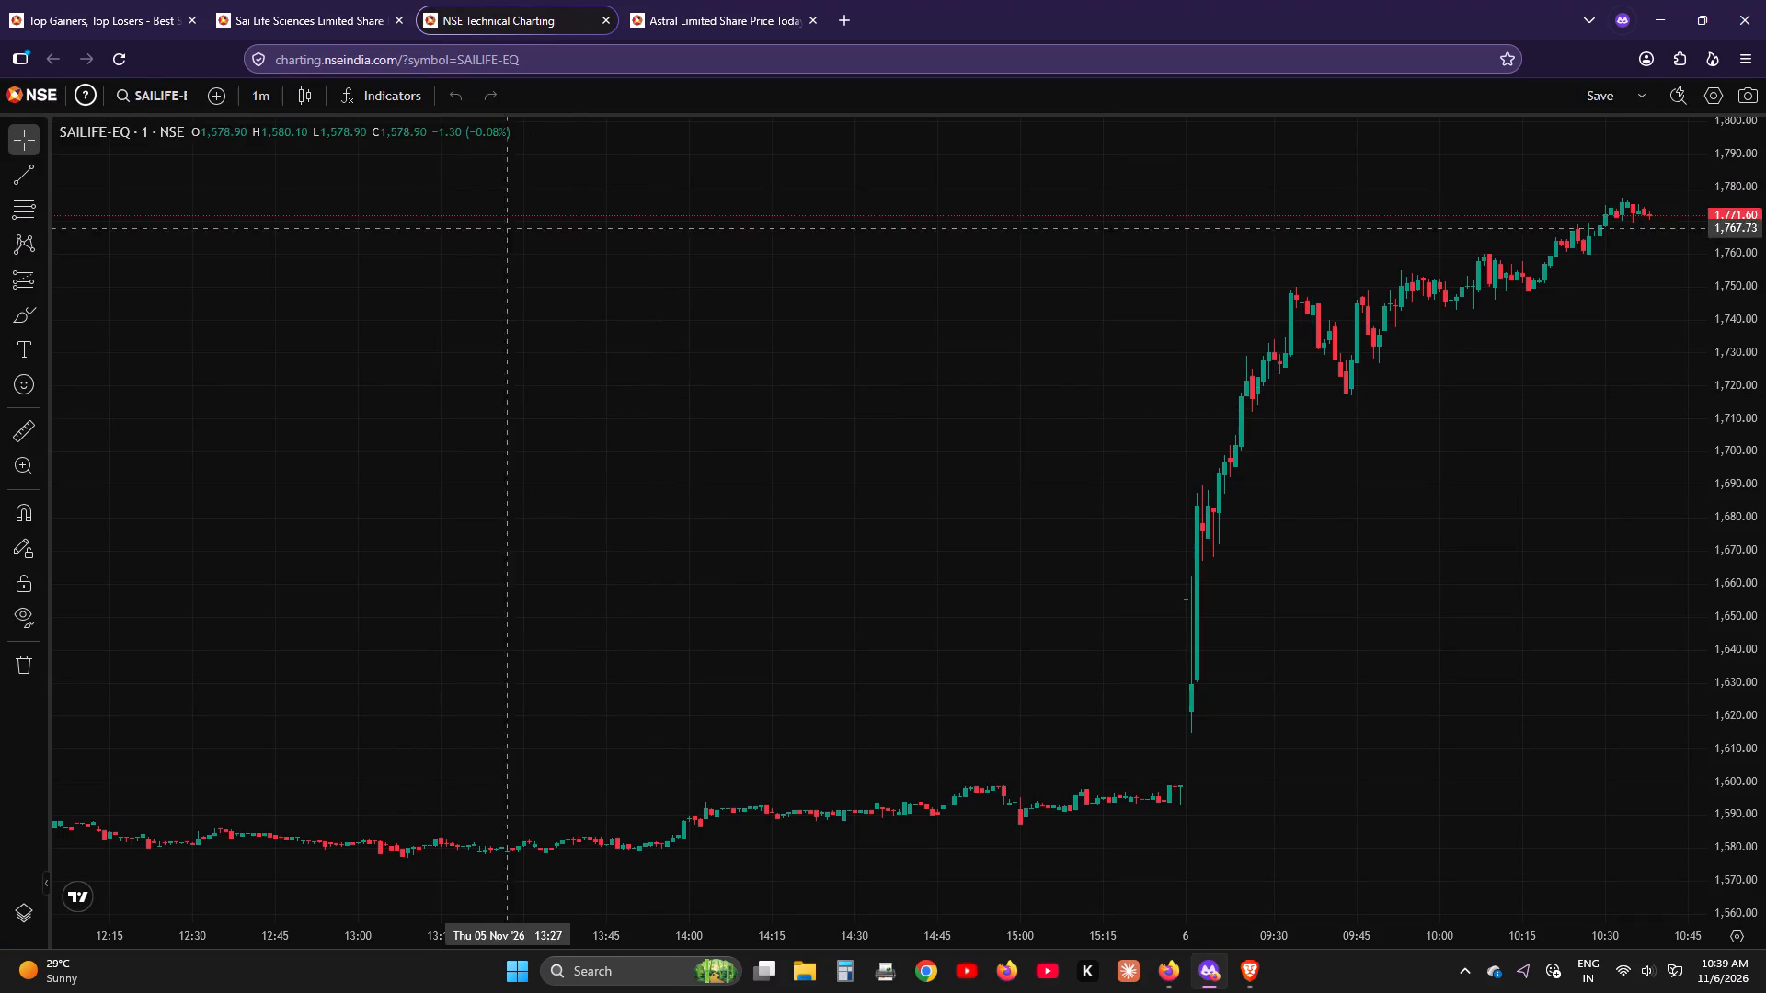
left_click(261, 101)
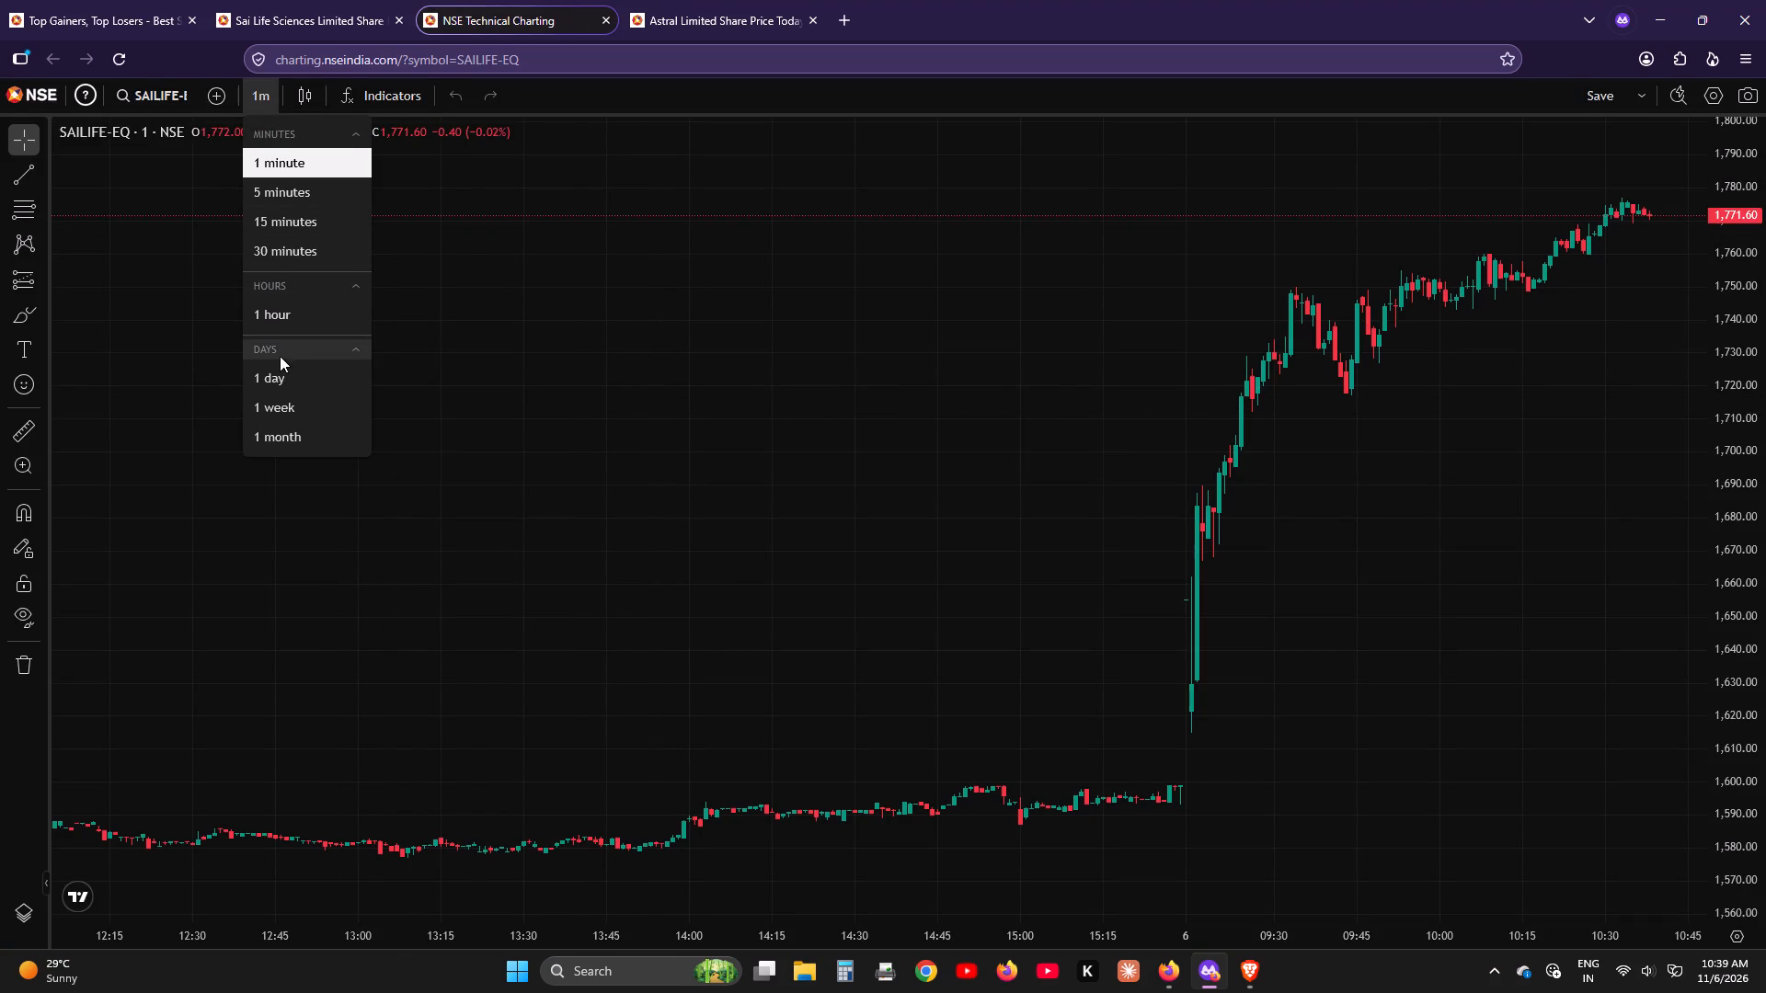
left_click(282, 371)
Examine SAILIFE's recent daily candles from September to 6 November up close.
scroll(1674, 211, "up", 3)
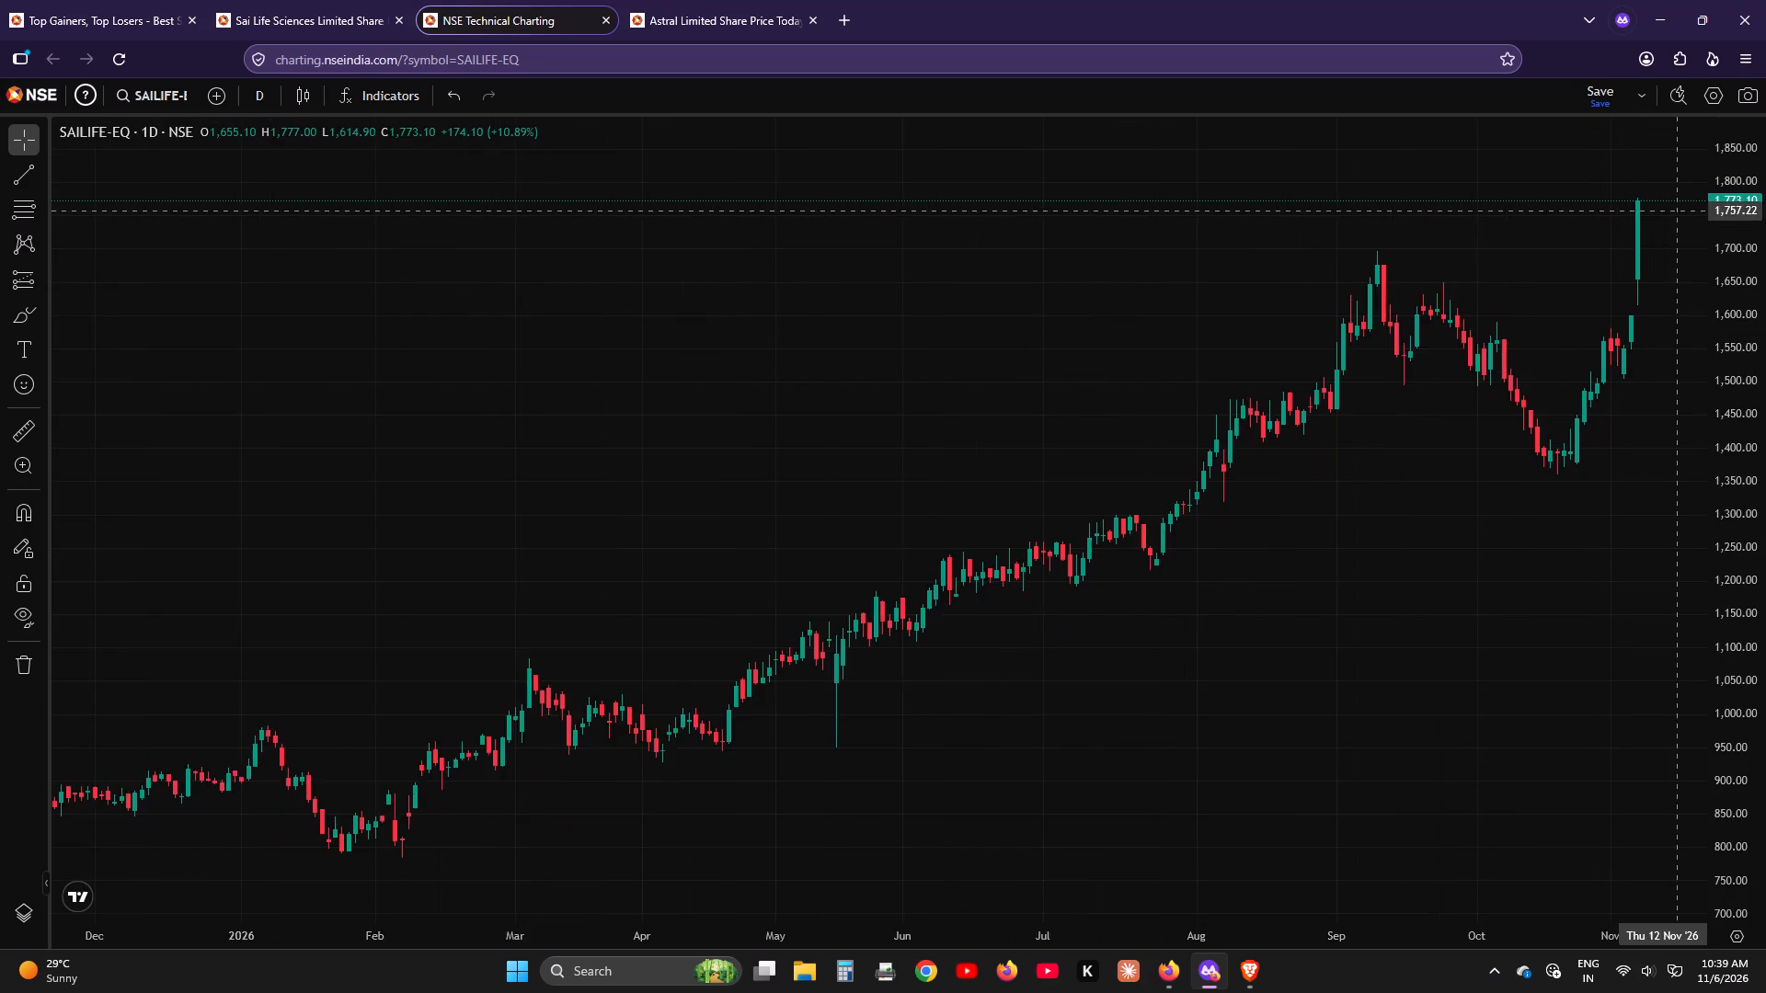
scroll(1703, 195, "up", 3)
scroll(1647, 256, "up", 4)
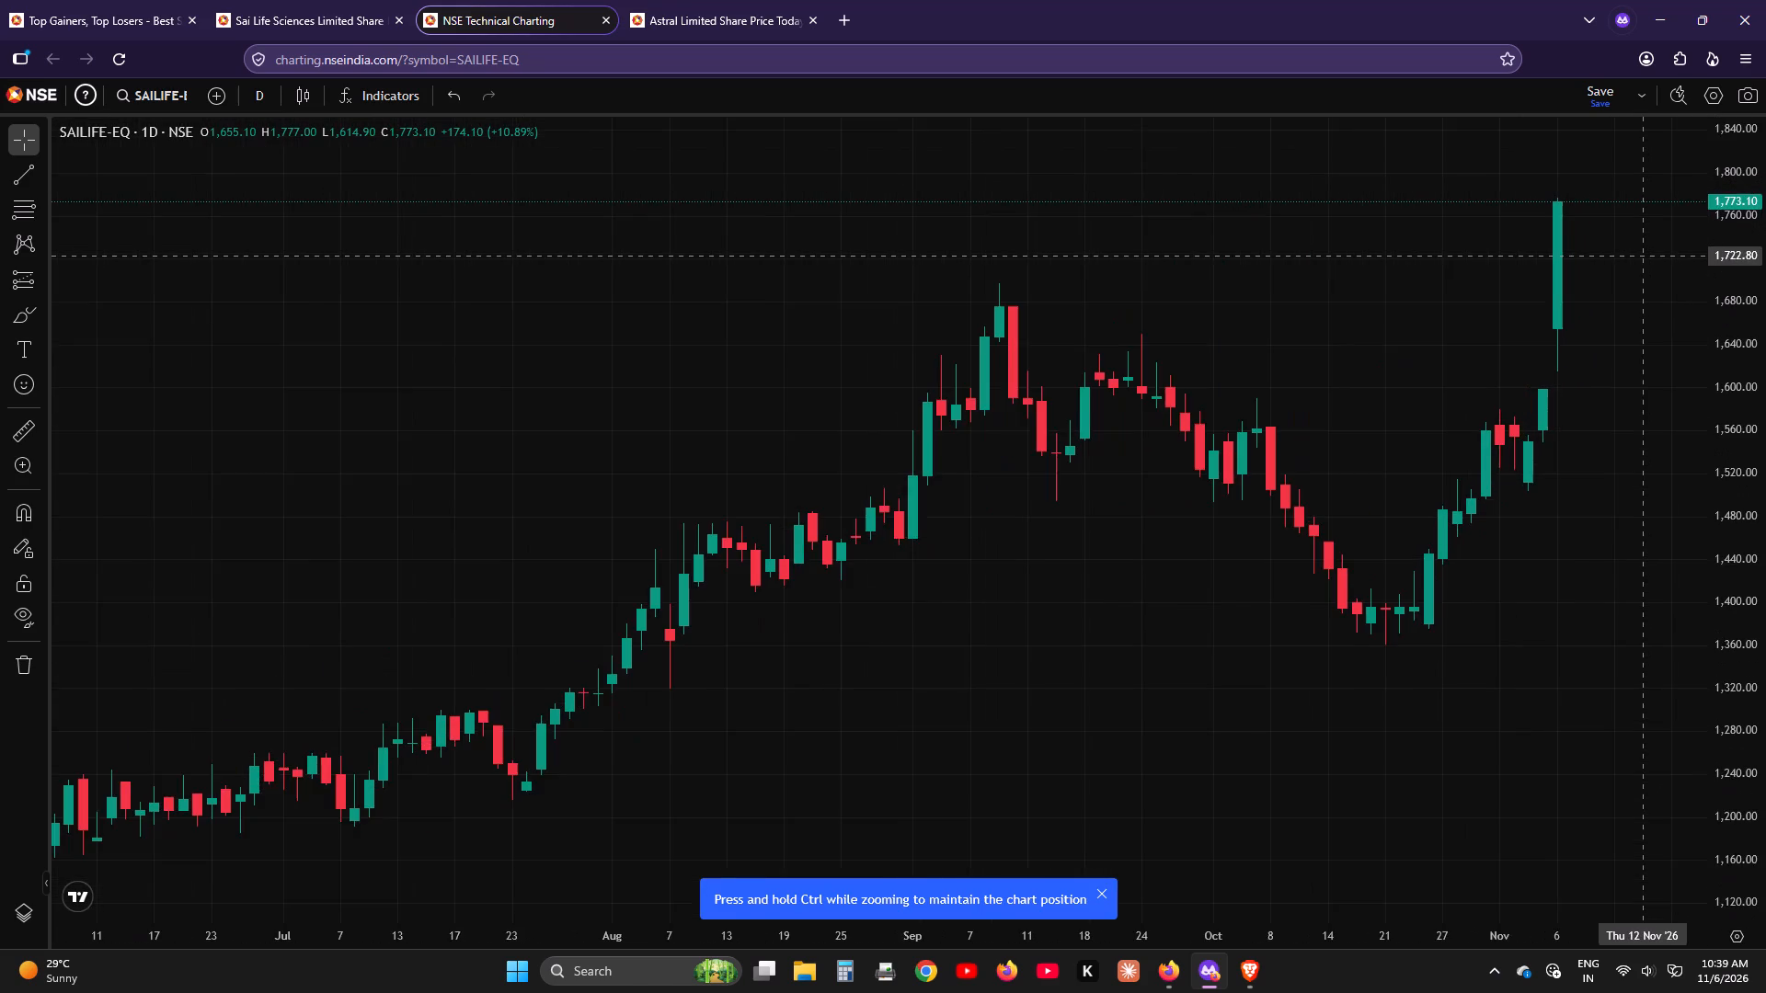
scroll(1647, 256, "up", 4)
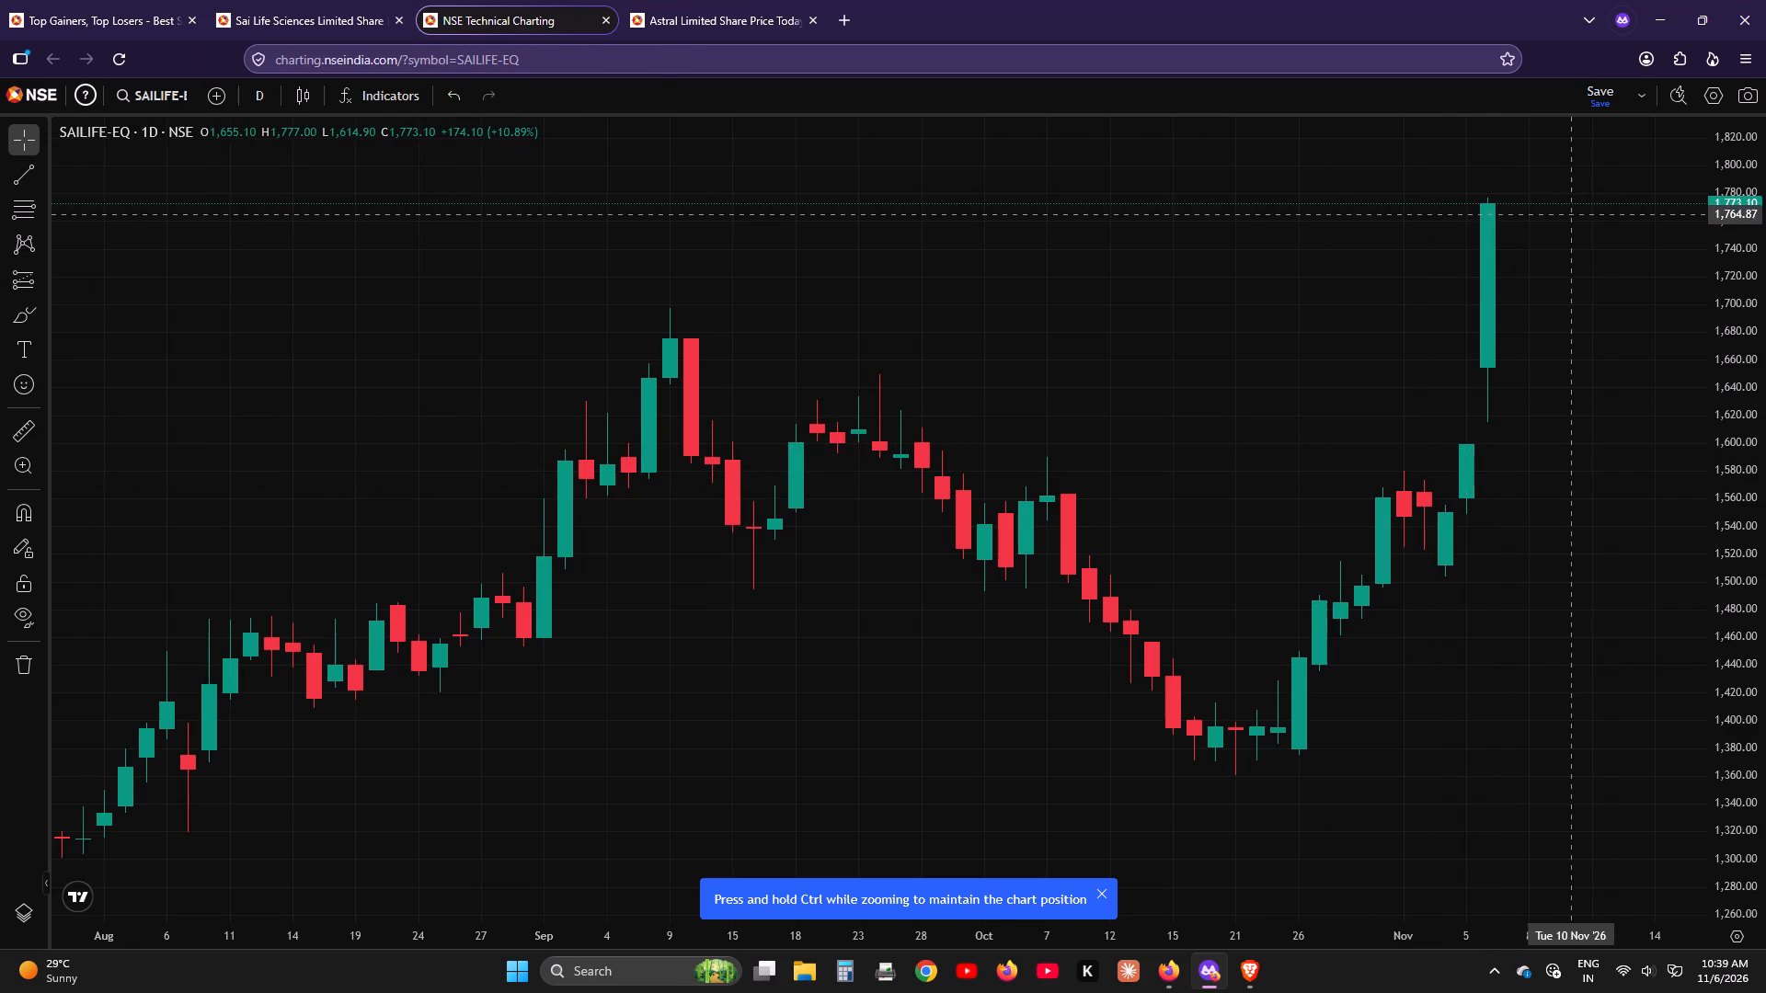
scroll(1572, 217, "up", 4)
scroll(1511, 245, "down", 1)
scroll(1511, 245, "up", 1)
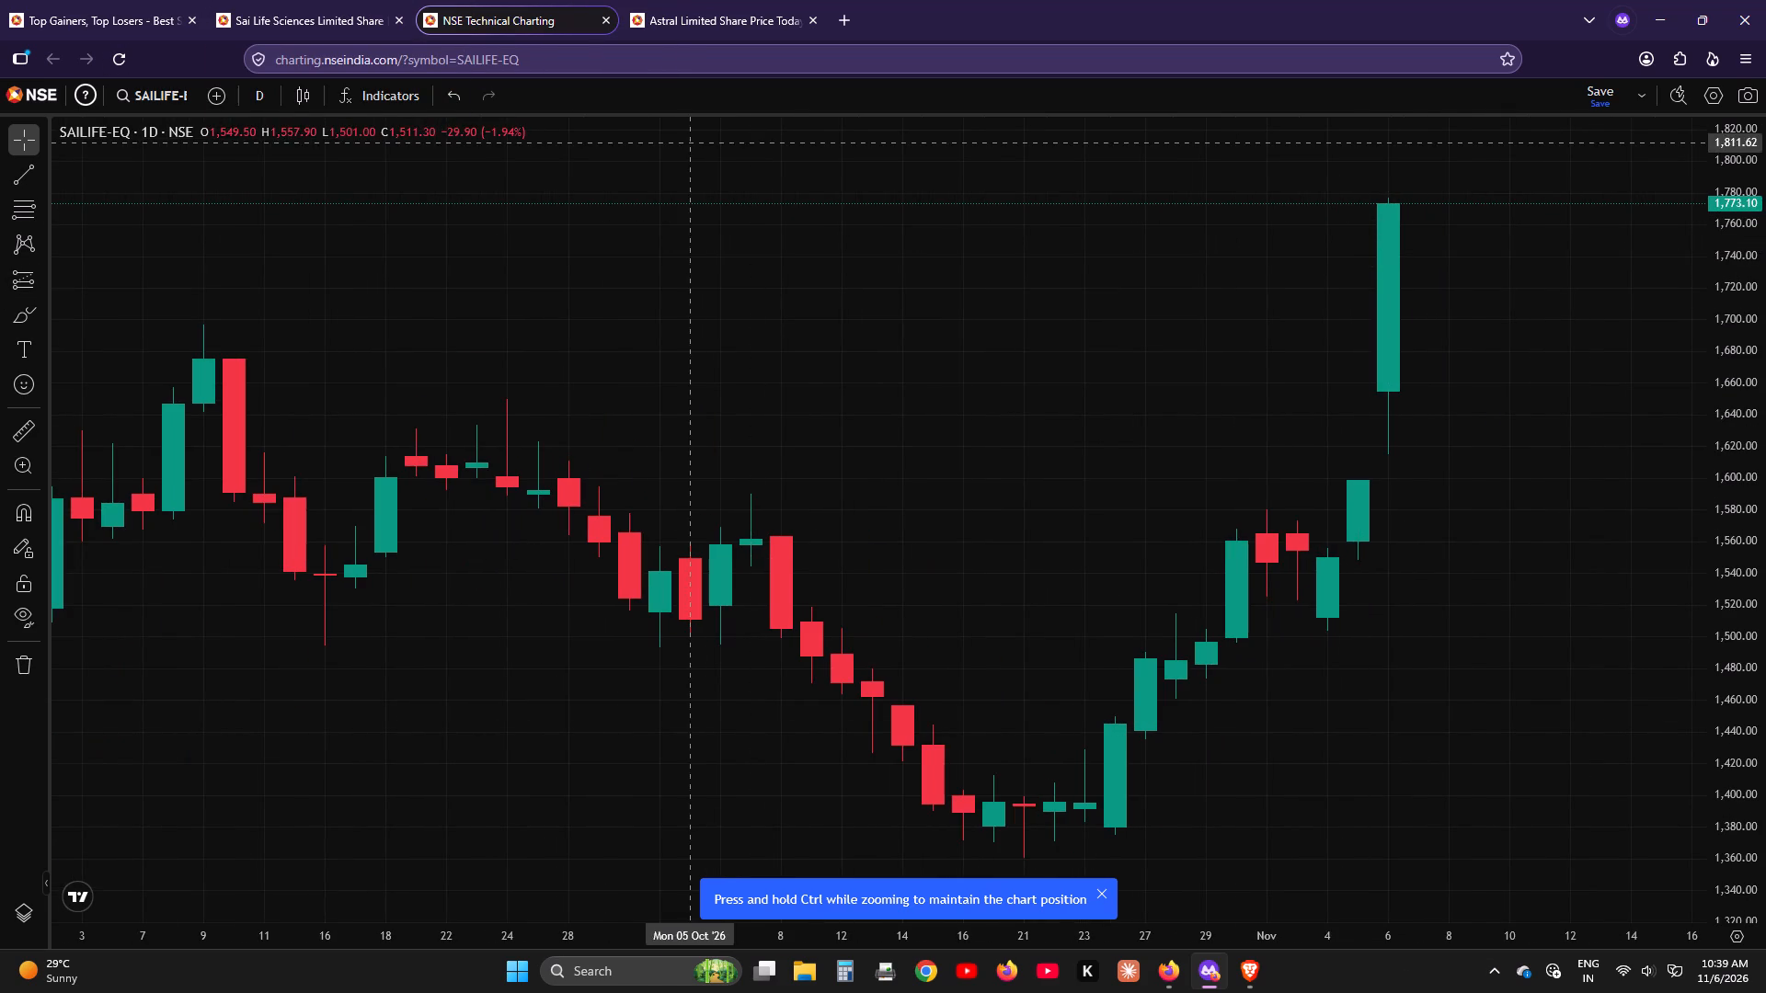
Set the SAILIFE chart interval to 5 minutes.
left_click(258, 105)
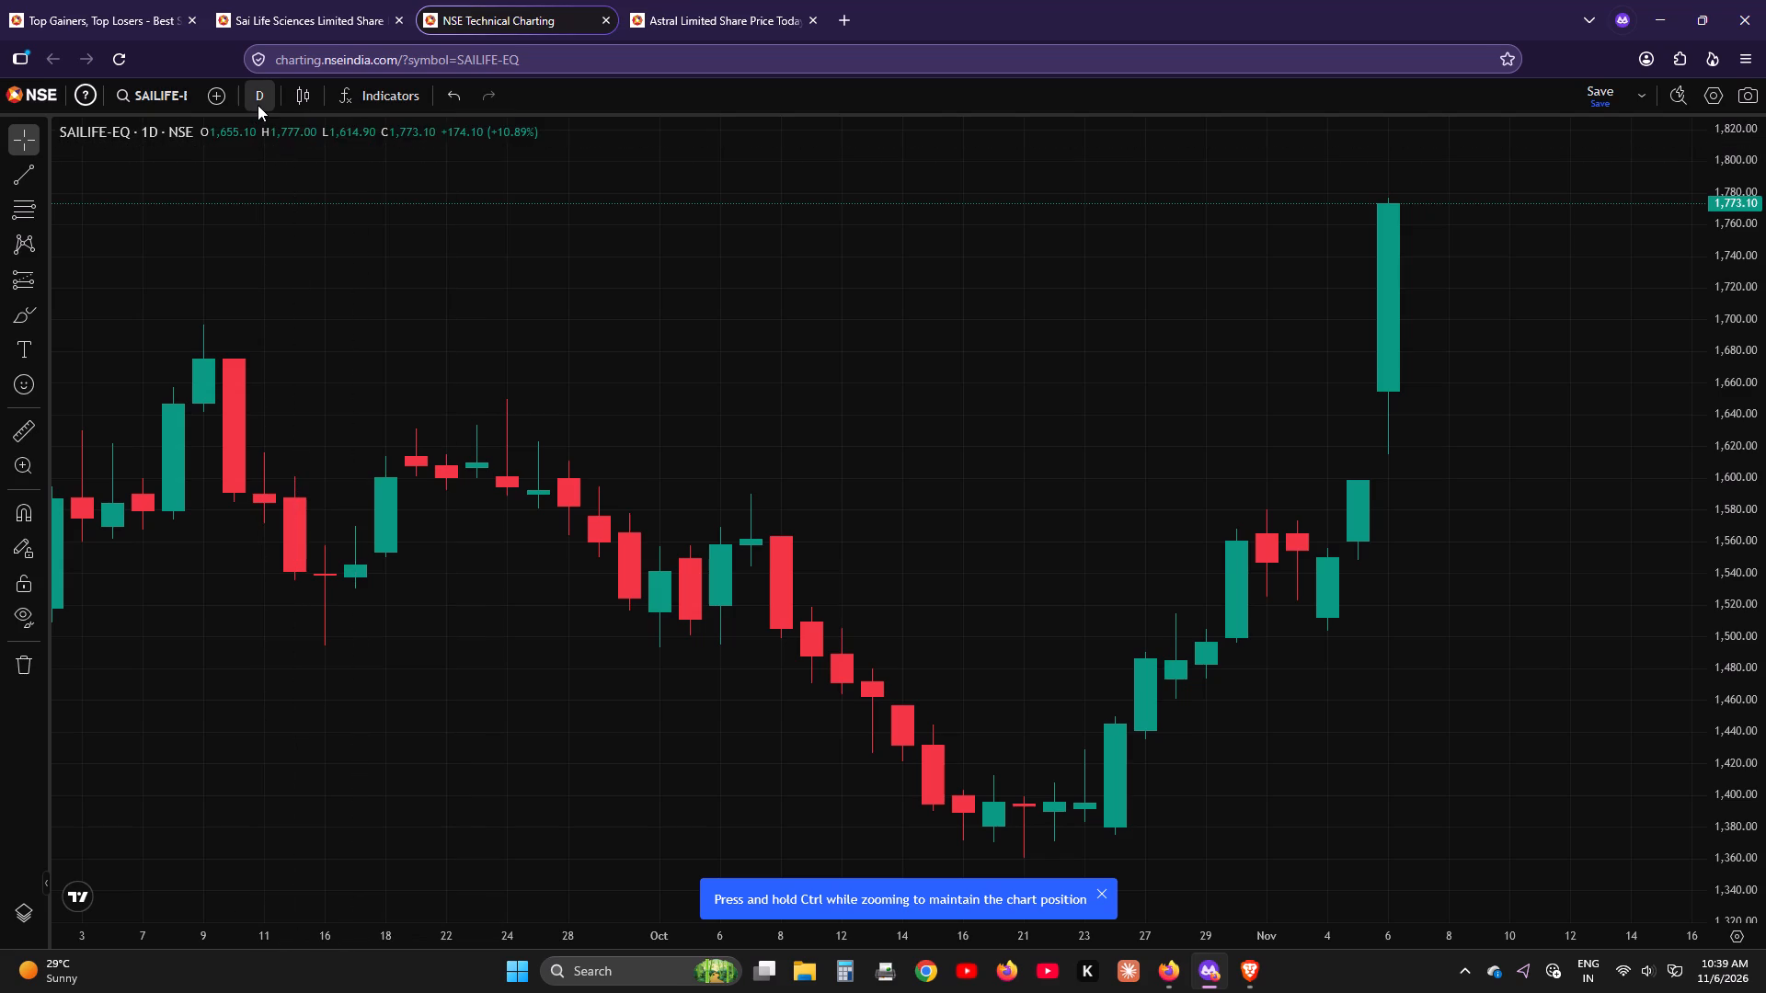
left_click(279, 198)
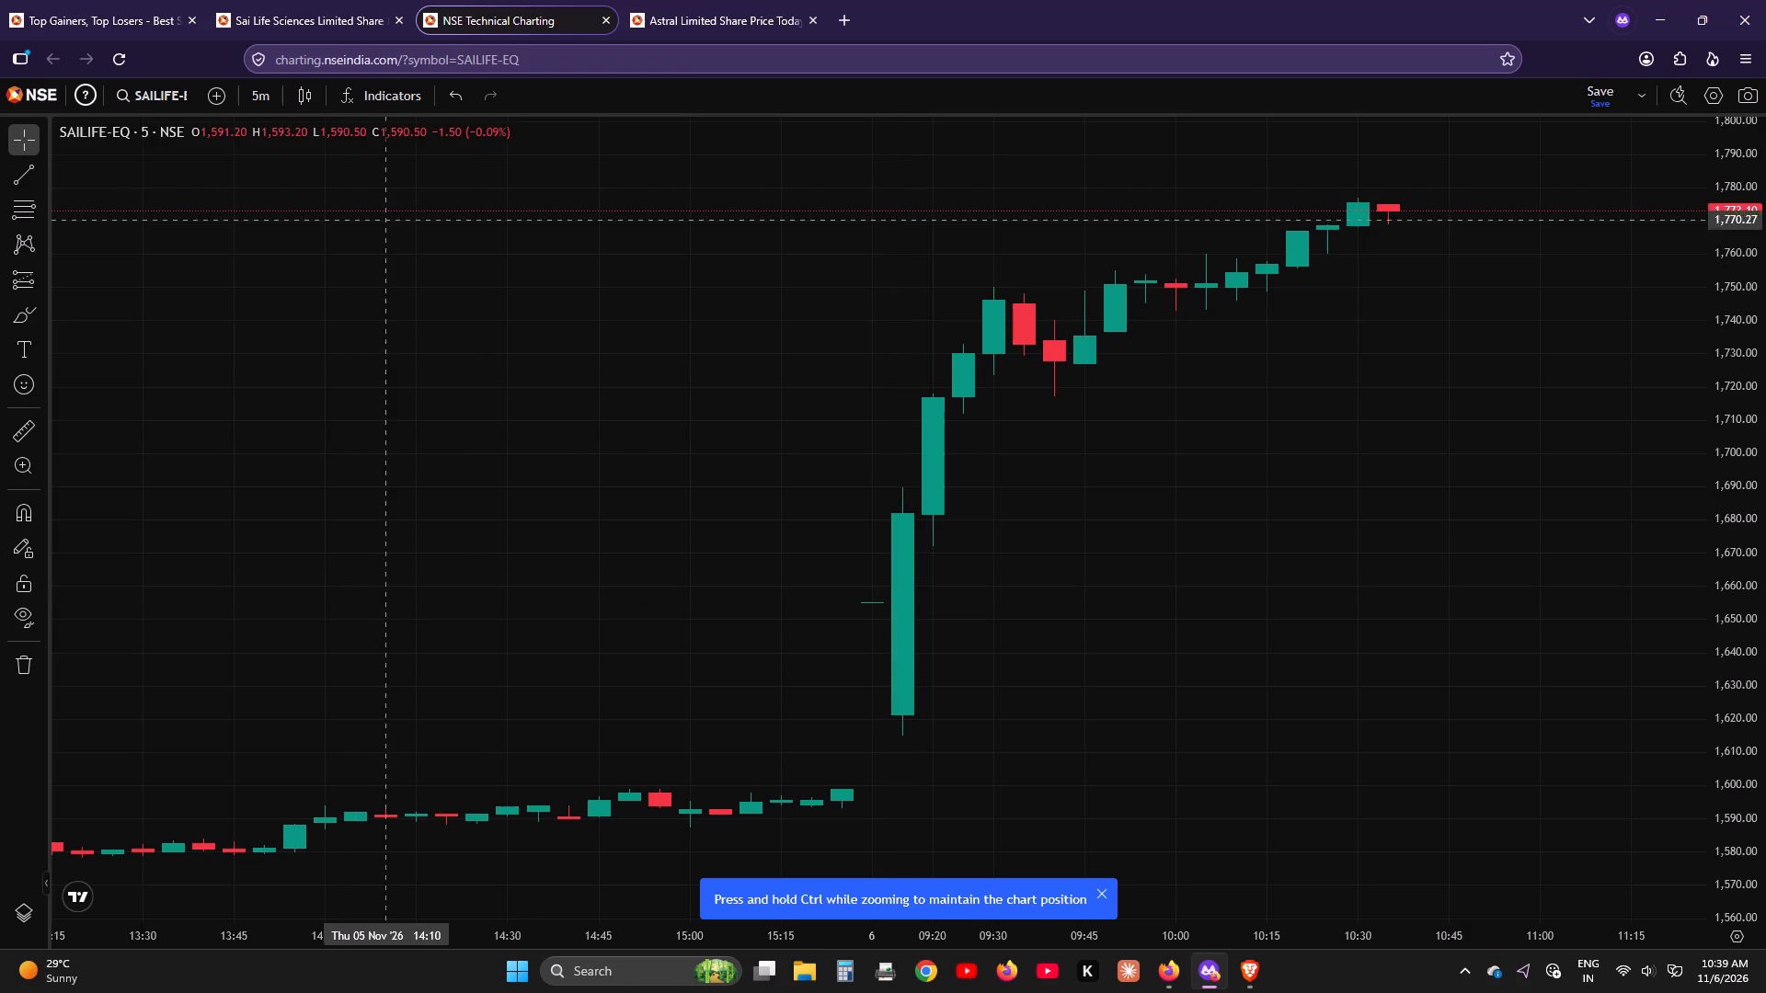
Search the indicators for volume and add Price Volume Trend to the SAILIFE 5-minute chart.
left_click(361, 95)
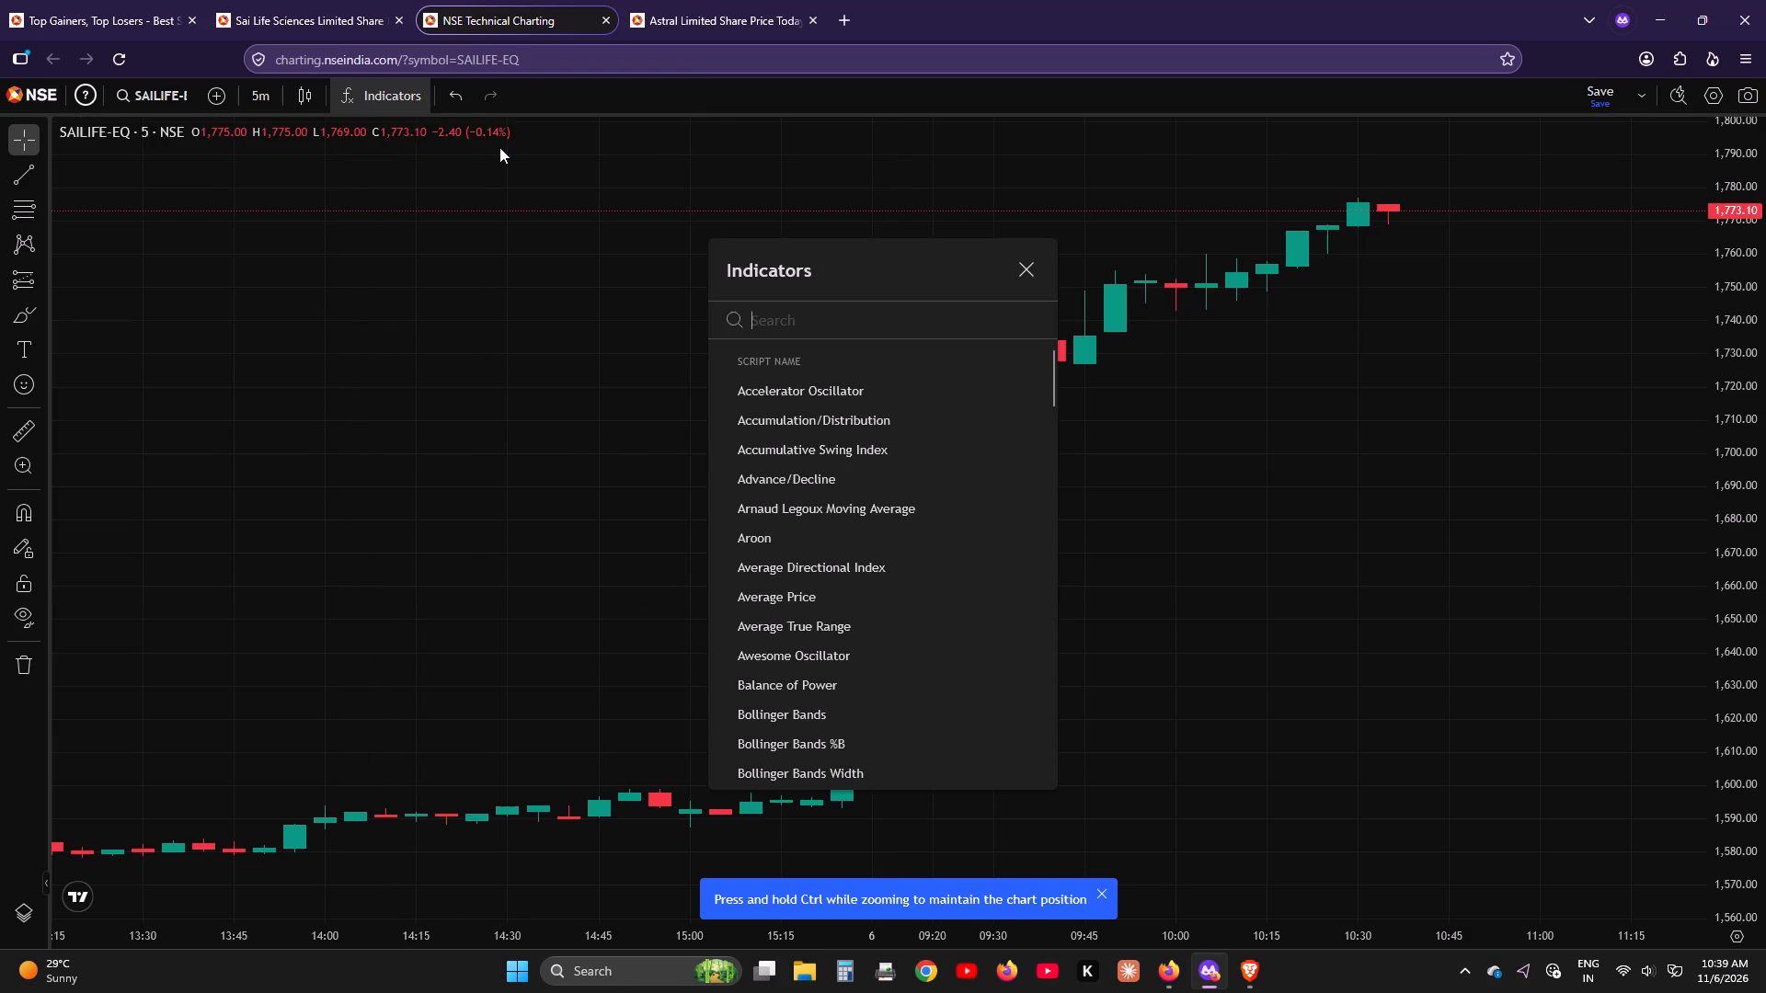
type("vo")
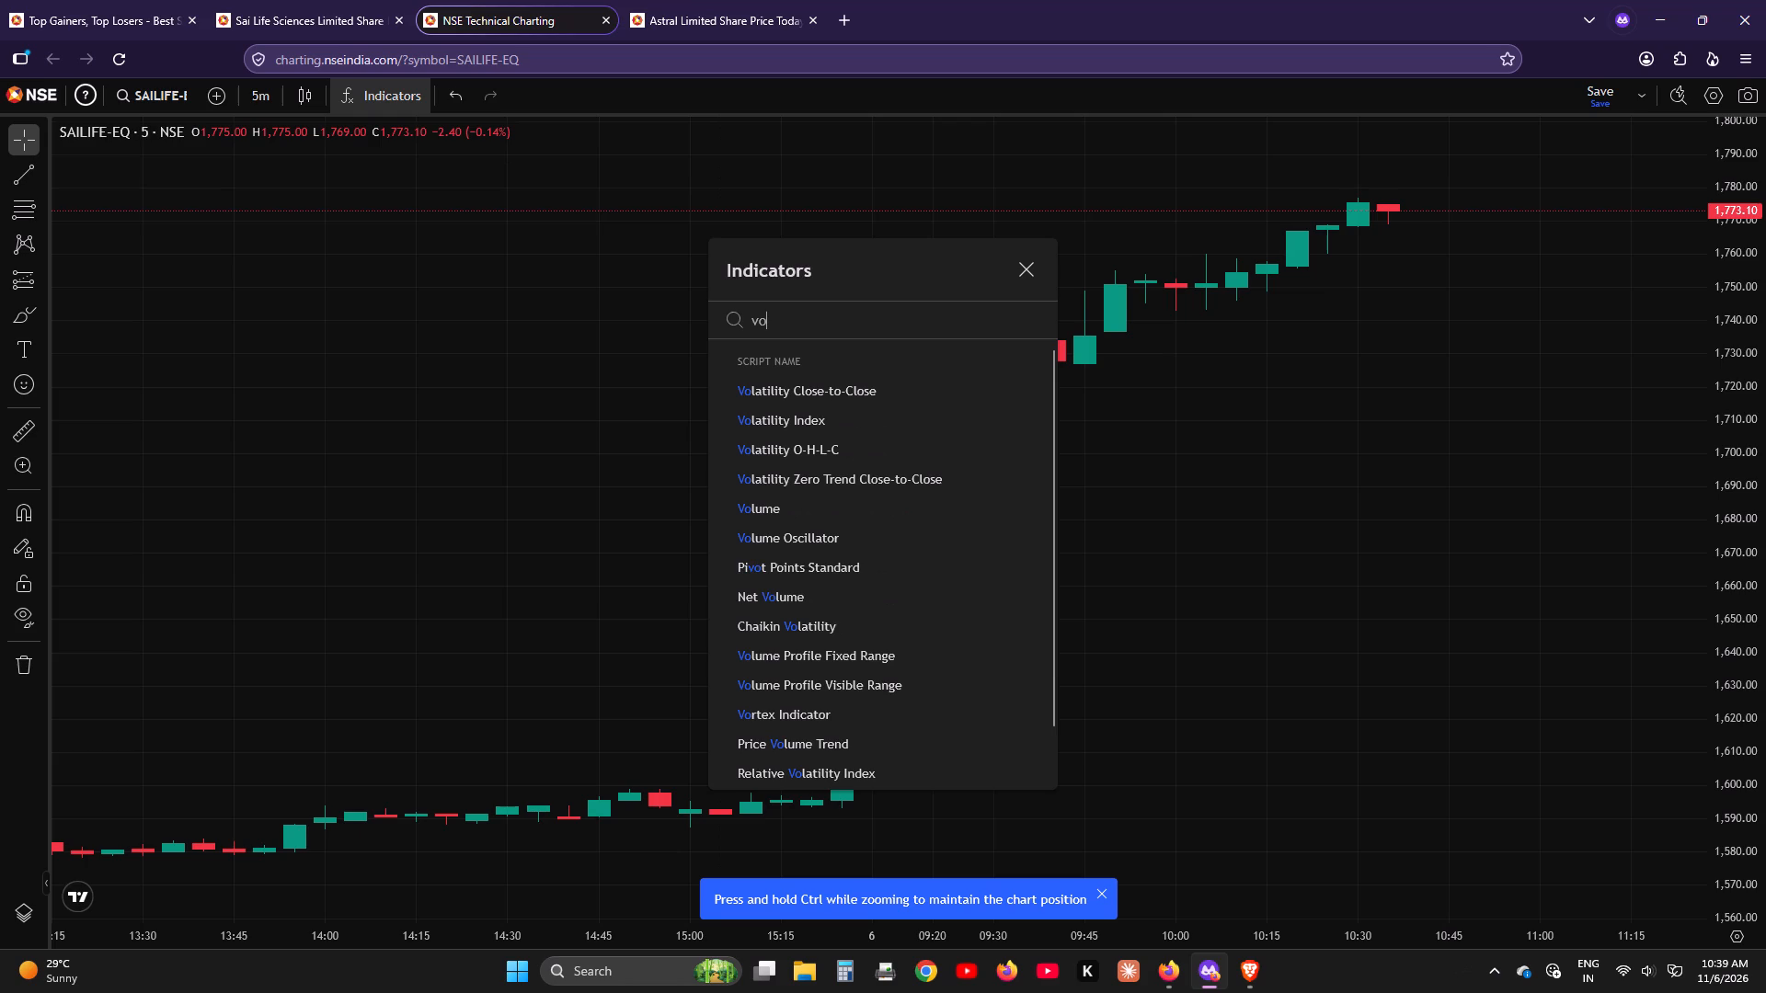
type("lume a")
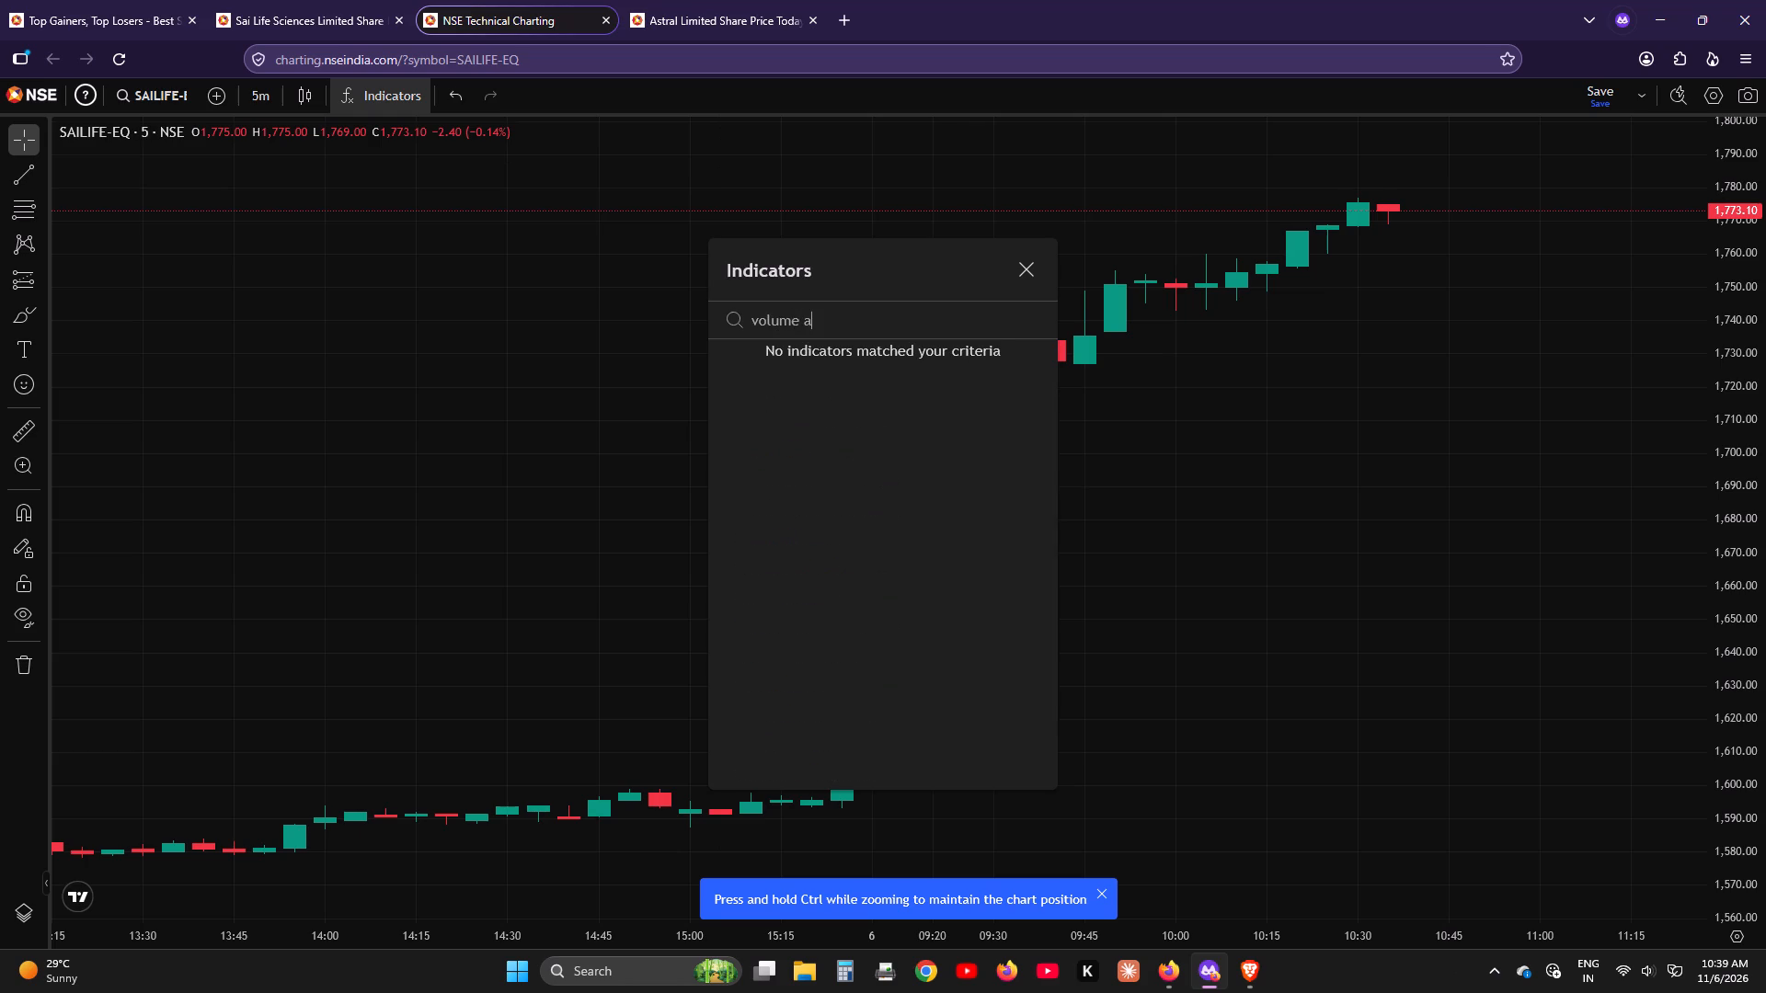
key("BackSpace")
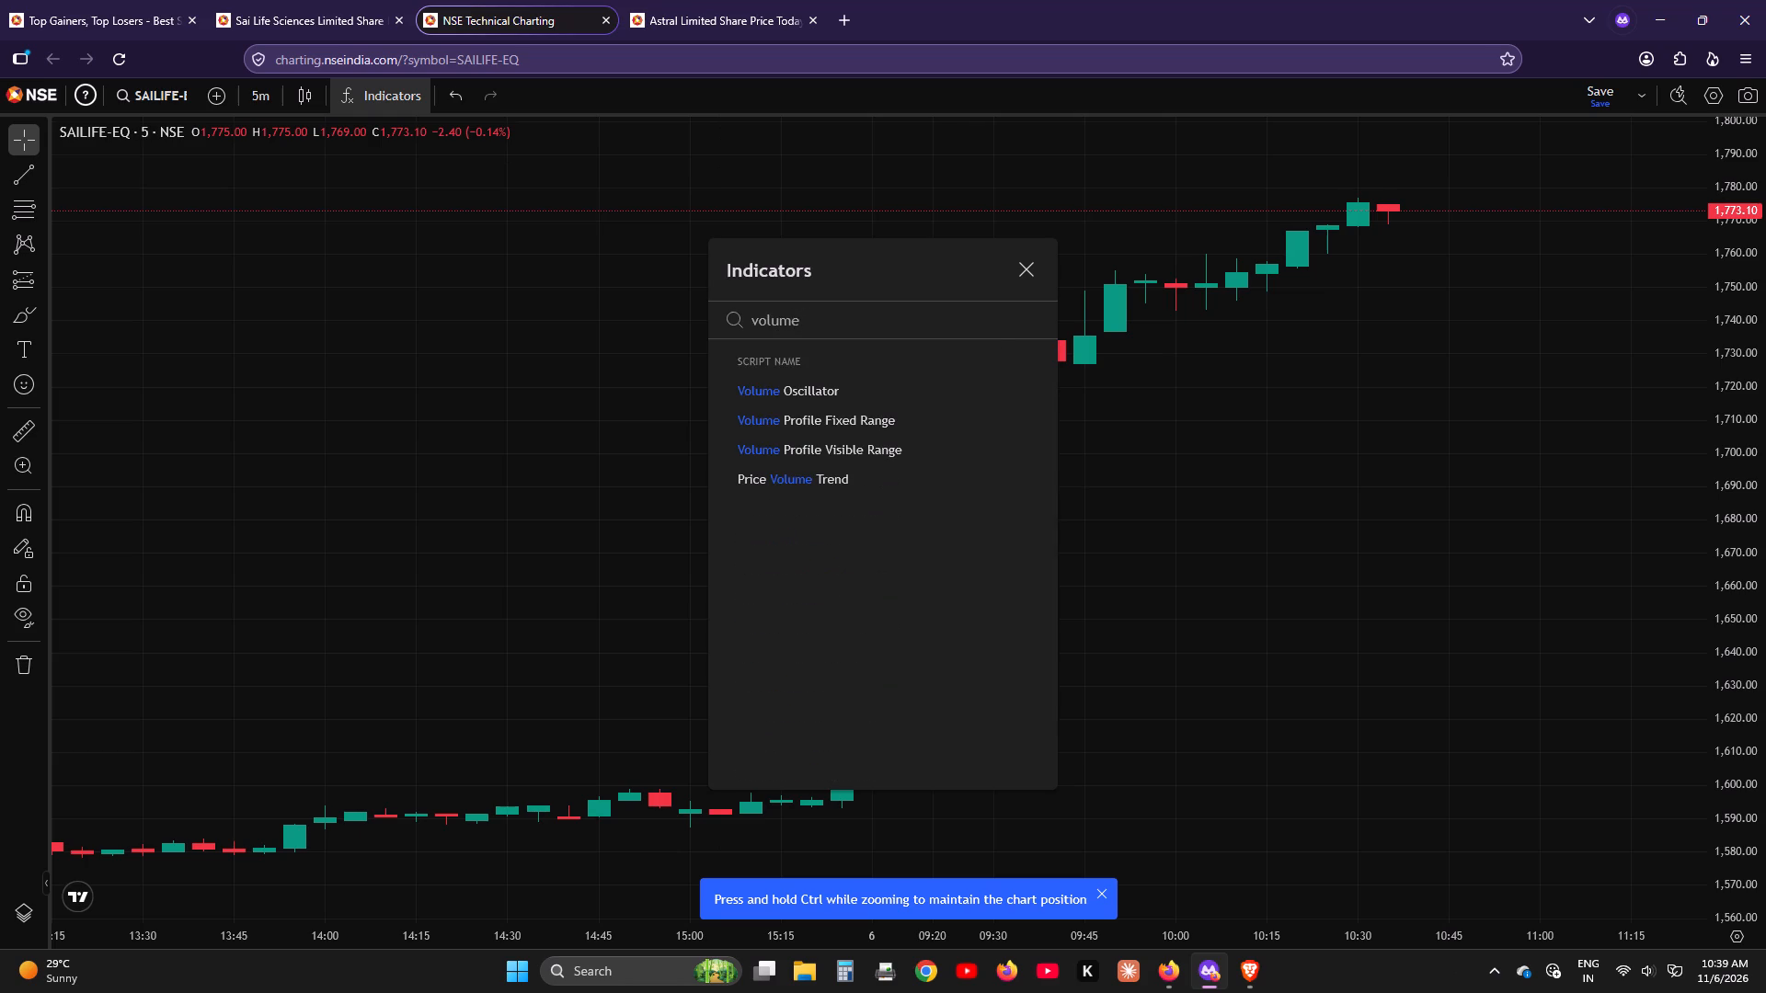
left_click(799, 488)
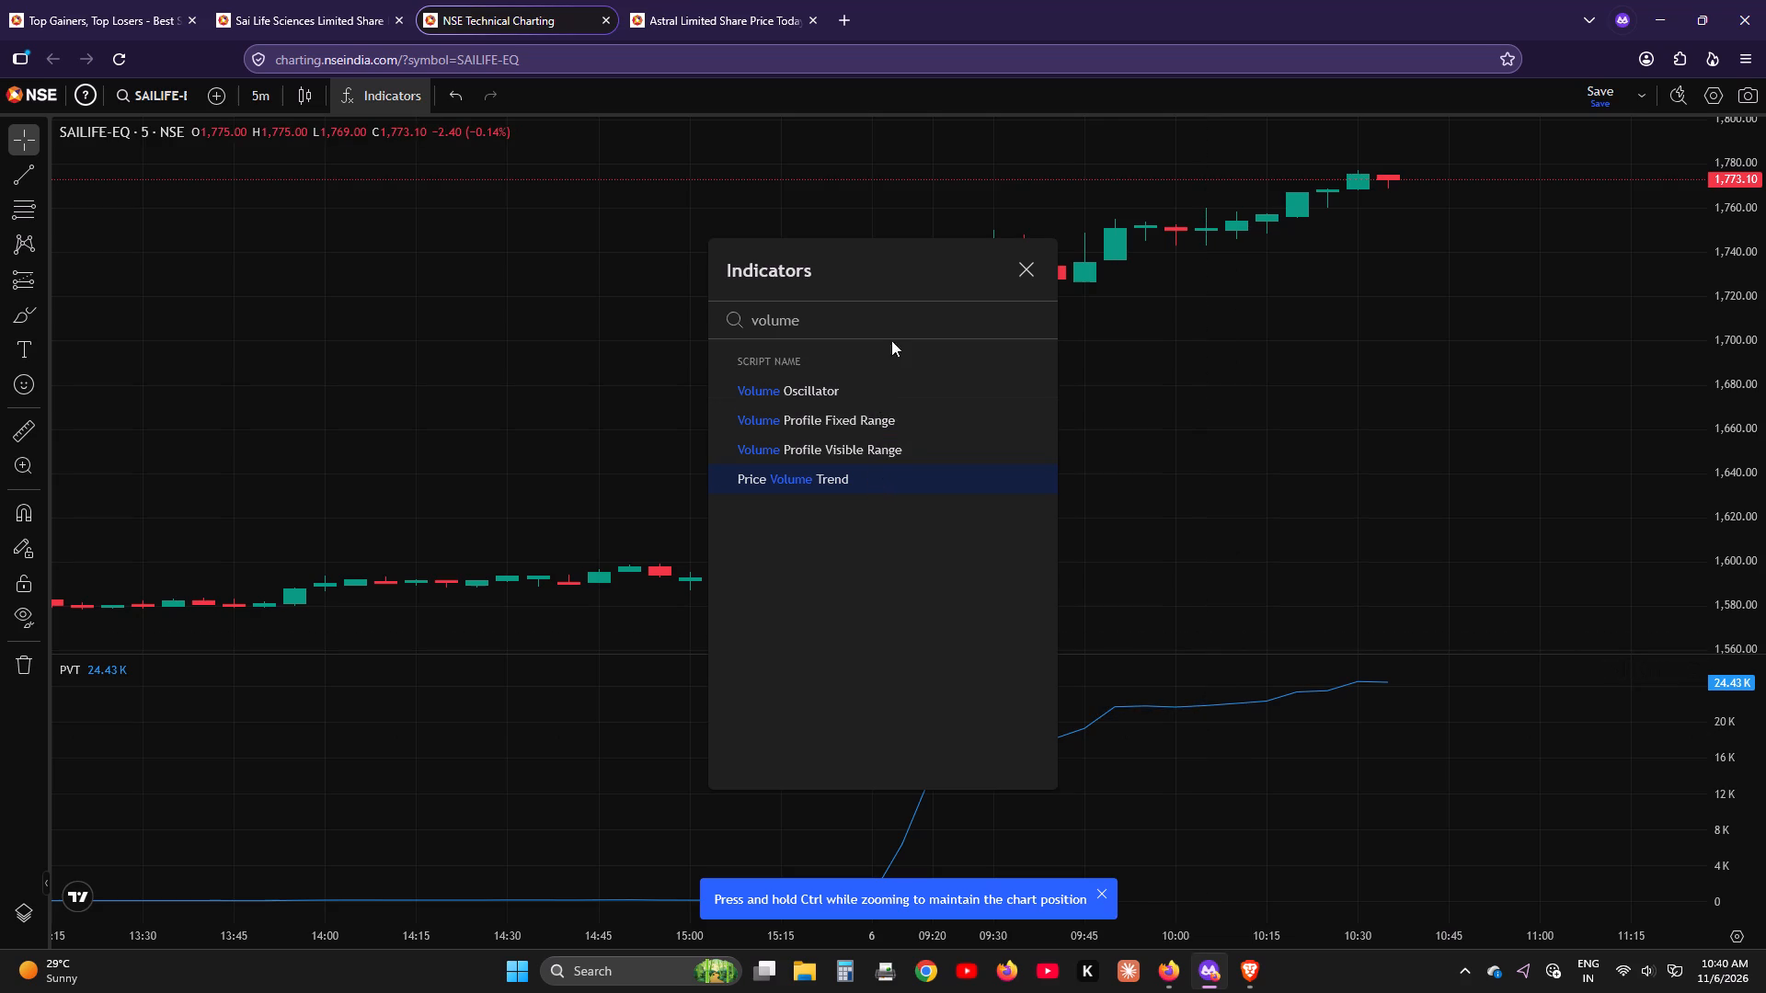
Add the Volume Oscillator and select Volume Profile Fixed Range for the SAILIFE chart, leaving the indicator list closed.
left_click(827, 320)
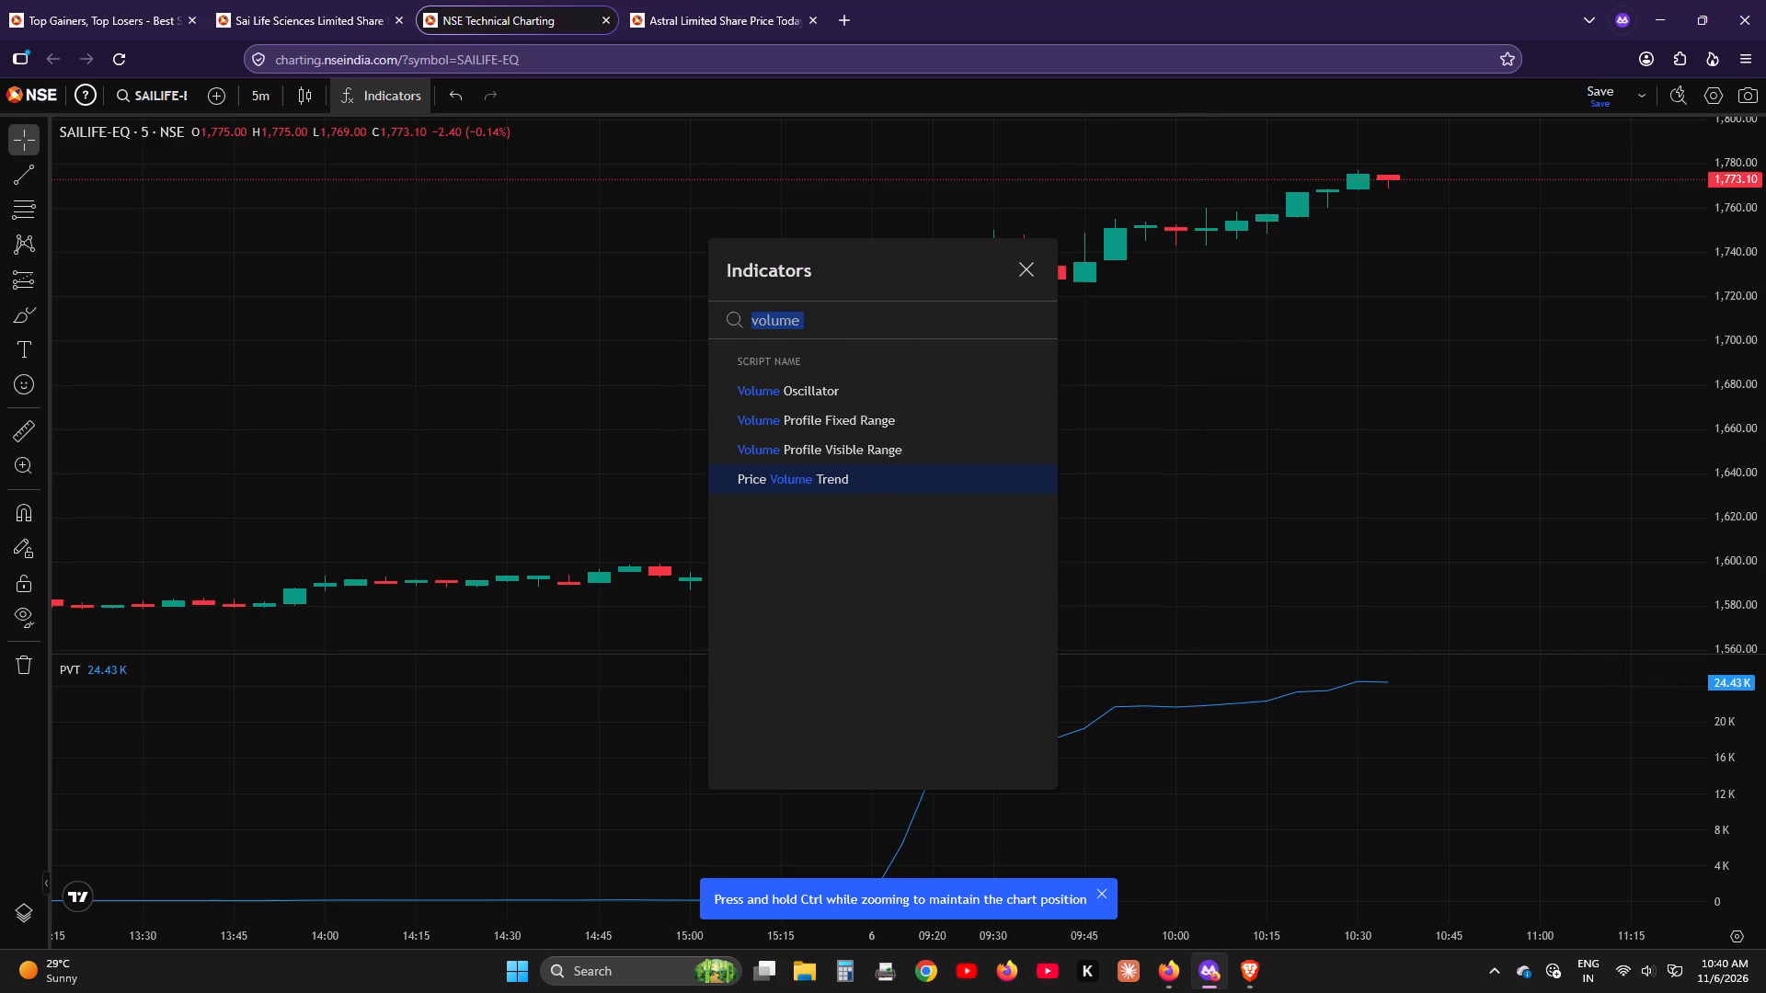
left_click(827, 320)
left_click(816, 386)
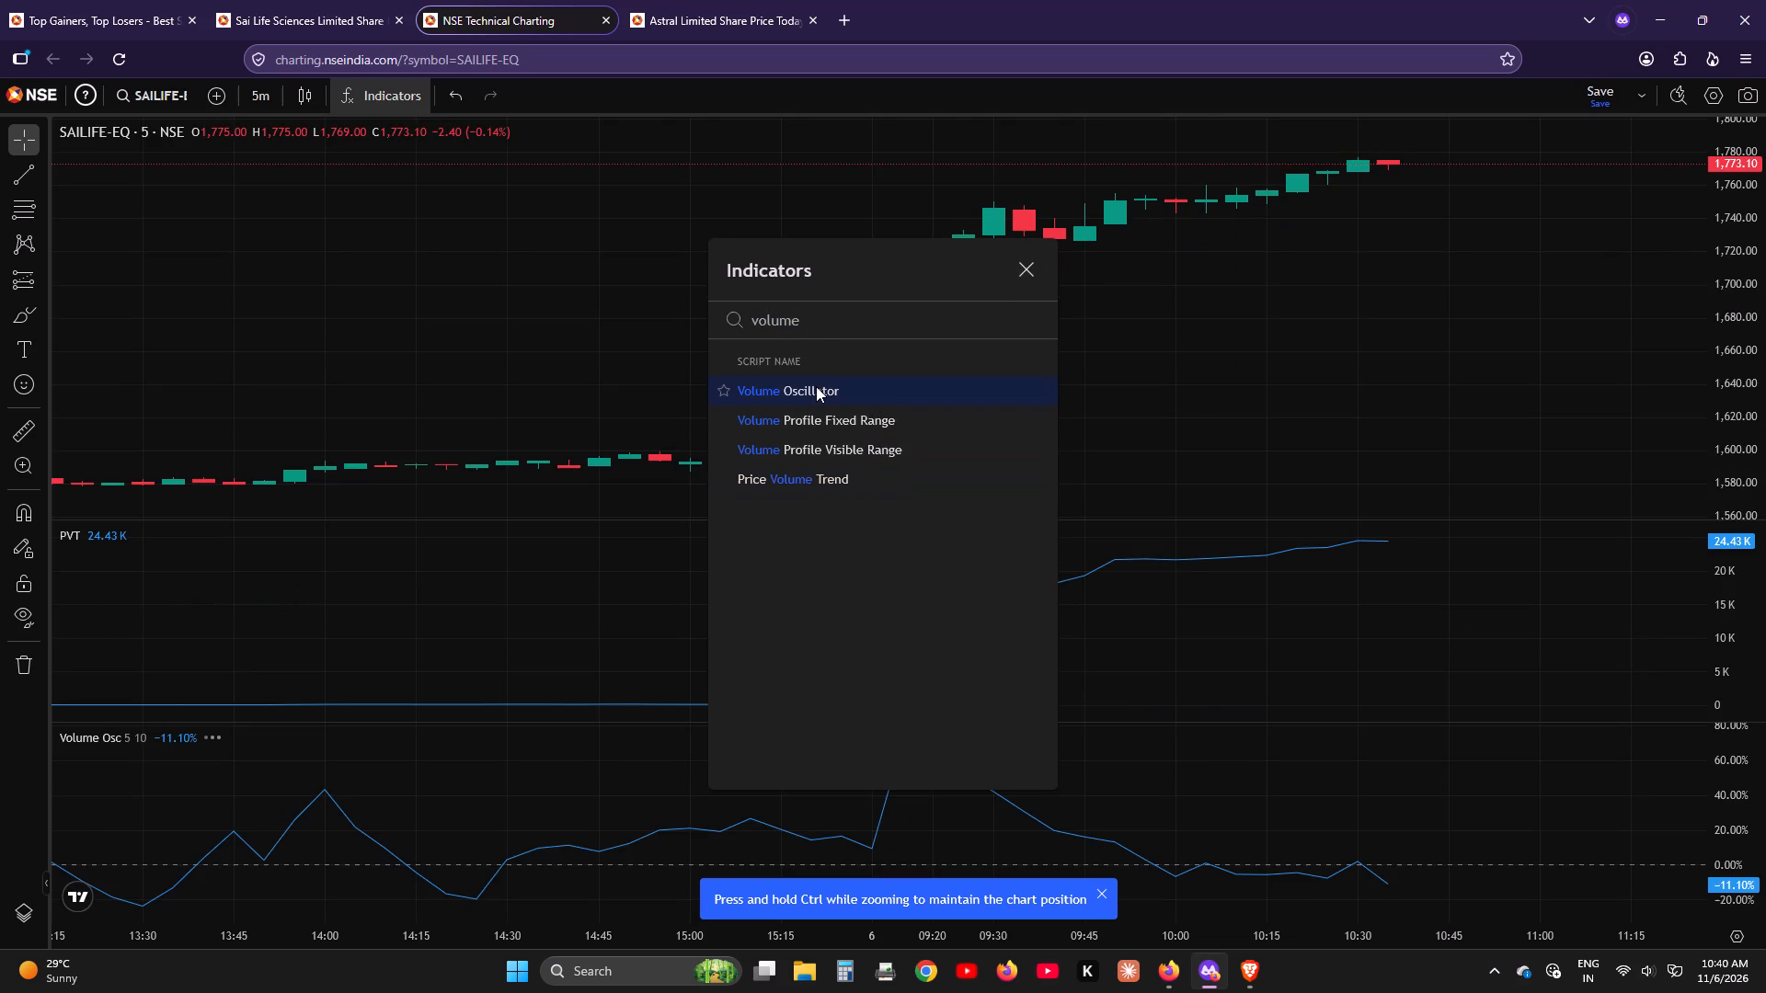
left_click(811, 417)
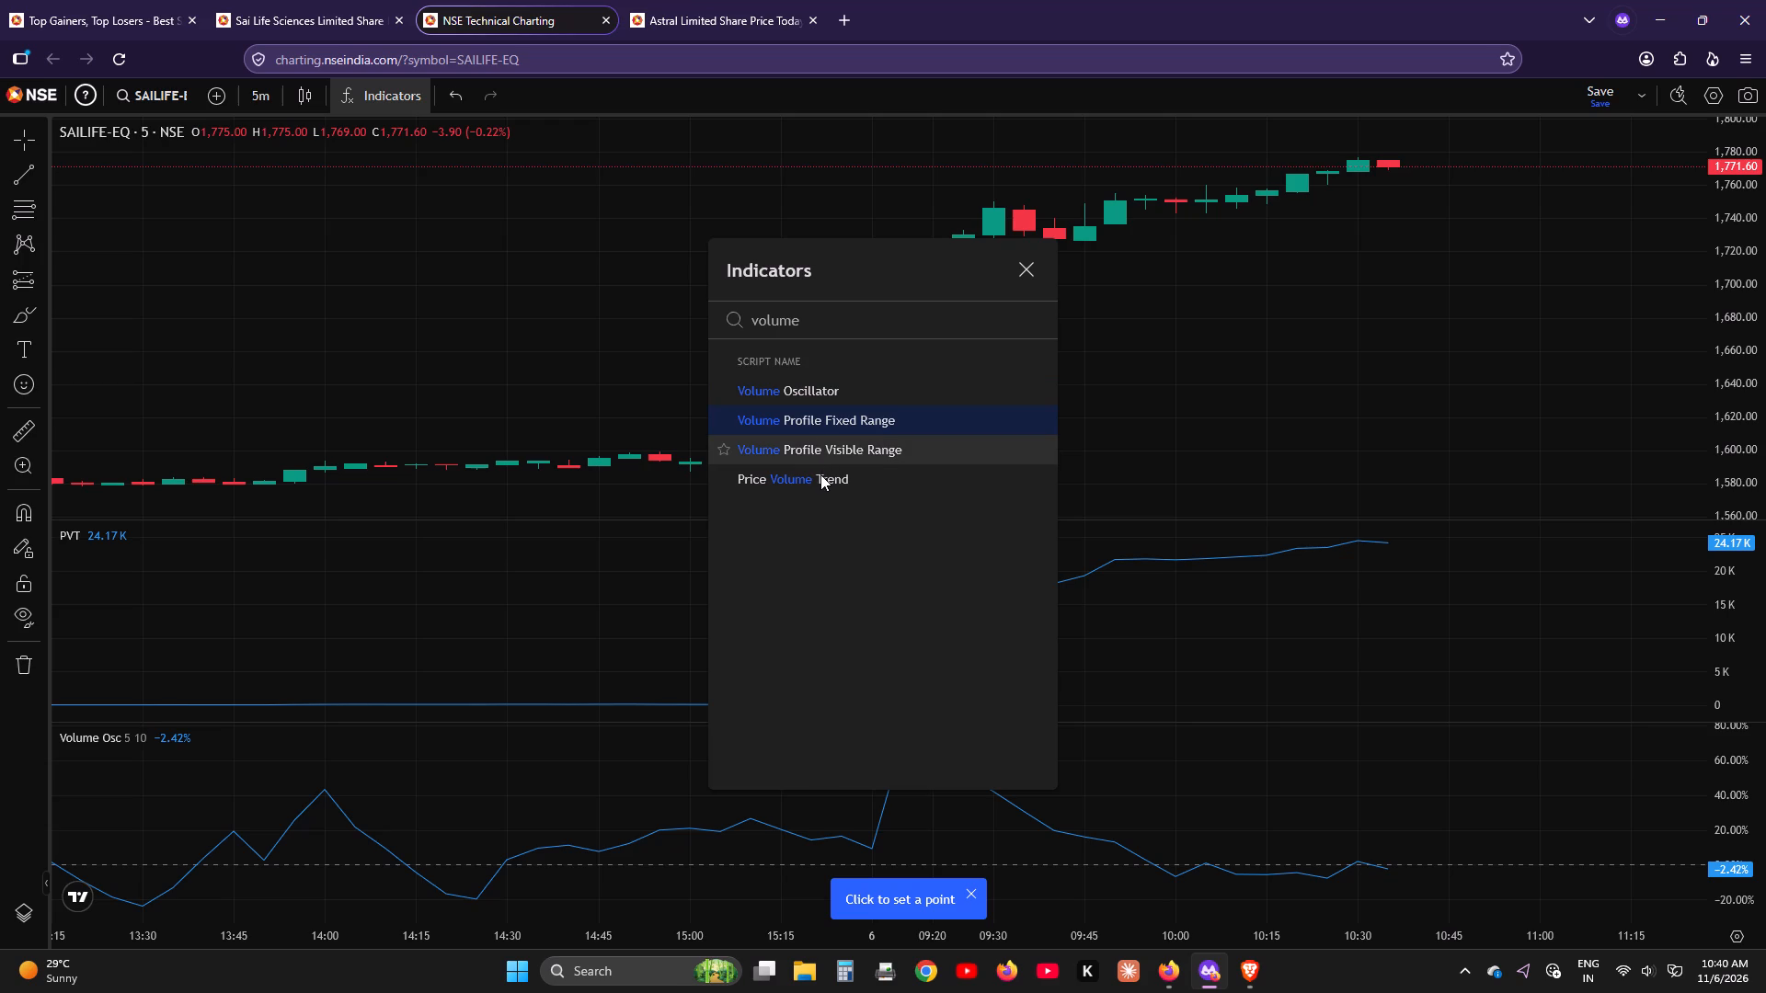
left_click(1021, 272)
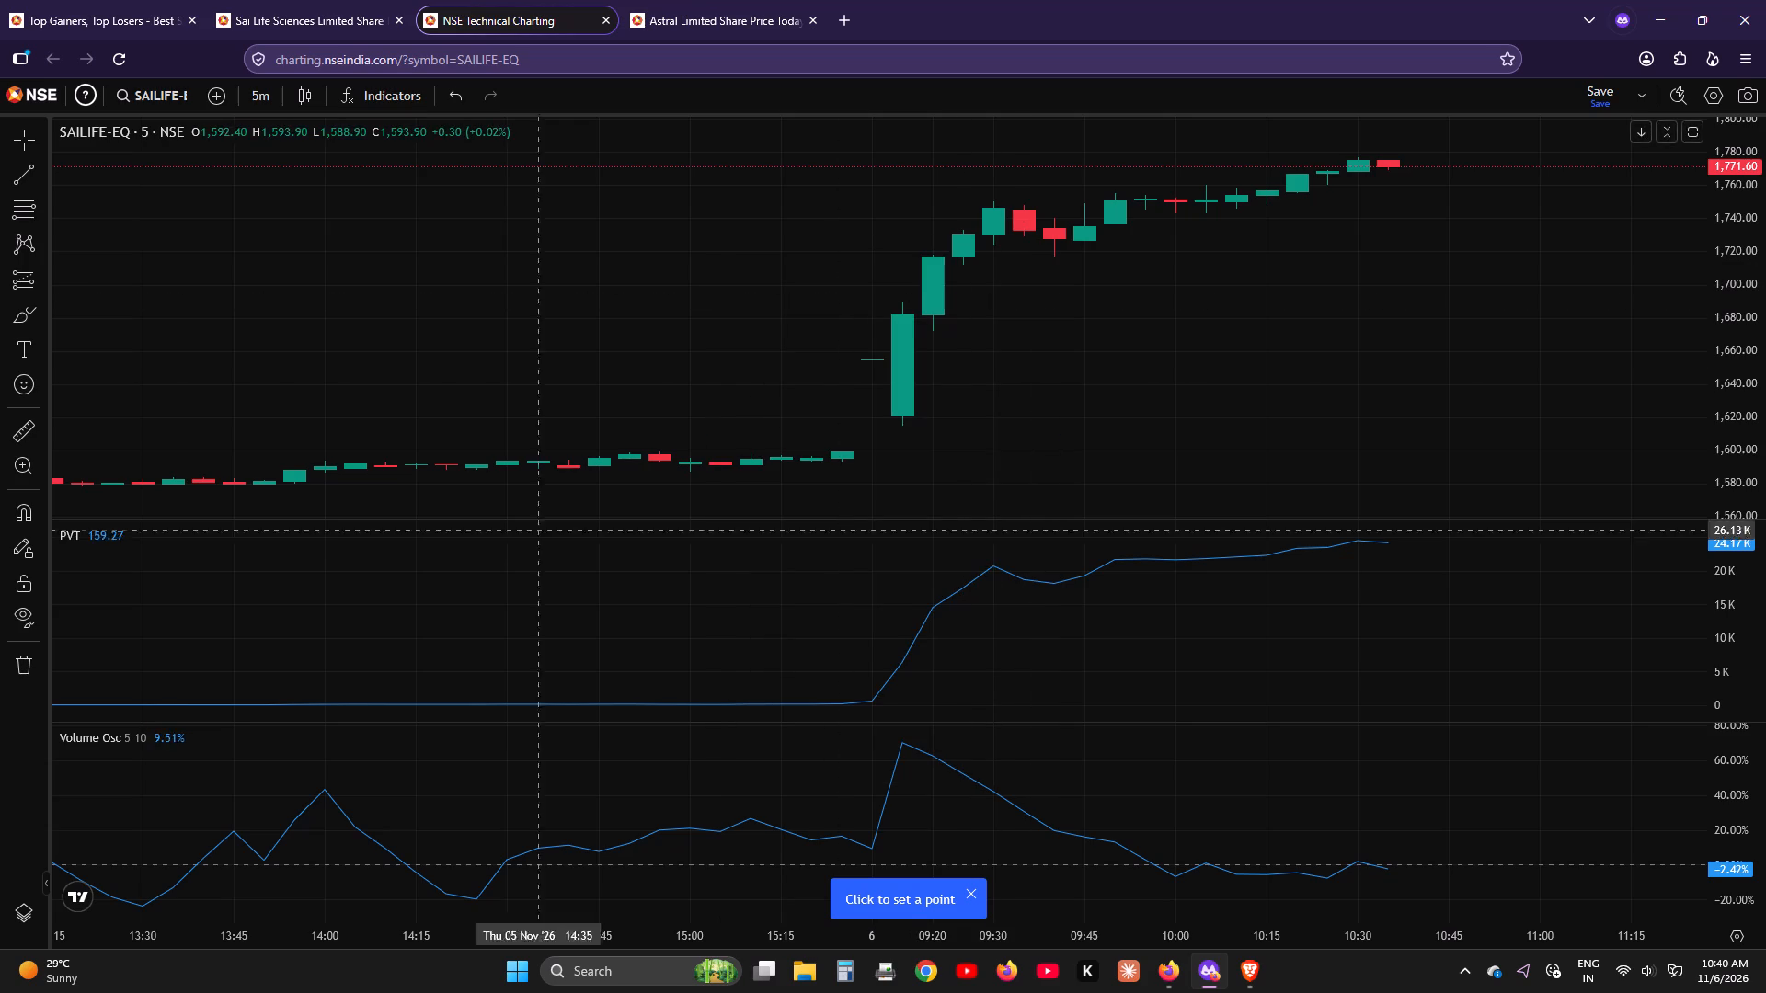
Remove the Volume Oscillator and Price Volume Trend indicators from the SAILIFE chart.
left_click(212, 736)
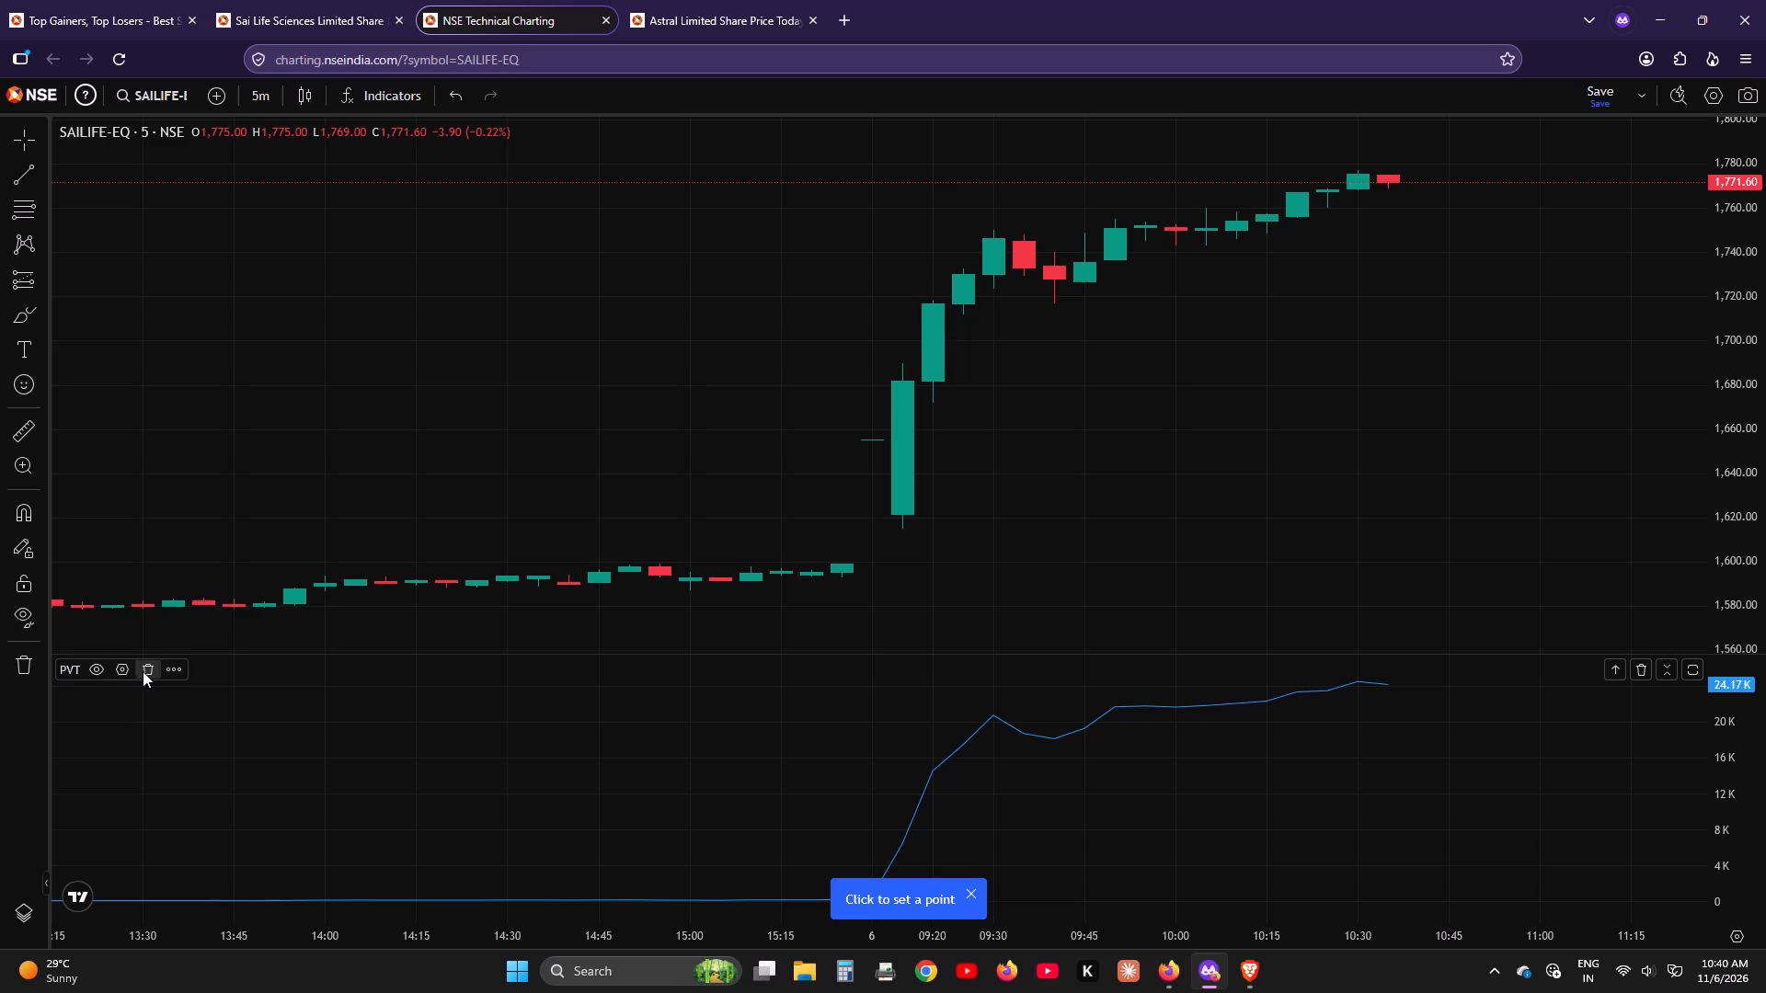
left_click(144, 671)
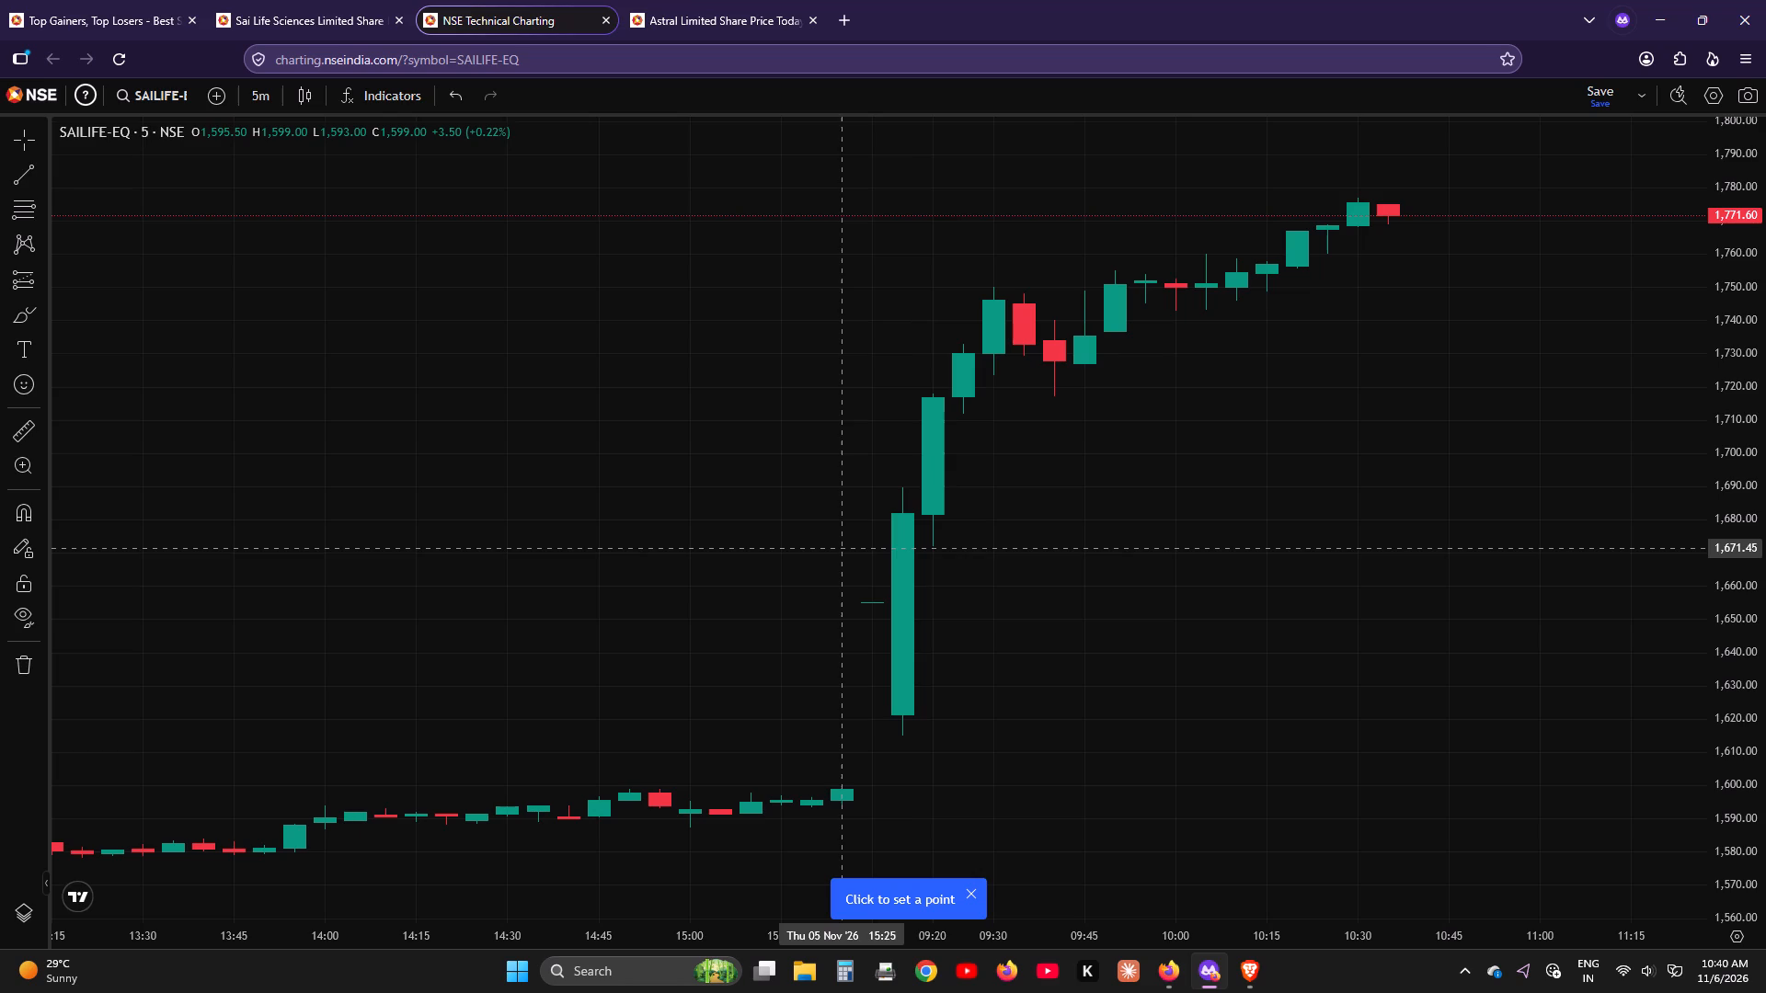
Set the SAILIFE chart interval to 1 day.
left_click(274, 101)
left_click(284, 375)
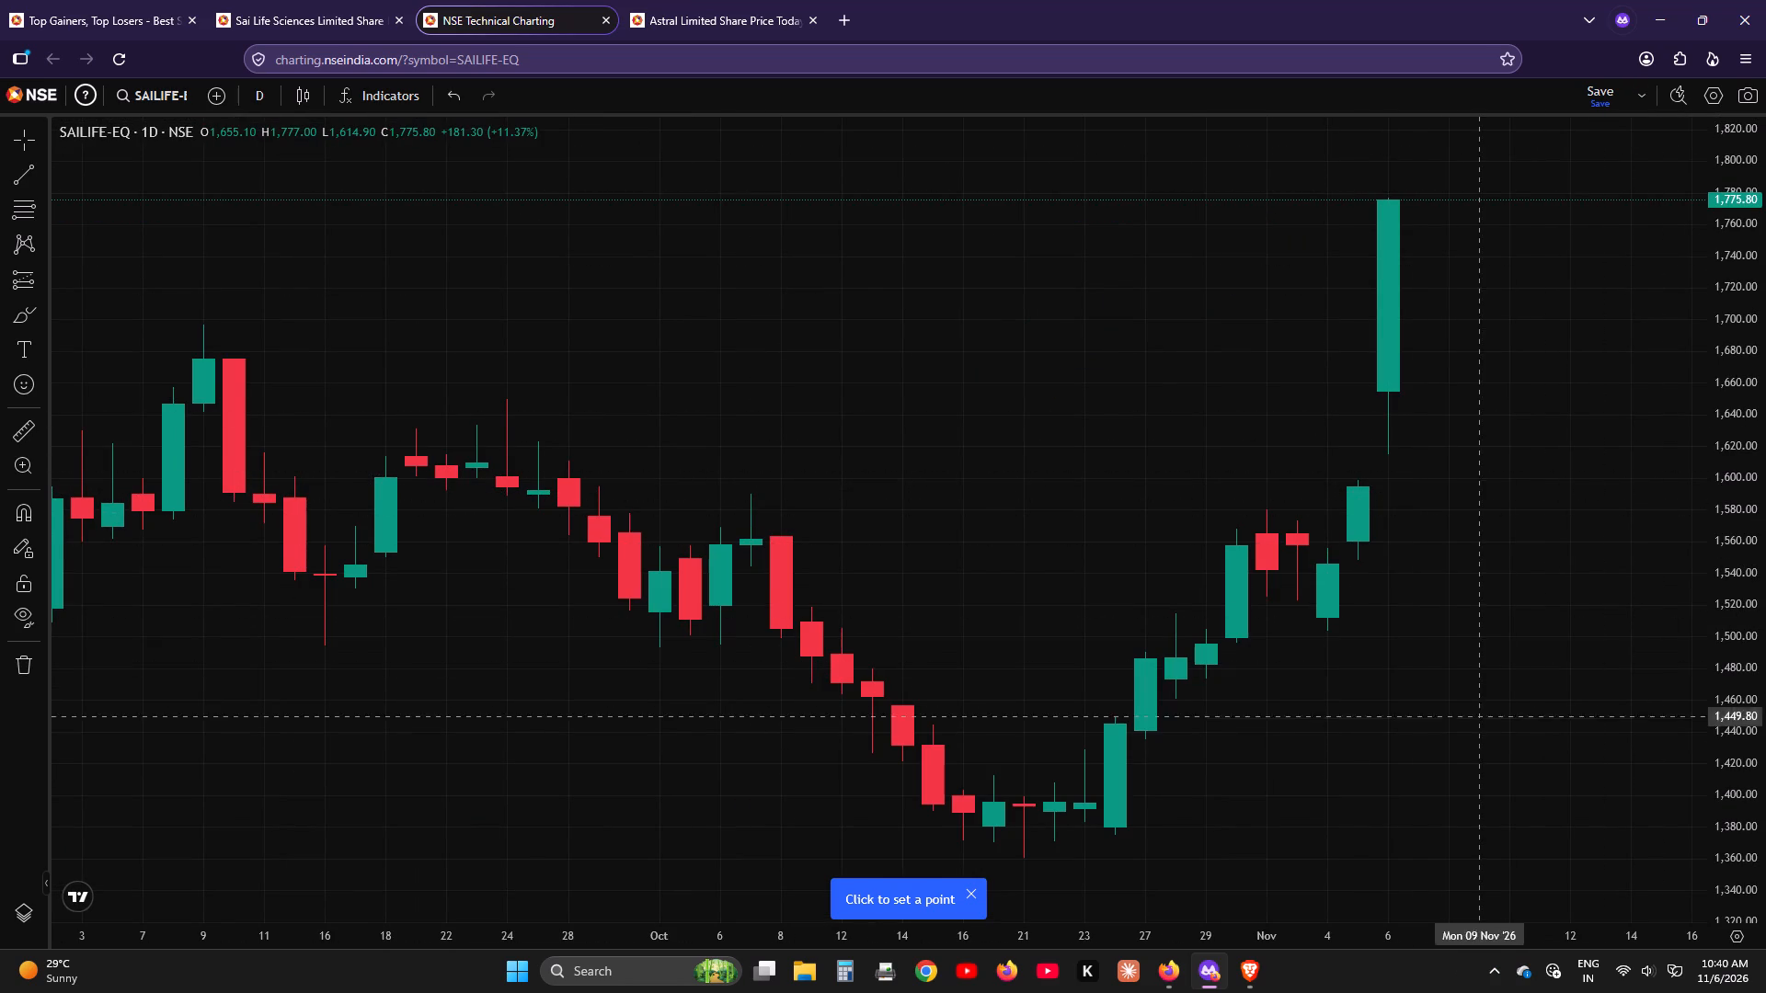
Close the SAILIFE chart and the Astral quote page and return to the top gainers list.
left_click(606, 17)
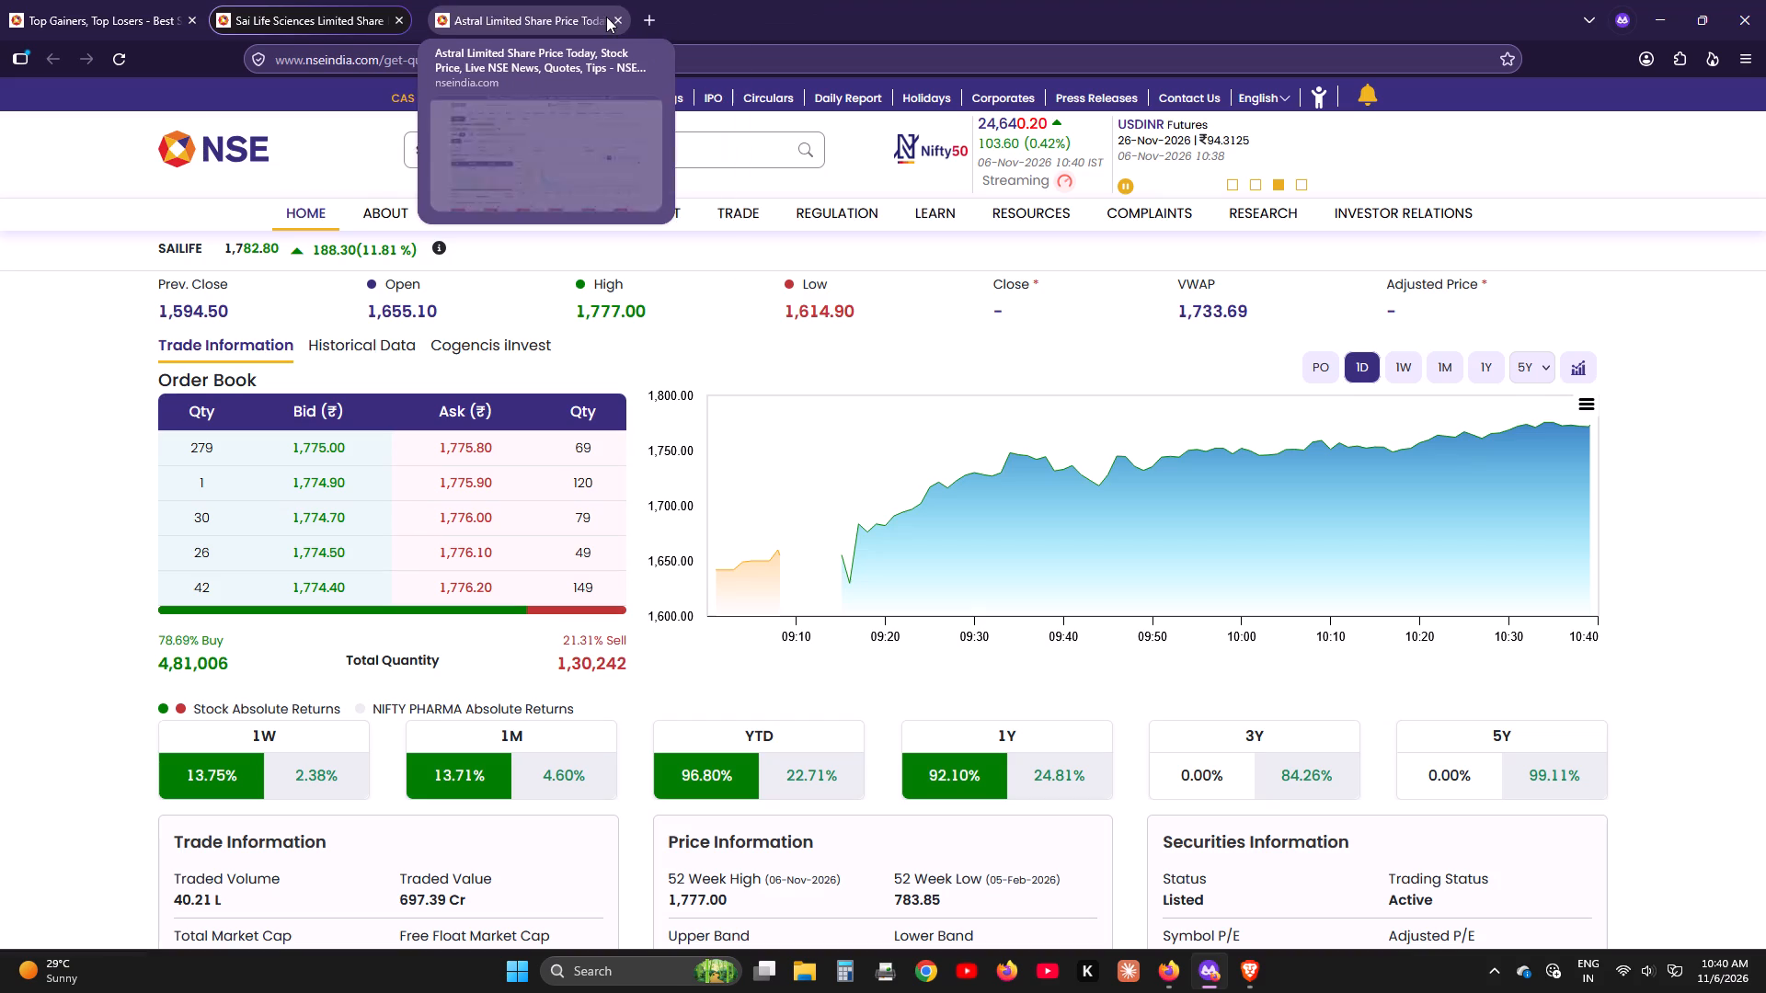
left_click(606, 17)
left_click(67, 0)
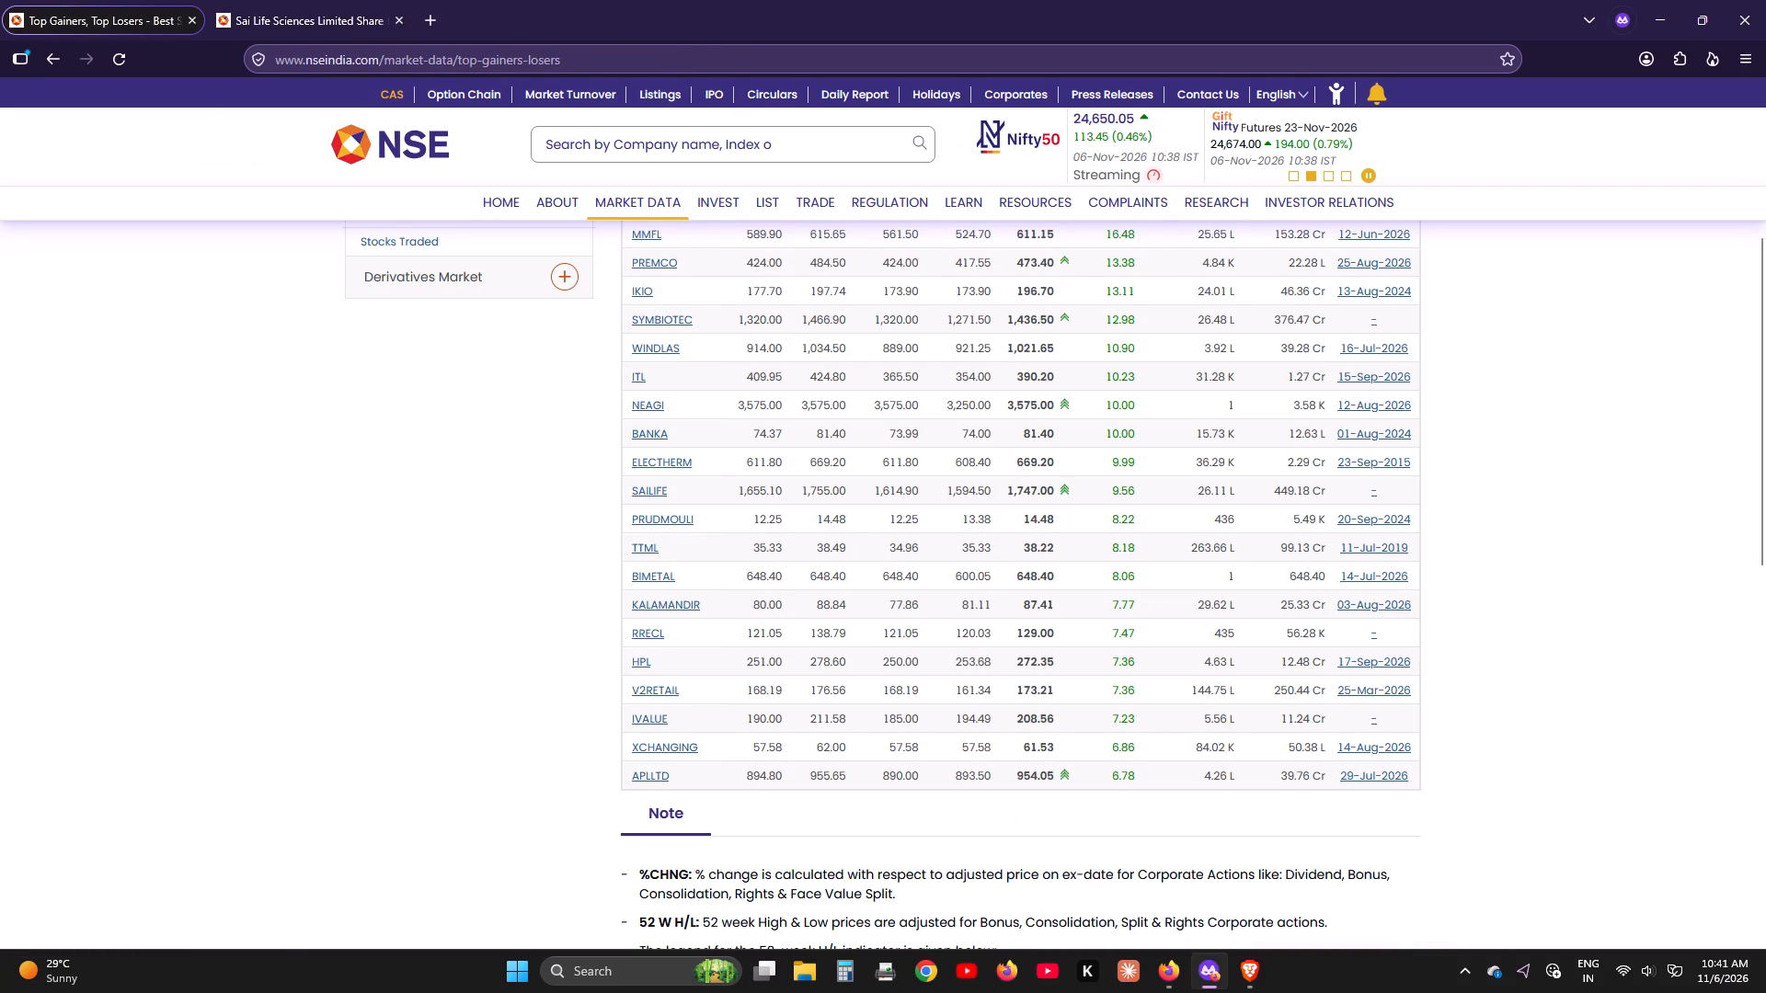
Open BIMETAL from the top gainers list and examine its recent candles on the technical chart at a 1-day interval.
left_click(654, 571)
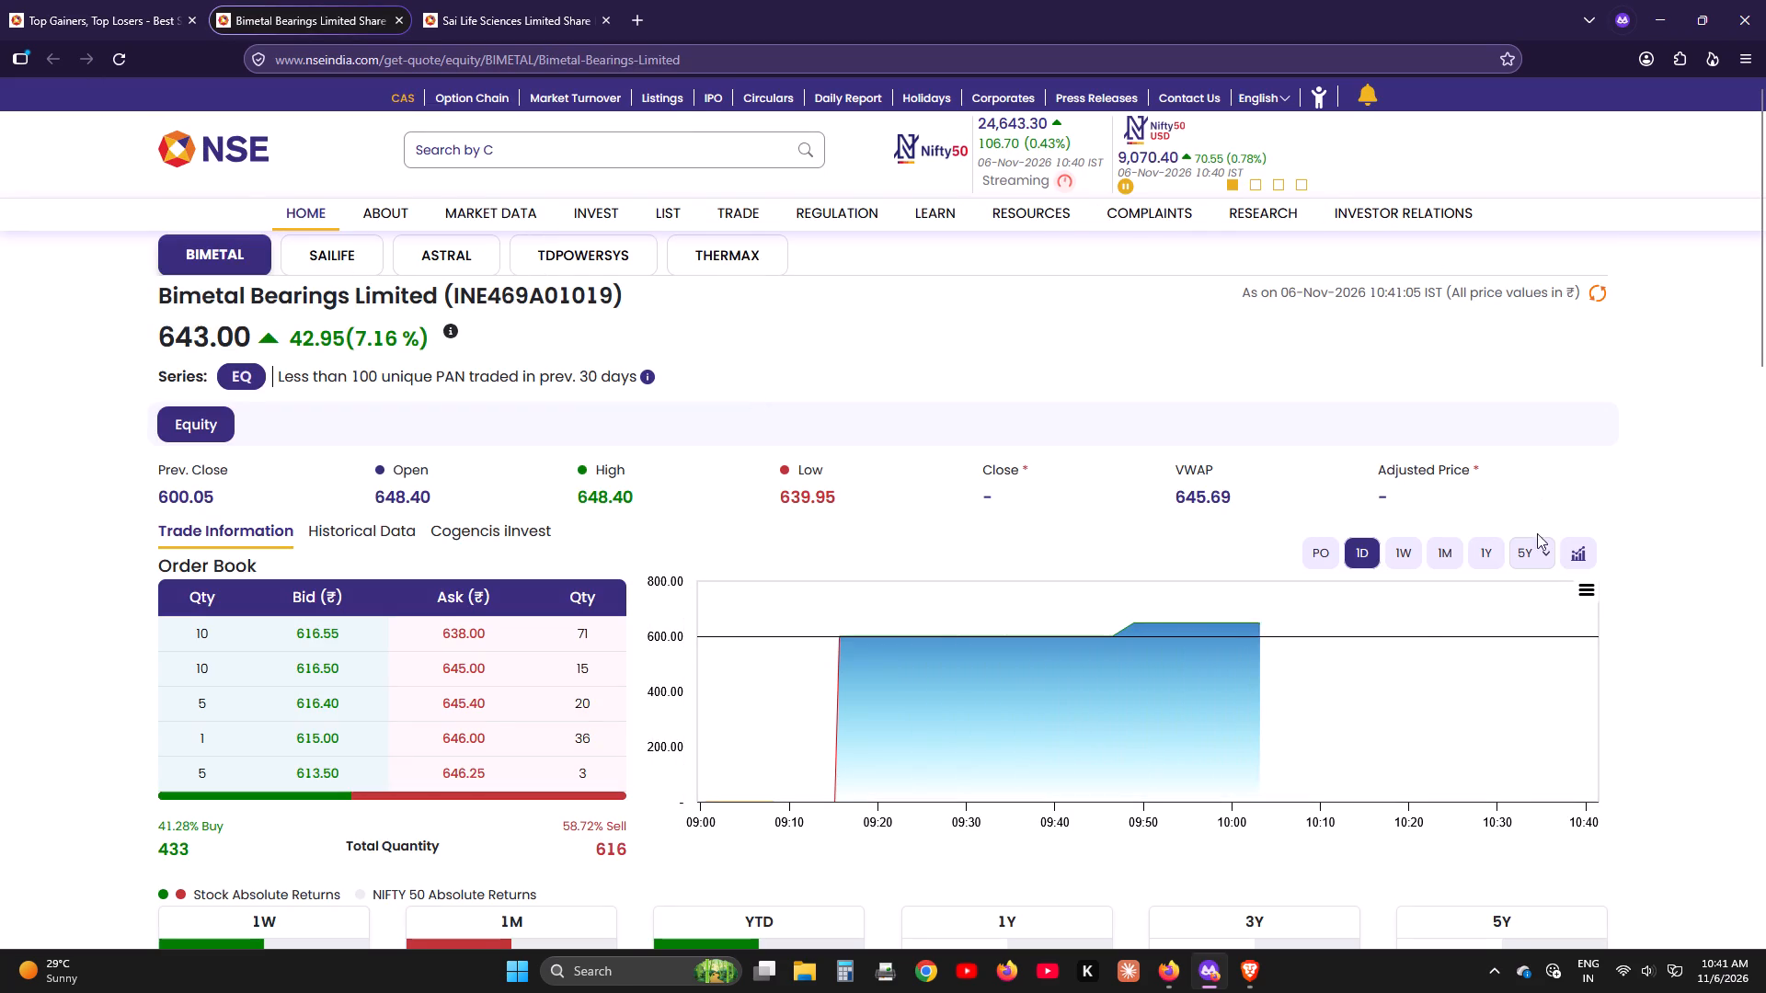
left_click(1588, 553)
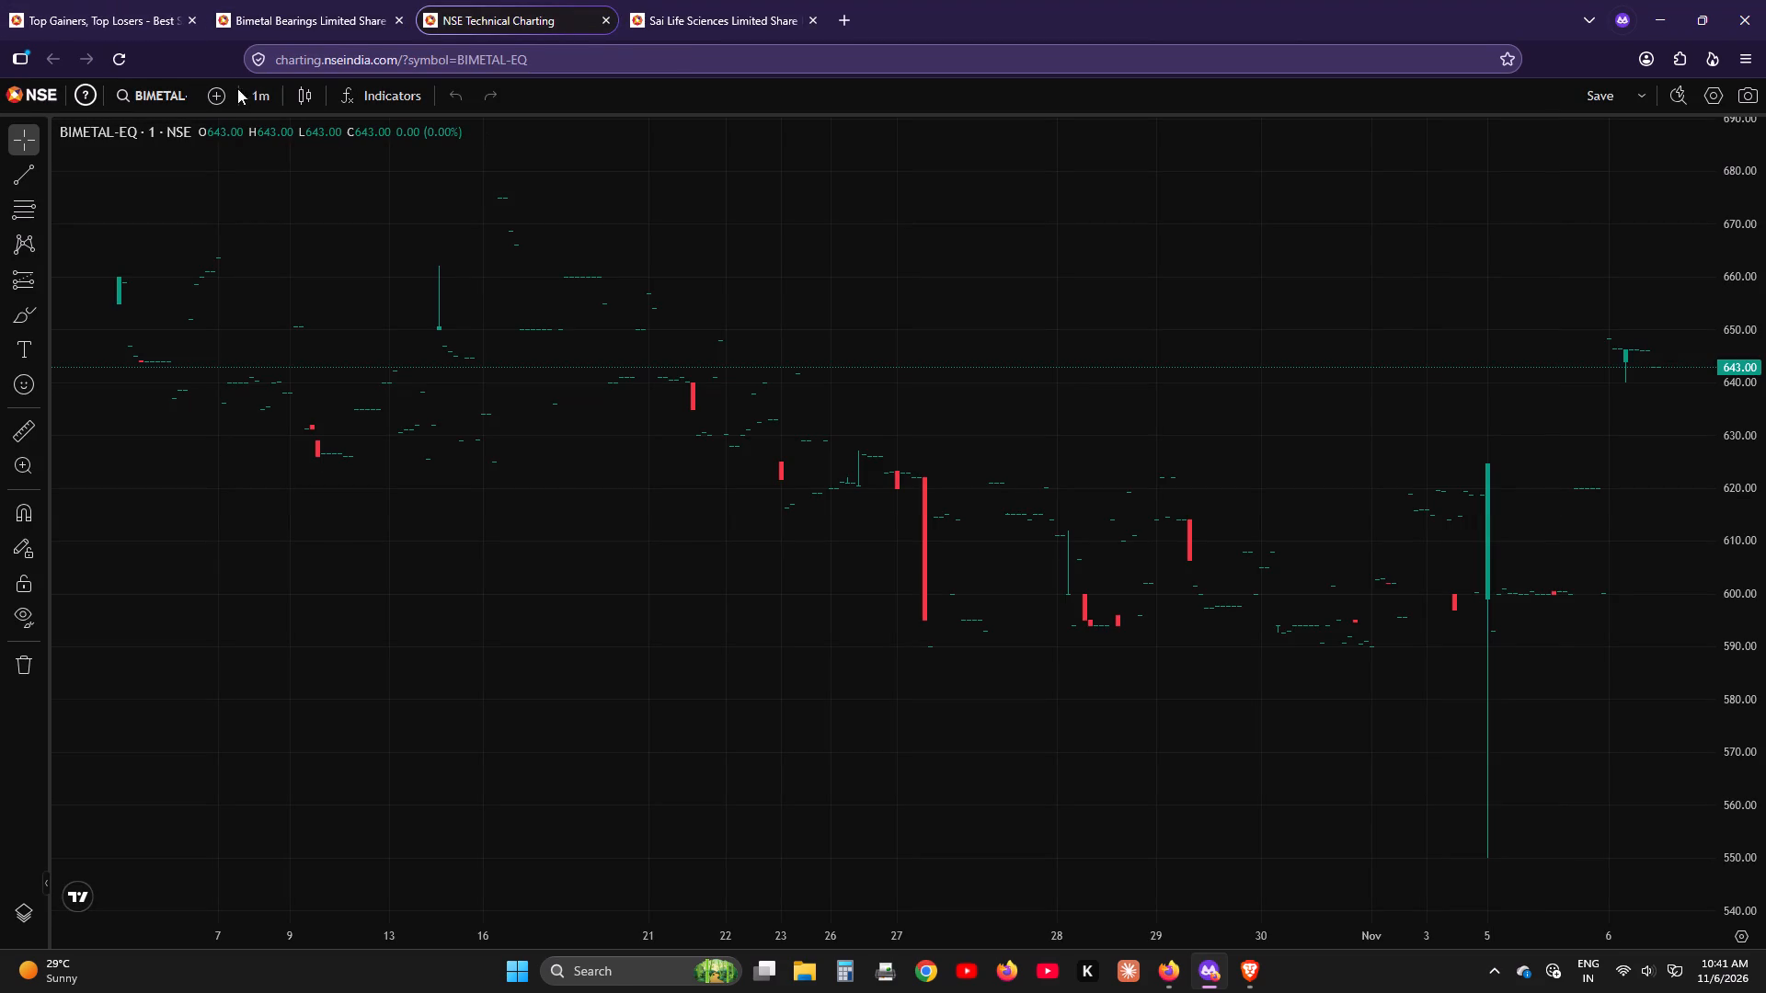
left_click(245, 88)
left_click(284, 382)
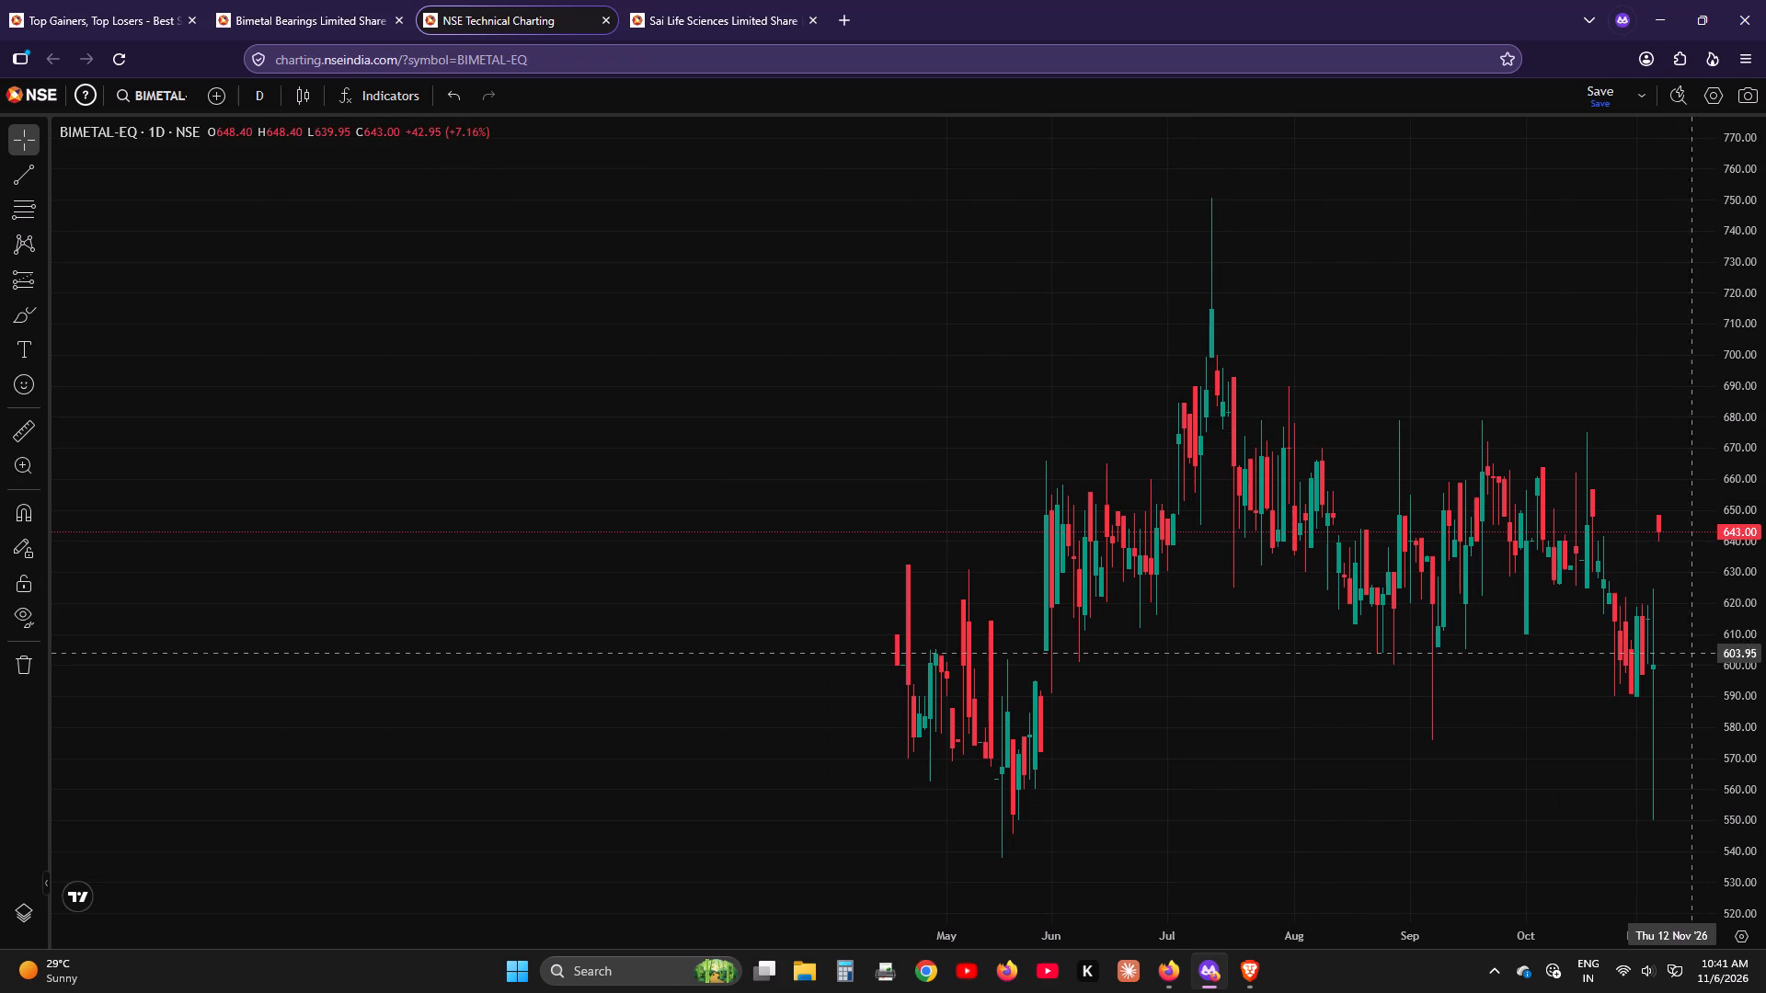
scroll(1671, 666, "up", 1)
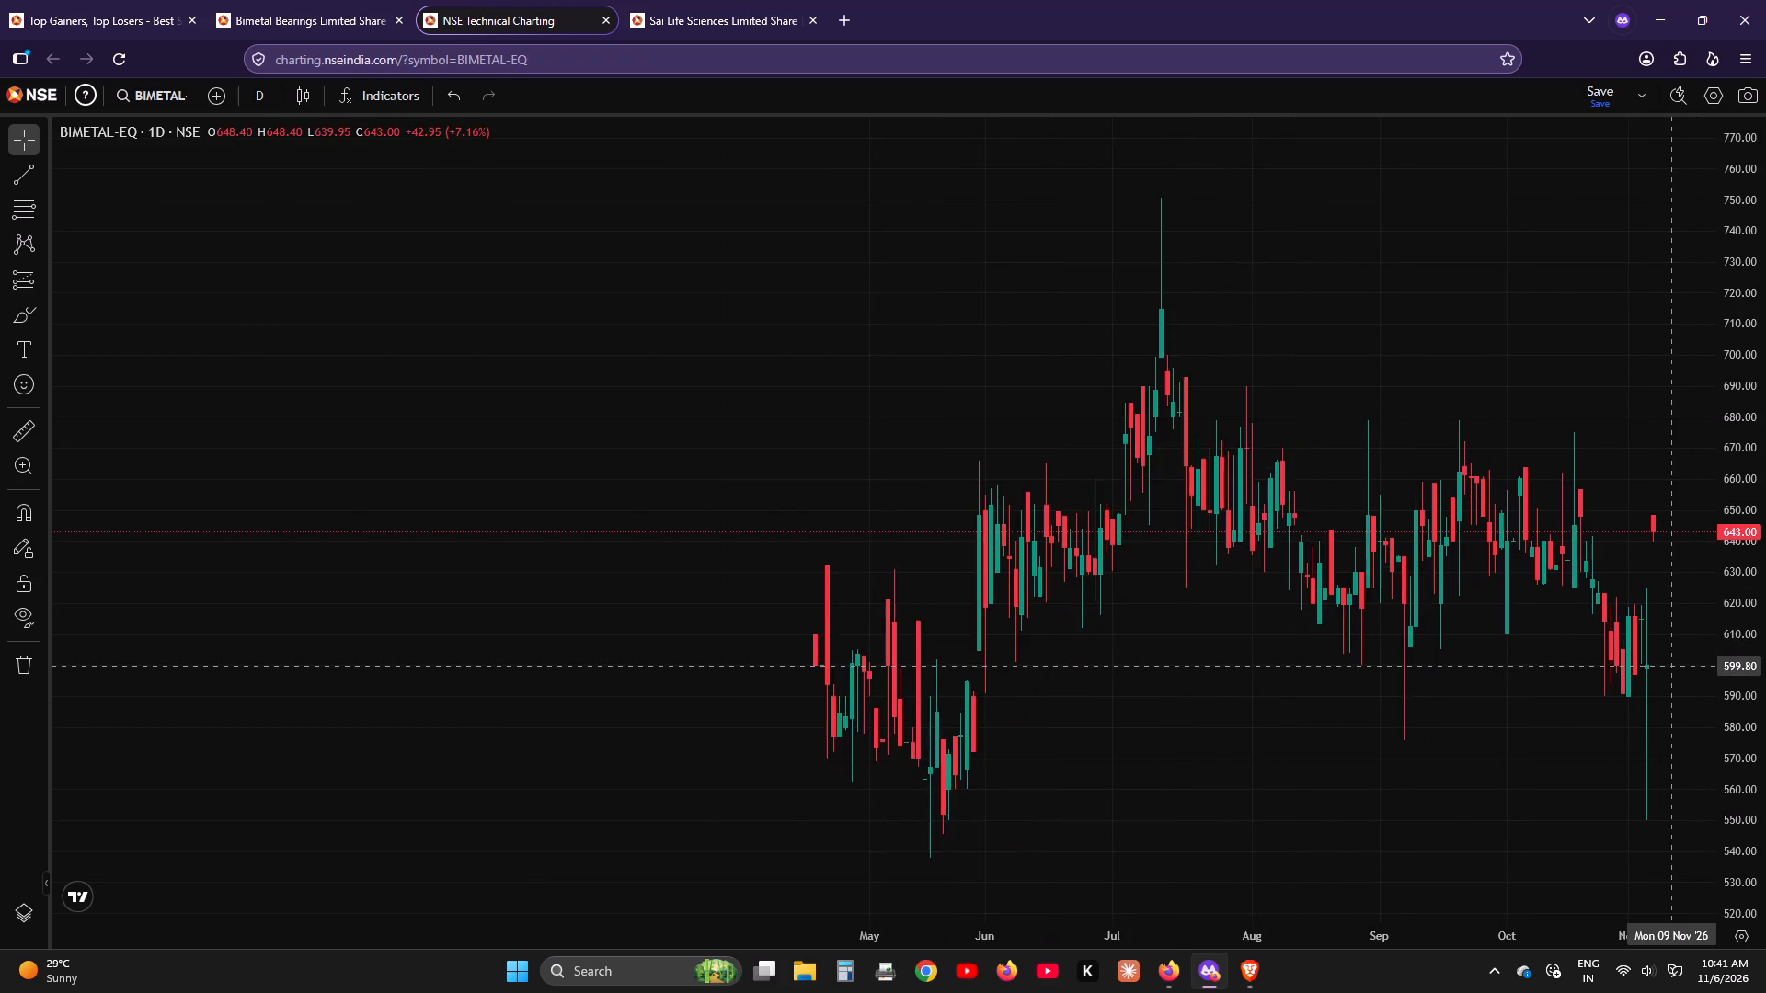
scroll(1671, 666, "up", 7)
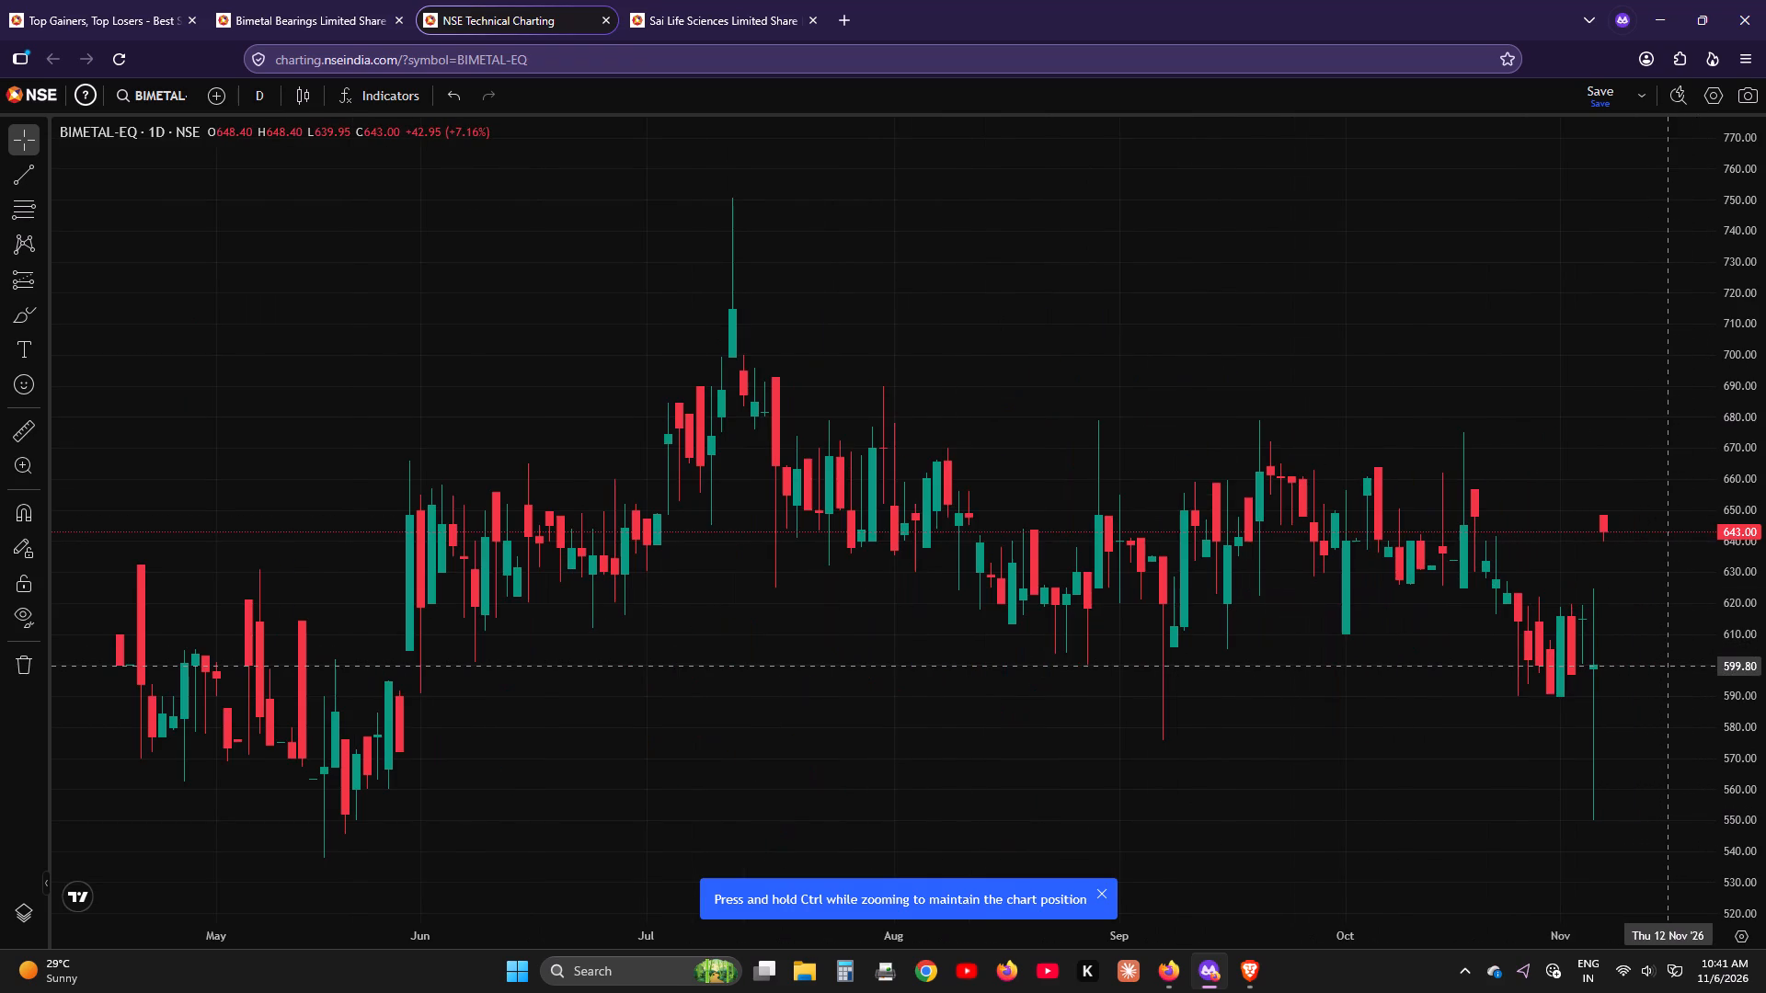
scroll(1670, 666, "up", 4)
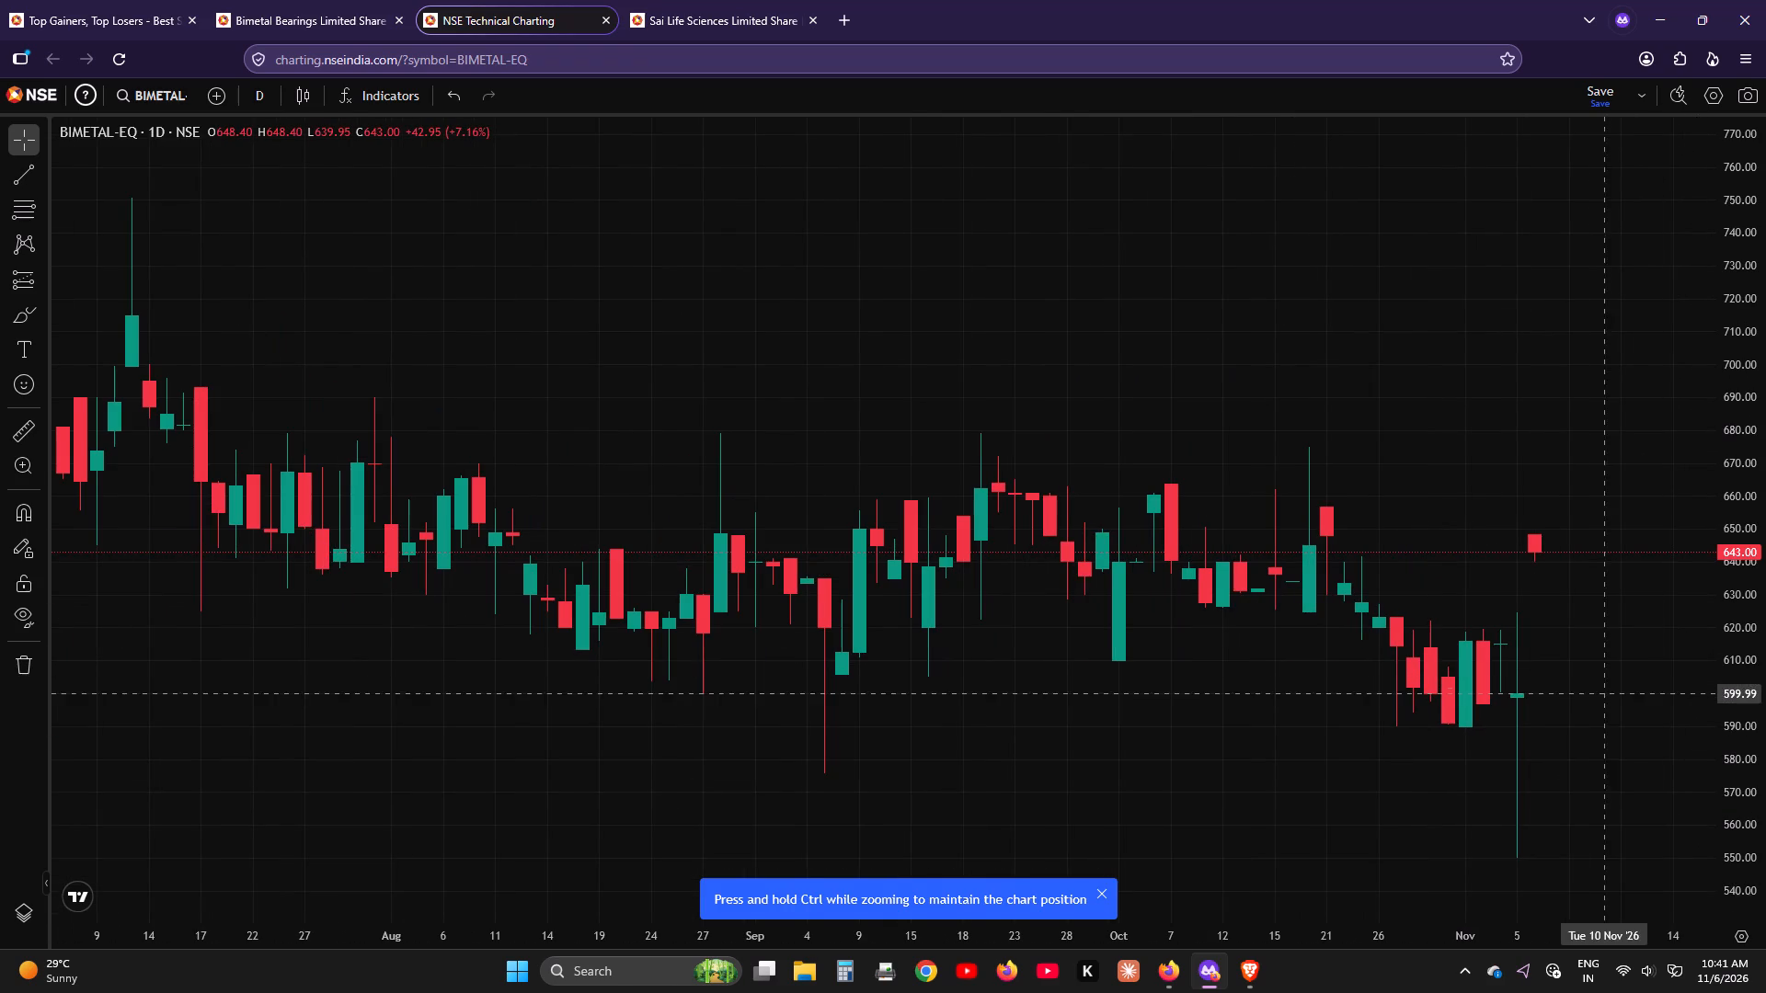
Close the BIMETAL chart and the Sai Life and Bimetal quote pages, keeping only the top gainers page open.
left_click(334, 0)
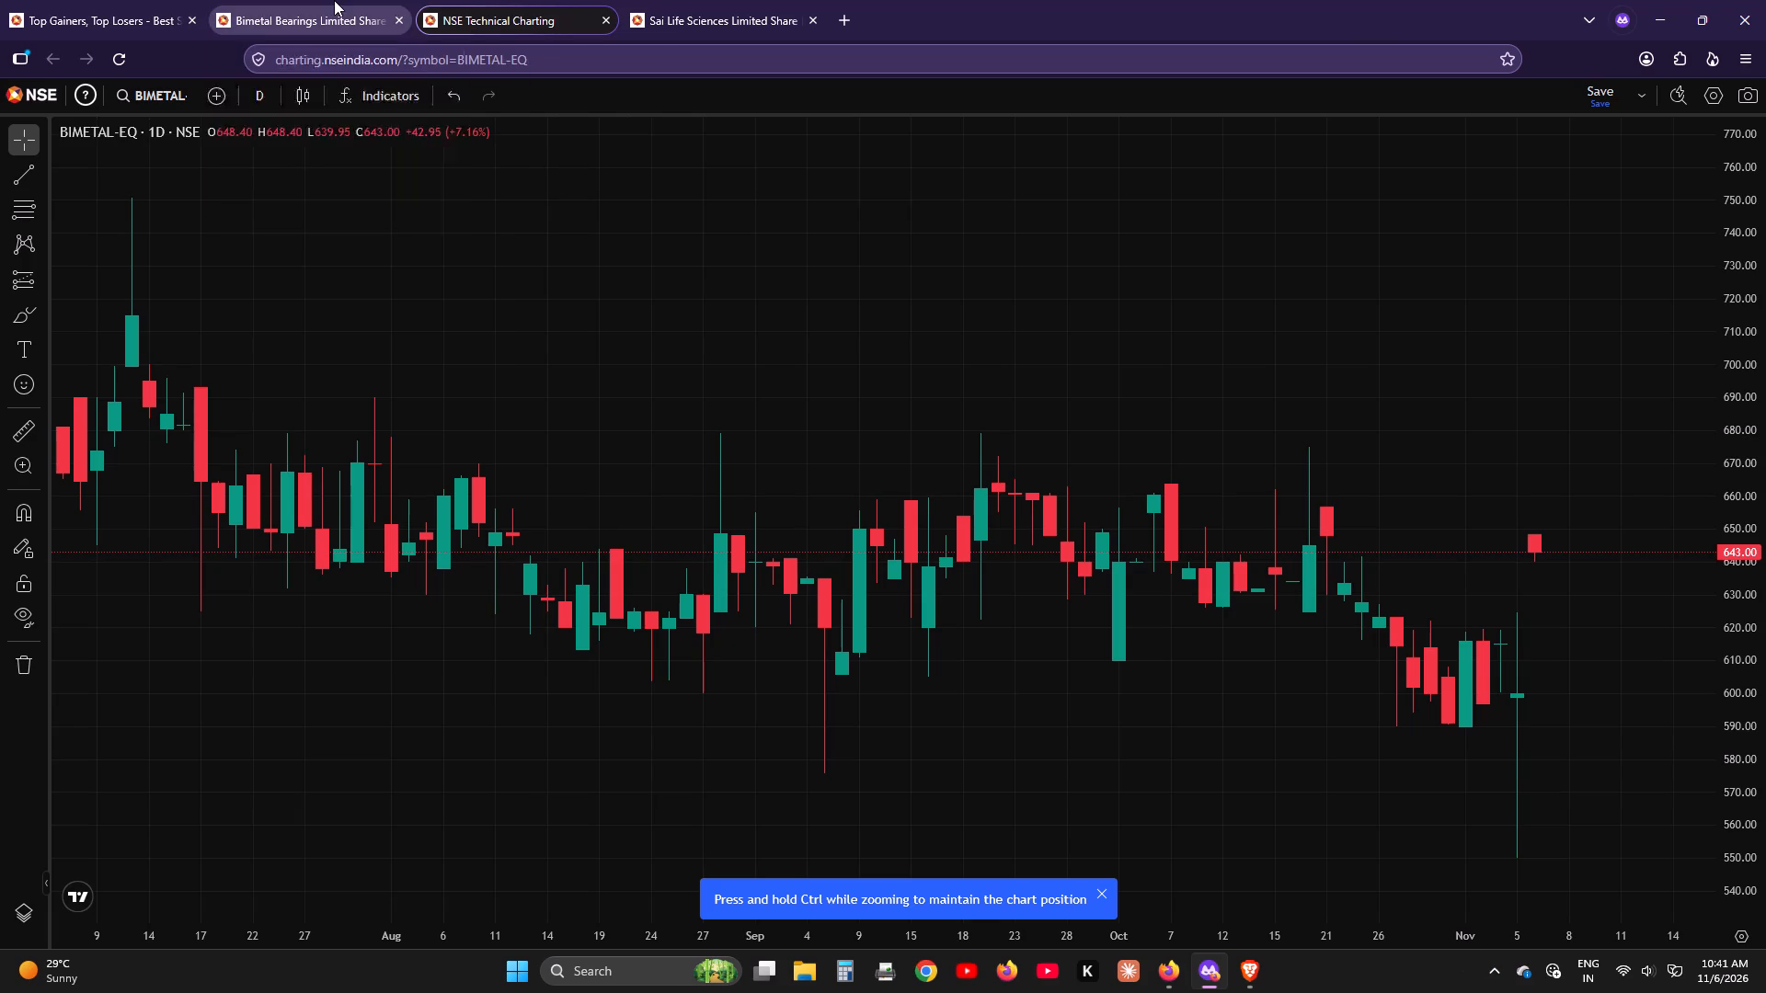
left_click(599, 17)
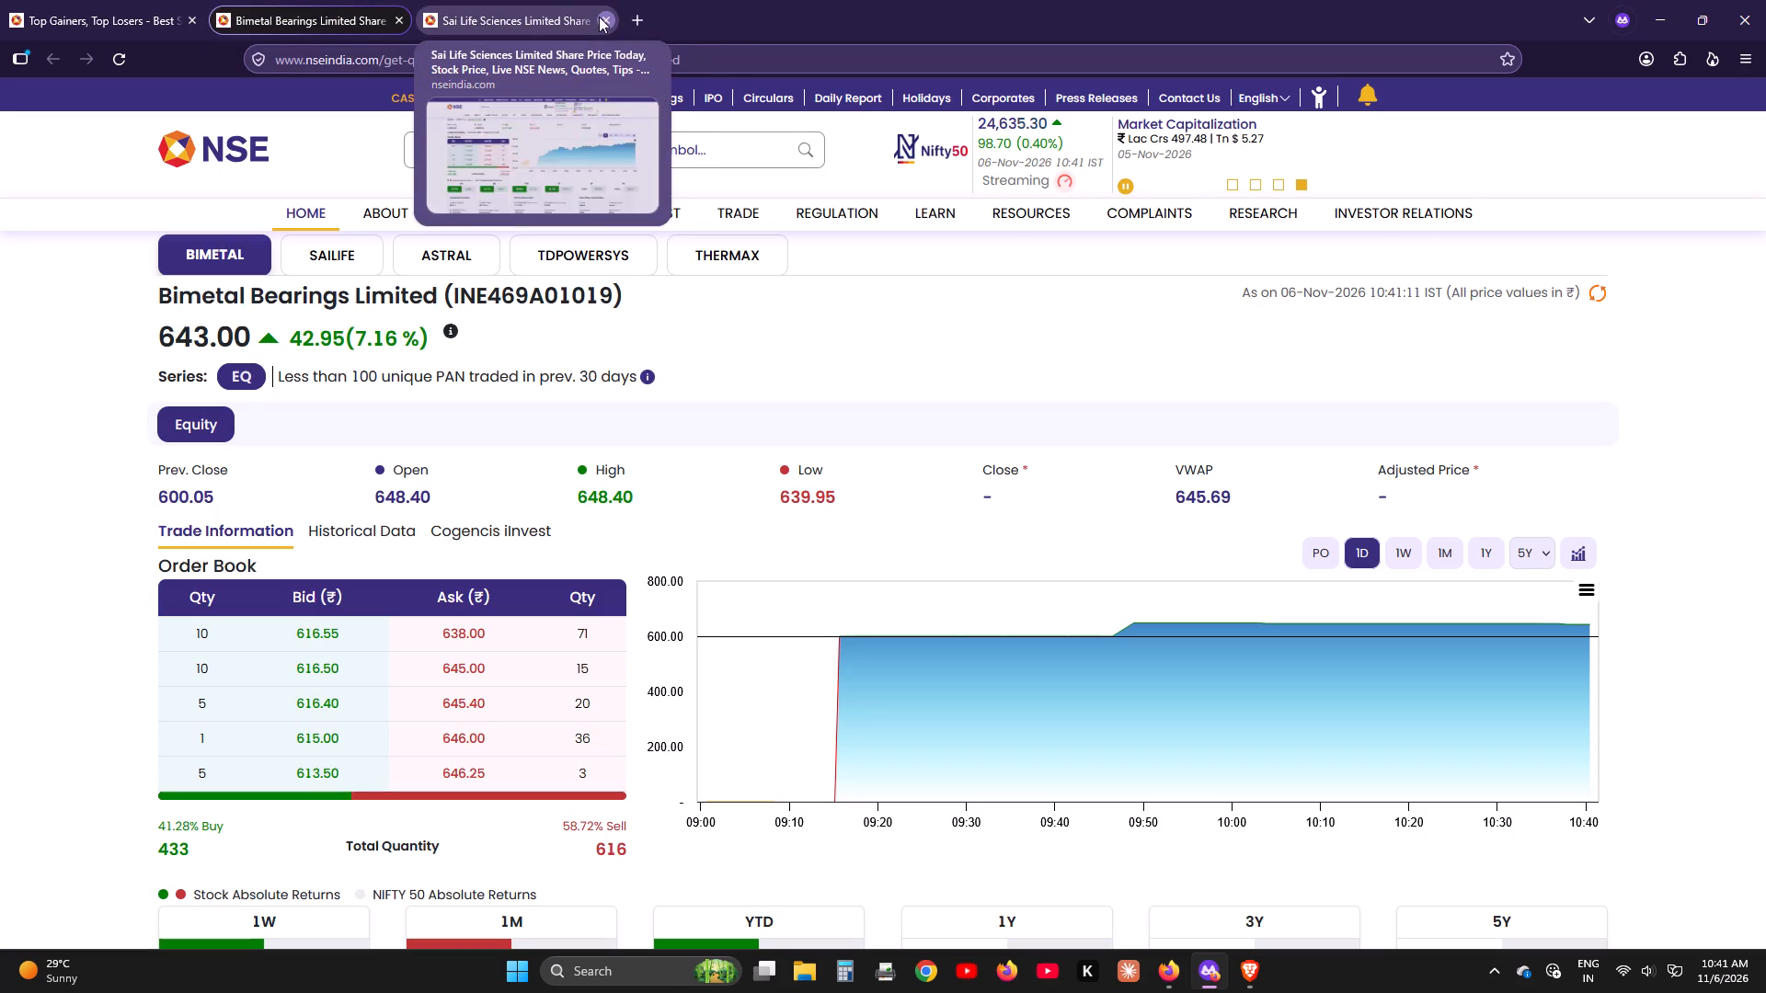
left_click(599, 17)
left_click(402, 17)
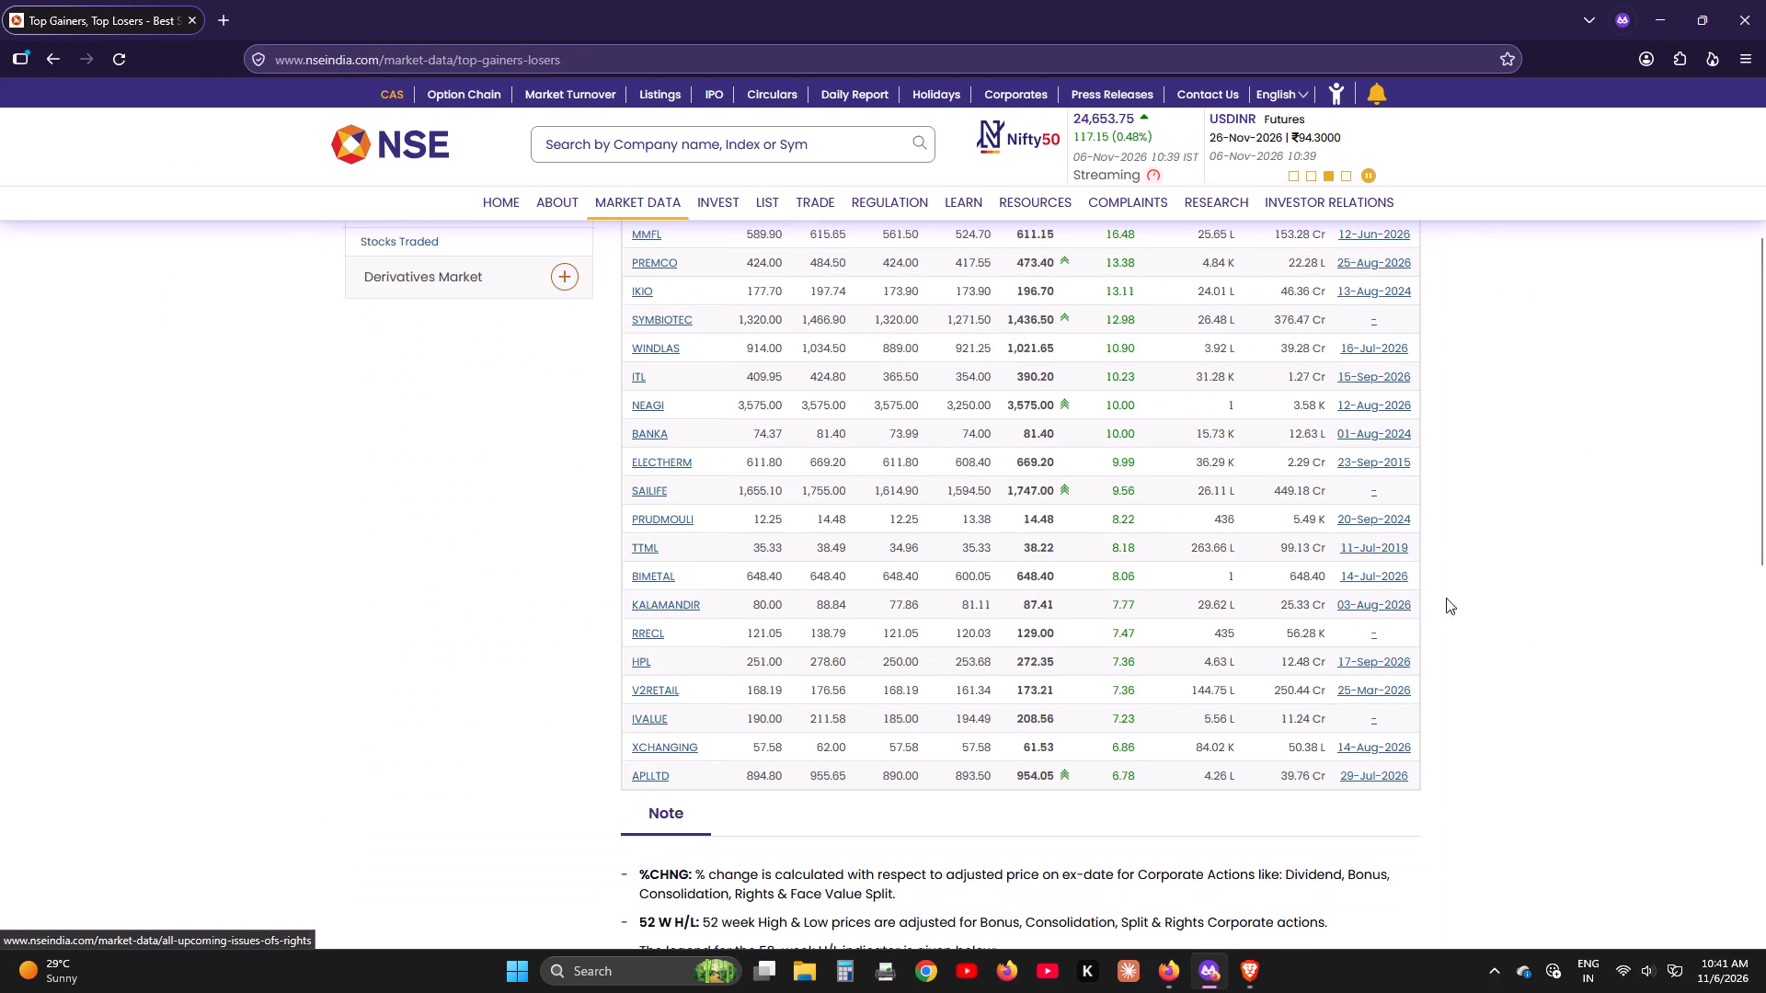
Switch the Top 20 gainers list to the NIFTY 50 index and look through its stocks.
scroll(1319, 596, "up", 4)
left_click(750, 438)
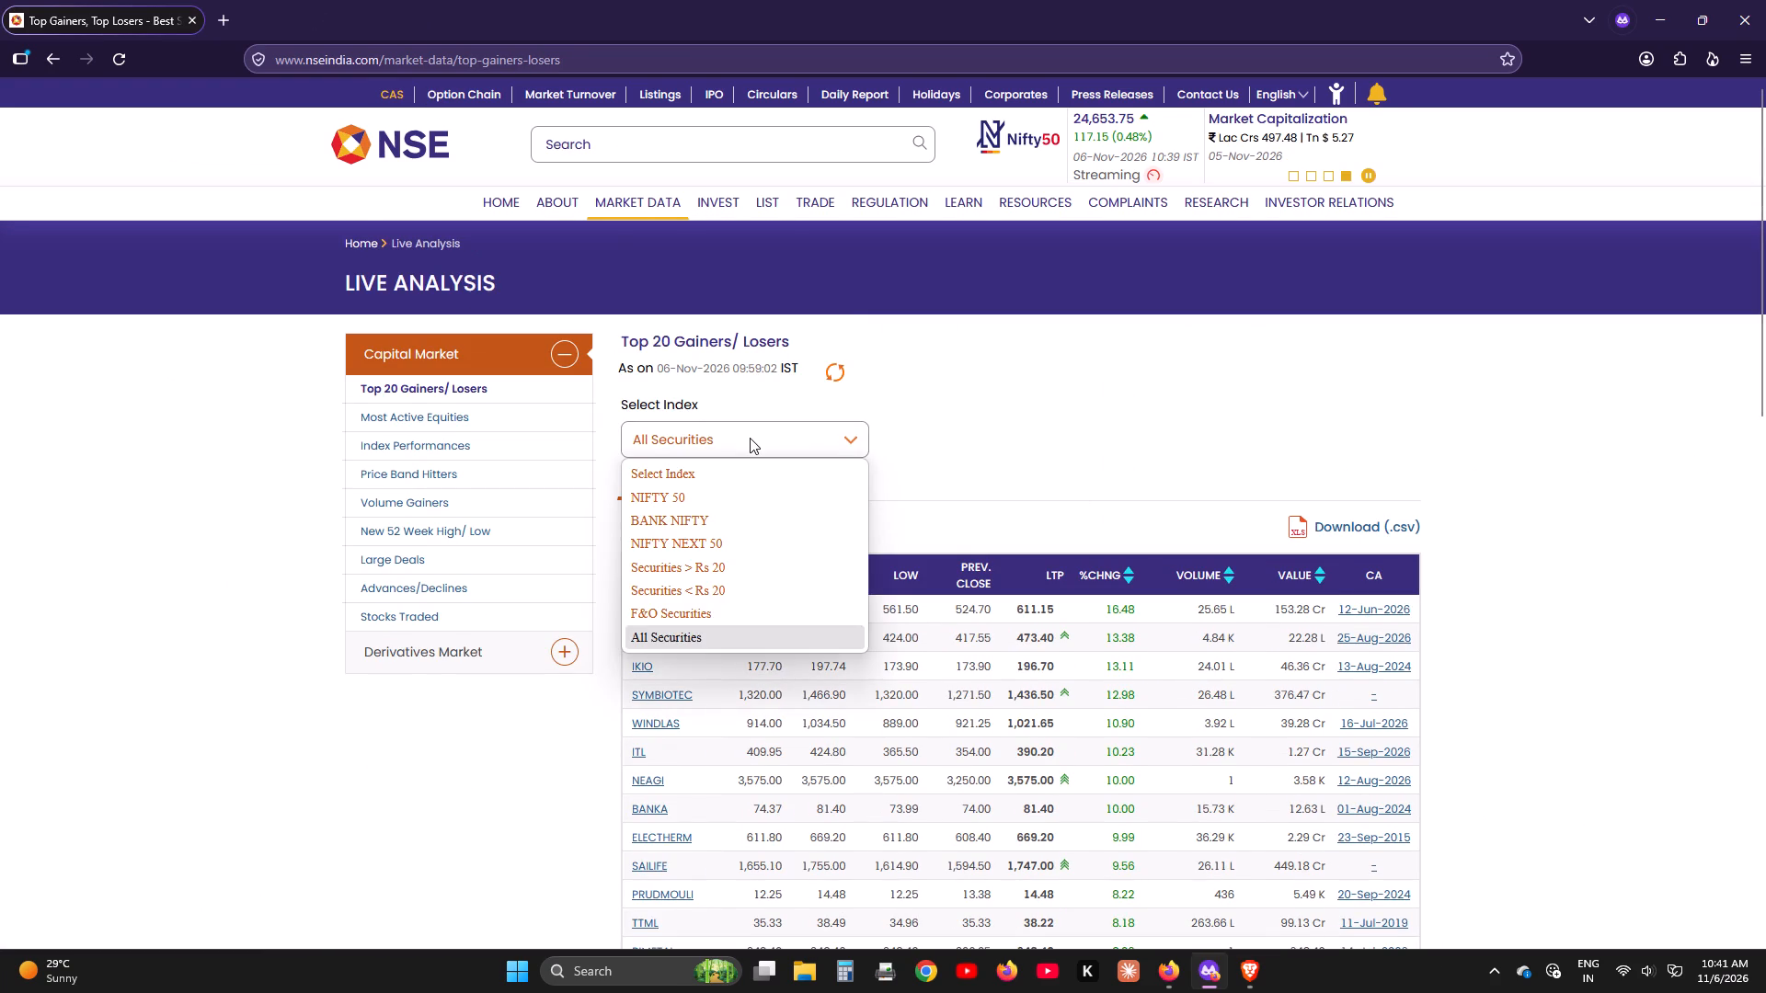
left_click(688, 498)
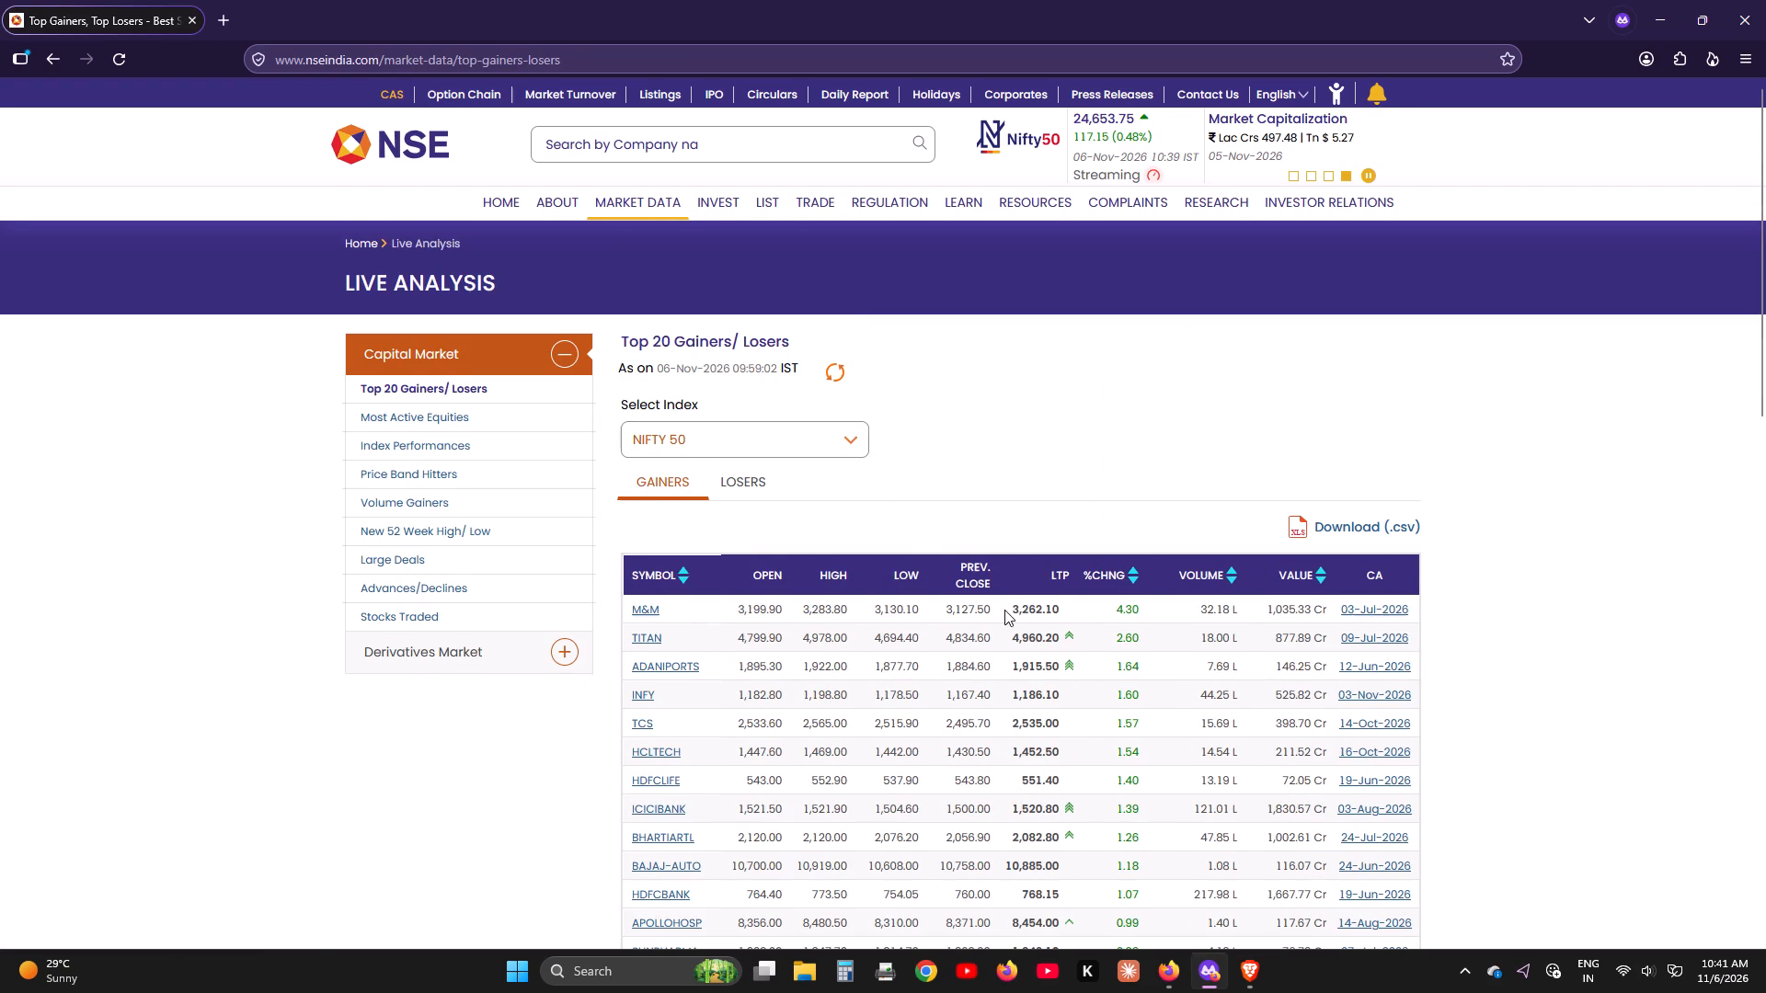
scroll(1004, 610, "down", 2)
scroll(1004, 610, "up", 1)
scroll(1004, 610, "down", 5)
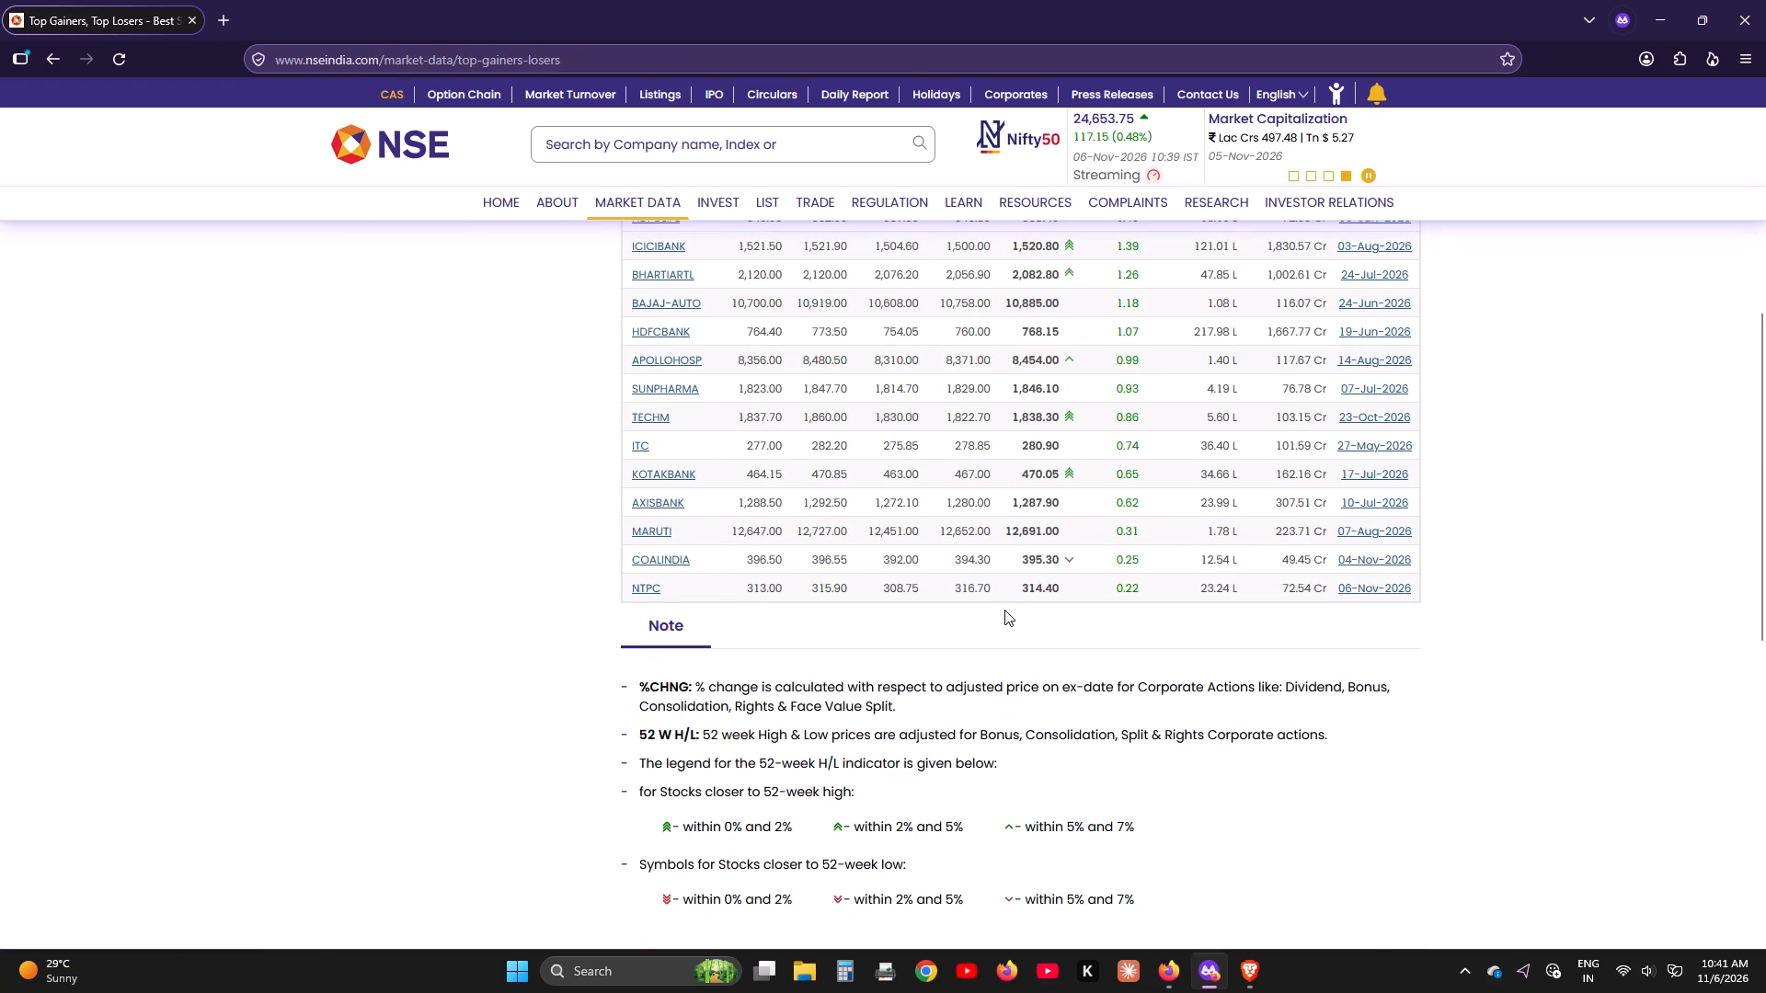
Open KOTAKBANK from the NIFTY 50 gainers and display its technical chart at a 1-day interval.
left_click(684, 477)
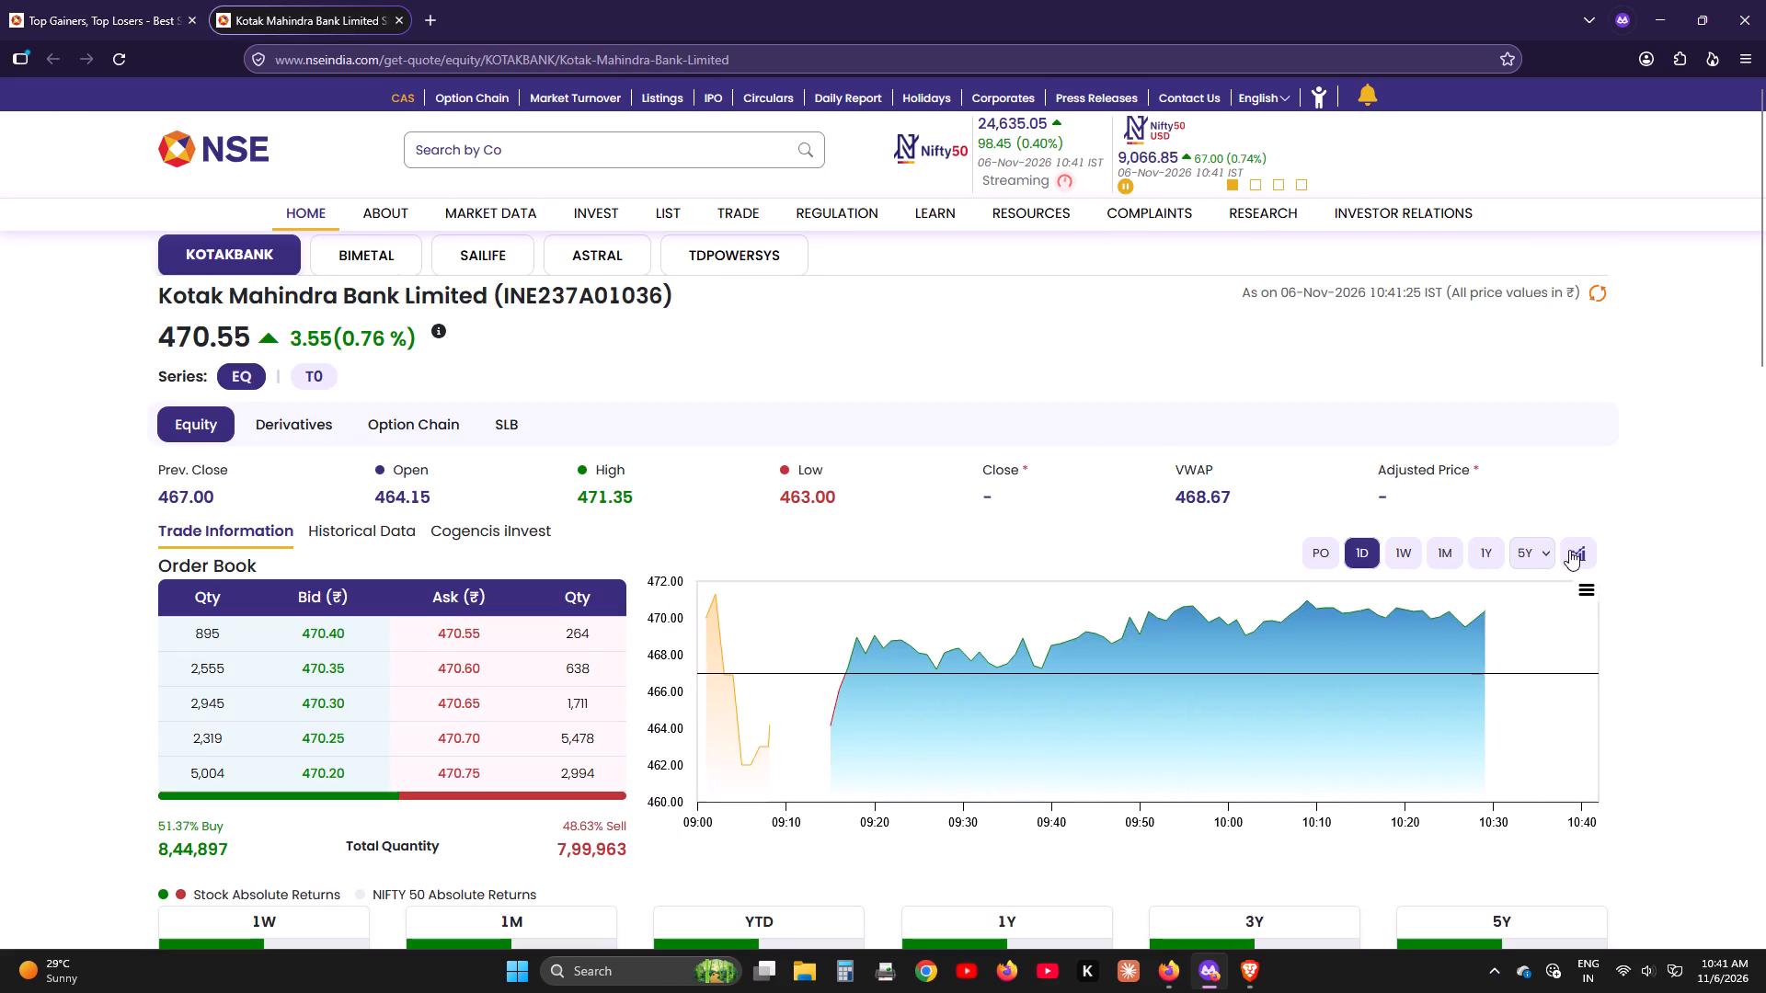
left_click(1579, 550)
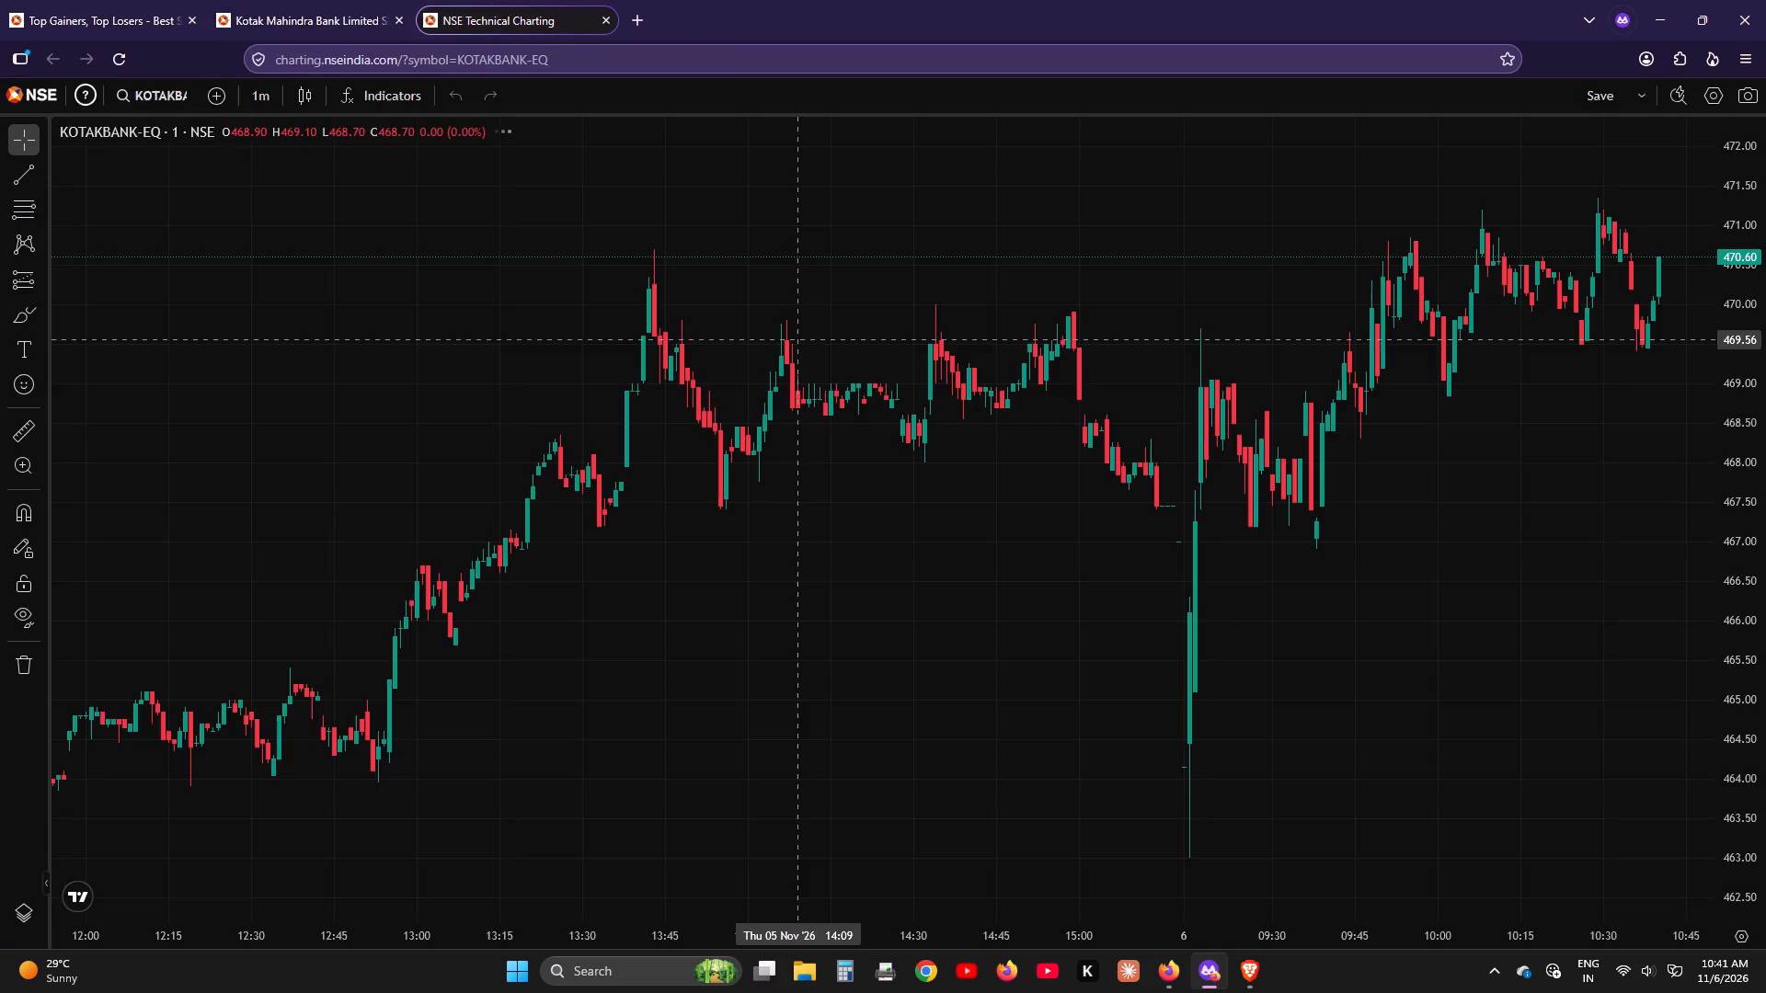
left_click(257, 98)
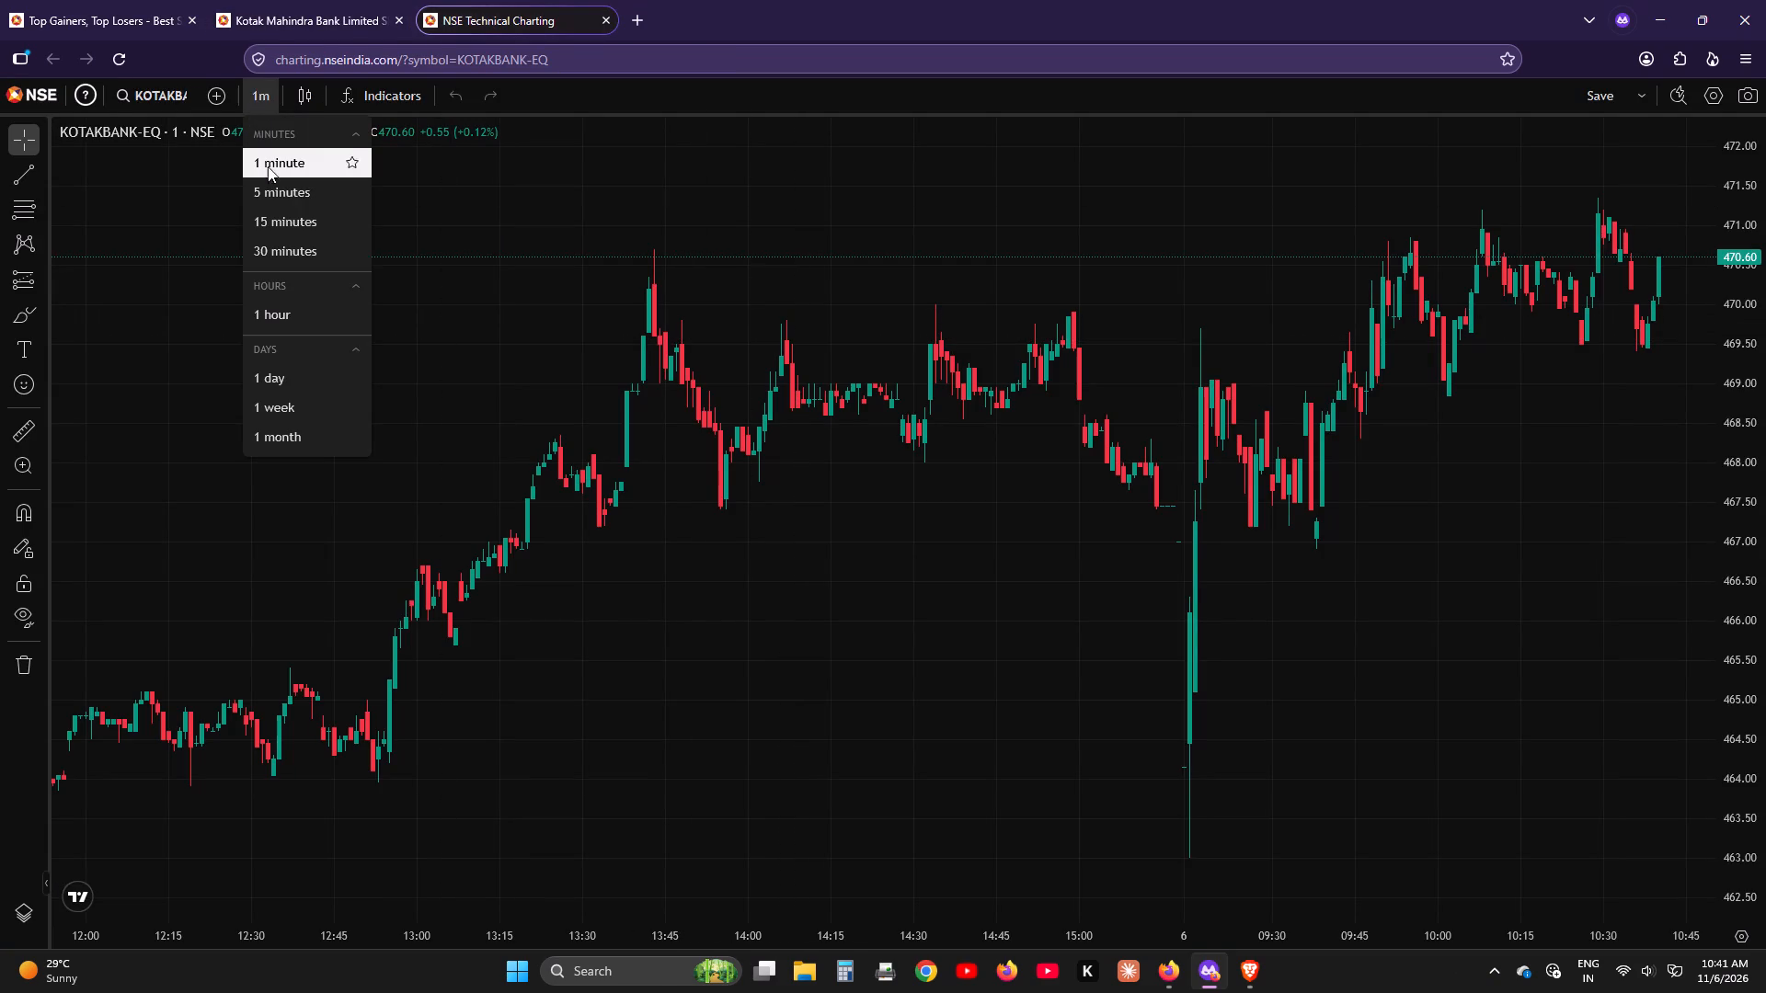
left_click(279, 371)
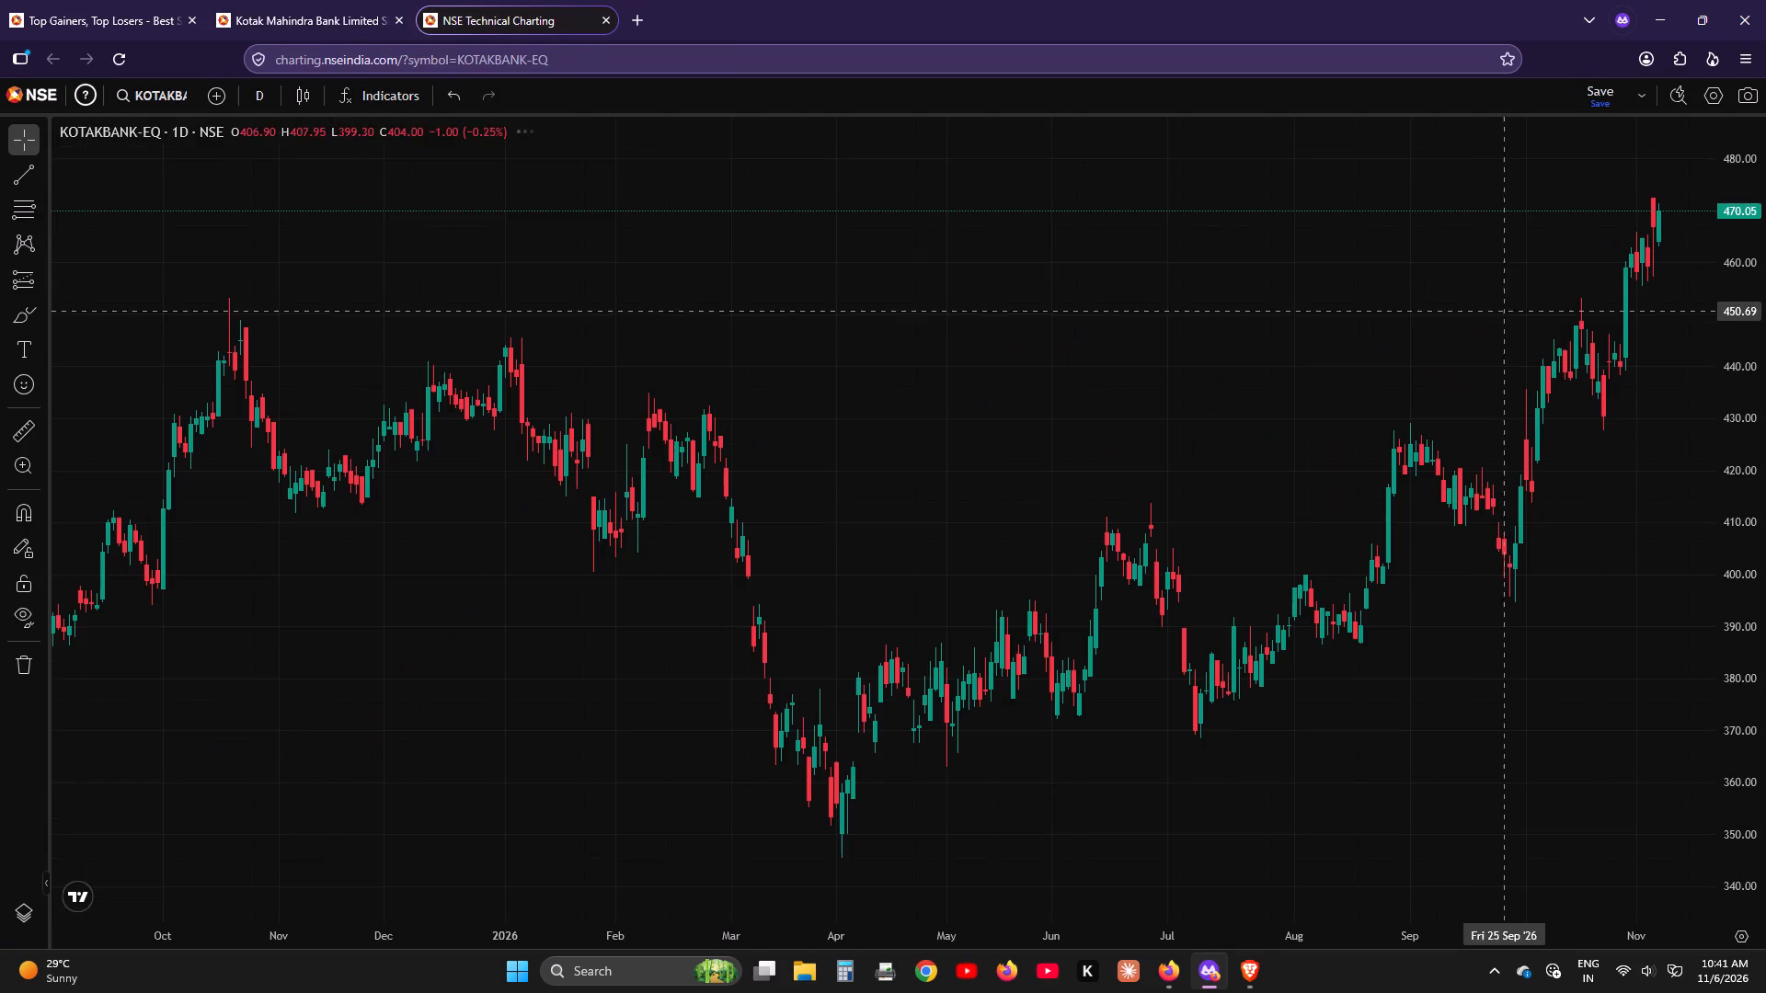
Draw a horizontal extended line from the high of KOTAKBANK's 5 Nov daily candle, at about 472.47.
scroll(1682, 202, "up", 3)
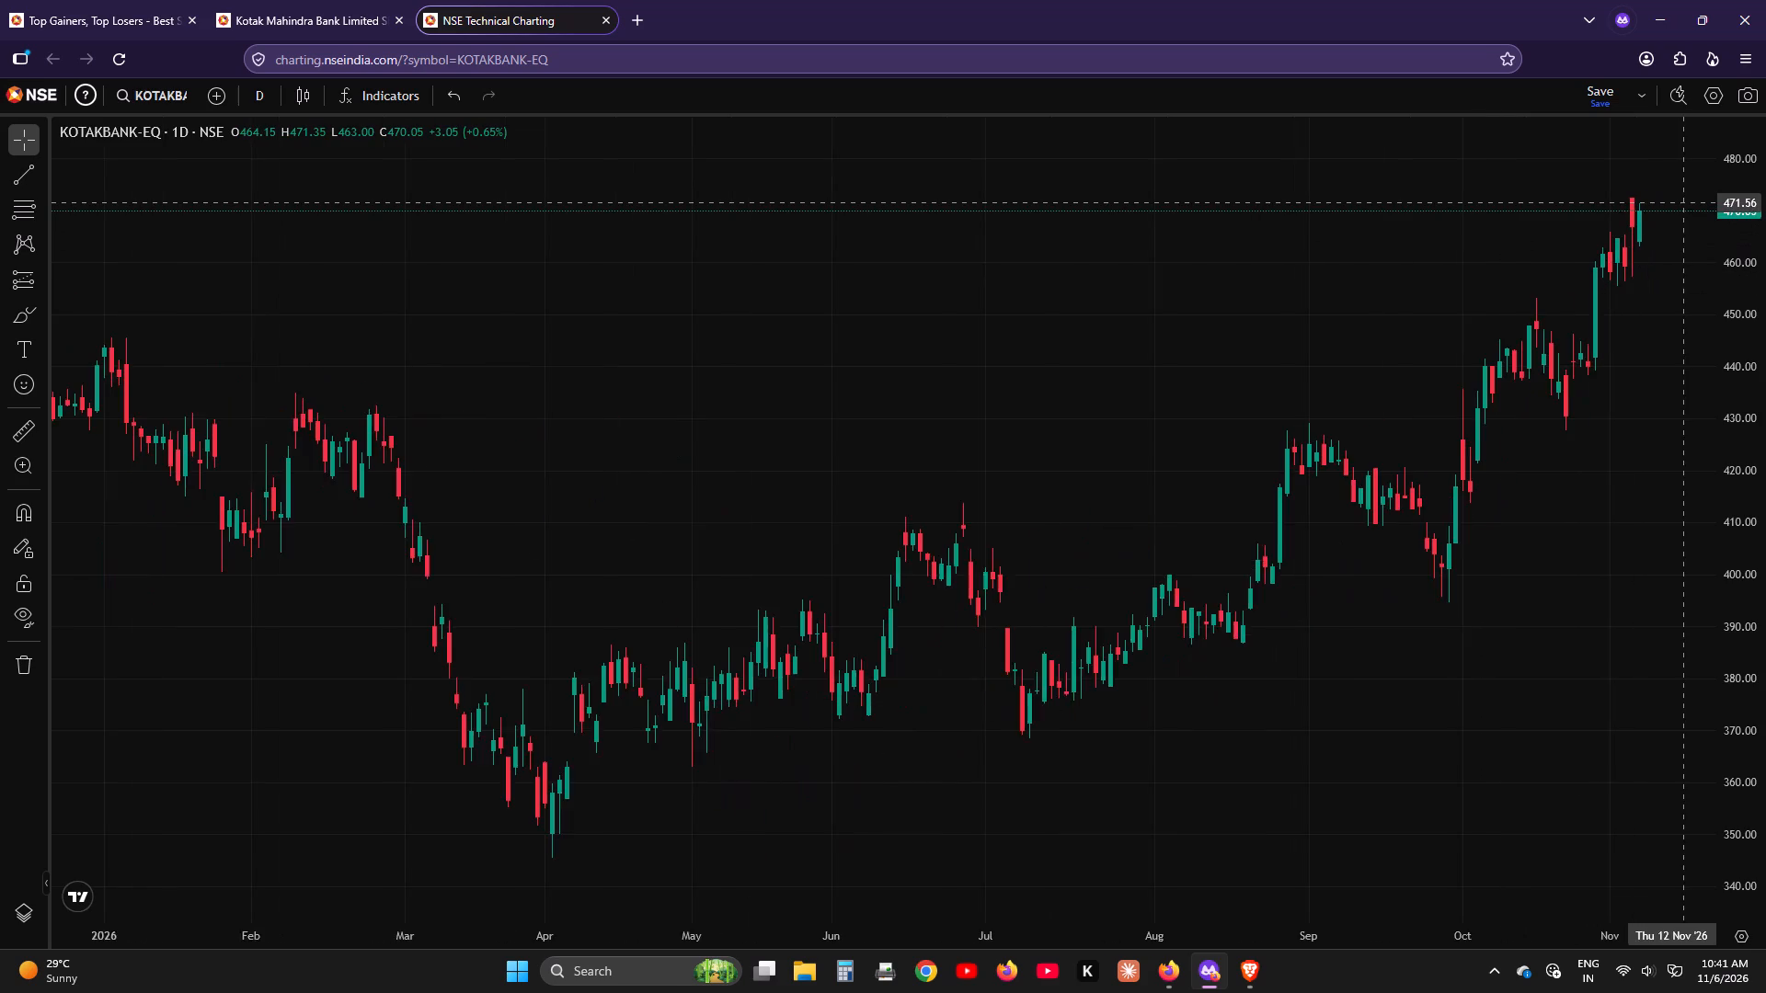
scroll(1682, 202, "up", 7)
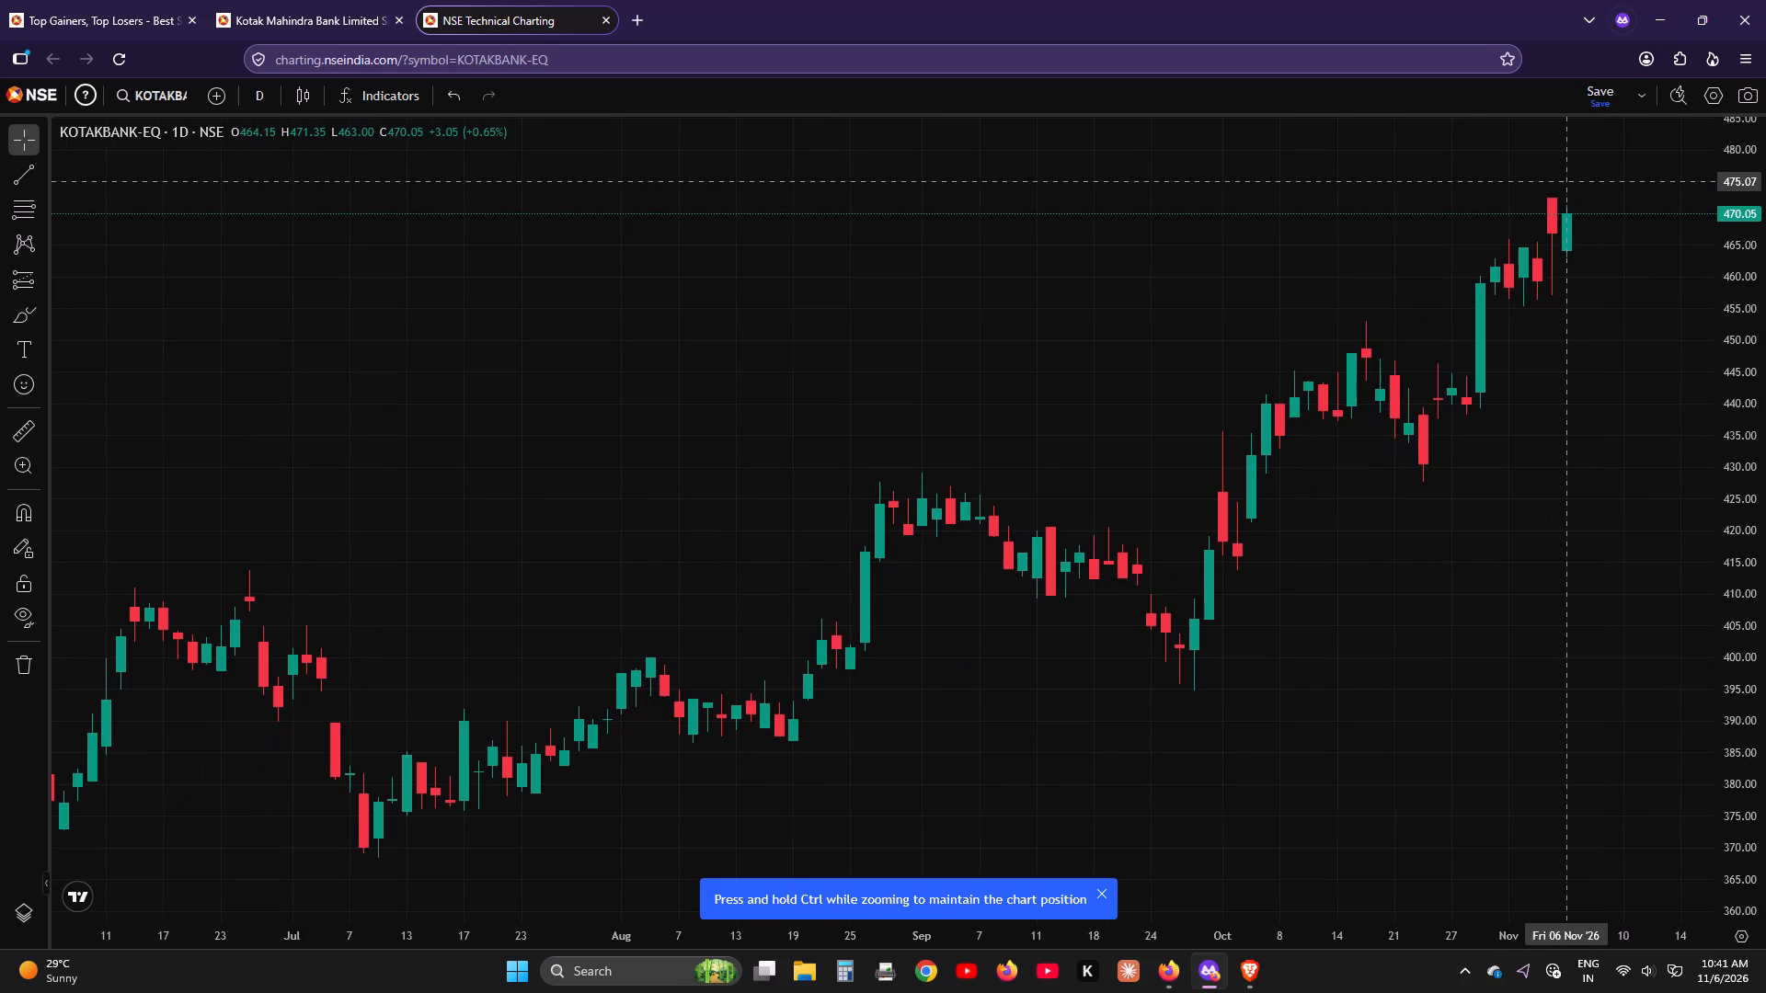
scroll(1562, 184, "up", 7)
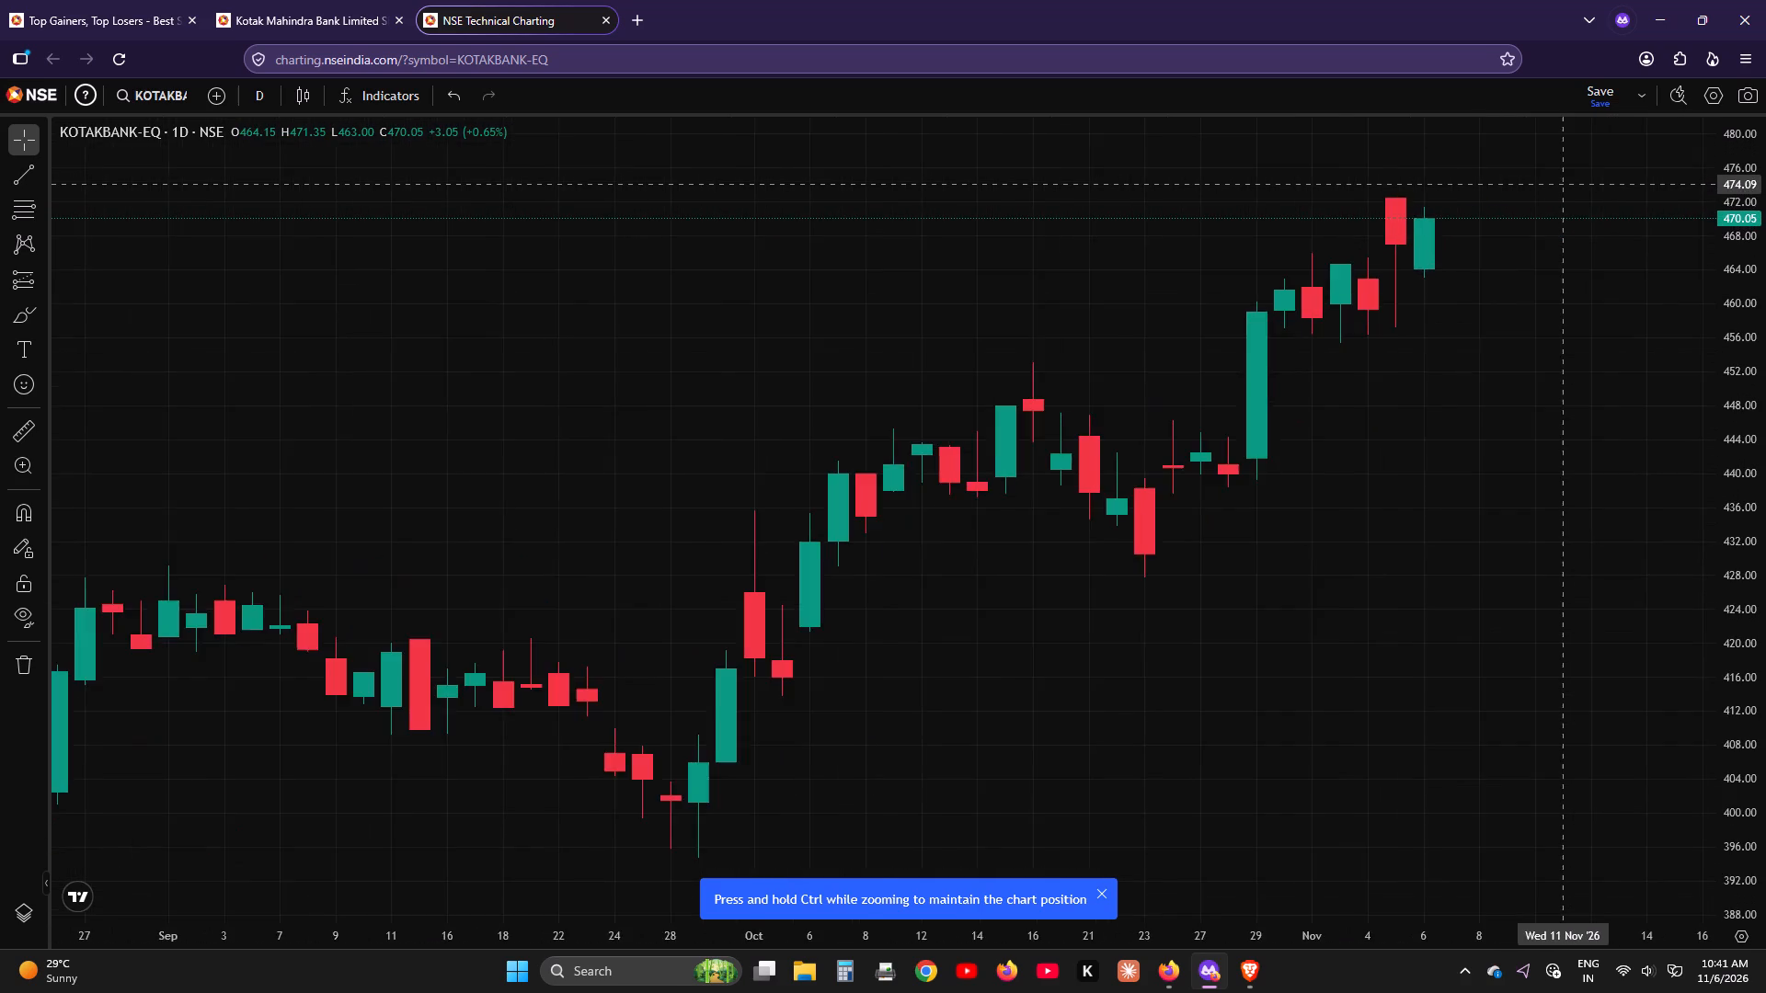
scroll(1562, 184, "up", 3)
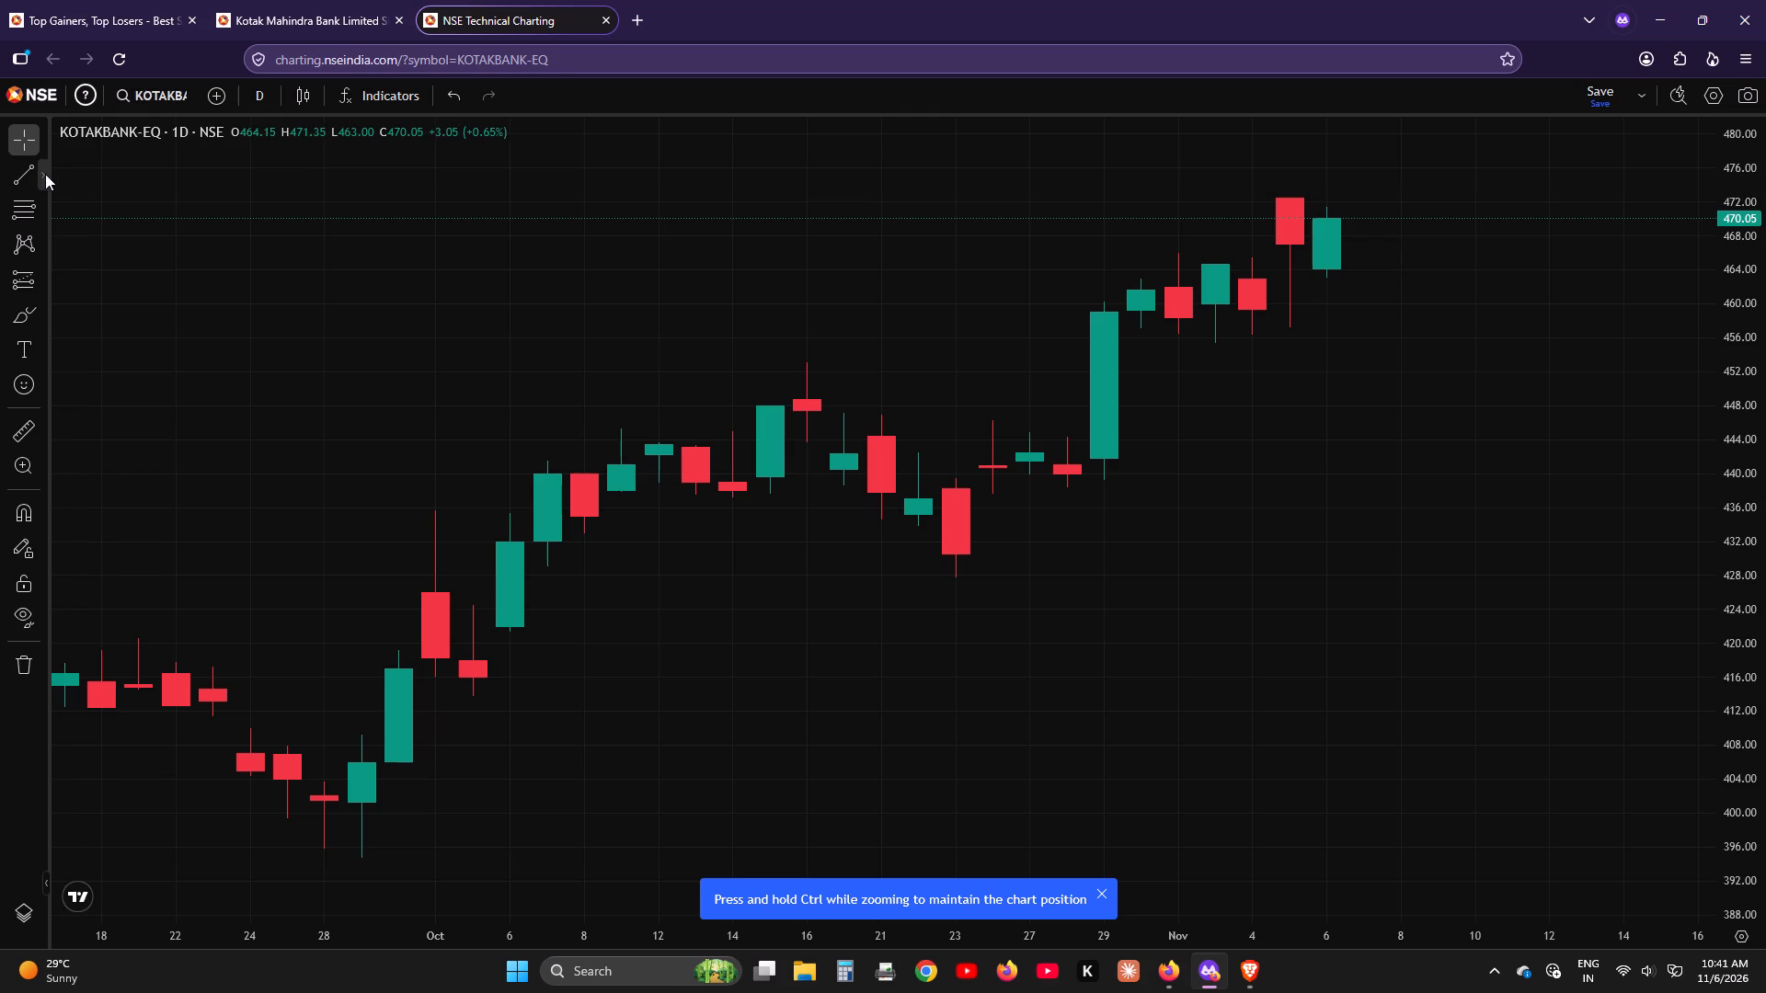
left_click(45, 174)
left_click(127, 312)
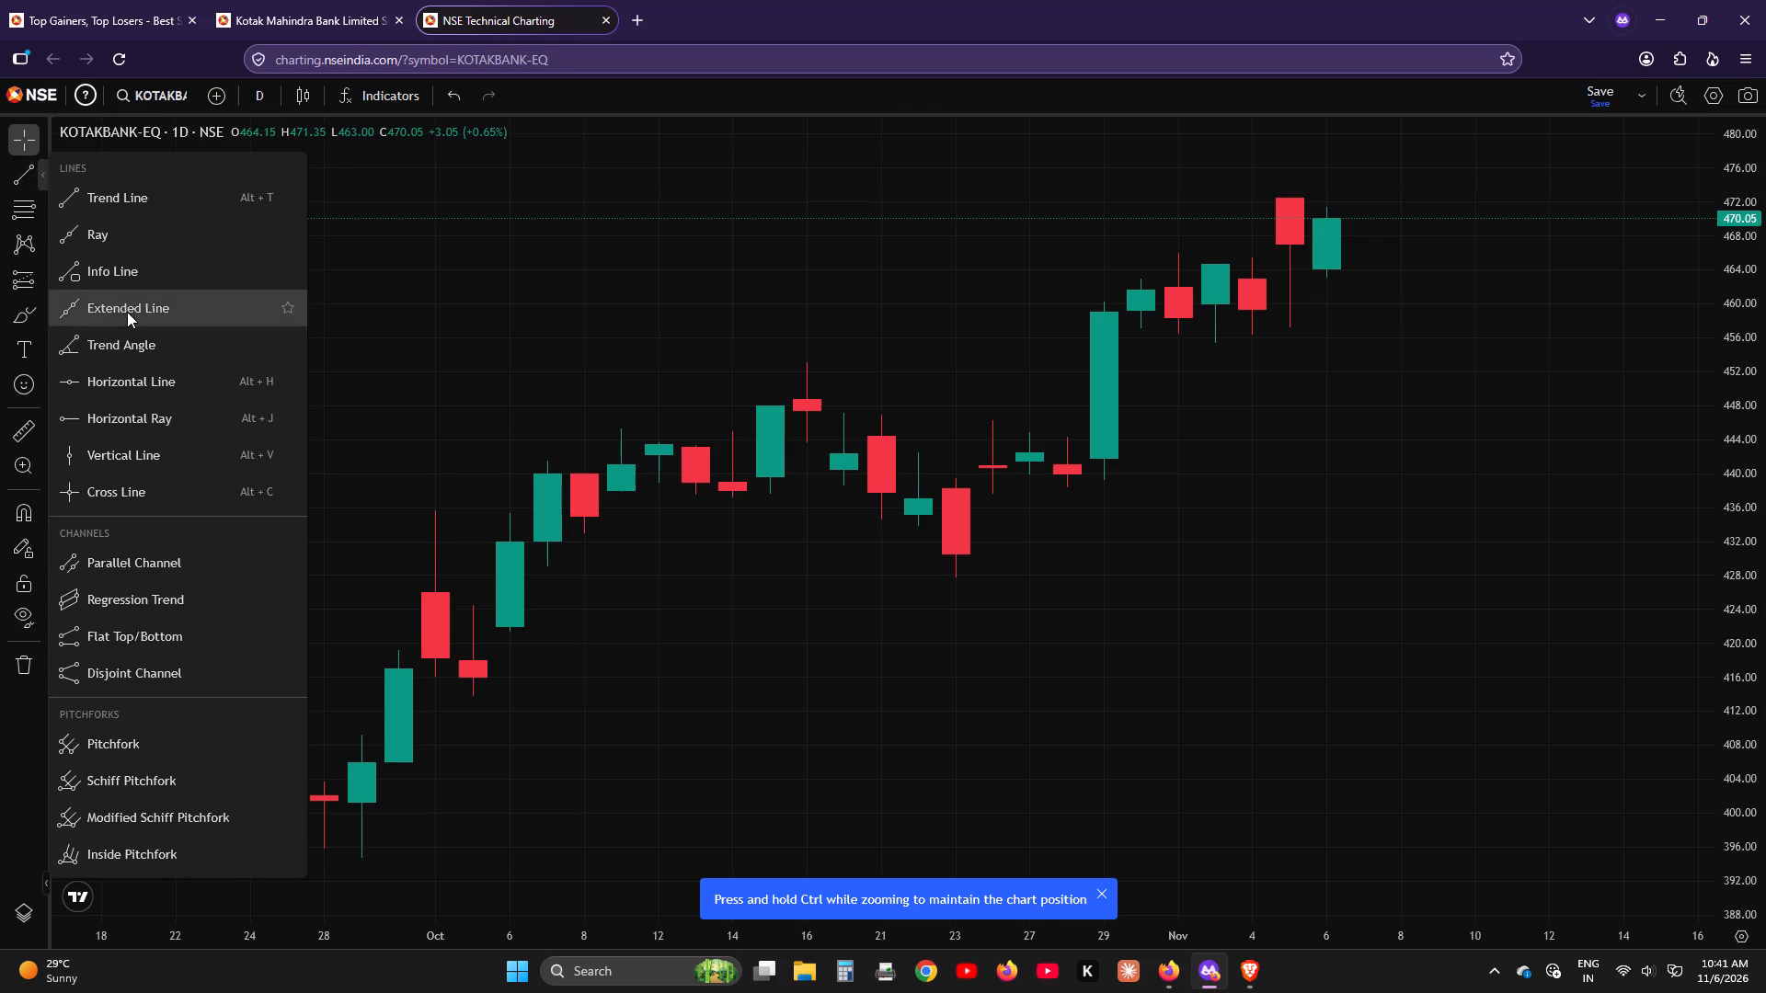
left_click(1290, 198)
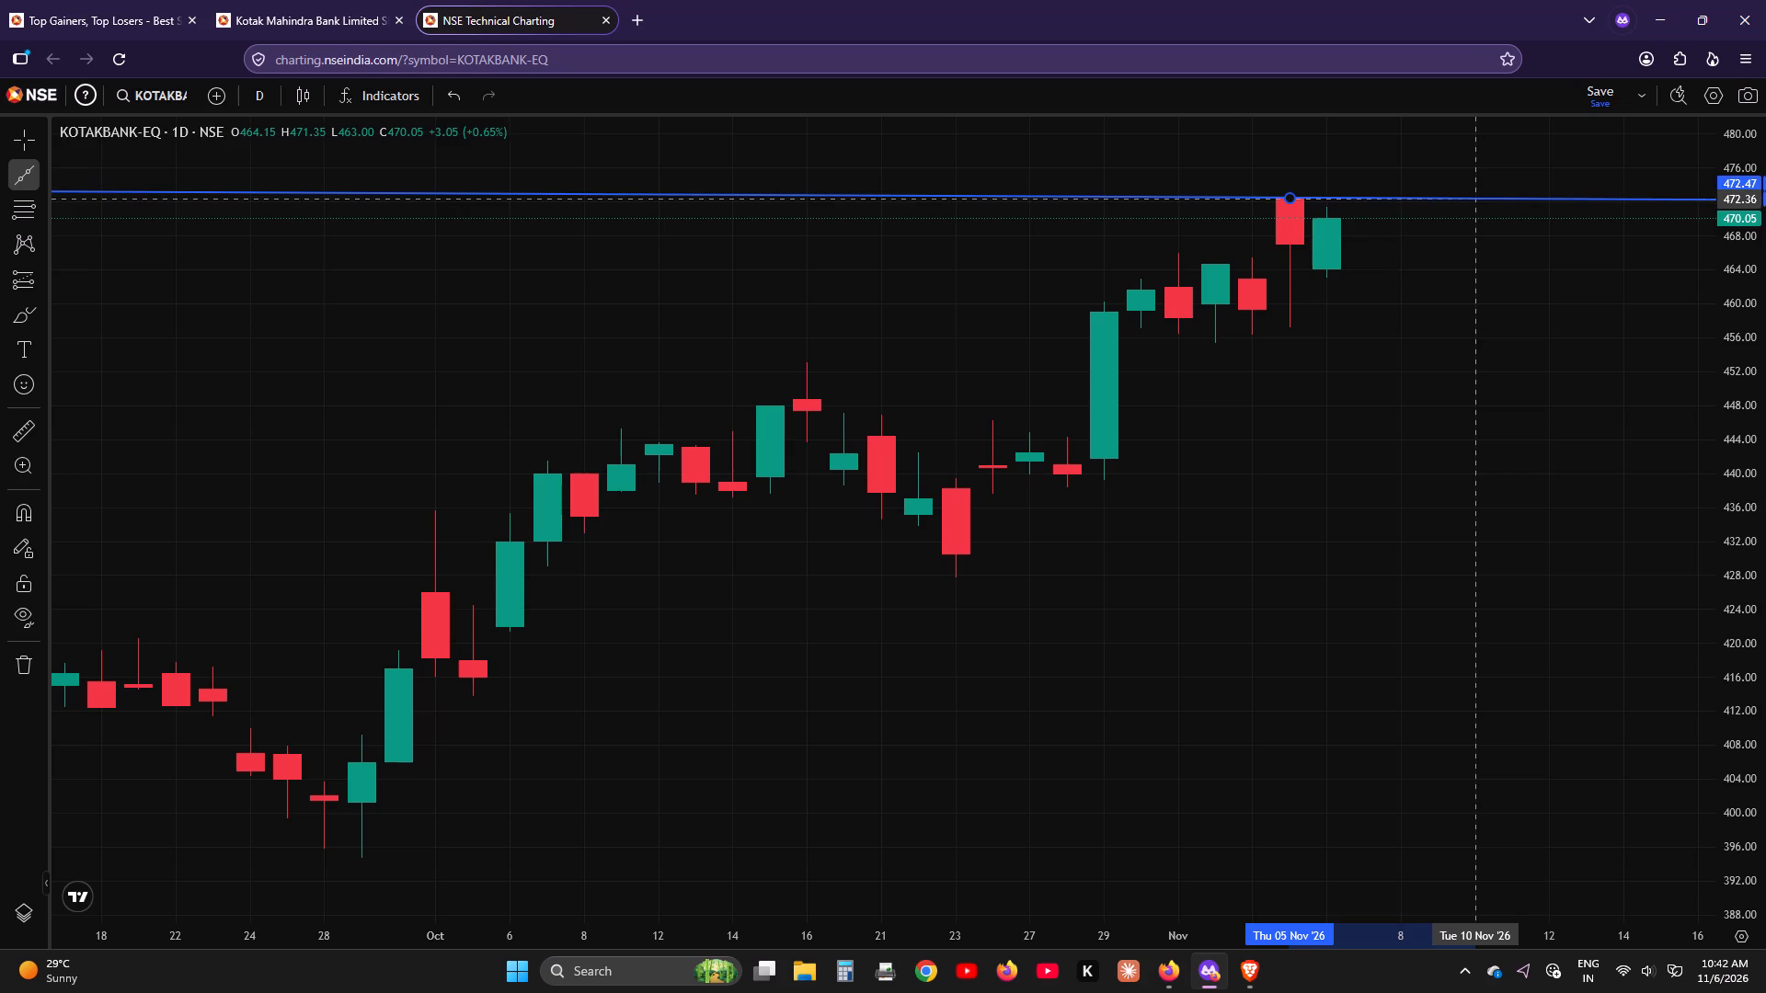
left_click(1482, 198)
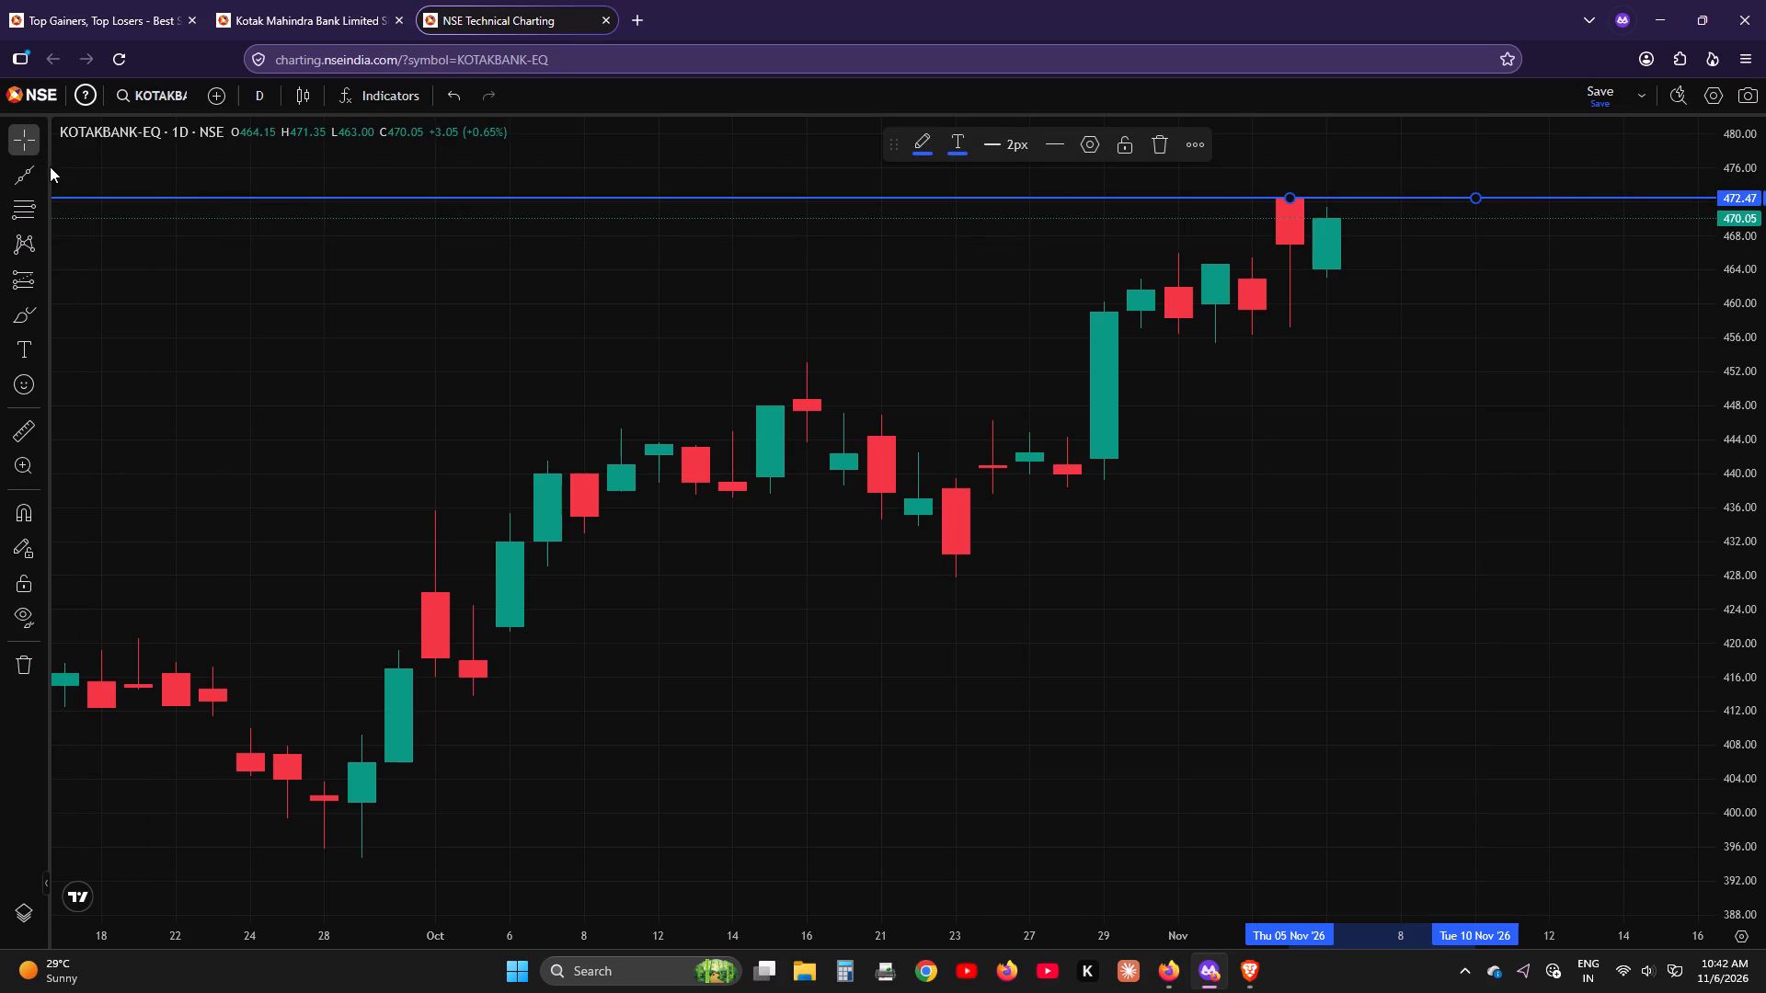
Draw a second horizontal extended line from the low of the 5 Nov daily candle, at about 457.19.
left_click(27, 173)
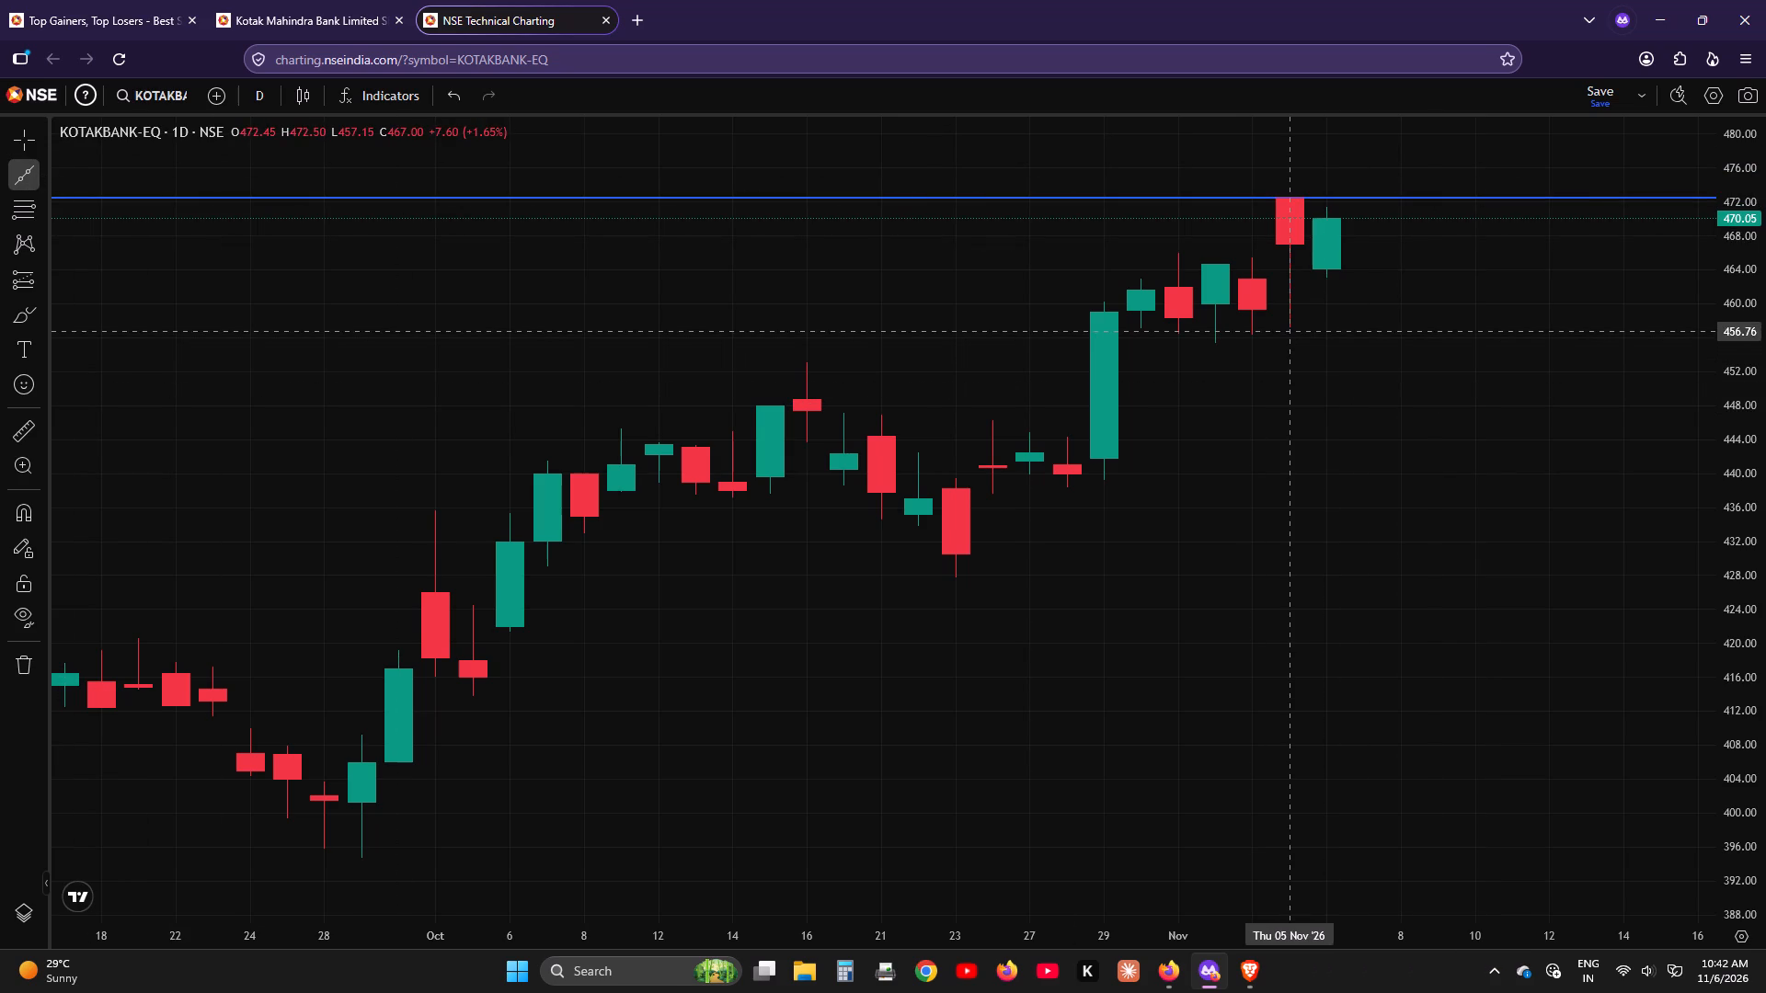
left_click(1290, 327)
left_click(1517, 327)
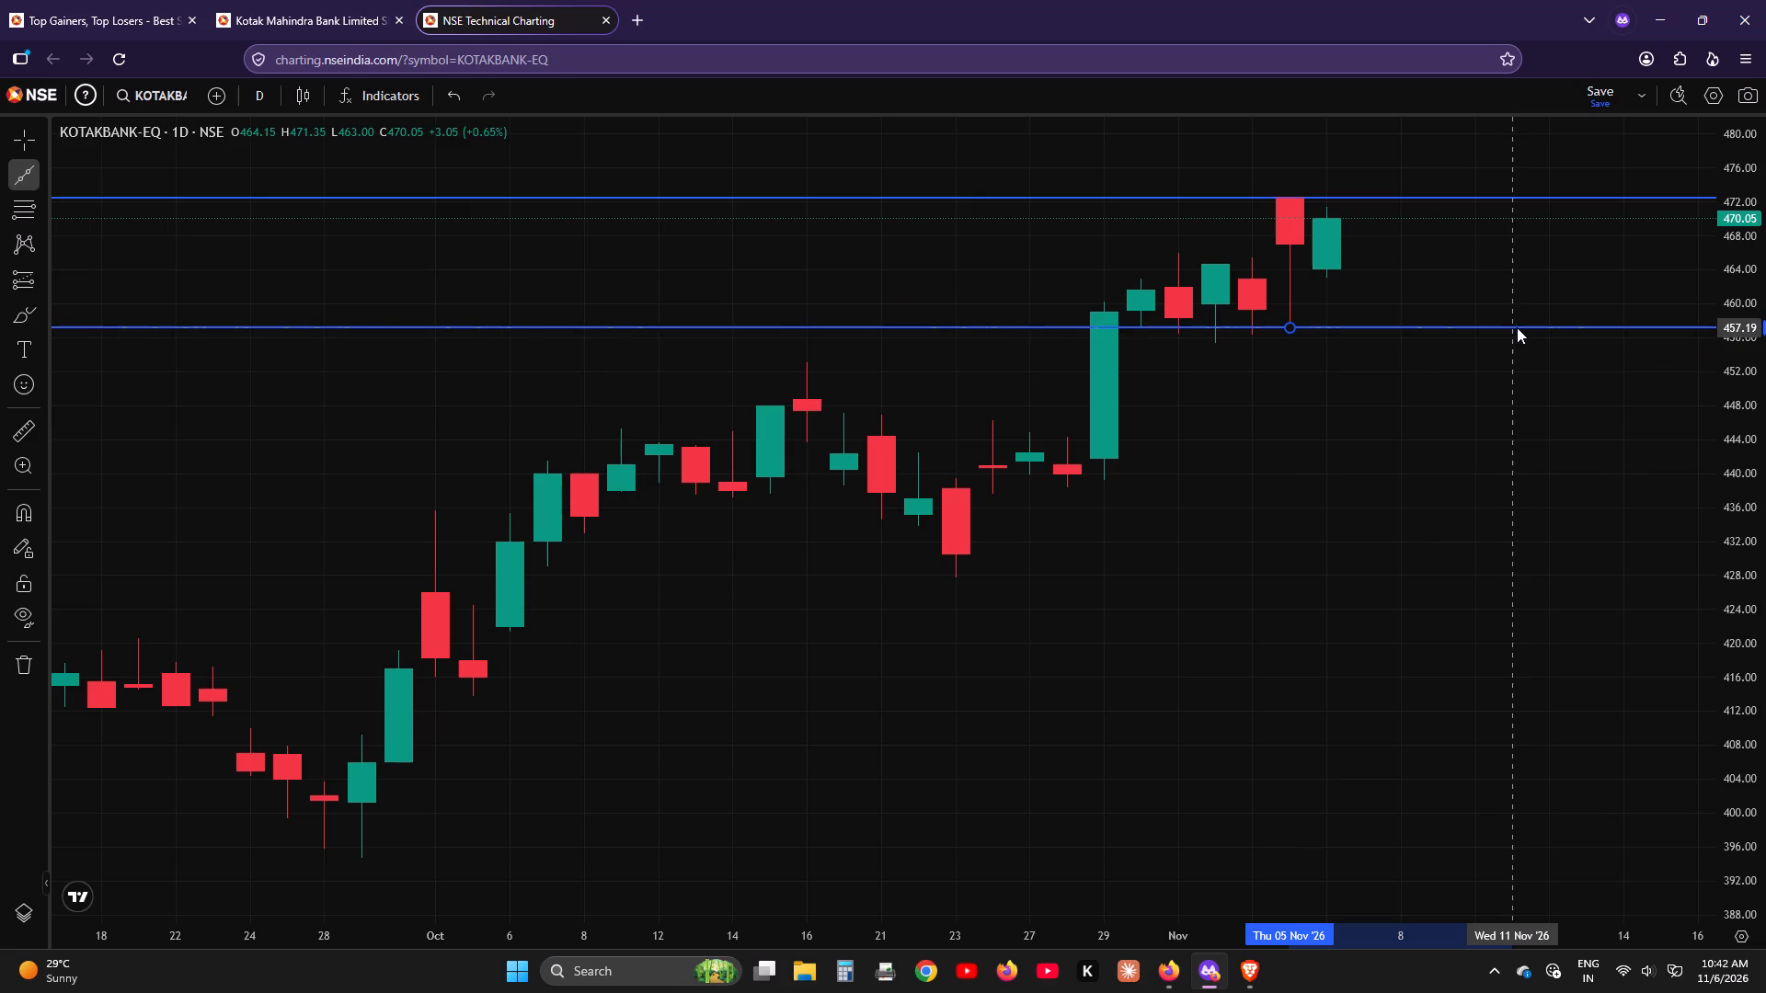
Display the KOTAKBANK chart at a 5-minute interval and examine its candles against the 5 Nov high and low lines.
left_click(269, 97)
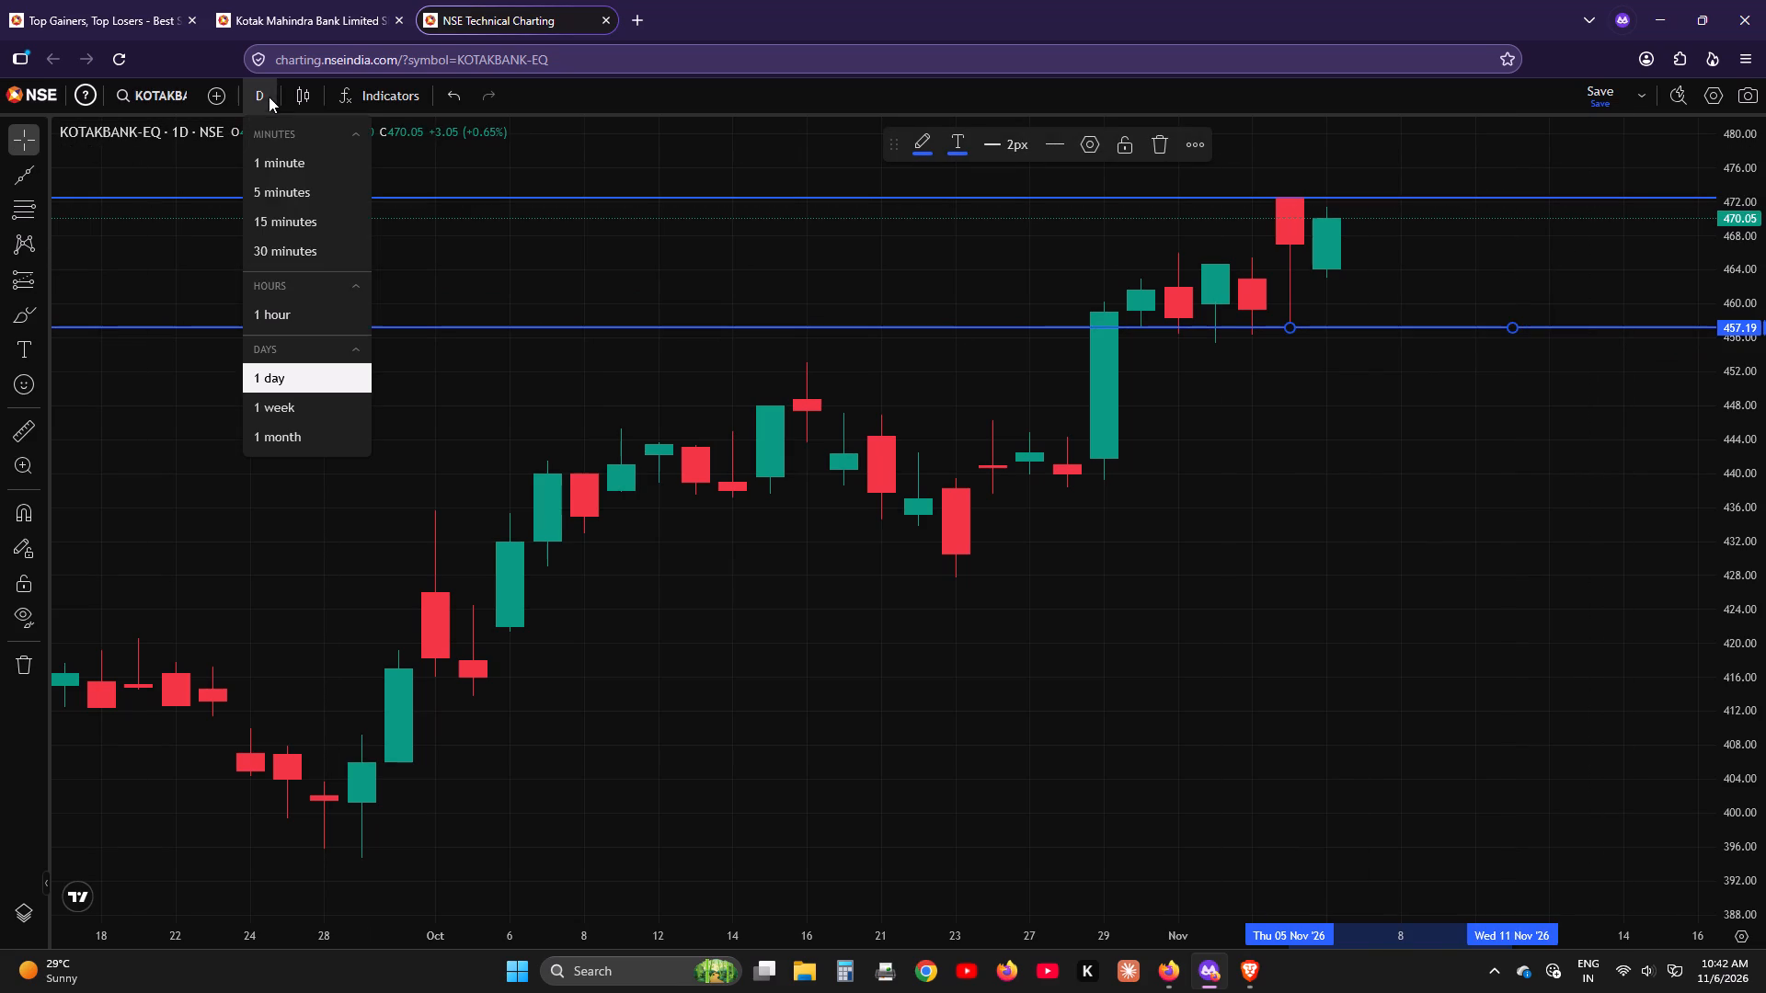
left_click(294, 194)
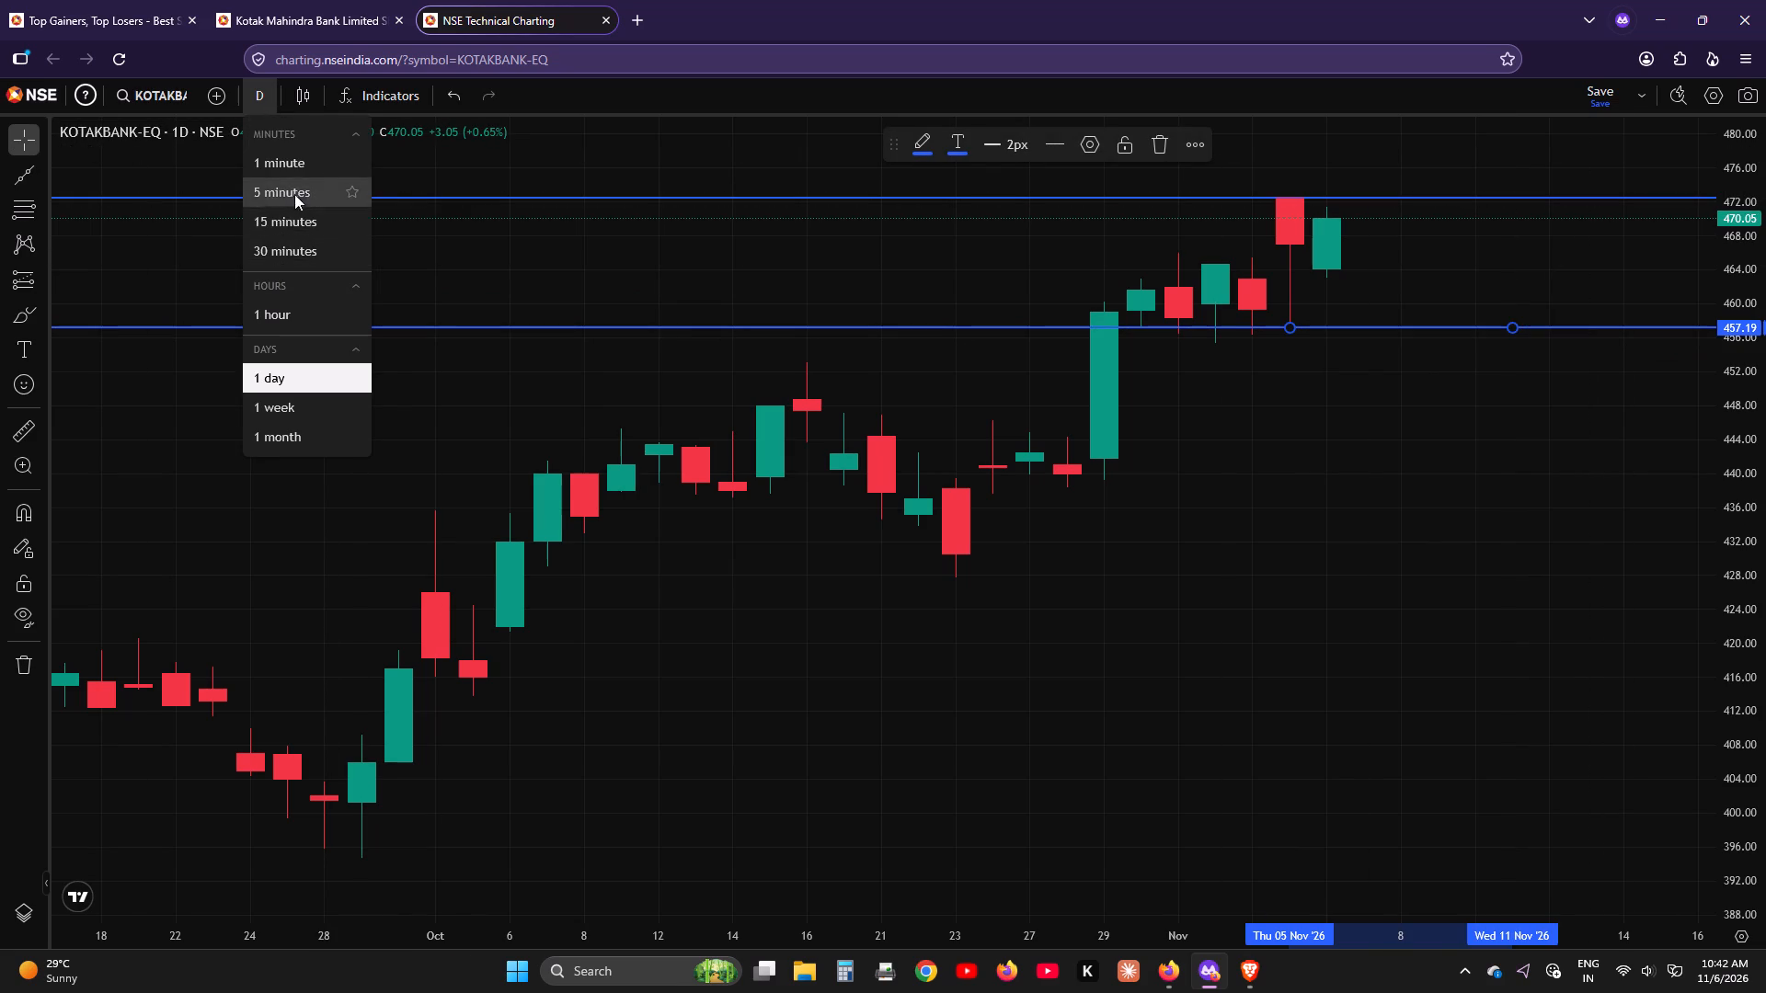
scroll(1051, 538, "down", 2)
scroll(1051, 538, "up", 1)
scroll(1051, 538, "down", 1)
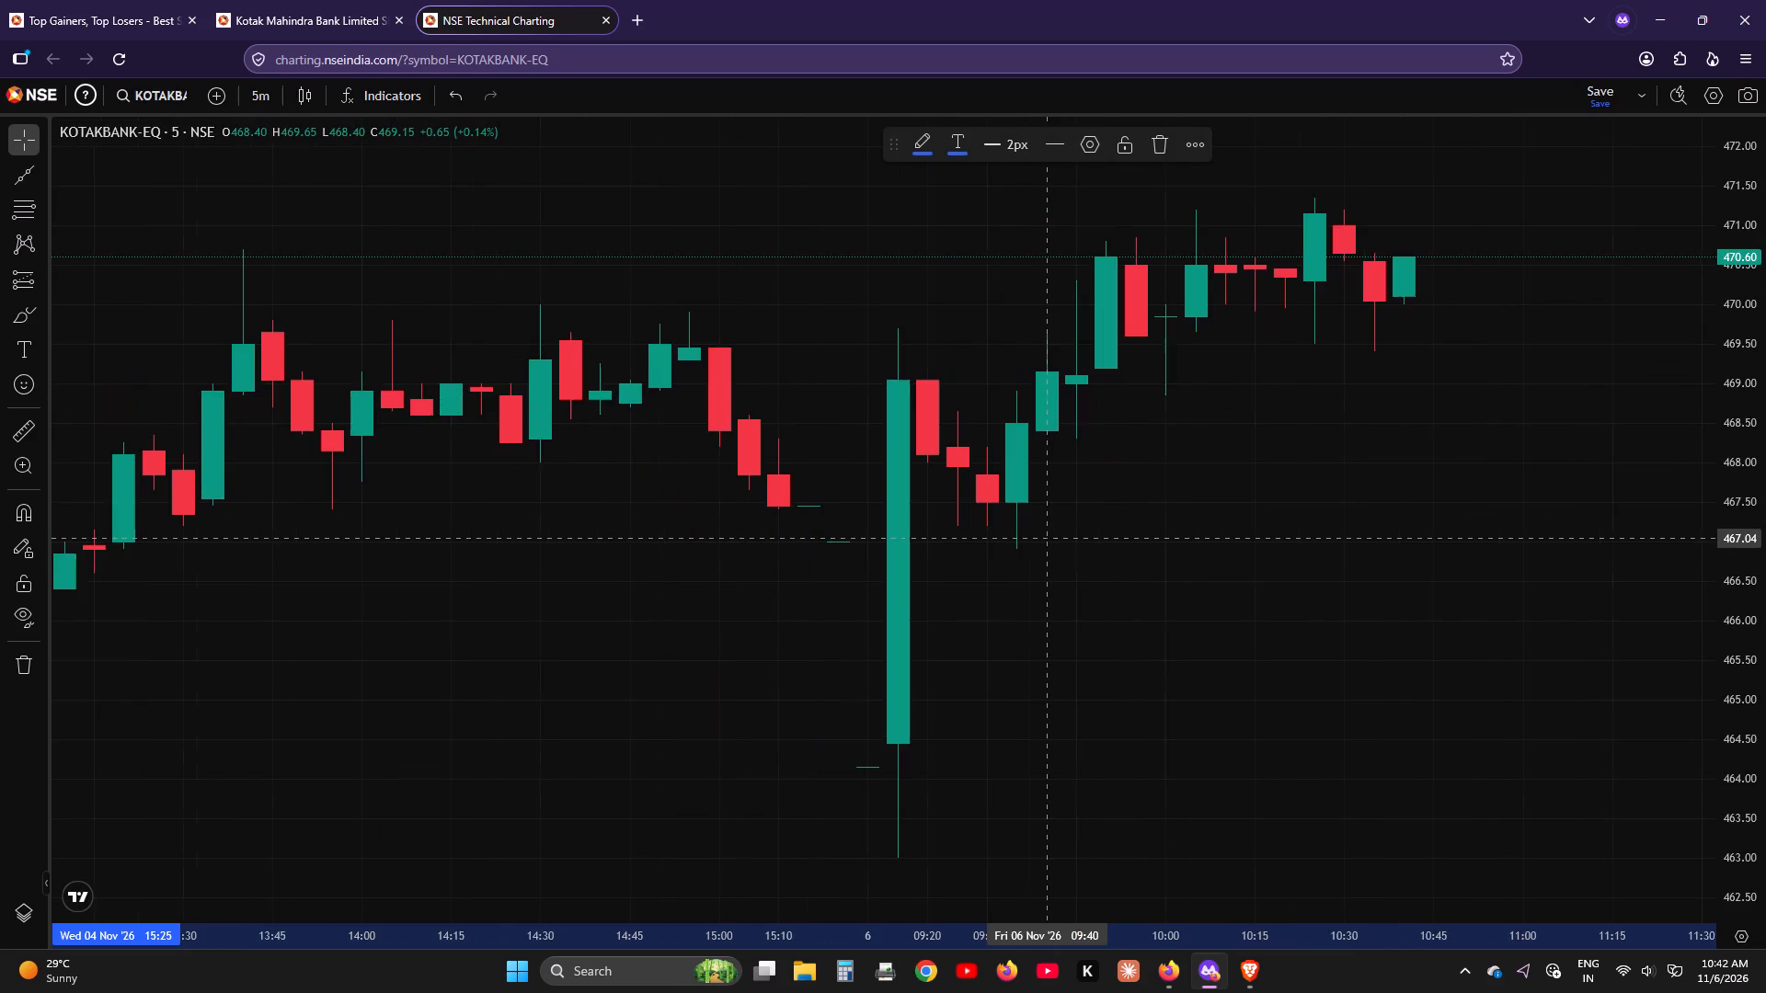
scroll(1054, 537, "down", 6)
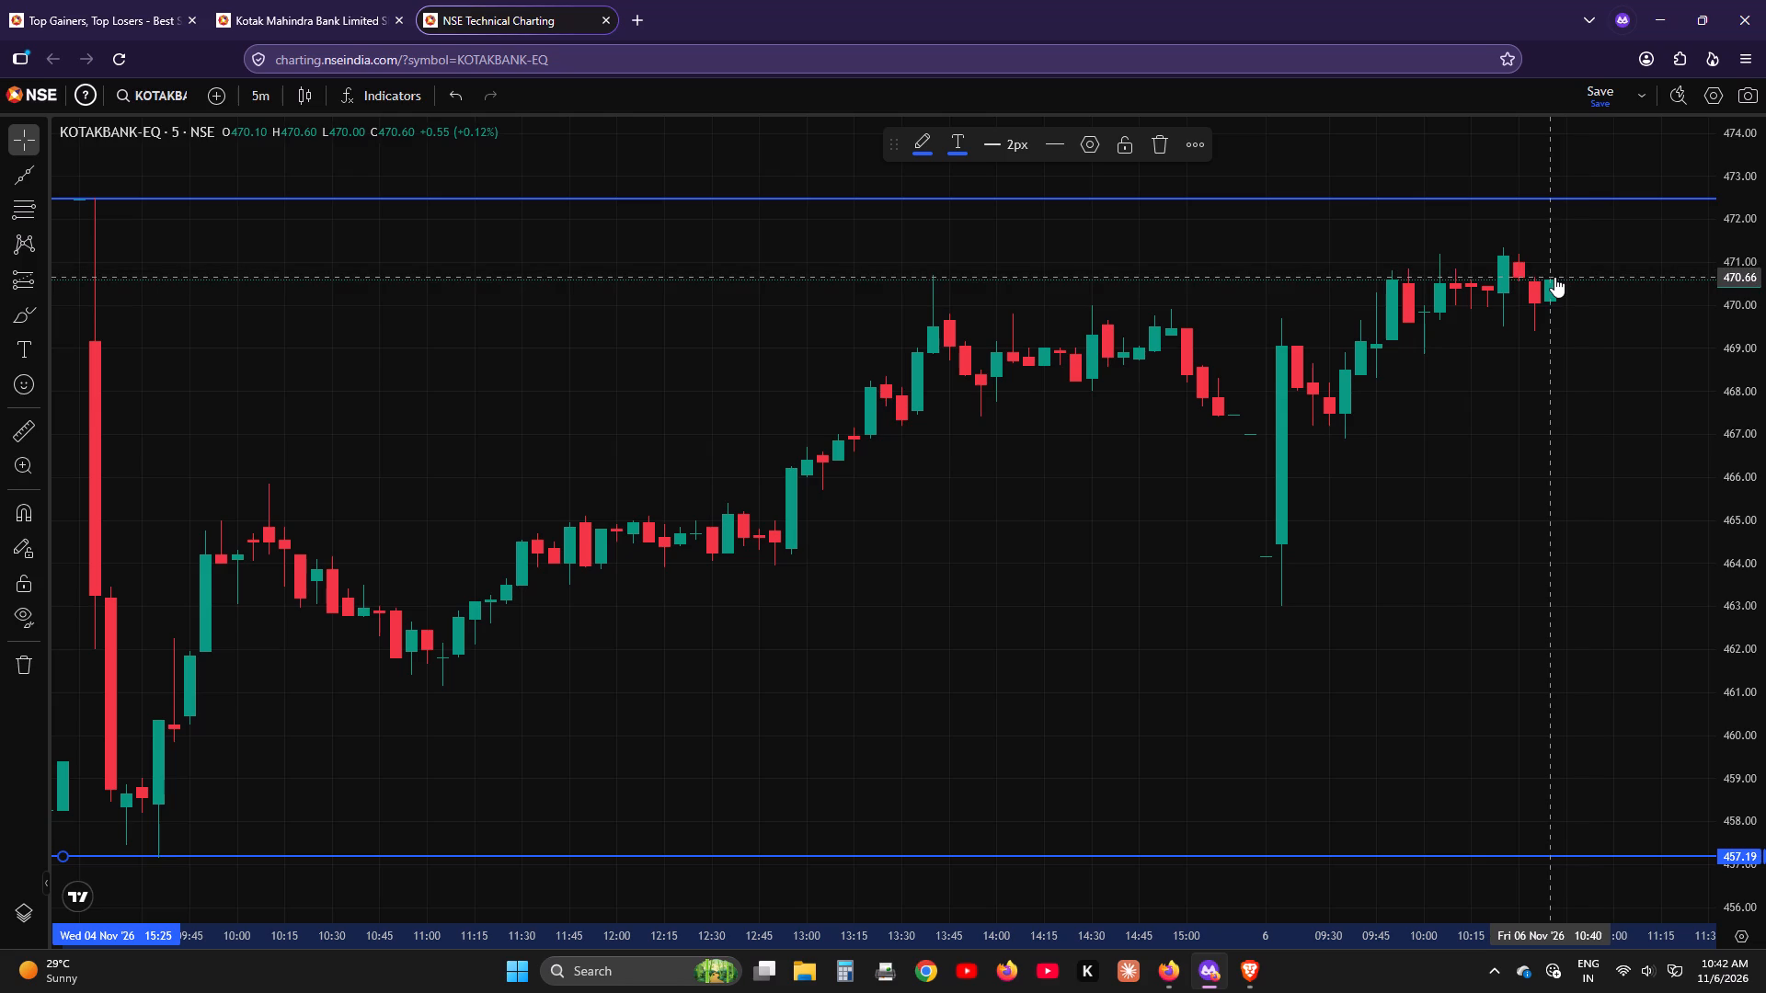
Display KOTAKBANK at a 30-minute interval and examine the recent price action between the previous-day high and low lines.
left_click(253, 103)
left_click(305, 248)
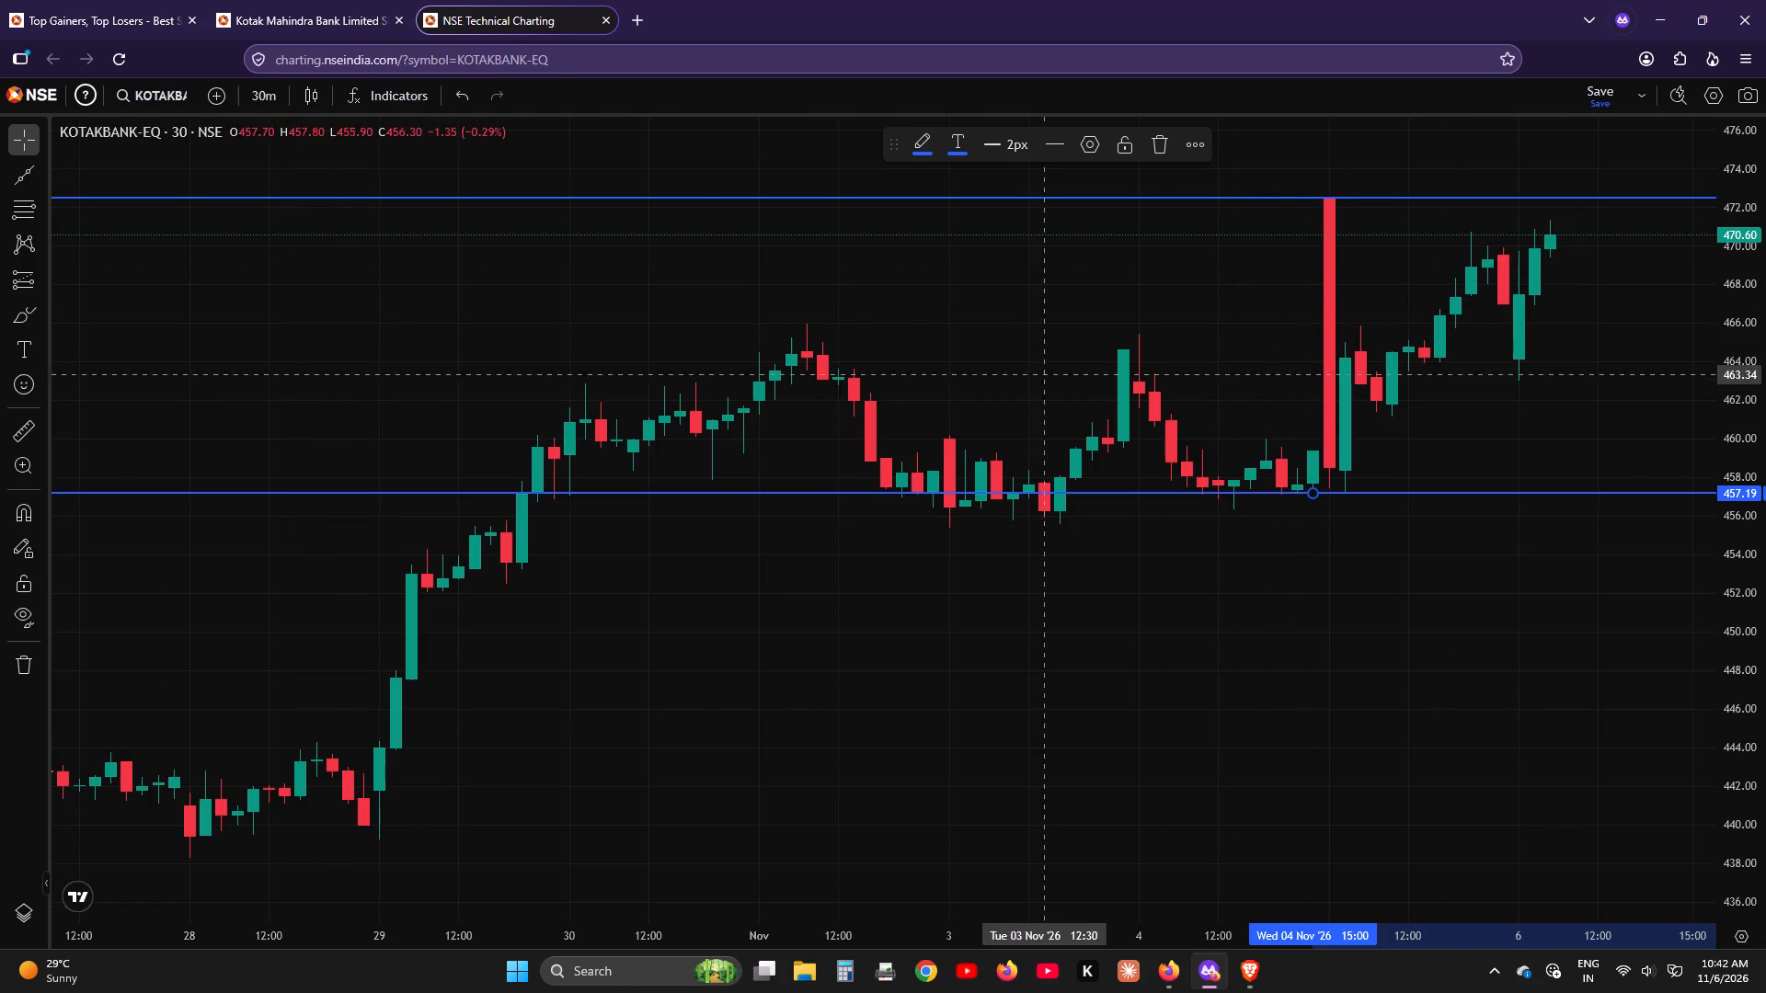
scroll(771, 352, "up", 1)
scroll(767, 352, "down", 1)
scroll(754, 352, "up", 1)
scroll(751, 352, "down", 6)
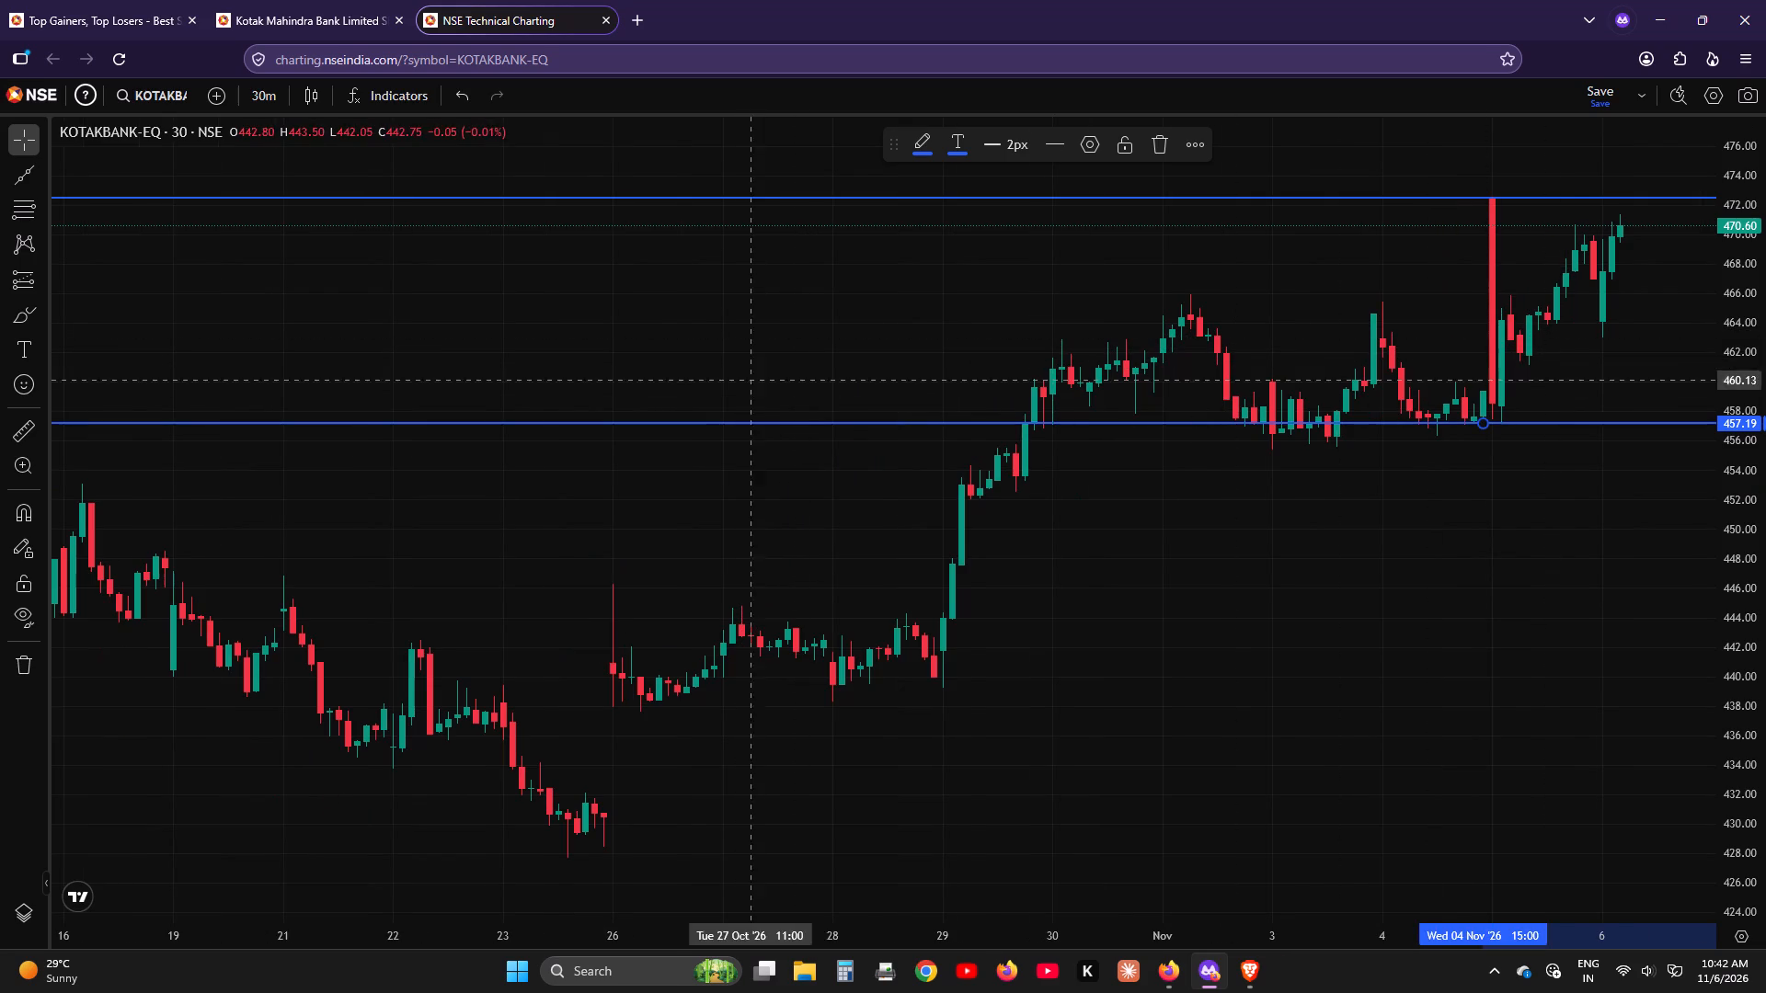
scroll(1625, 218, "up", 1)
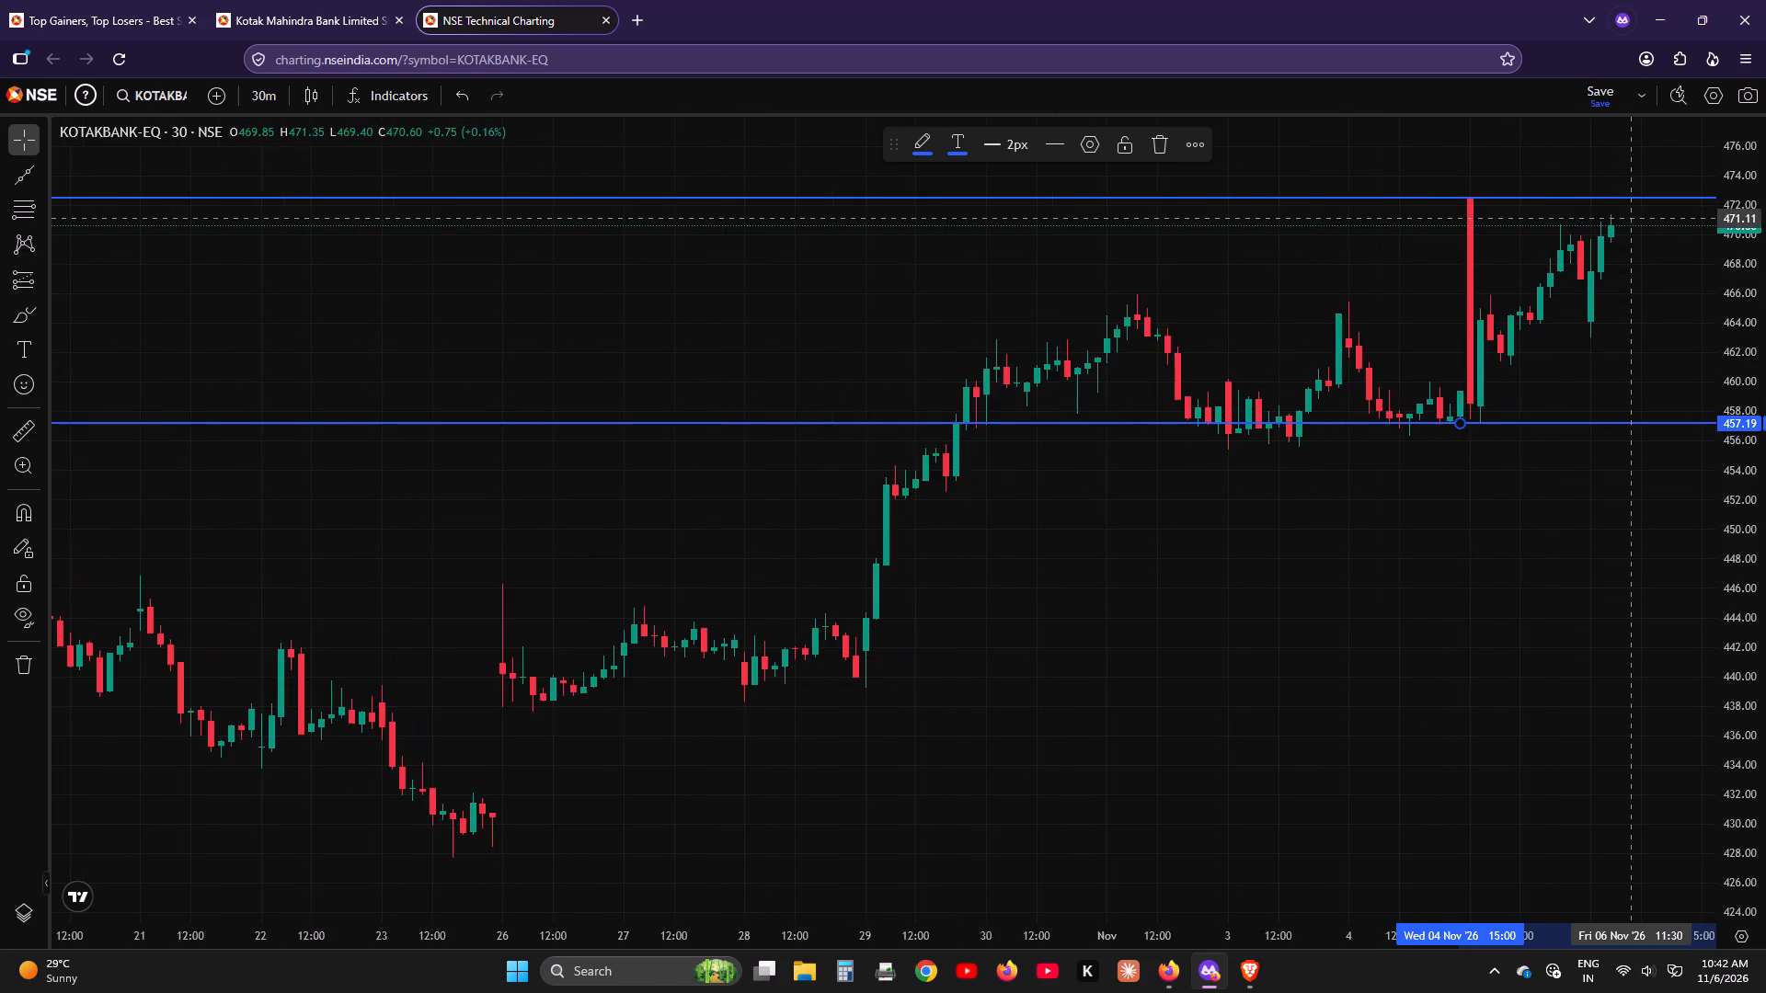
scroll(1628, 218, "up", 5)
scroll(1628, 218, "down", 1)
scroll(1628, 218, "up", 1)
scroll(1628, 218, "down", 1)
scroll(1628, 218, "up", 4)
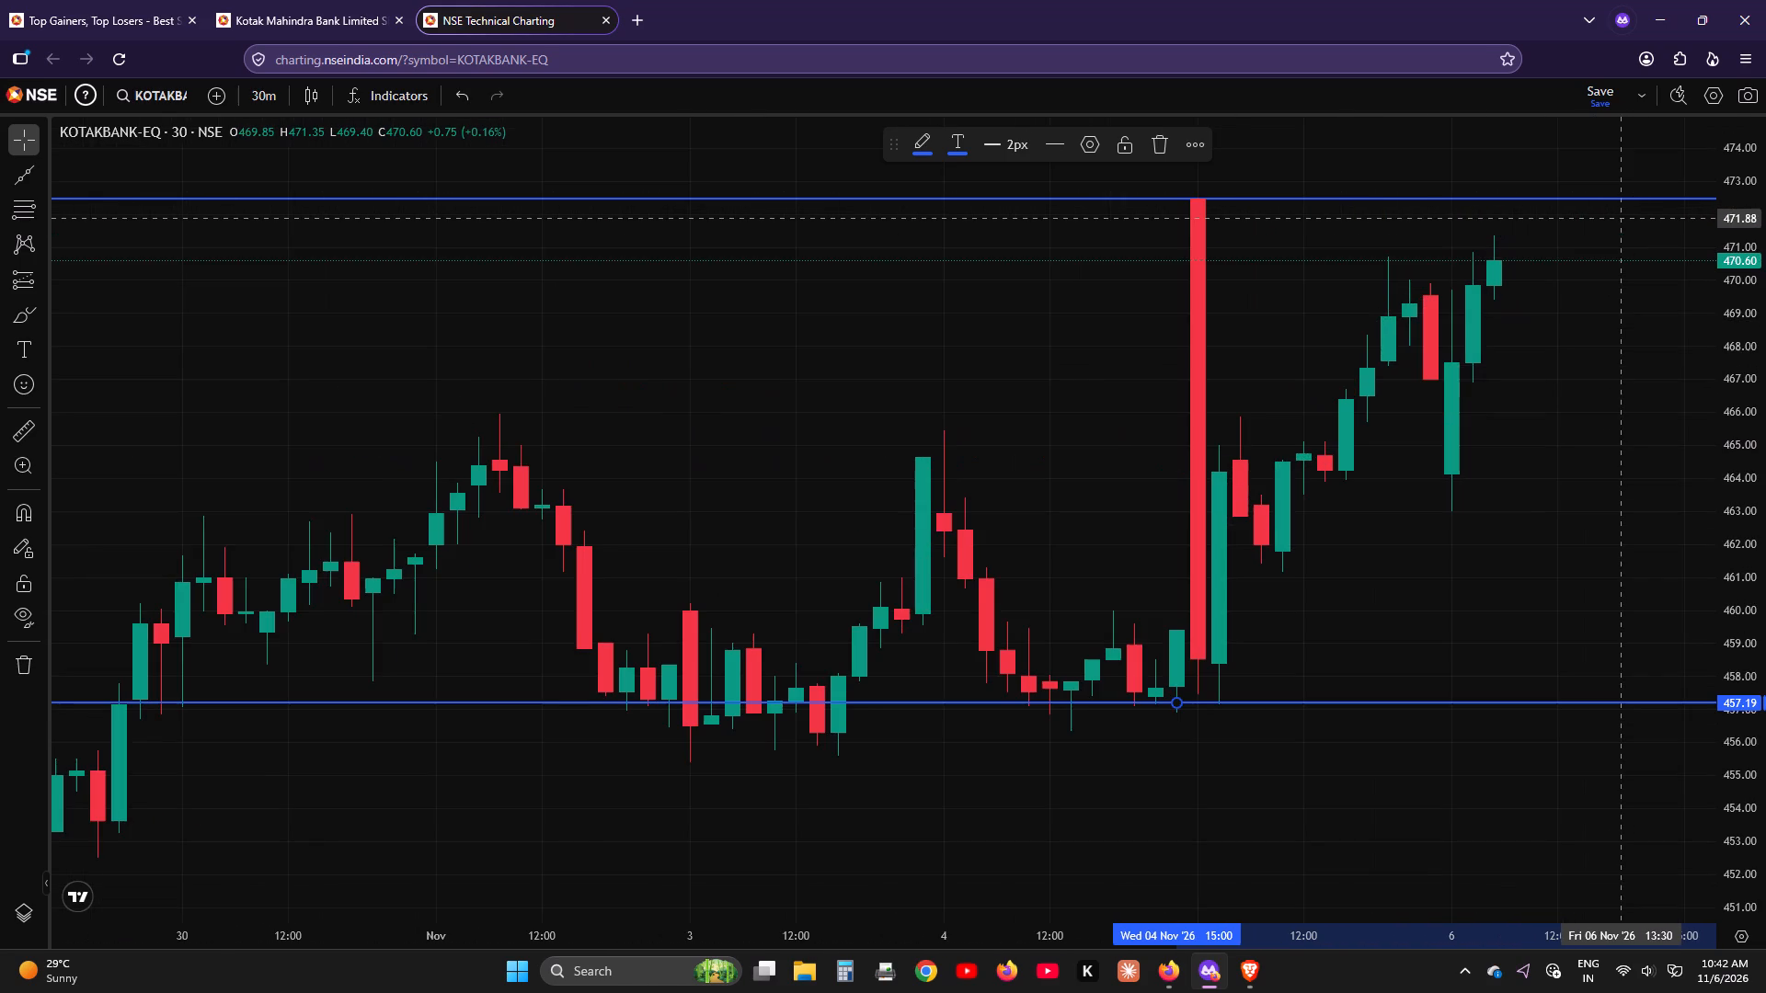
scroll(1628, 218, "up", 4)
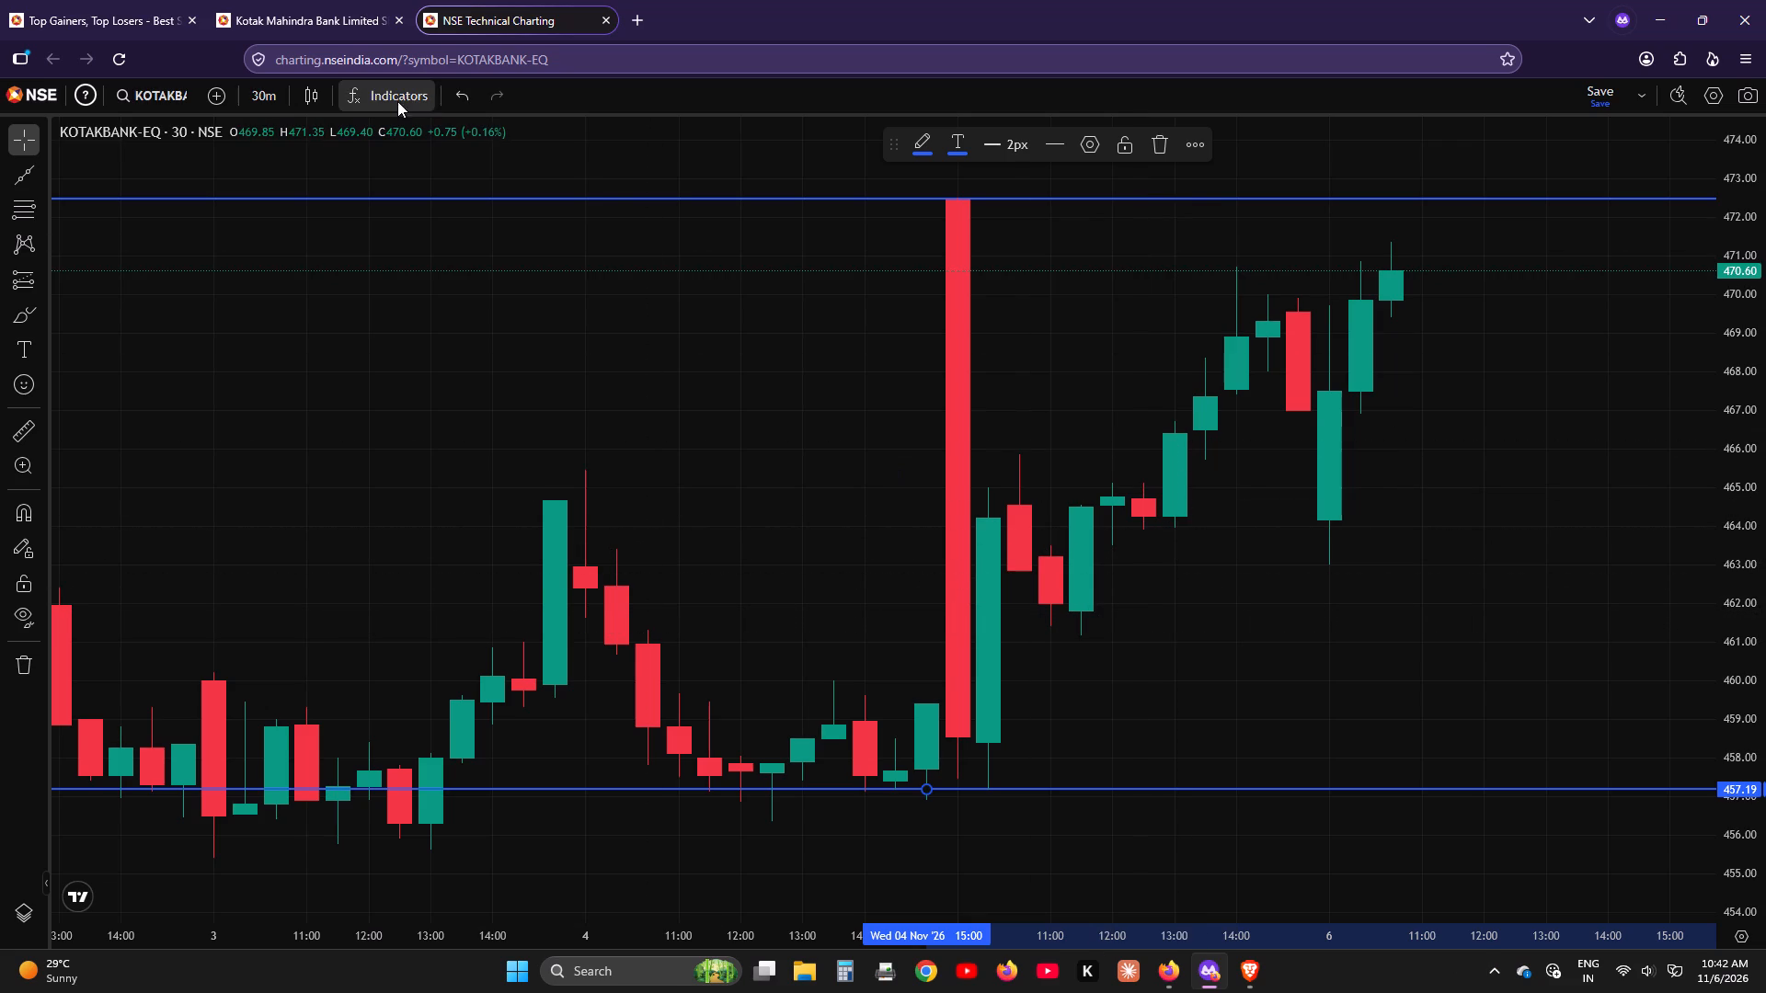
Draw a horizontal extended line from the high of the 6 Nov 10:30 candle, at about 471.33.
left_click(25, 176)
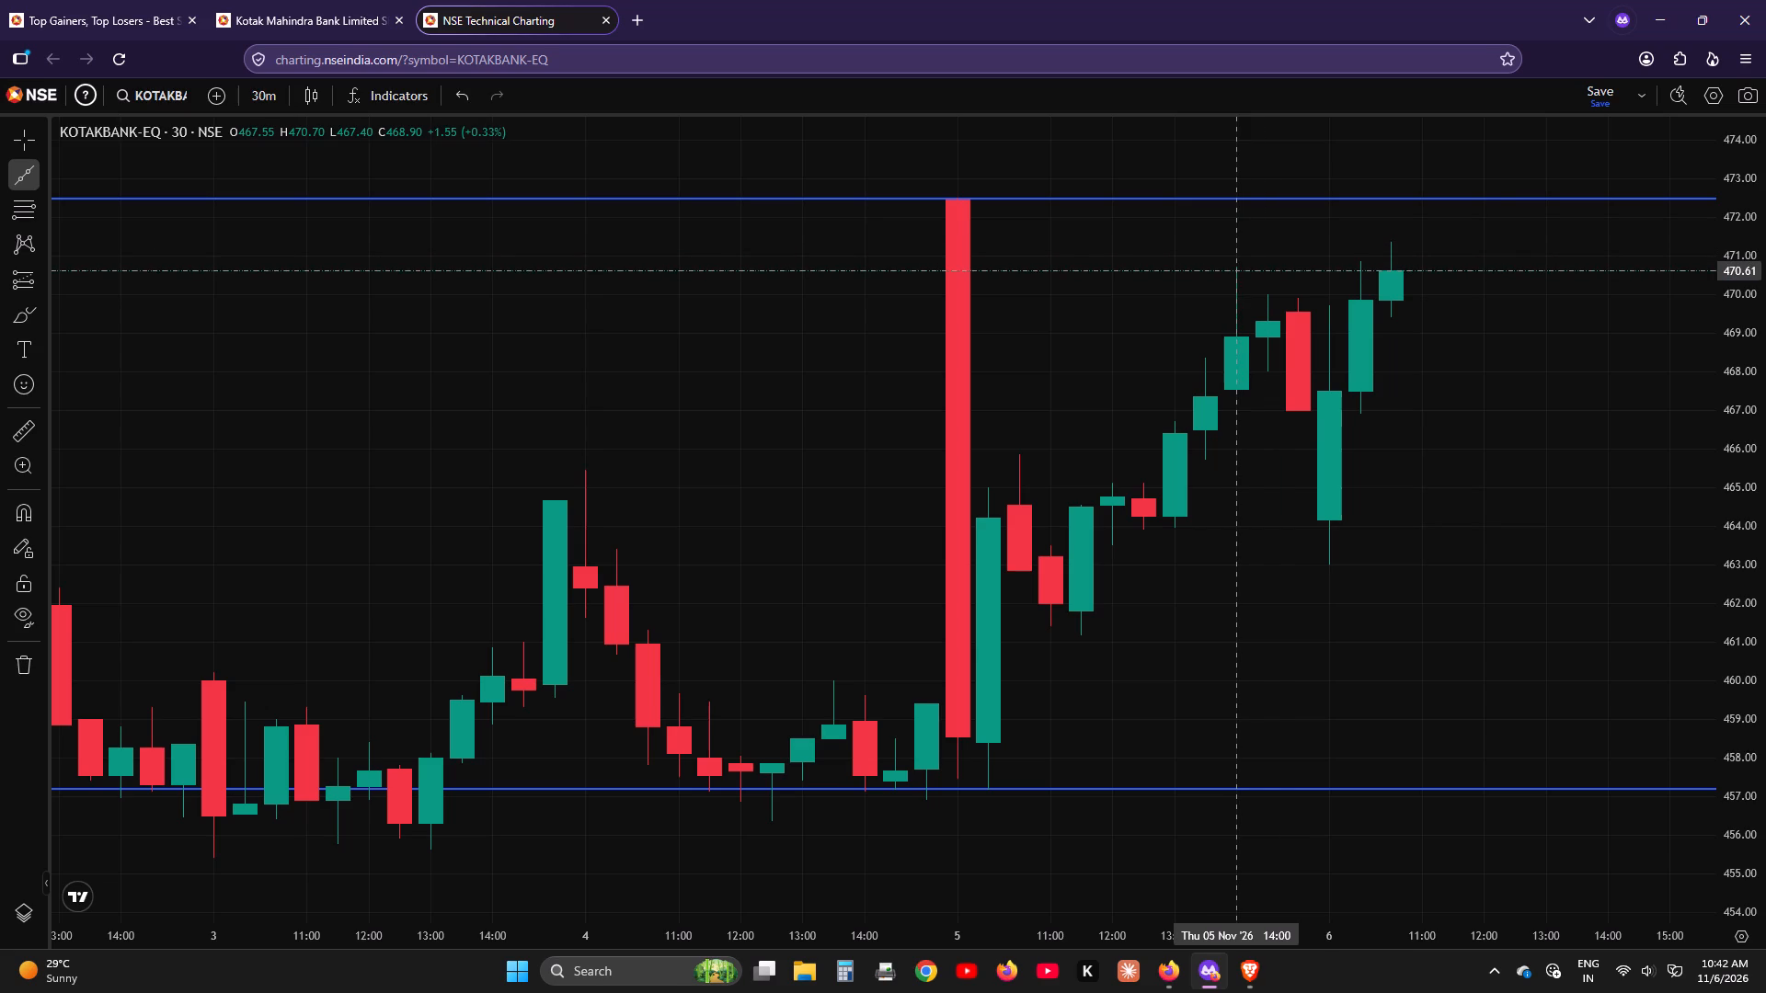
left_click(1392, 243)
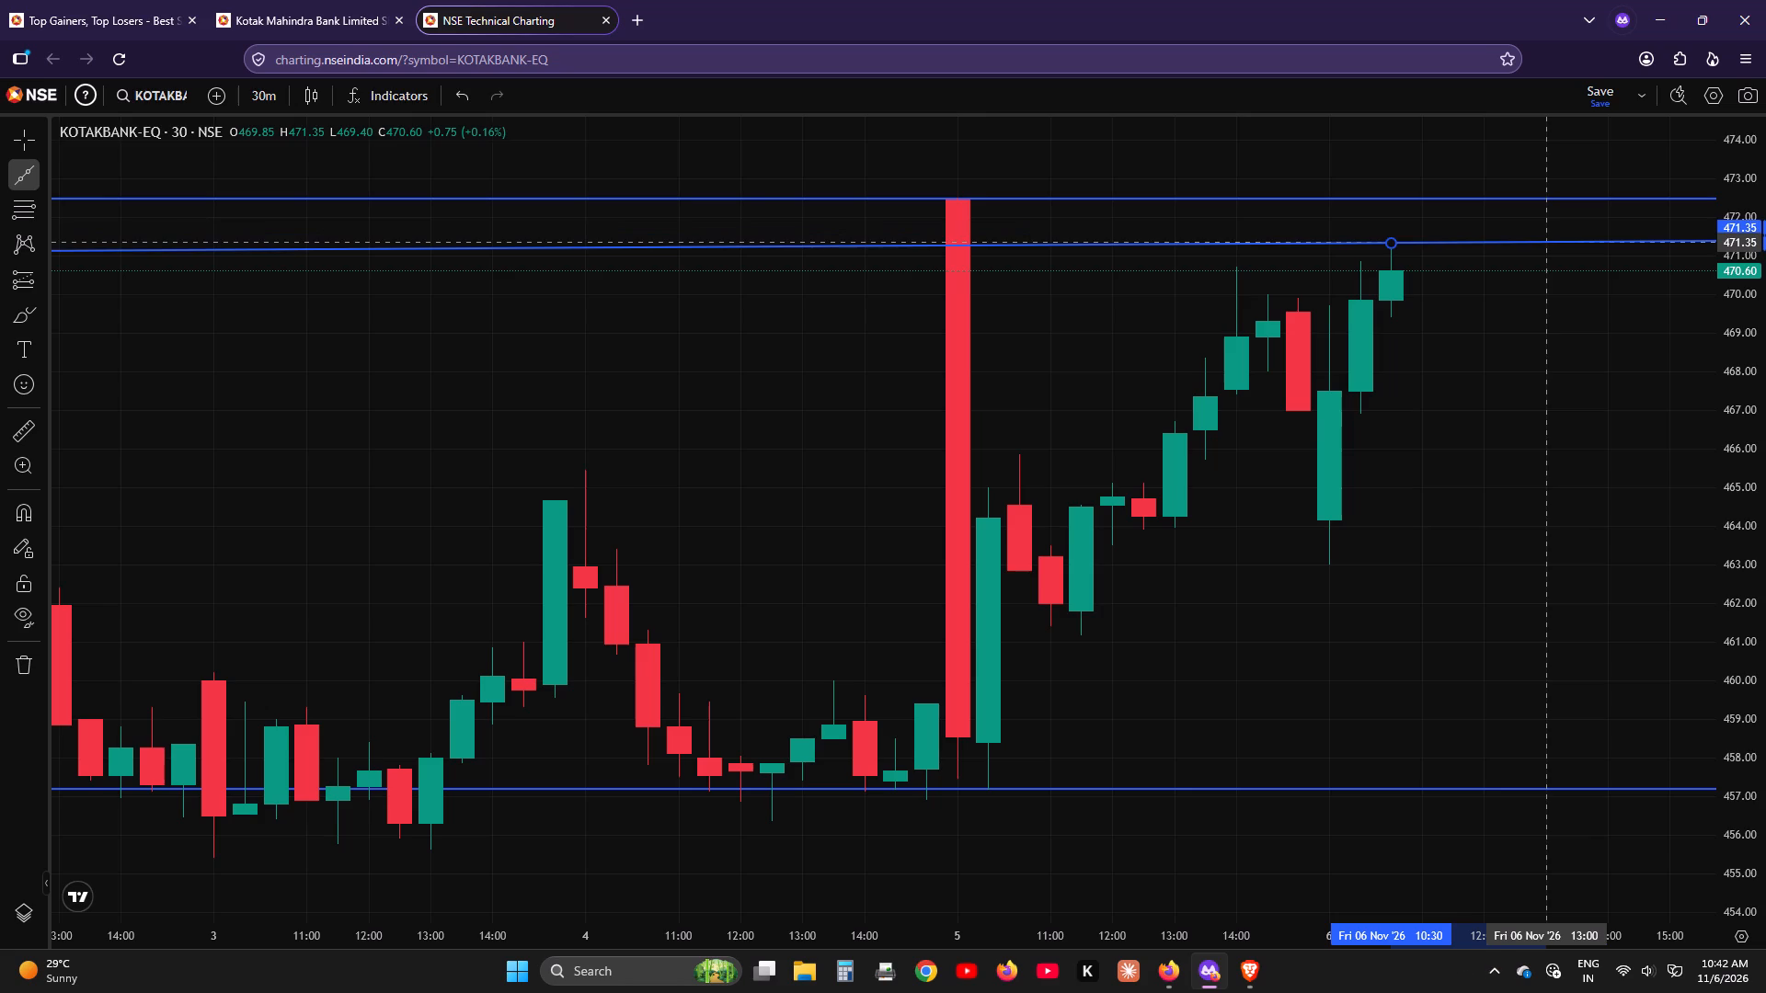
left_click(1534, 243)
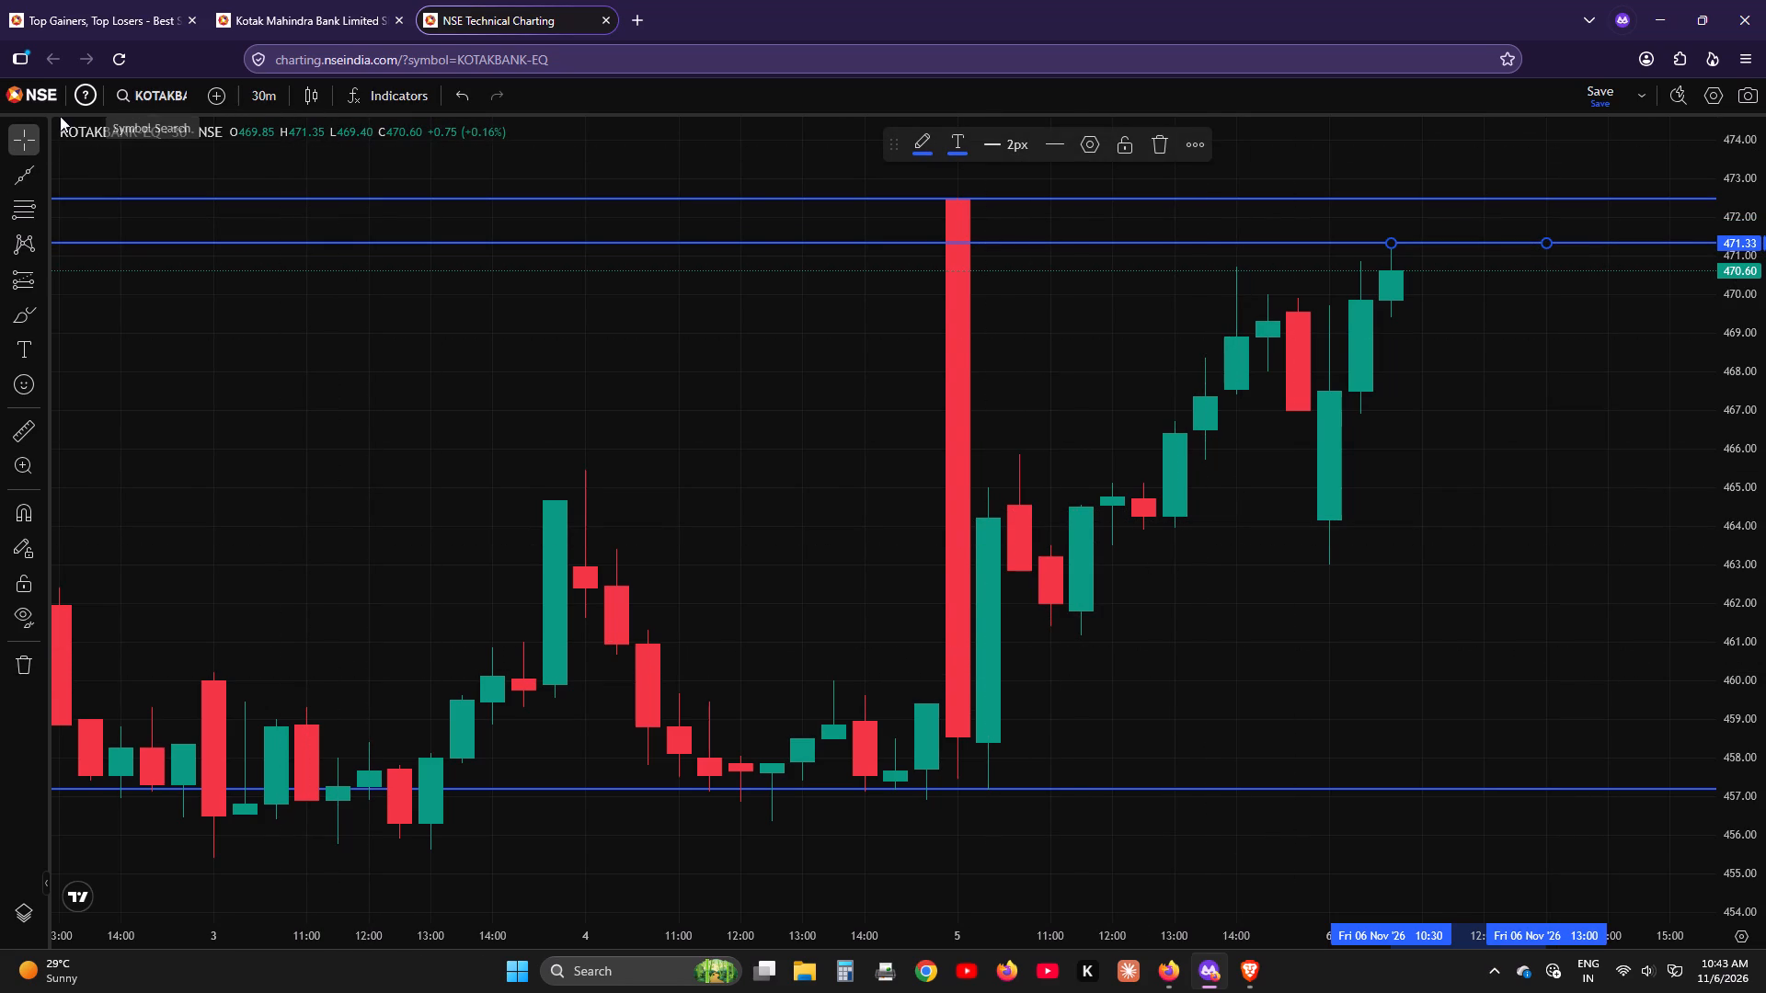
Draw a nearly horizontal extended line from the low of the 5 Nov 11:30 candle, at about 461.1.
left_click(21, 177)
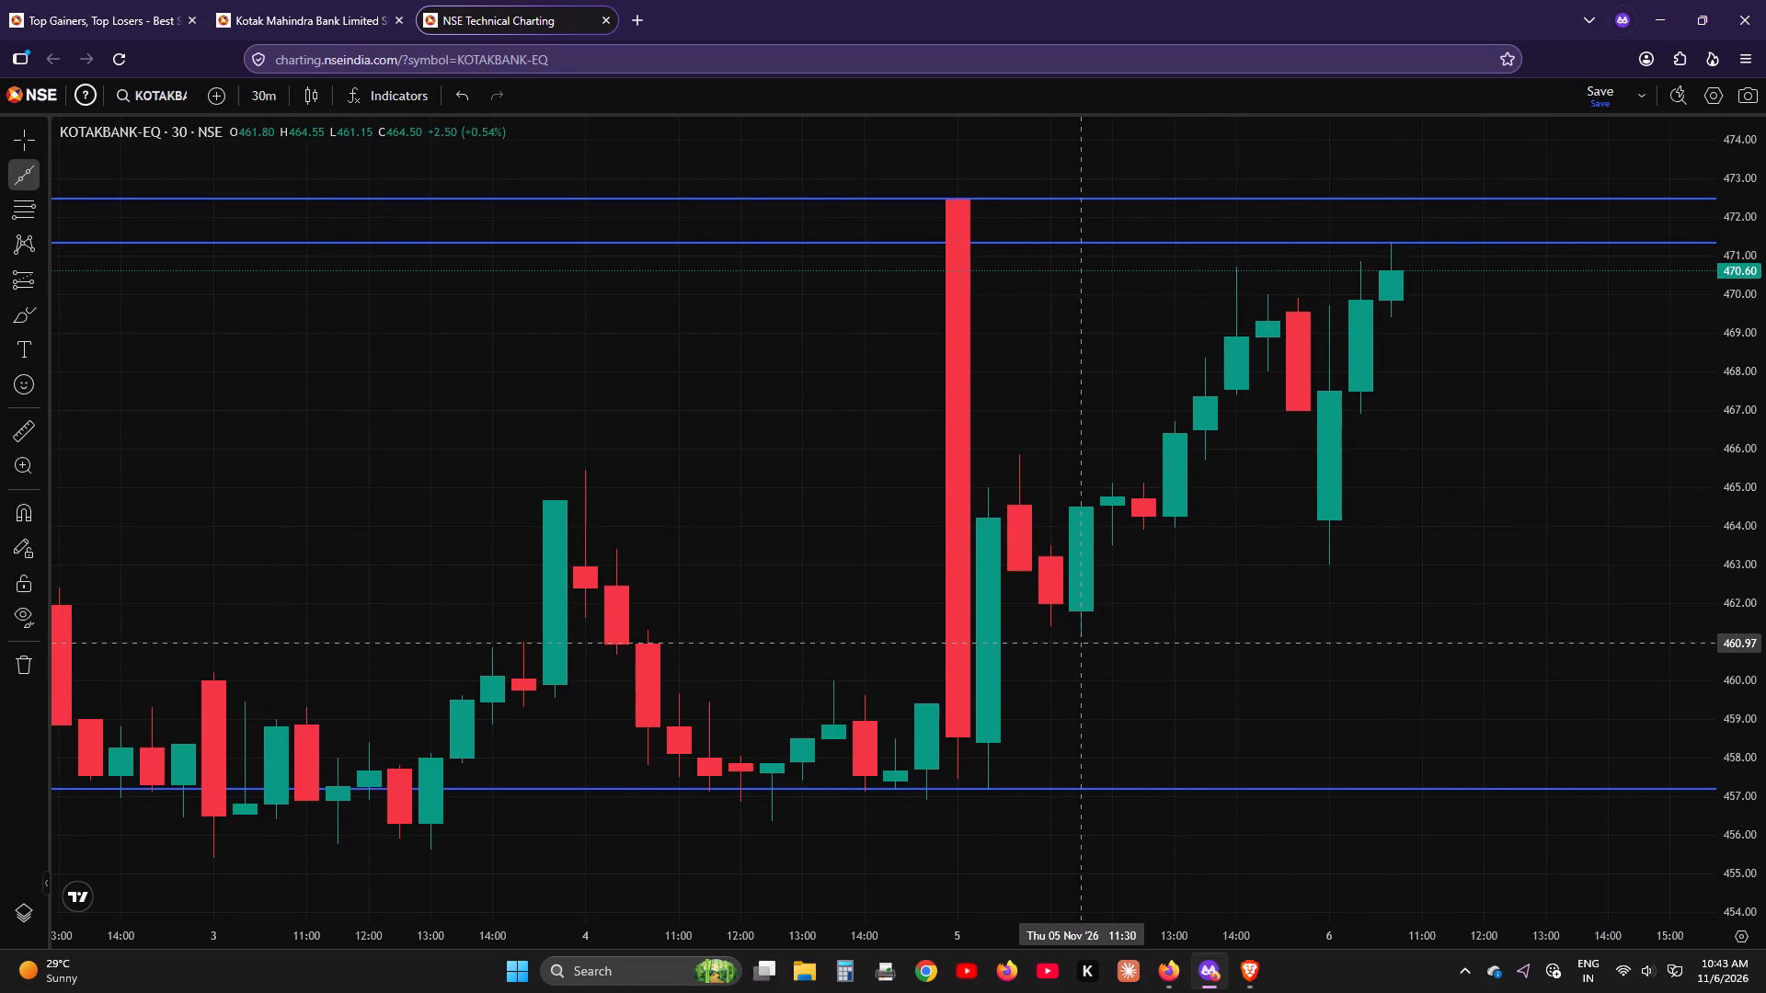
left_click(1081, 639)
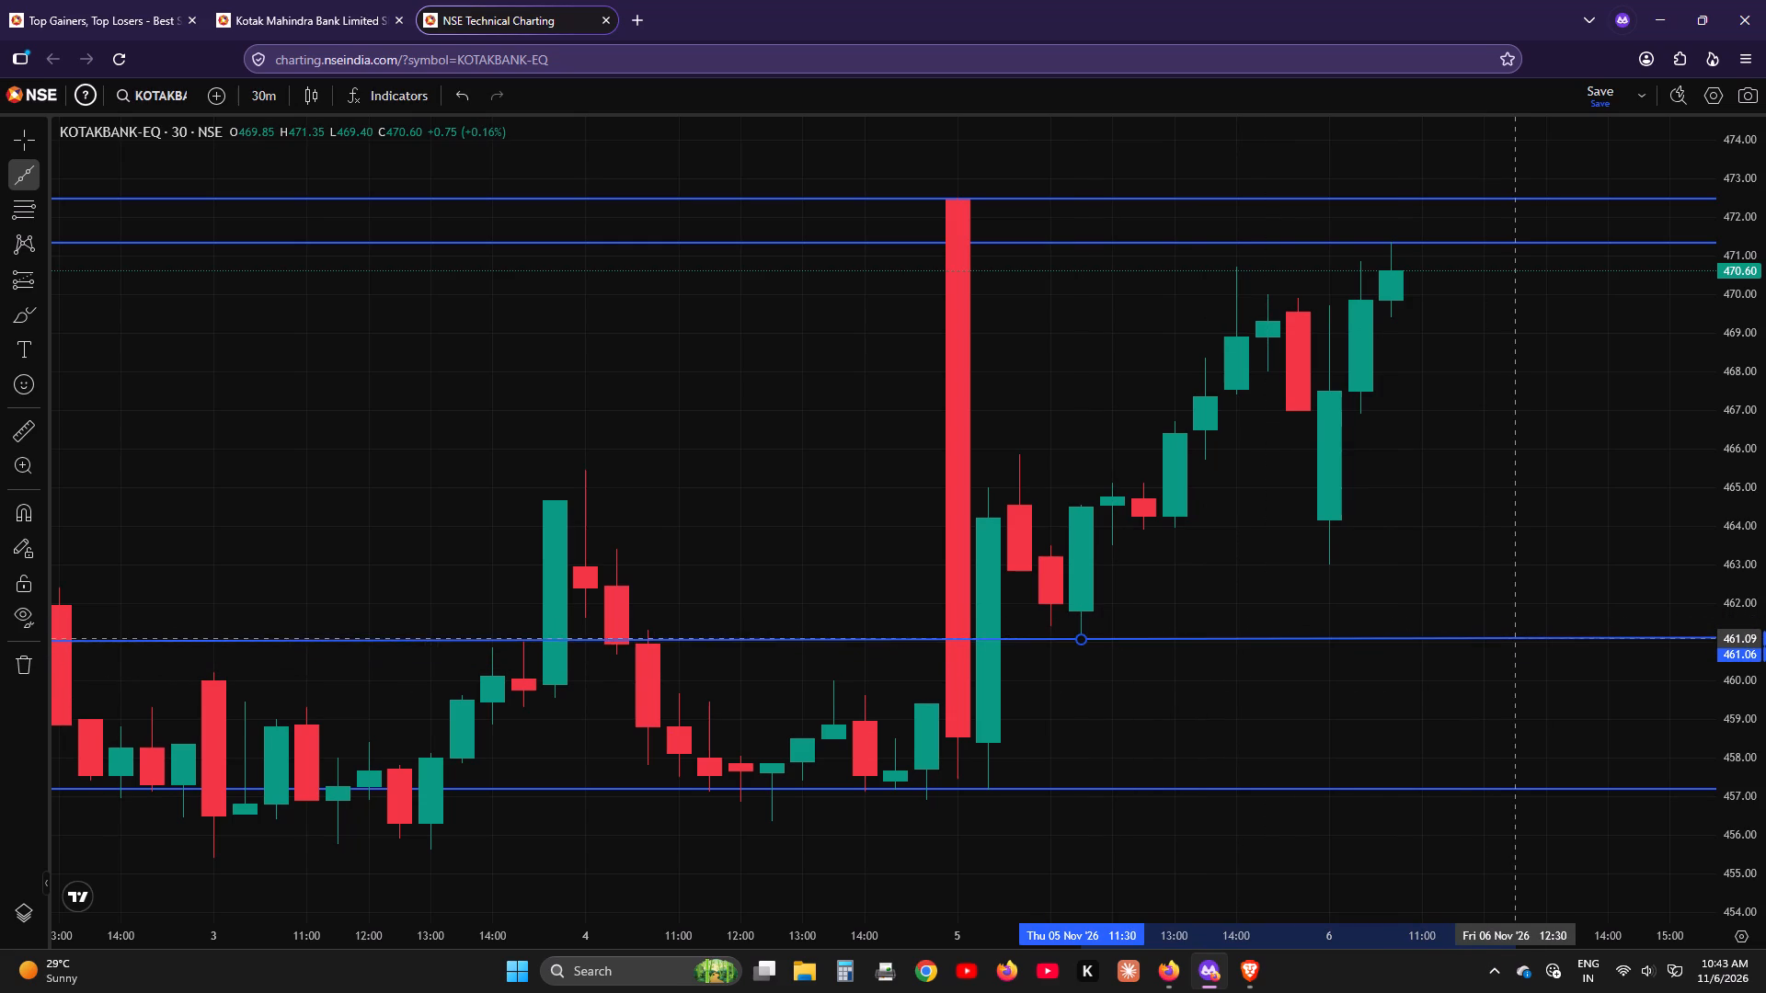
left_click(1527, 638)
Display KOTAKBANK at a 15-minute interval and examine its recent candles against the drawn levels.
scroll(1490, 341, "up", 4)
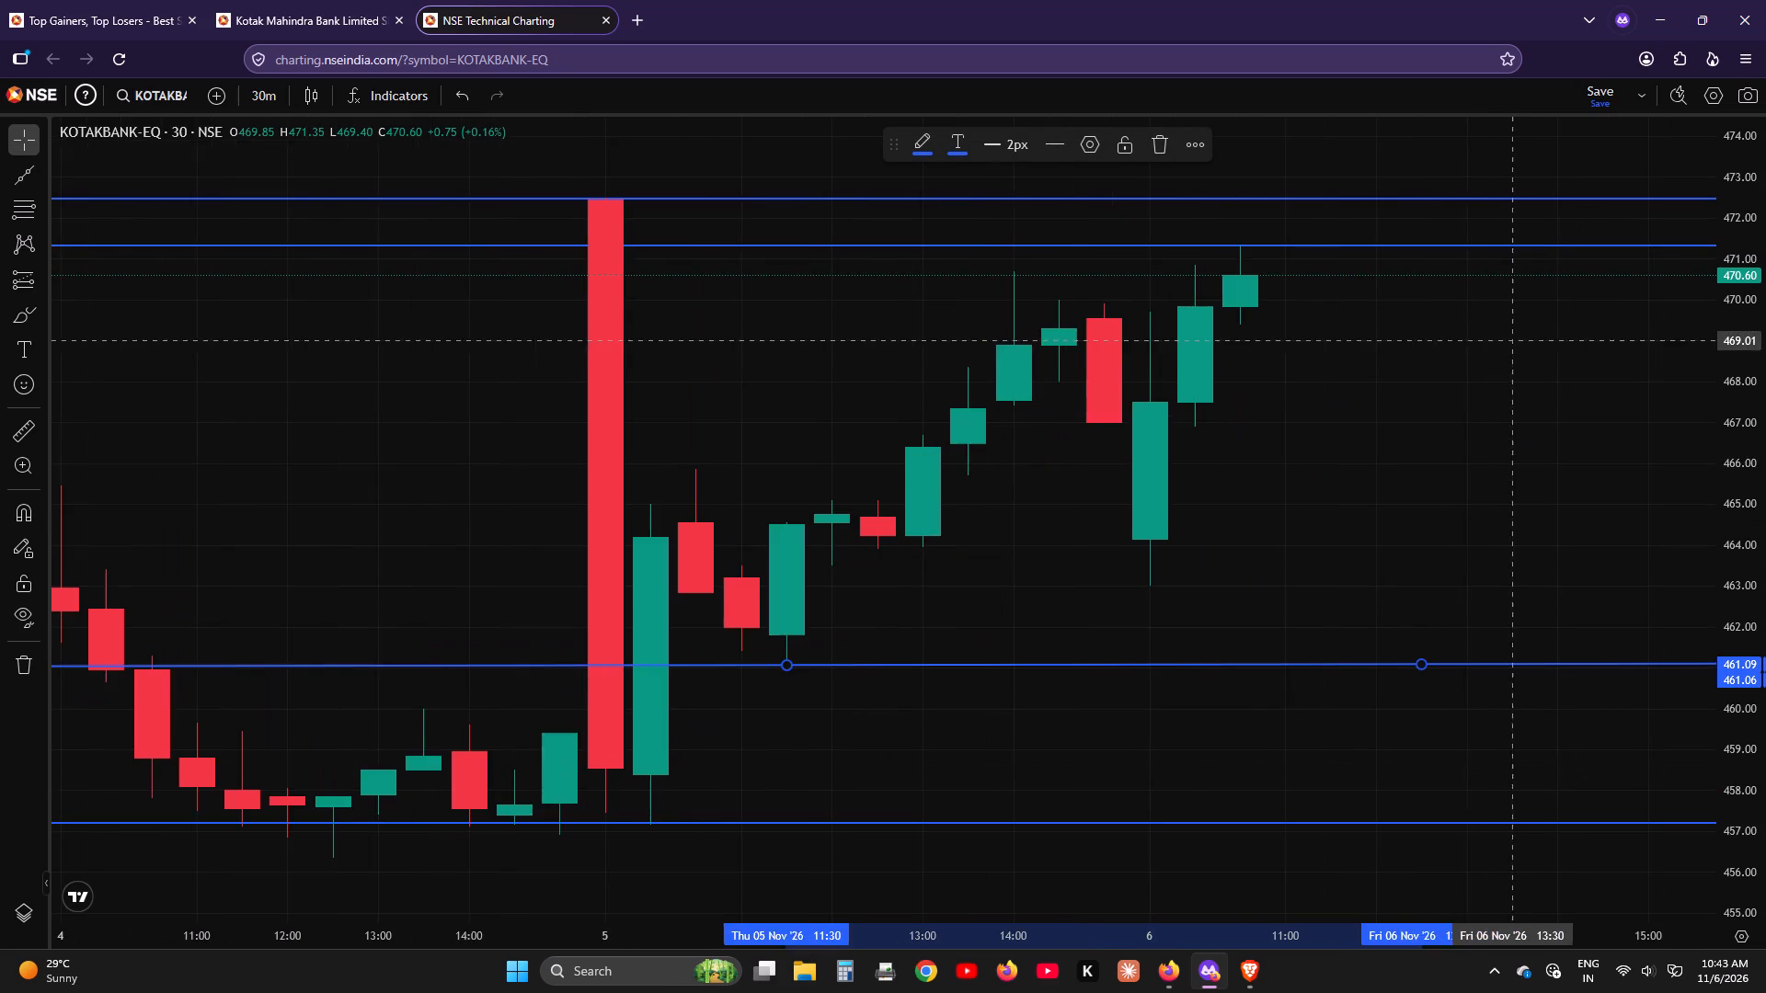
left_click(267, 96)
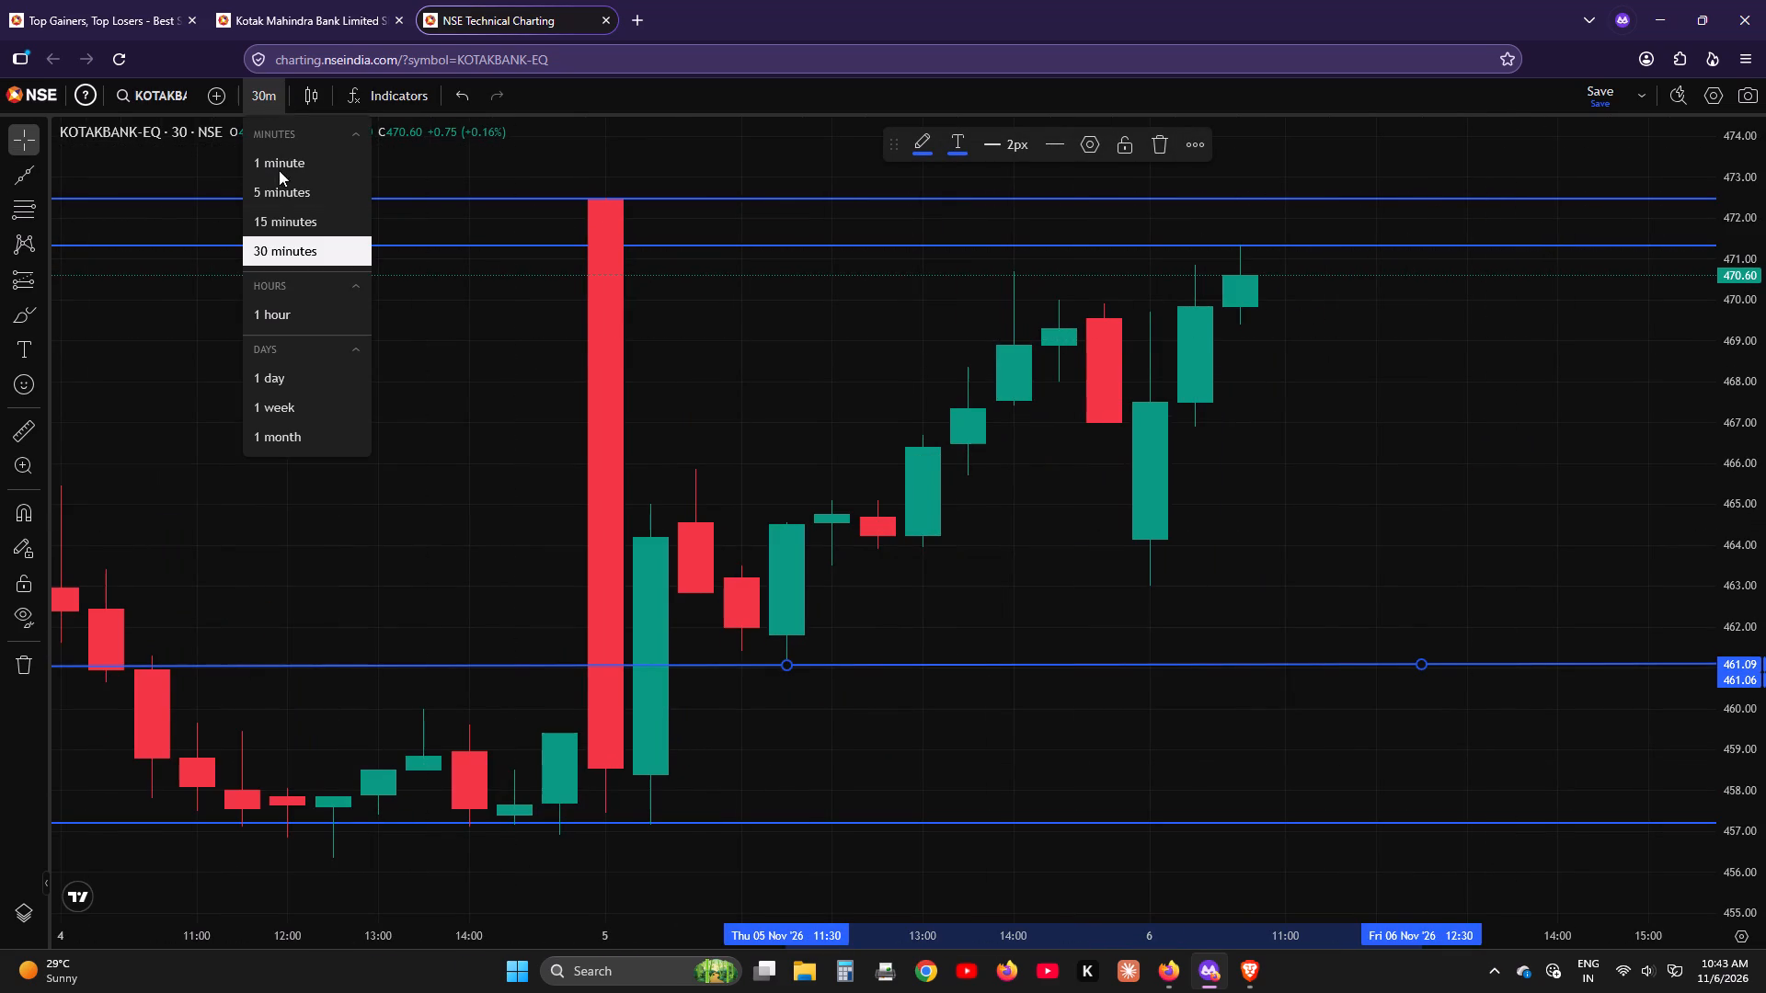
left_click(276, 211)
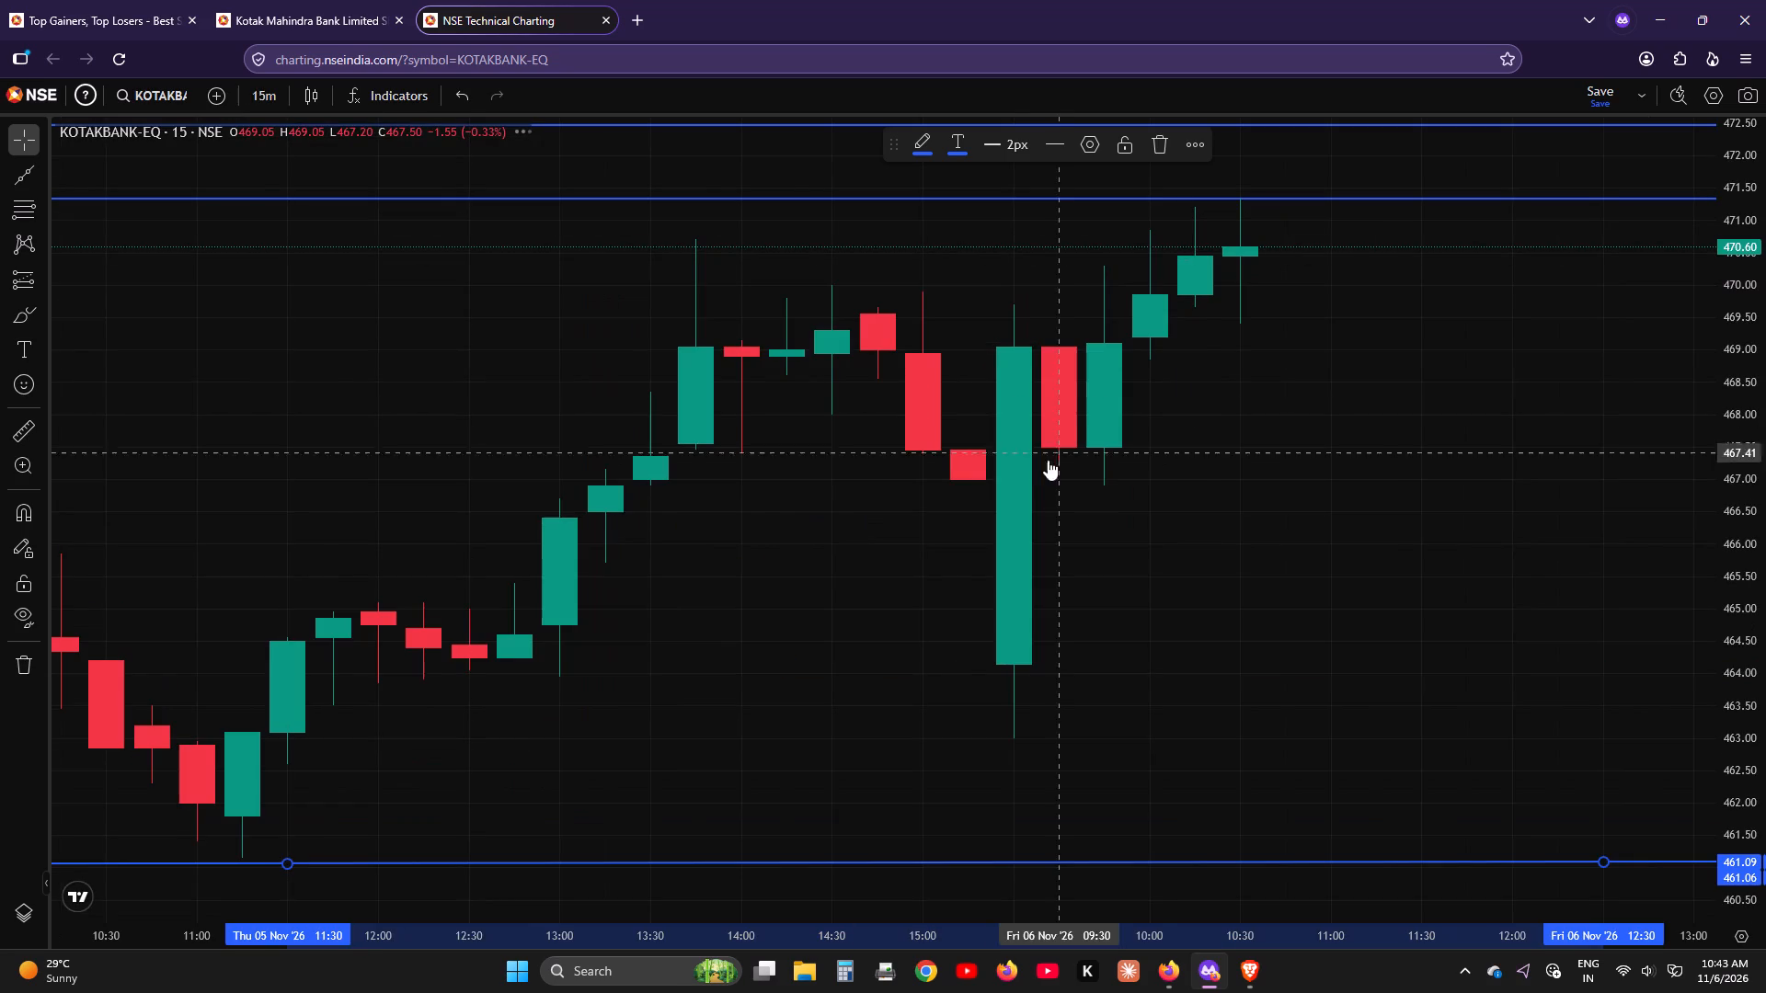
scroll(771, 525, "down", 2)
scroll(770, 525, "up", 1)
scroll(770, 525, "down", 3)
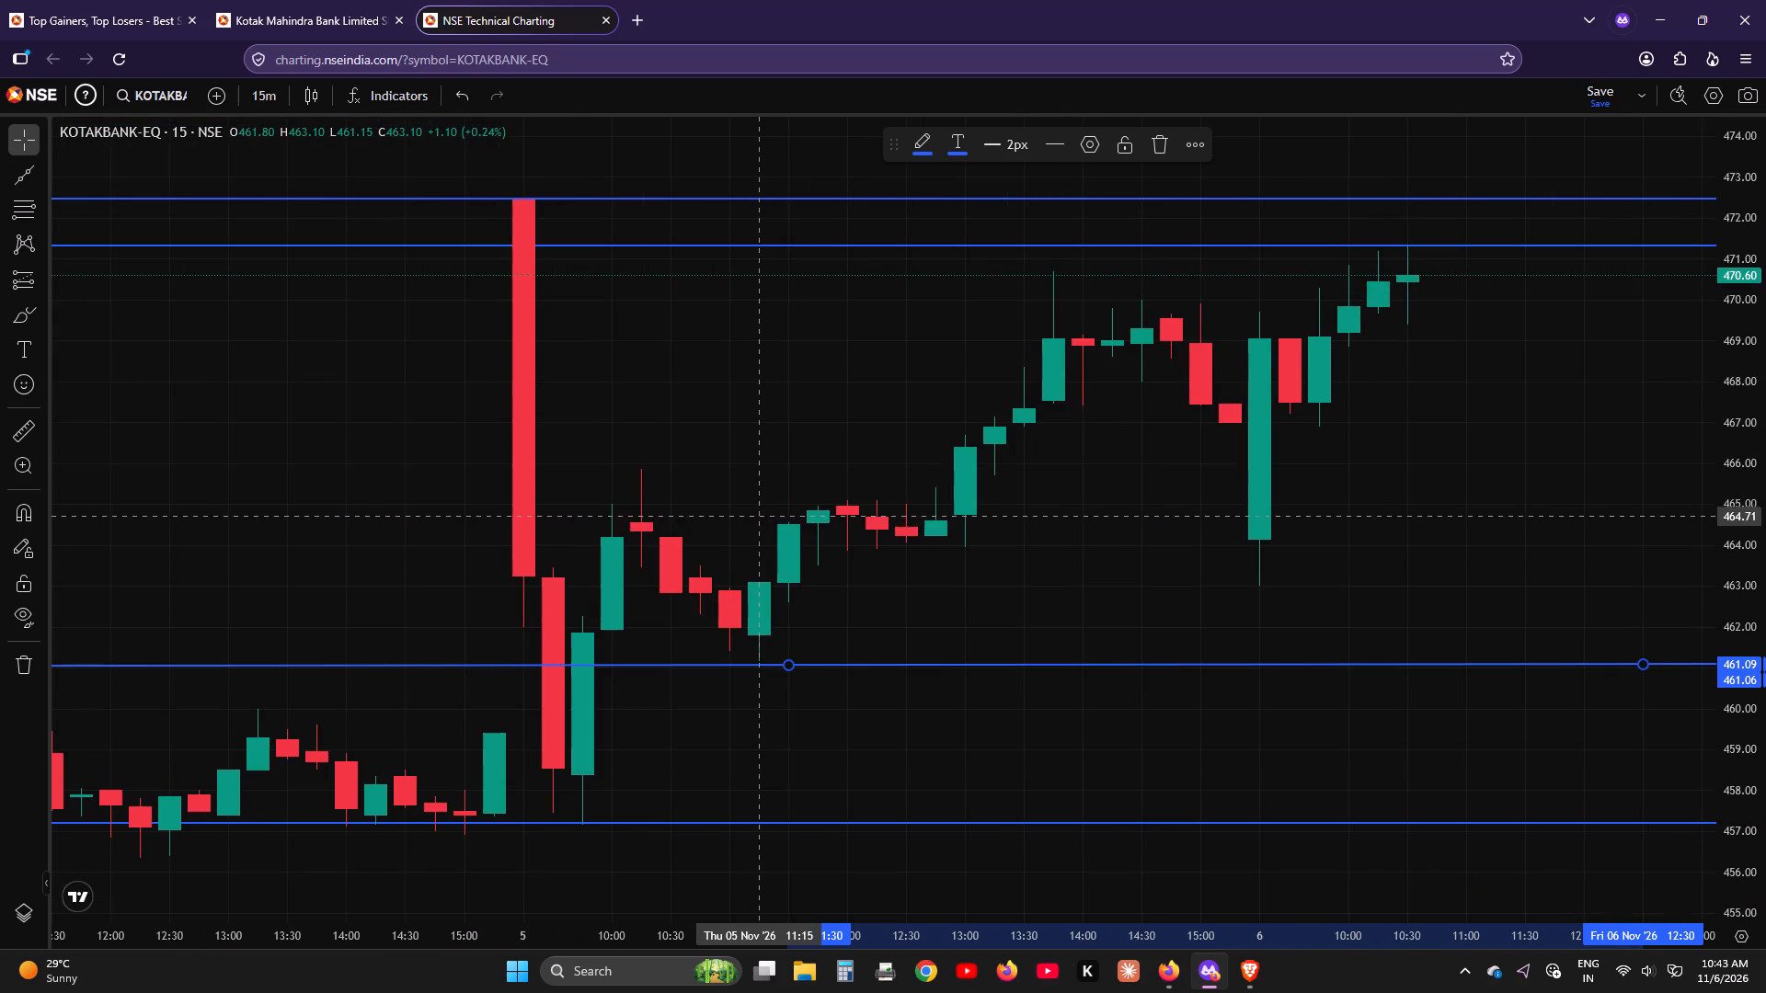
scroll(1544, 257, "up", 2)
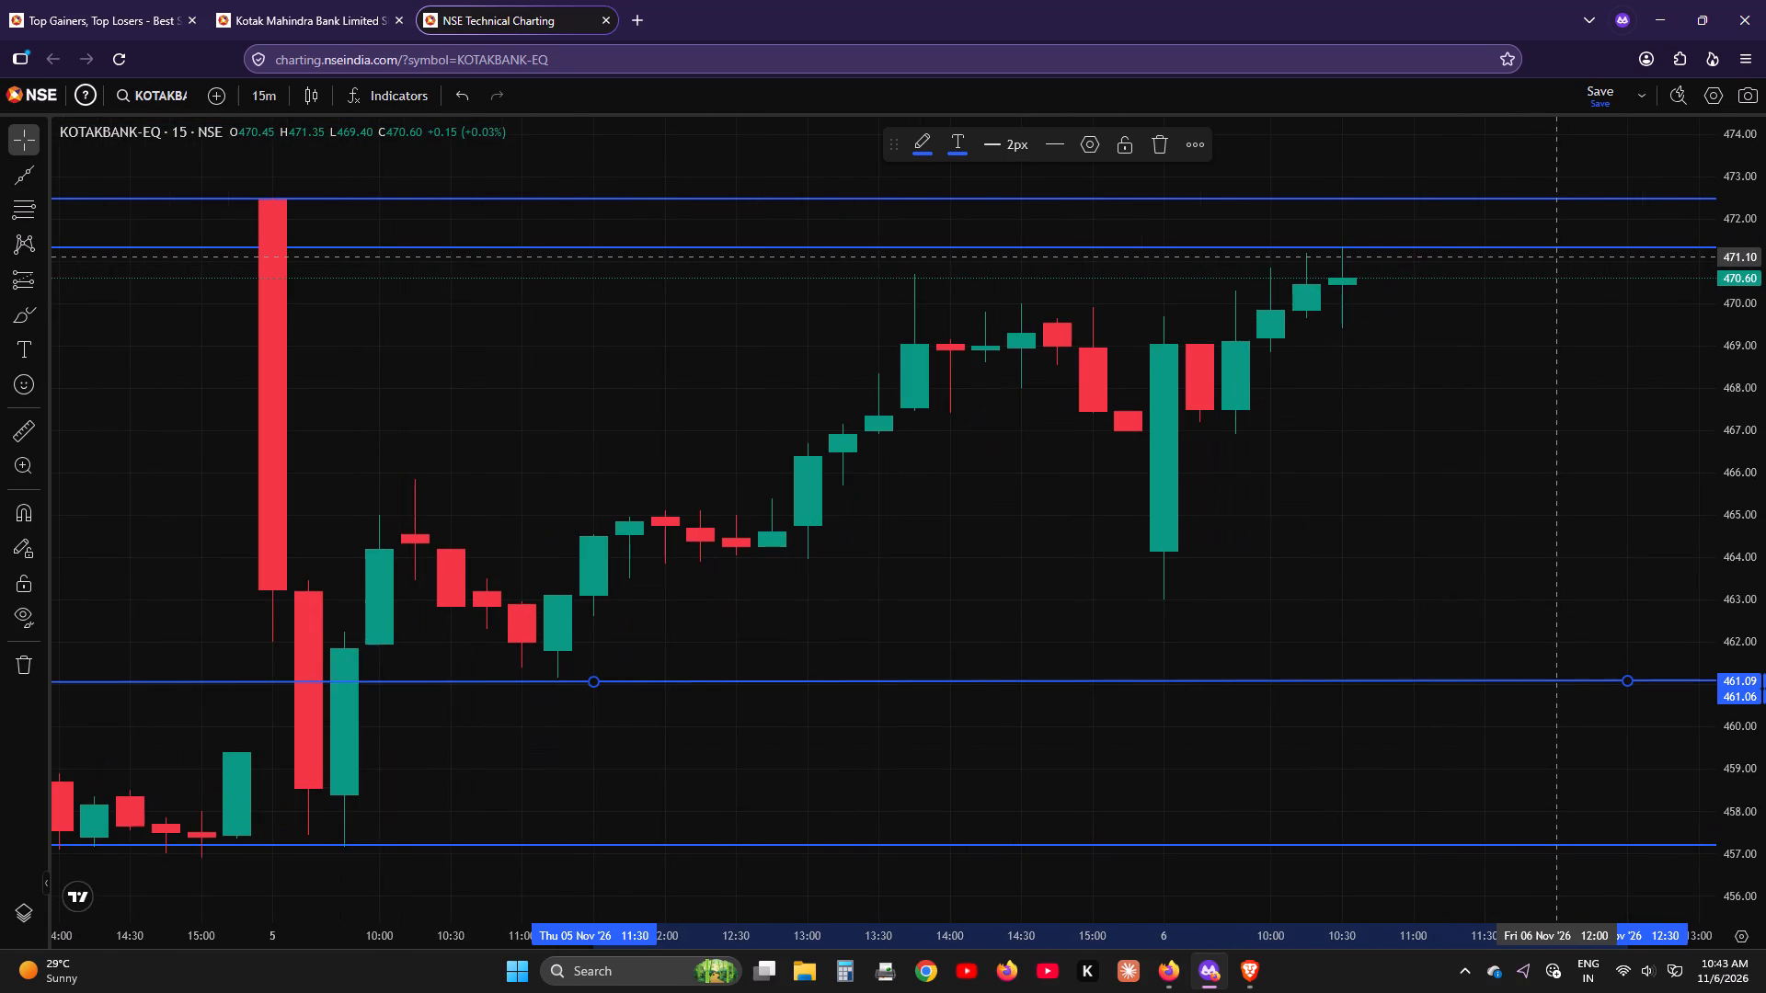
scroll(1546, 257, "up", 2)
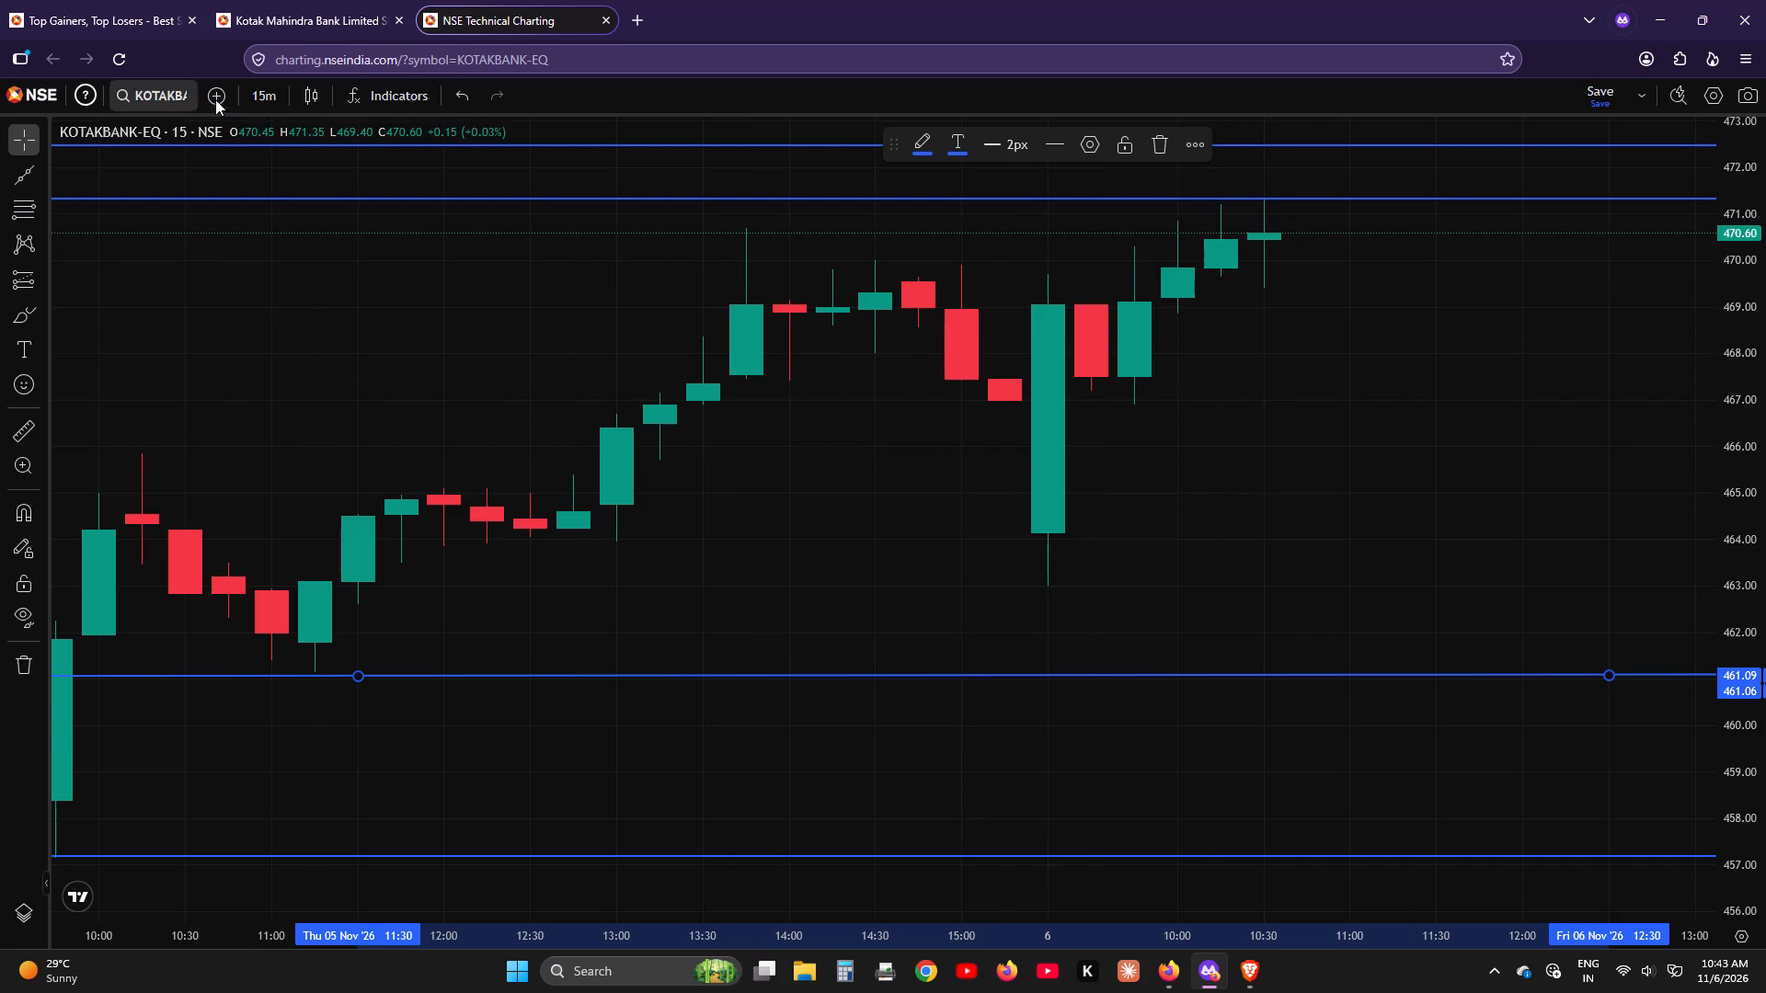
Return the KOTAKBANK chart to a 5-minute interval and examine the 5 and 6 Nov candles against all four drawn levels.
left_click(268, 94)
left_click(292, 189)
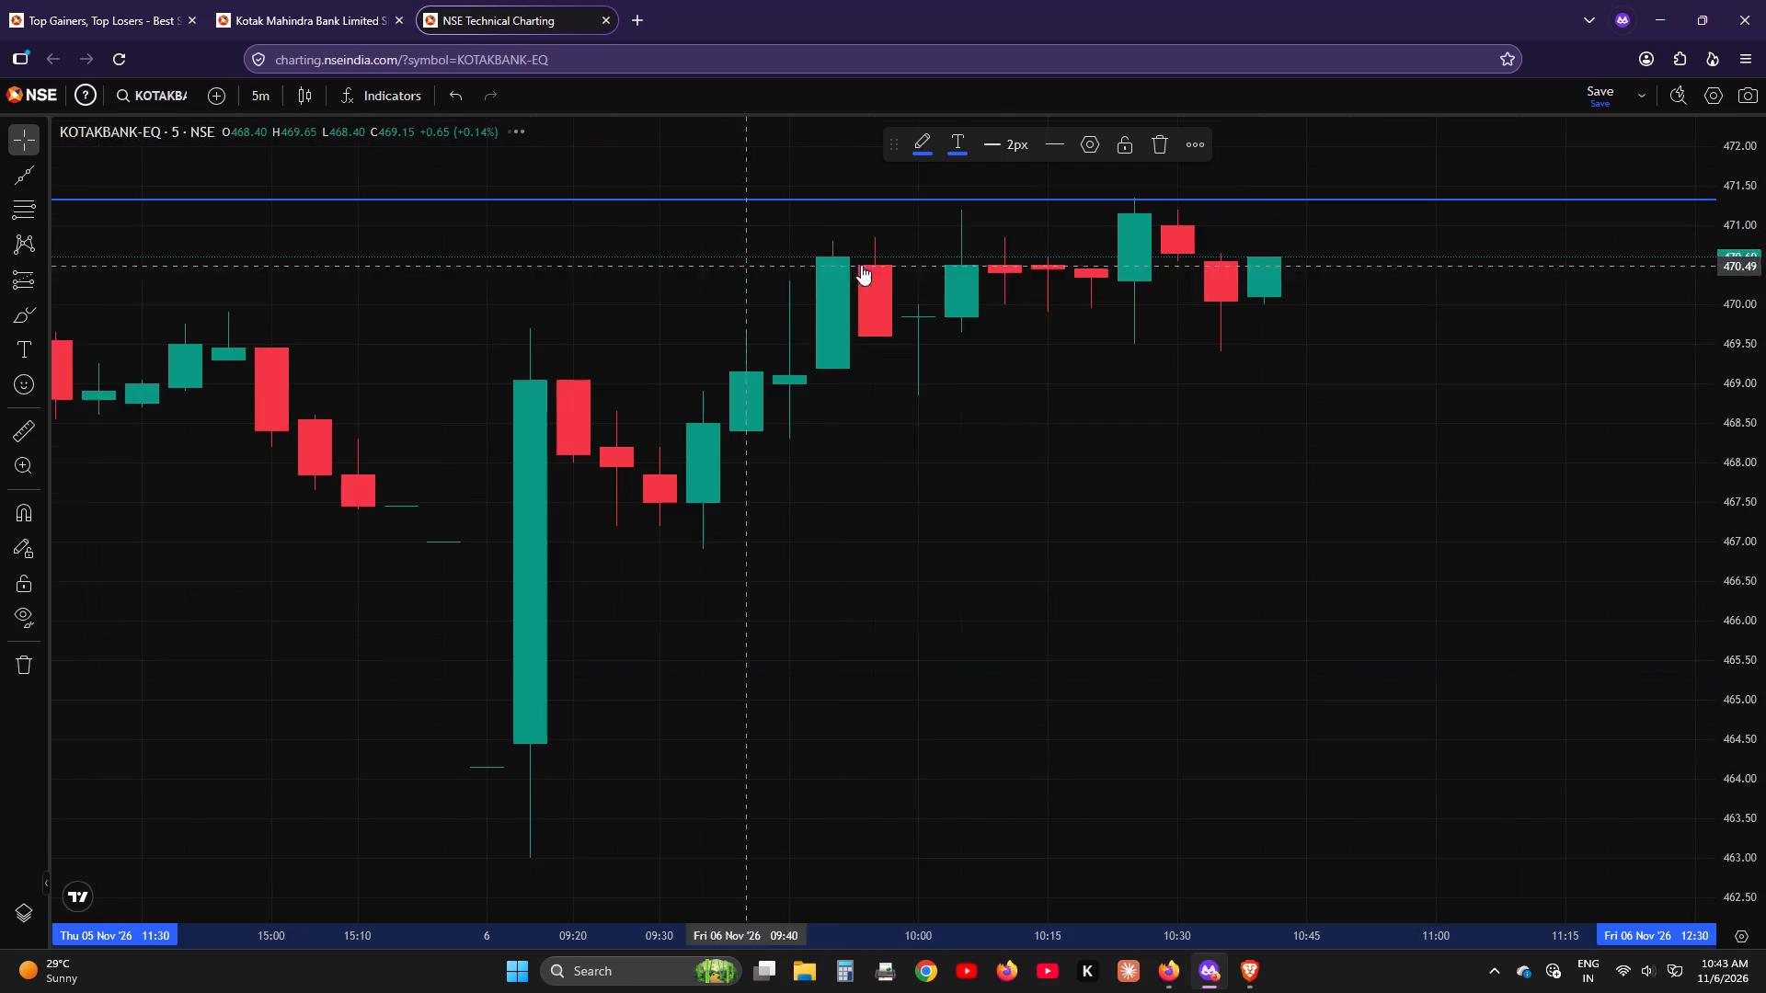
scroll(811, 425, "down", 2)
scroll(777, 402, "up", 1)
scroll(721, 371, "down", 1)
scroll(721, 371, "up", 1)
scroll(721, 371, "down", 1)
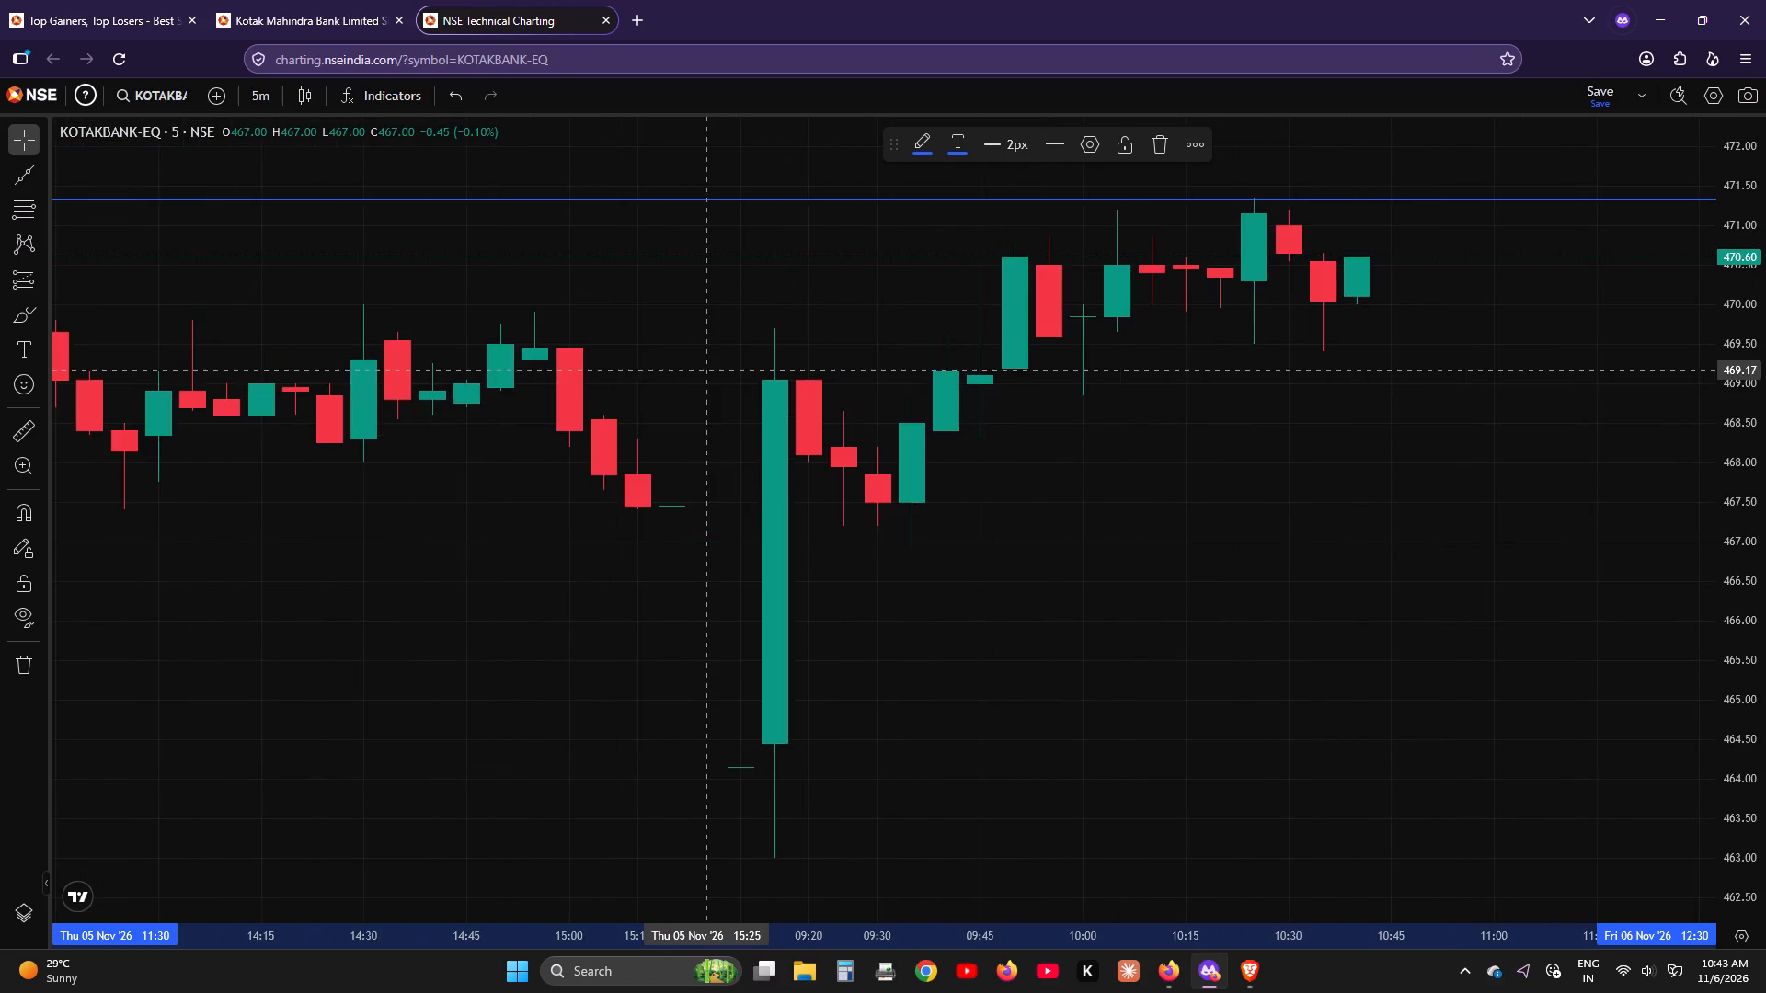
scroll(721, 370, "down", 4)
scroll(721, 369, "up", 1)
scroll(721, 369, "down", 1)
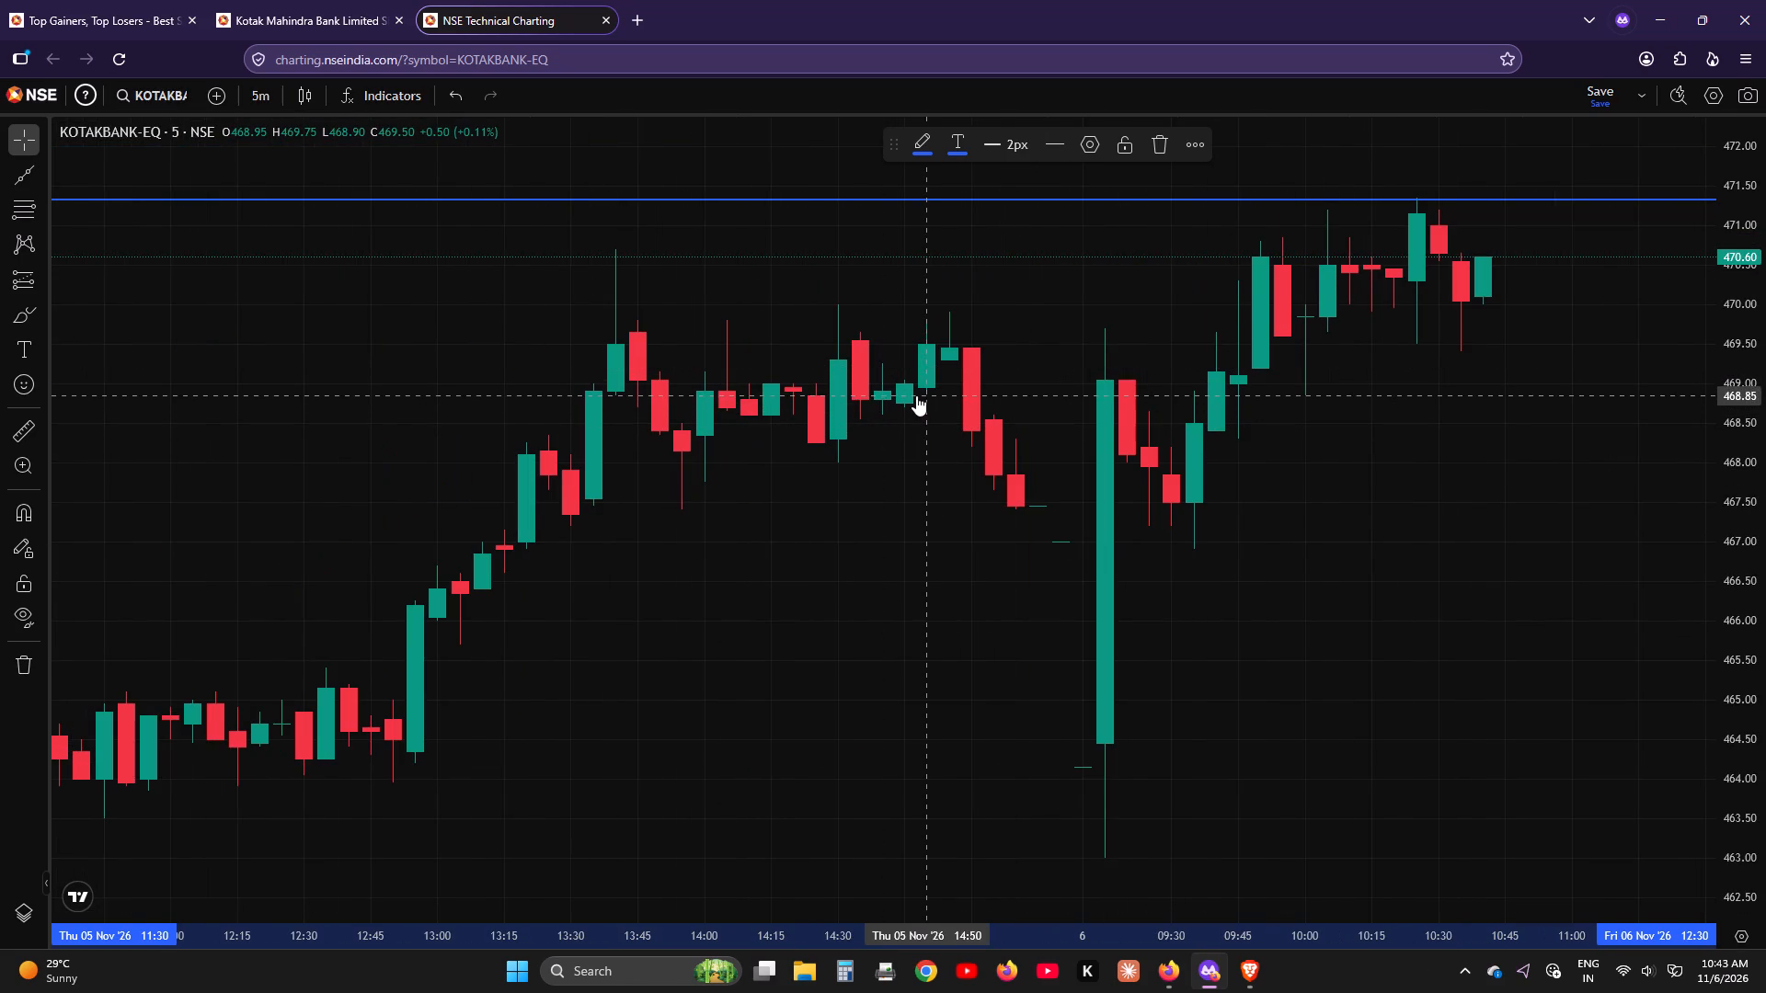
key("Escape")
left_click_drag(1475, 471, 919, 509)
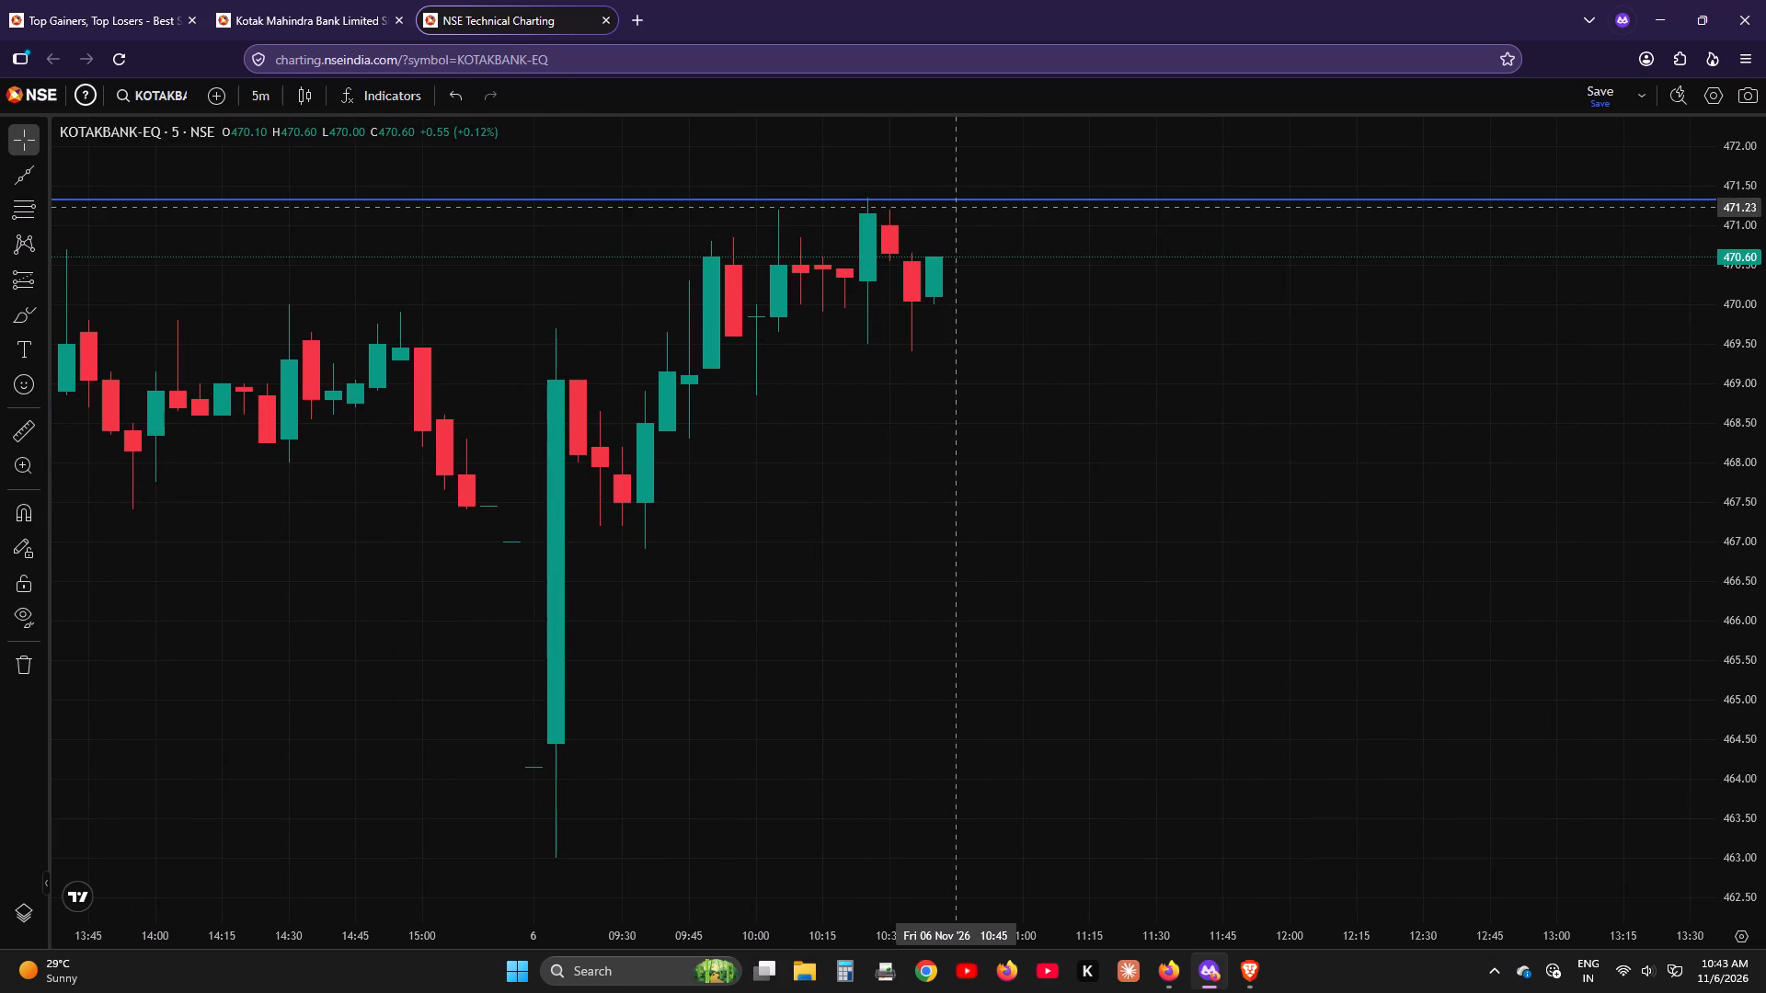
scroll(897, 445, "down", 6)
scroll(898, 445, "up", 1)
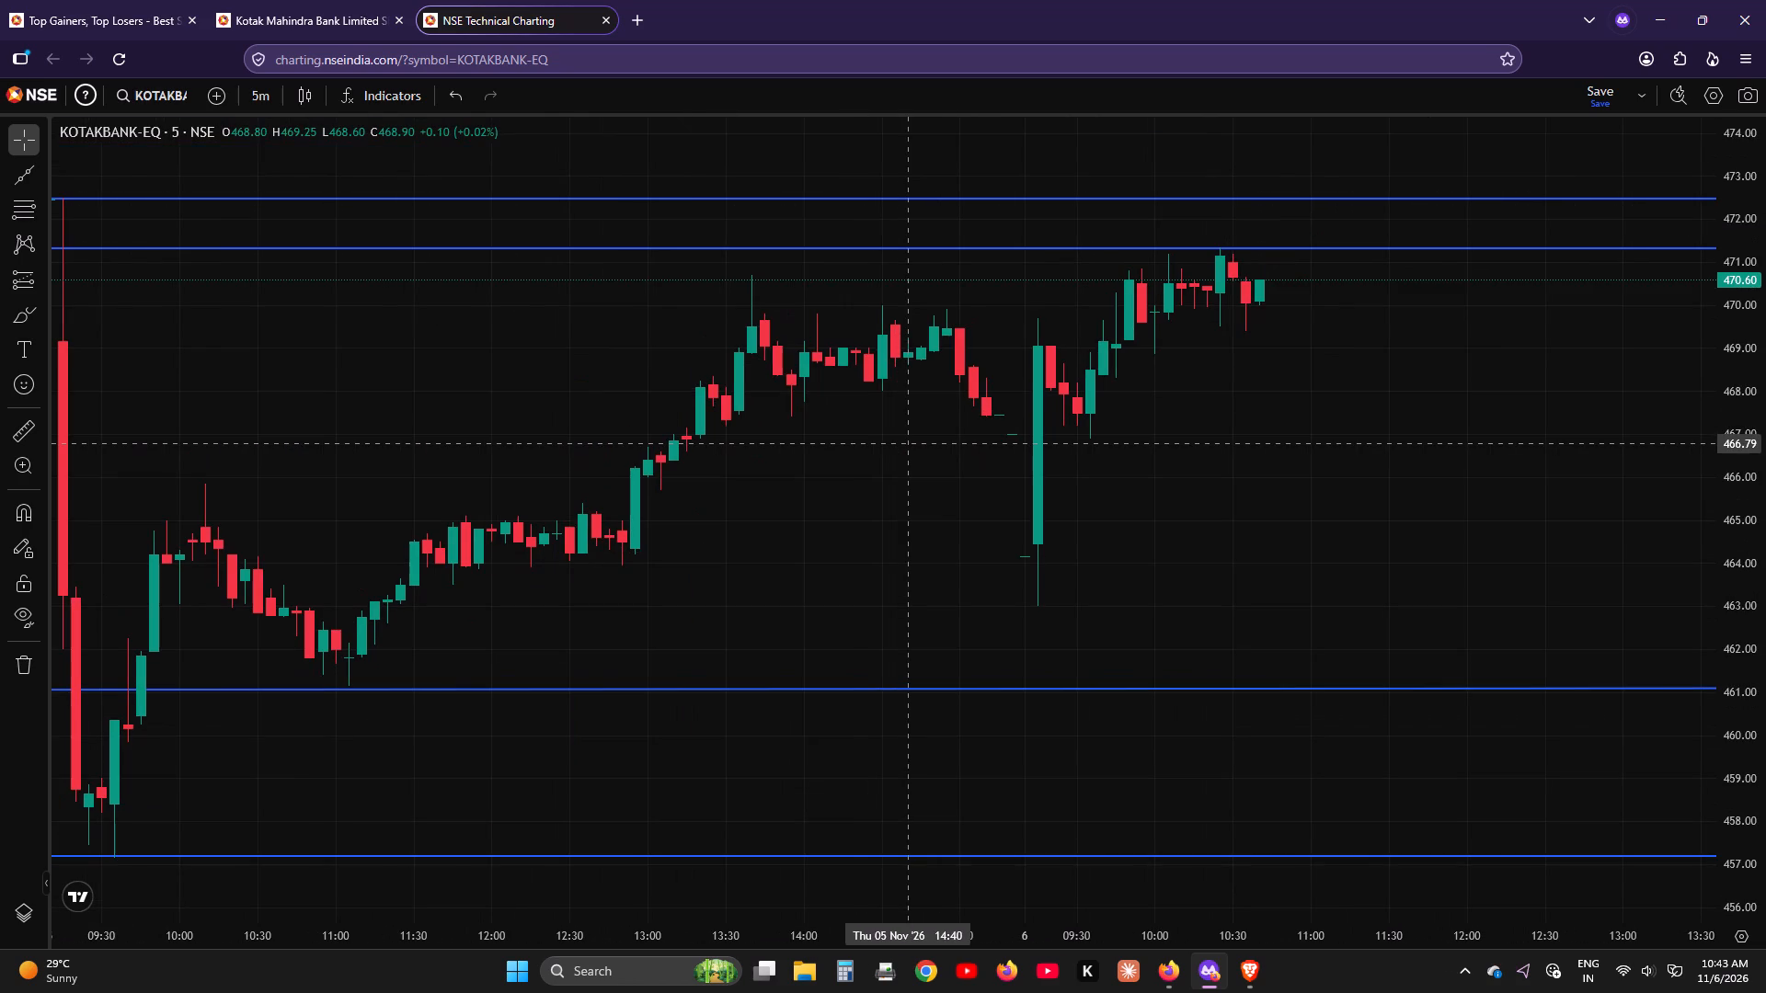
Minimize the browser window showing the KOTAKBANK chart.
left_click(1652, 0)
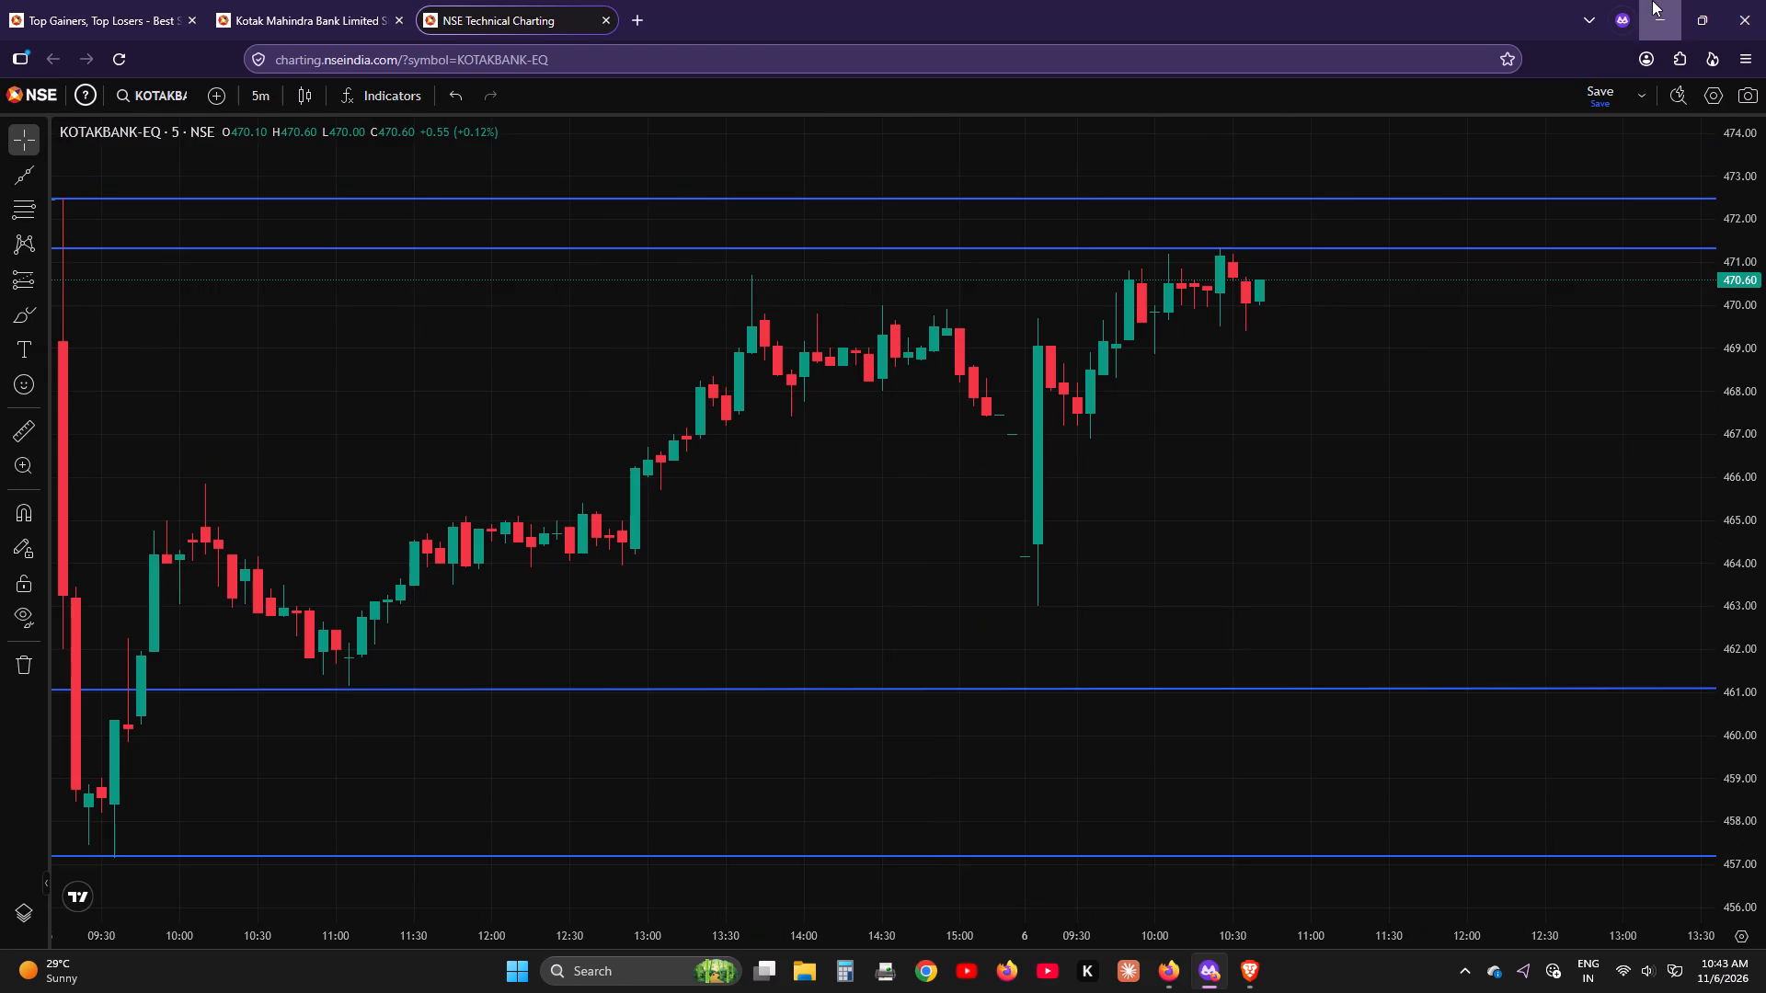
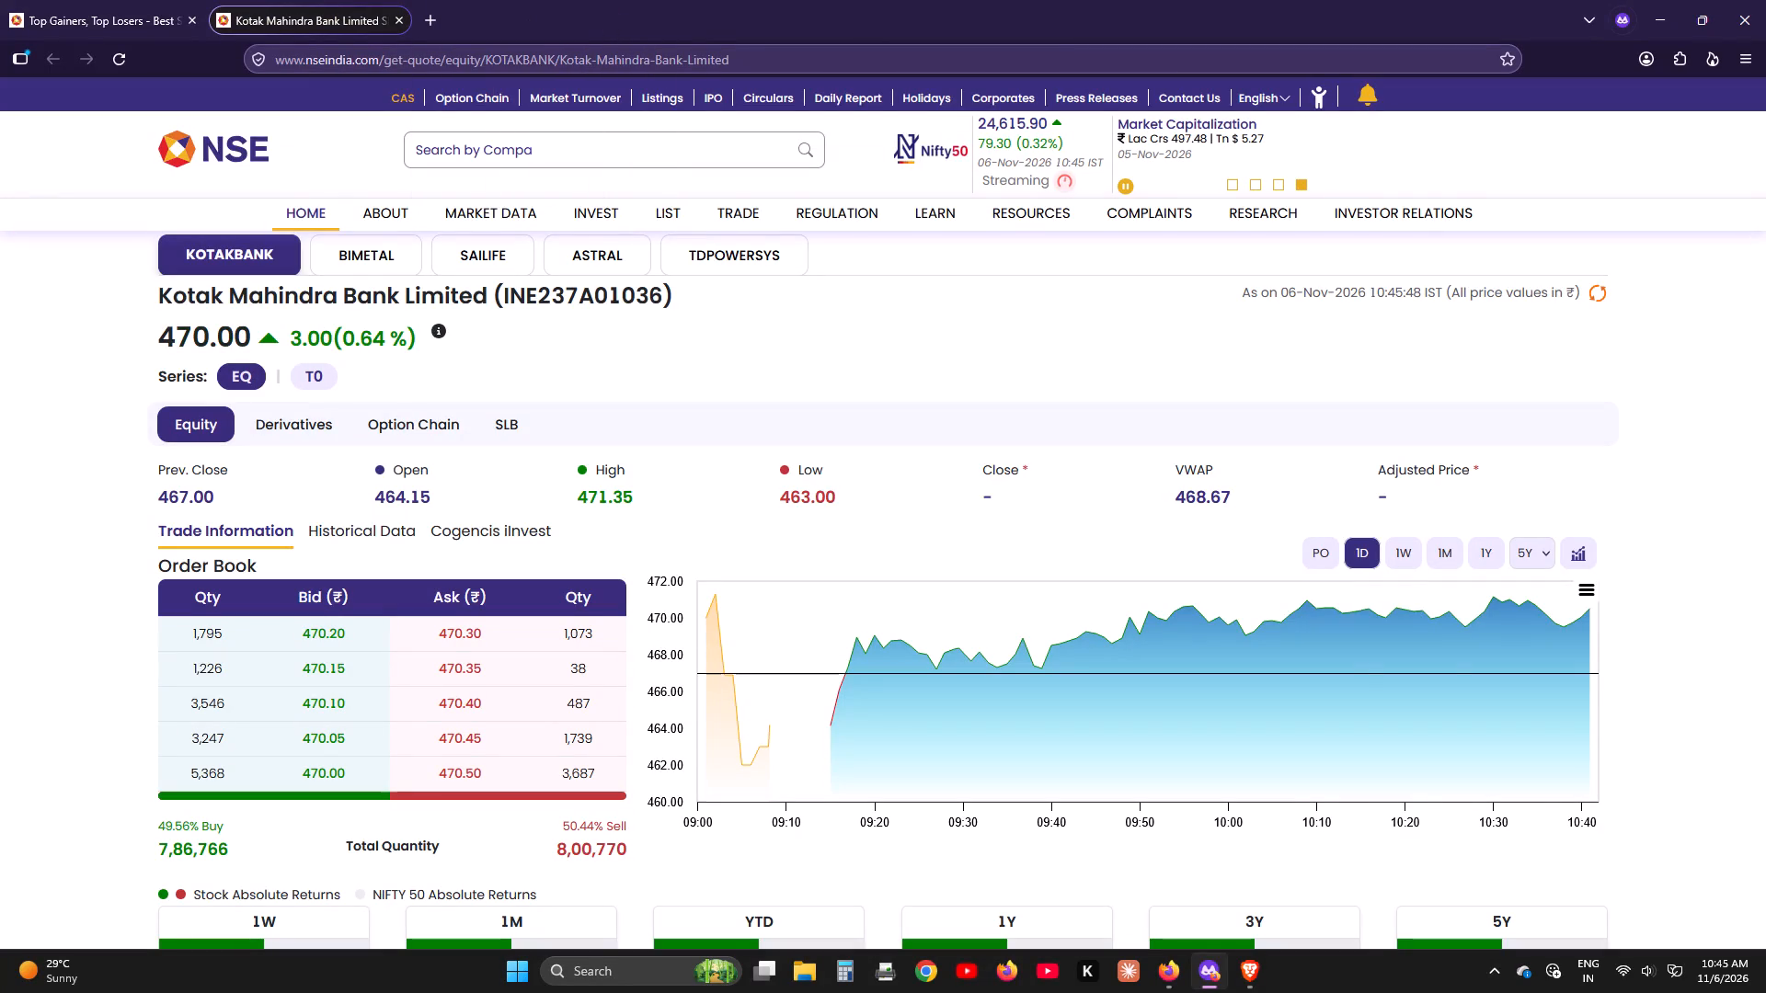
Open the KOTAKBANK technical chart from its quote page and add the VWAP indicator.
left_click(1587, 554)
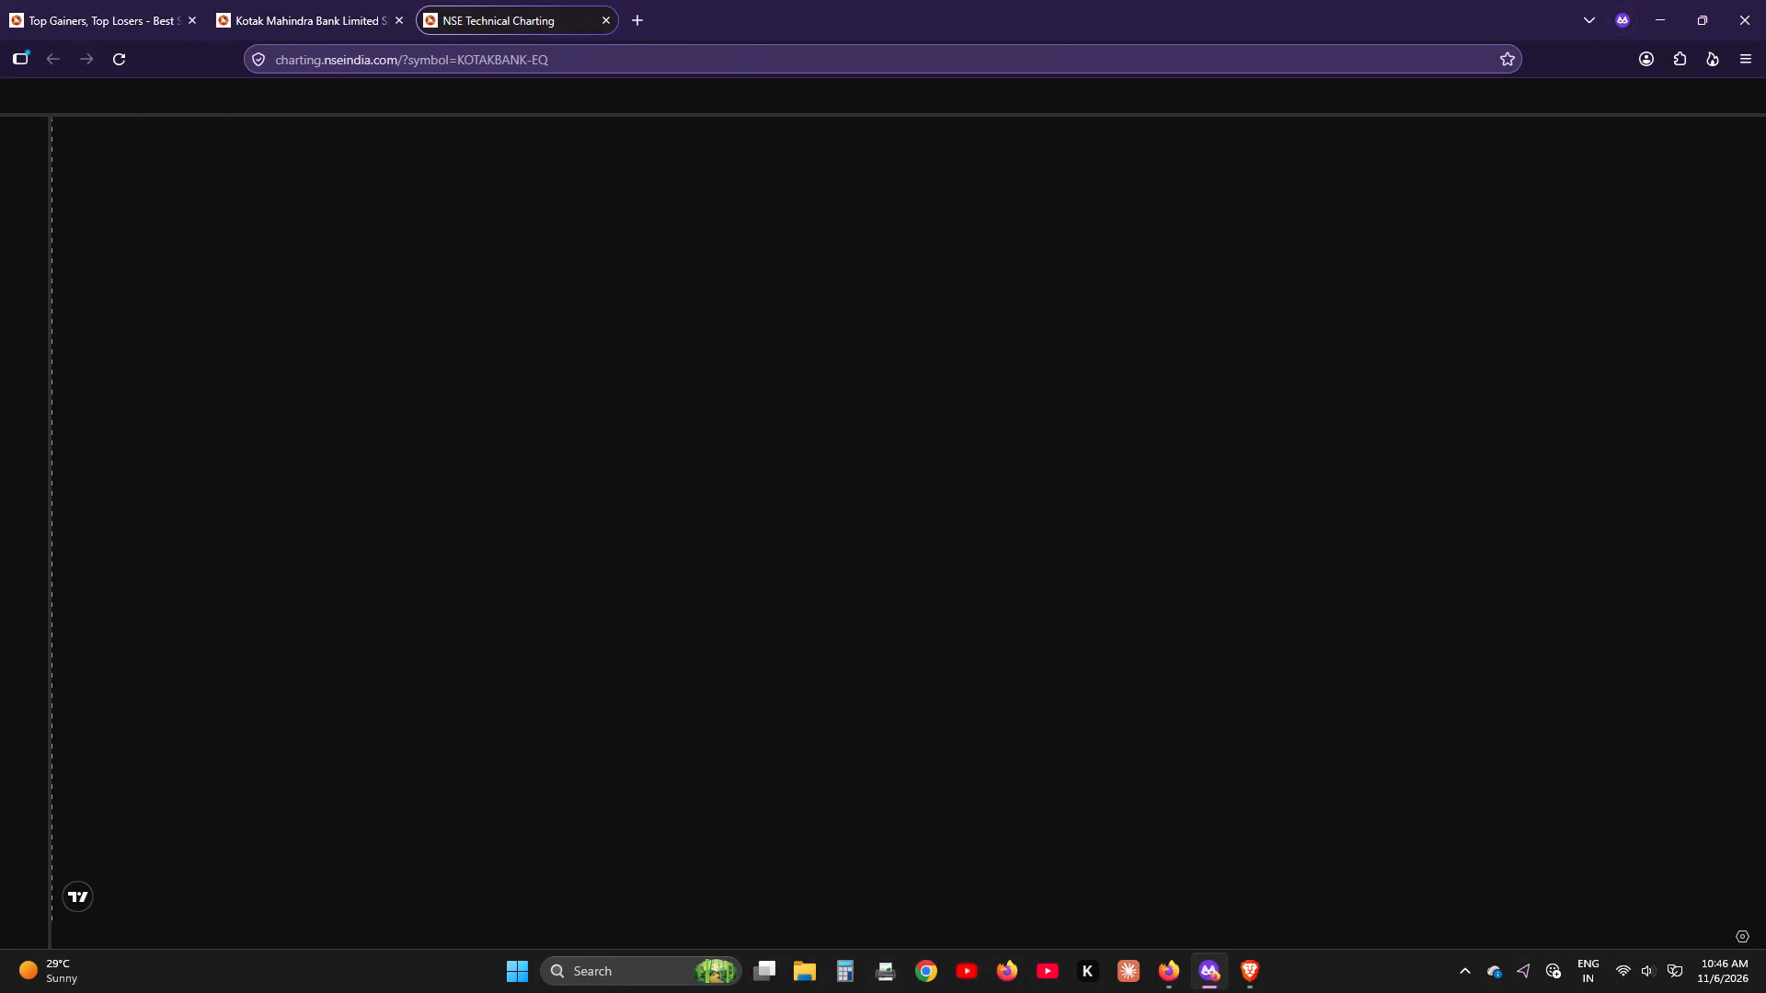
left_click(388, 101)
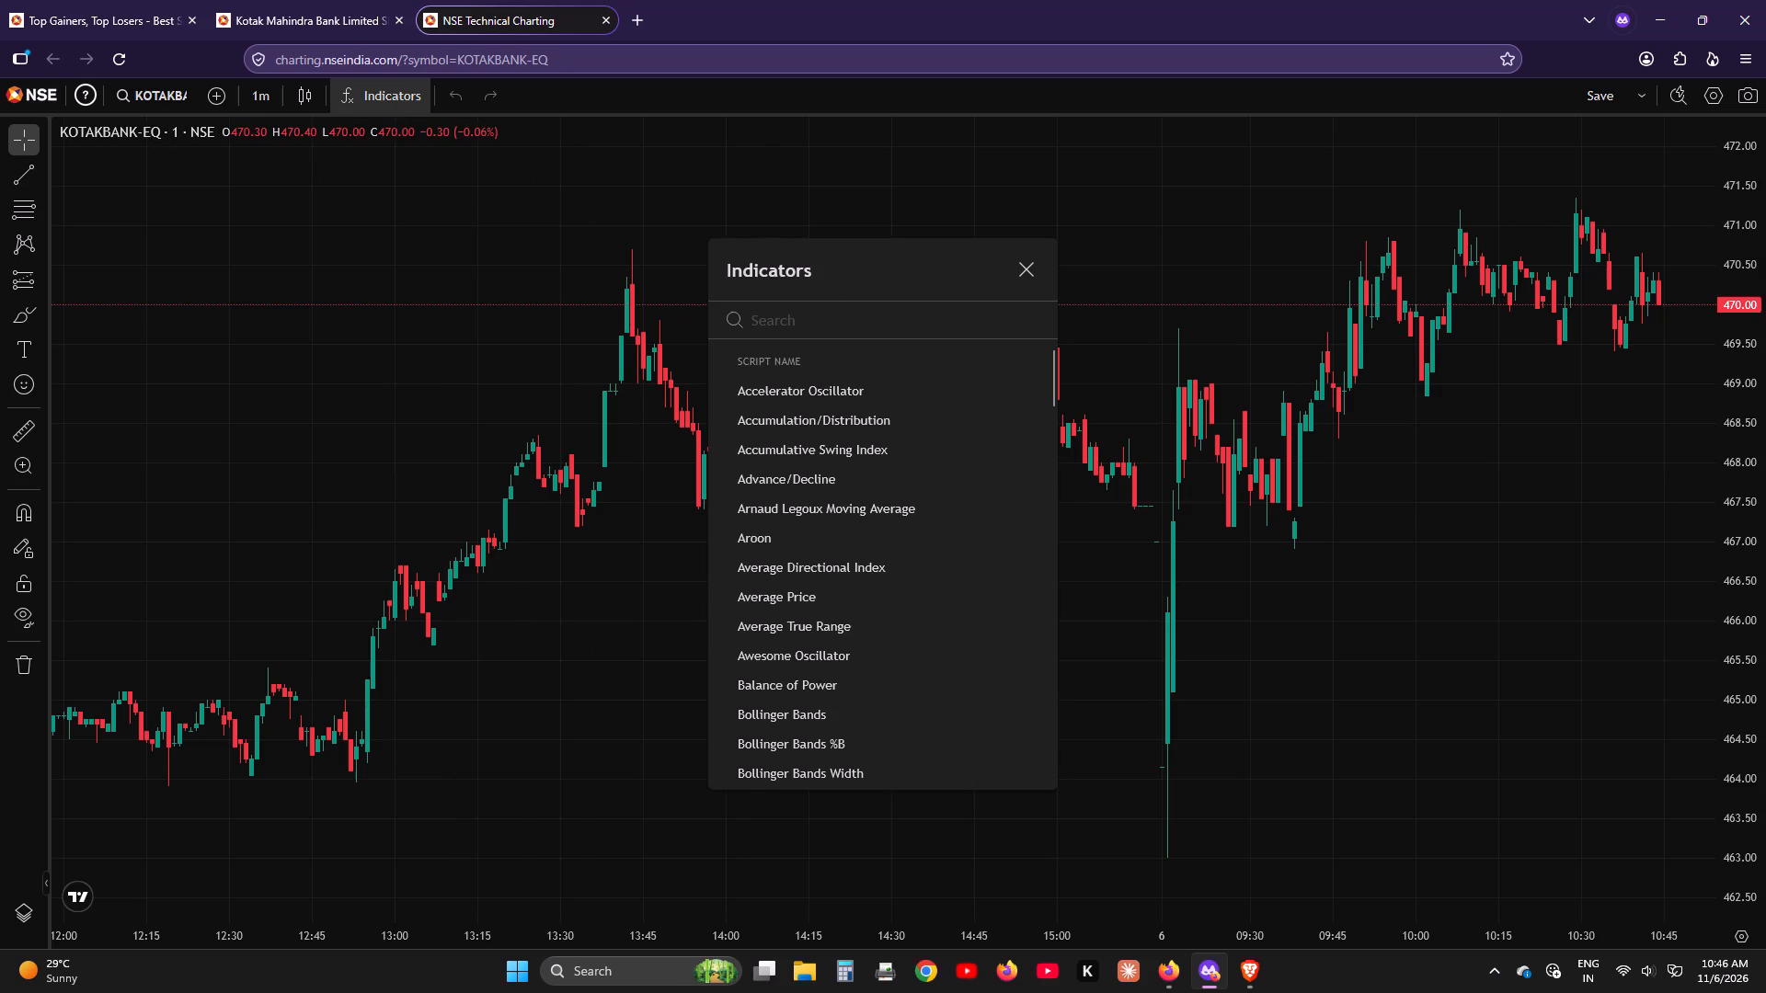
key("v")
key("w")
left_click(794, 389)
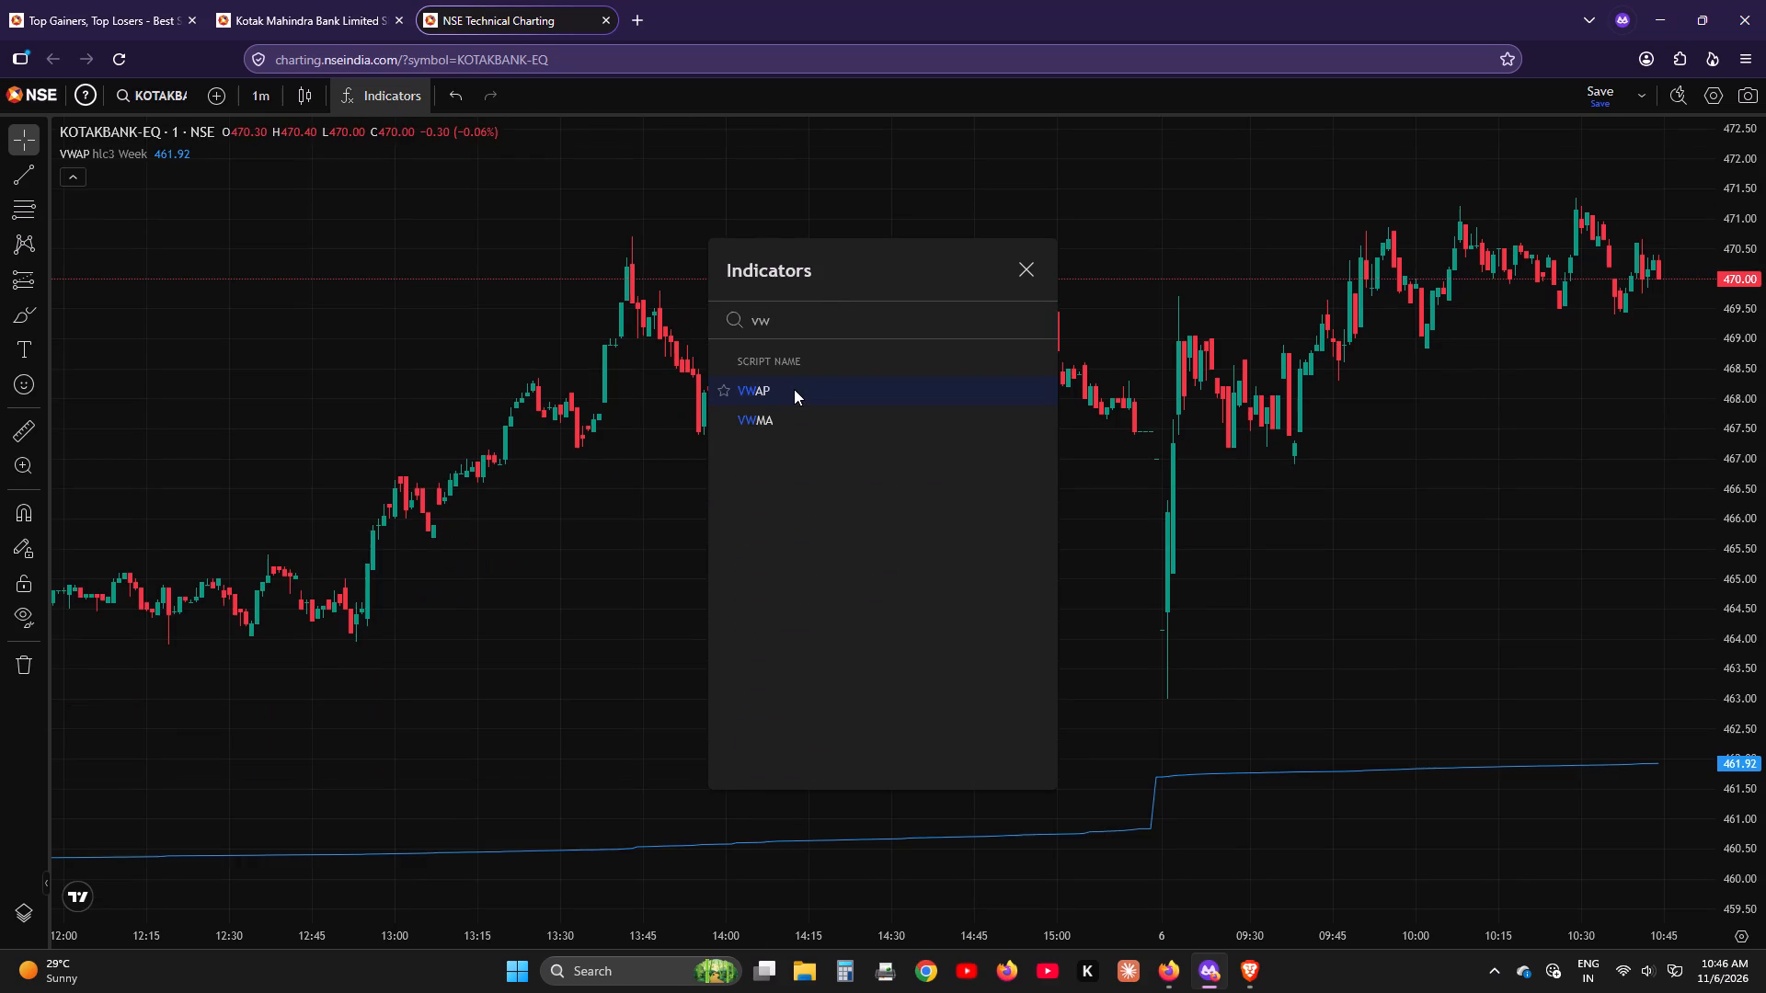
left_click(1025, 274)
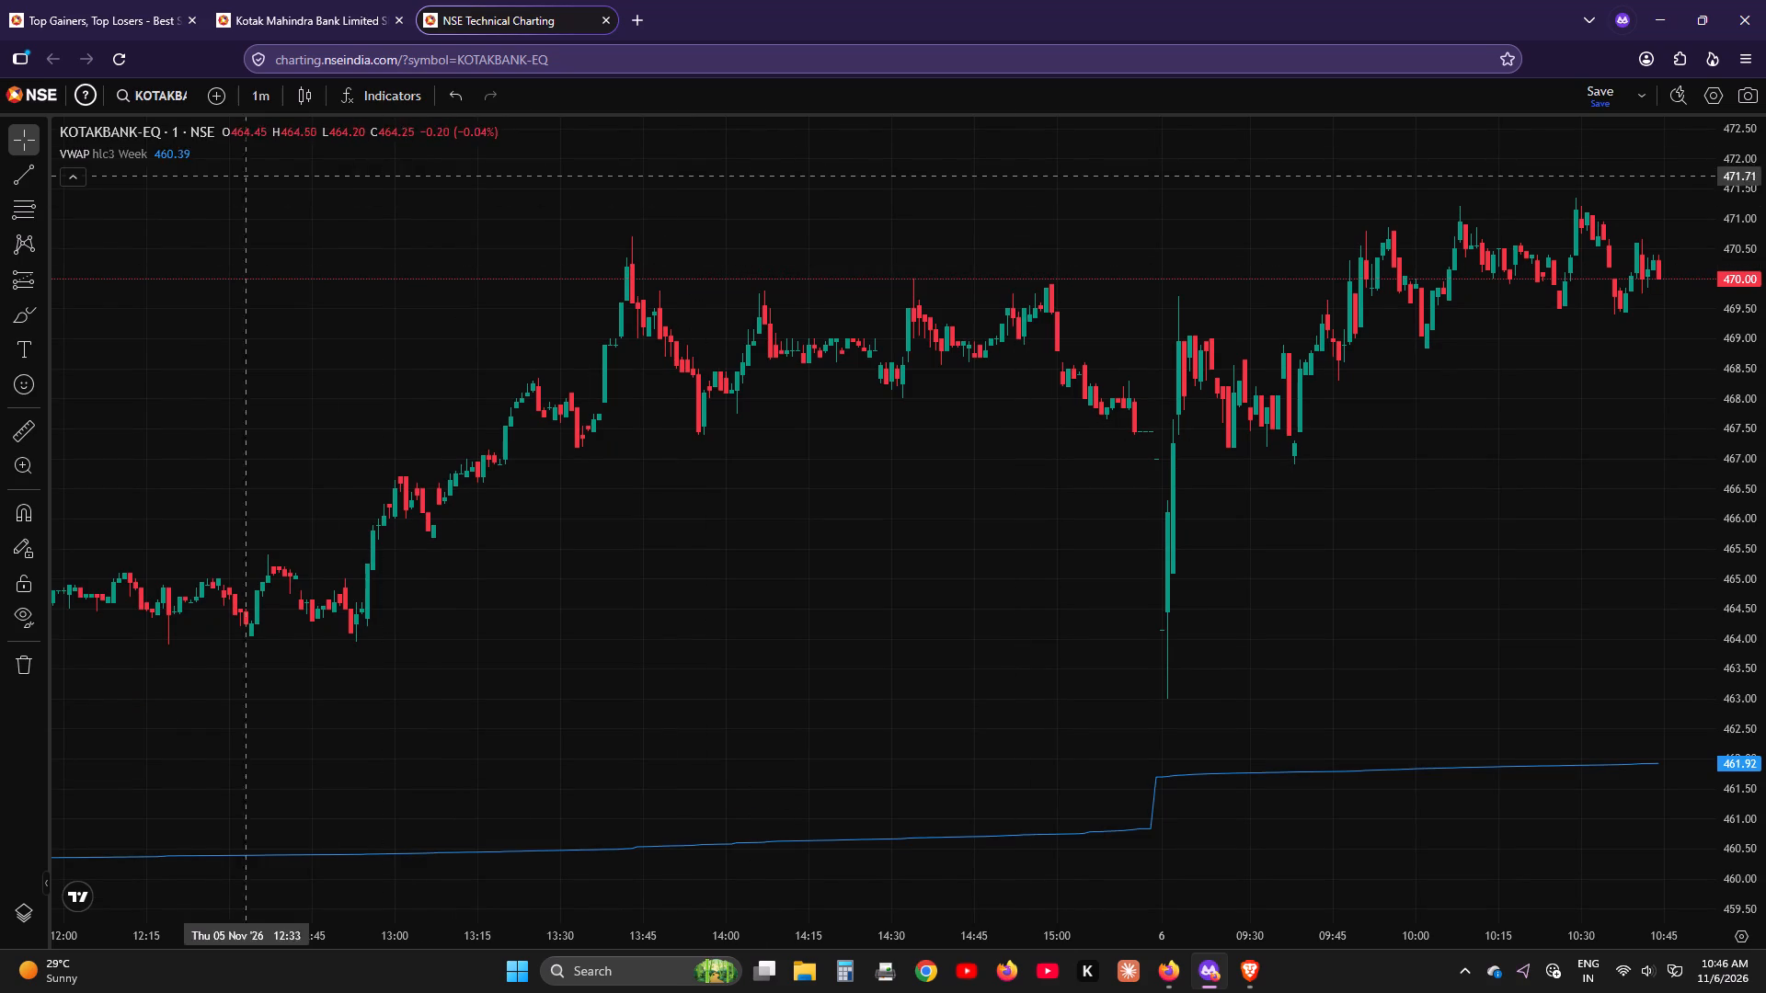
Style the VWAP line in white with the second-thickest line width.
left_click(80, 177)
left_click(82, 156)
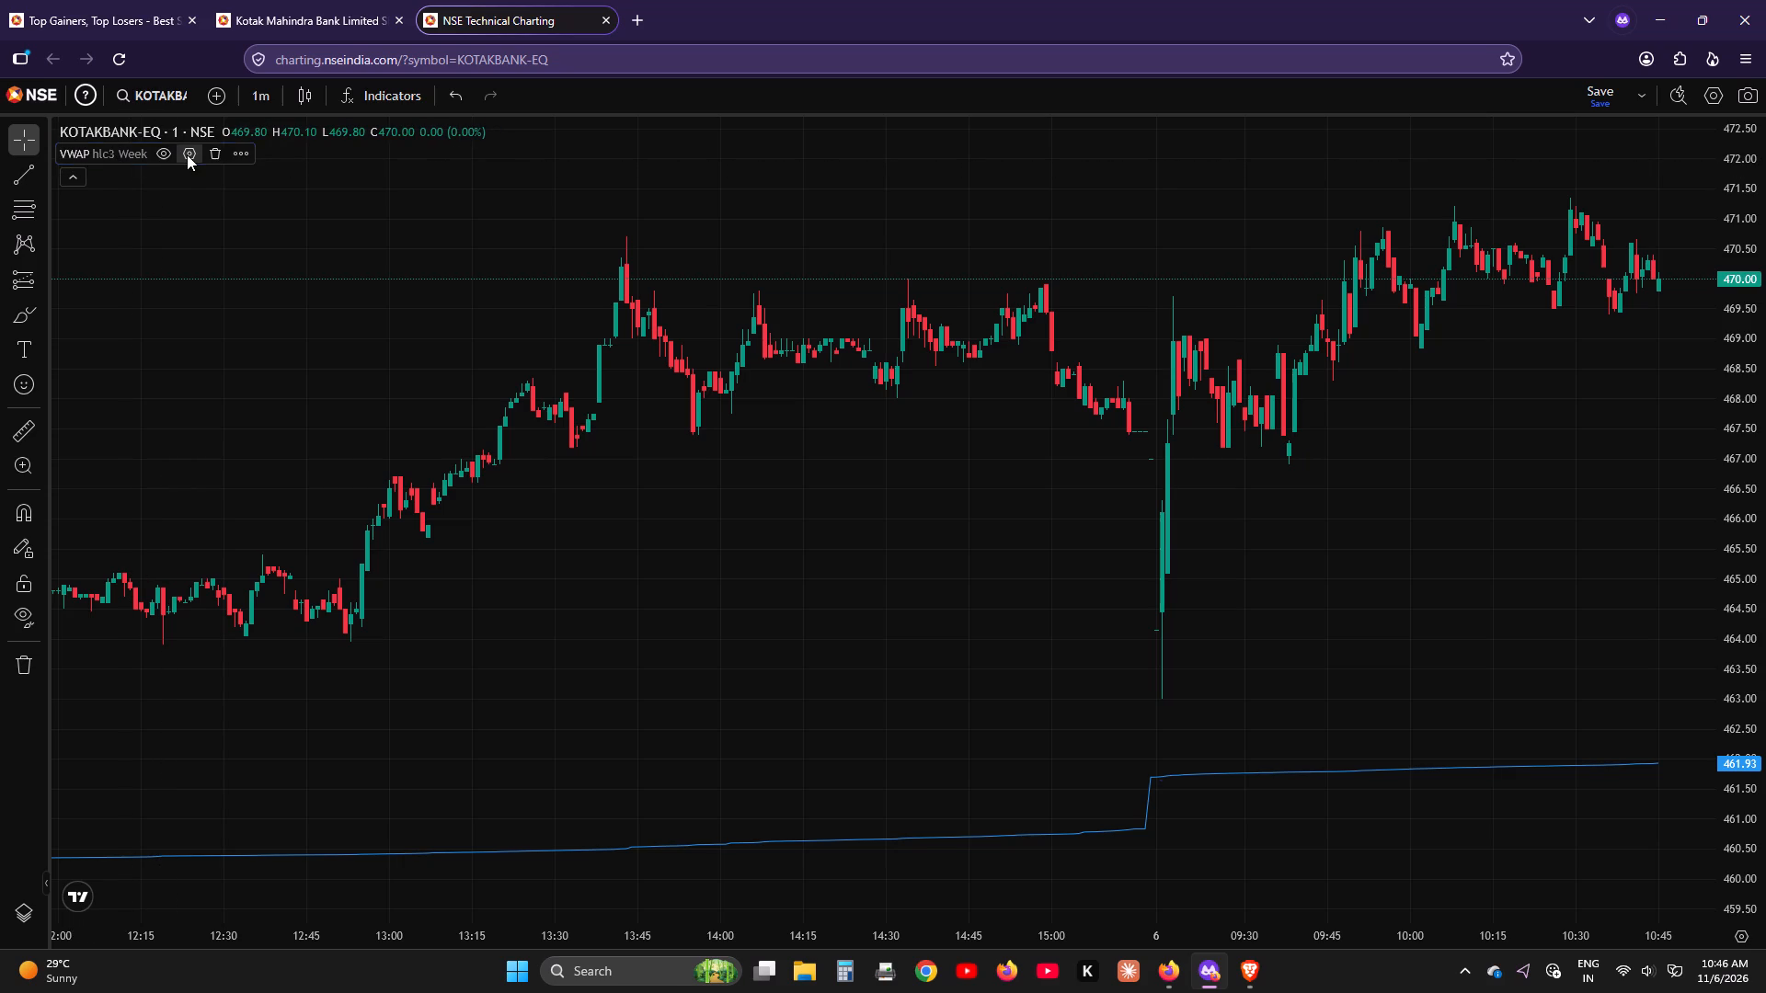
left_click(187, 154)
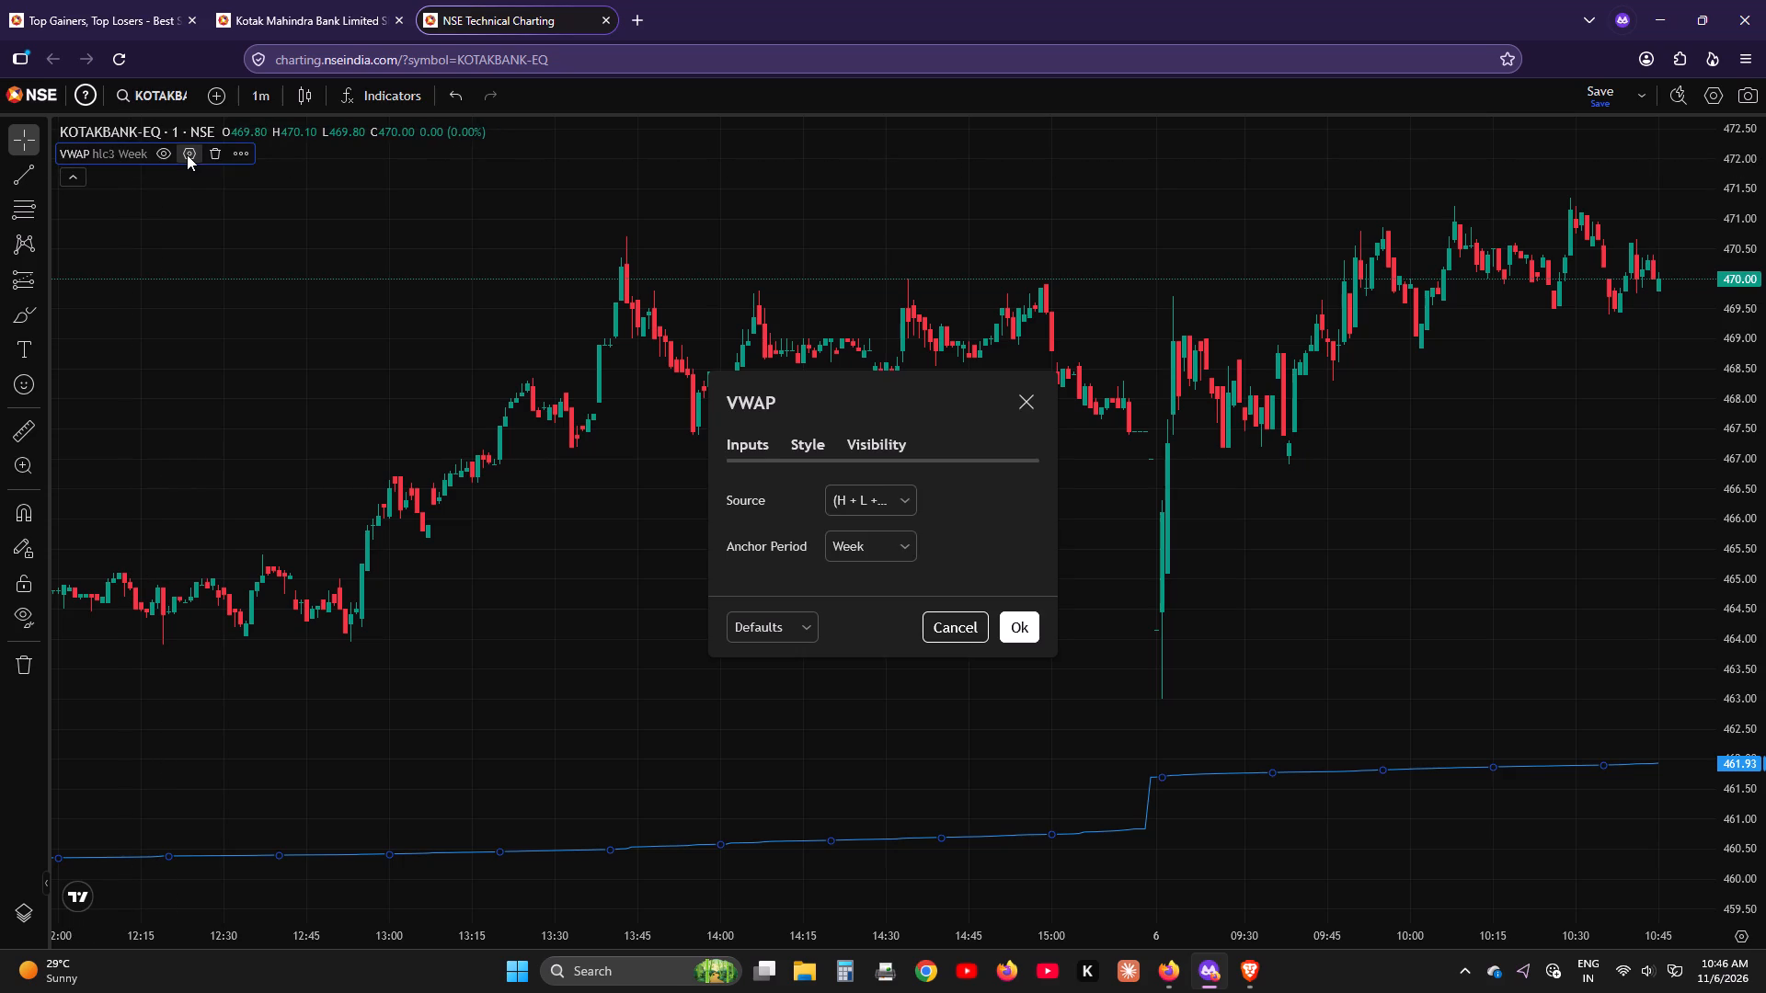
left_click(808, 457)
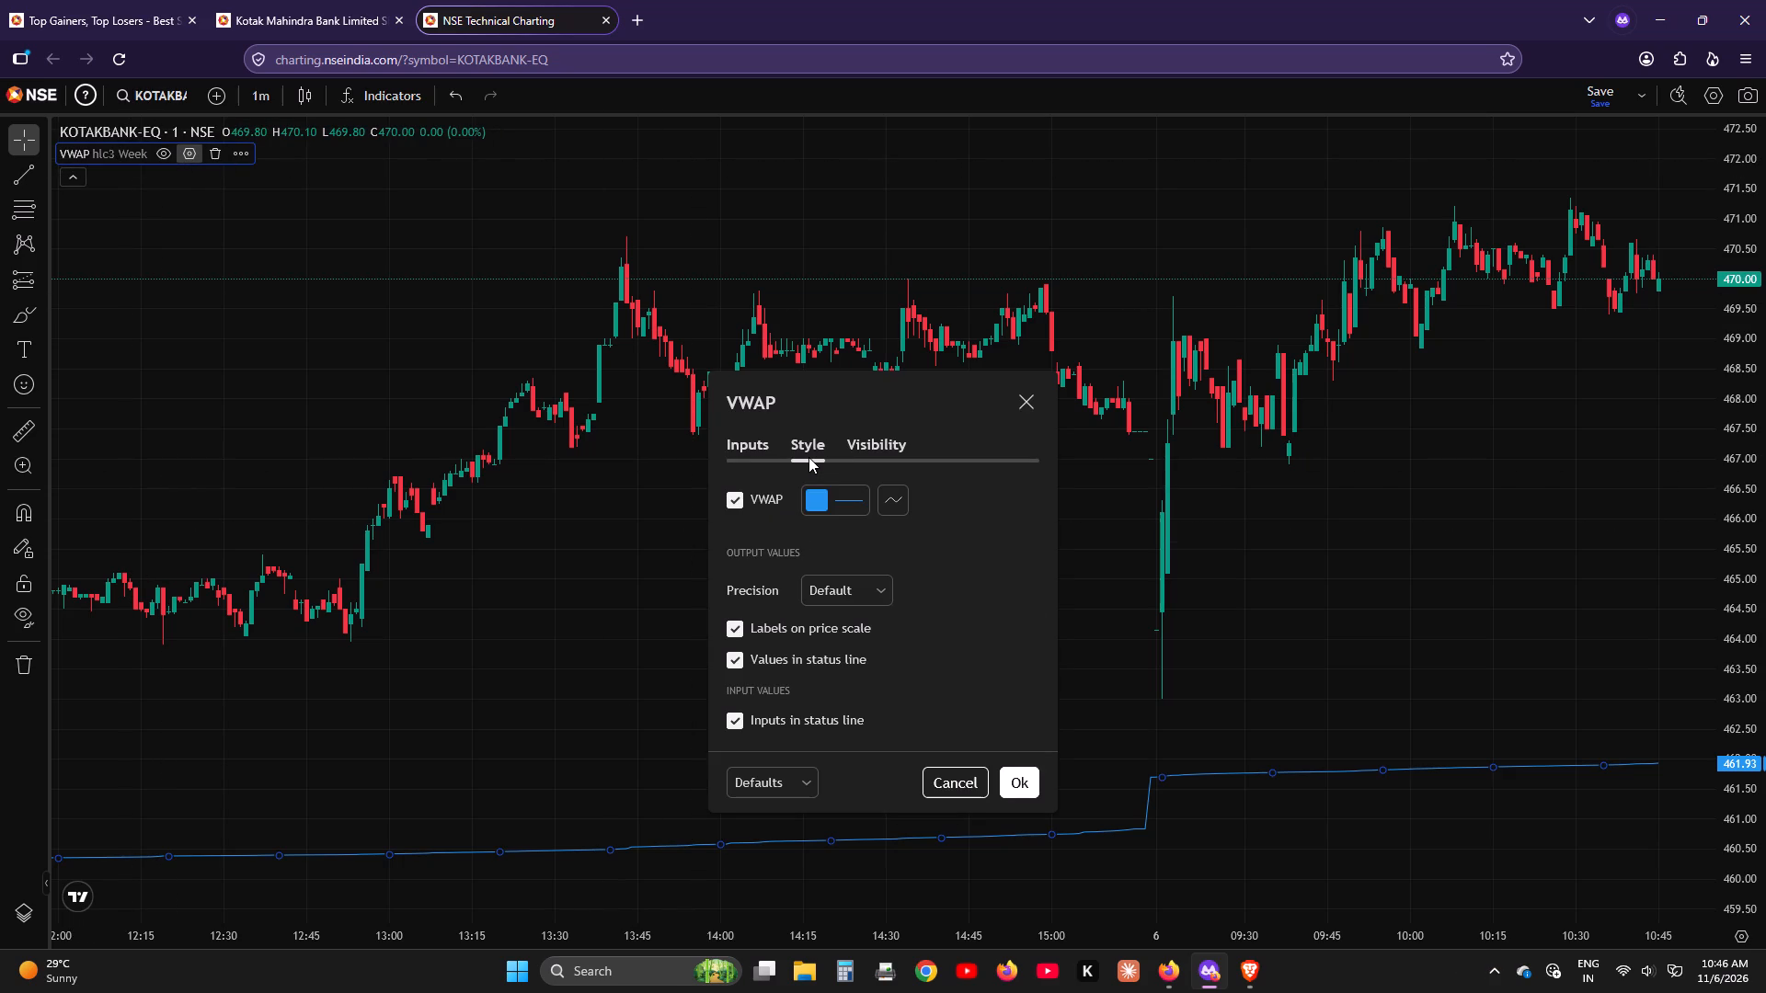
left_click(856, 505)
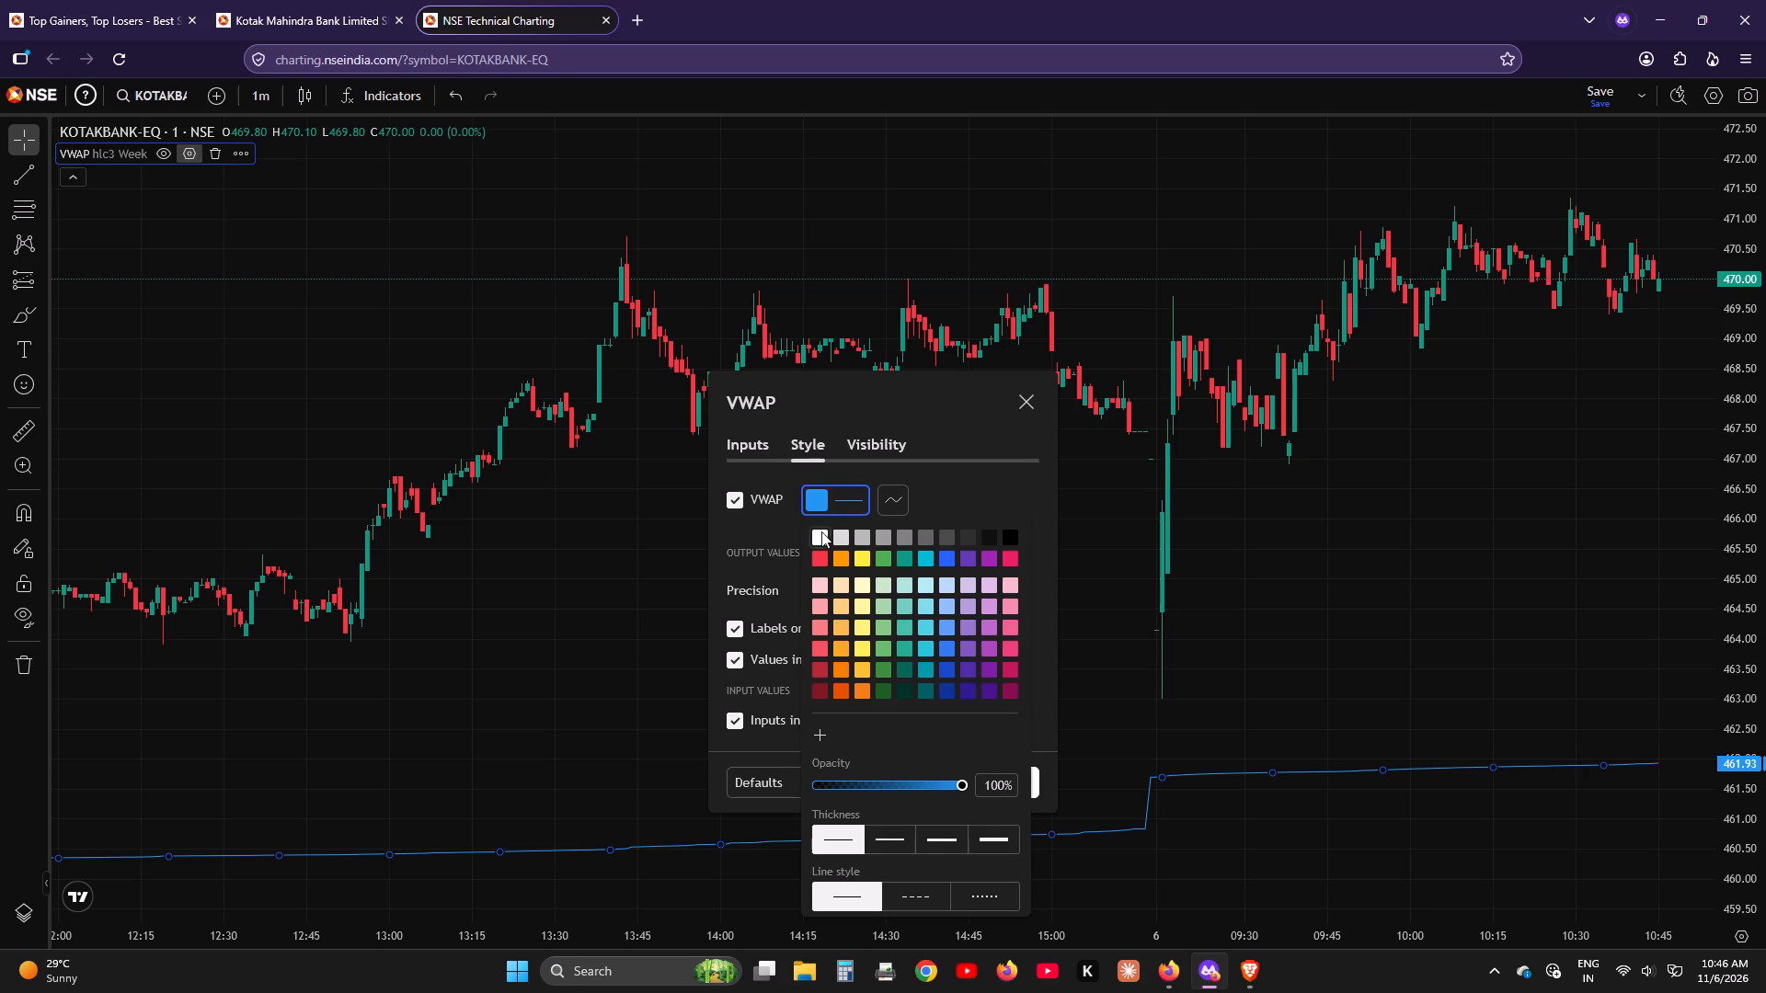
left_click(821, 536)
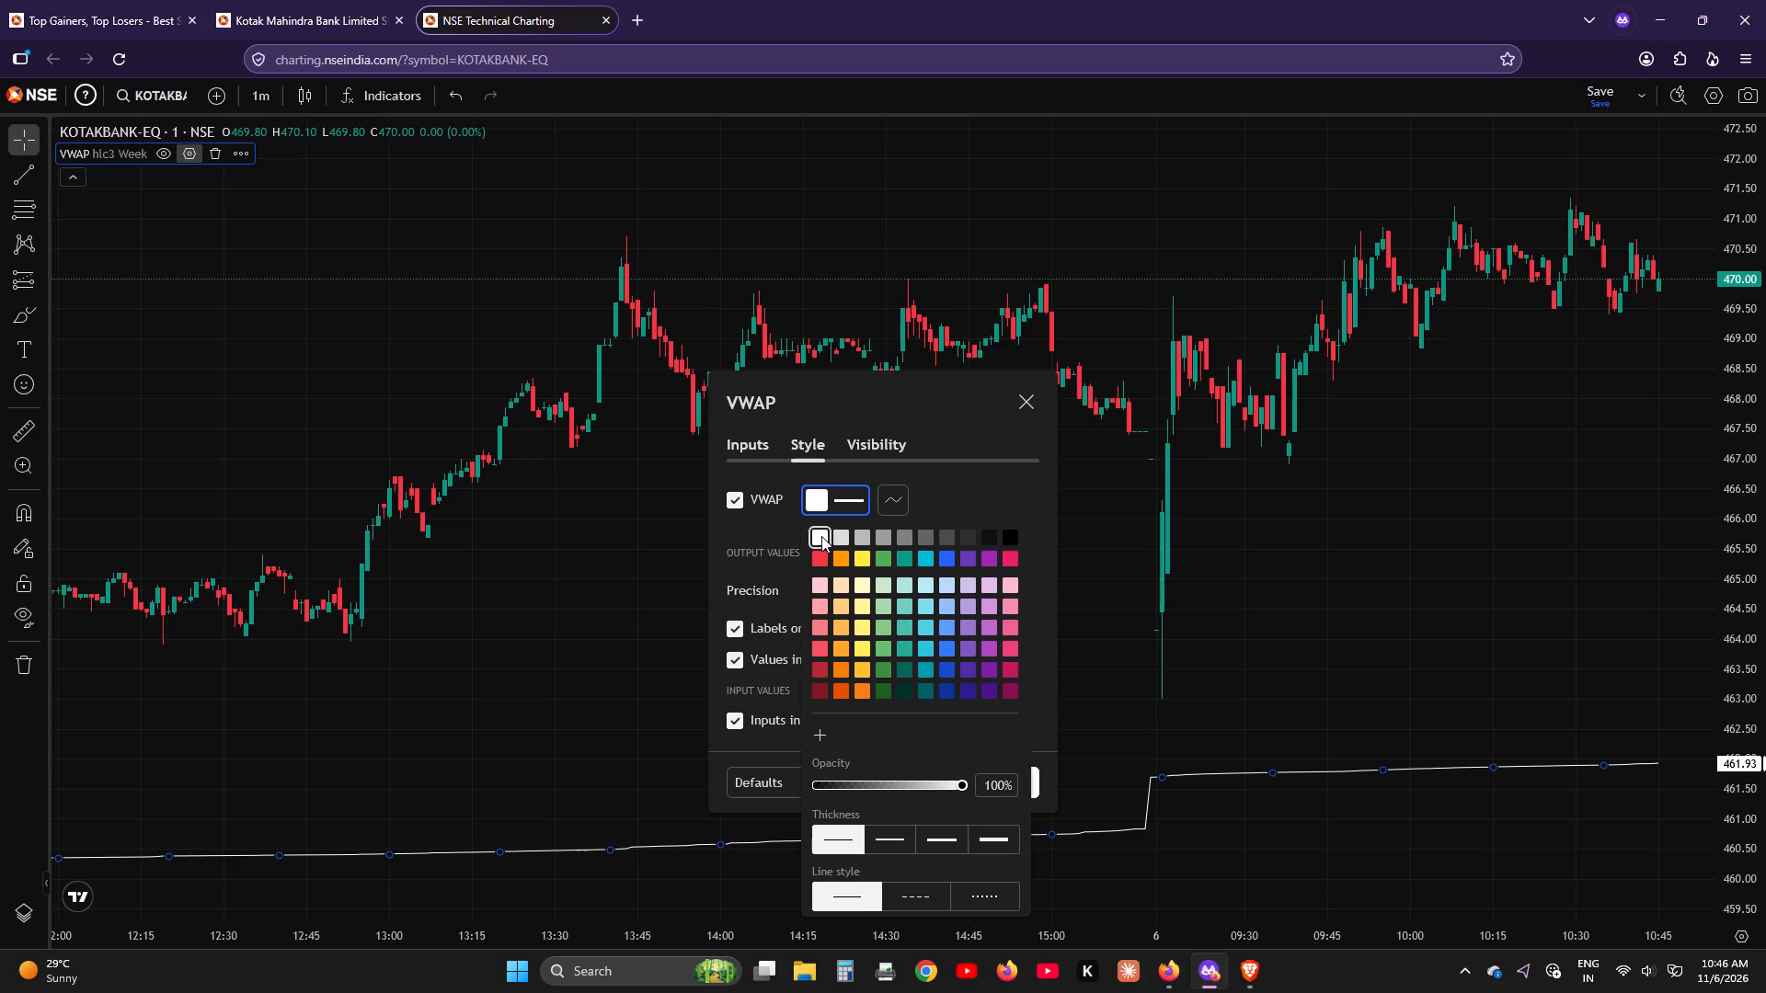
left_click(967, 835)
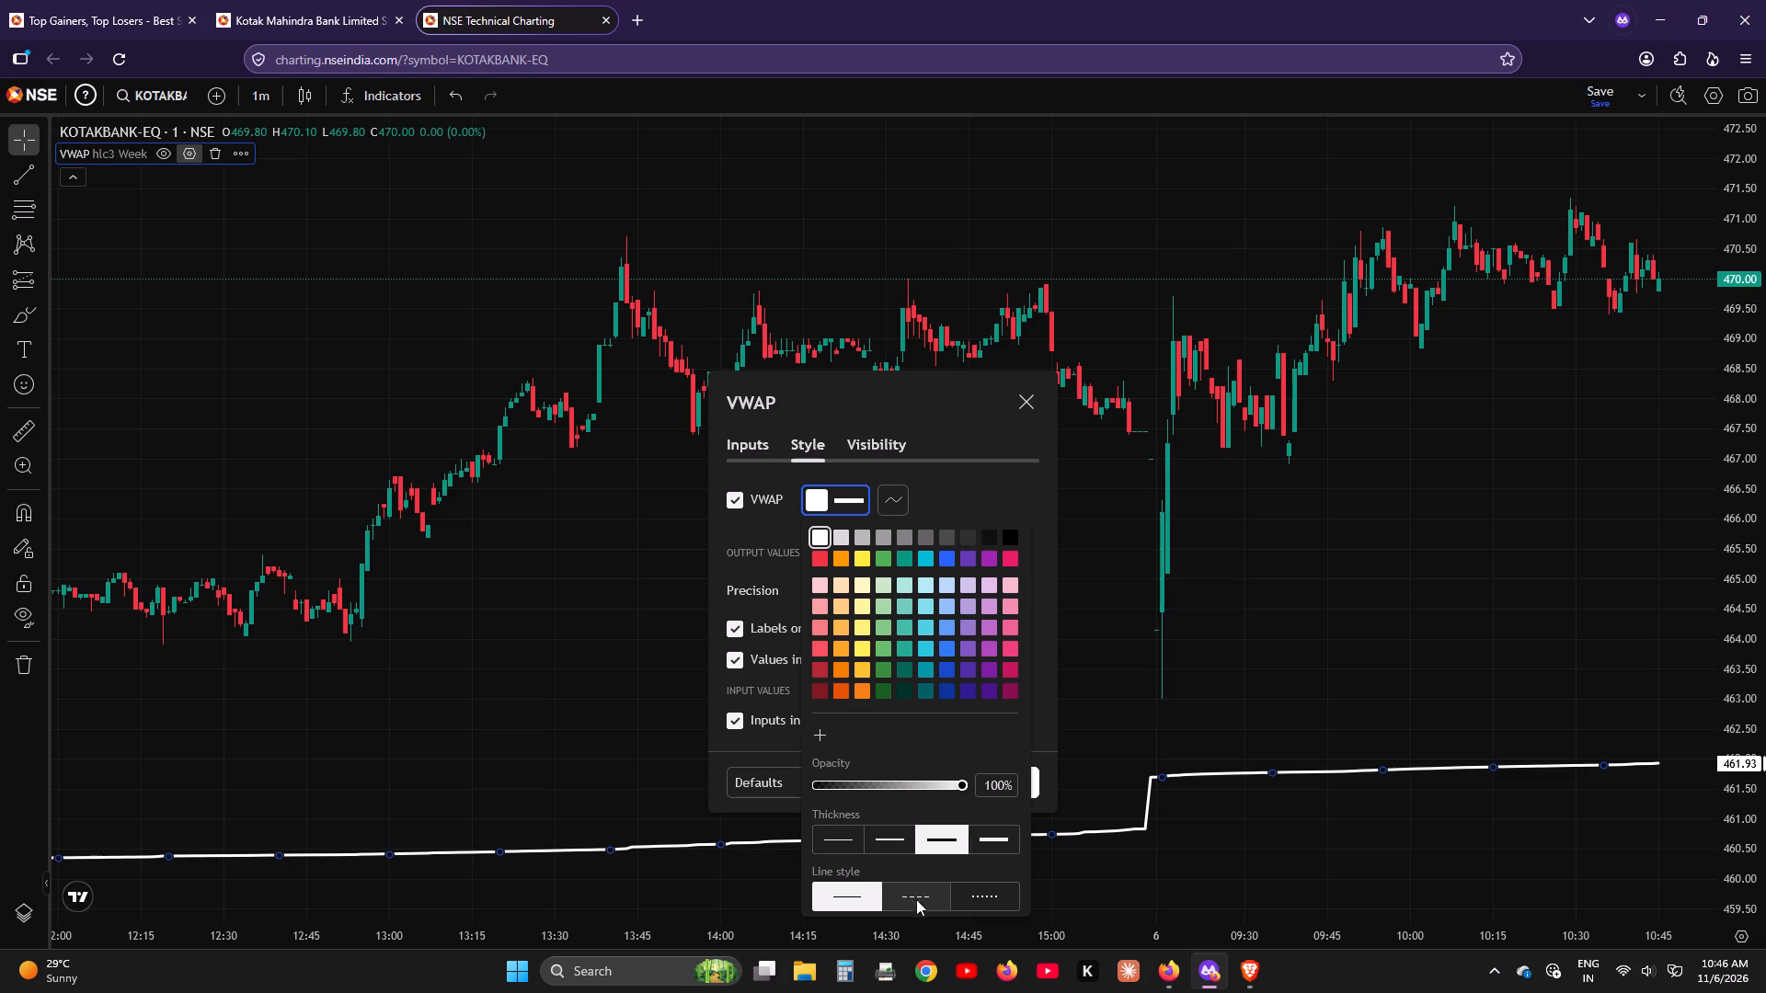
left_click(1022, 405)
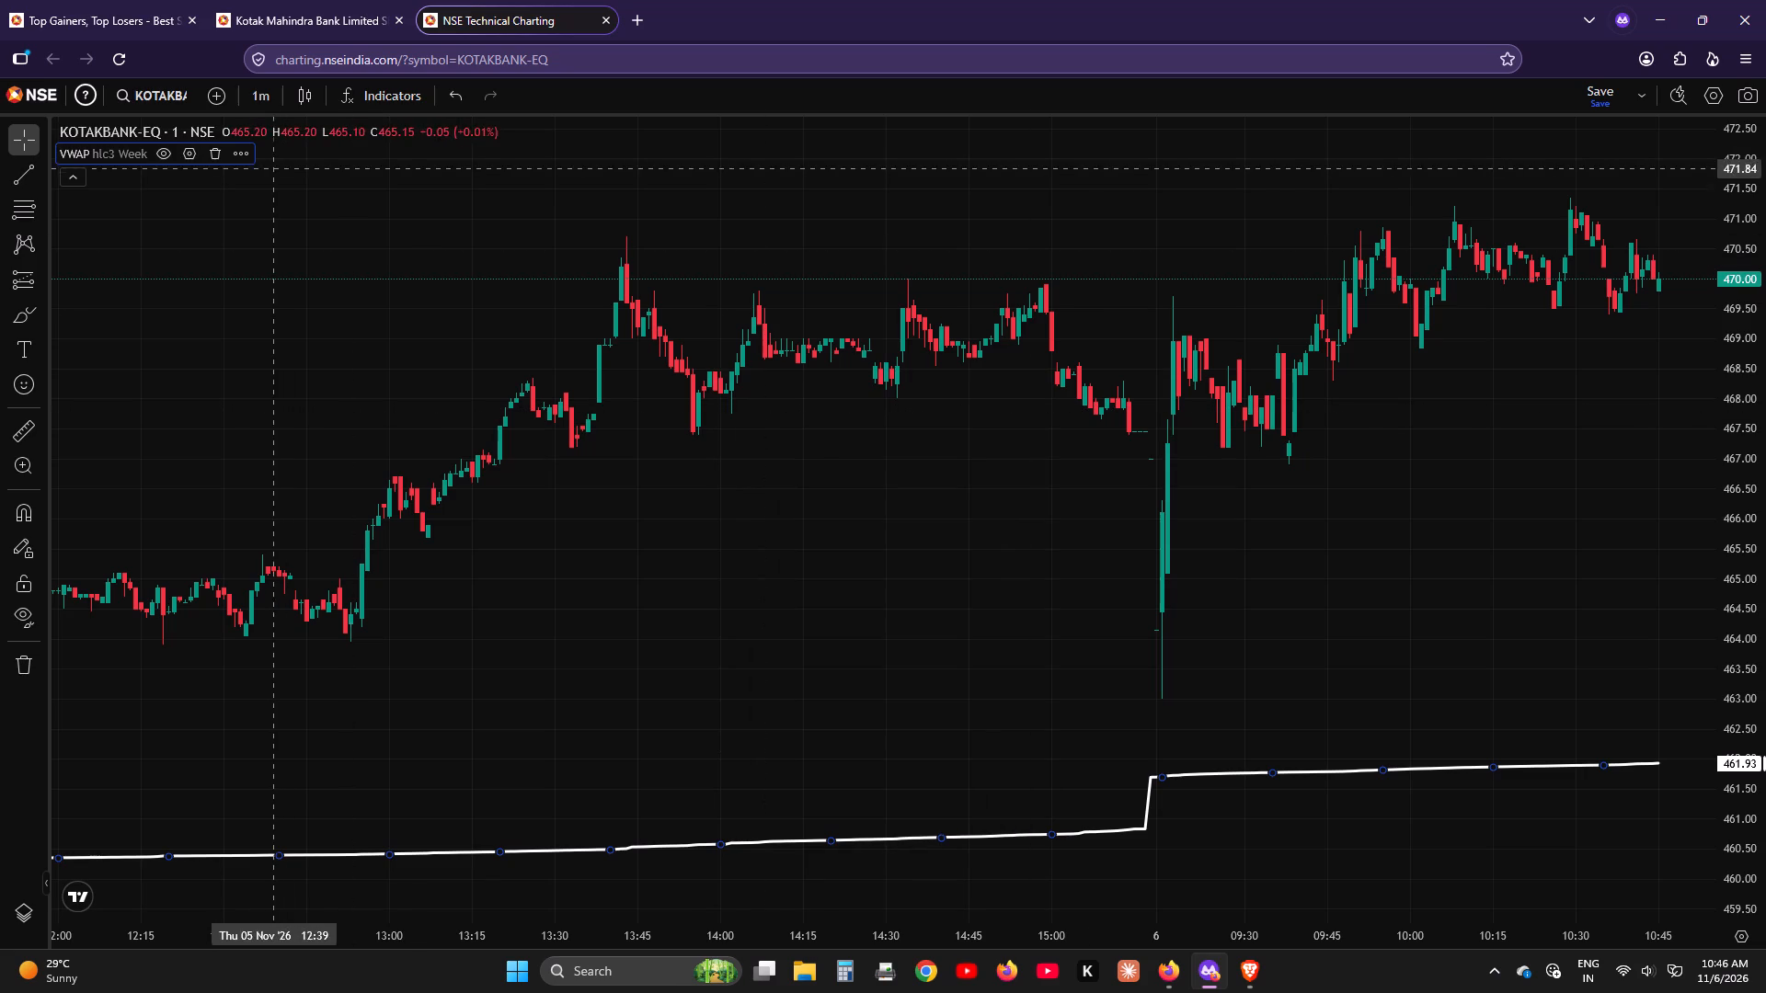
Set the KOTAKBANK chart to a 5-minute interval and examine the 5 and 6 Nov candles against the VWAP line.
left_click(270, 94)
left_click(300, 194)
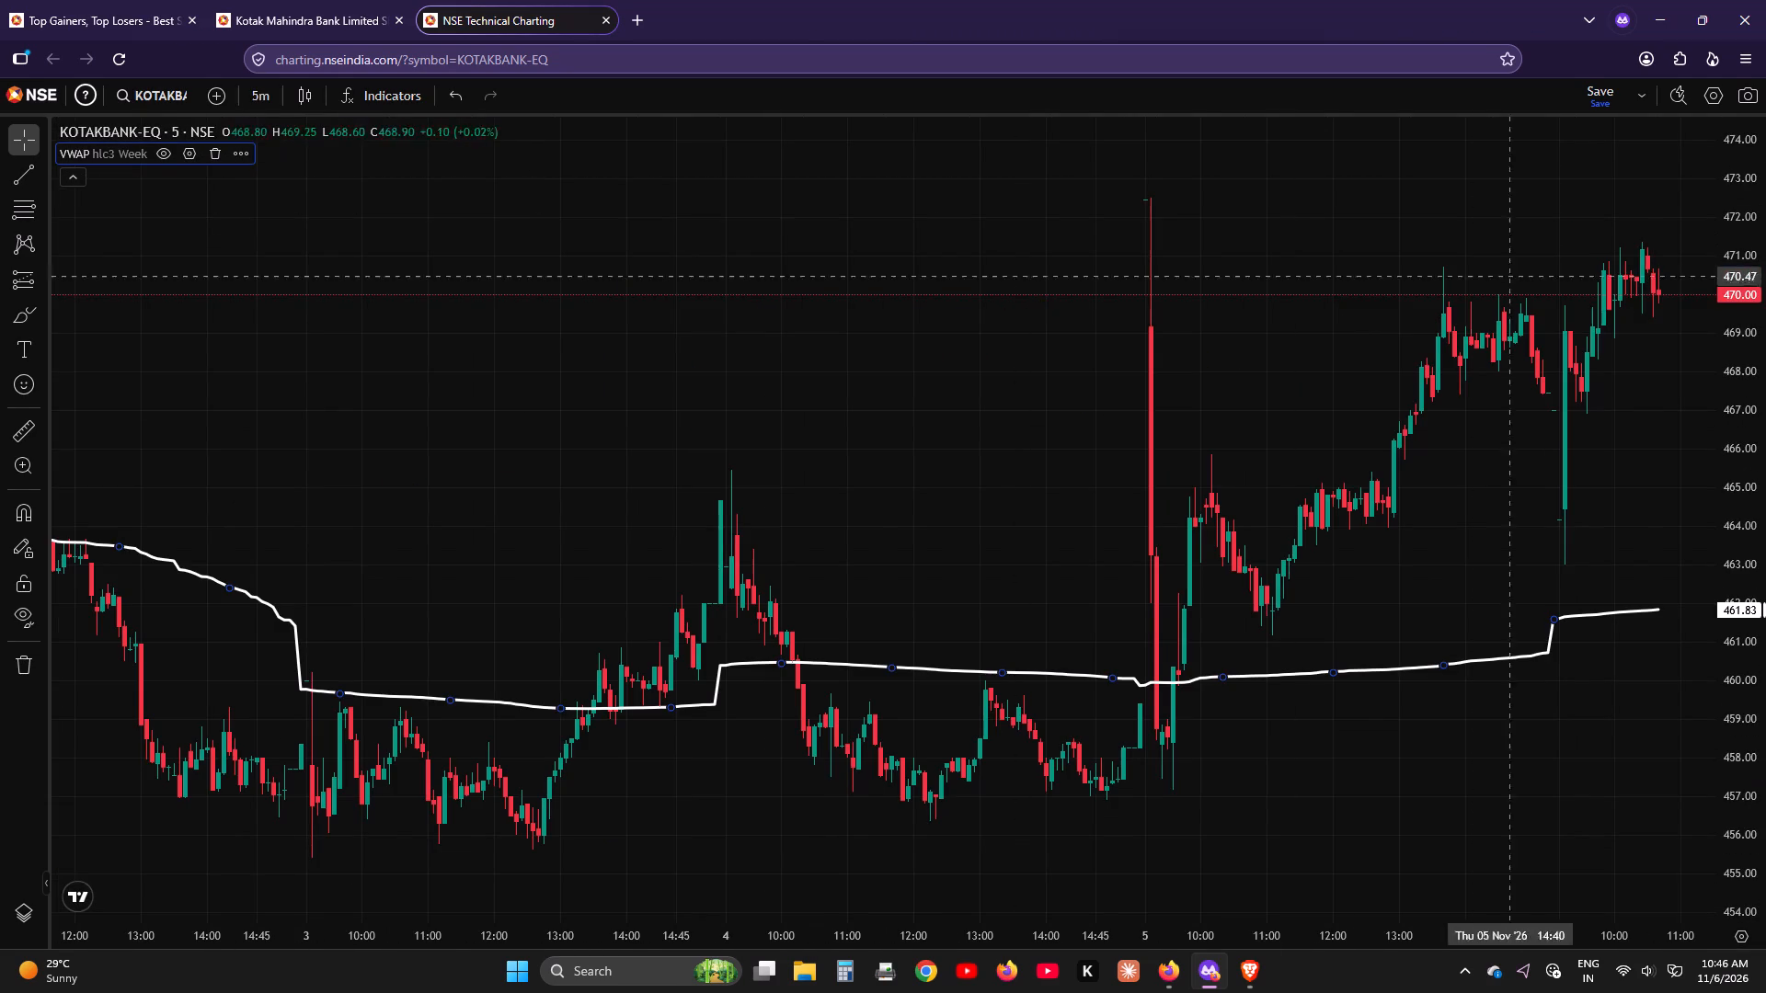
scroll(1683, 378, "up", 6)
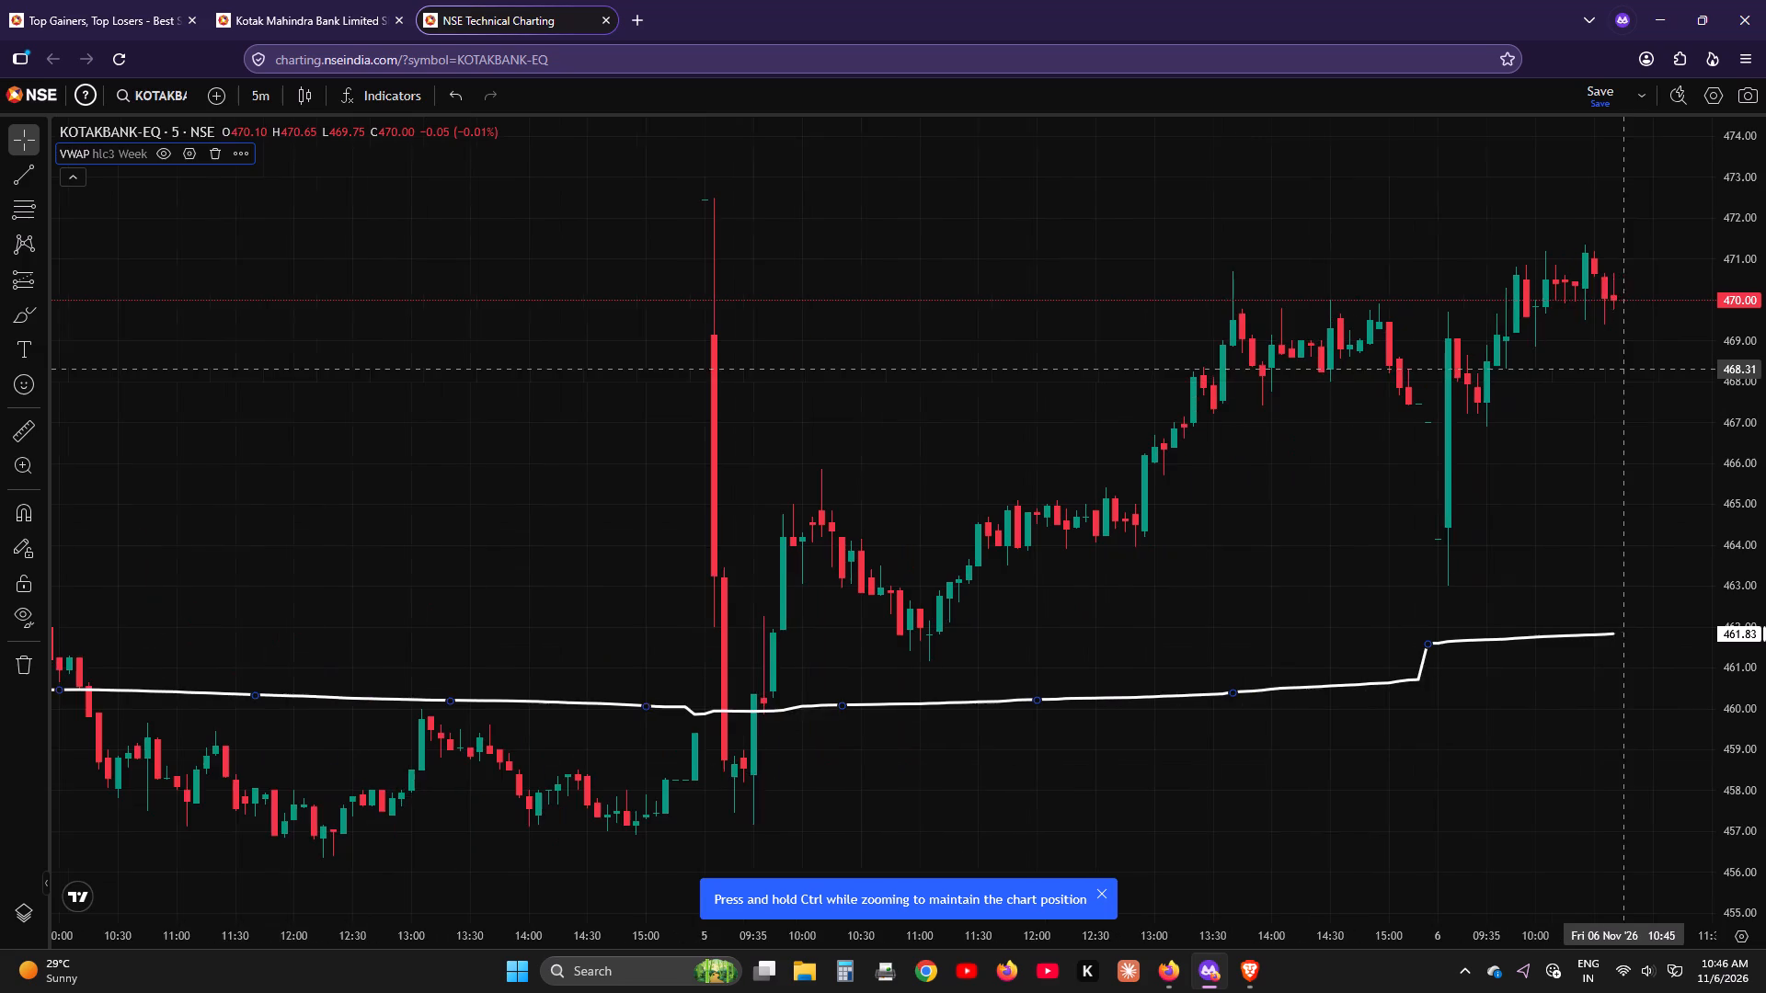
scroll(1613, 363, "down", 1)
scroll(1613, 363, "up", 5)
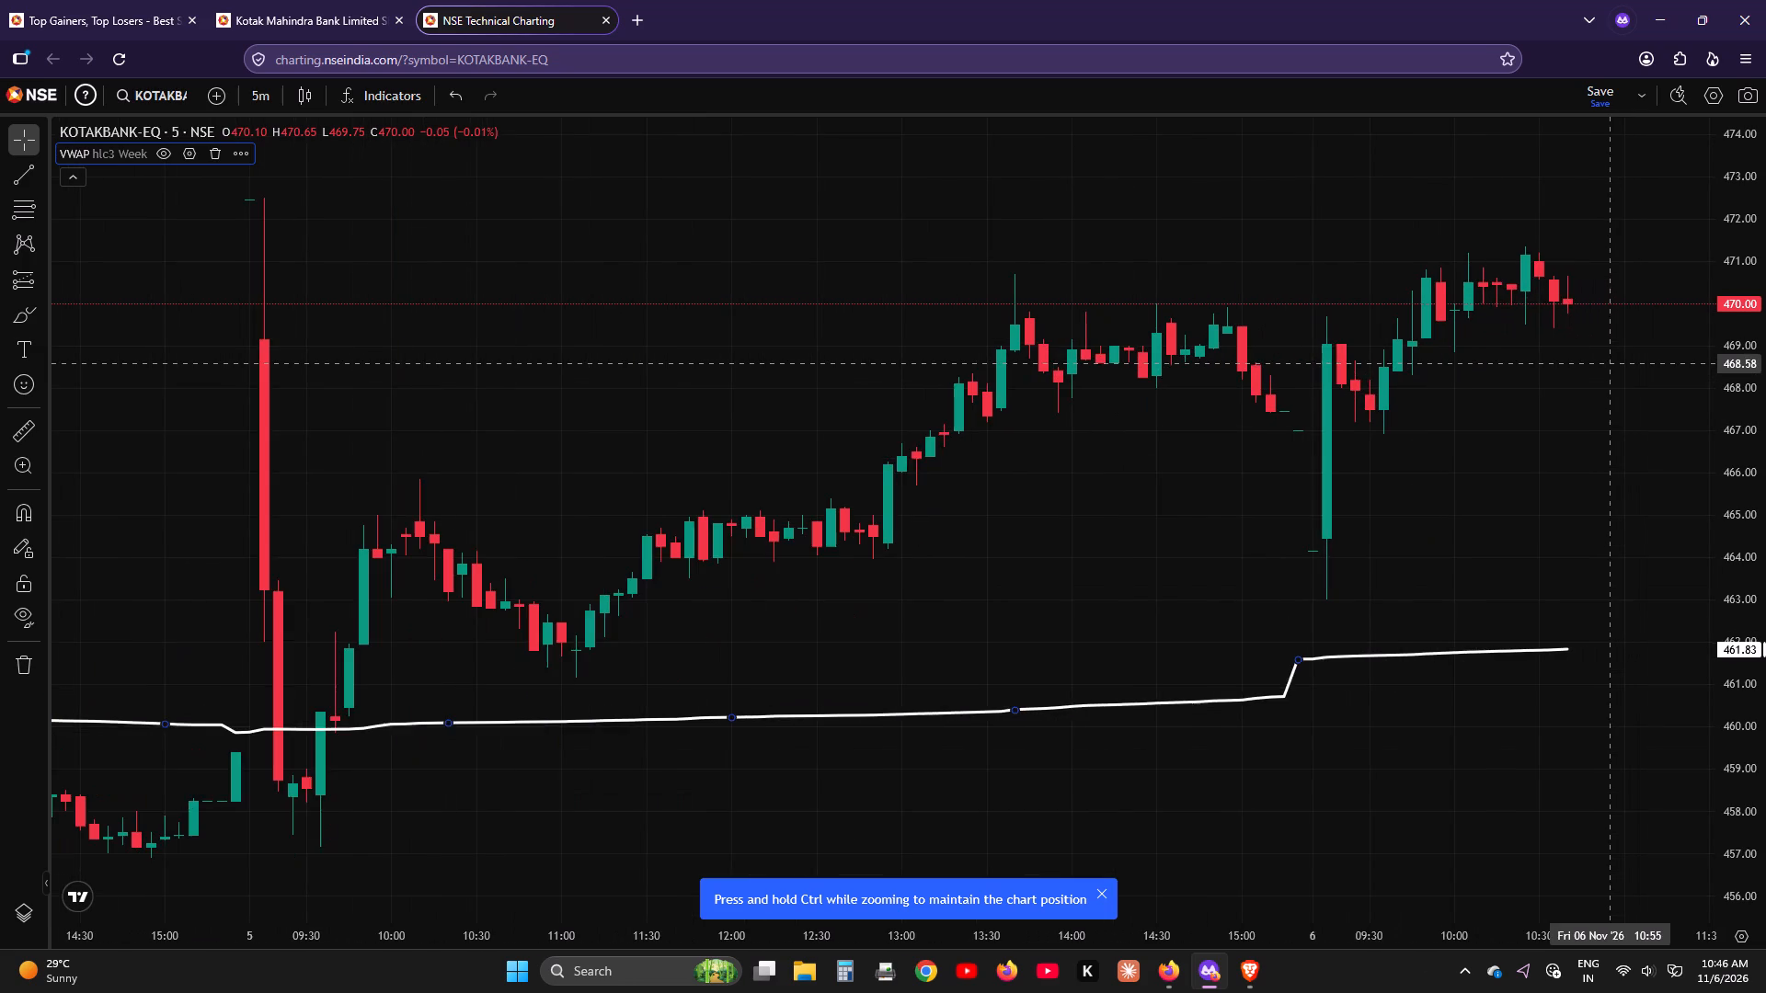
scroll(1613, 363, "up", 1)
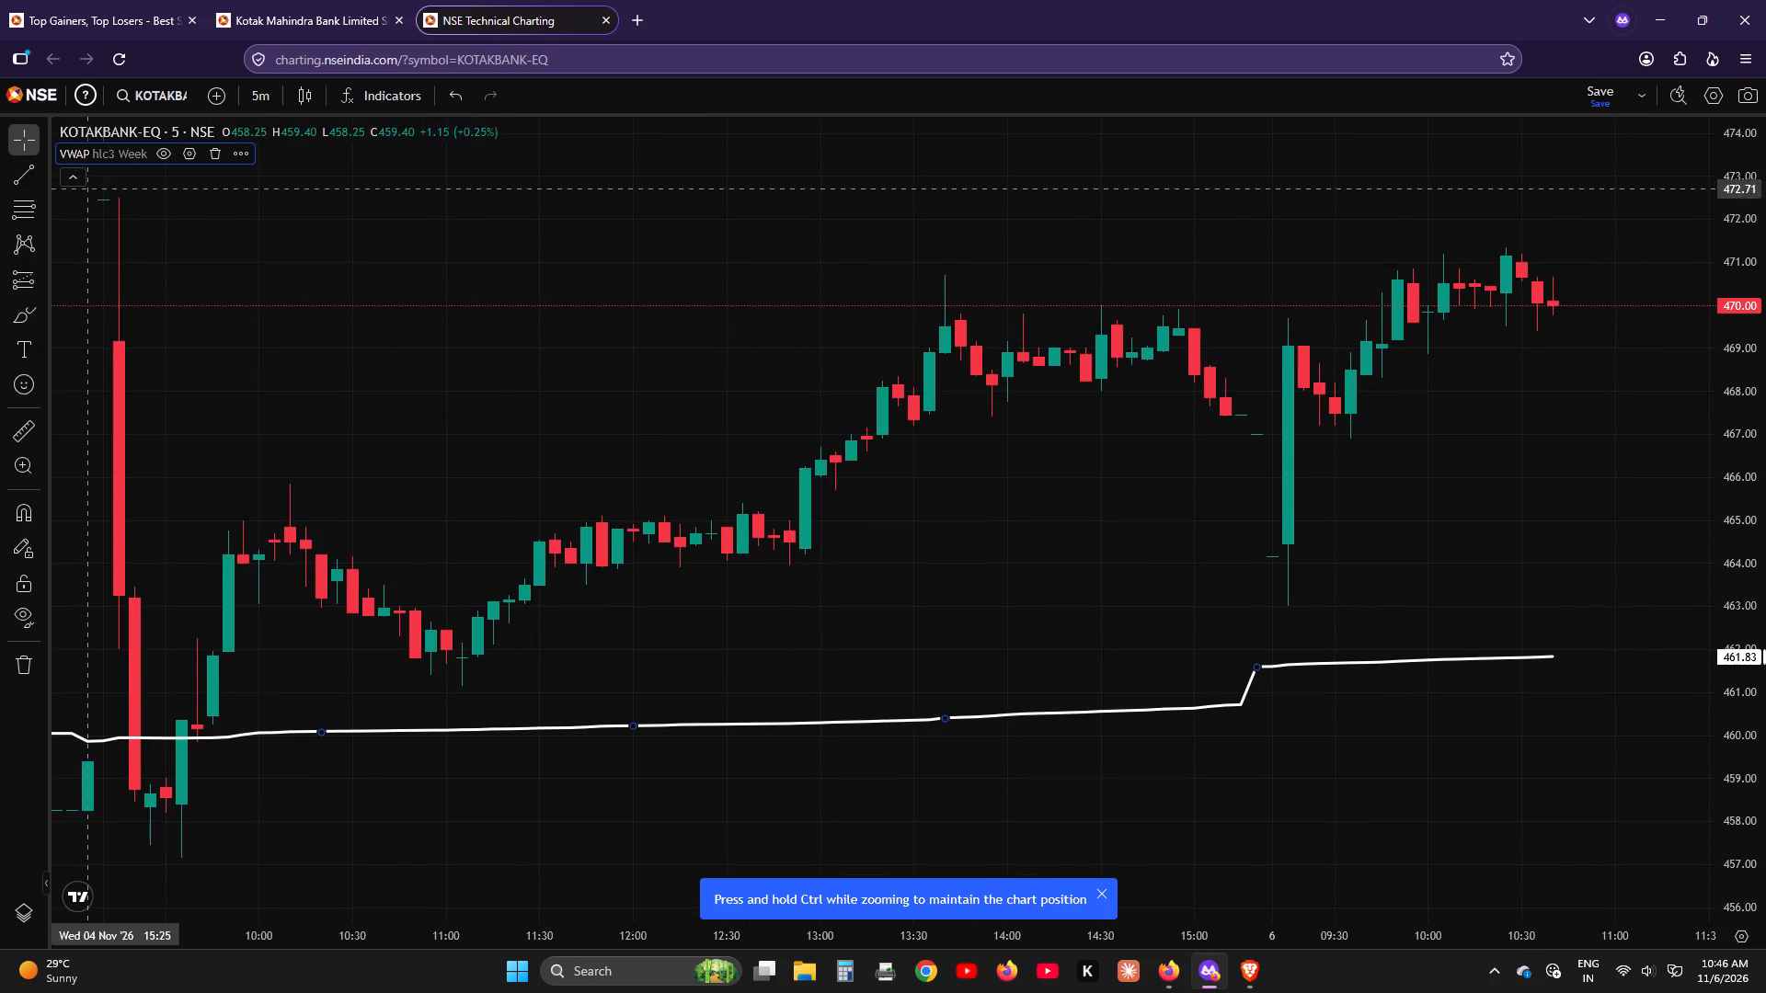
Add the Pivot Points Standard indicator to the KOTAKBANK chart and view the 6 Nov candles against its levels.
left_click(385, 97)
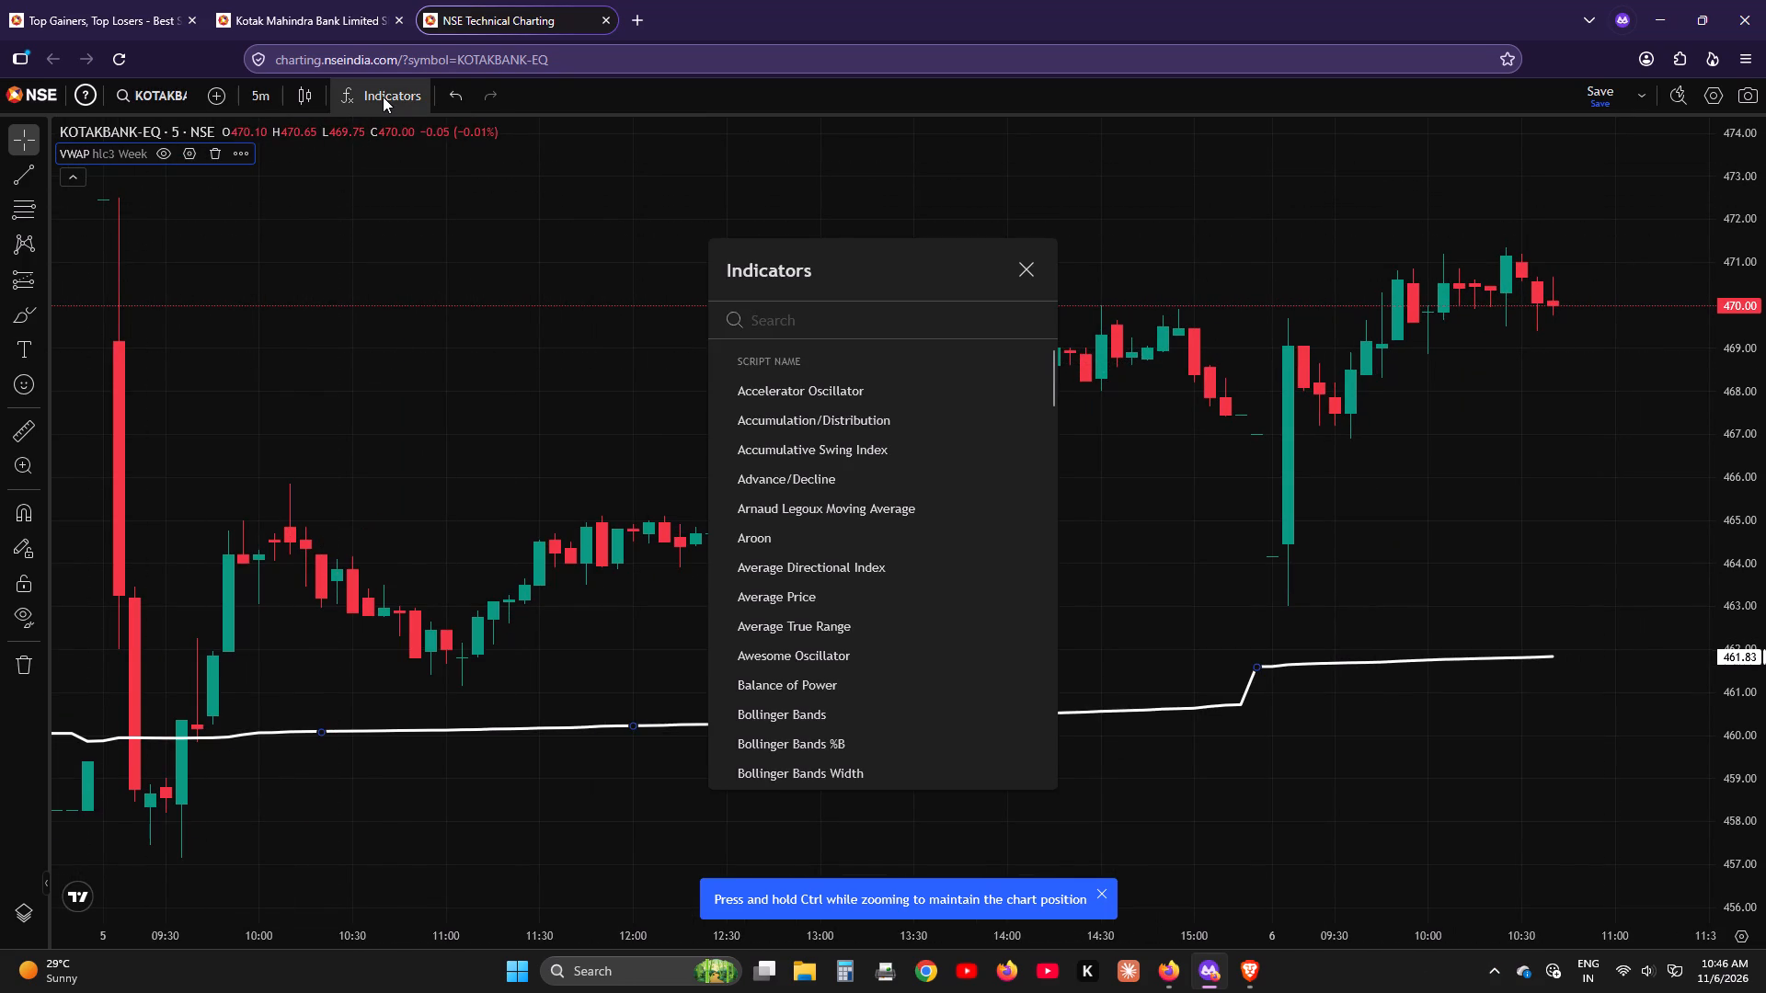
type("pi")
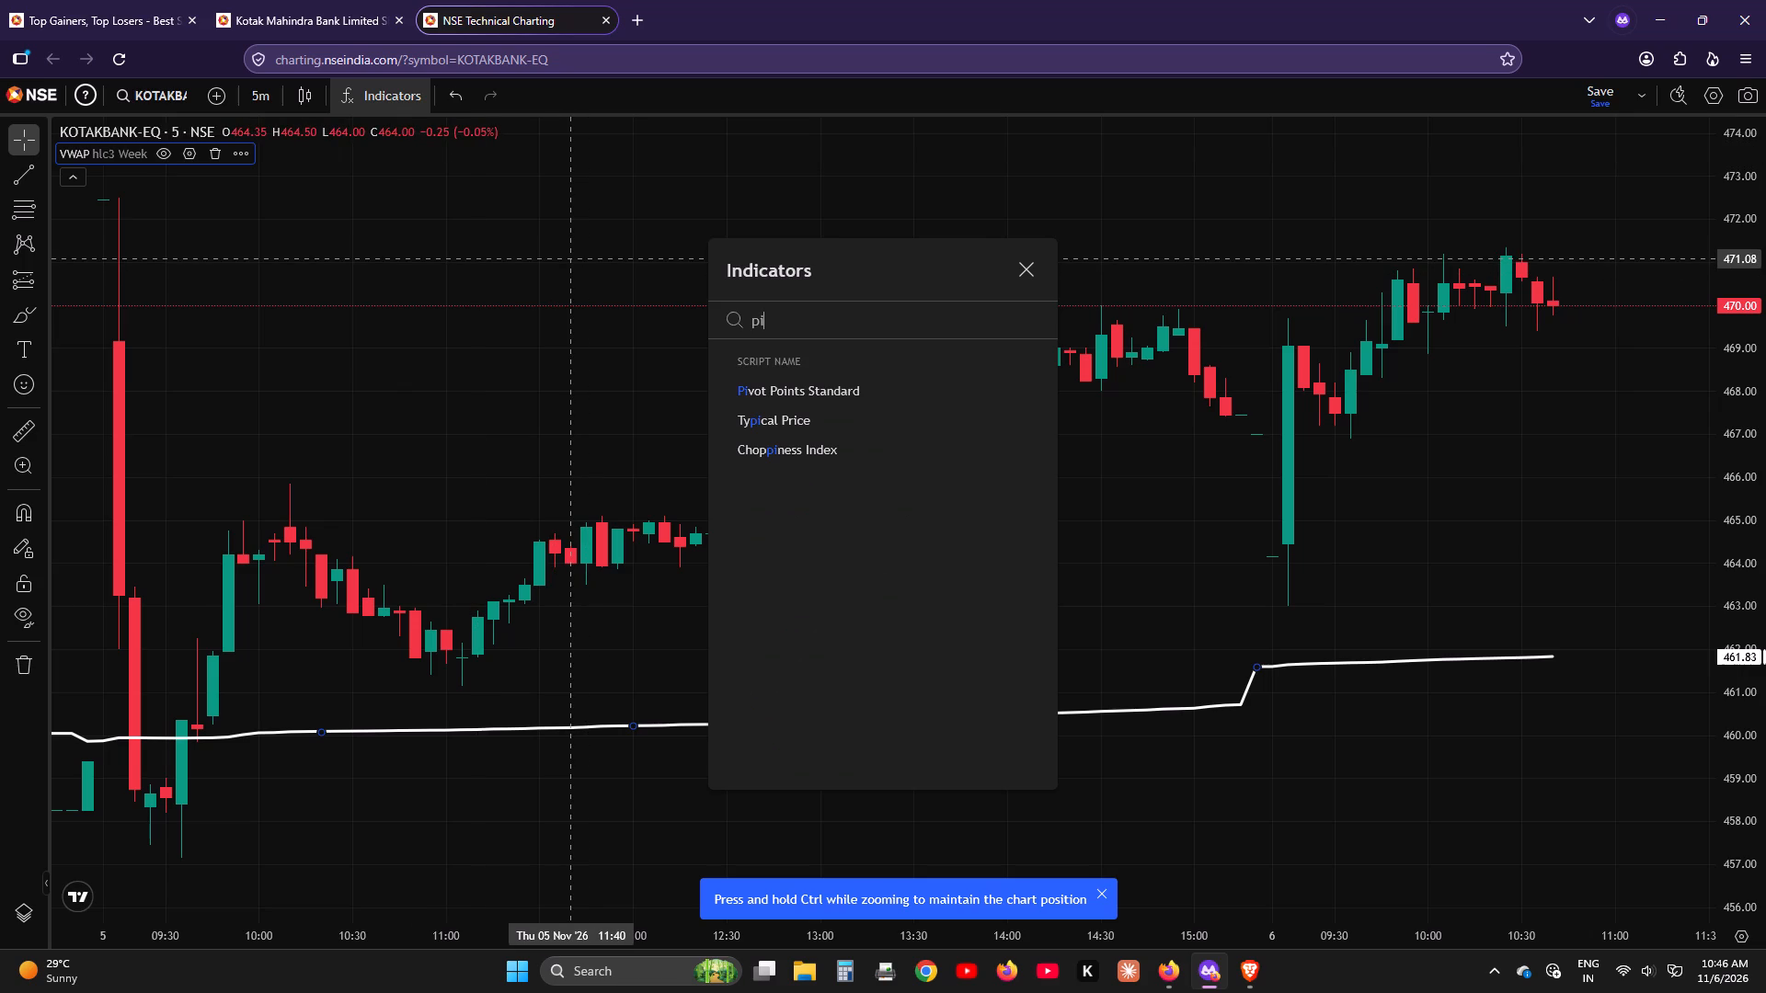
type("vo")
left_click(826, 386)
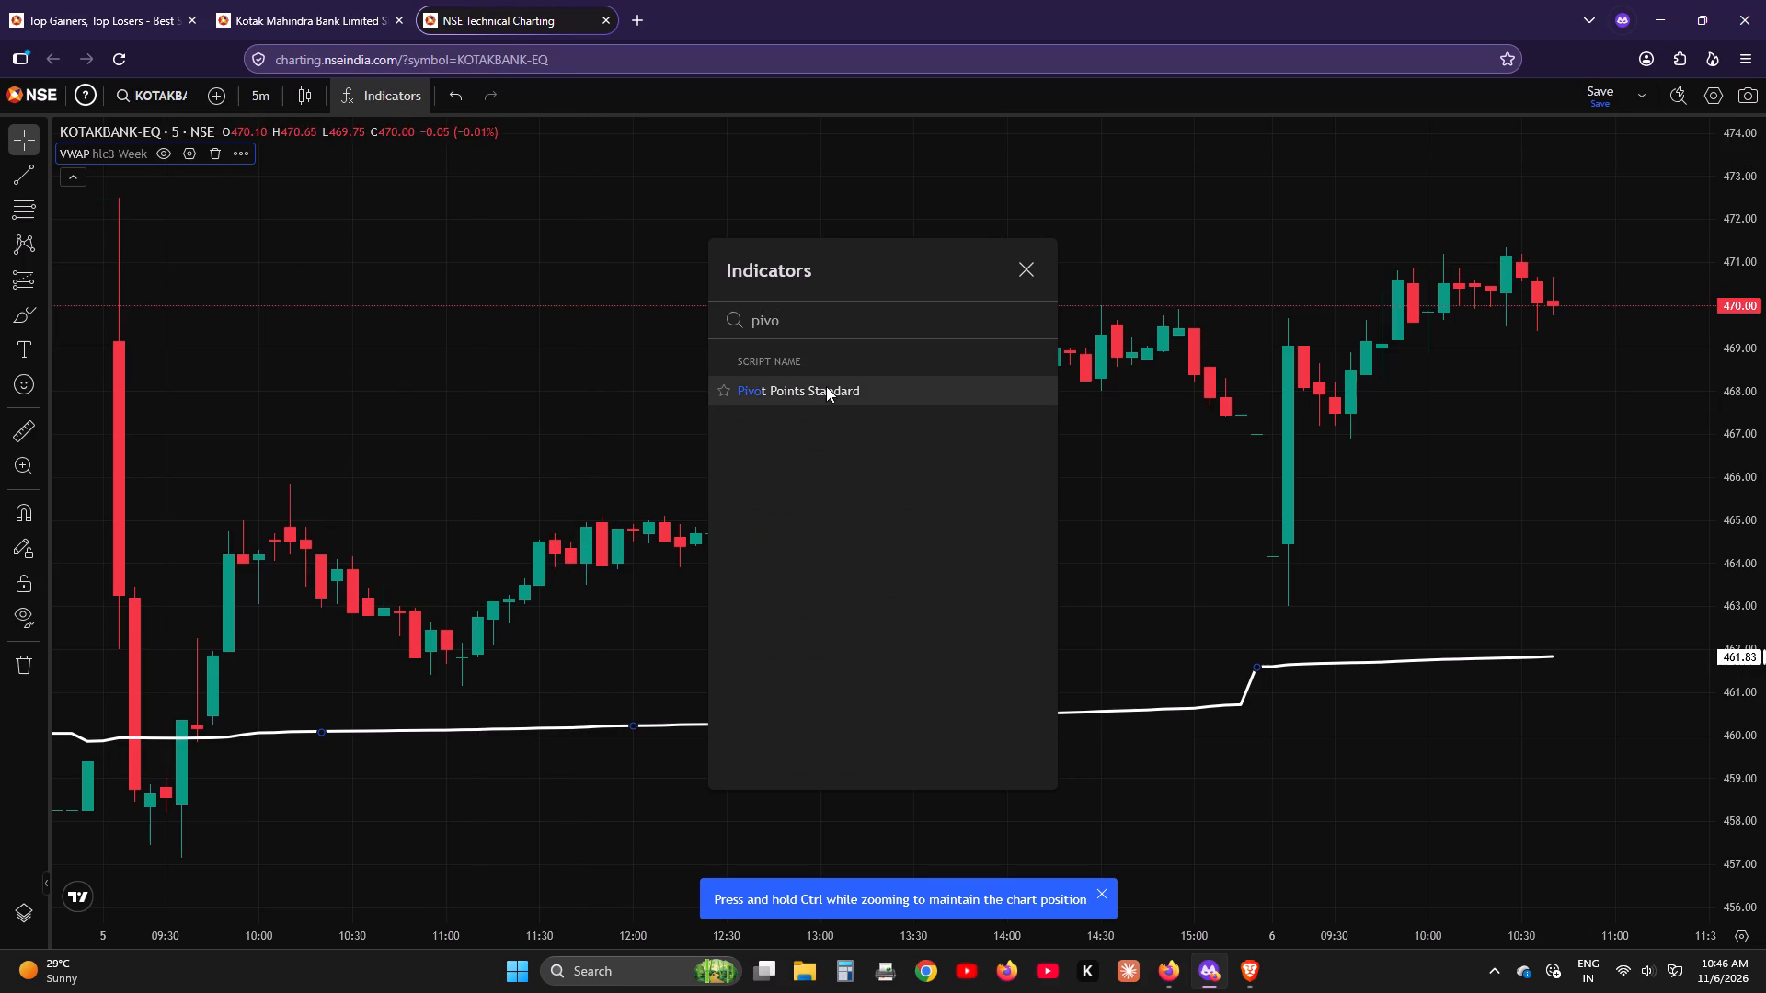
left_click(1023, 265)
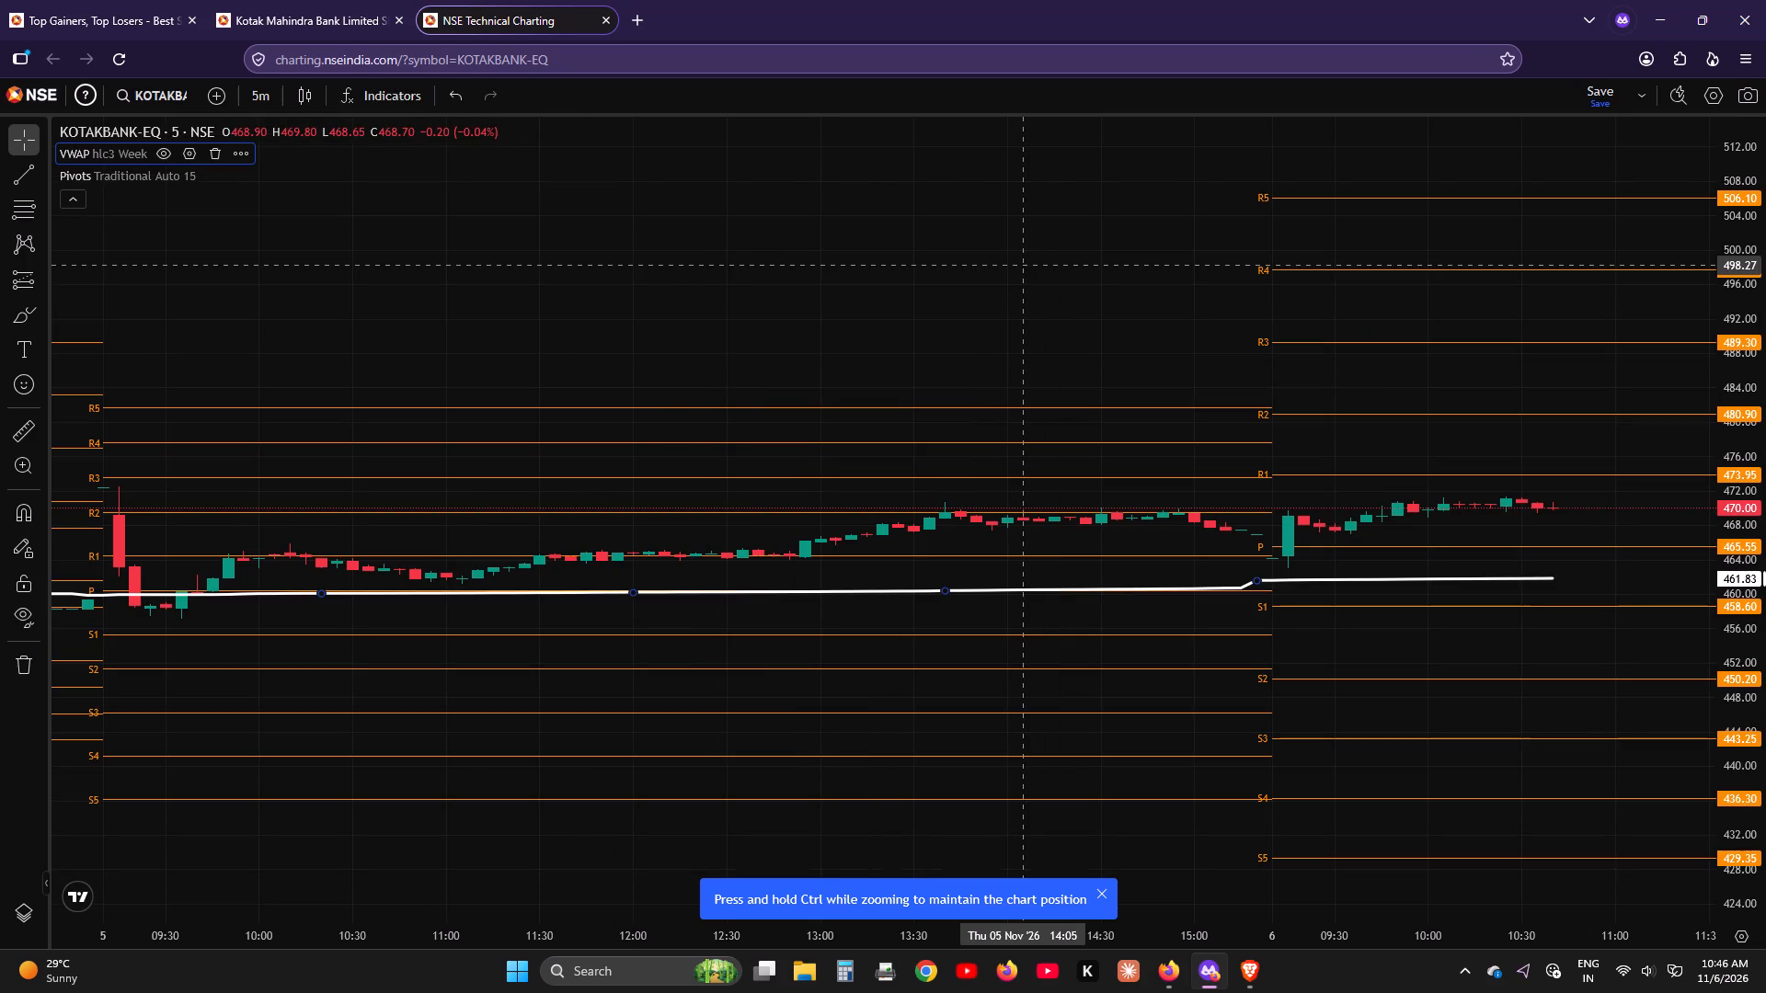
scroll(1497, 574, "up", 2)
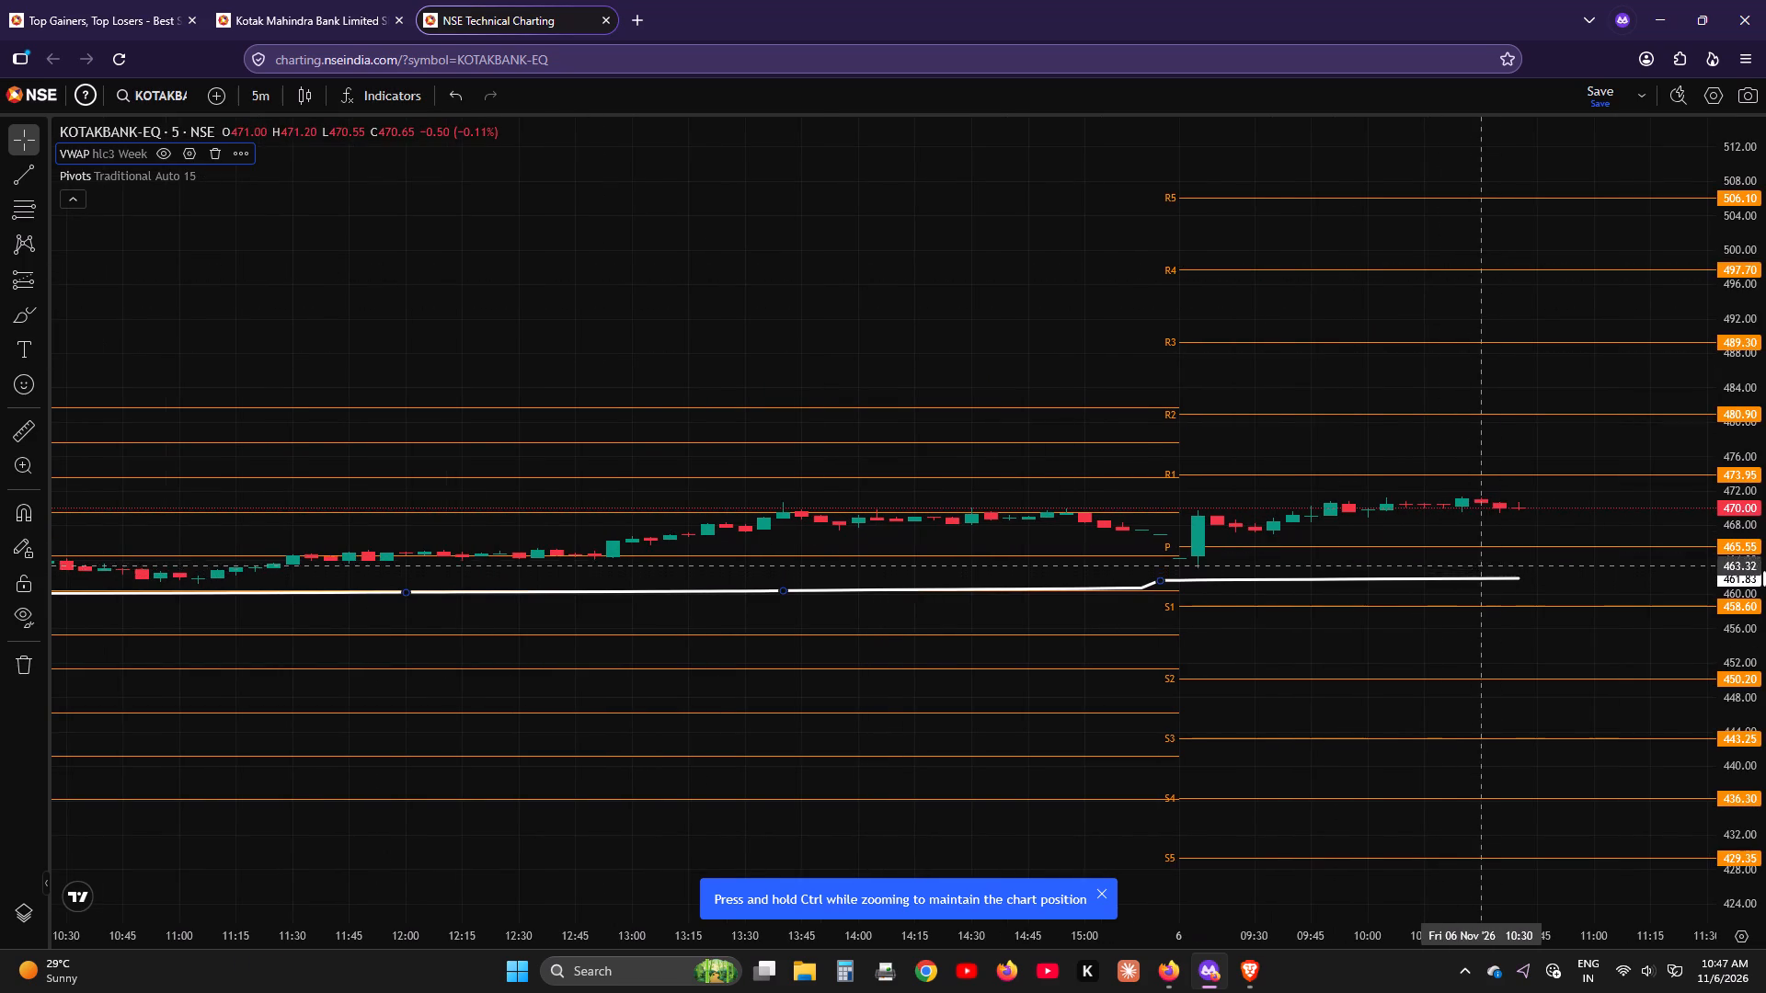
scroll(1485, 558, "up", 4)
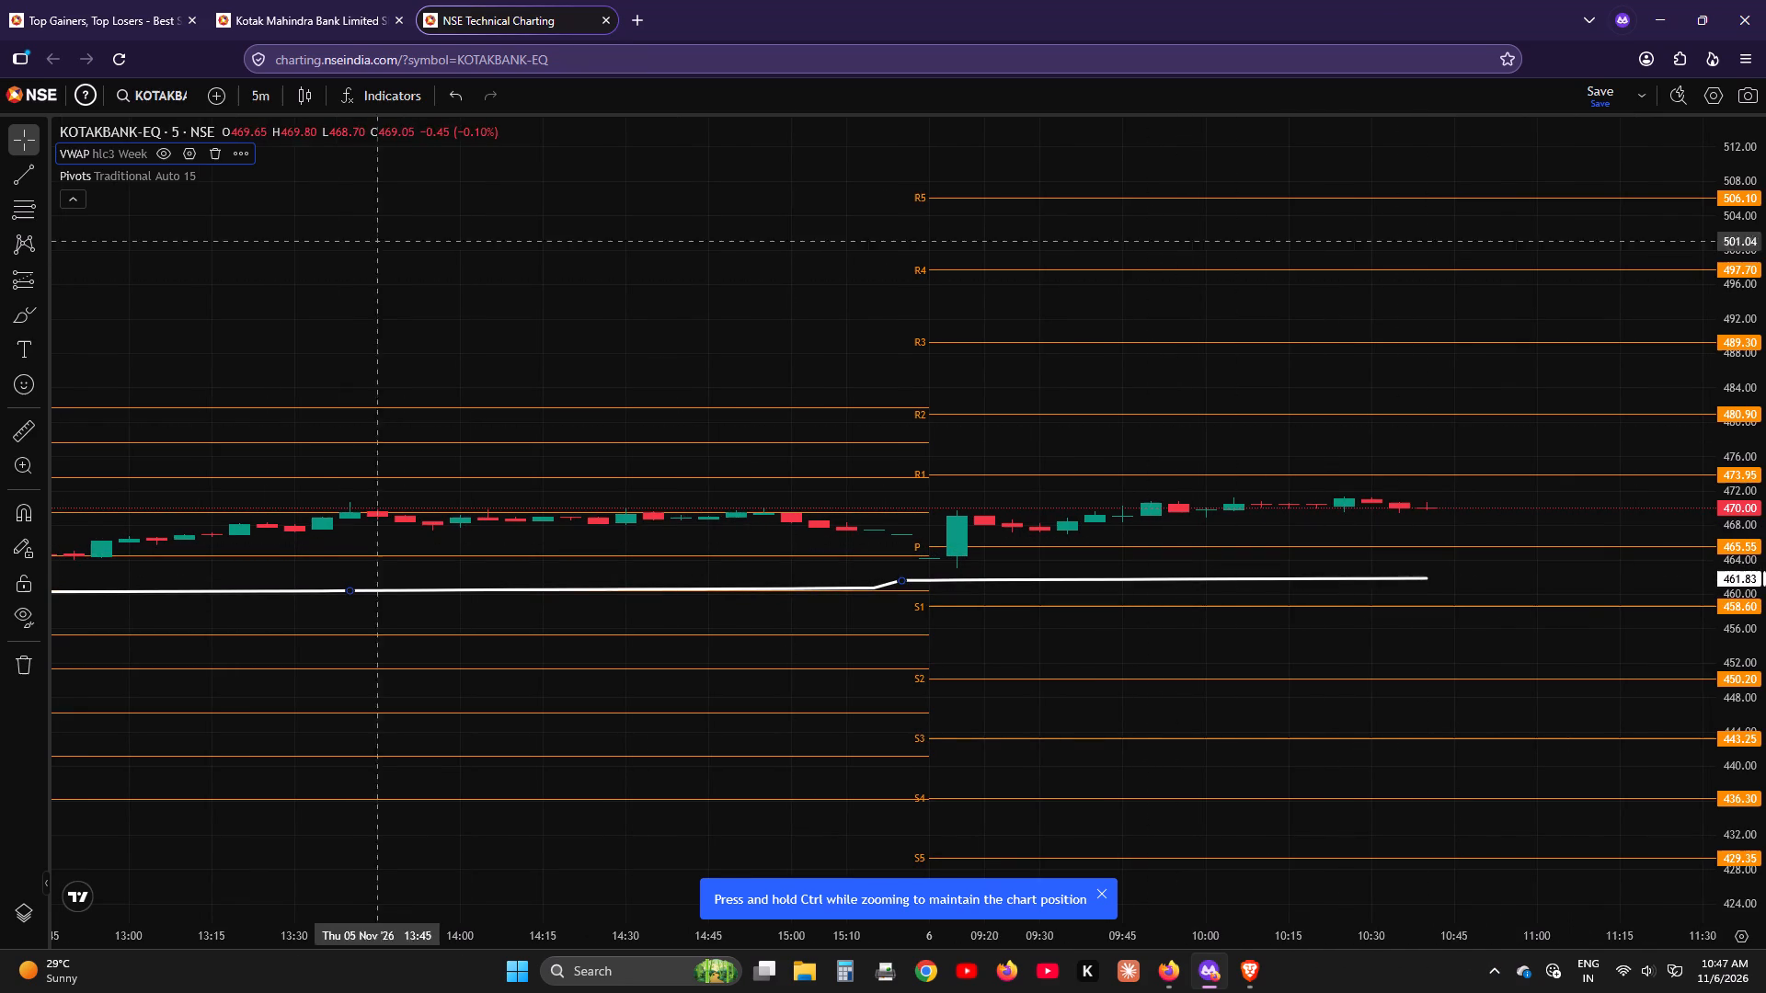
Set the KOTAKBANK chart to a 15-minute interval and examine the 5 and 6 Nov candles against the pivot levels and VWAP.
left_click(264, 92)
left_click(290, 217)
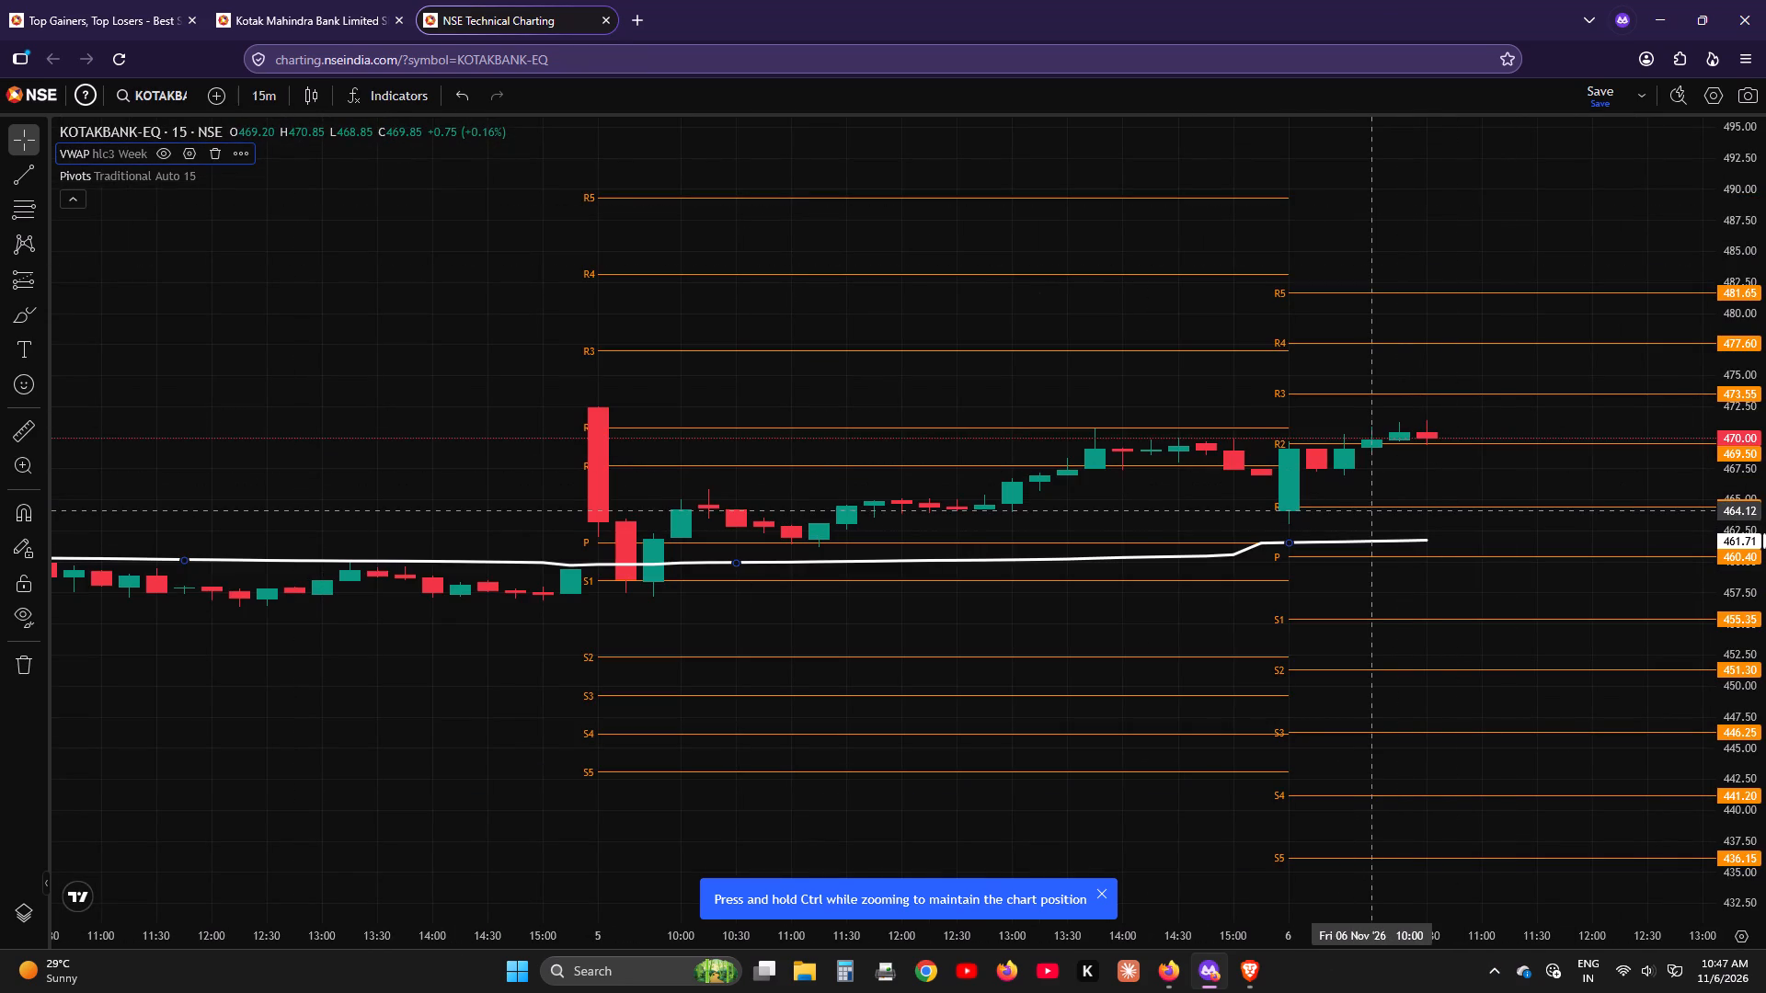
scroll(1385, 509, "down", 1)
scroll(1387, 508, "up", 2)
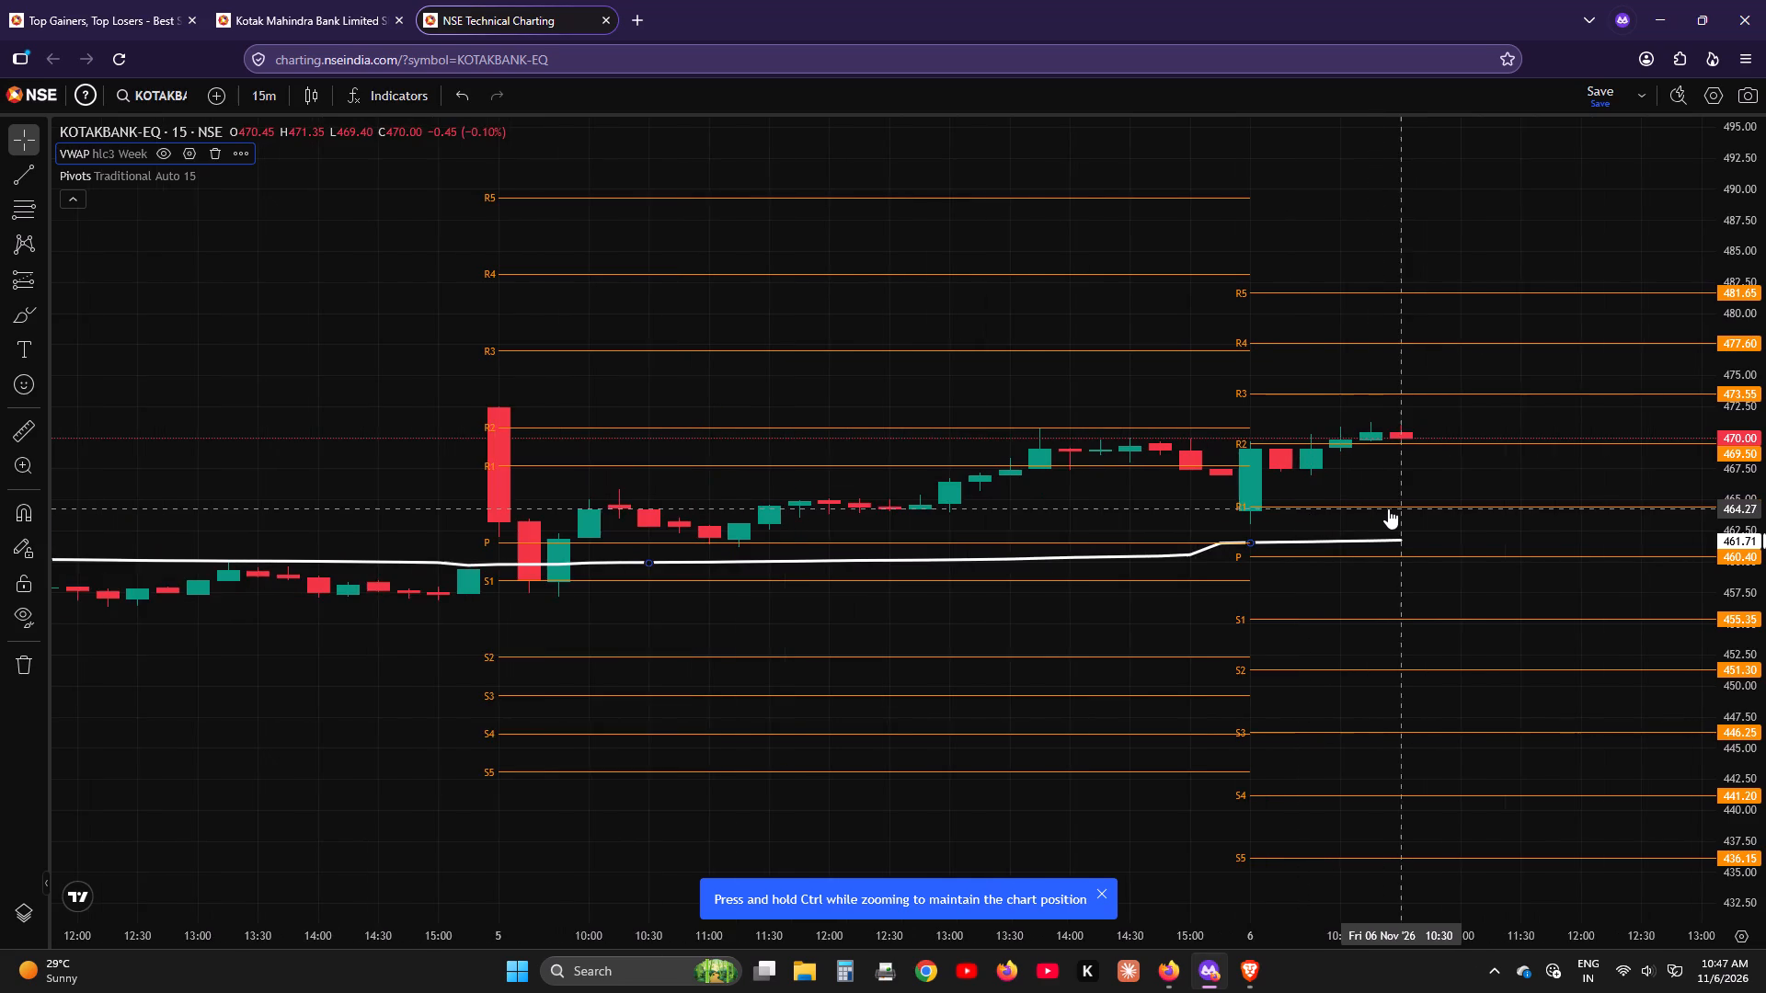
scroll(1389, 507, "up", 3)
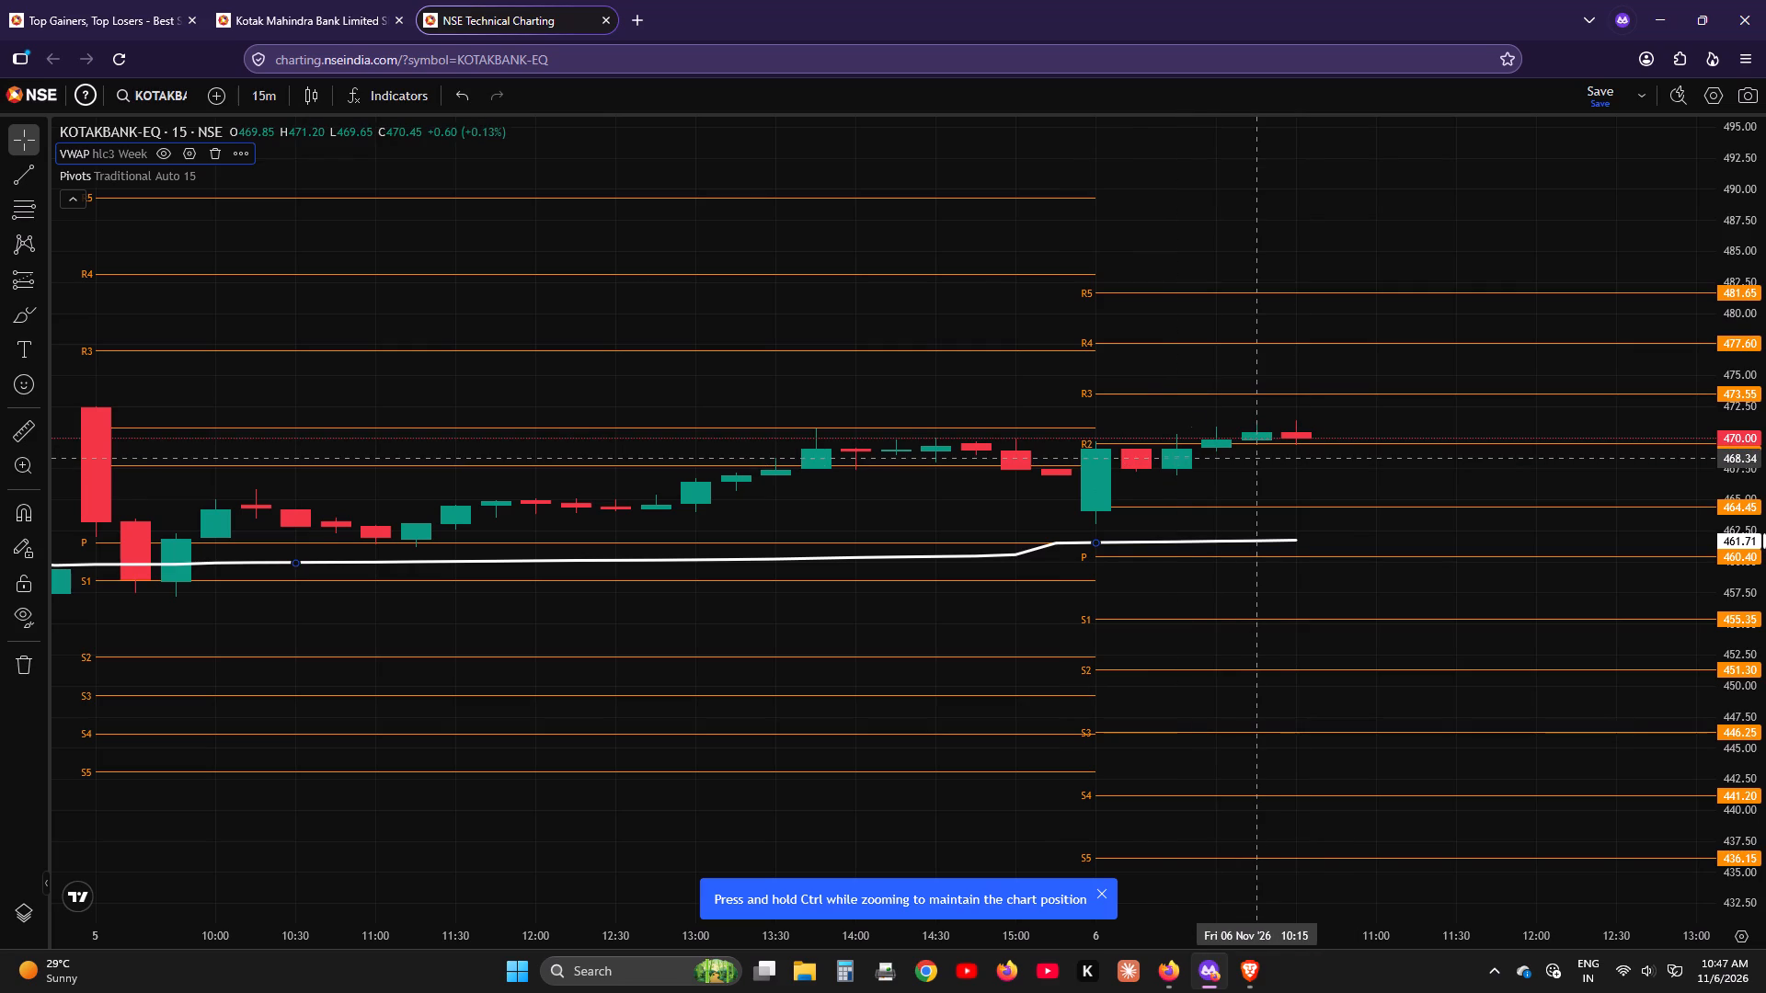
Close the KOTAKBANK chart and quote pages to return to the top gainers list.
left_click(608, 19)
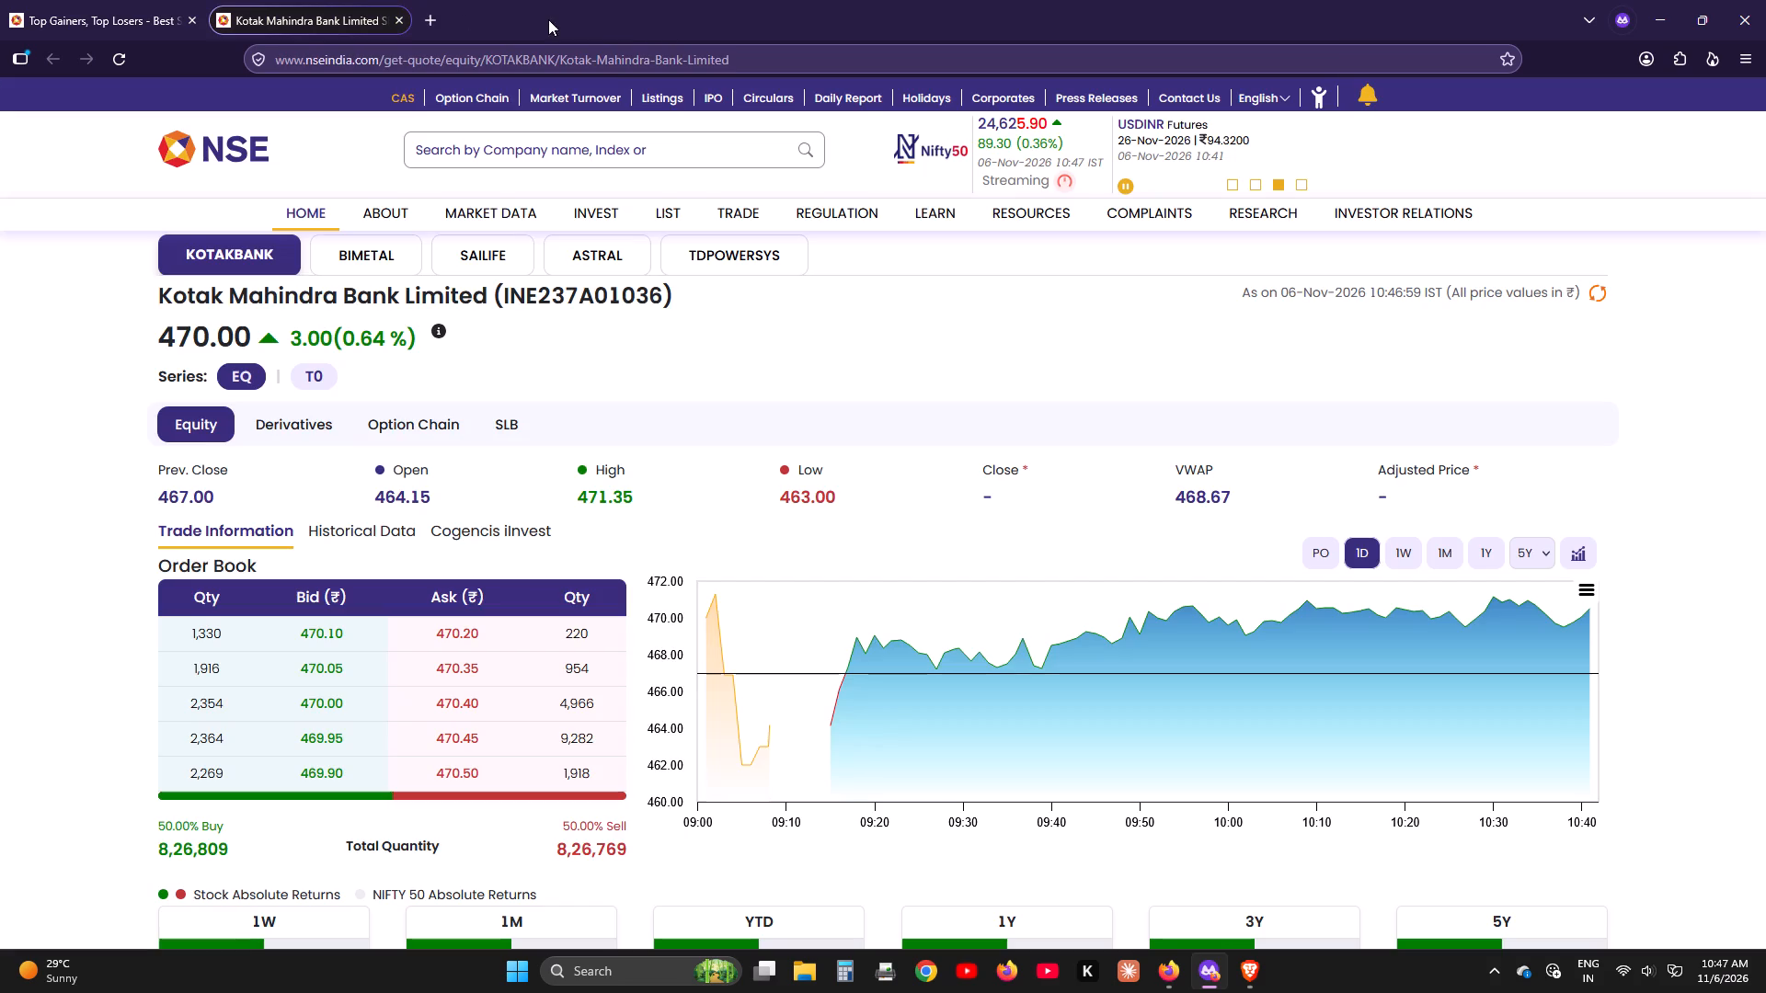
left_click(398, 20)
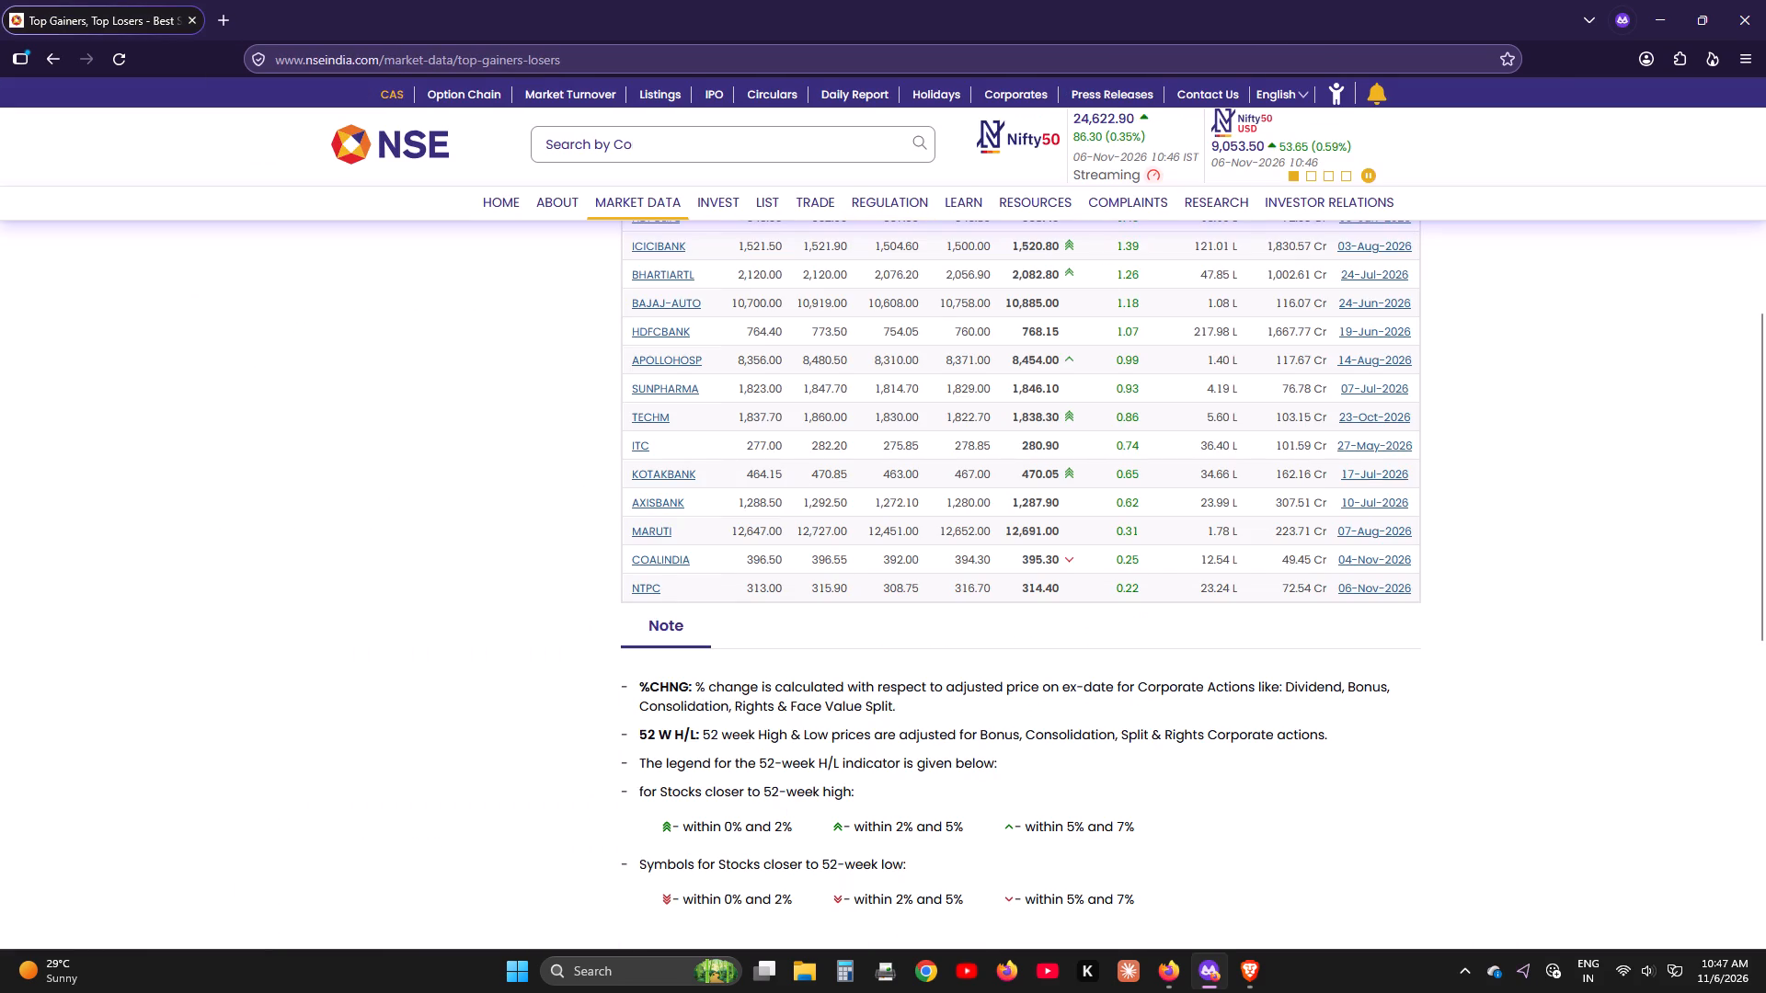
Open BAJAJ-AUTO's technical chart from the gainers list and examine its 5 and 6 Nov candles at a 5-minute interval.
left_click(644, 301)
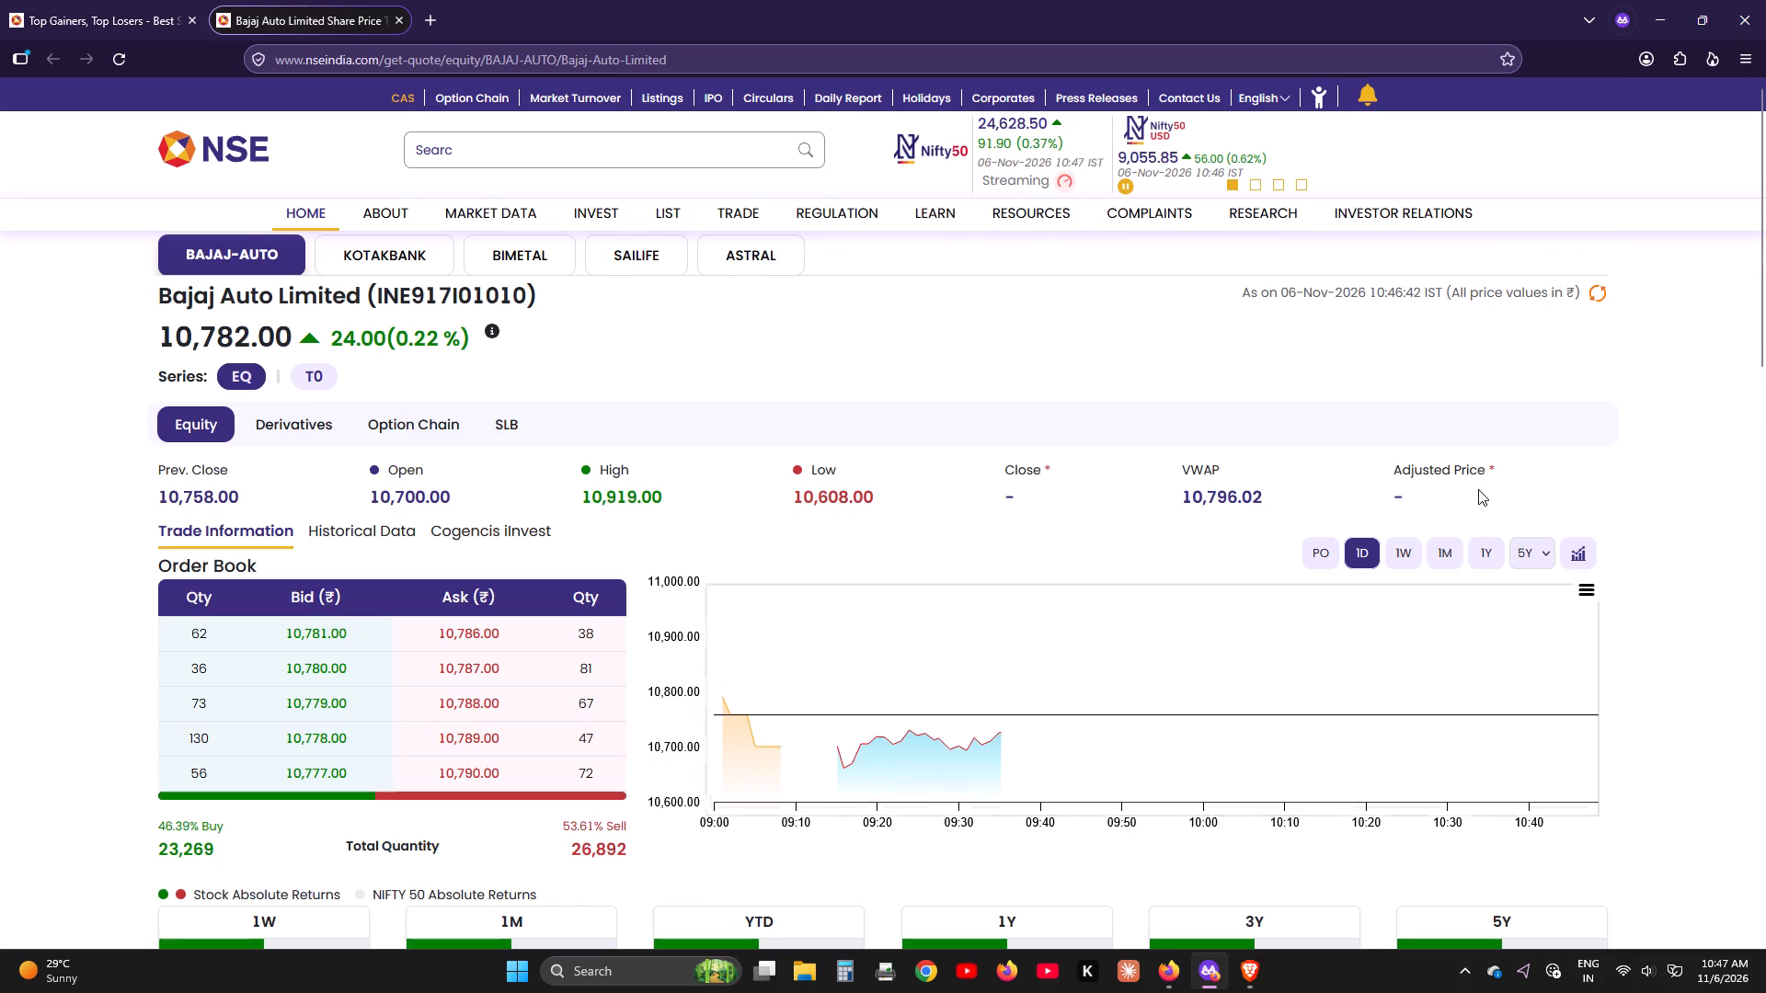
left_click(1579, 555)
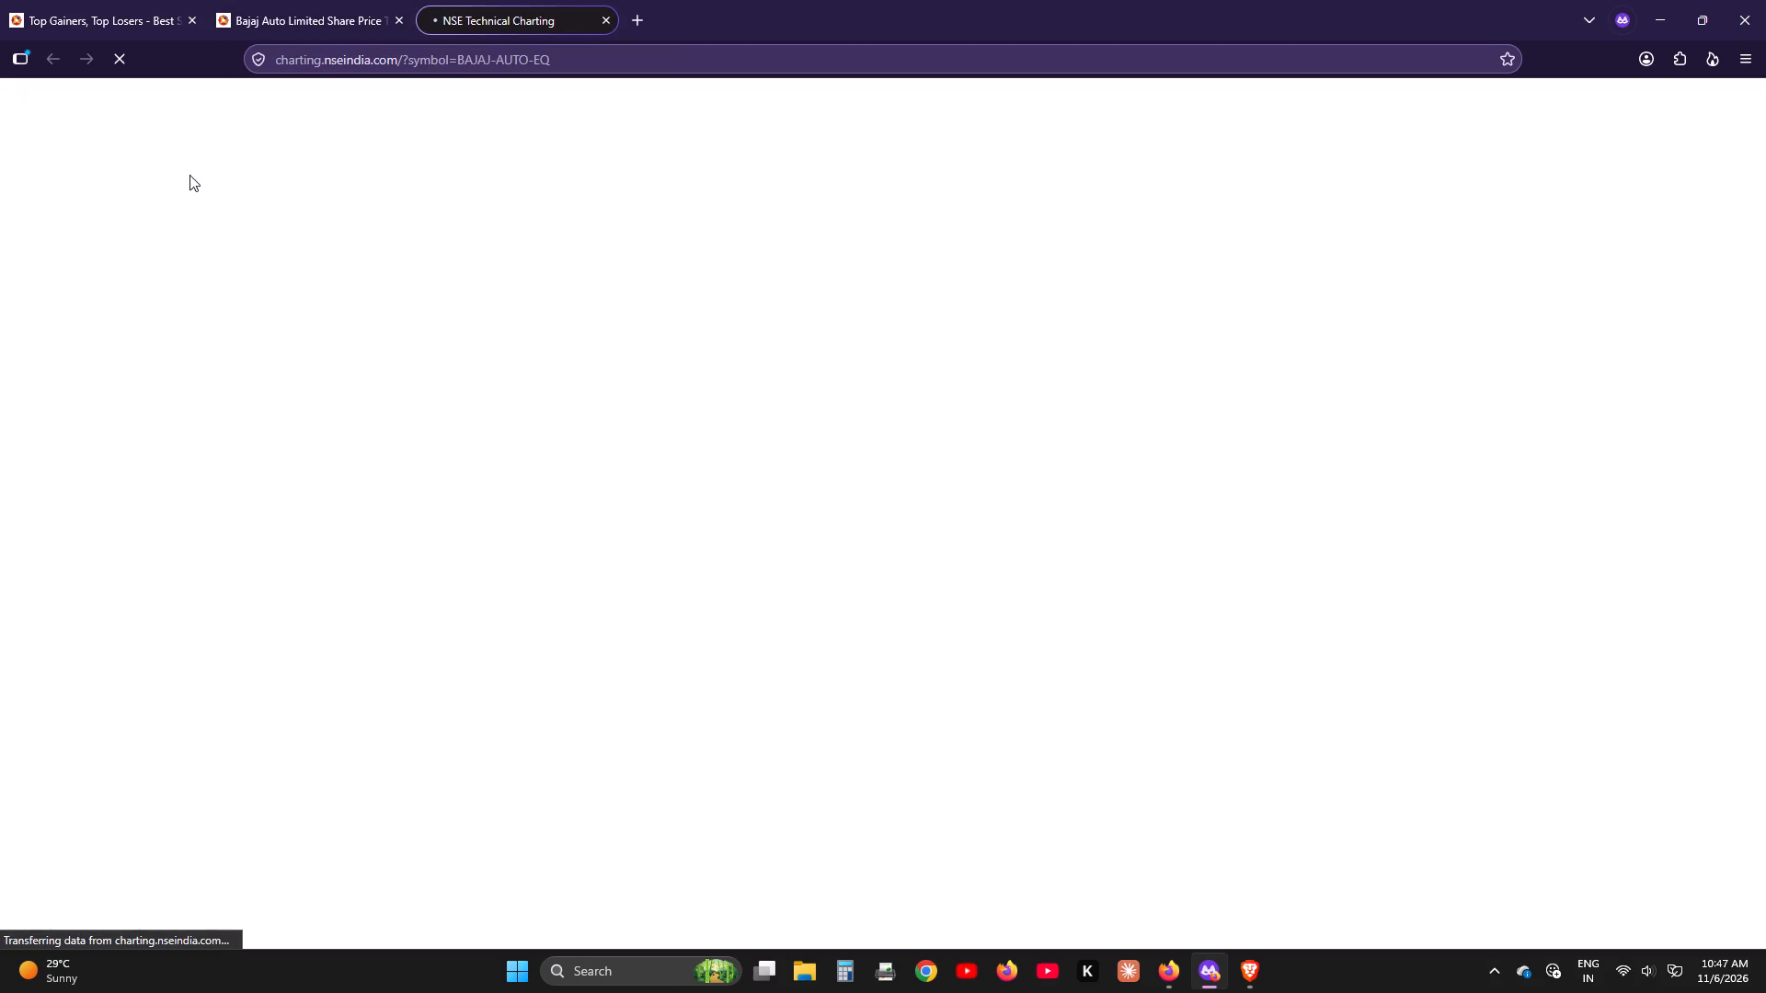
left_click(262, 95)
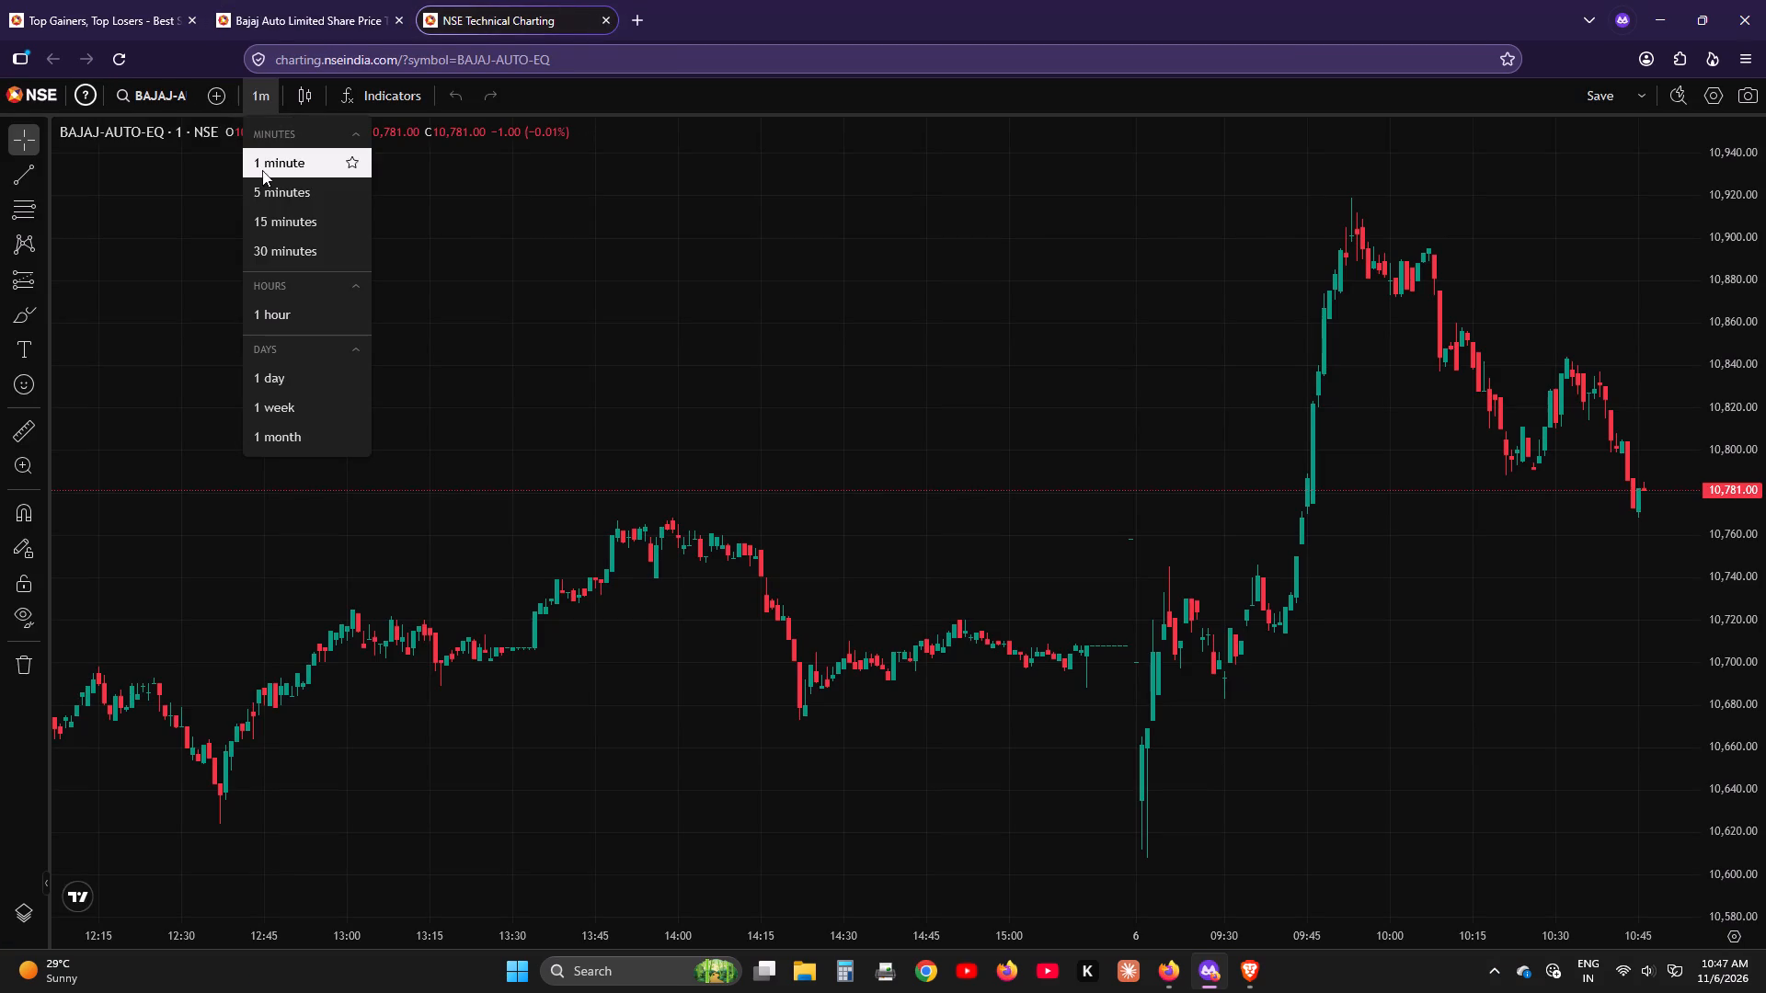
left_click(263, 188)
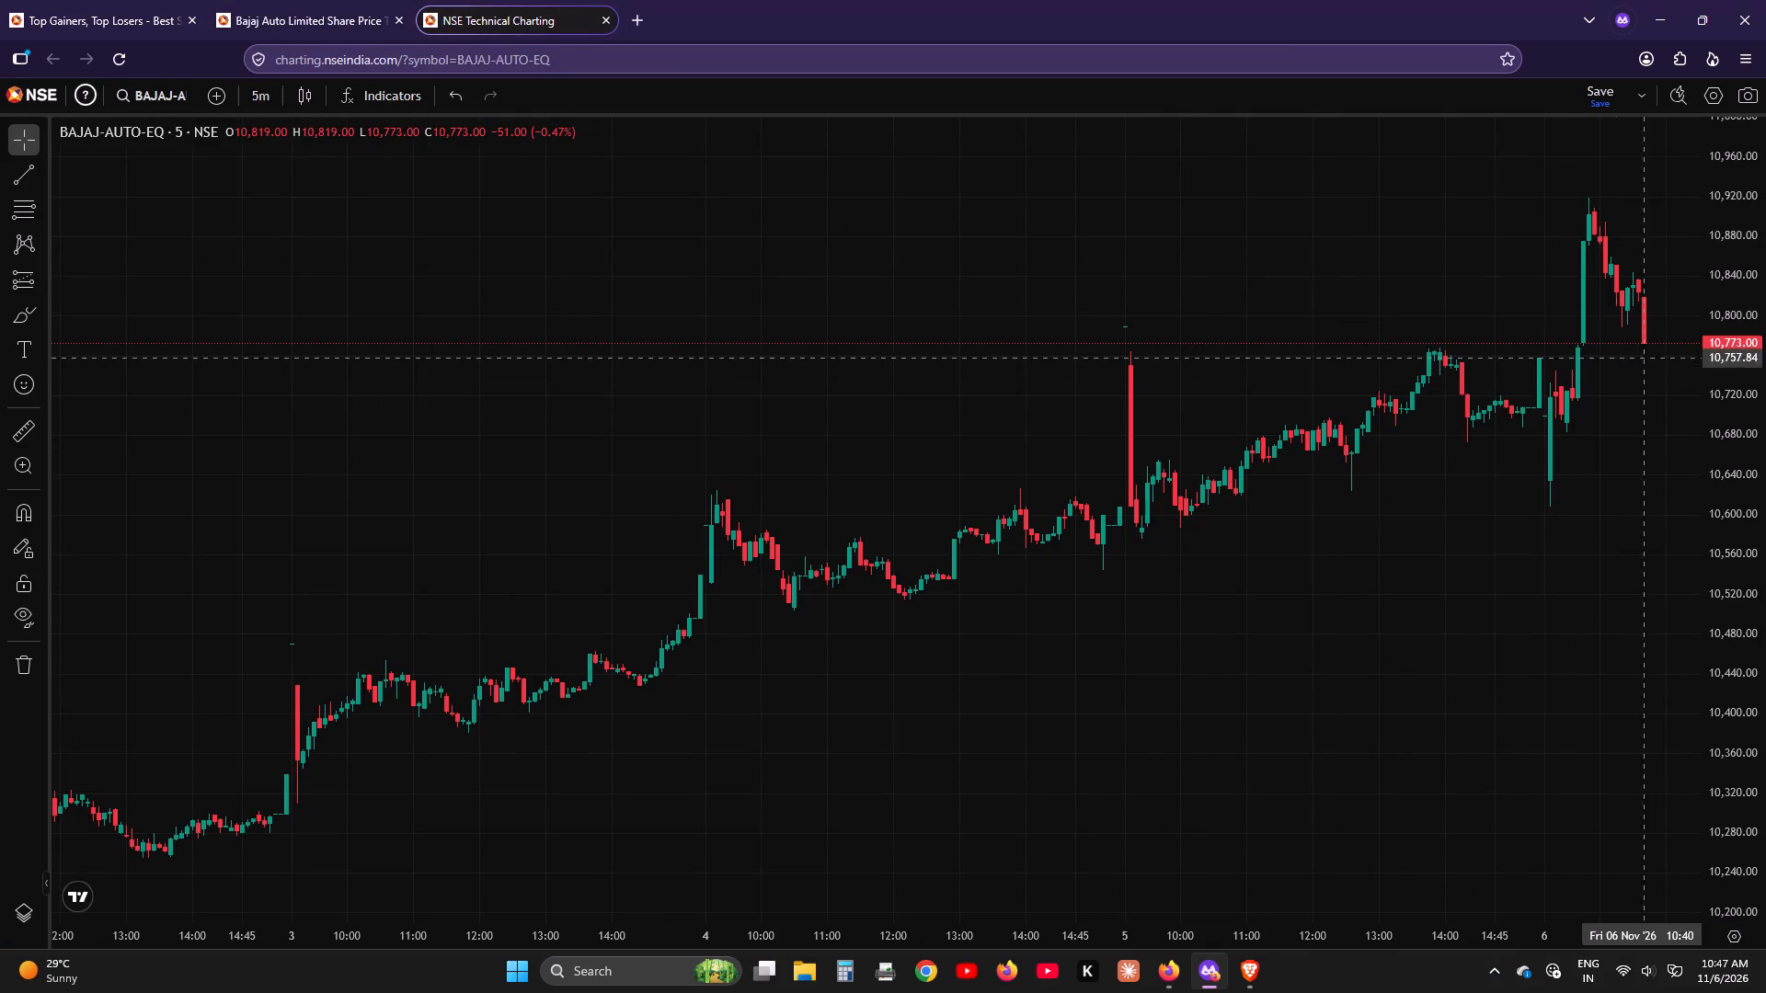
scroll(1667, 286, "up", 4)
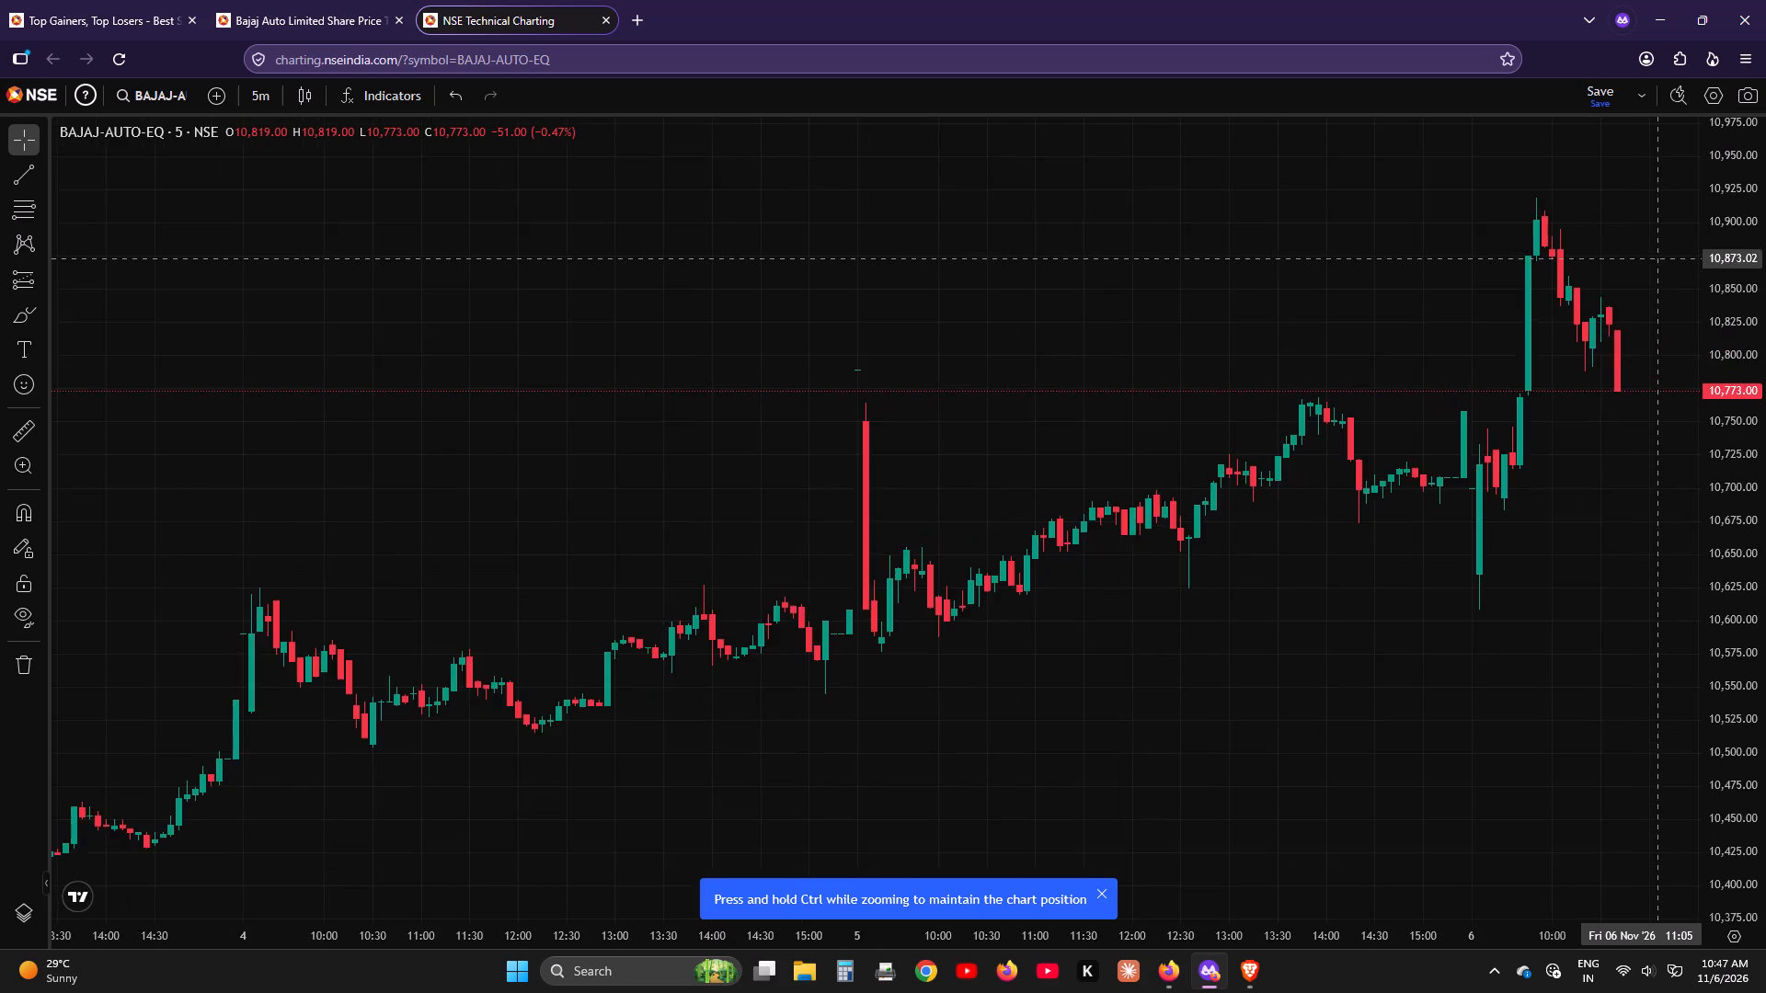
scroll(1659, 257, "up", 3)
scroll(1659, 177, "up", 5)
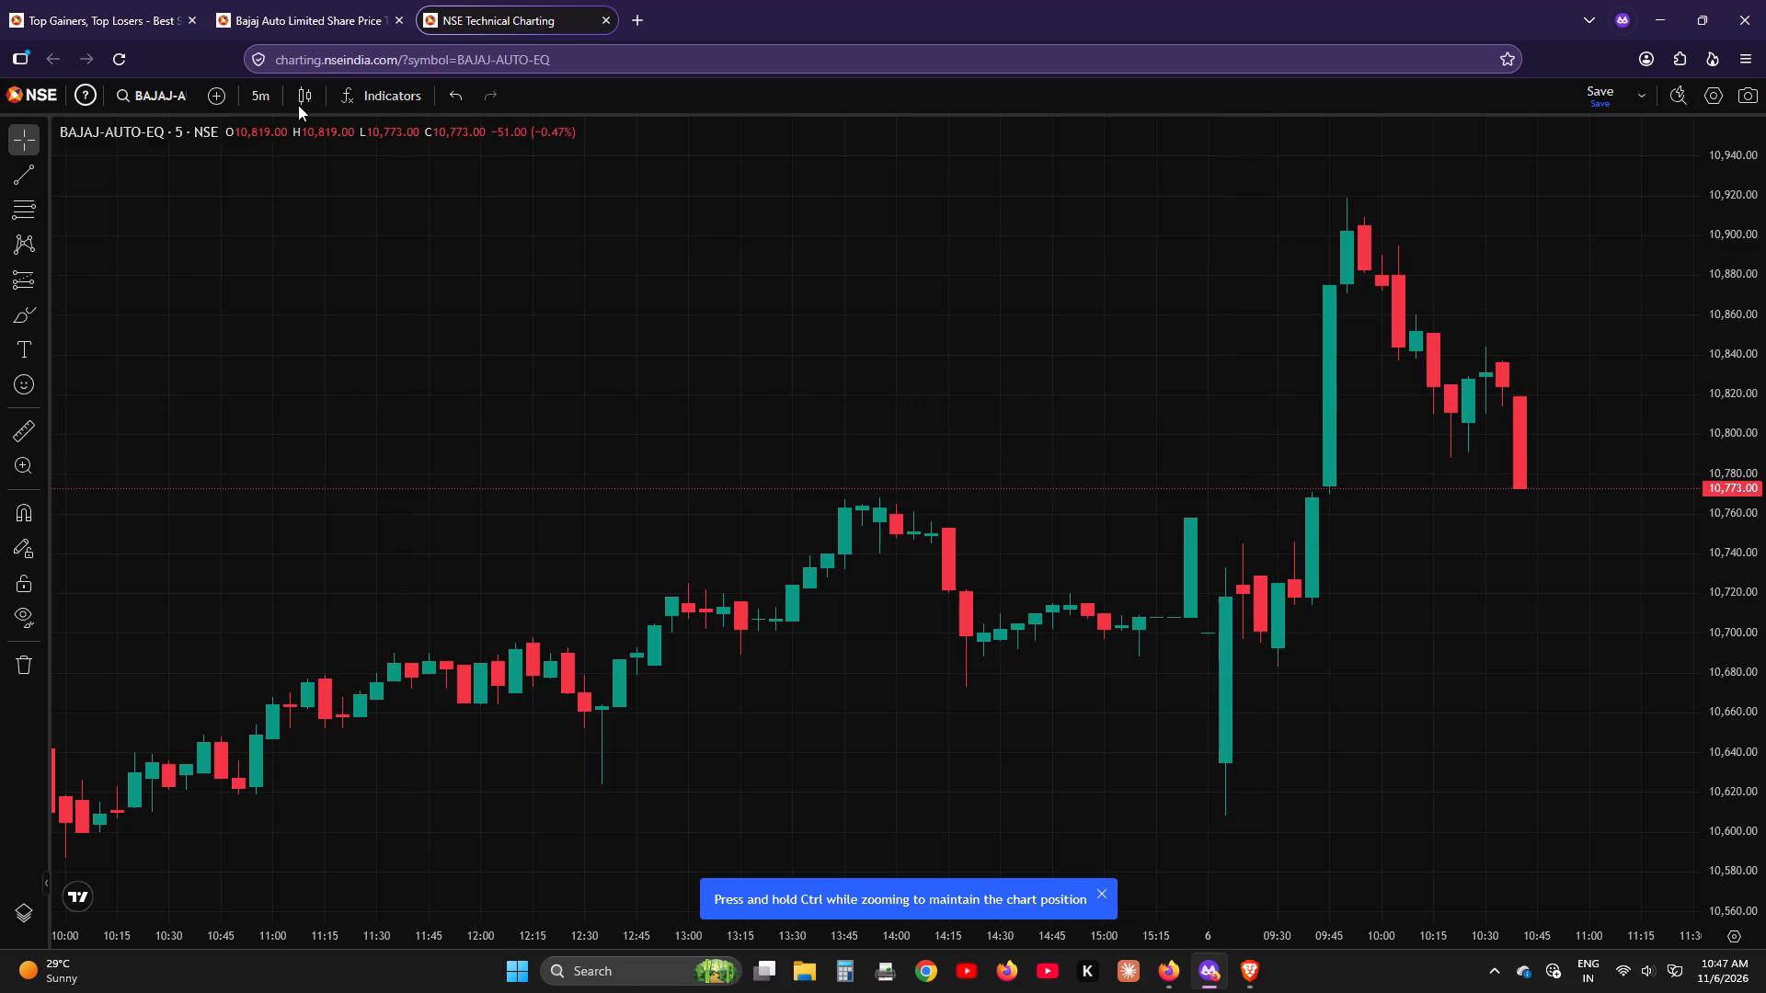
Add the Pivot Points Standard indicator to the BAJAJ-AUTO chart.
left_click(371, 97)
type("pi")
left_click(873, 391)
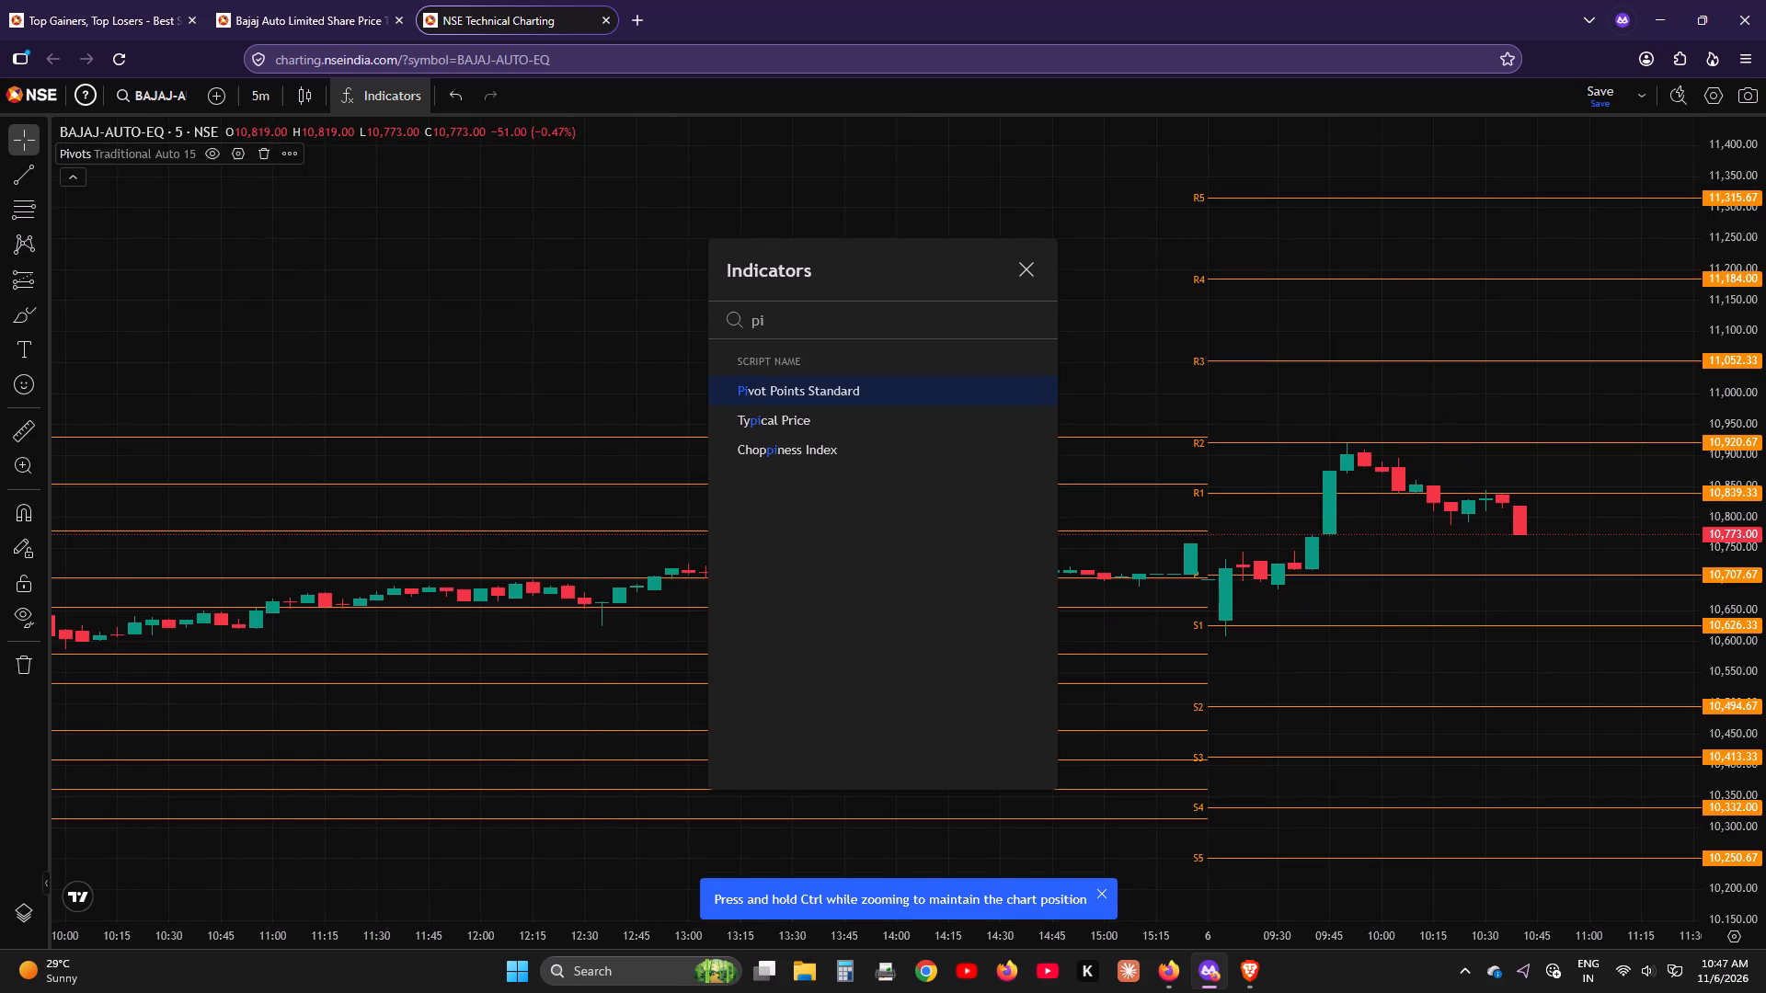
Check the style settings of the Pivots indicator on the BAJAJ-AUTO chart.
left_click(227, 152)
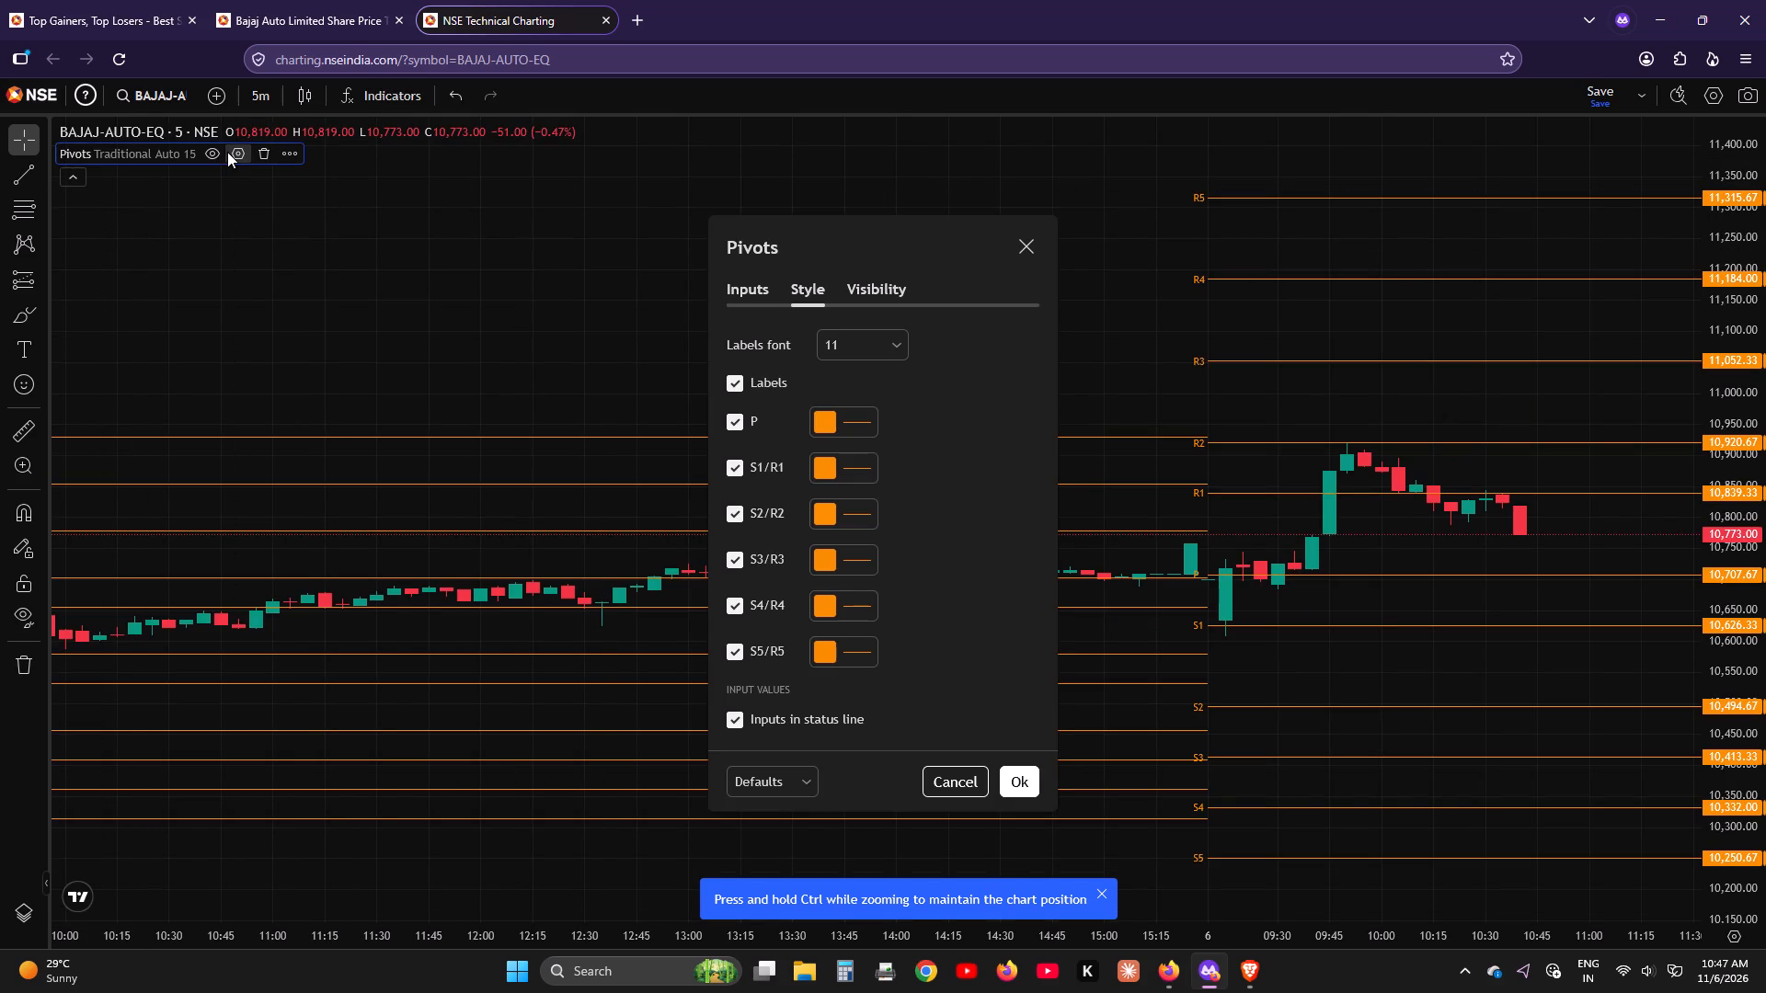
scroll(774, 523, "down", 4)
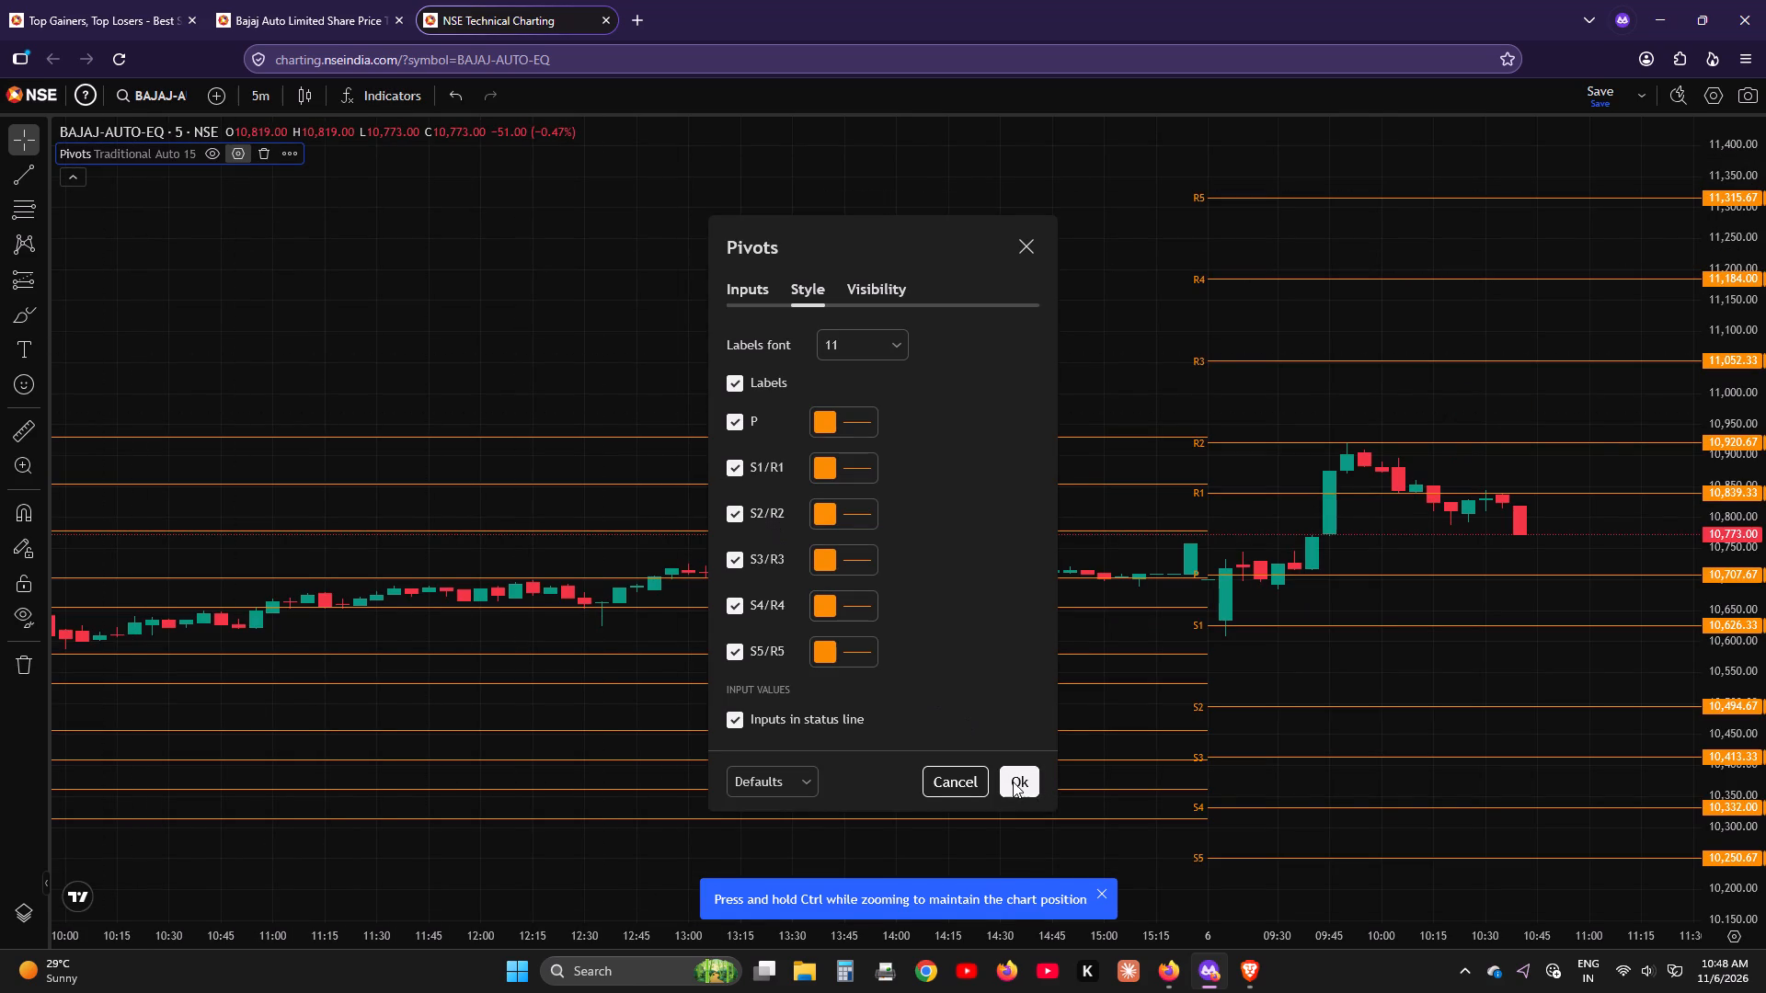
left_click(1013, 782)
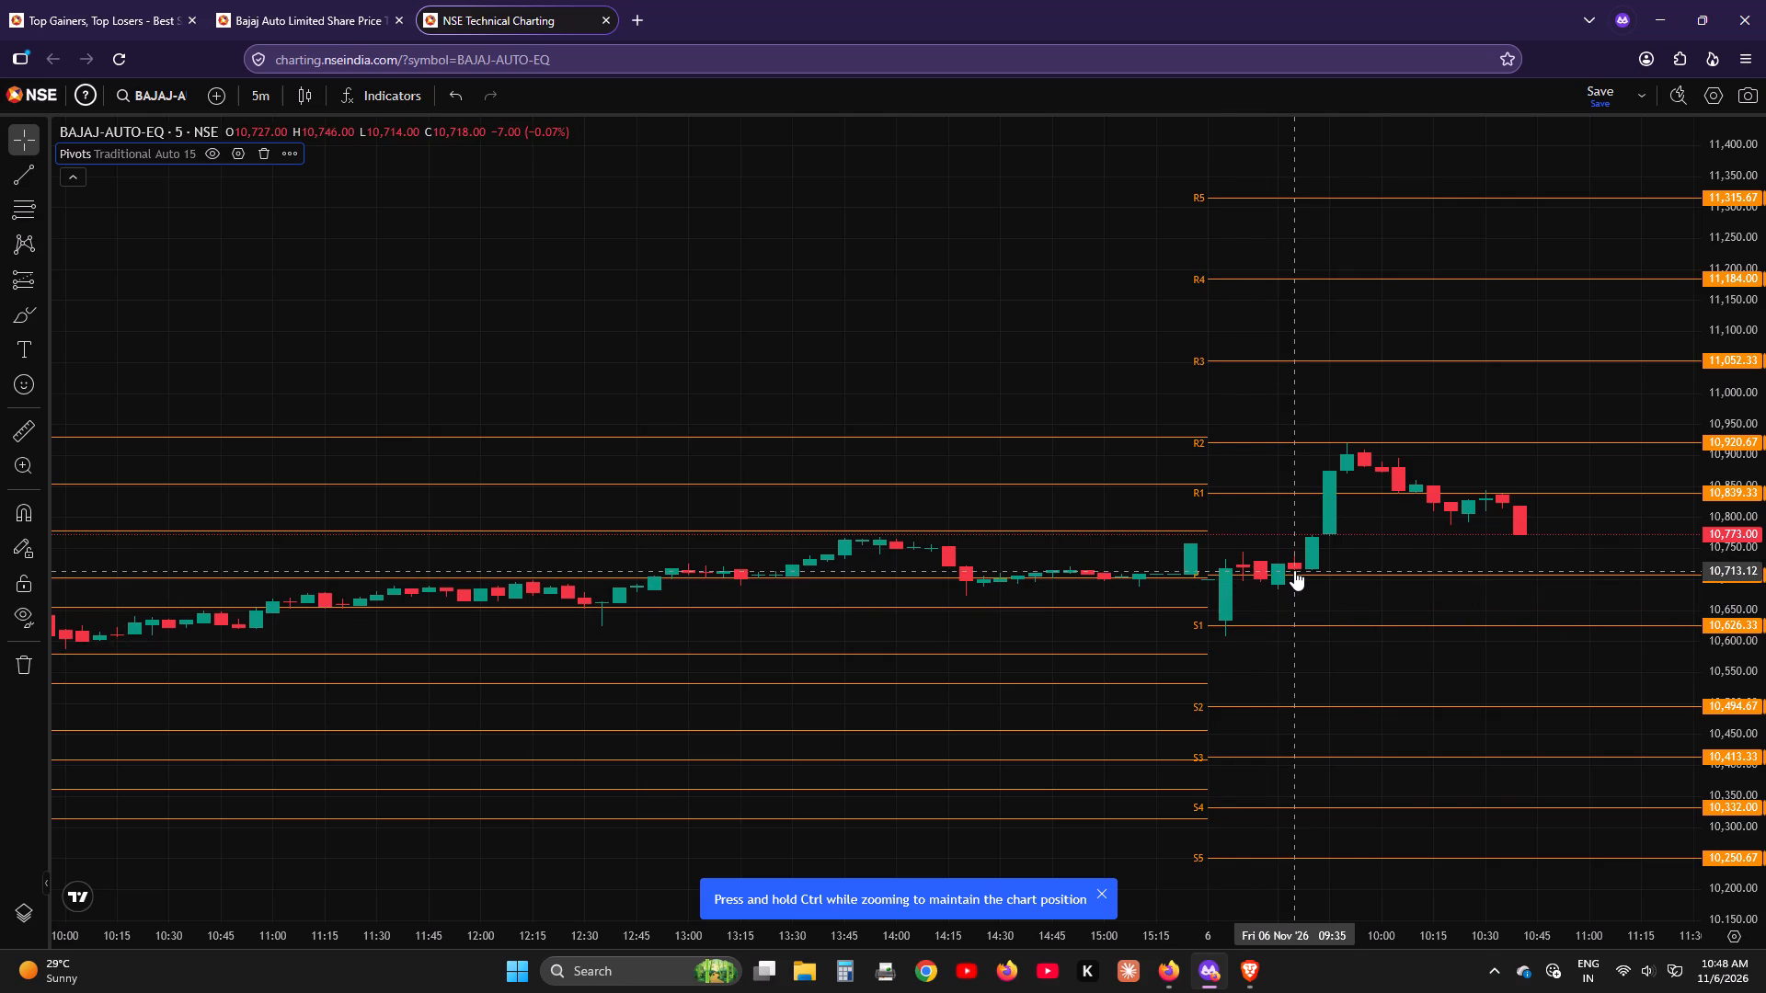
Close the BAJAJ-AUTO quote and chart pages to return to the top gainers list.
left_click(266, 0)
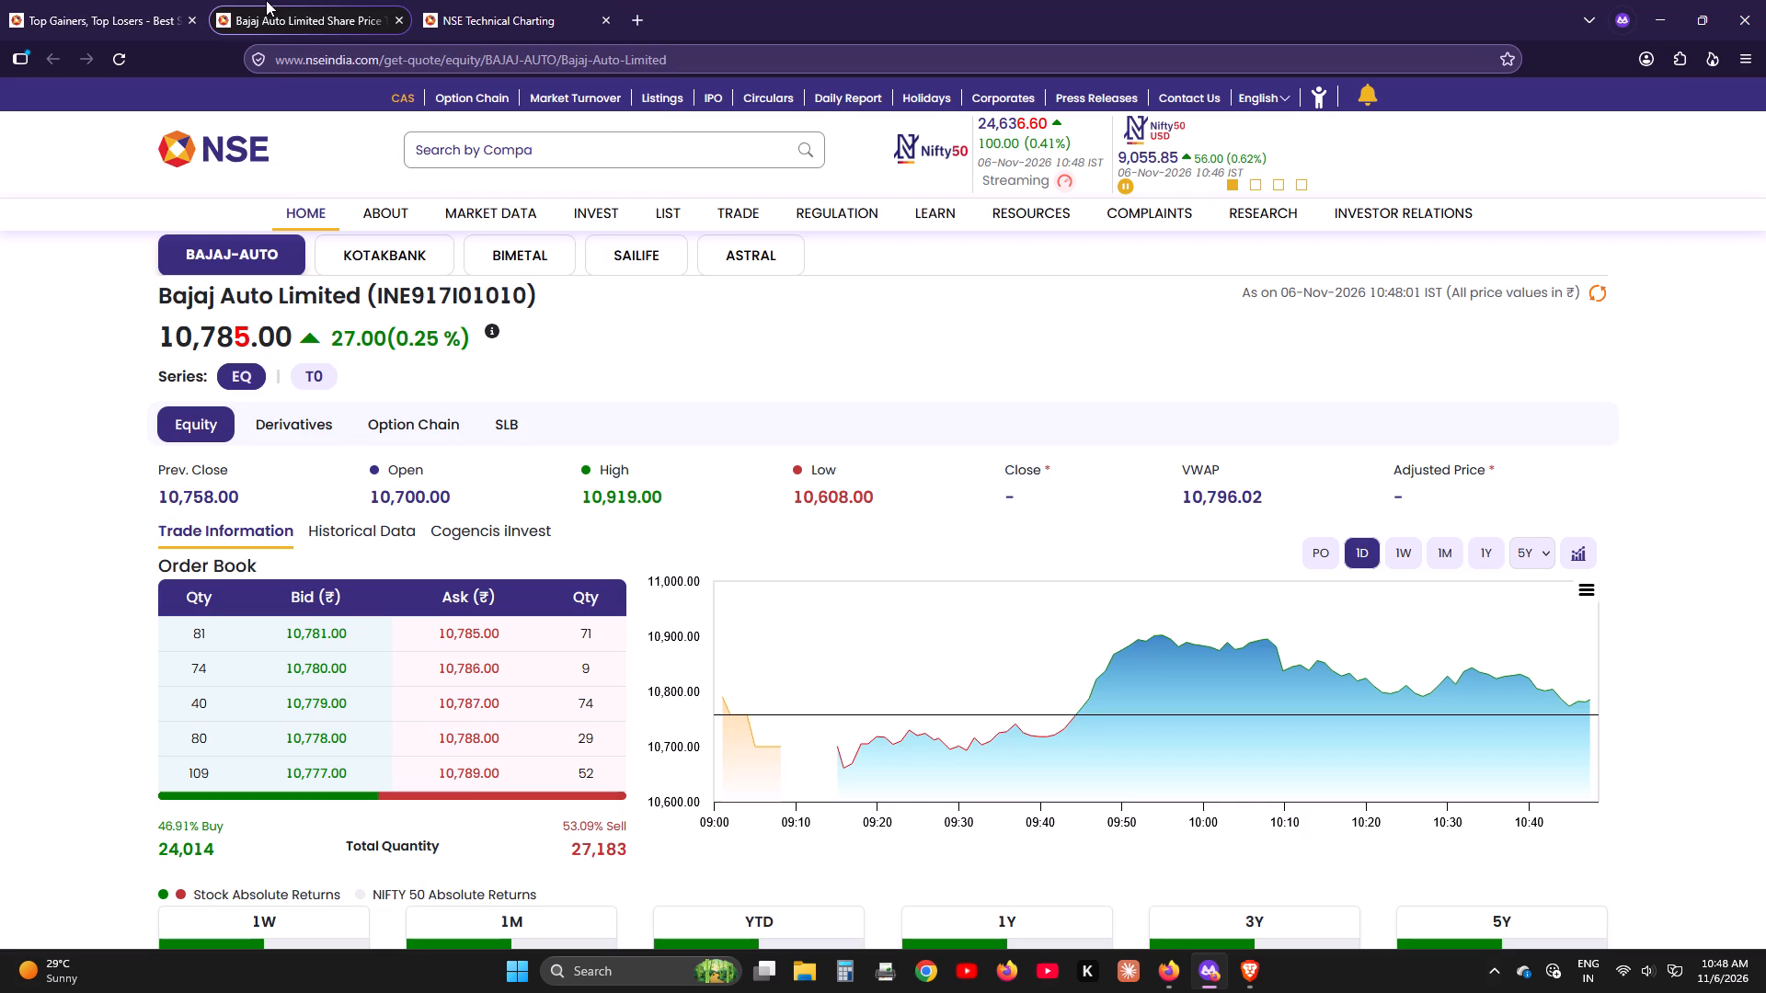
left_click(396, 17)
left_click(399, 17)
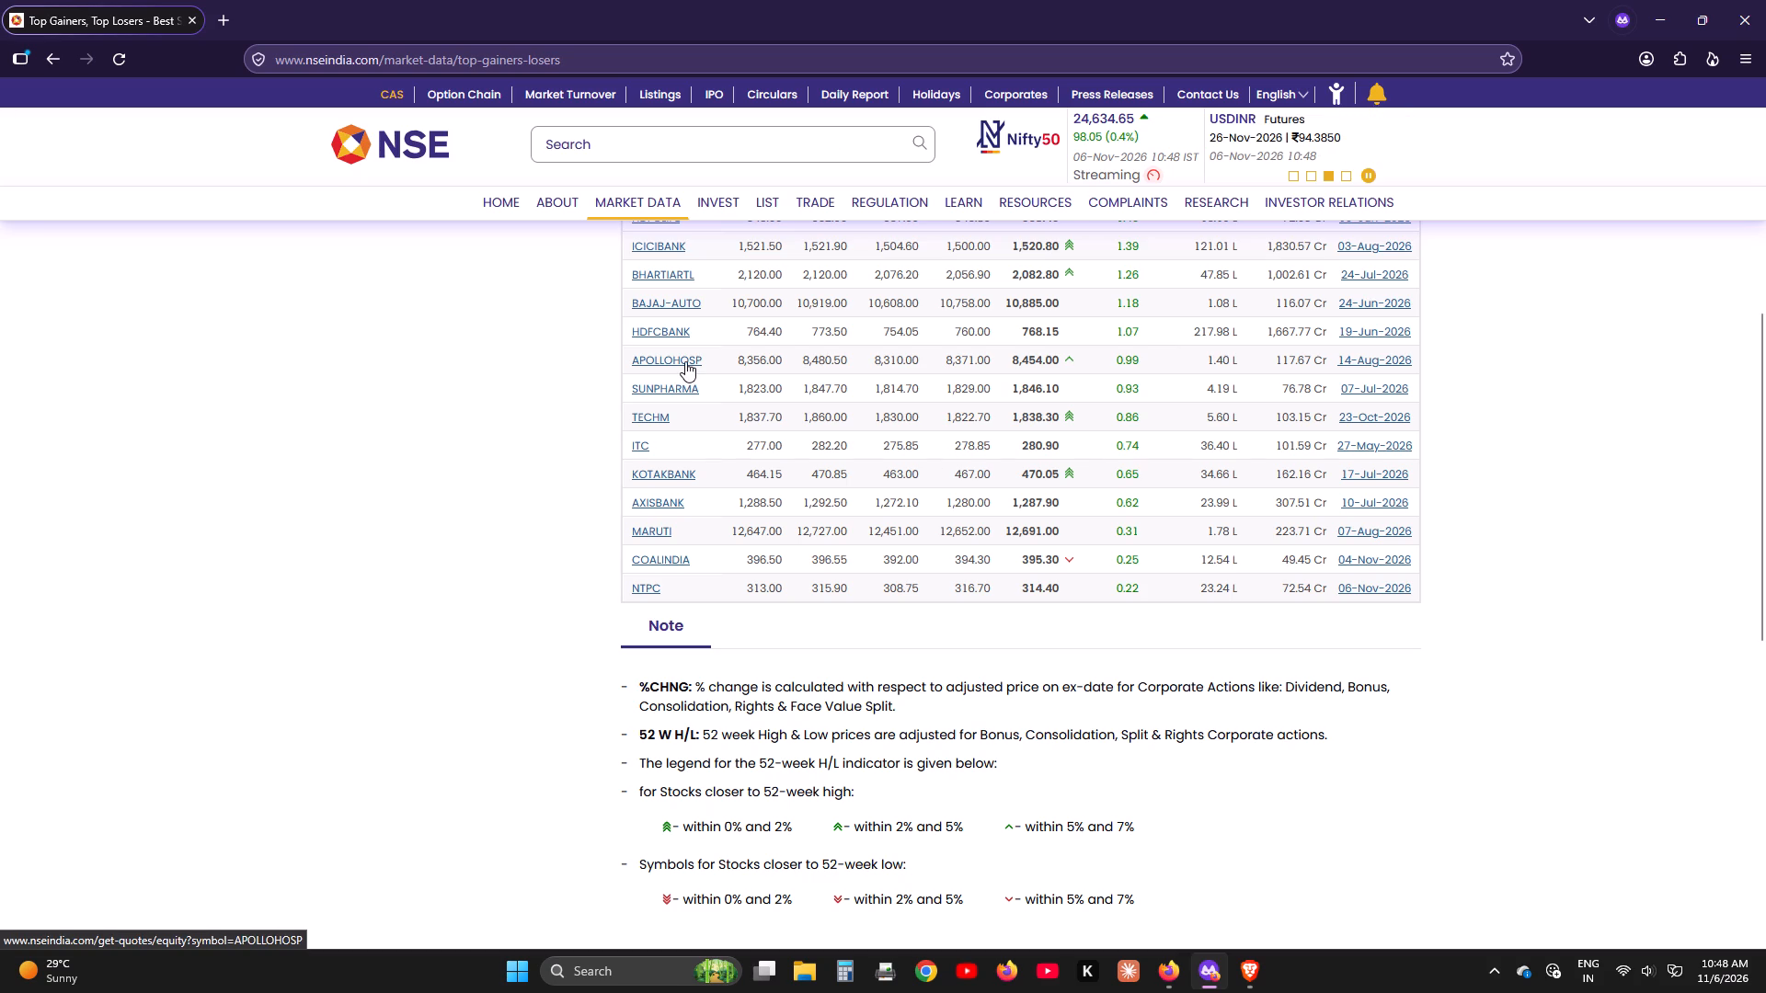
Open TECHM's quote page from the gainers list and bring up its technical chart.
left_click(658, 421)
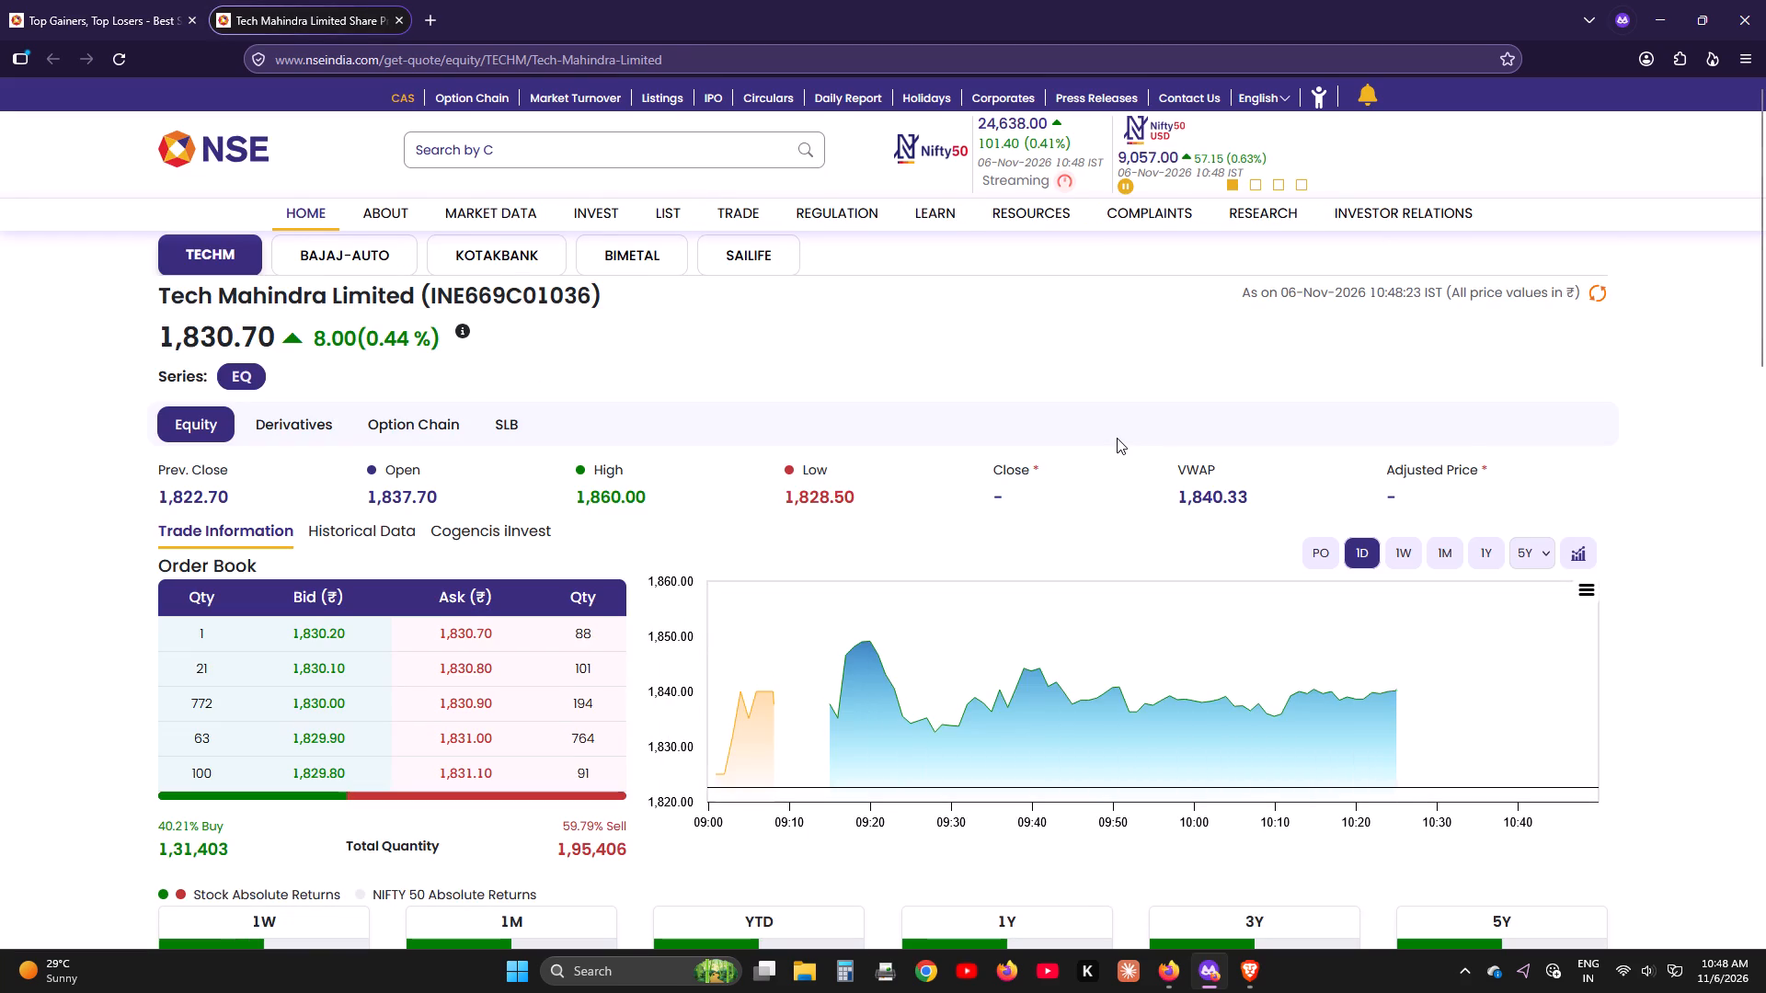
left_click(1581, 560)
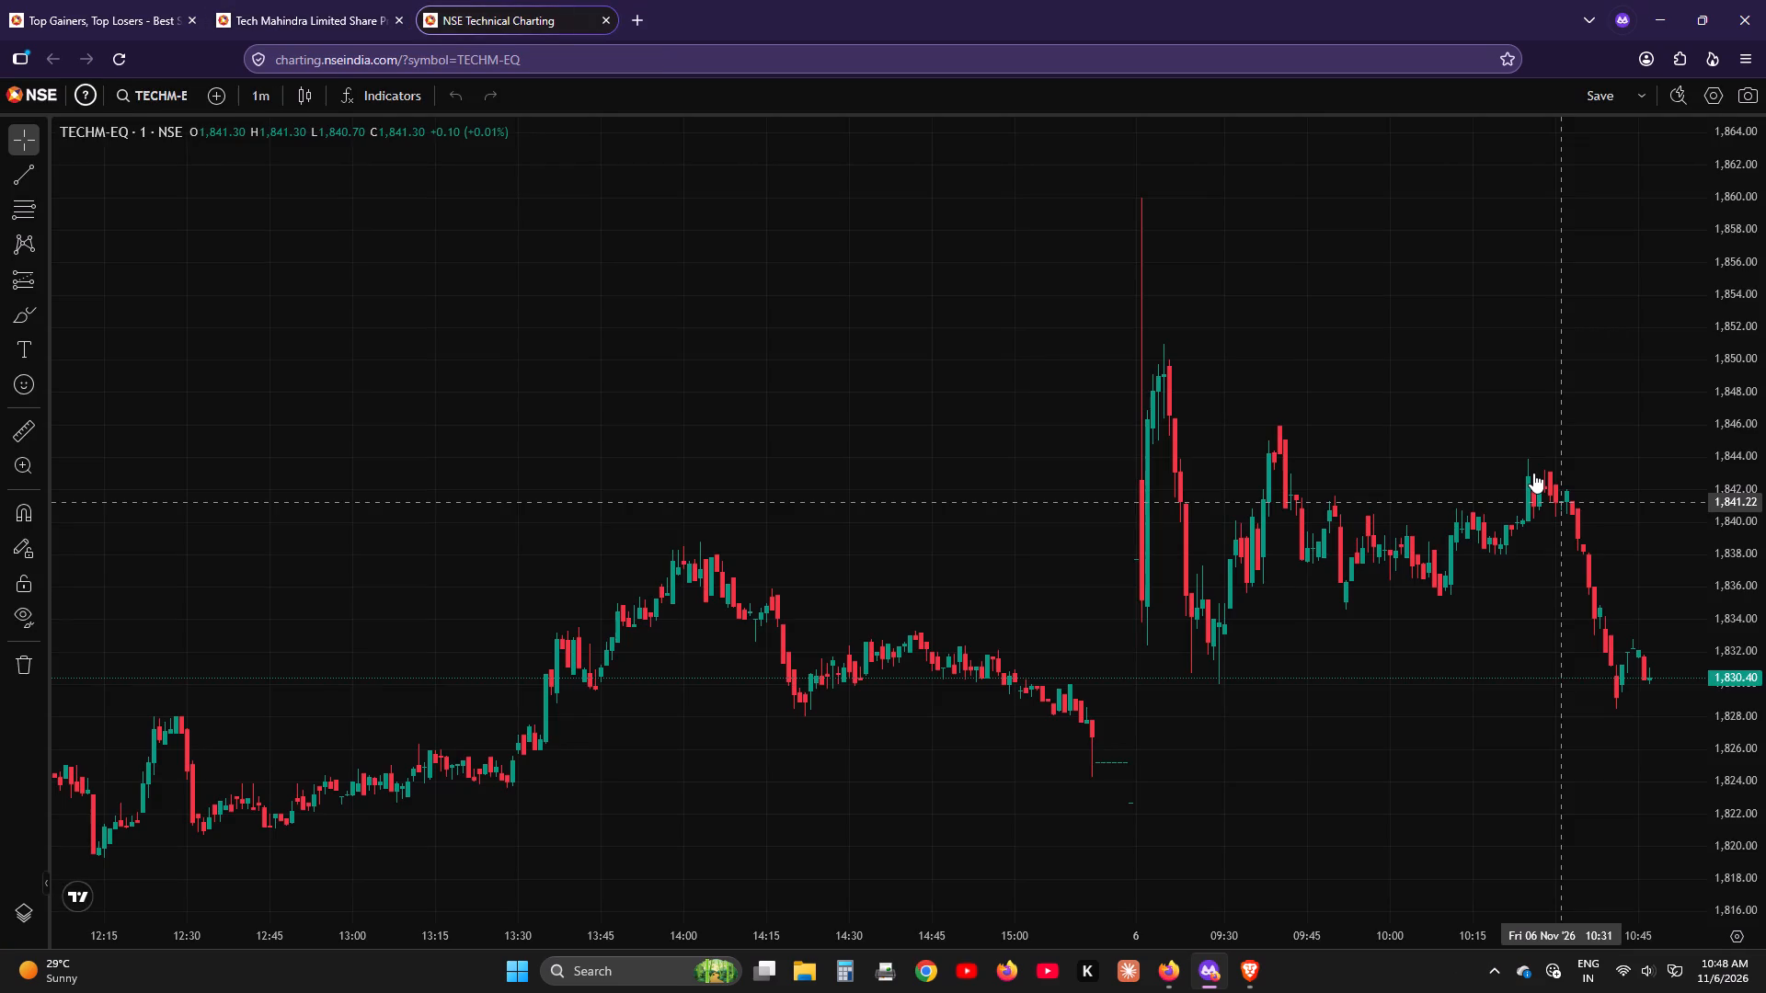
Search the chart indicators for smc and clear the search.
left_click(384, 92)
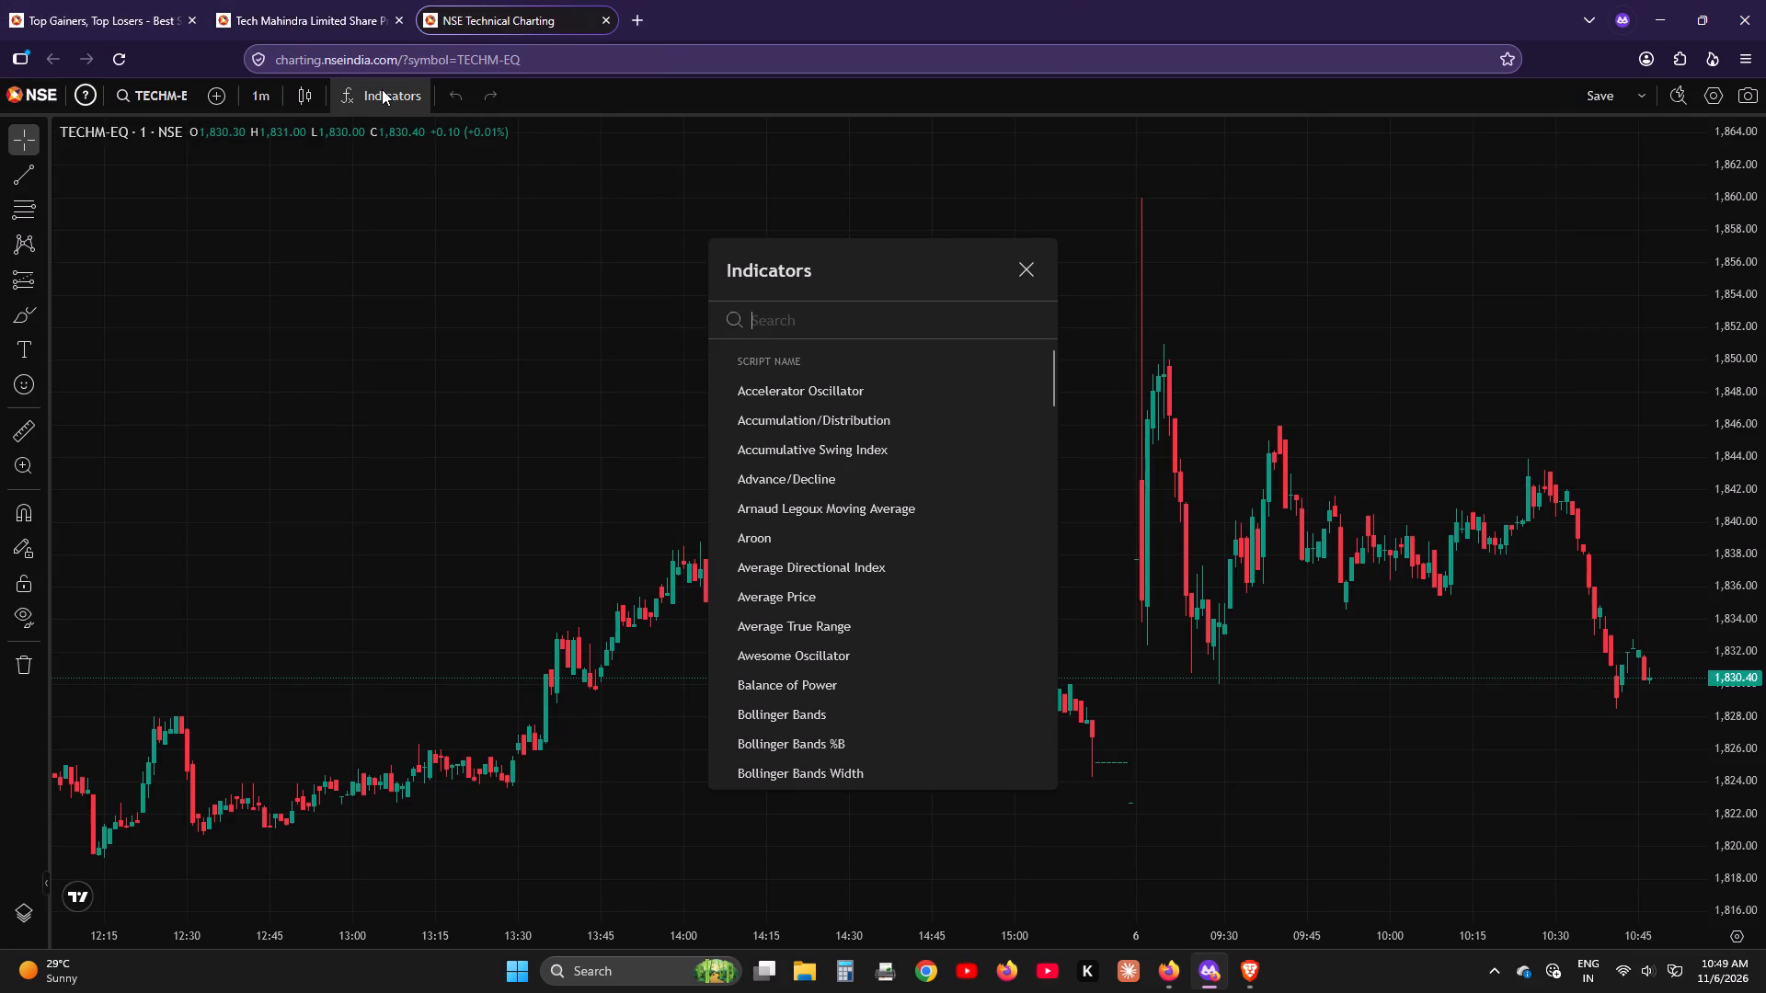
type("smc")
key("BackSpace")
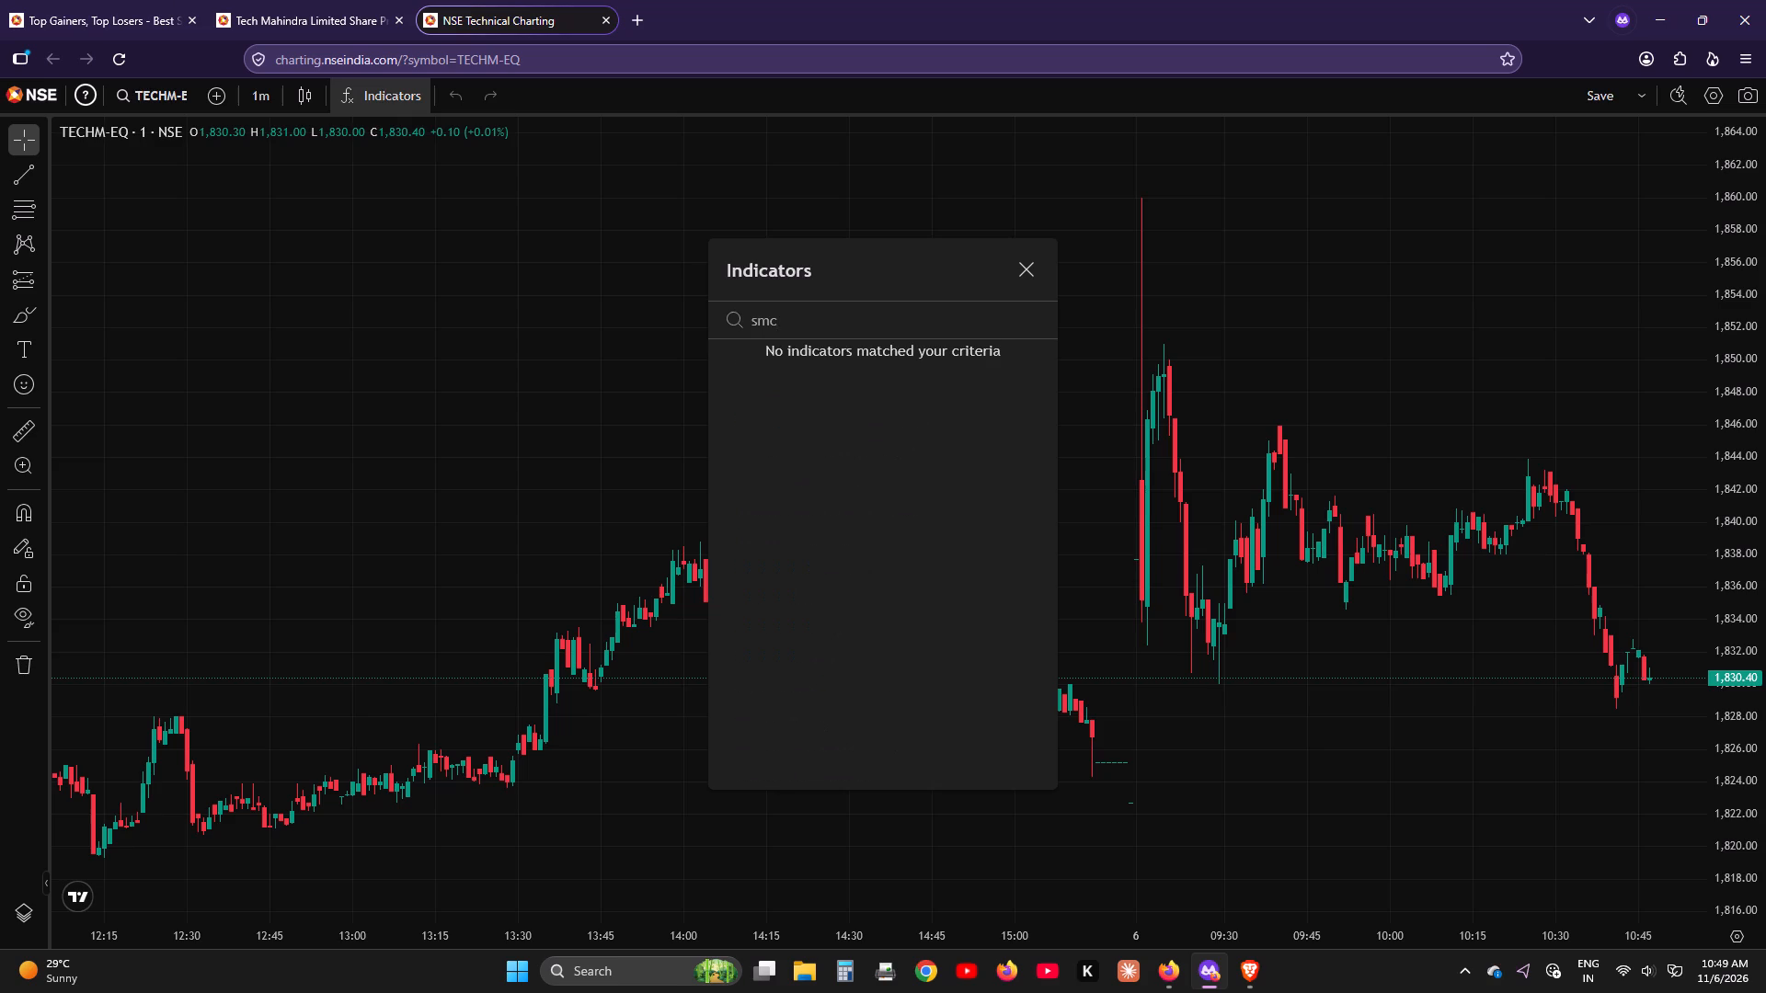
key("BackSpace")
key("BackSpace")
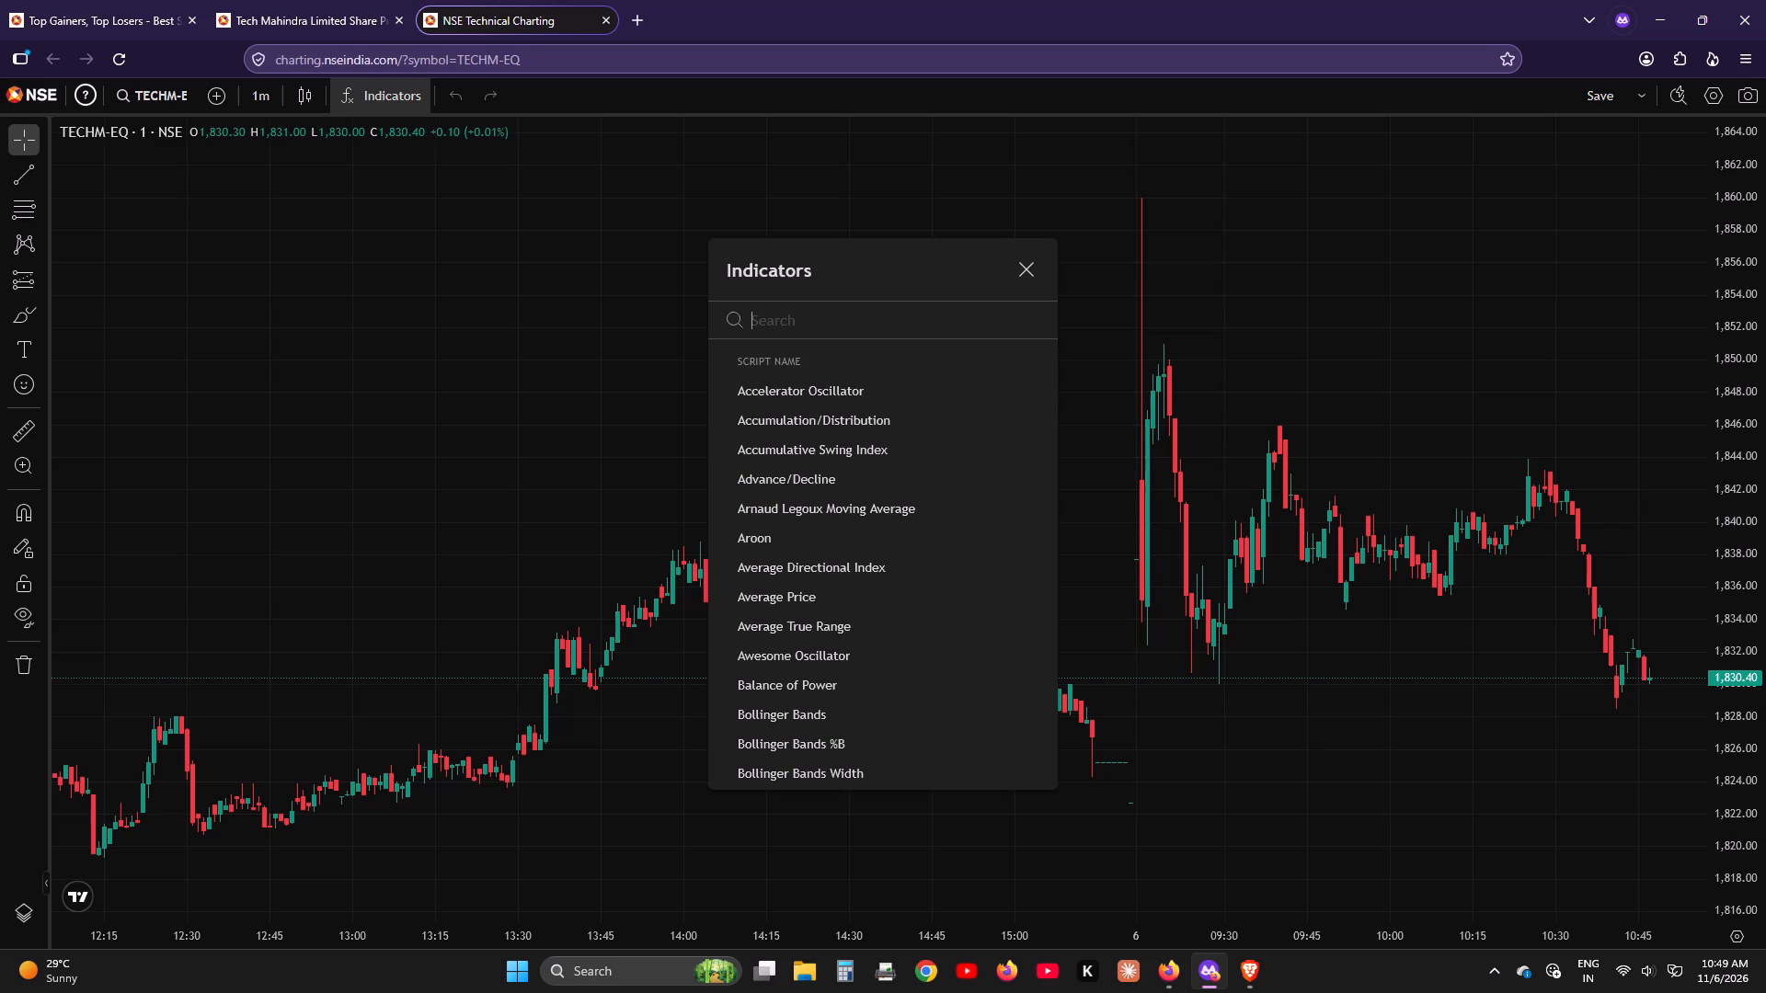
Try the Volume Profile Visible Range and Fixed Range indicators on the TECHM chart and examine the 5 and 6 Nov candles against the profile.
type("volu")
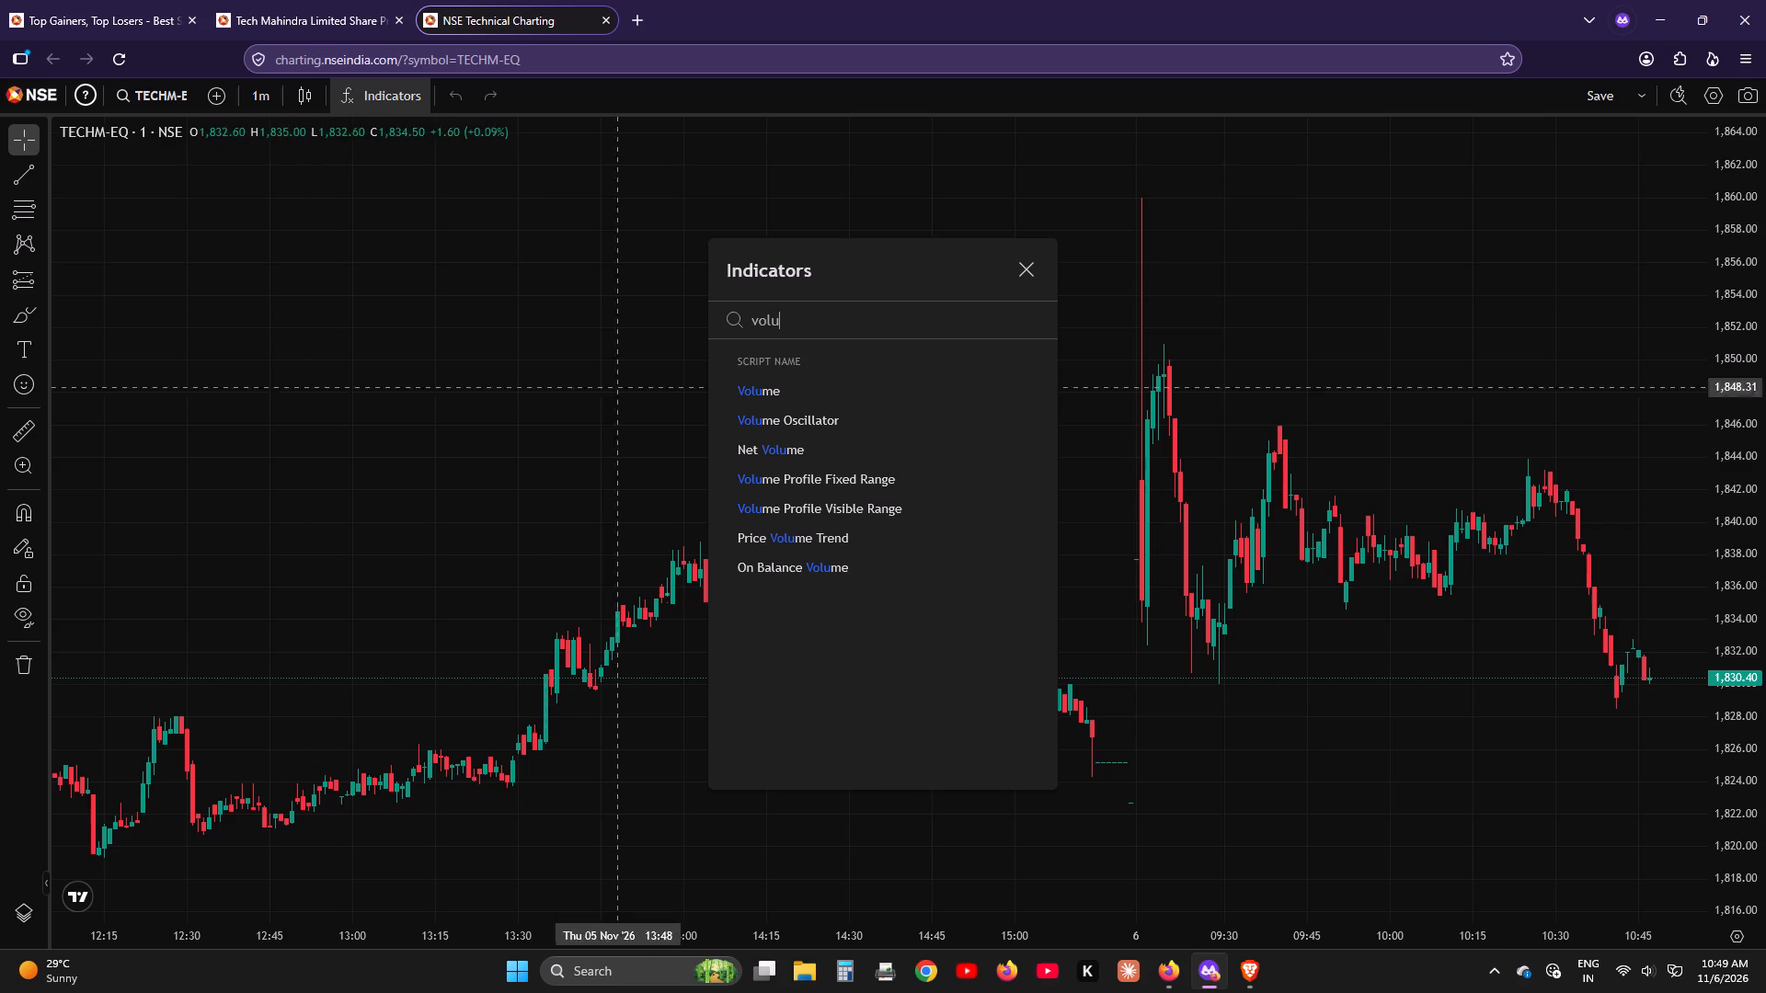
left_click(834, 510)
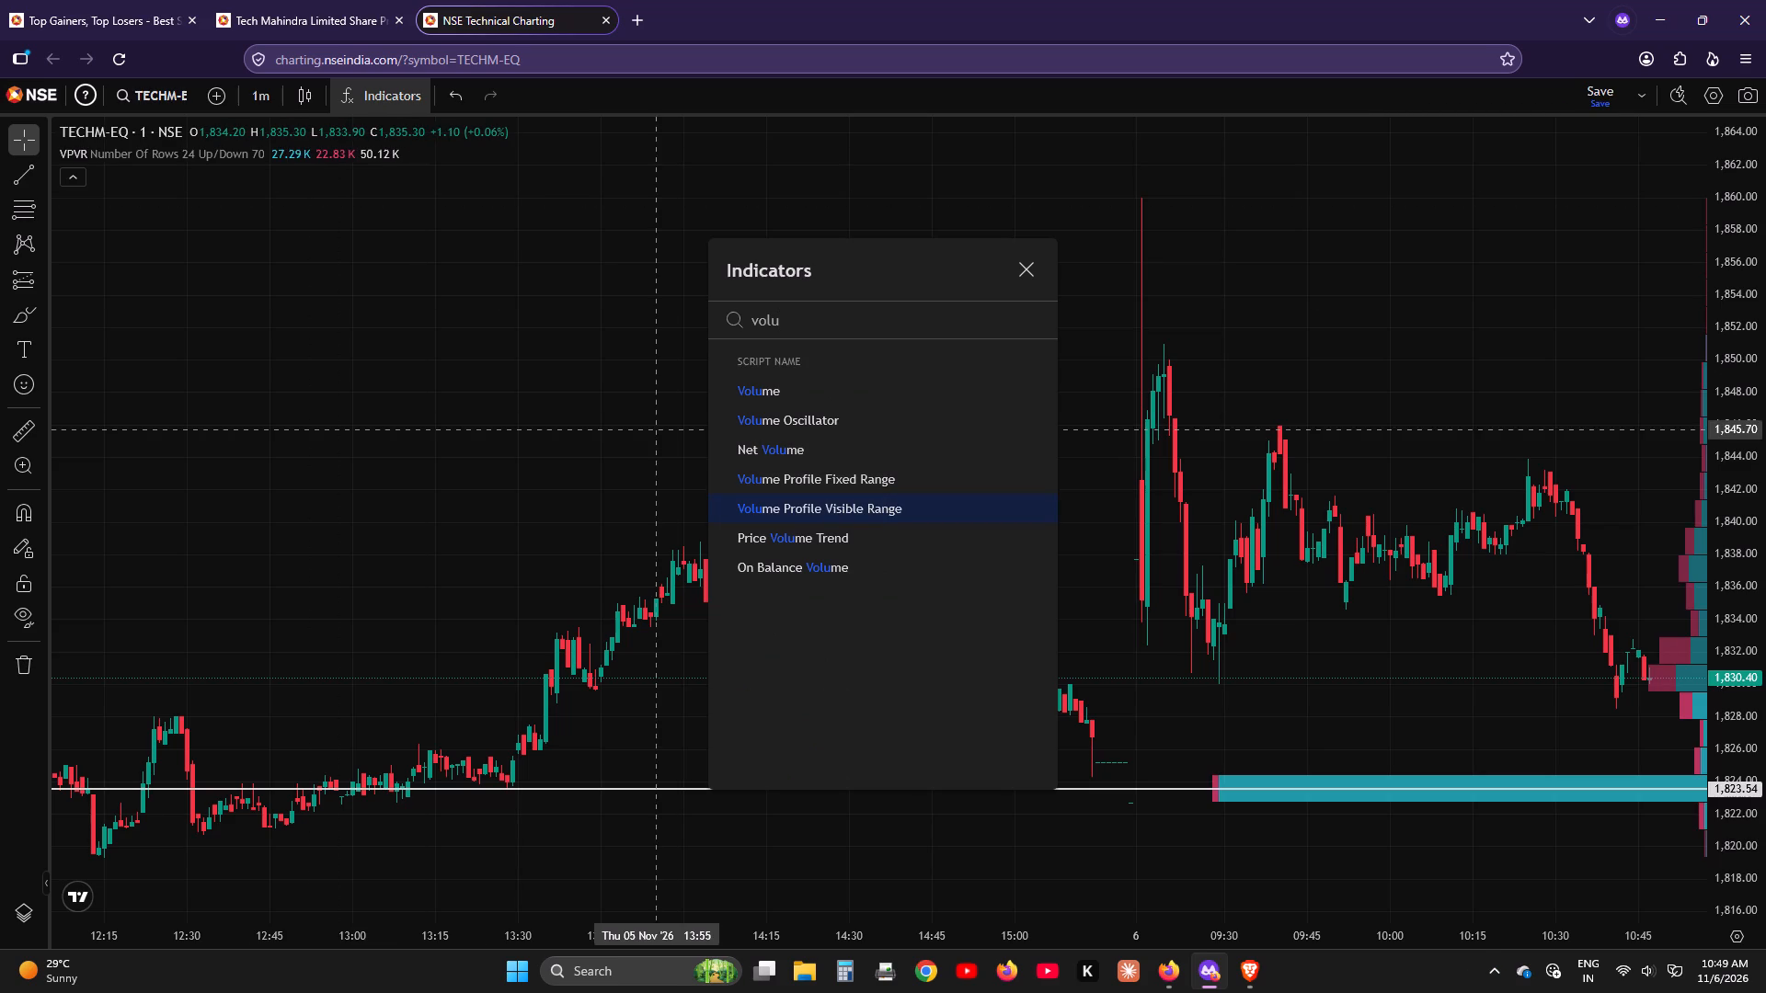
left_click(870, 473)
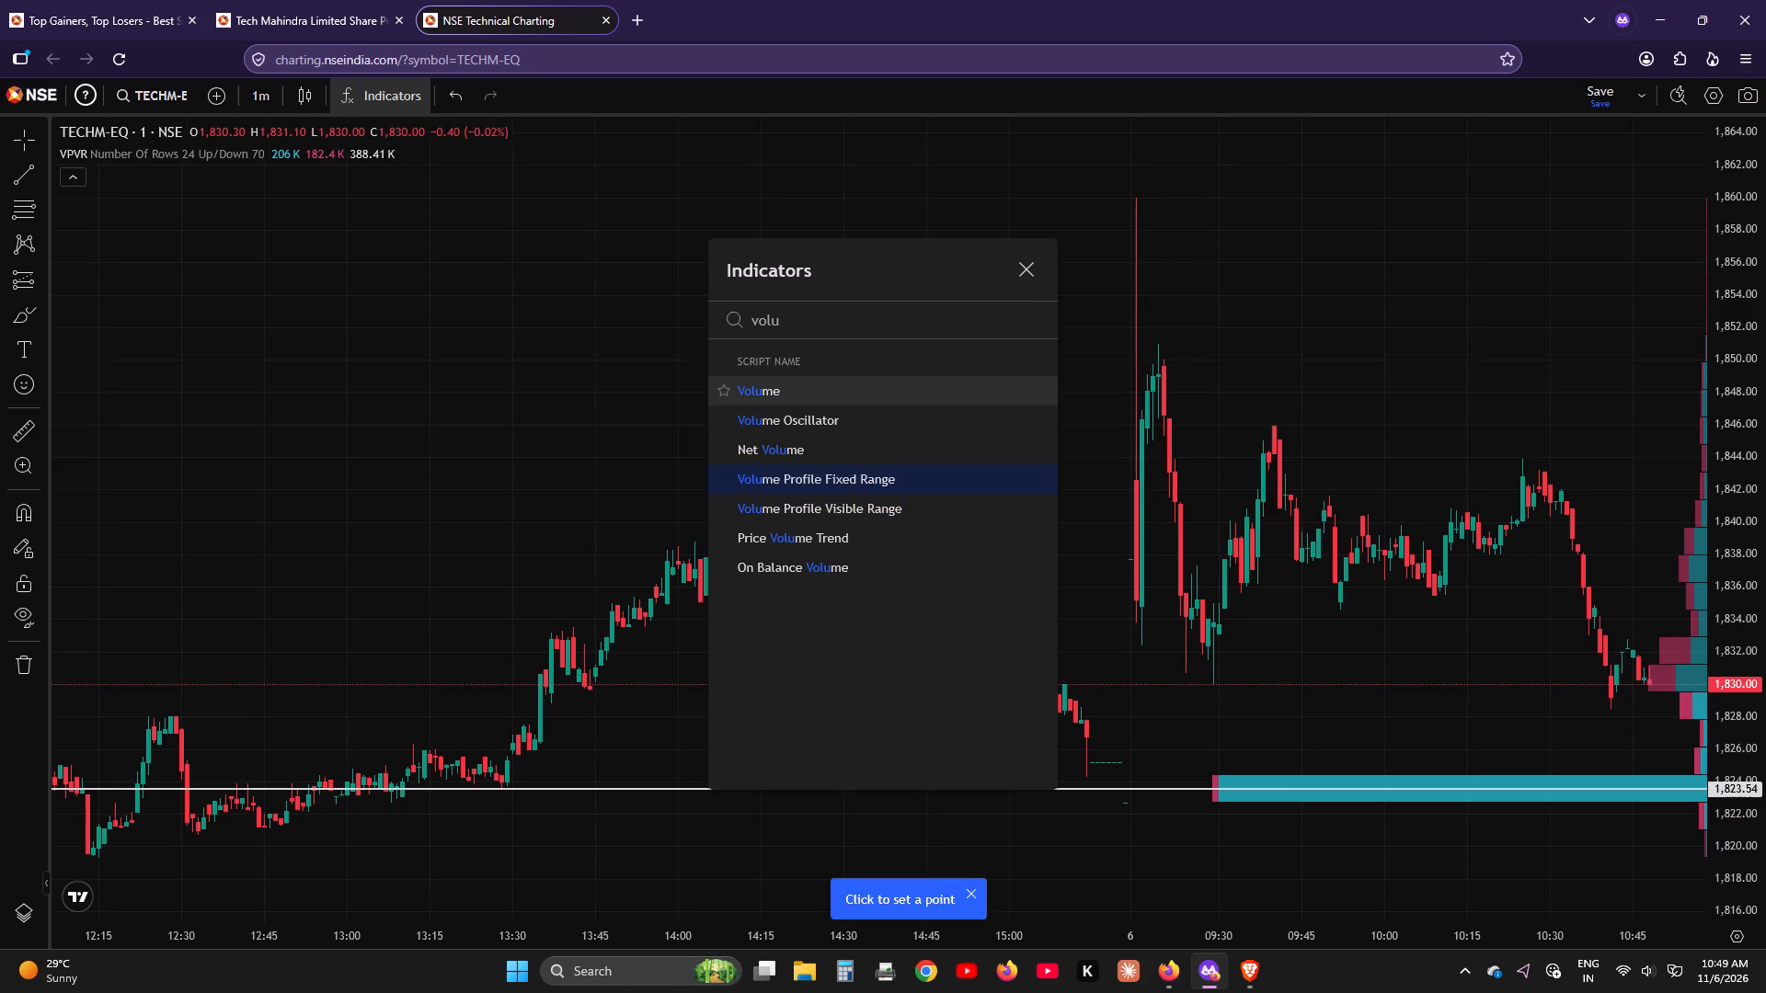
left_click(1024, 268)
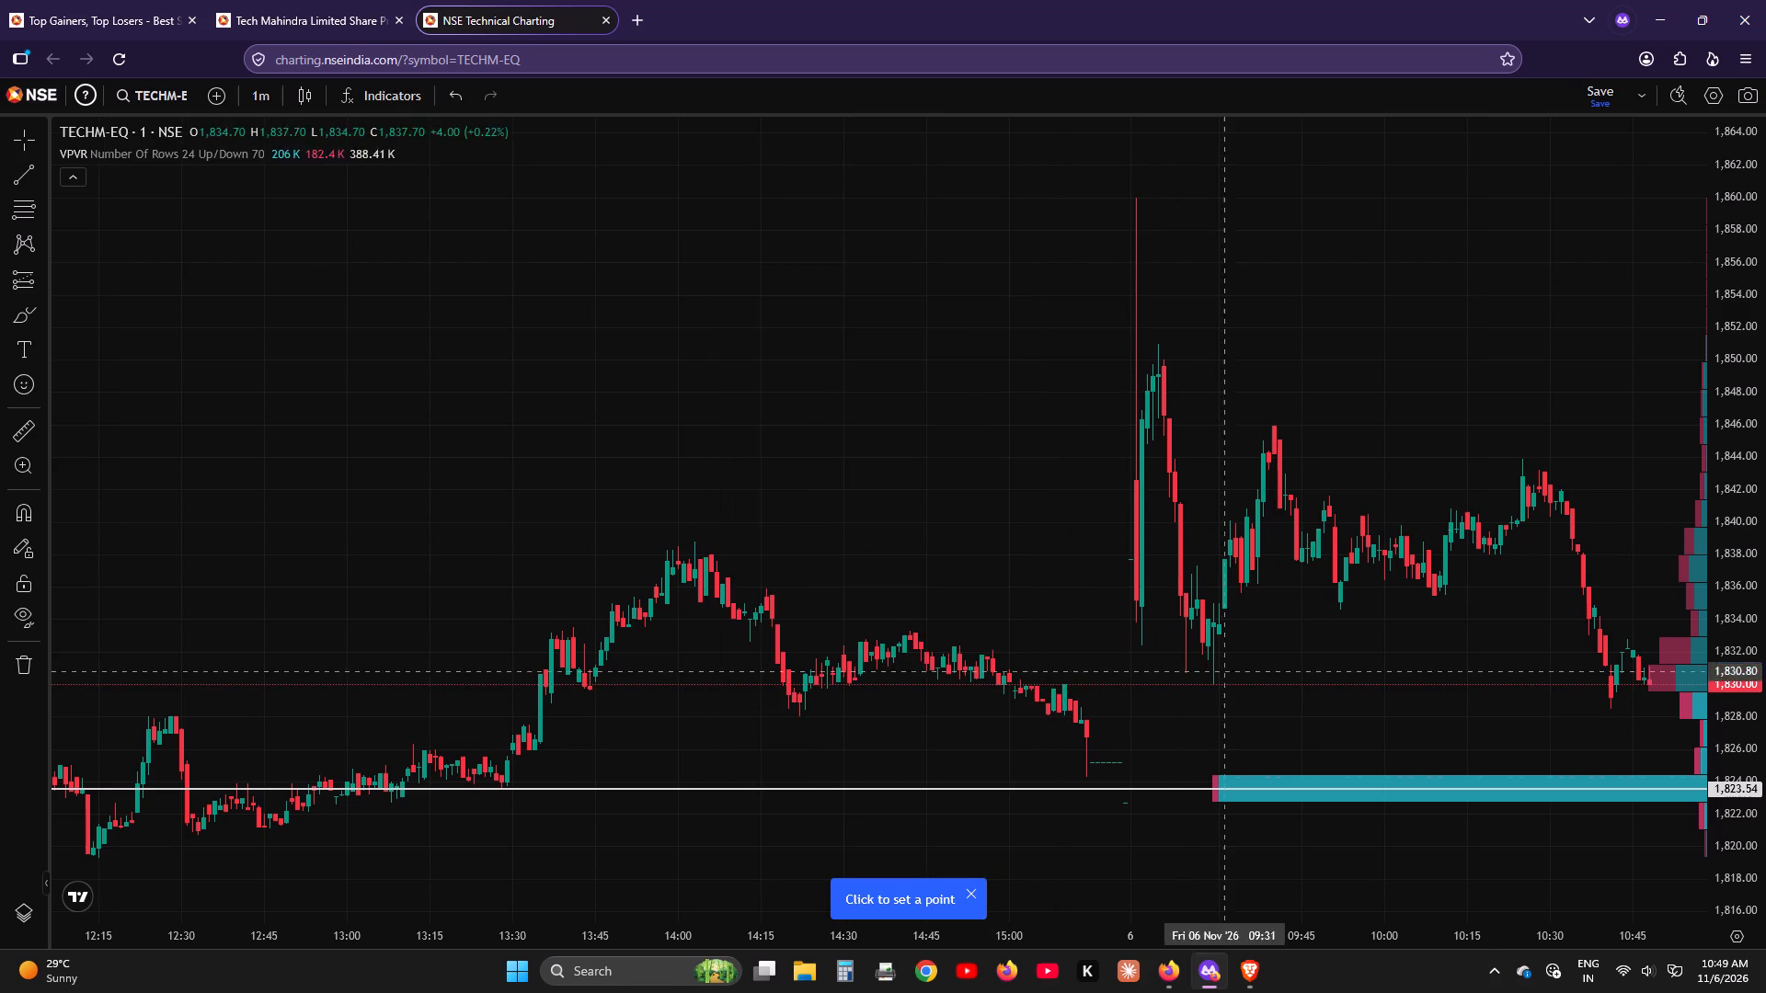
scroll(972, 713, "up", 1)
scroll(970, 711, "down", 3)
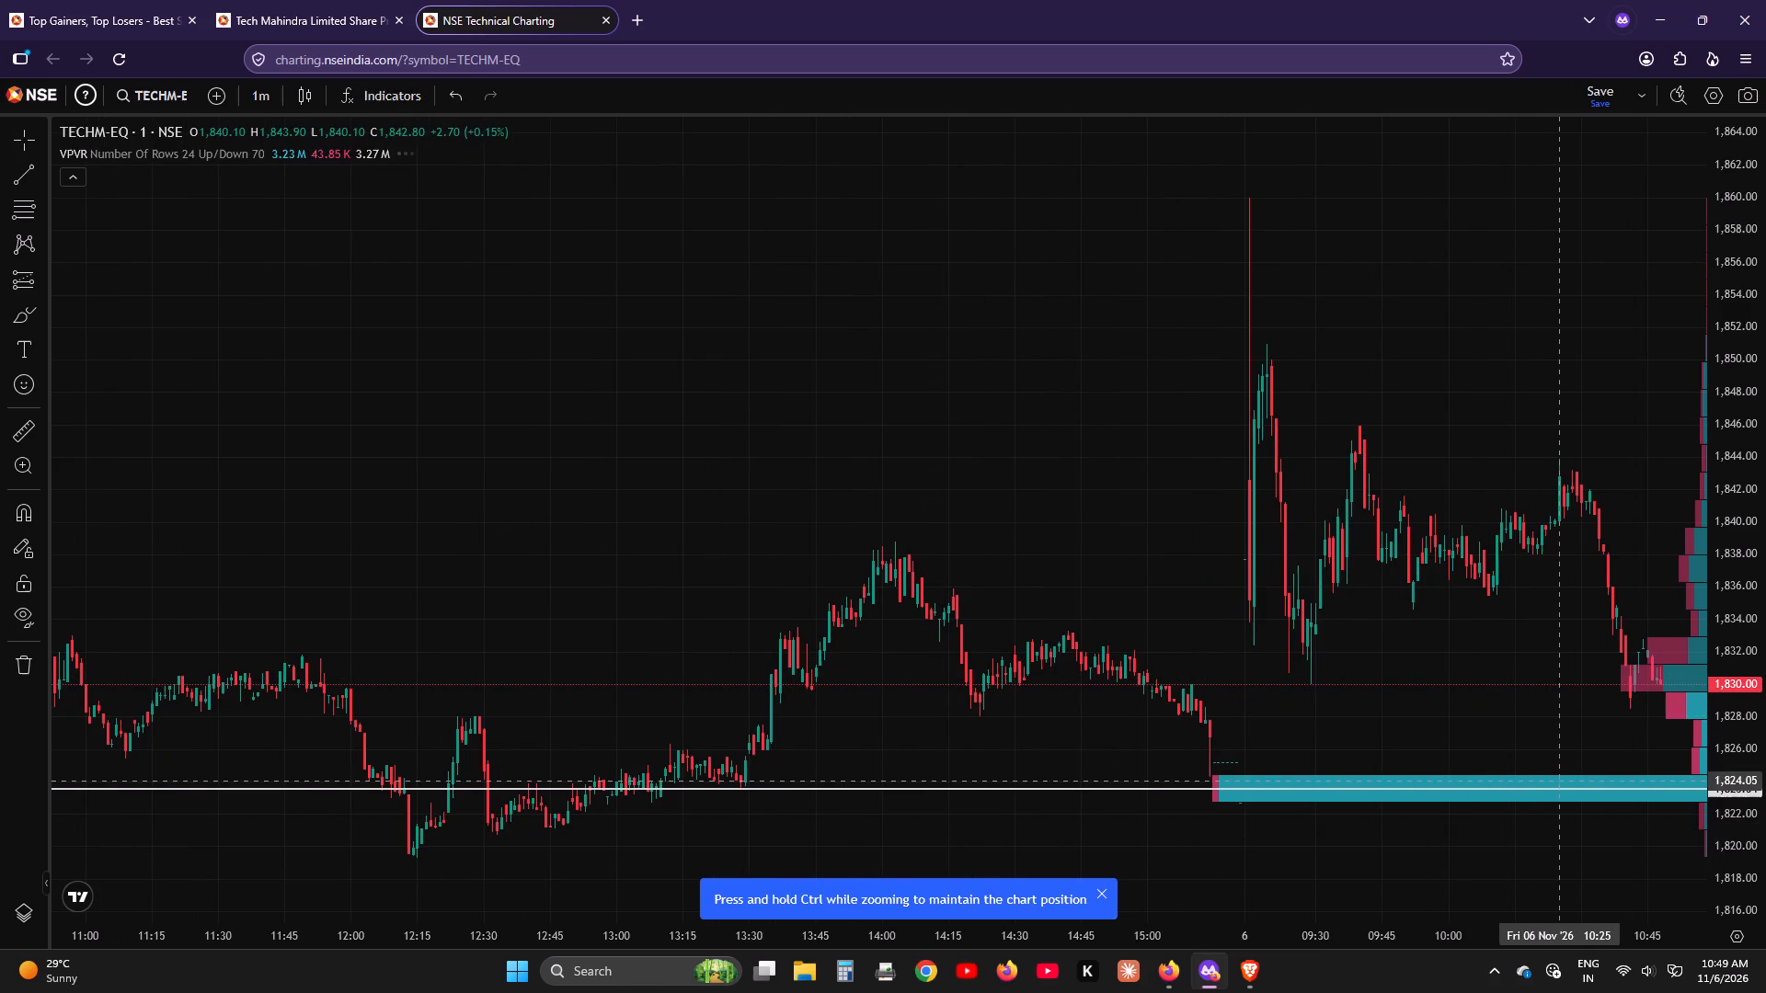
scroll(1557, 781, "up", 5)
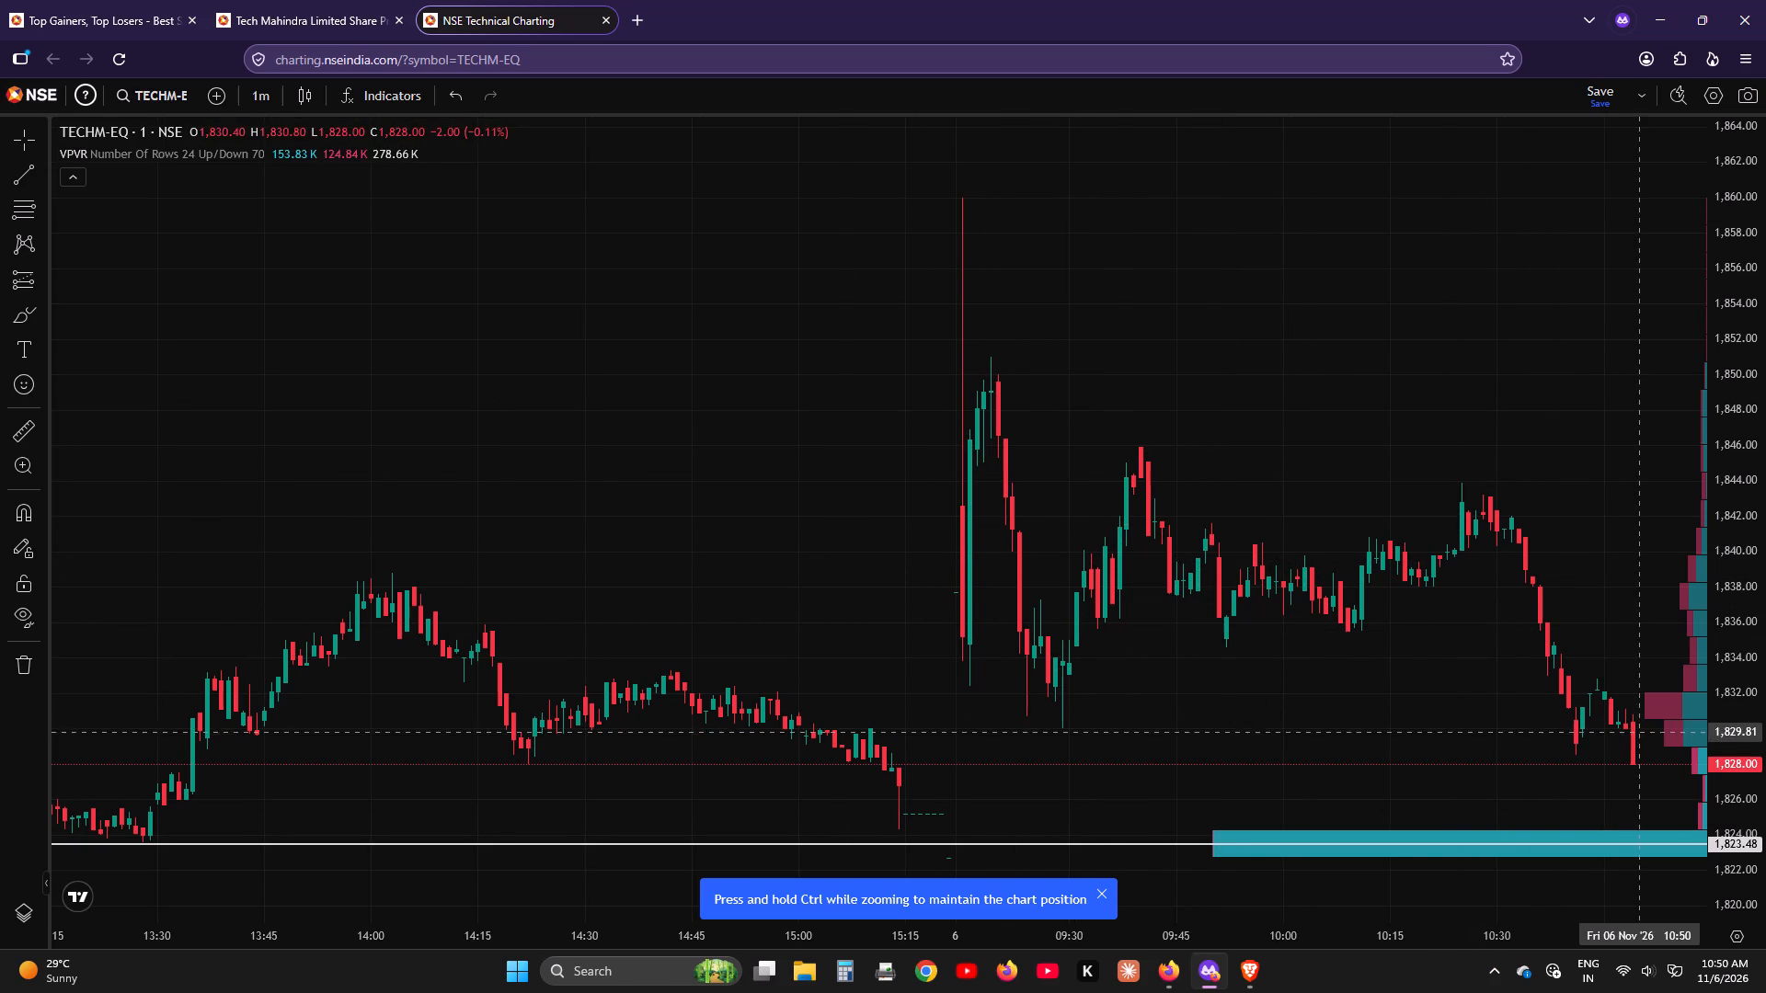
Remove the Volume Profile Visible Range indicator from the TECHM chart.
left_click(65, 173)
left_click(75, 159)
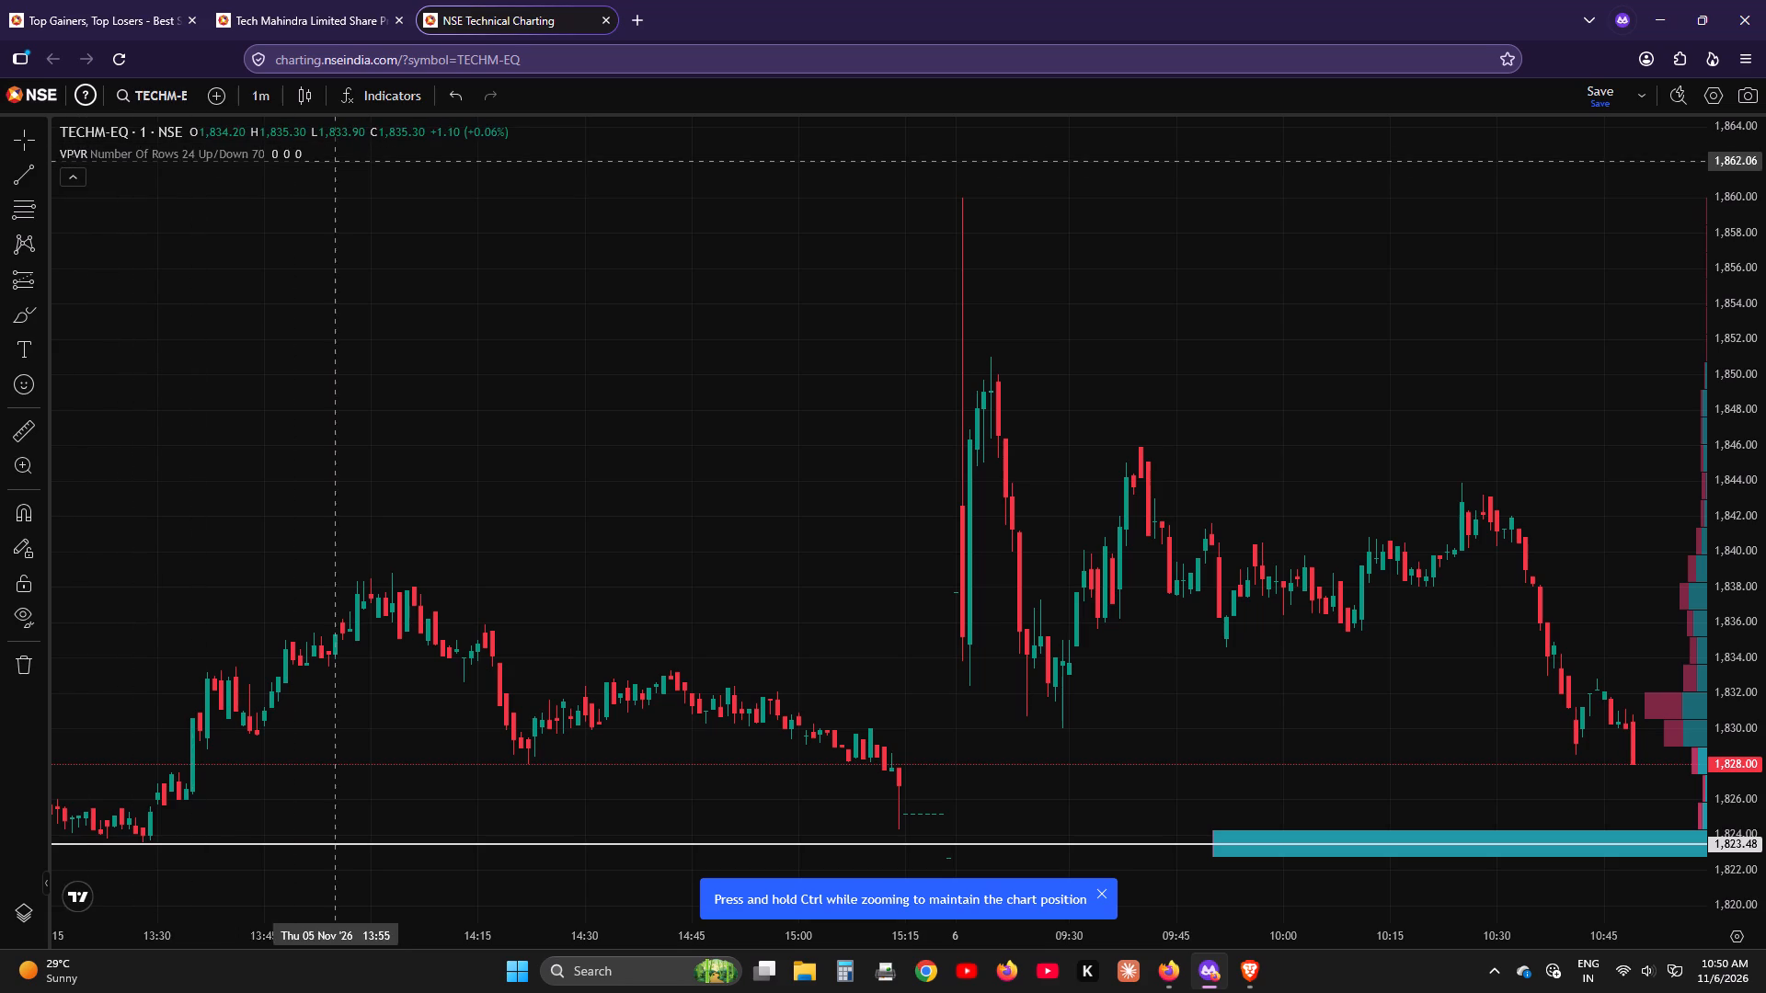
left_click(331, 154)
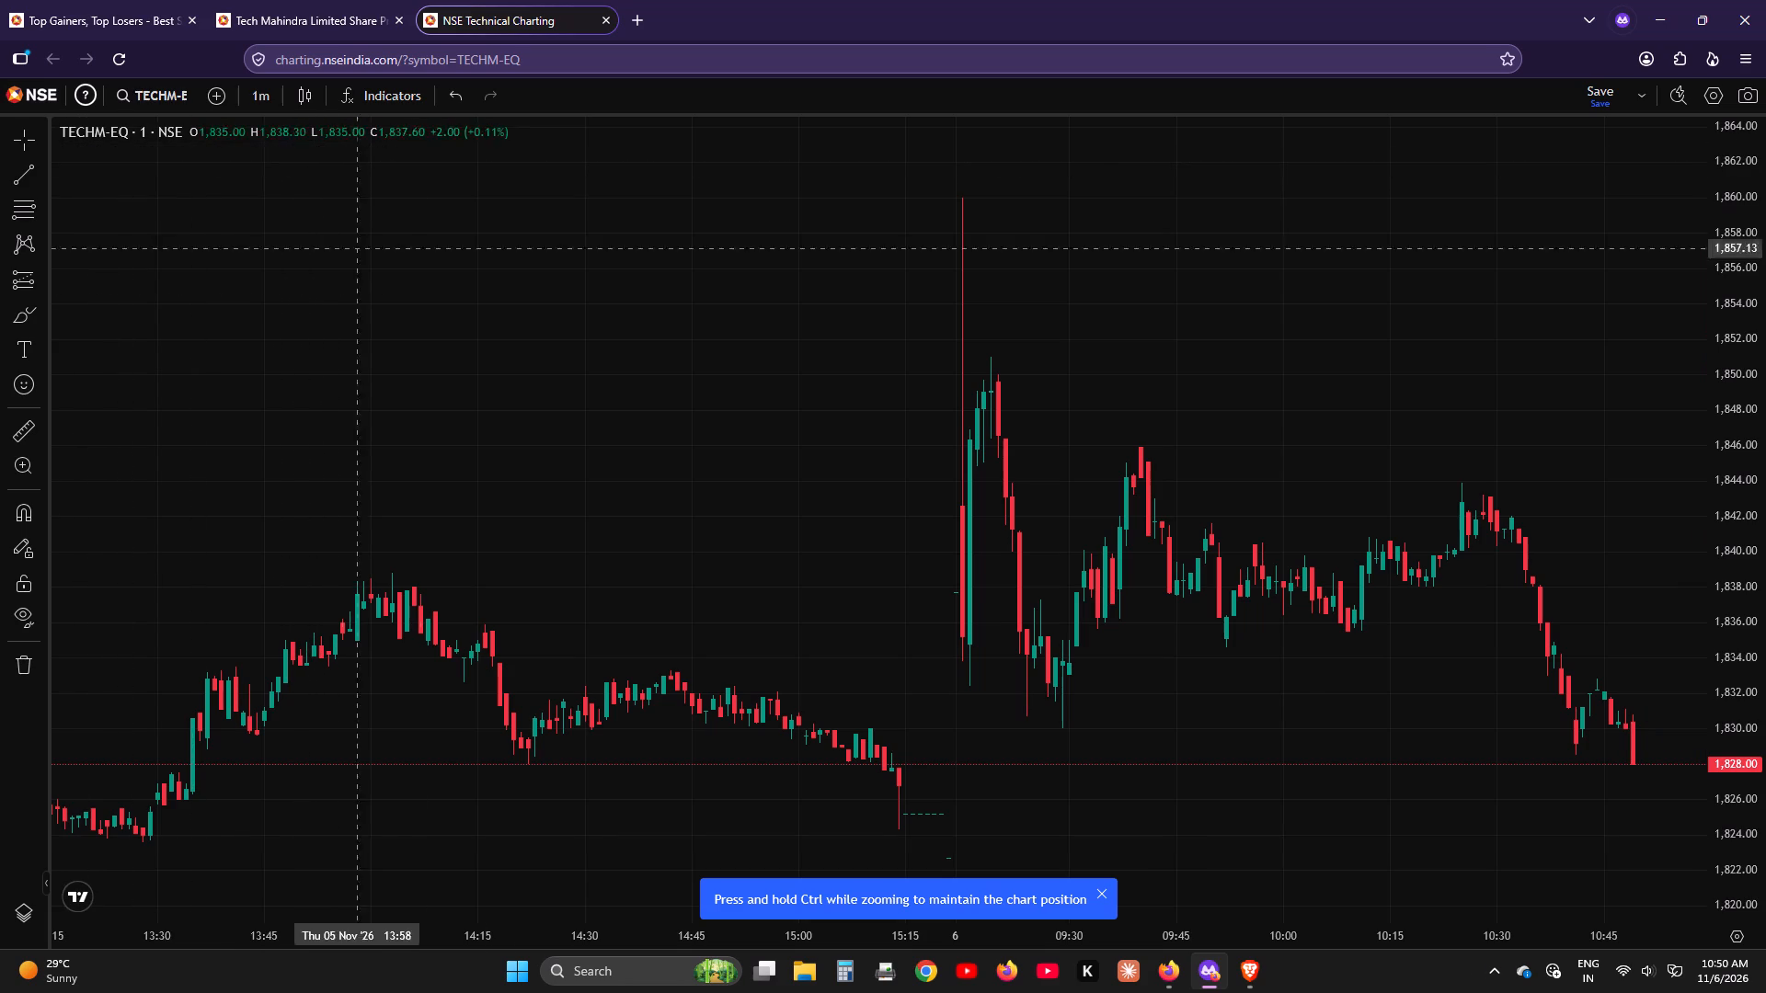
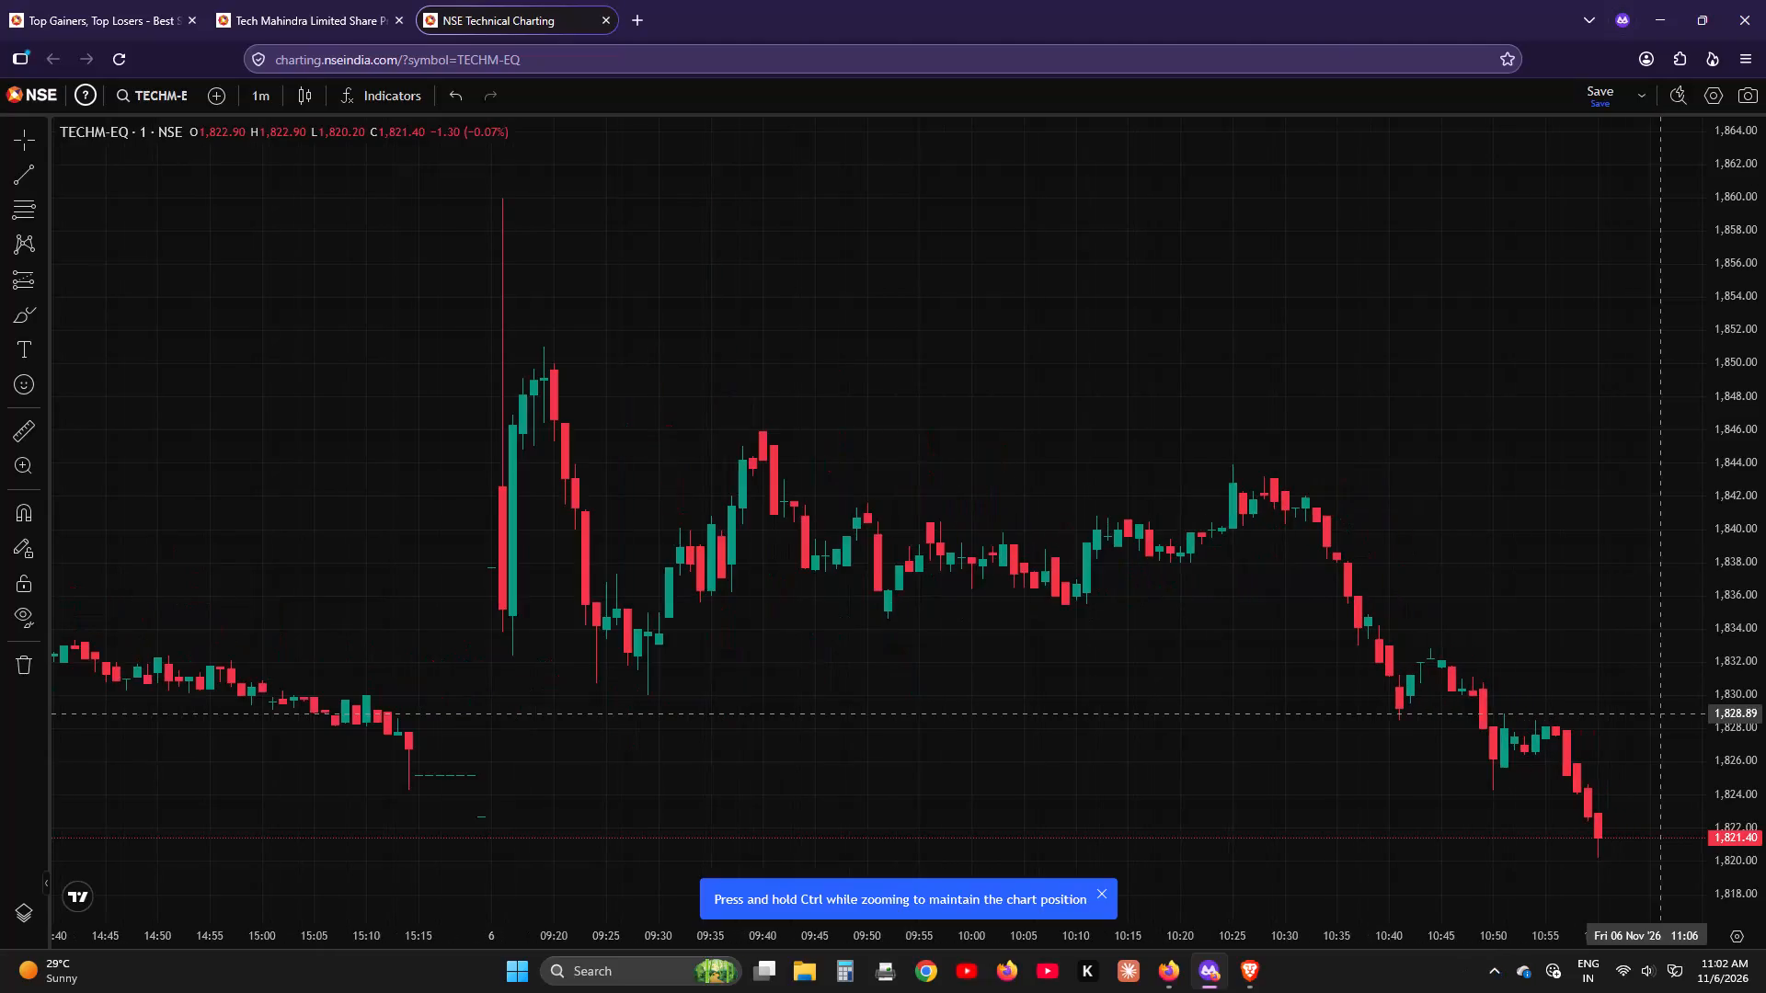
Switch the TECHM chart to the 5-minute interval.
scroll(1656, 713, "up", 4)
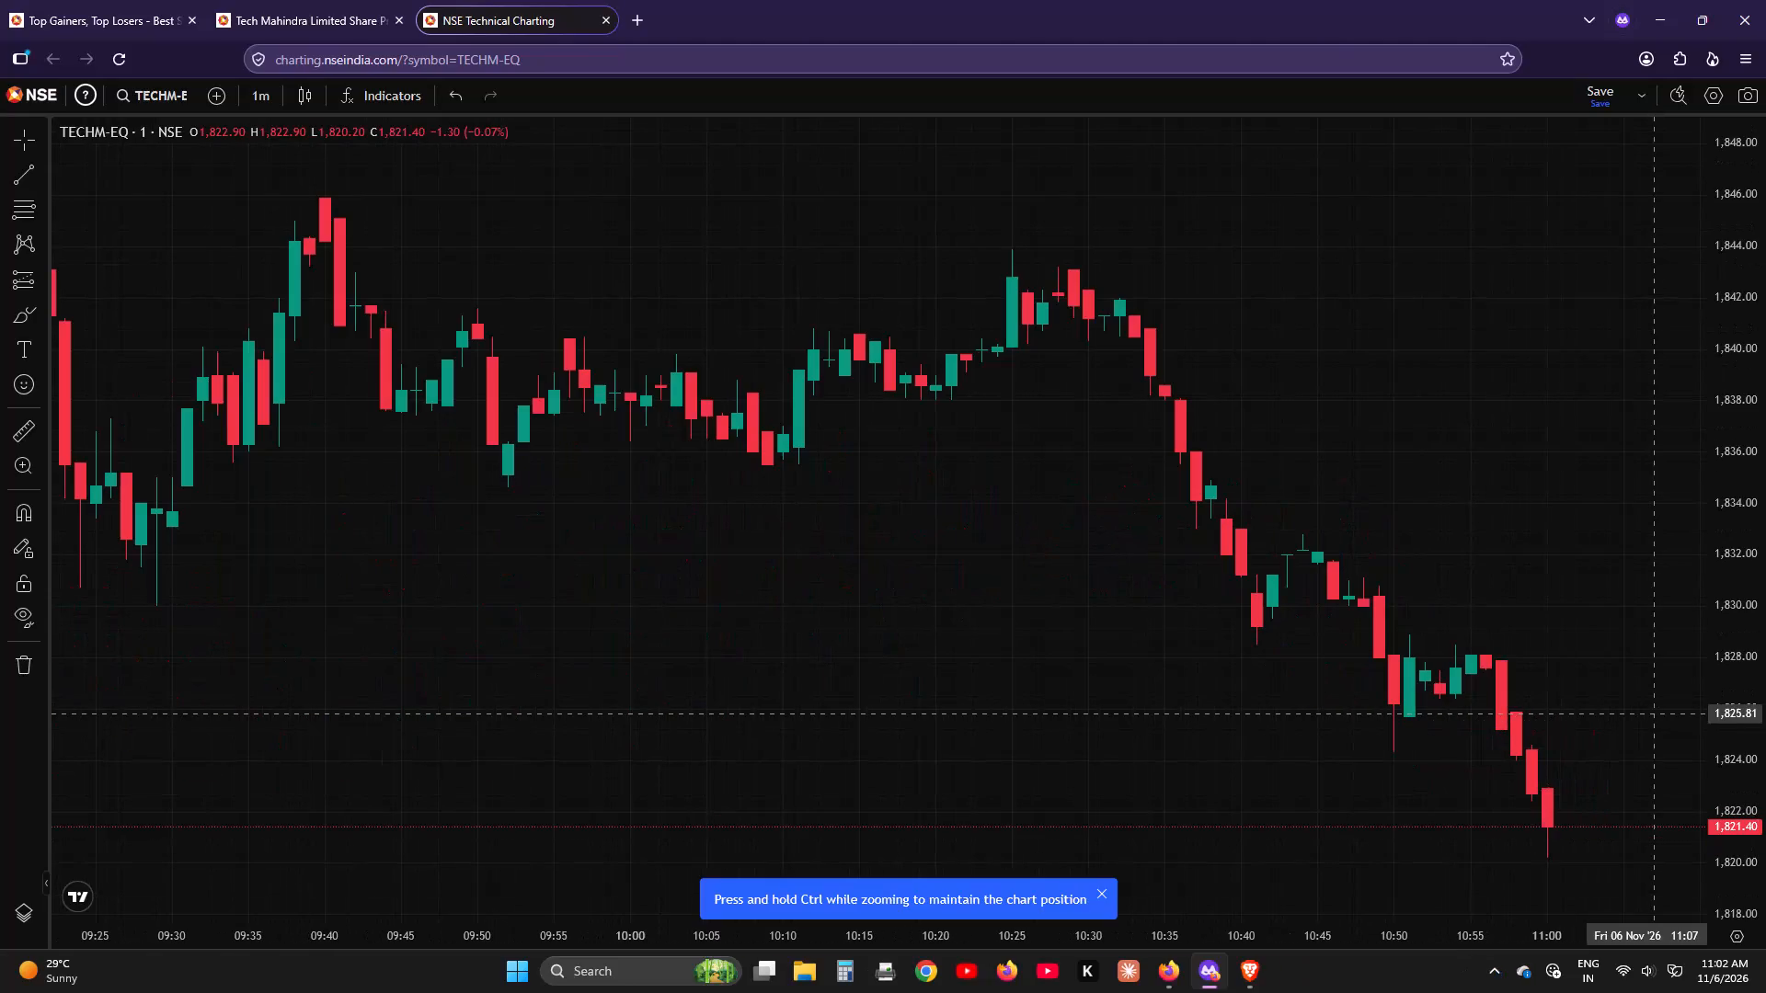
left_click(267, 101)
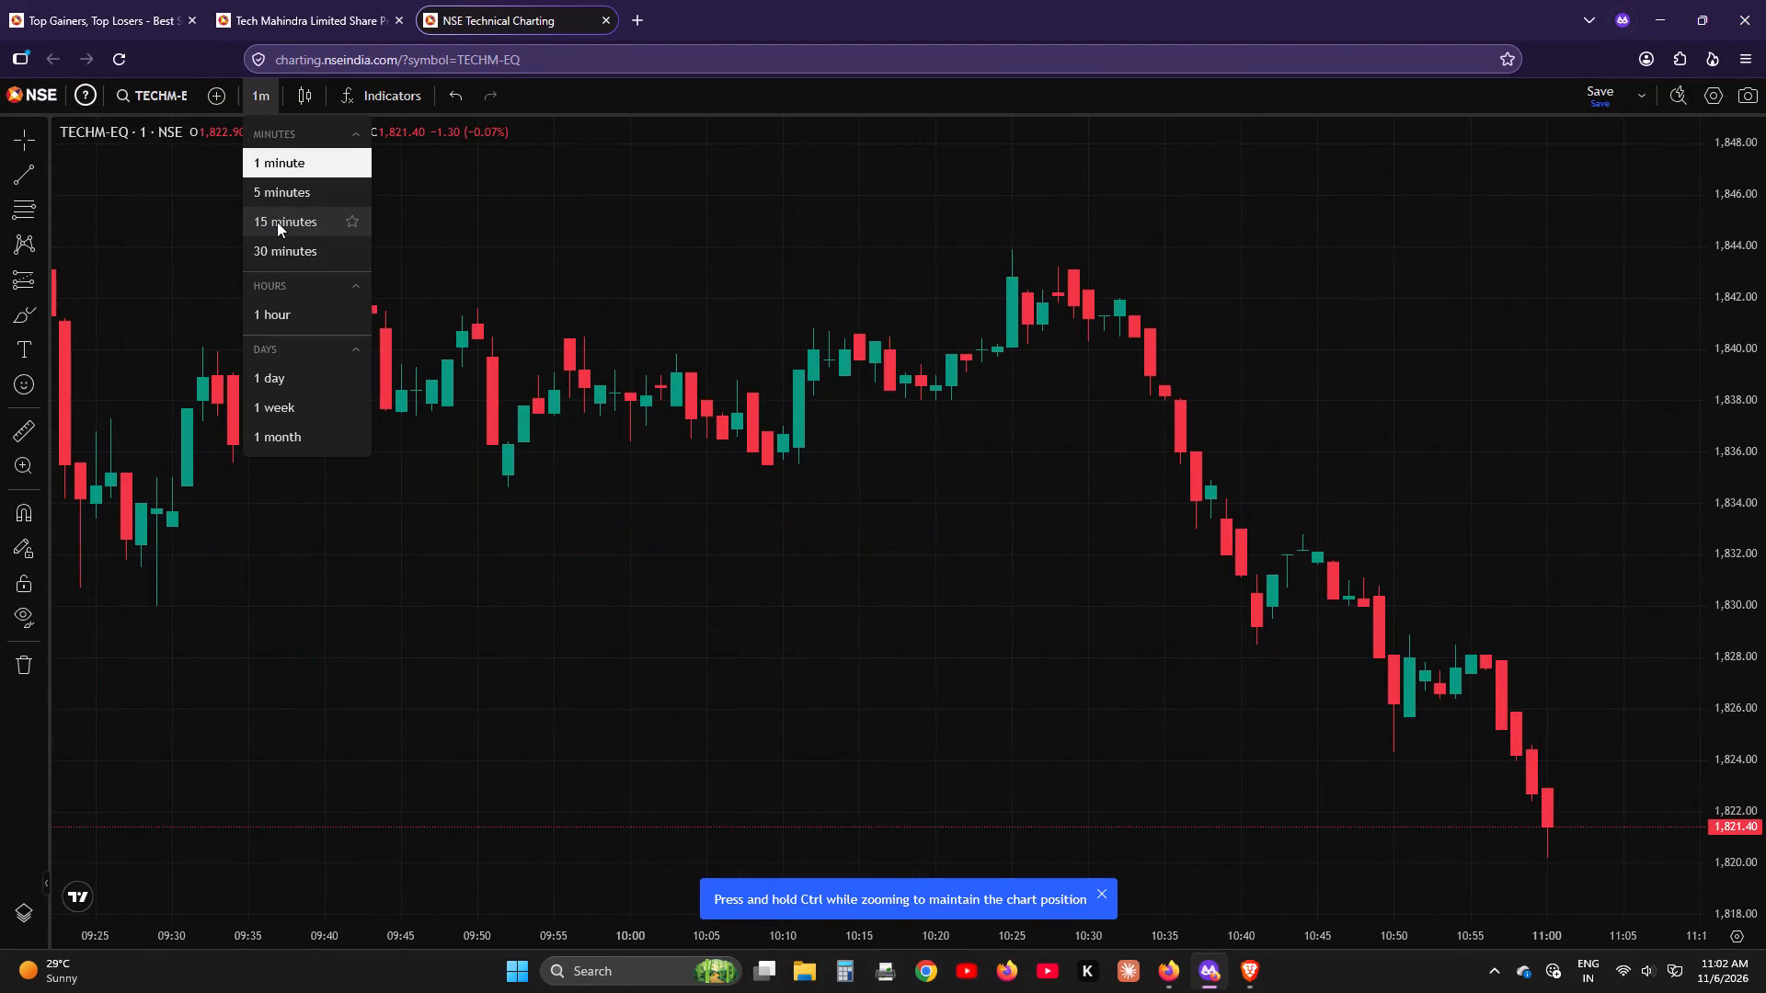
left_click(286, 195)
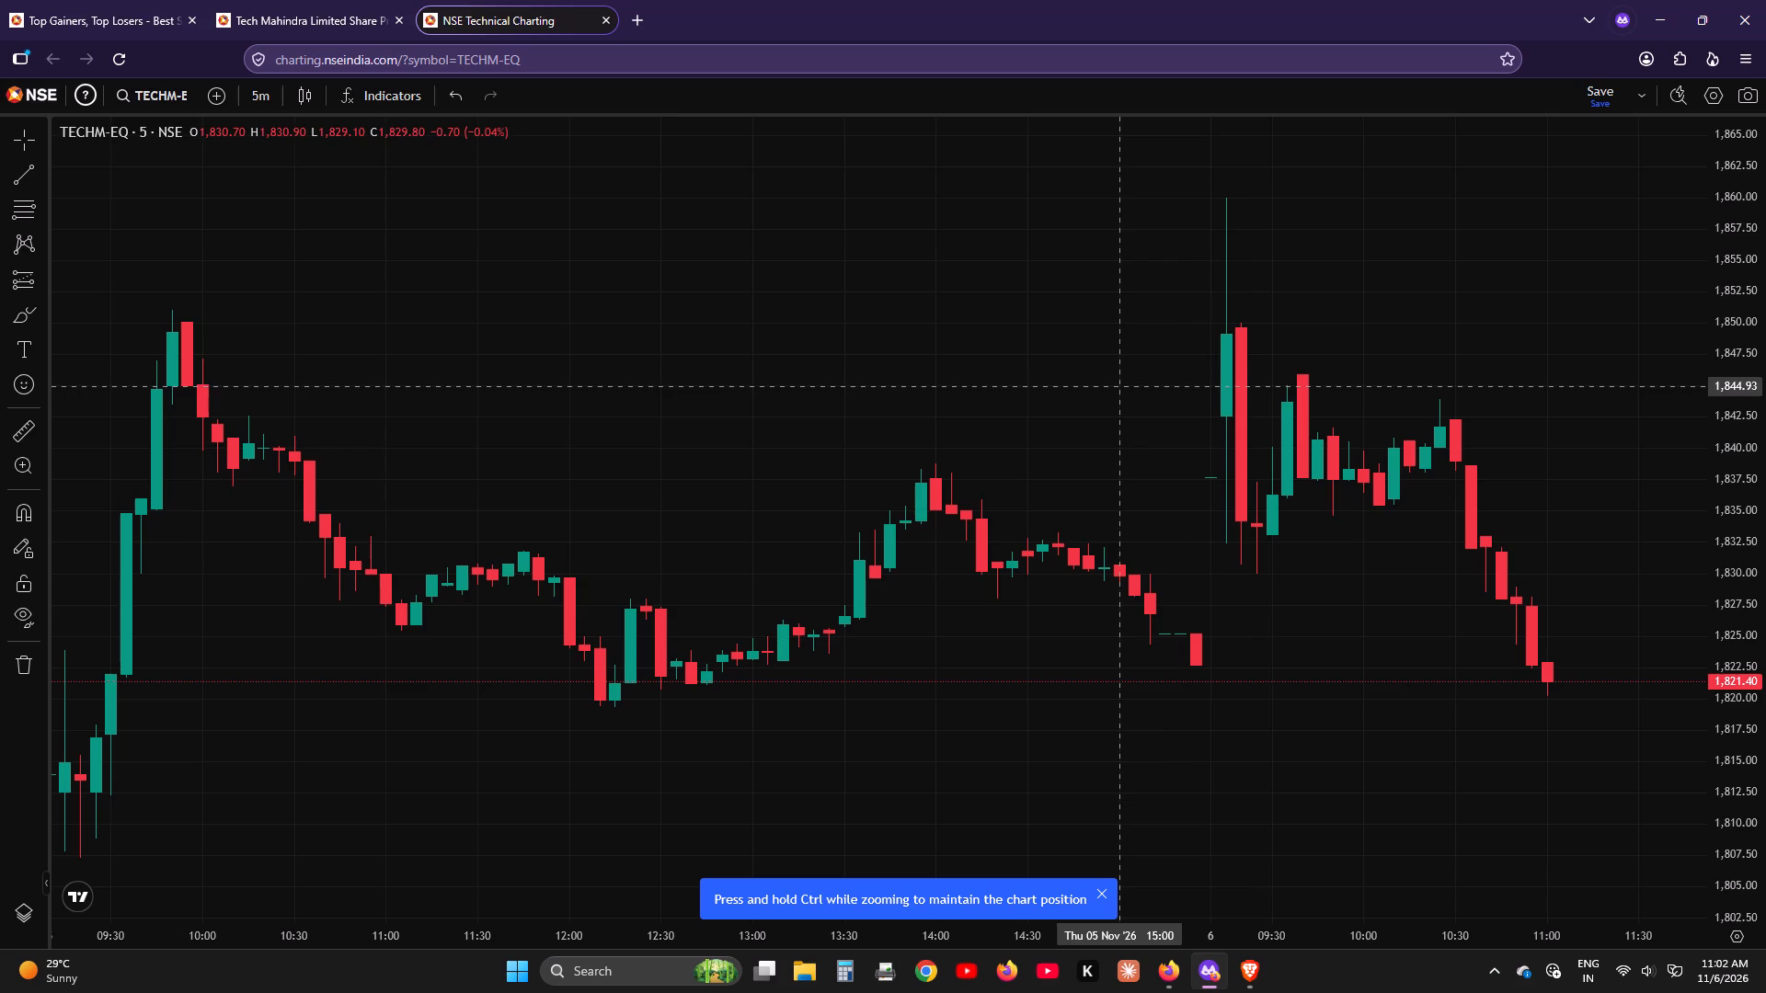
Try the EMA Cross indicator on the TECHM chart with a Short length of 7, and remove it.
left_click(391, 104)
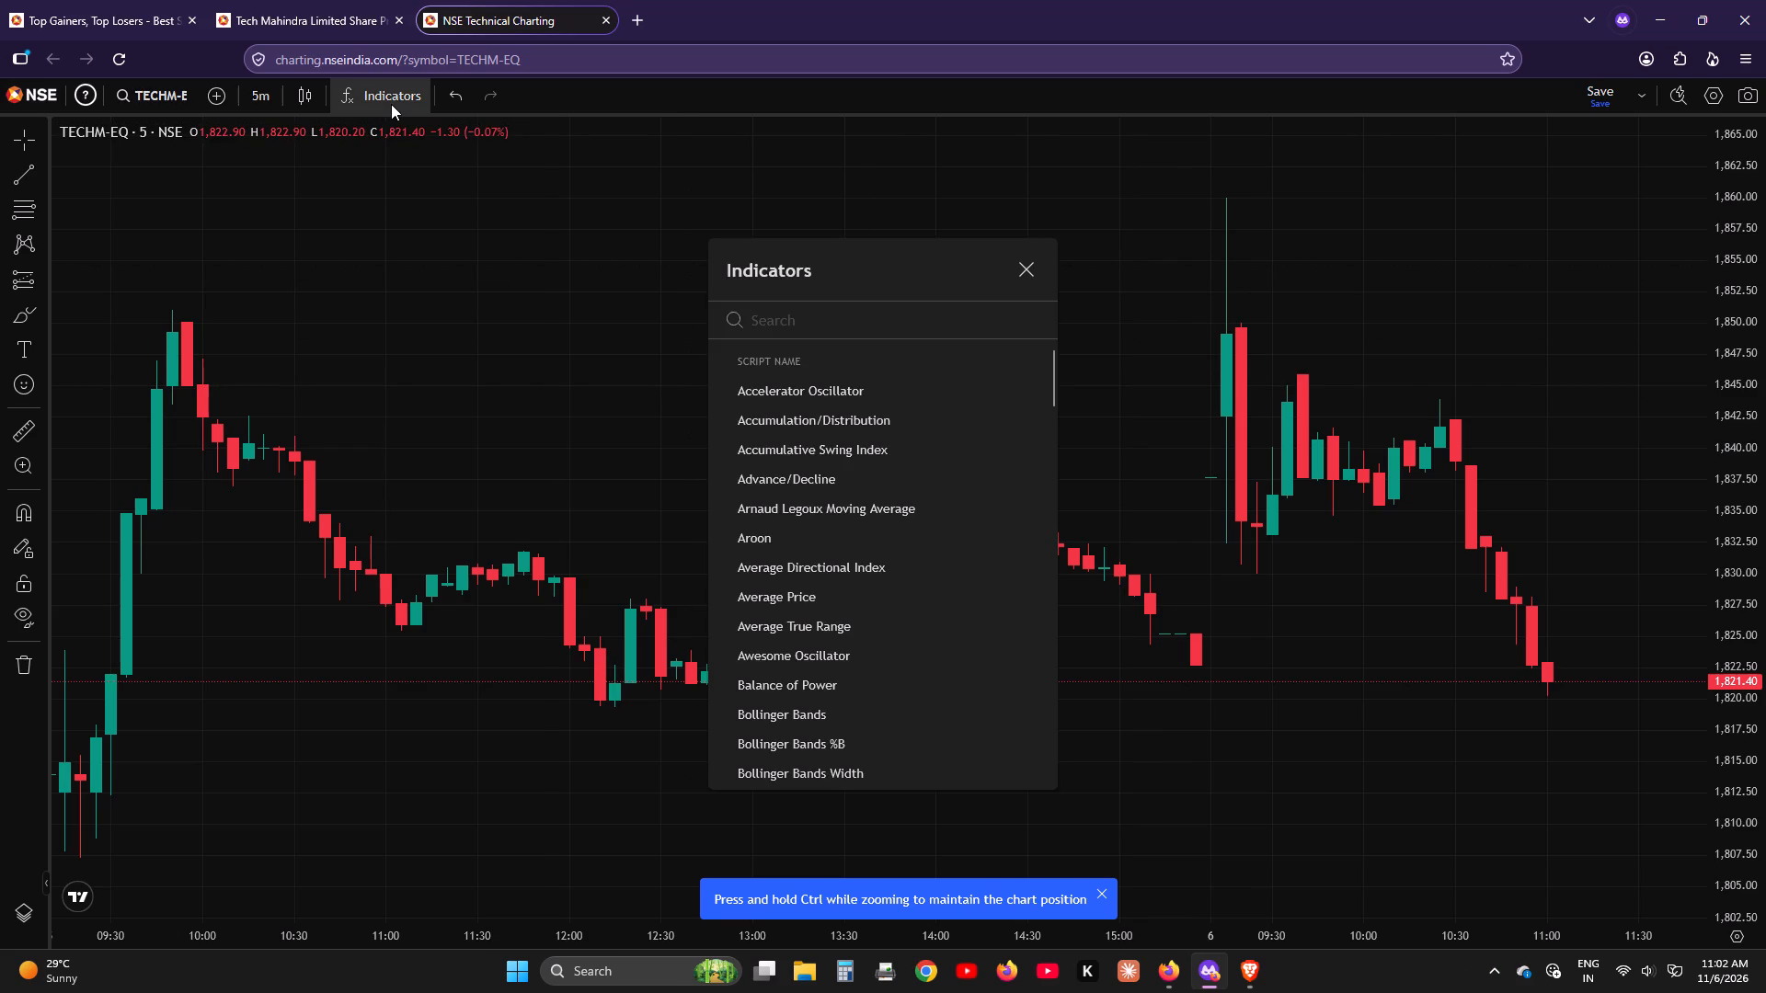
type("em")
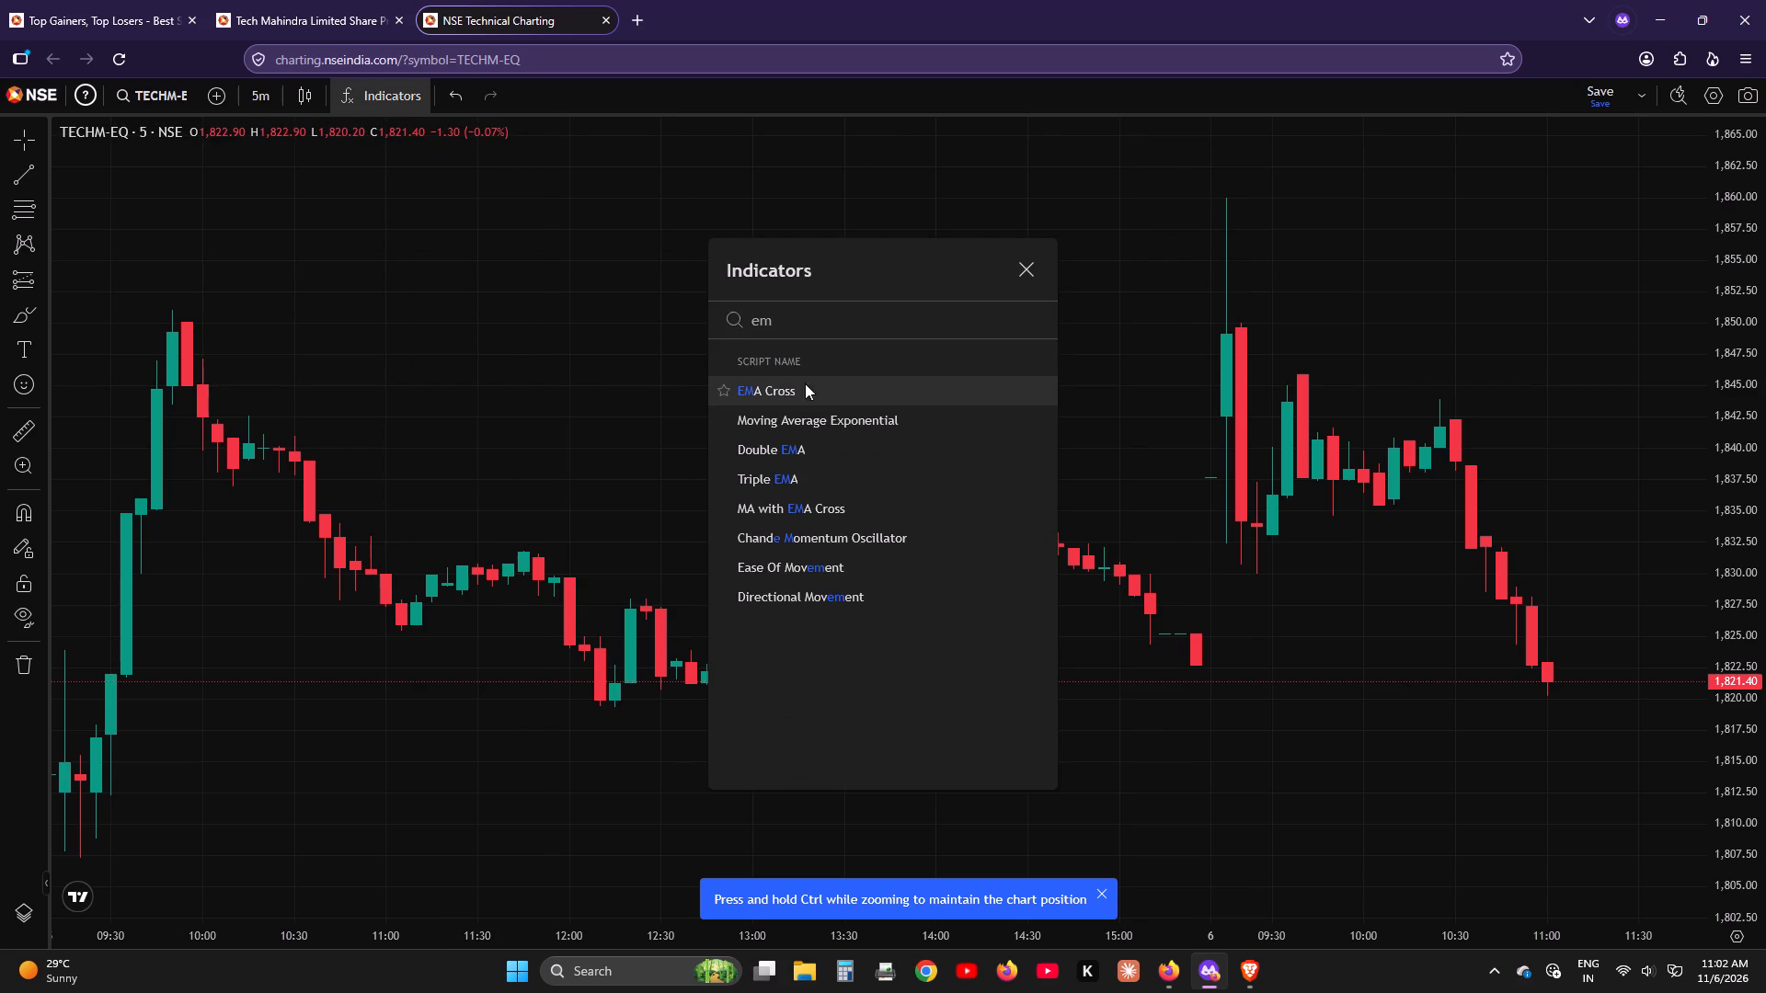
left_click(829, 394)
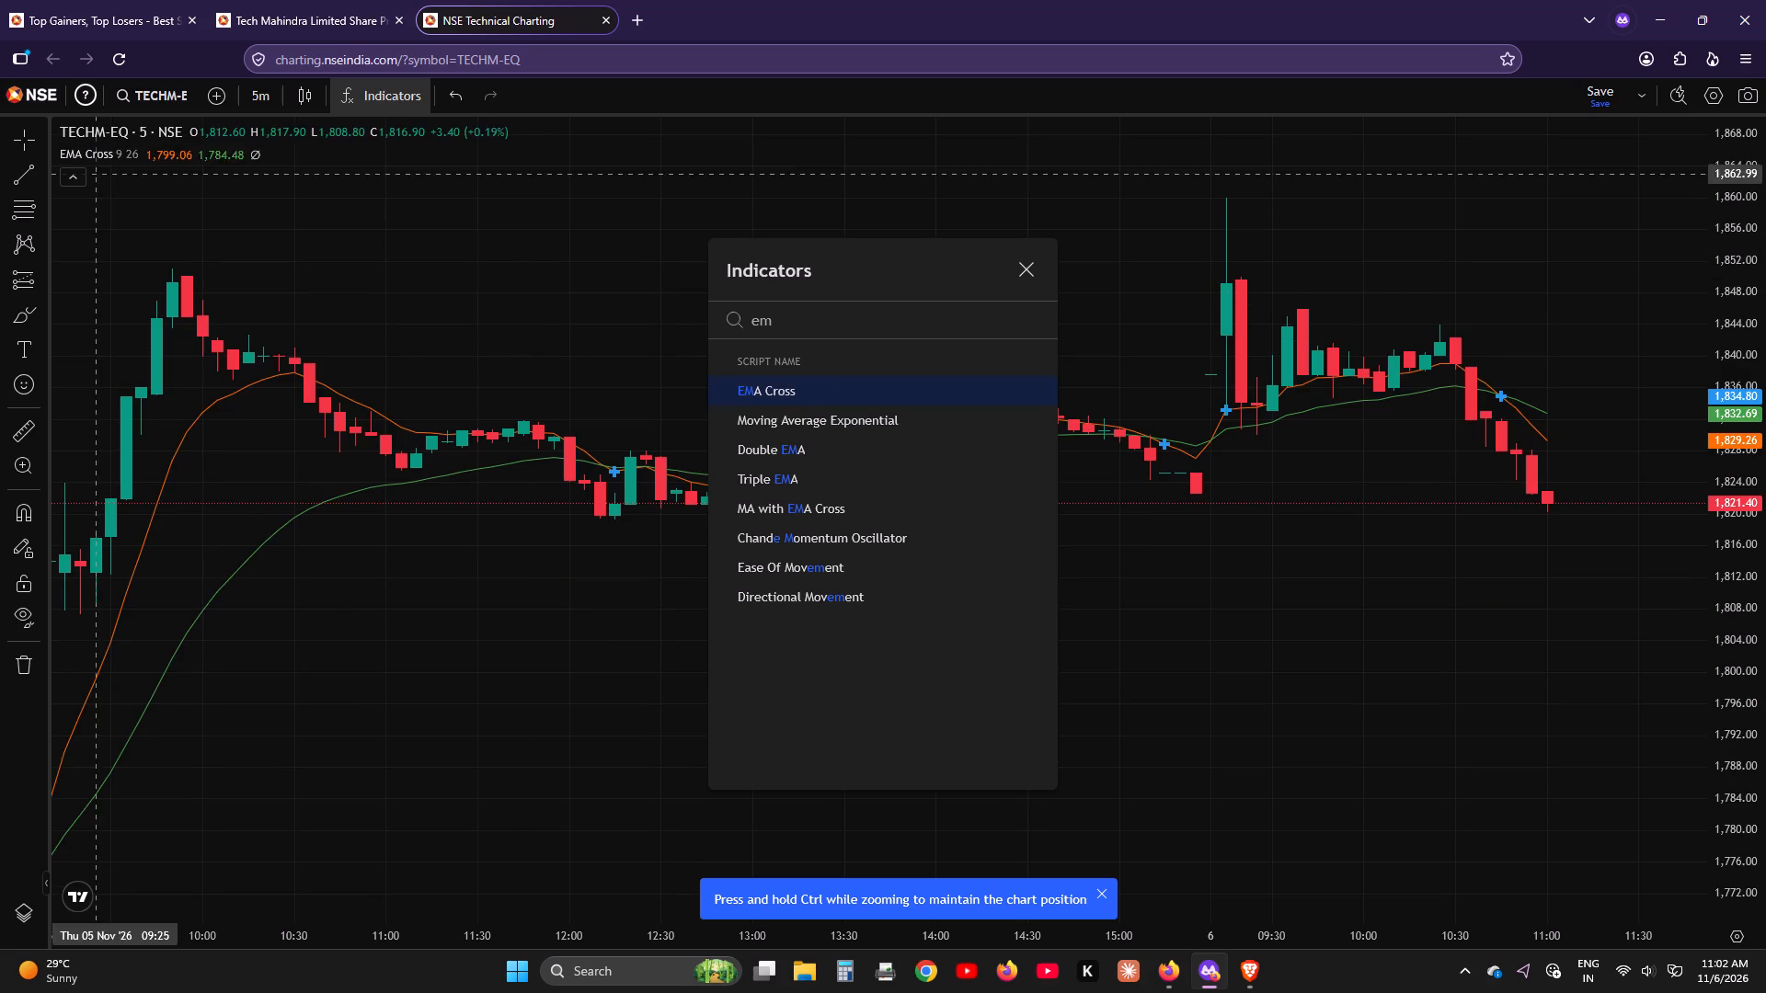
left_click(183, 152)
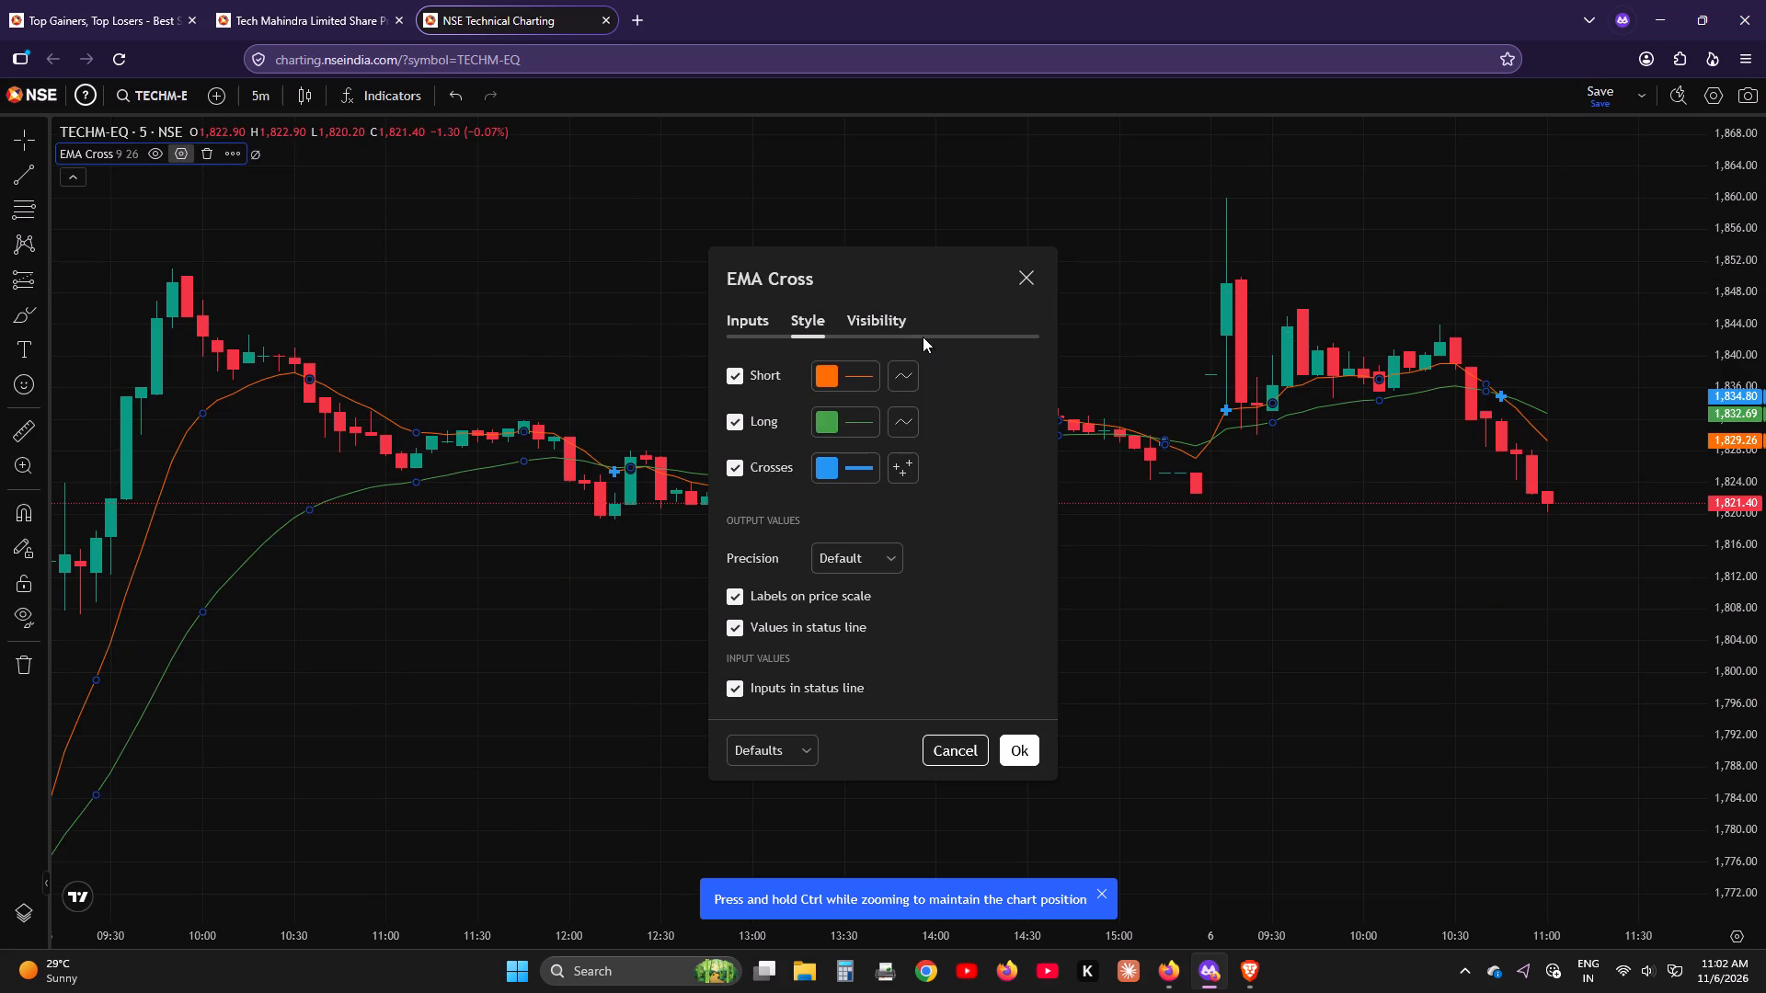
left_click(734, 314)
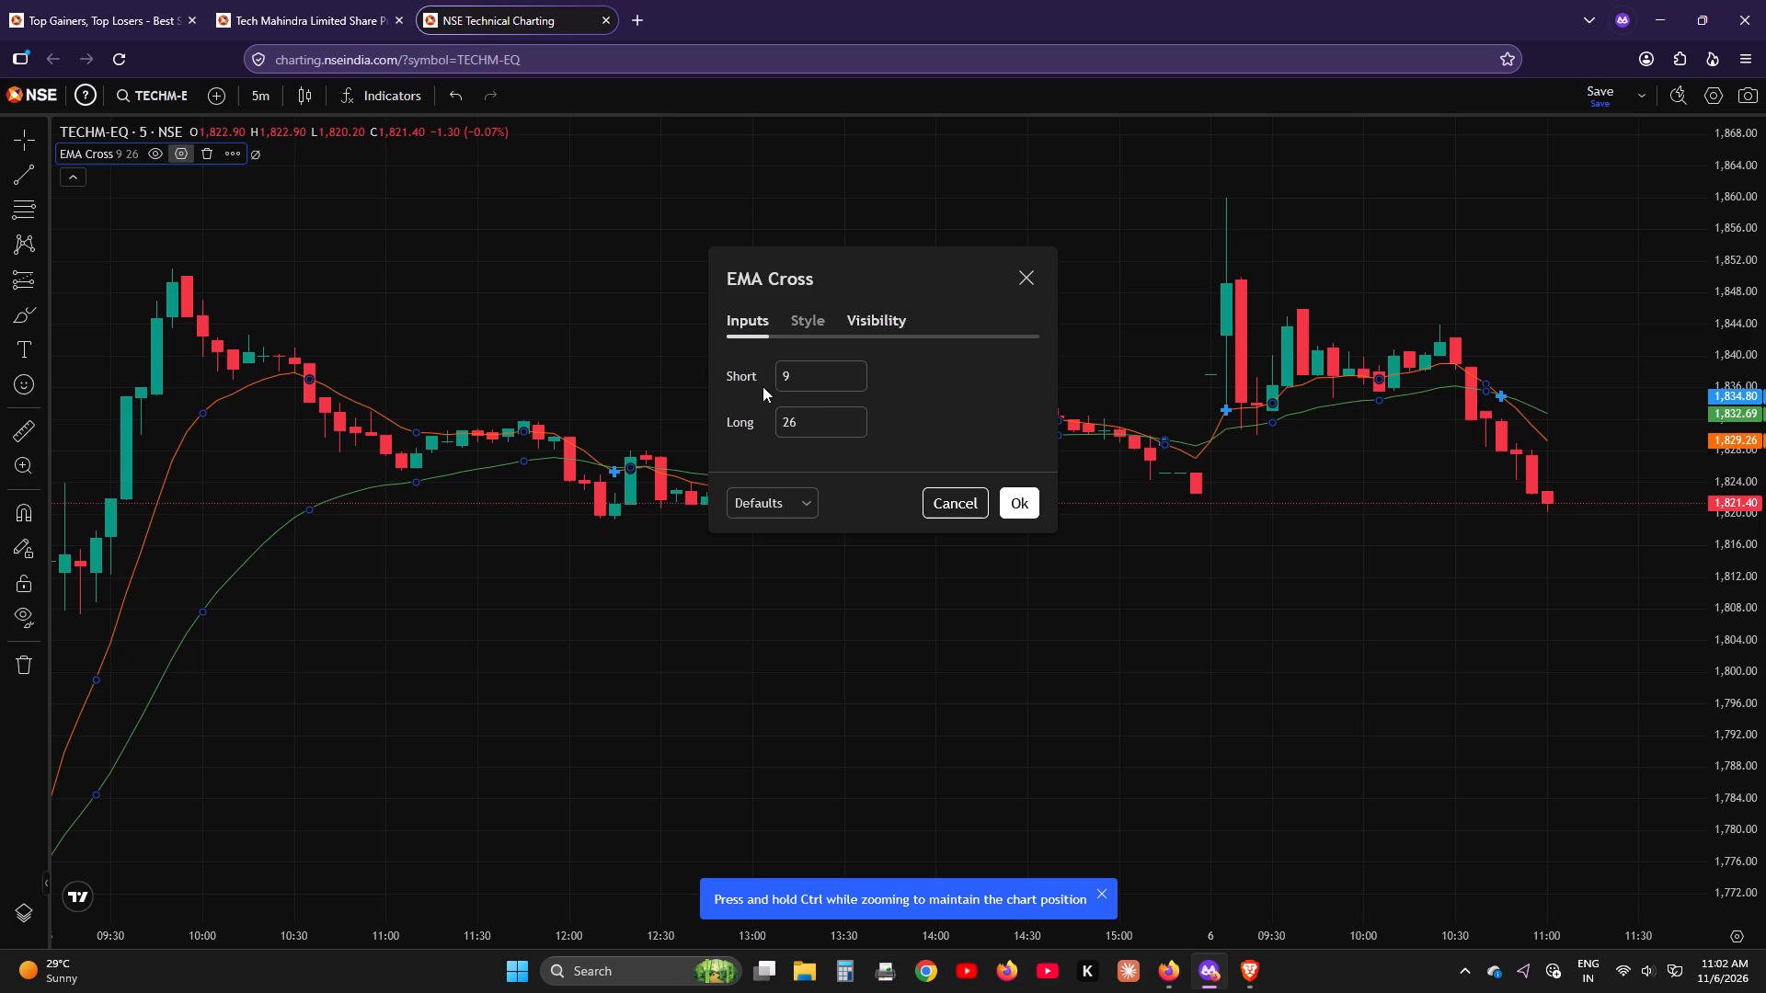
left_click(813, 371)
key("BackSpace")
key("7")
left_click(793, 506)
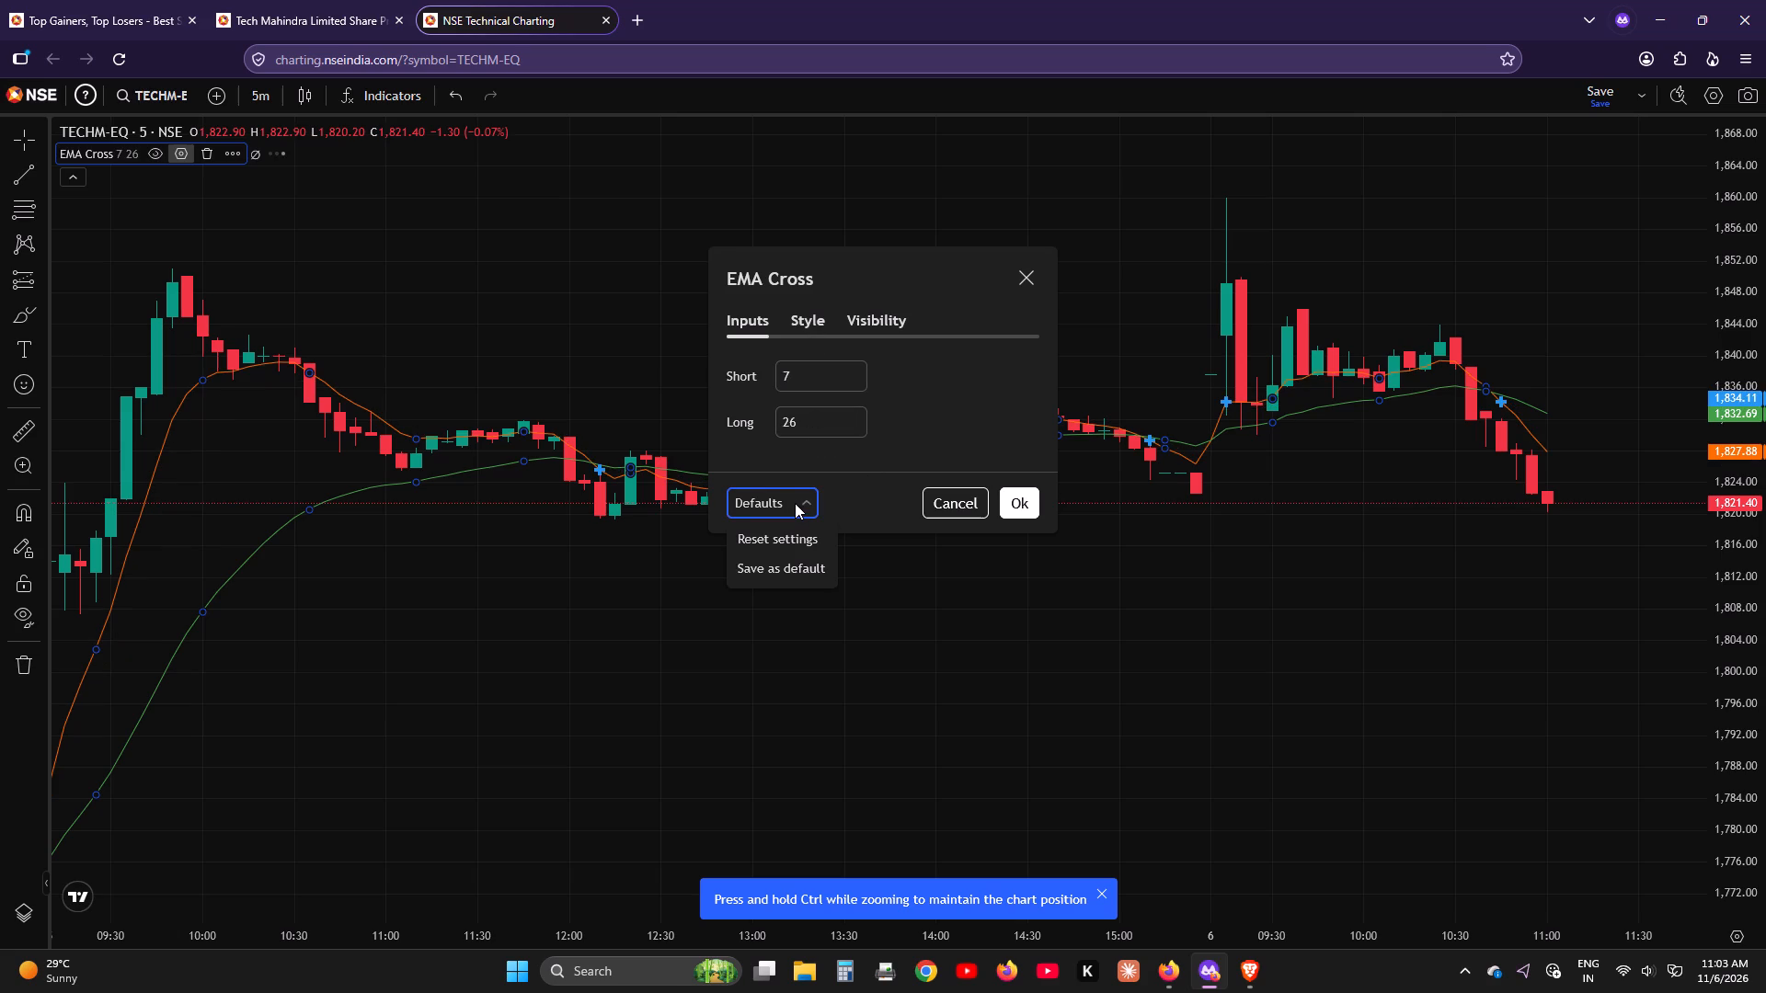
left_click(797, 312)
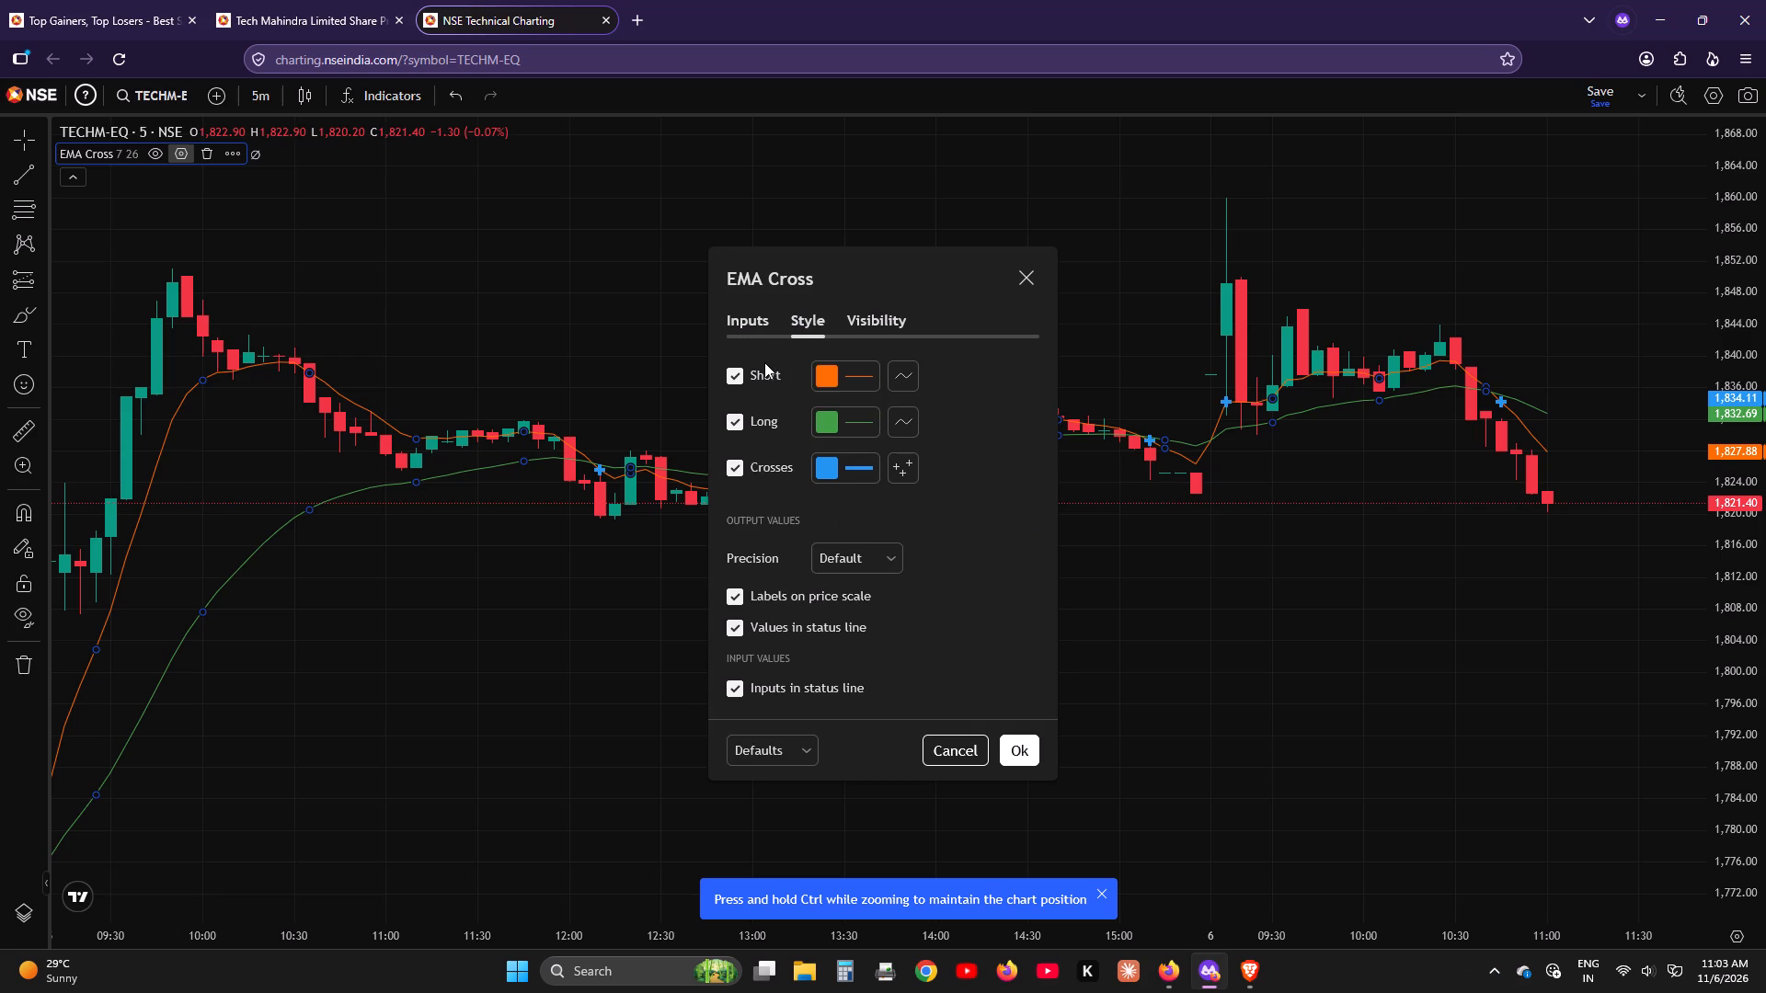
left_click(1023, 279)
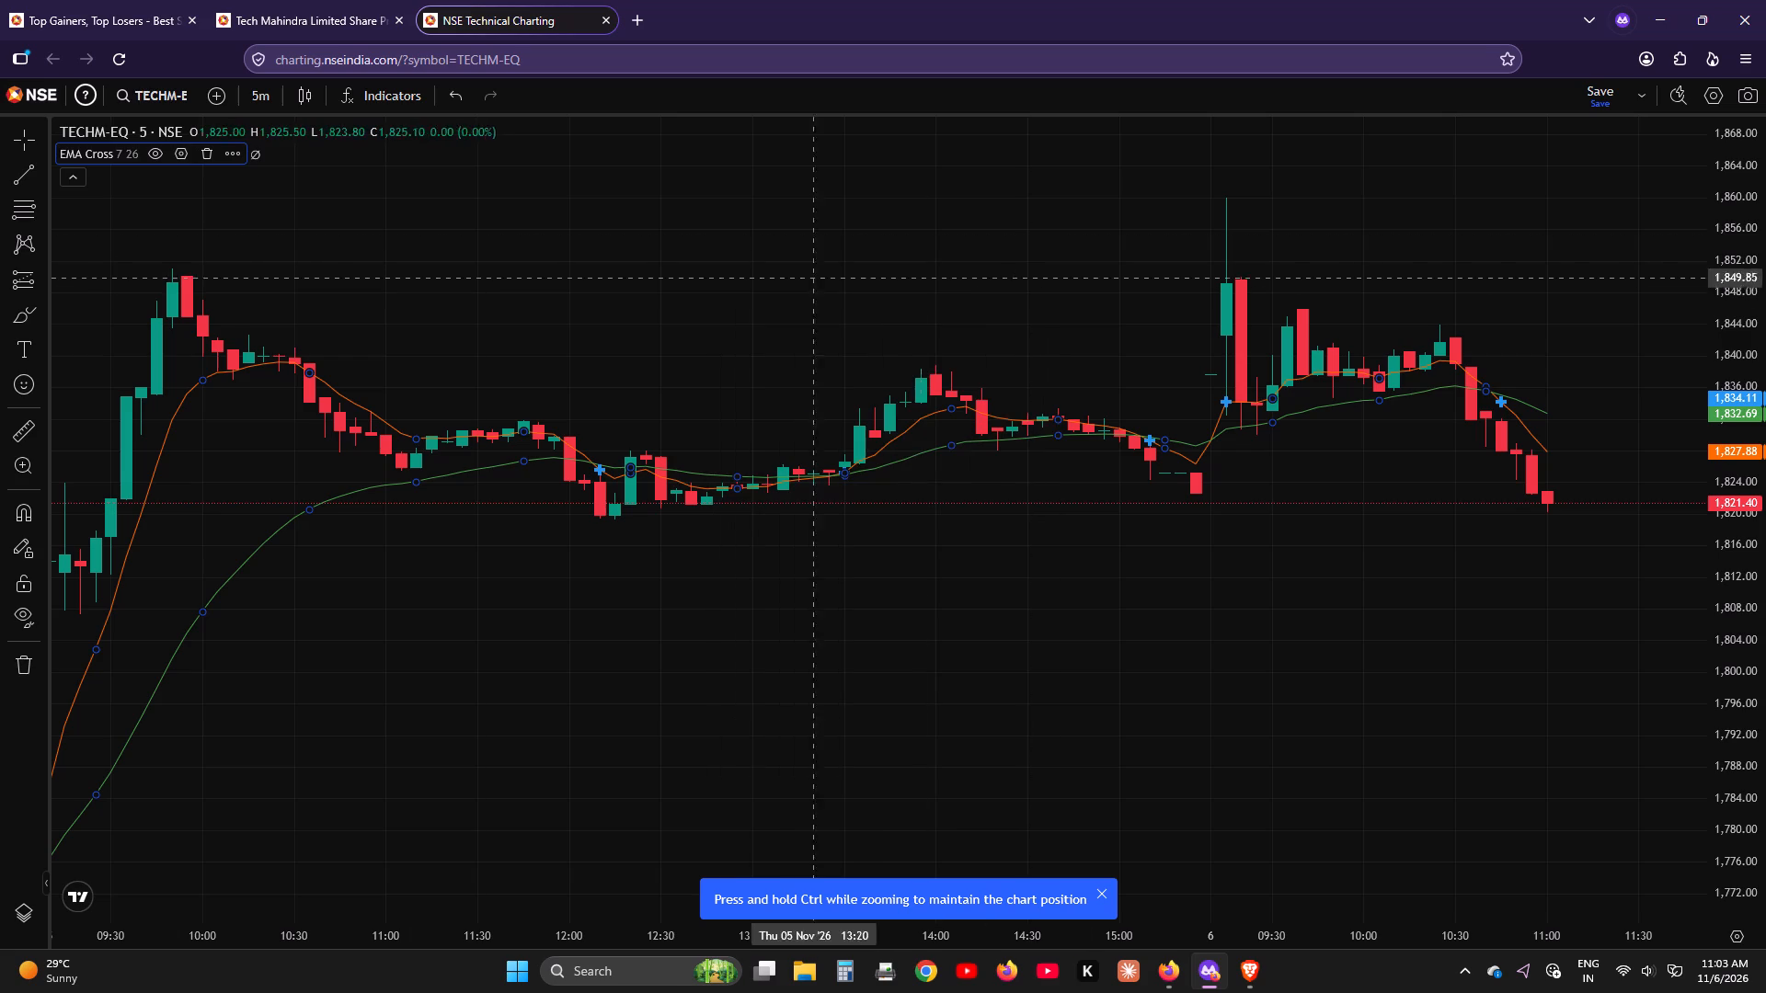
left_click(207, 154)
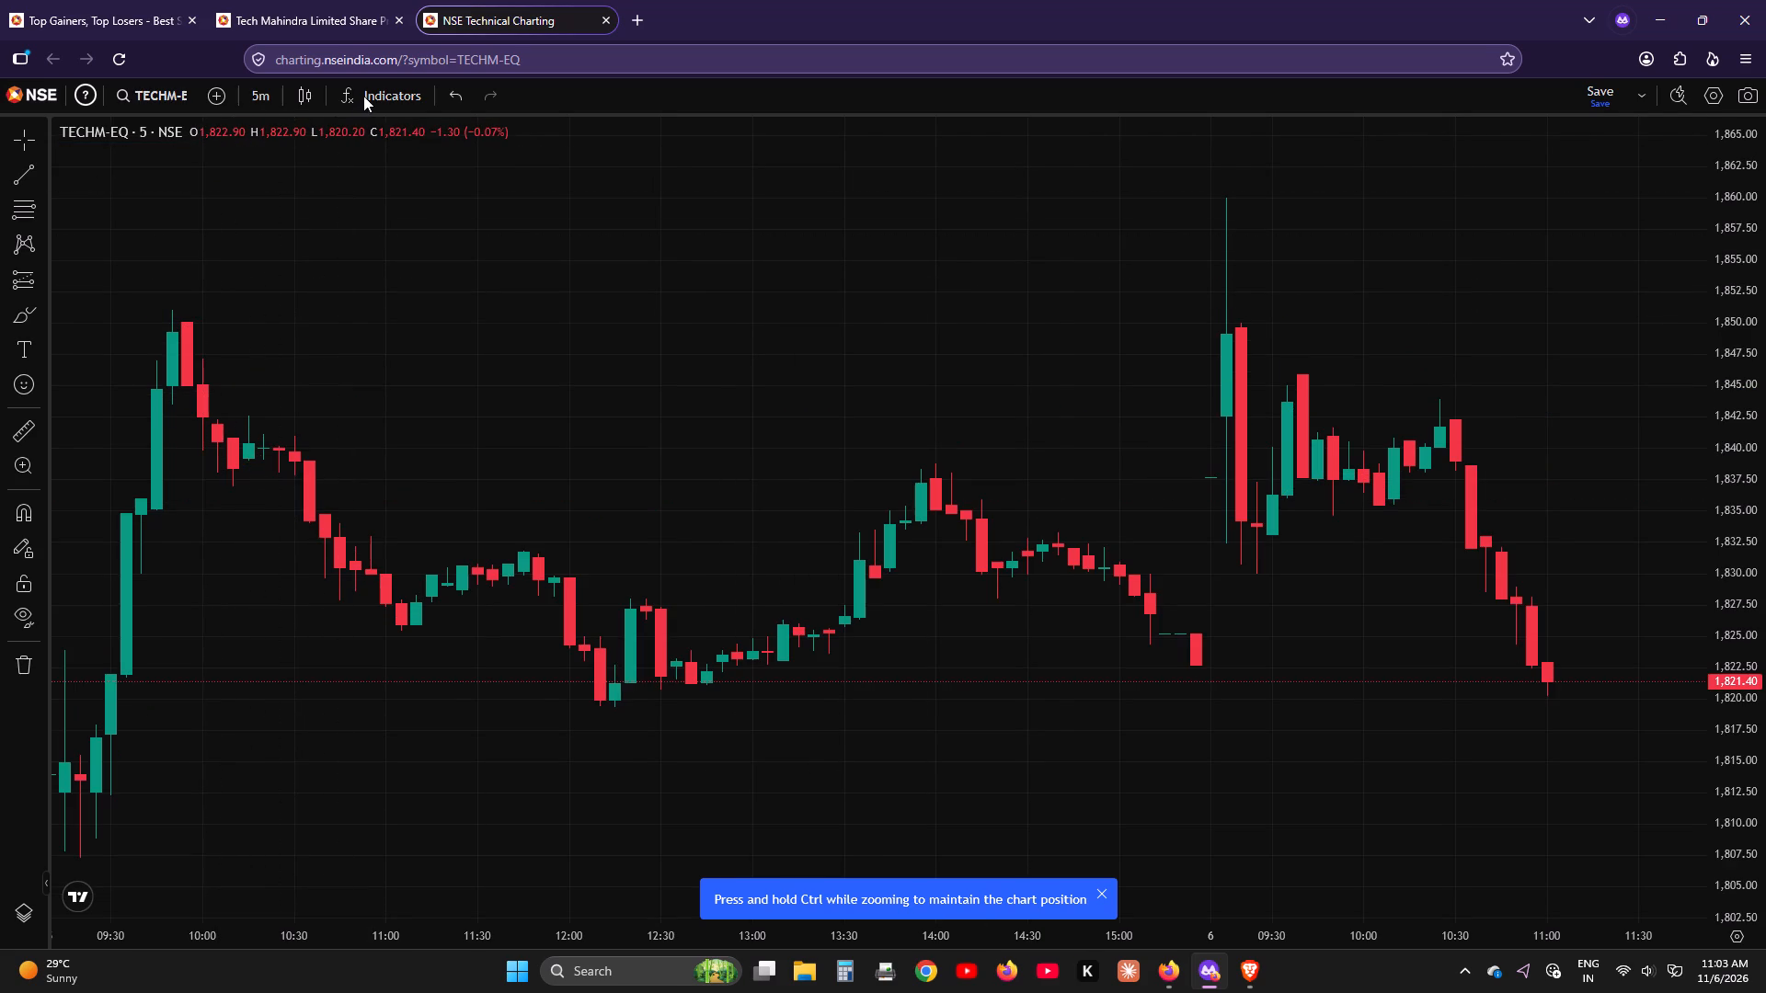
Add the Moving Average Exponential indicator to the TECHM chart and set its Length to 7.
left_click(363, 96)
key("e")
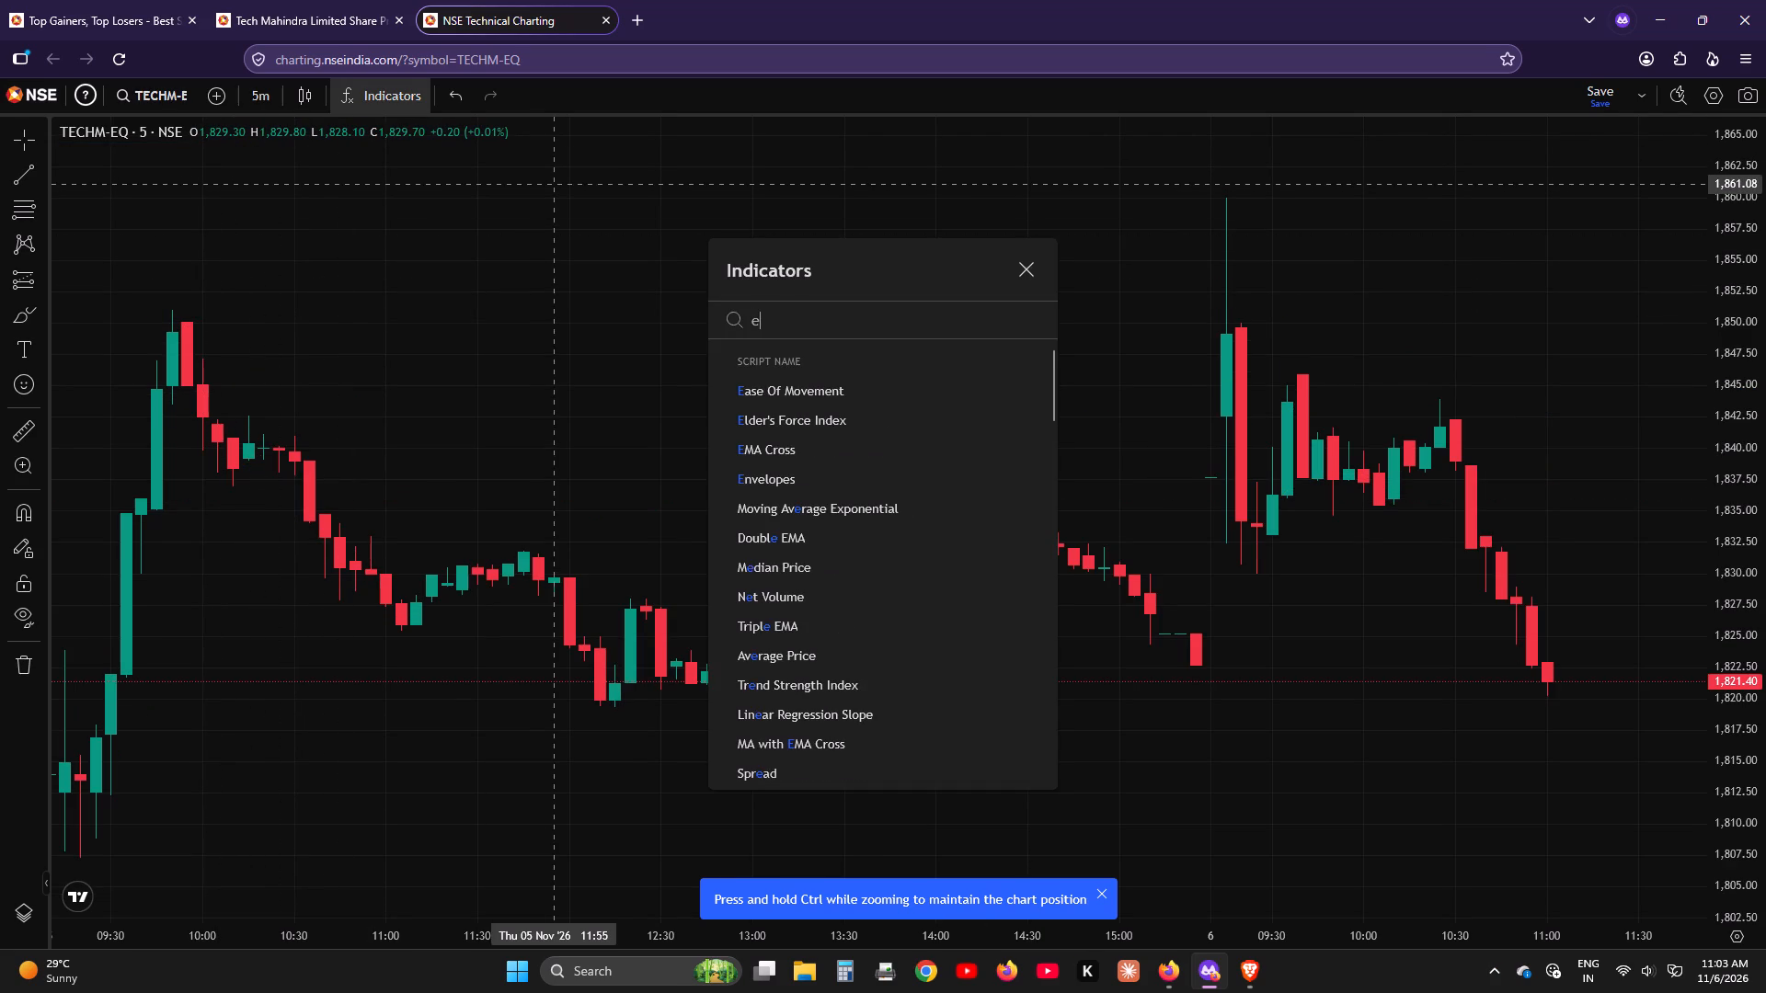
key("m")
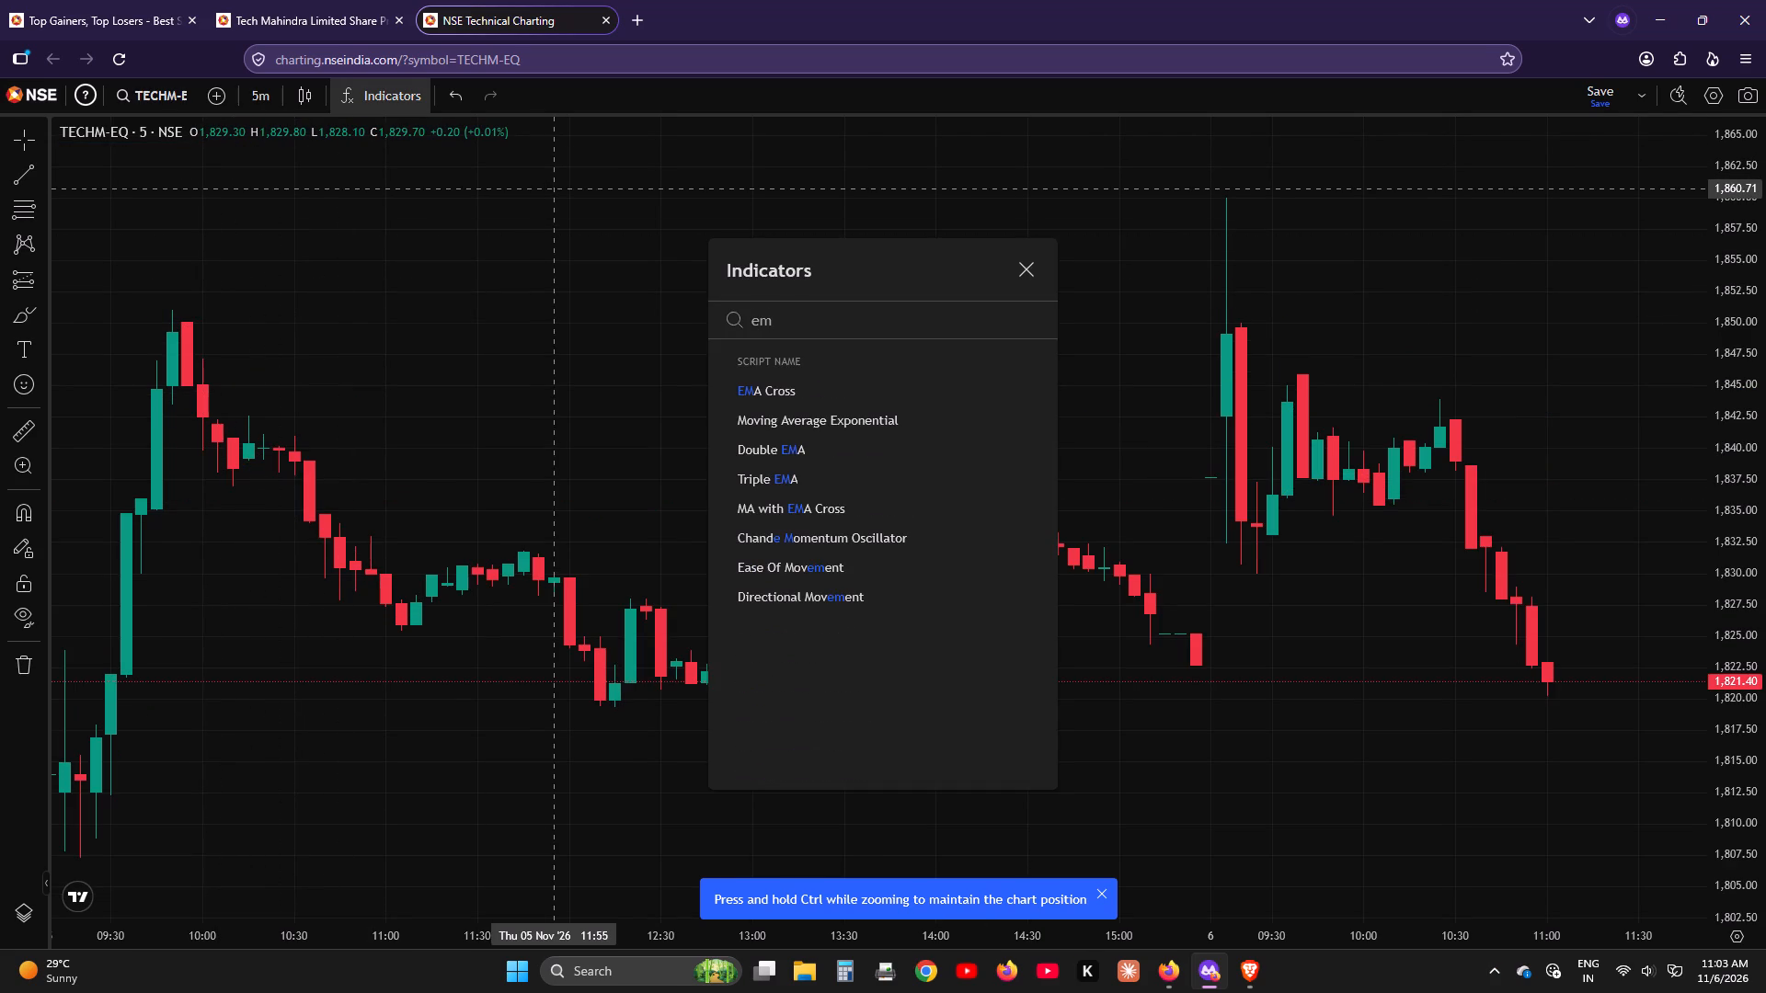
key("a")
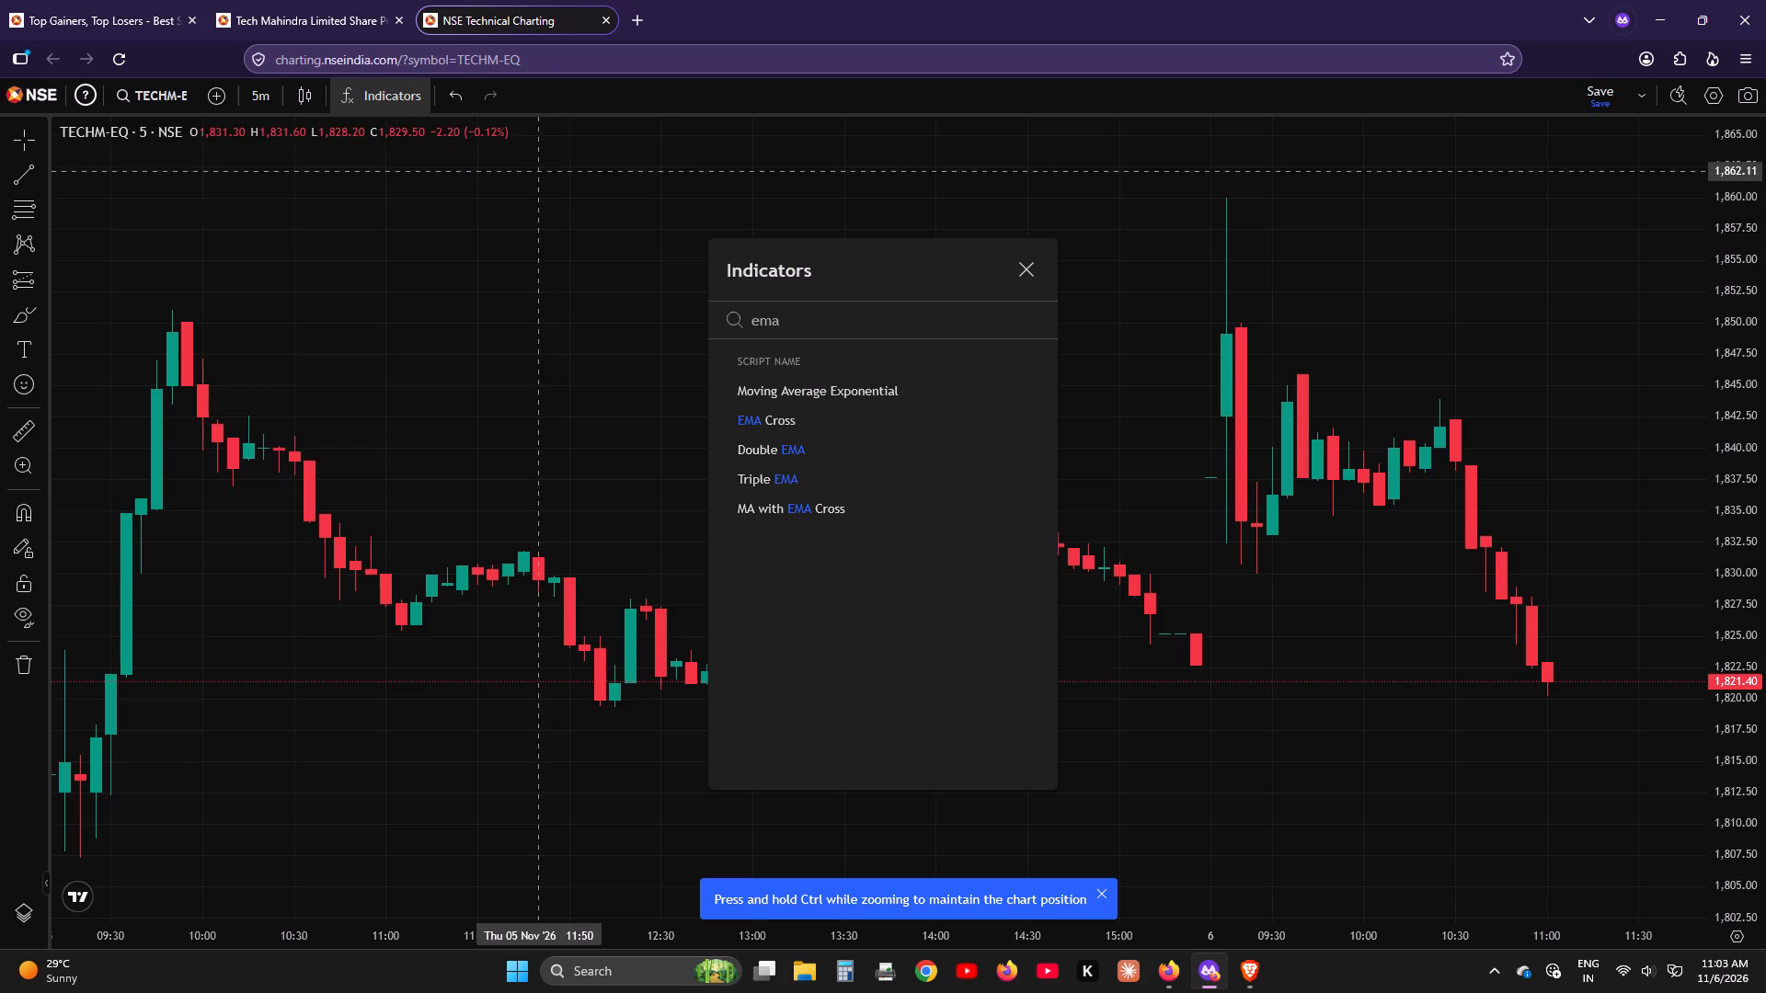
left_click(854, 386)
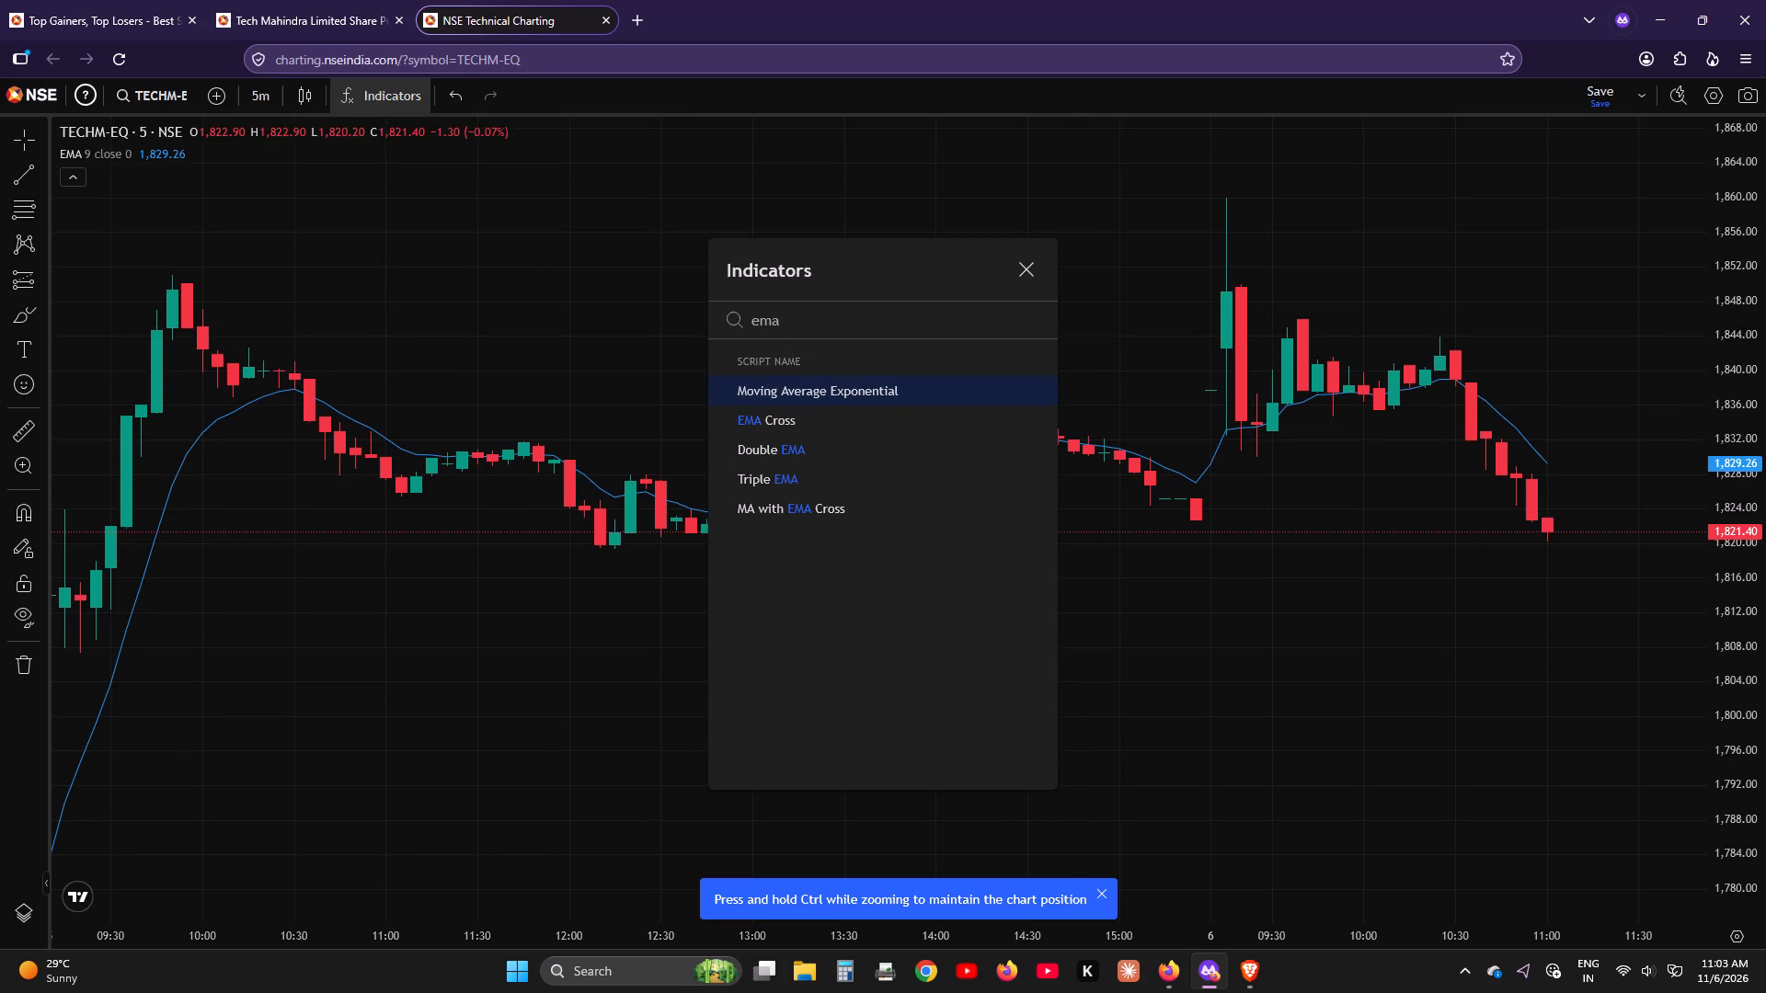
left_click(1028, 270)
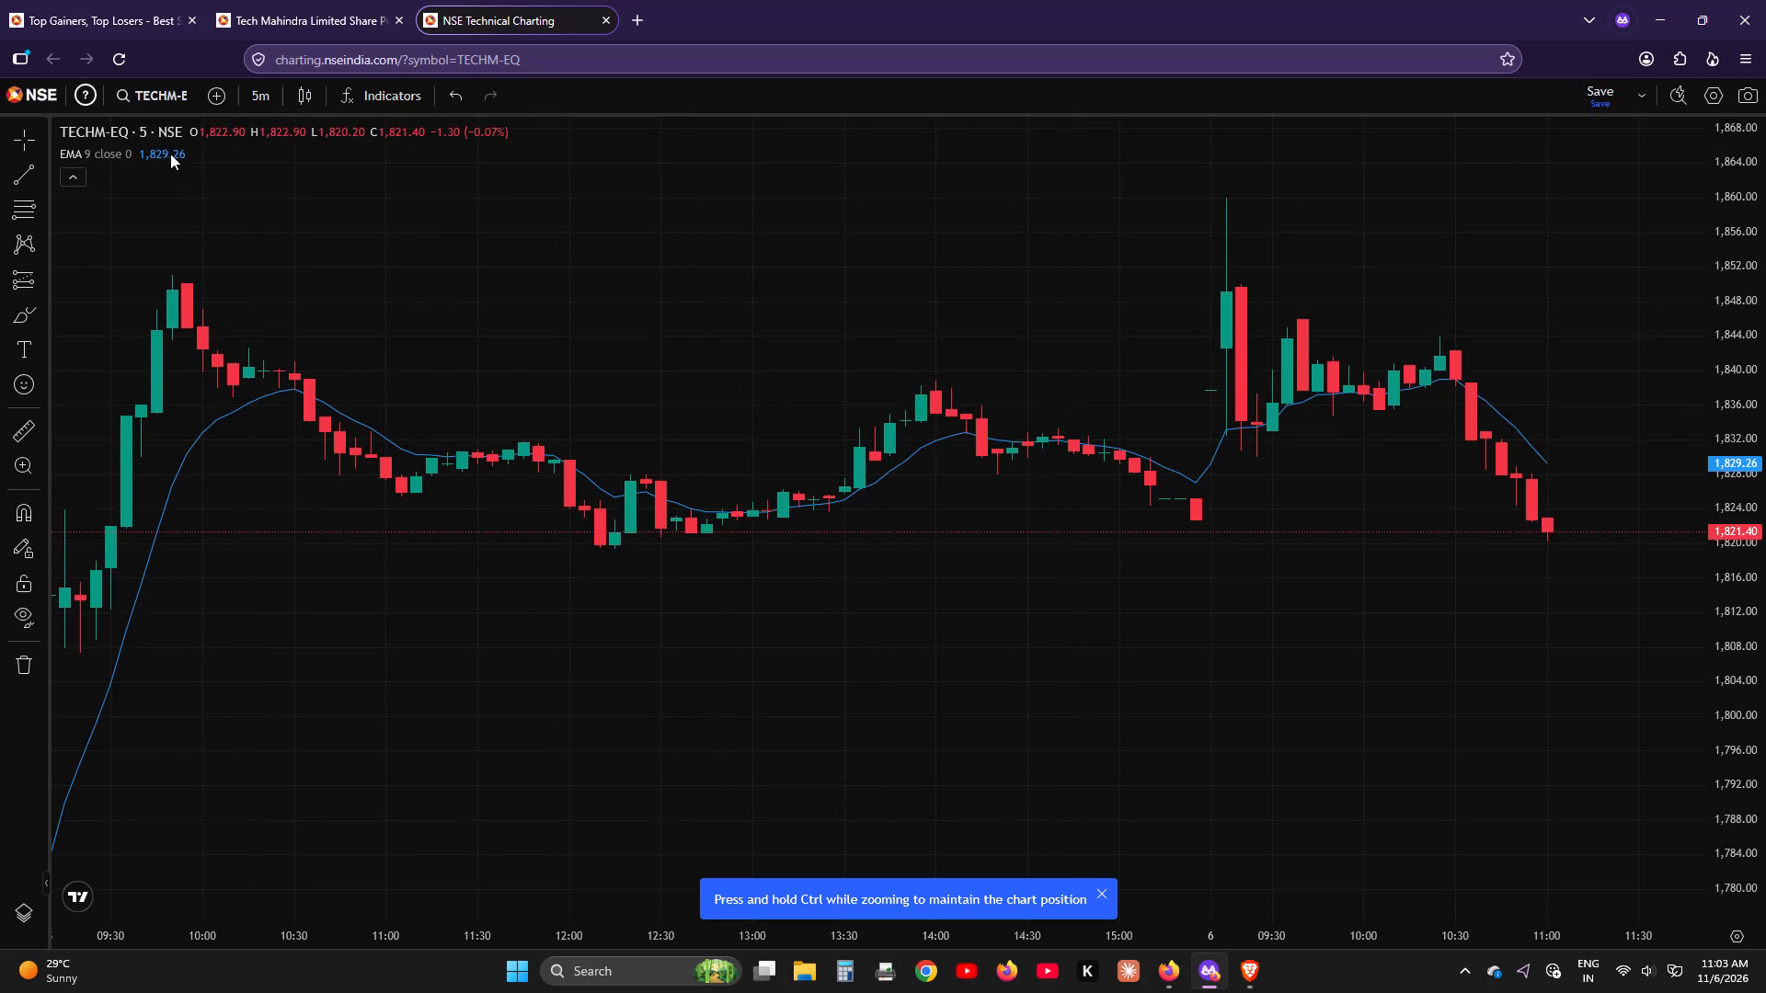
left_click(177, 153)
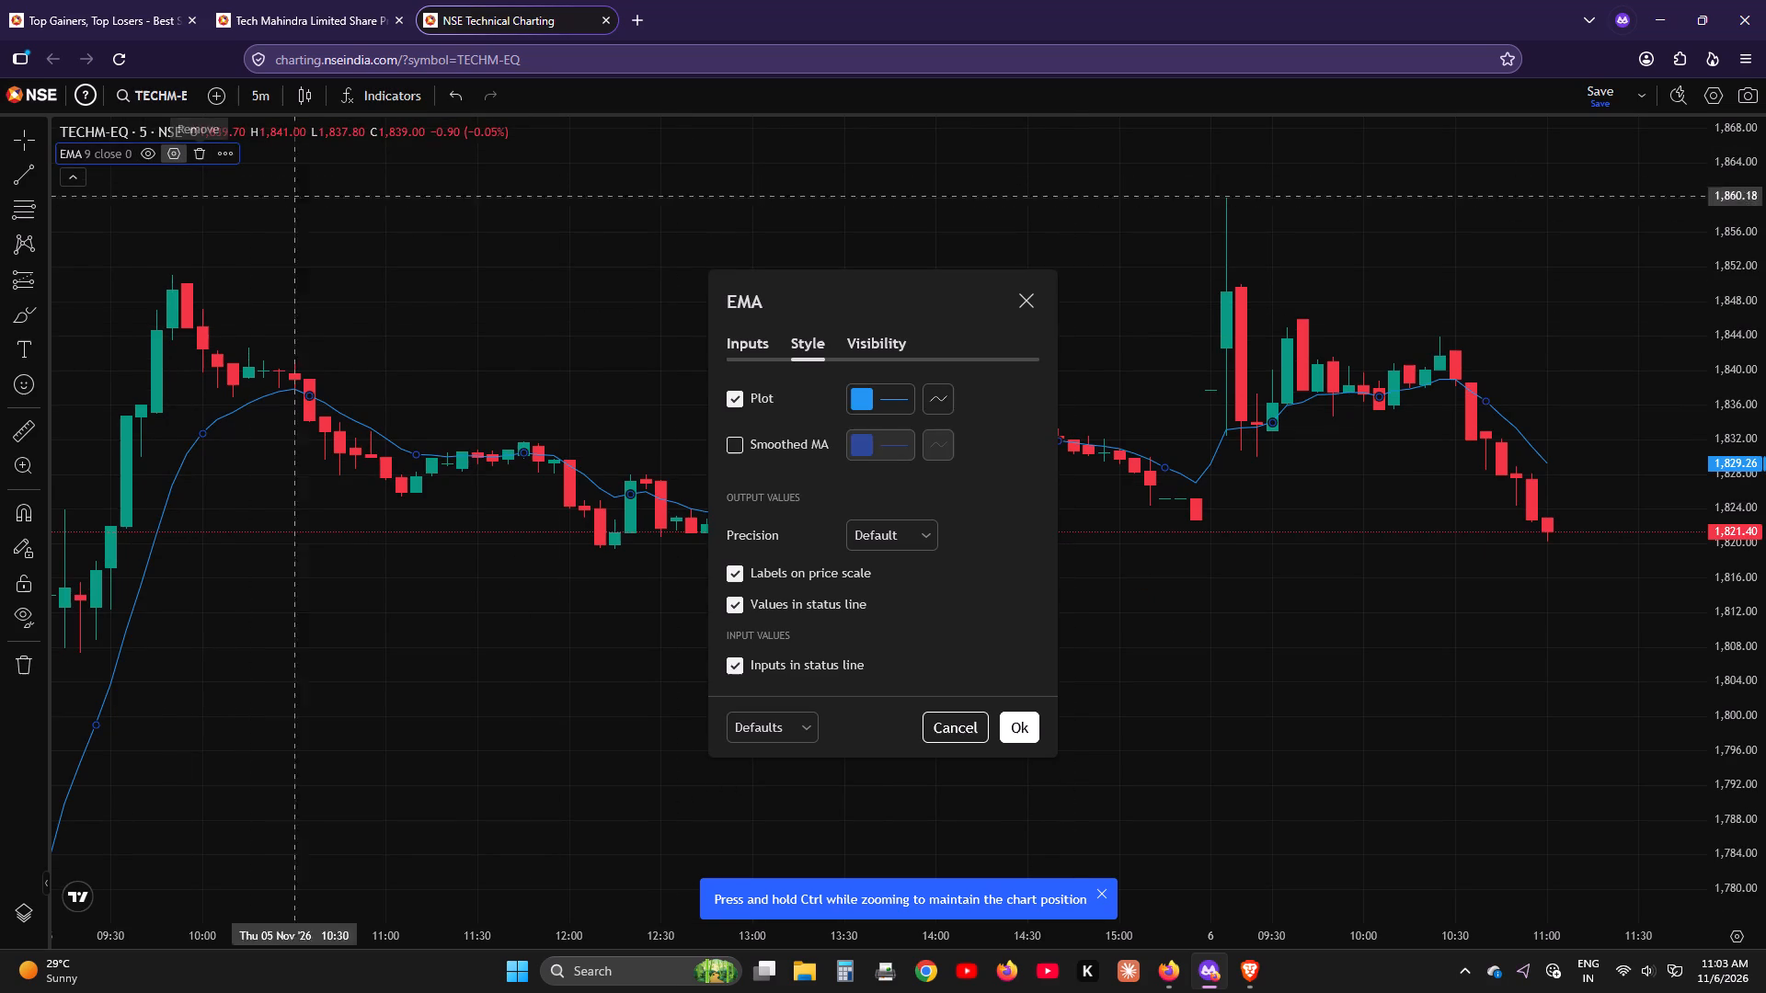
left_click(751, 351)
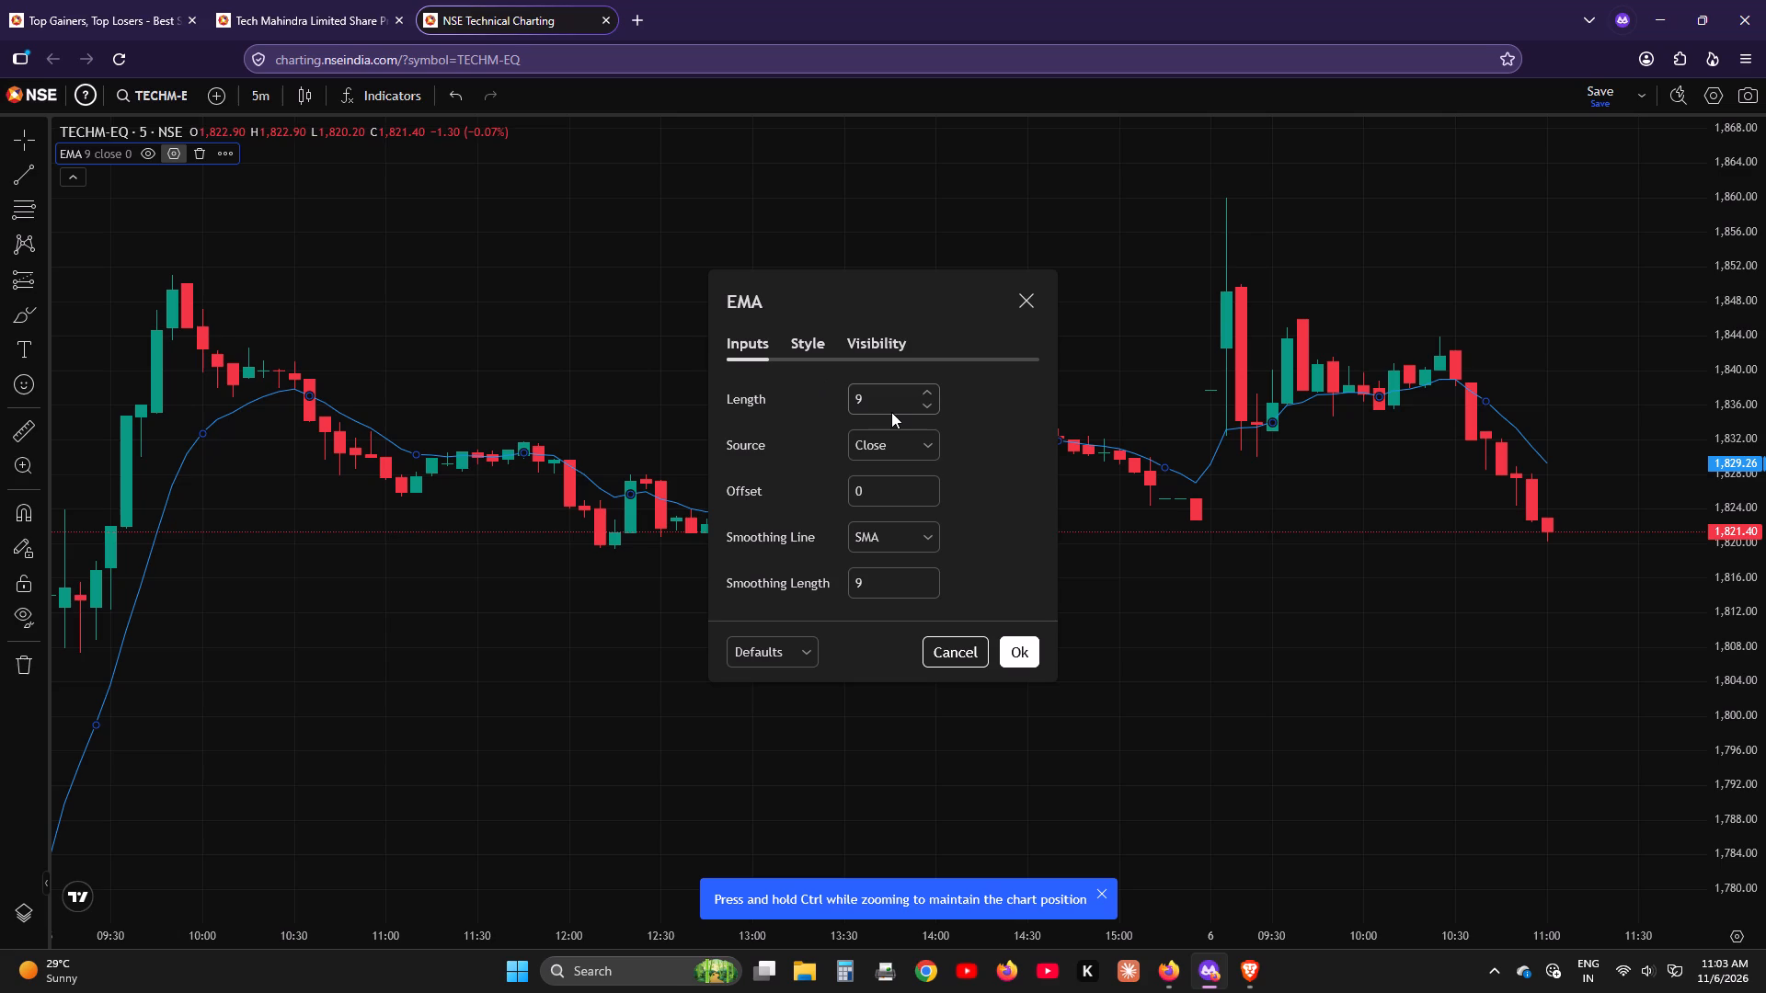
left_click_drag(887, 405, 794, 400)
key("BackSpace")
key("7")
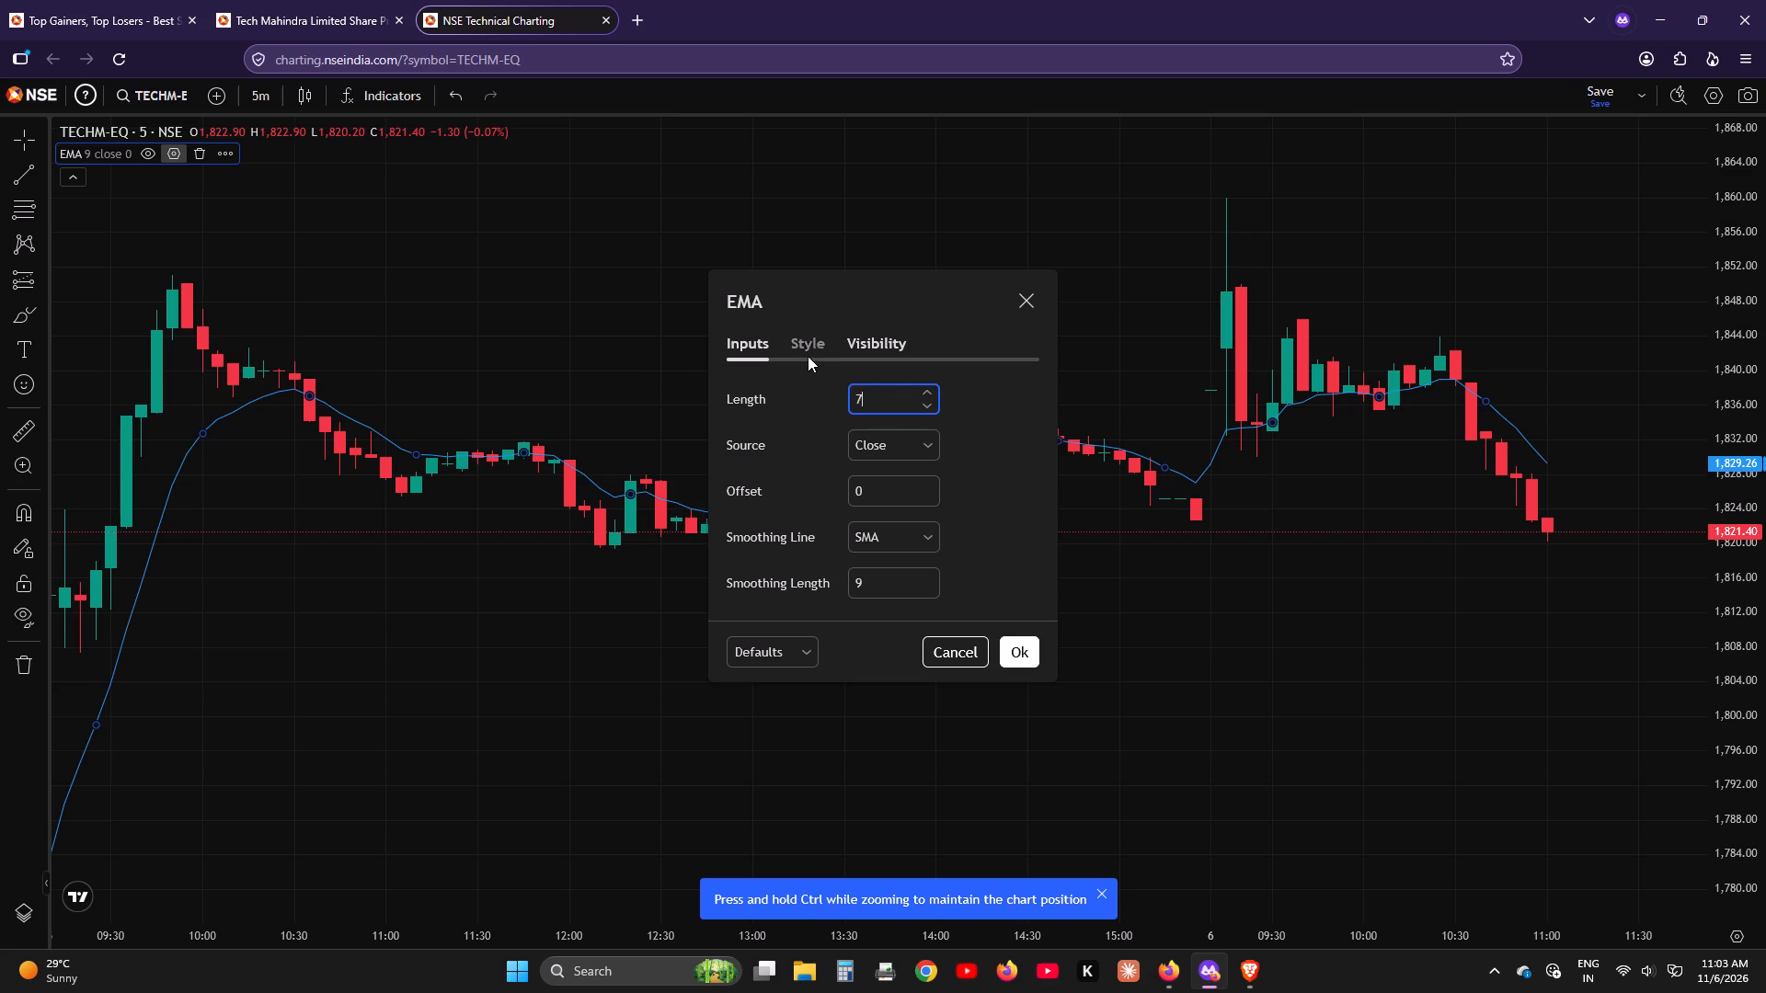
Style the EMA plot as a white line with the third thickness option and apply the settings.
left_click(808, 341)
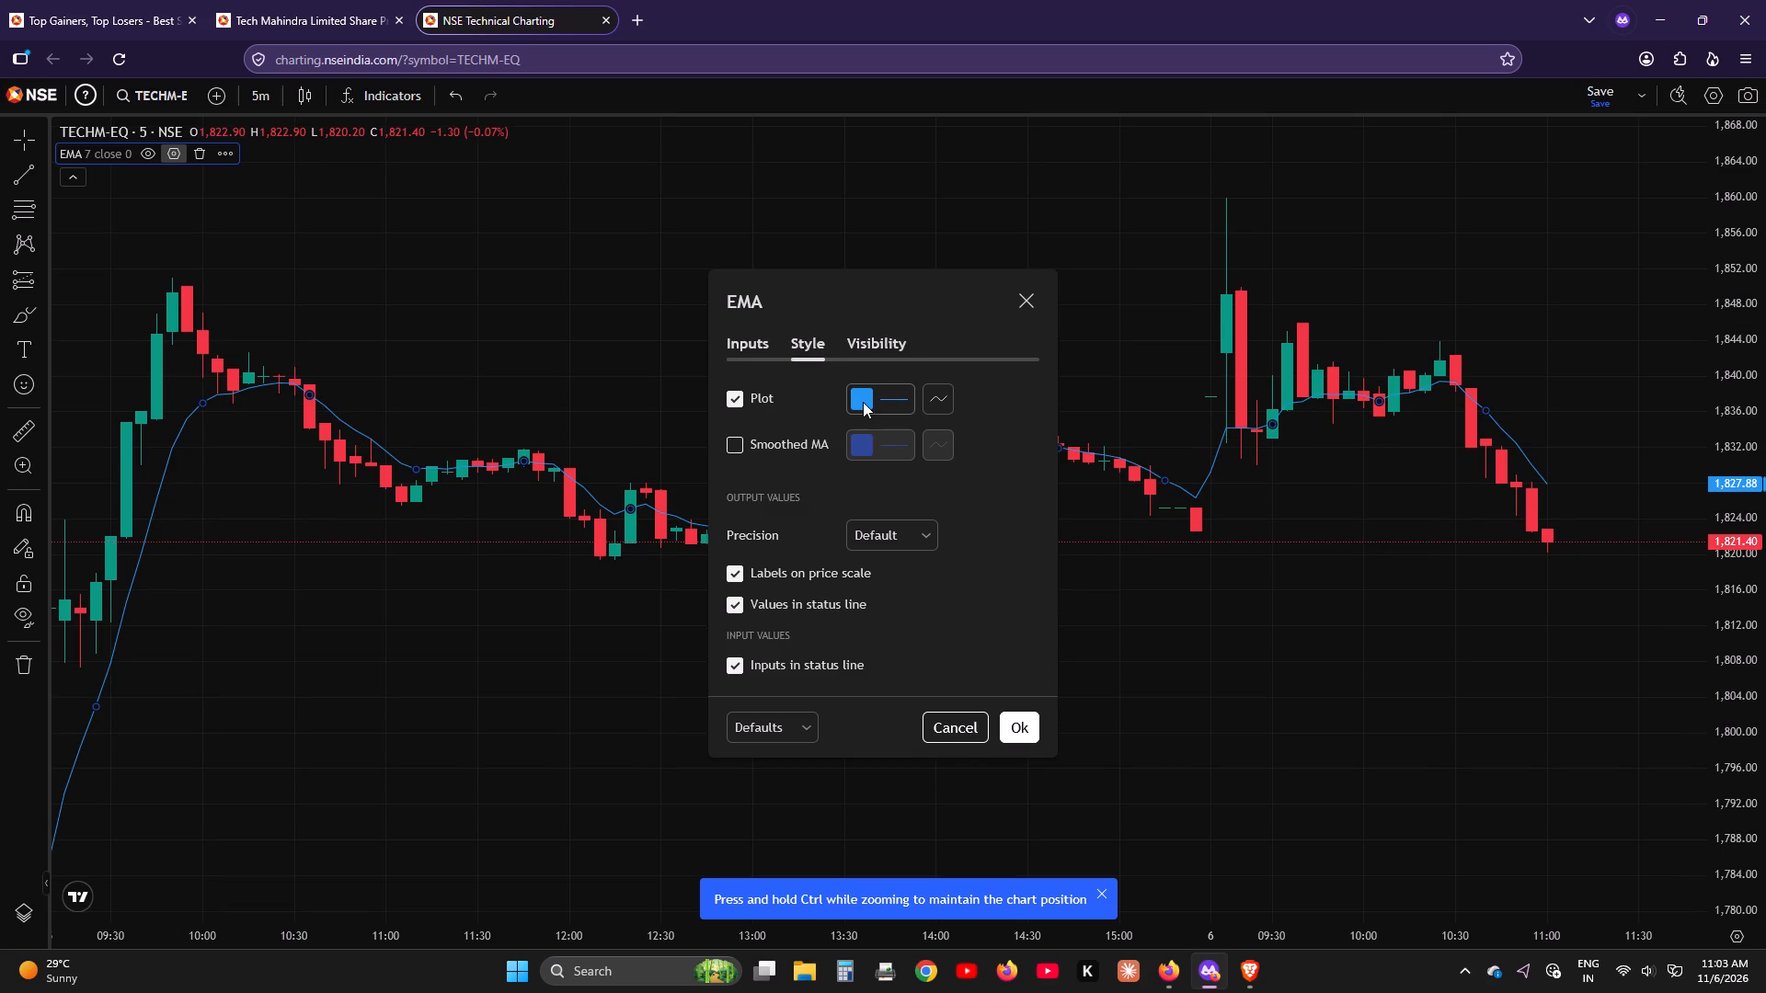
left_click(863, 402)
left_click(865, 436)
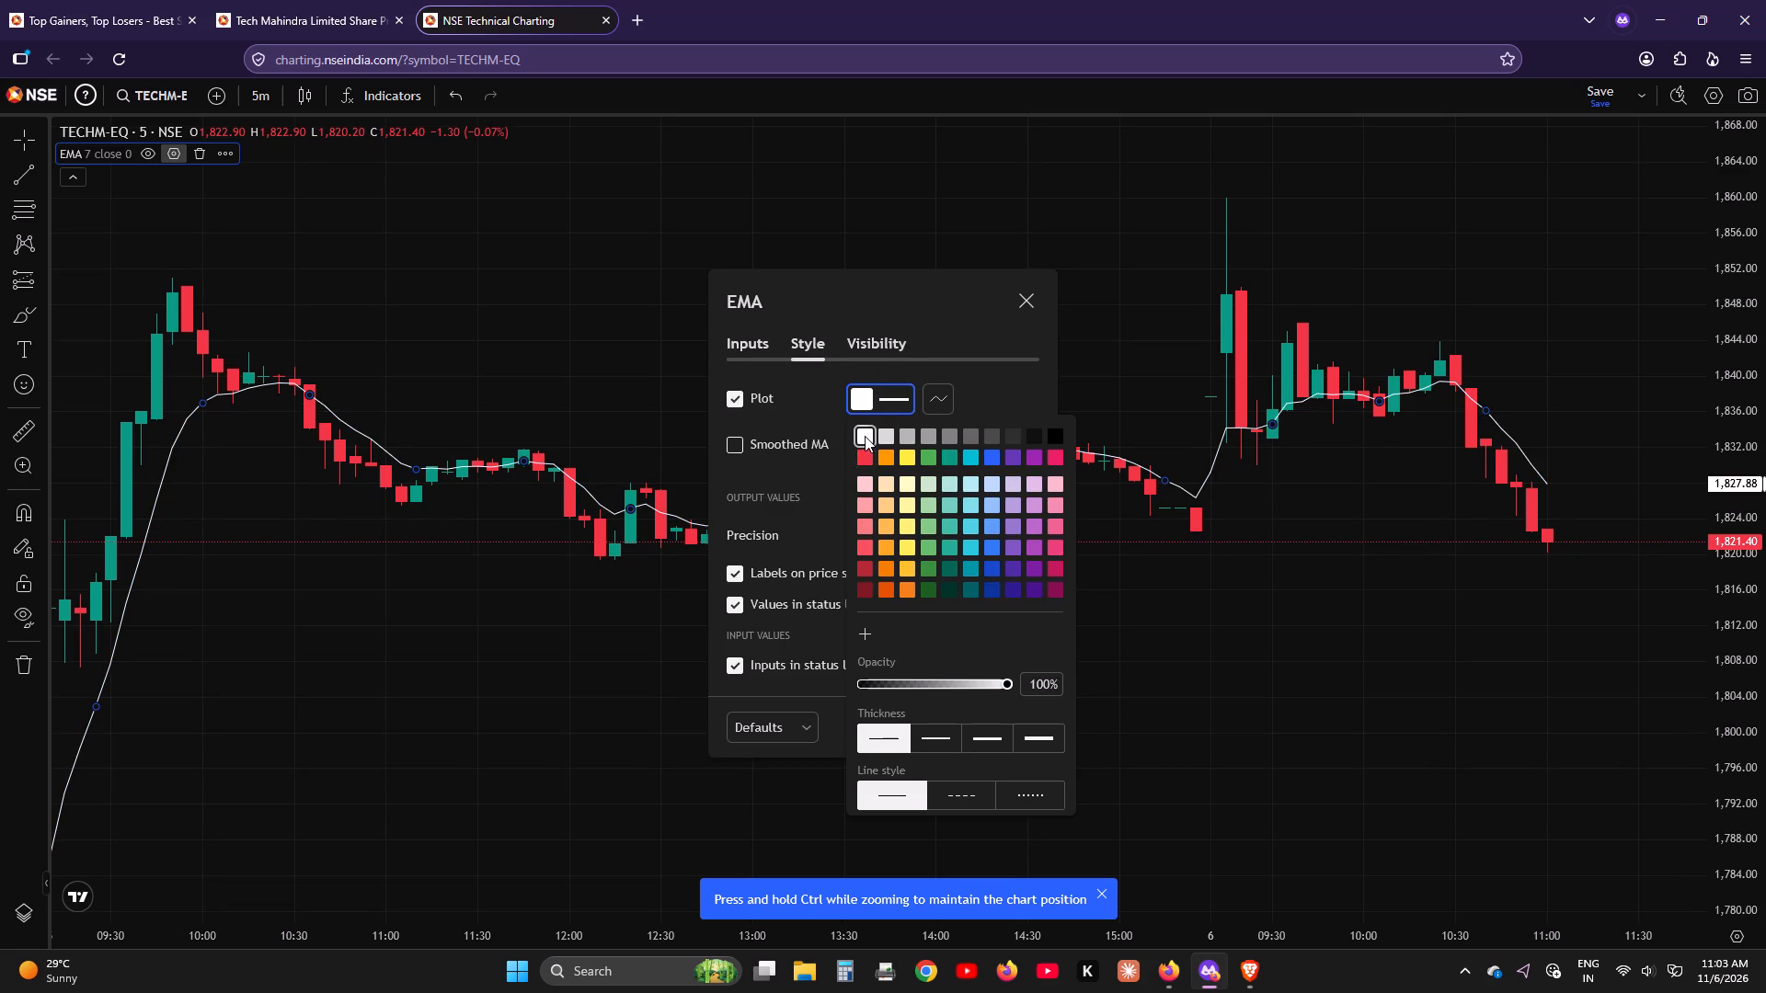
left_click(1002, 741)
left_click(859, 348)
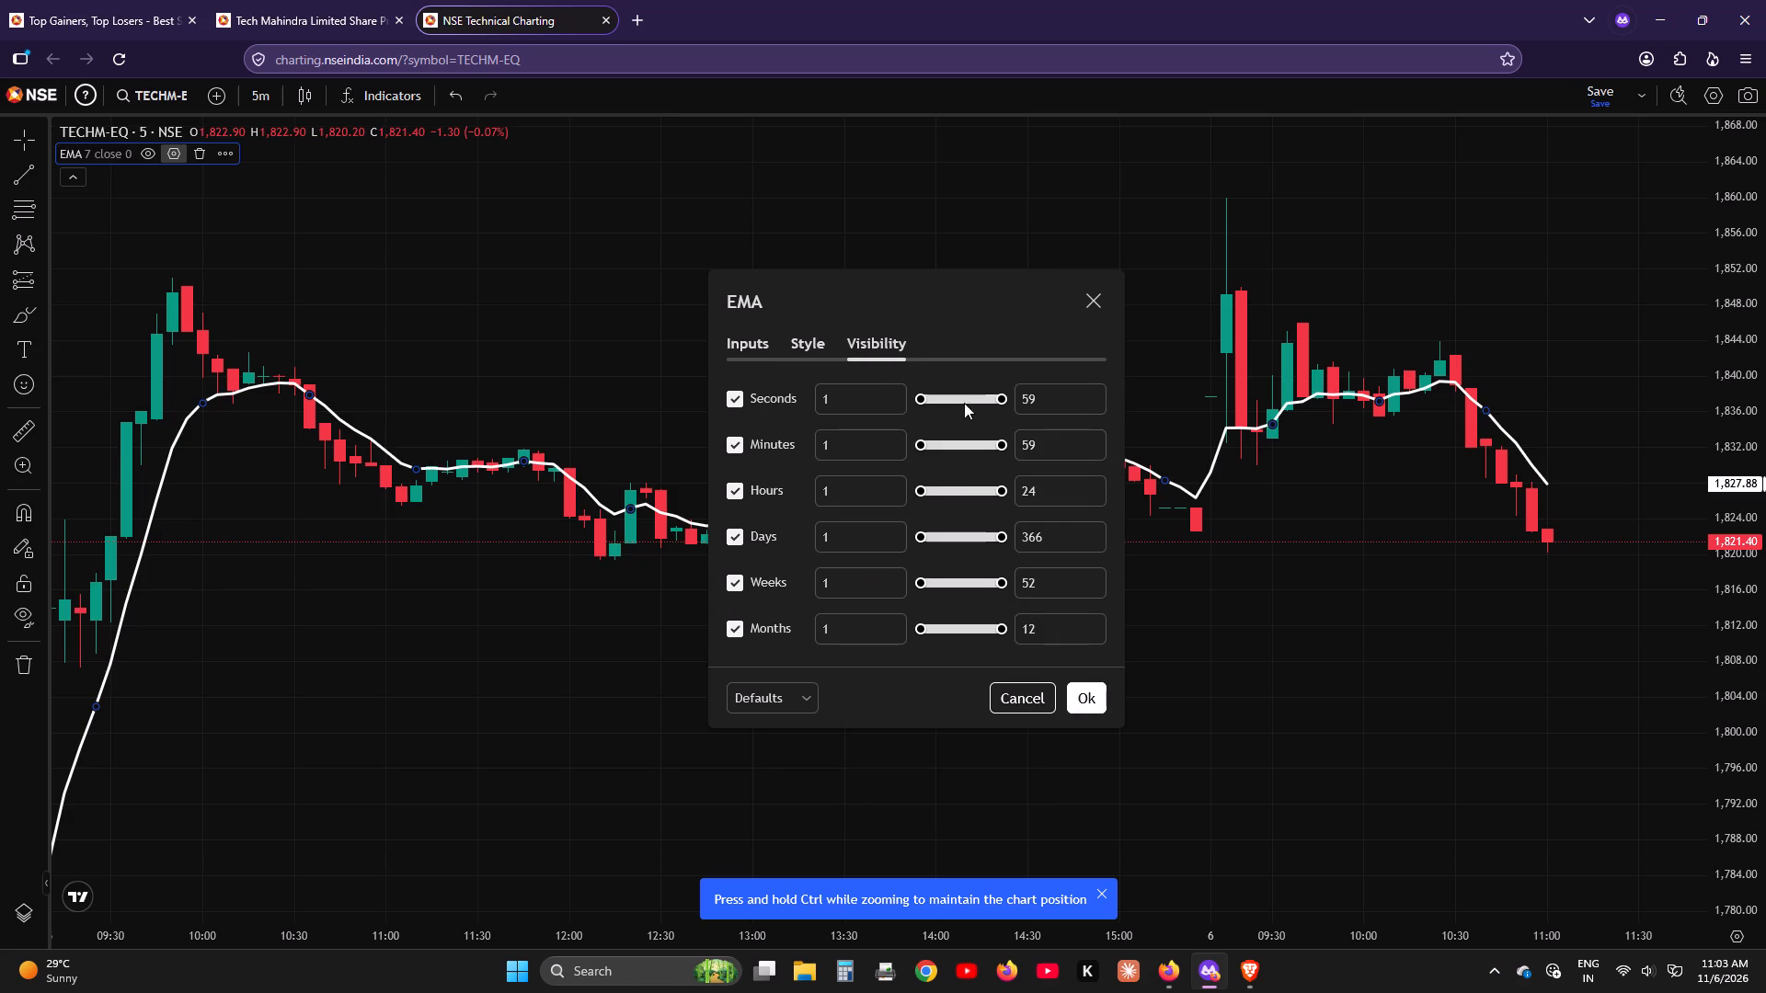
left_click(824, 339)
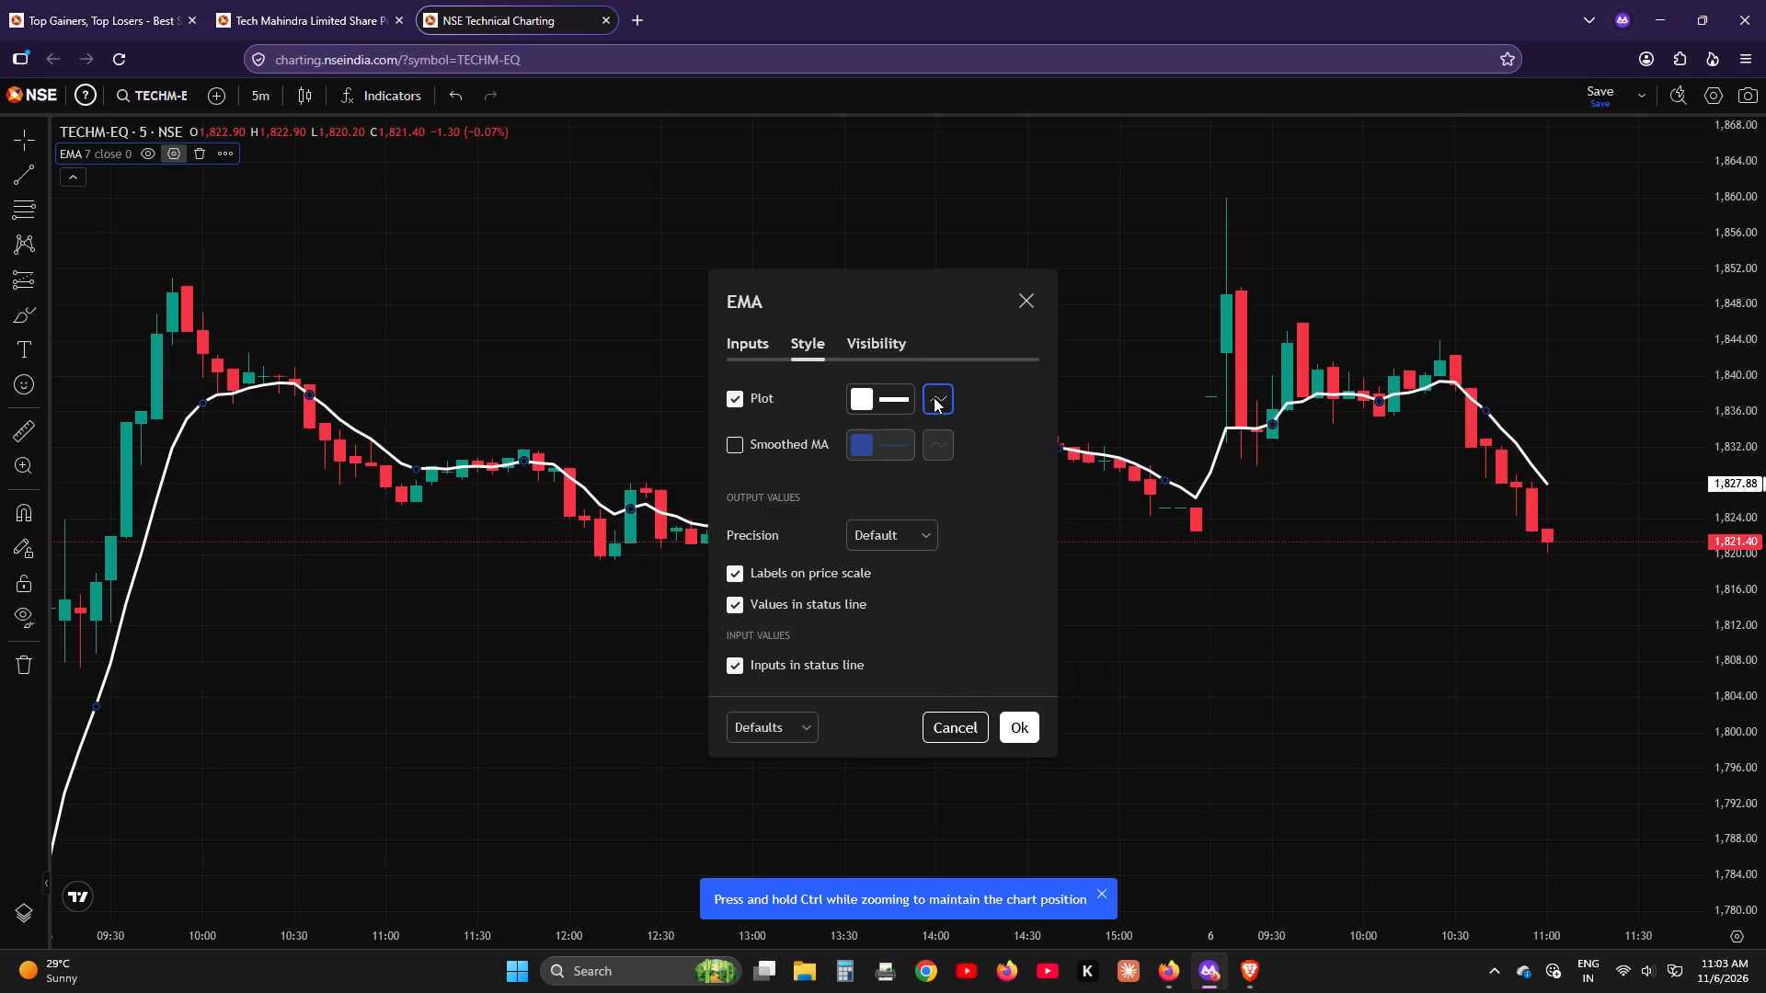
left_click(934, 397)
left_click(934, 397)
left_click(1015, 732)
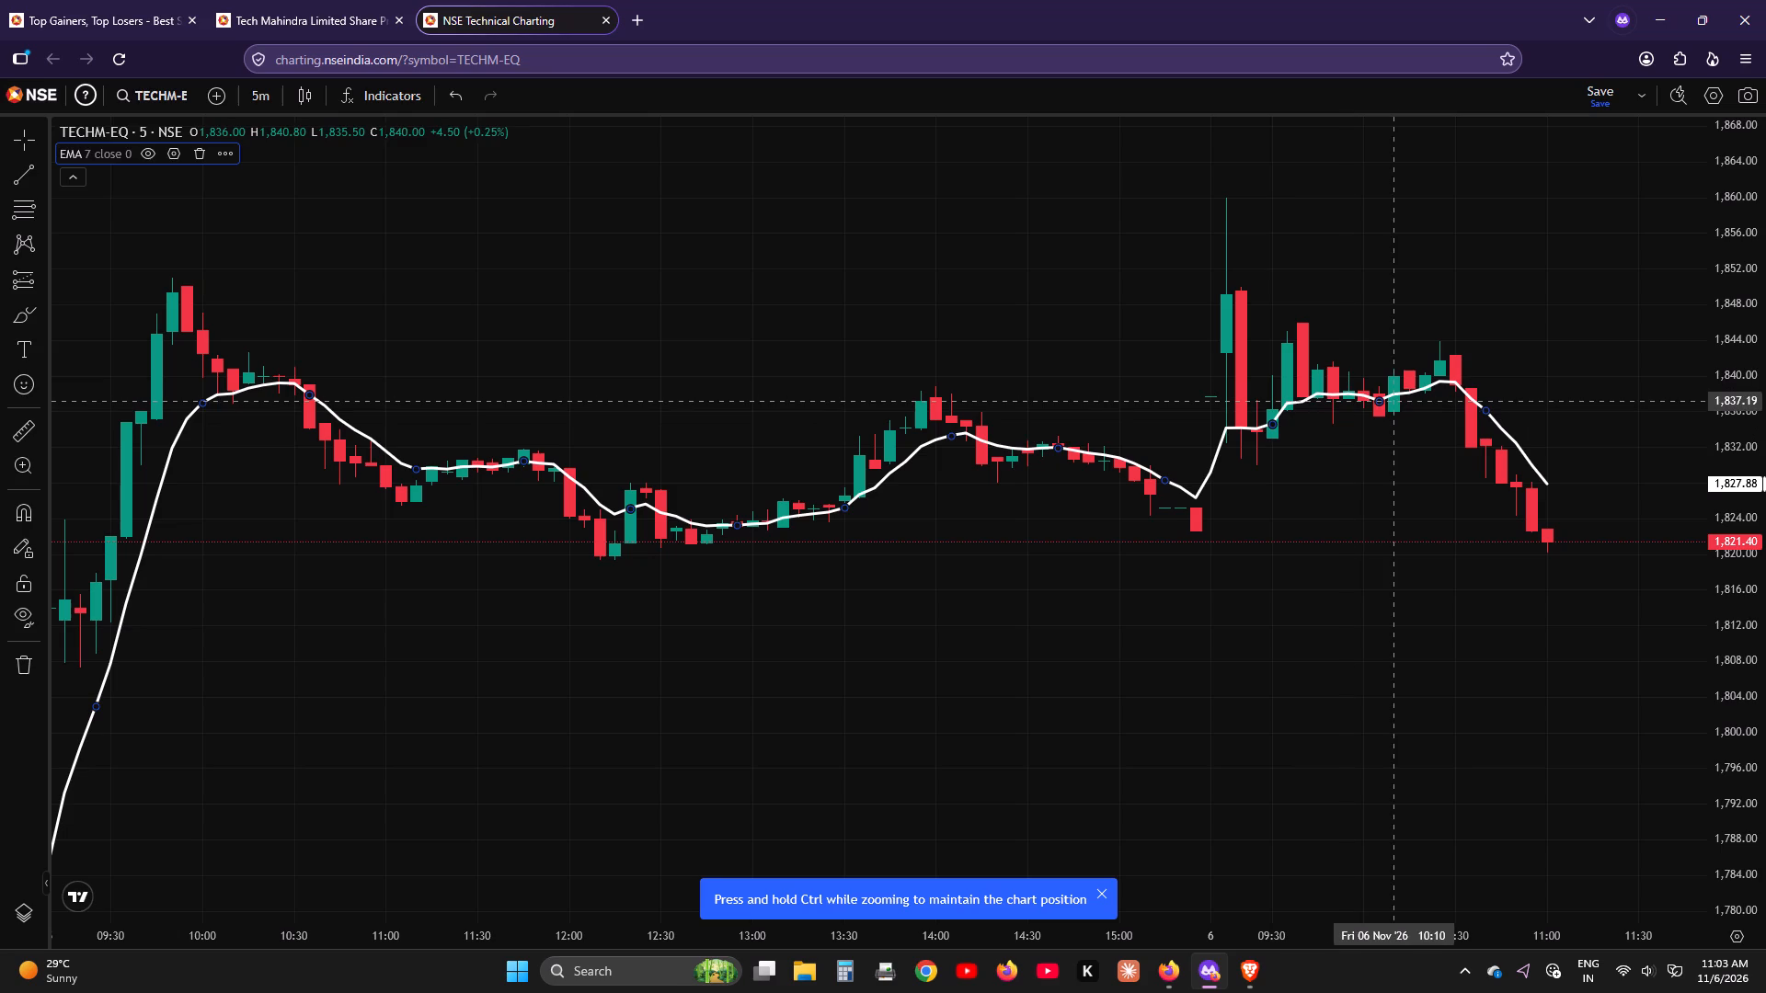
scroll(1237, 406, "up", 3)
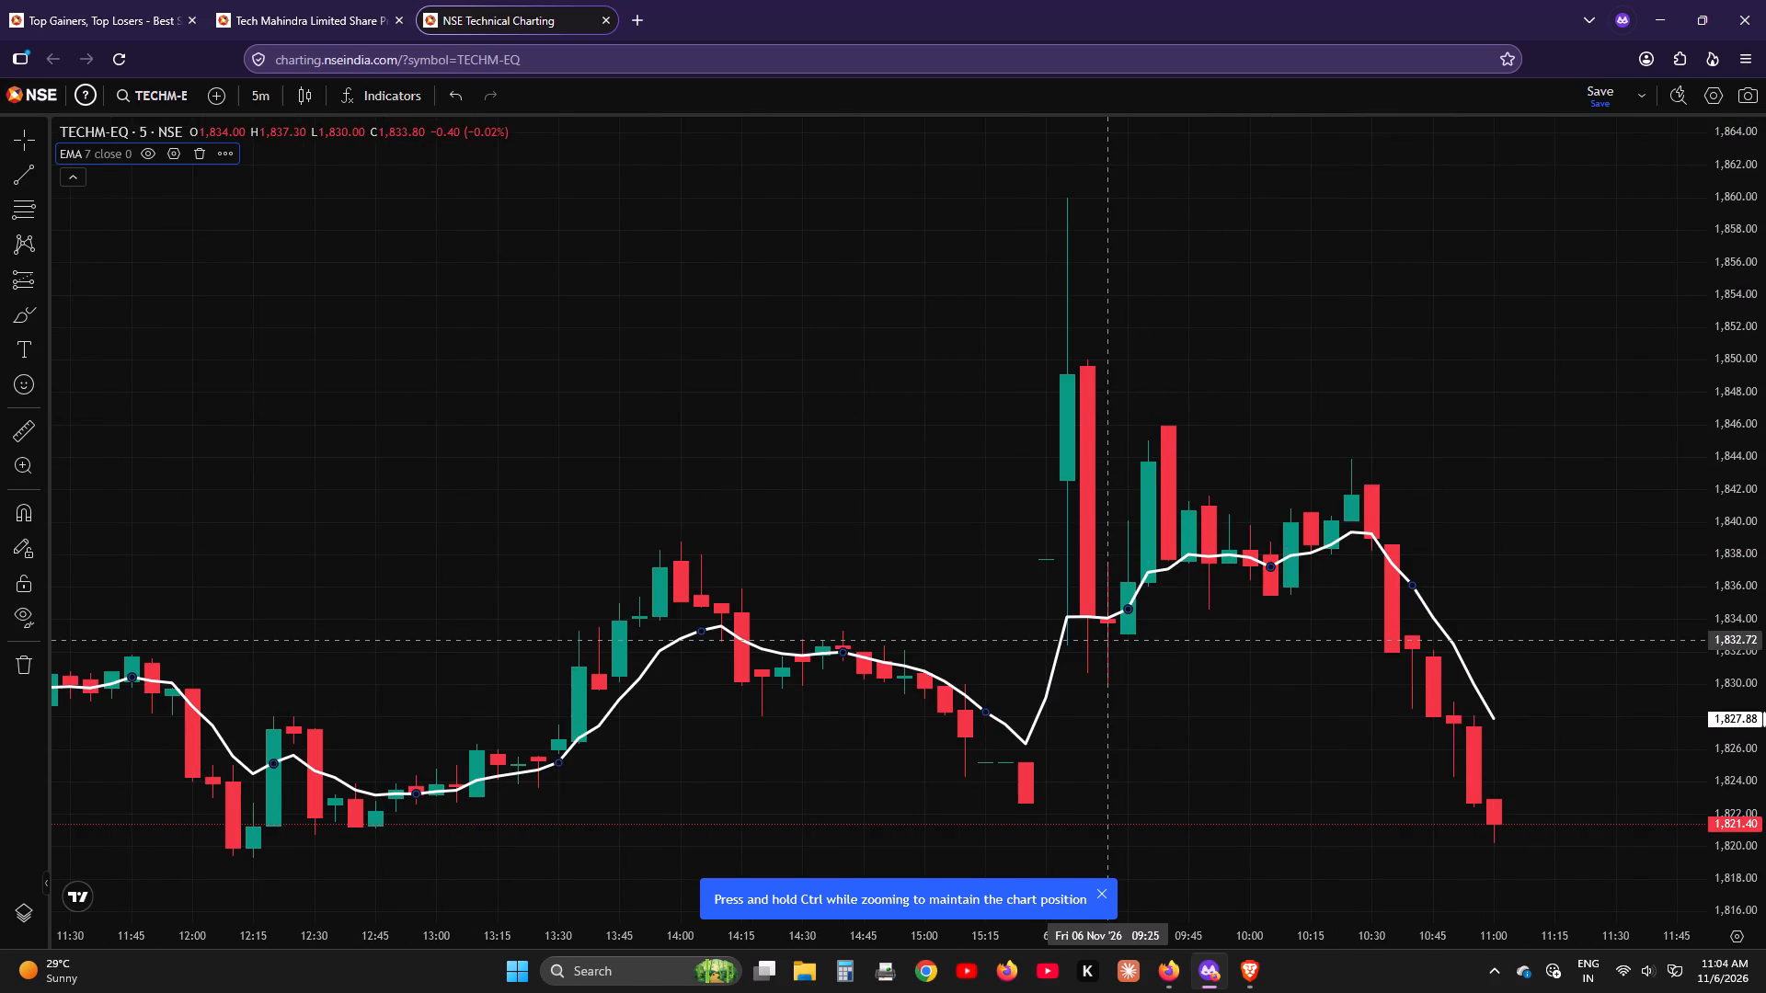
Close the TECHM quote page and its technical chart to return to the gainers list.
left_click(330, 0)
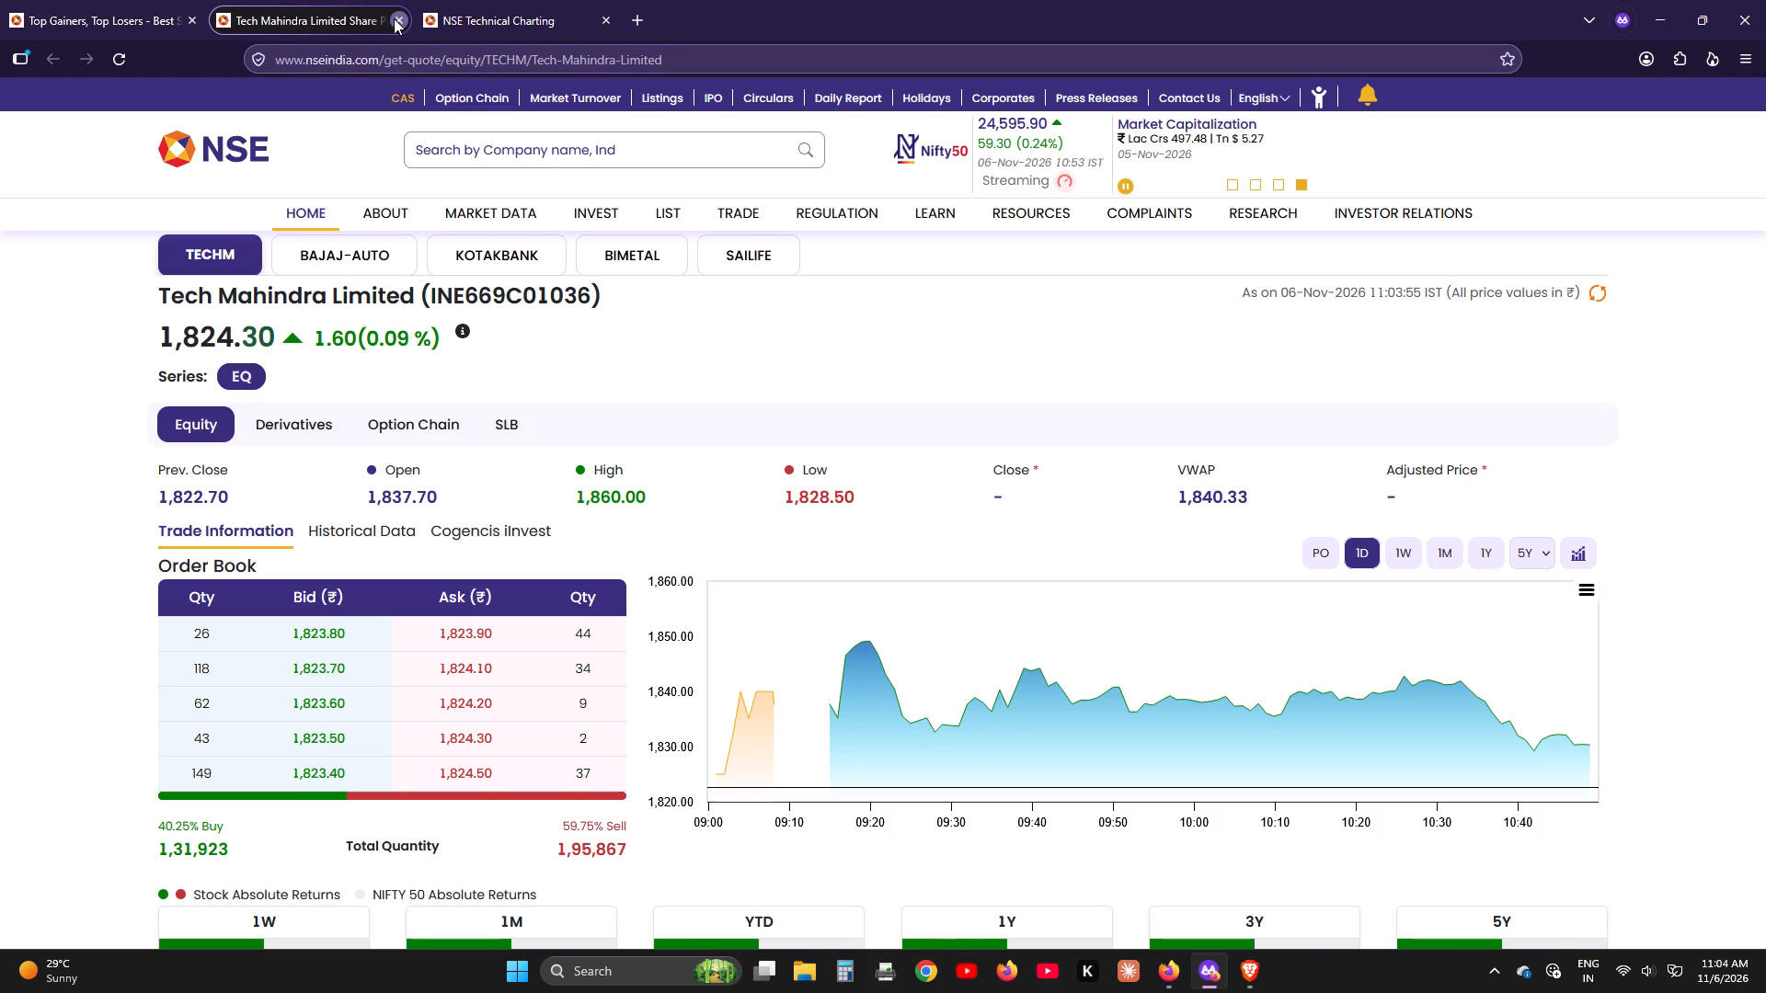
left_click(393, 18)
left_click(393, 18)
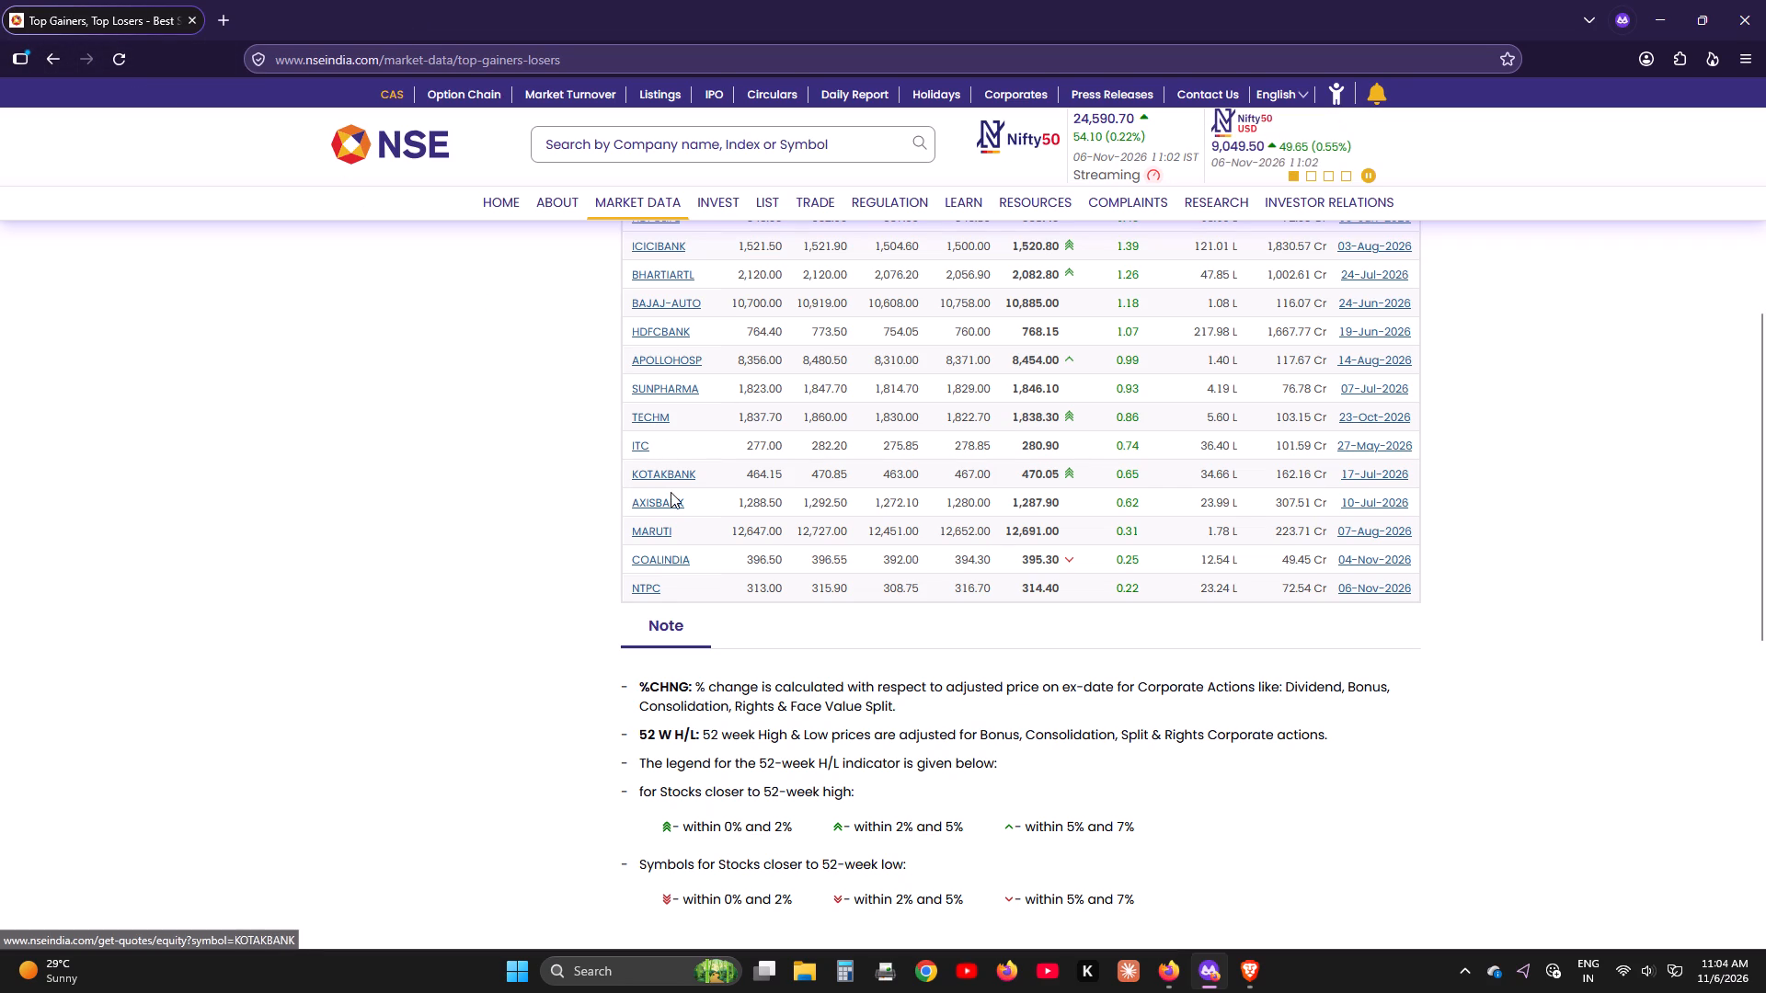
Open ICICIBANK's quote page from the gainers list and bring up its technical chart.
left_click(670, 238)
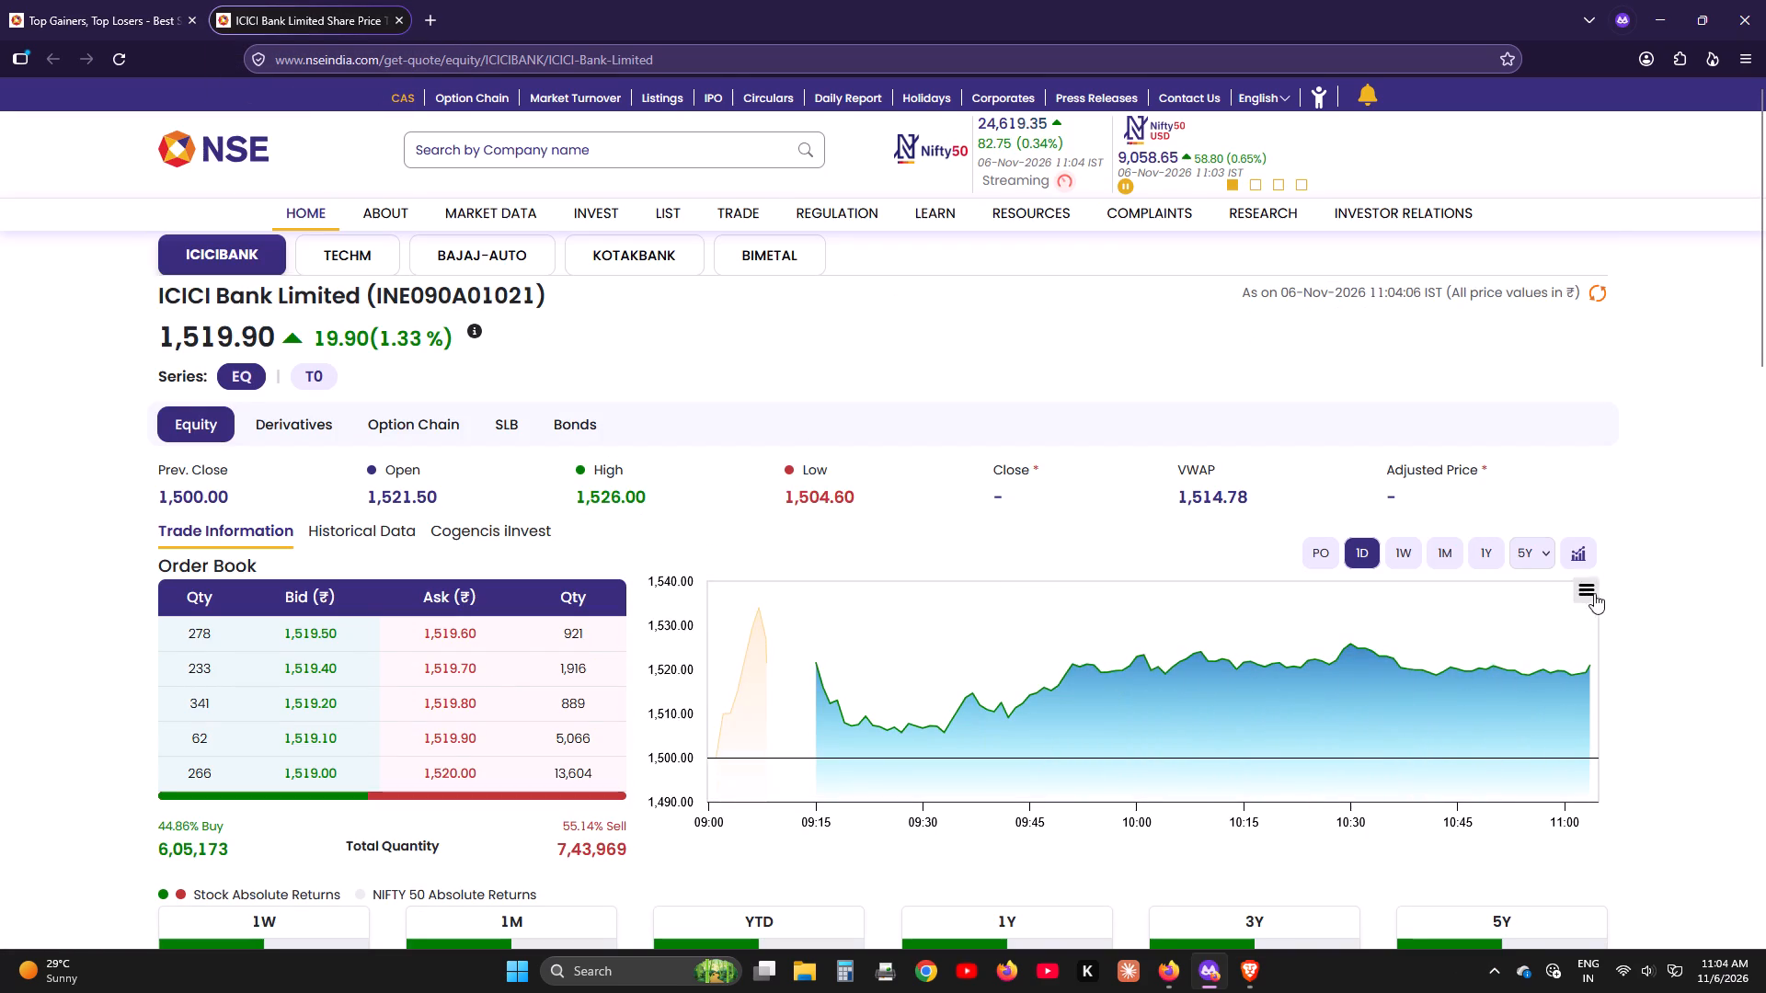
left_click(1577, 556)
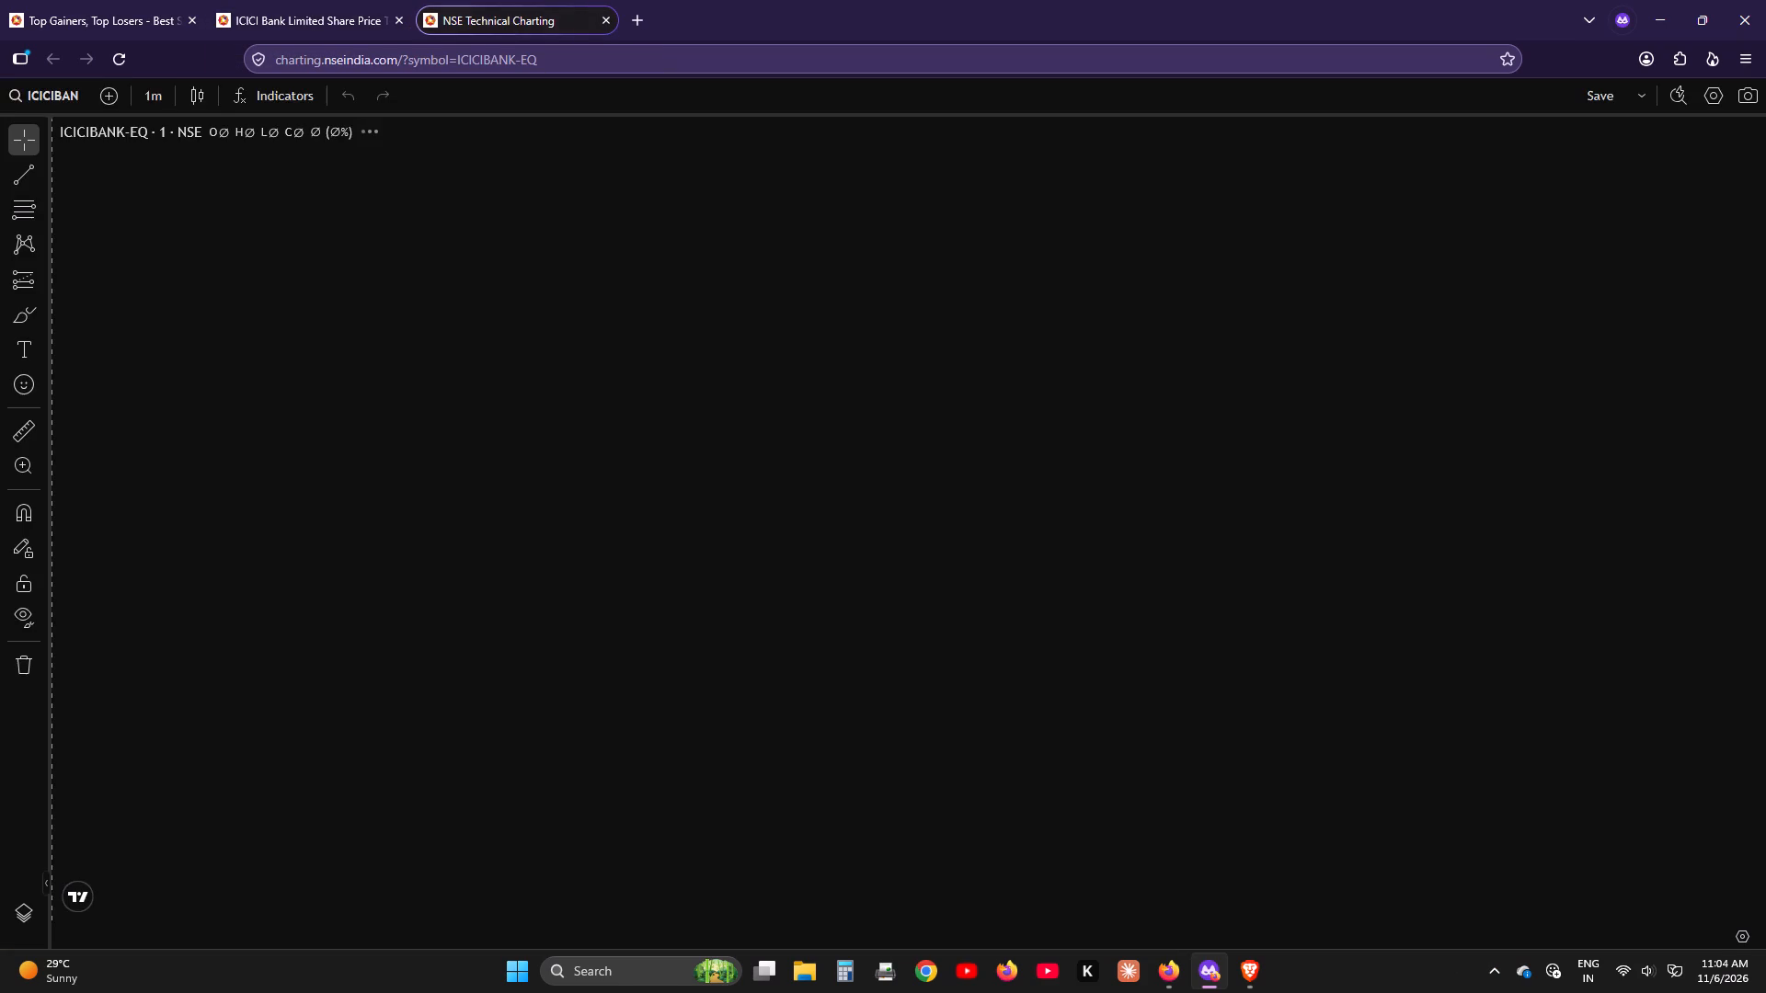
Switch the ICICIBANK chart to the 5-minute interval and examine the recent candles.
left_click(265, 101)
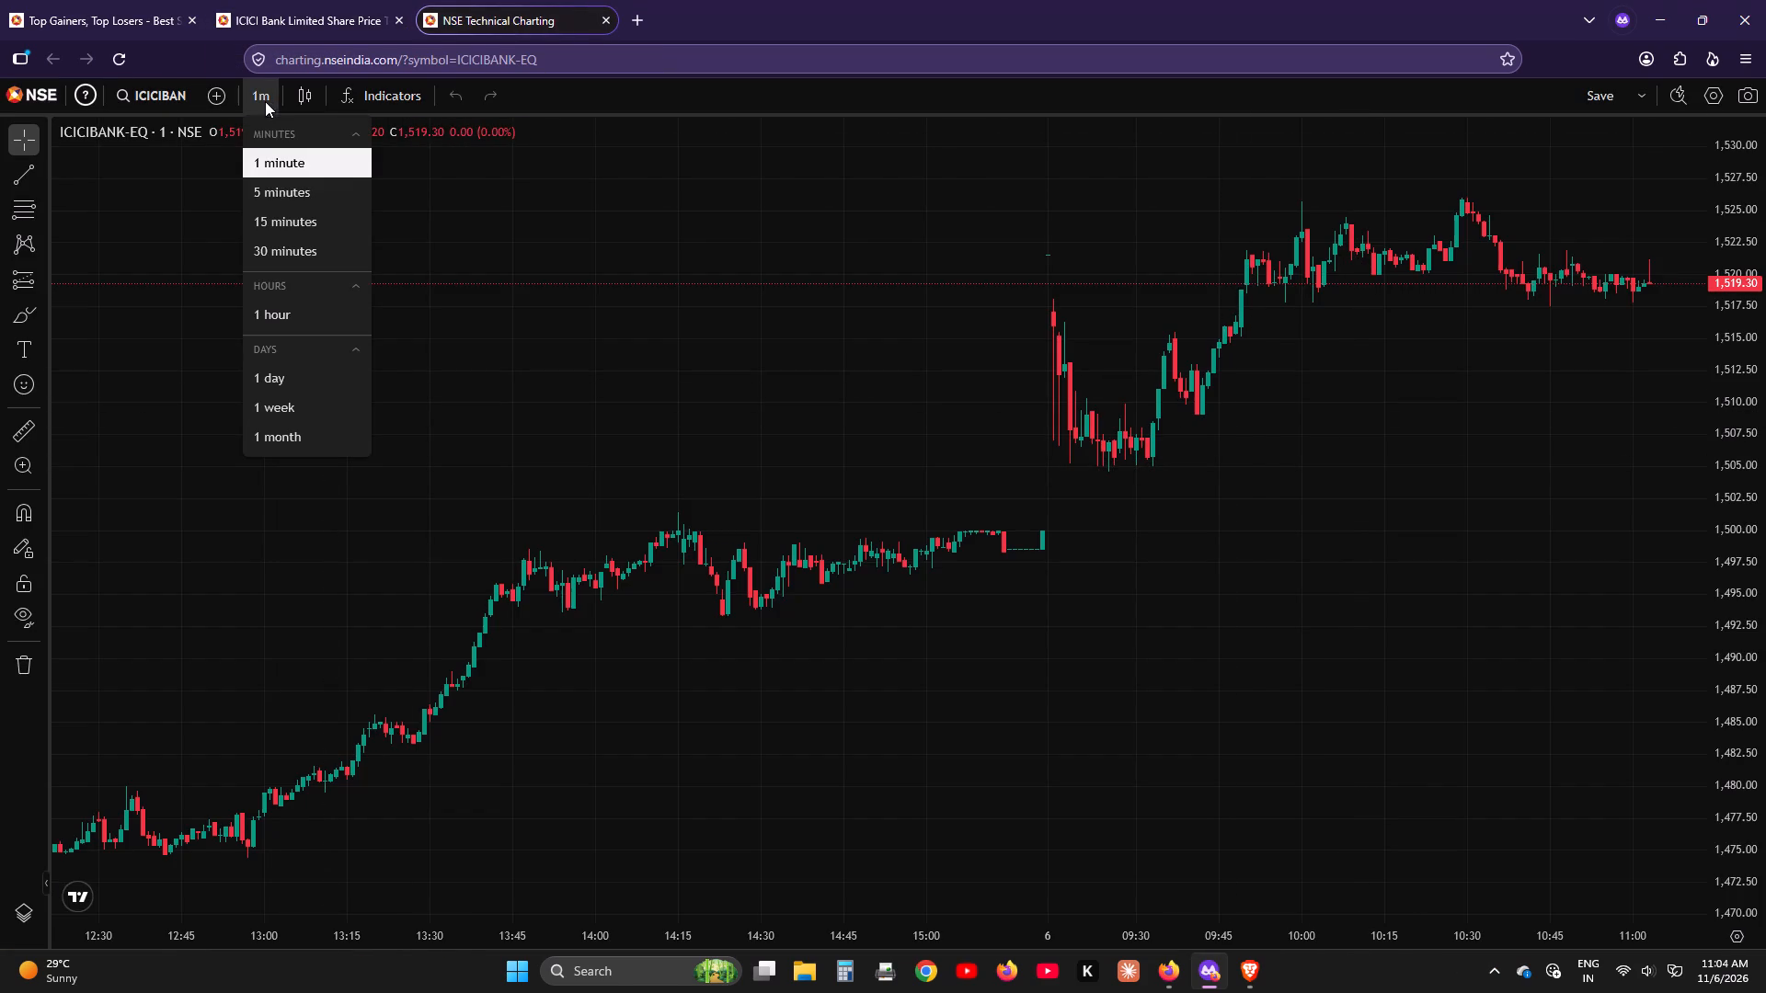
left_click(288, 198)
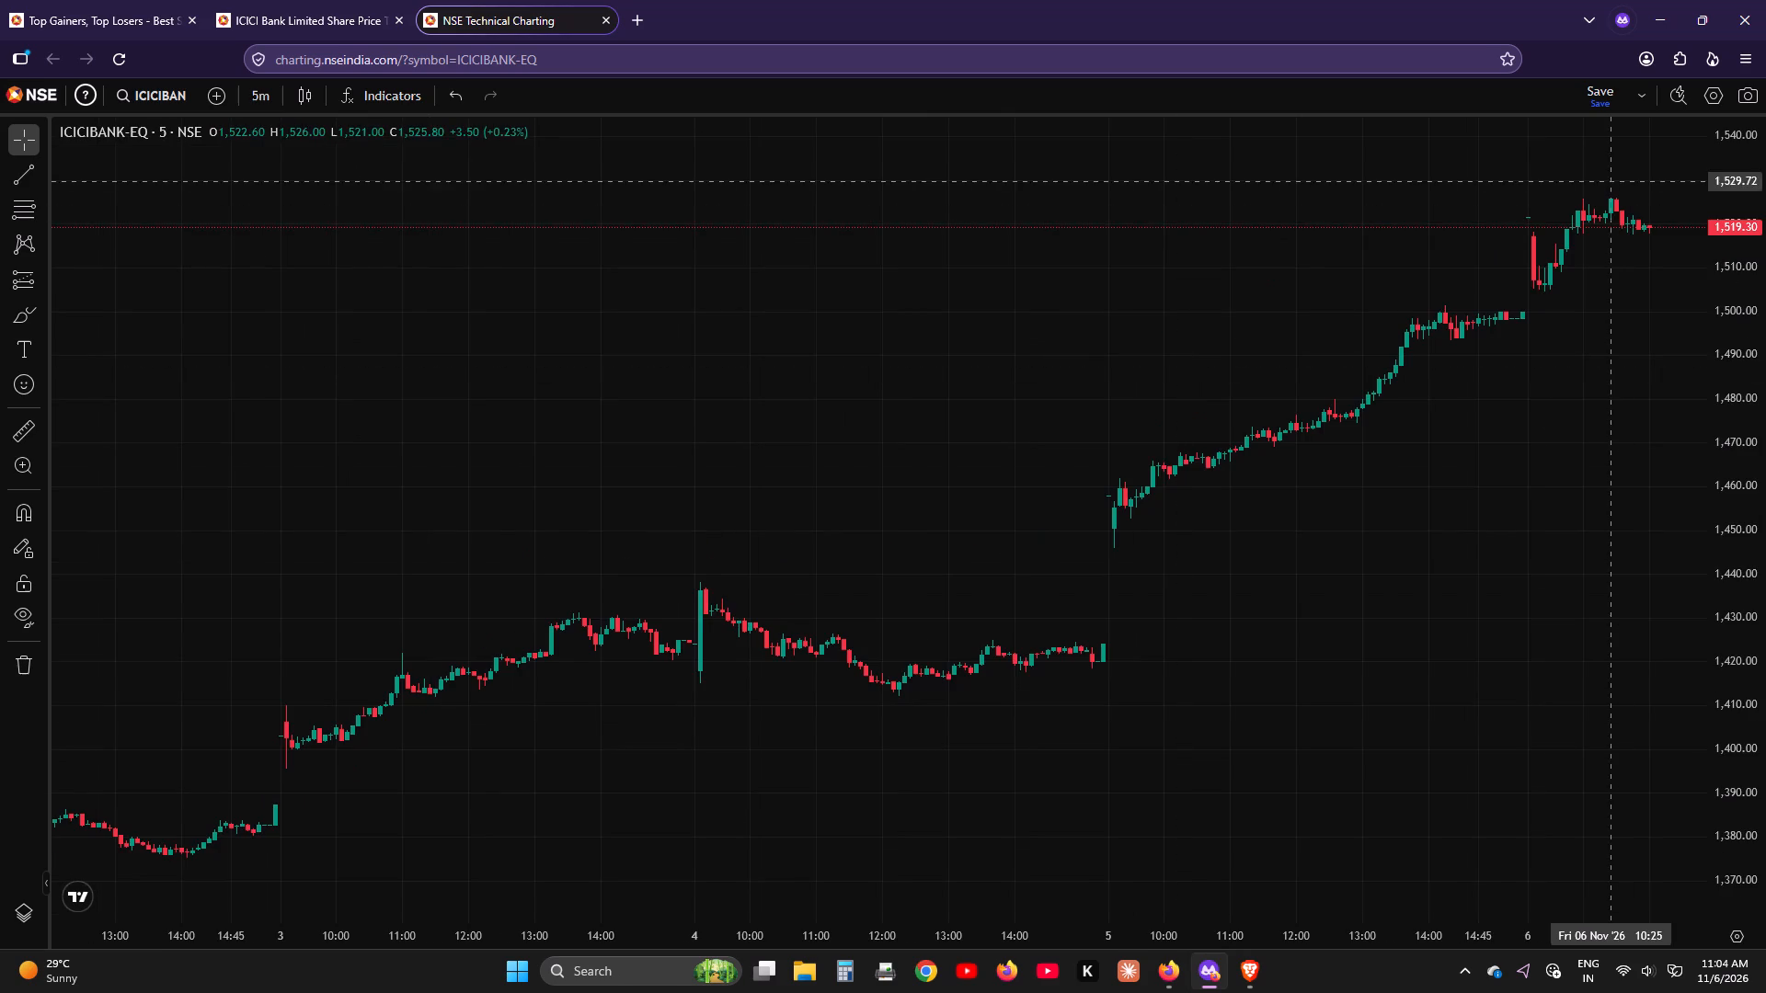
scroll(1650, 221, "up", 6)
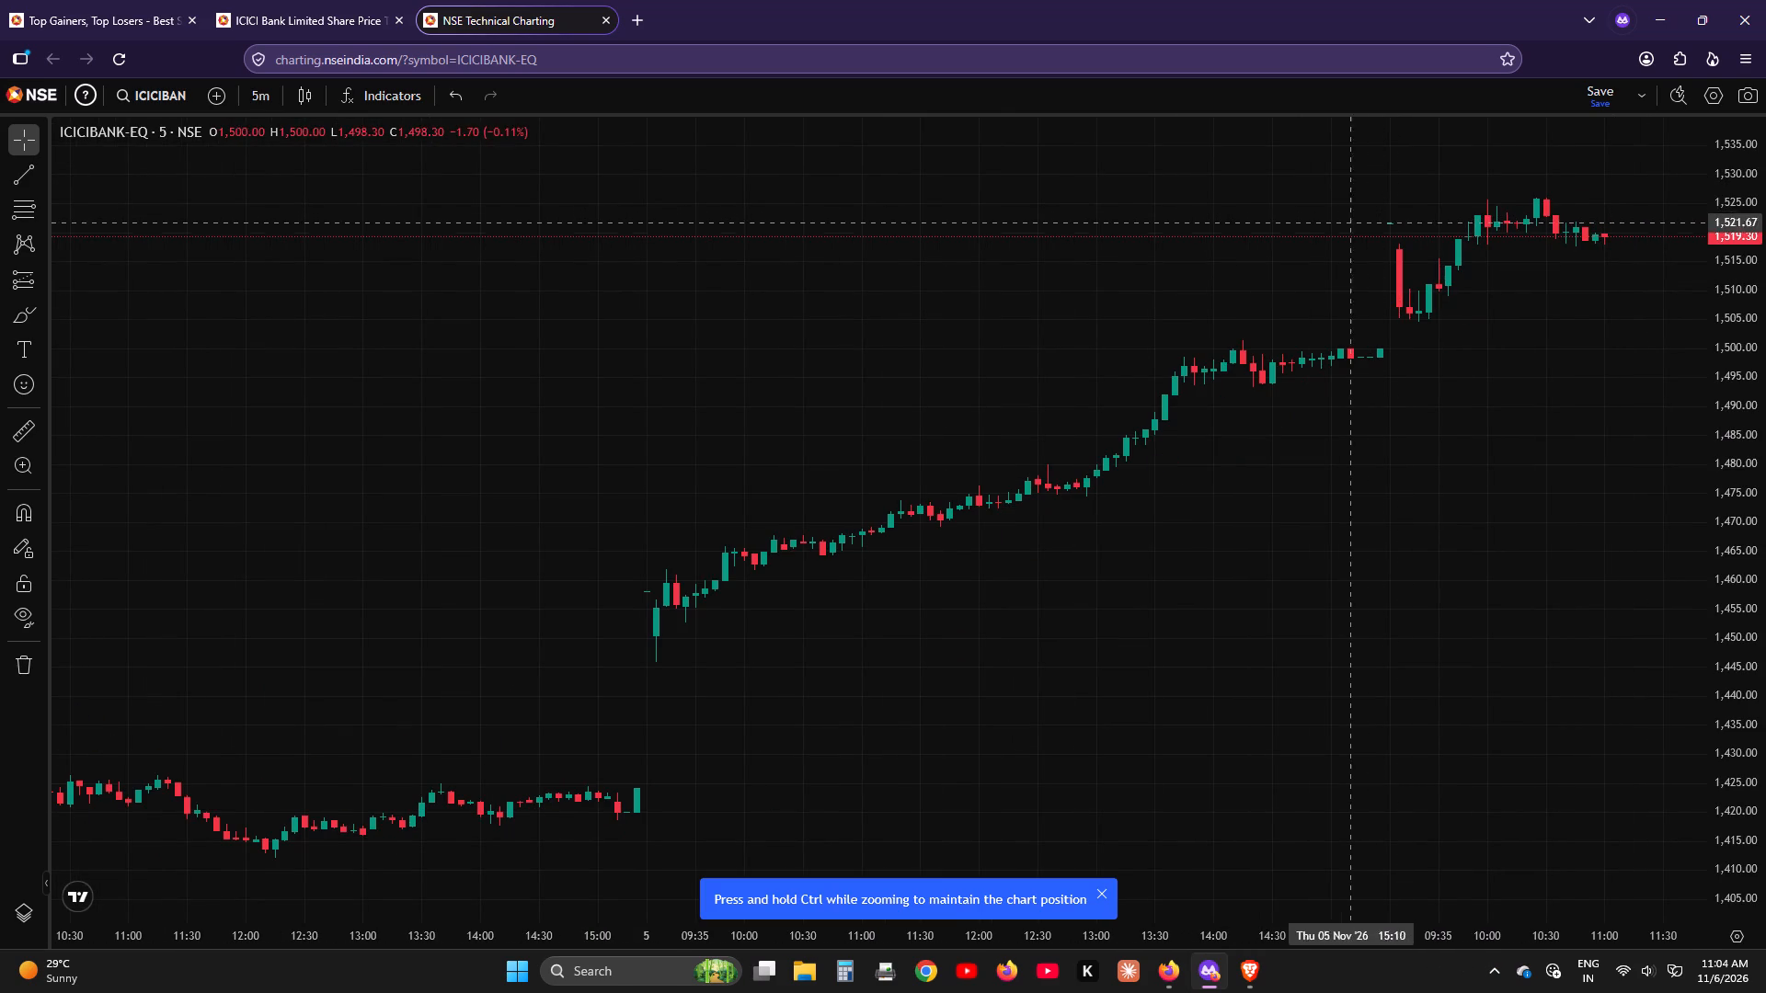
Close ICICIBANK's quote page and technical chart to return to the gainers list.
left_click(346, 0)
left_click(404, 21)
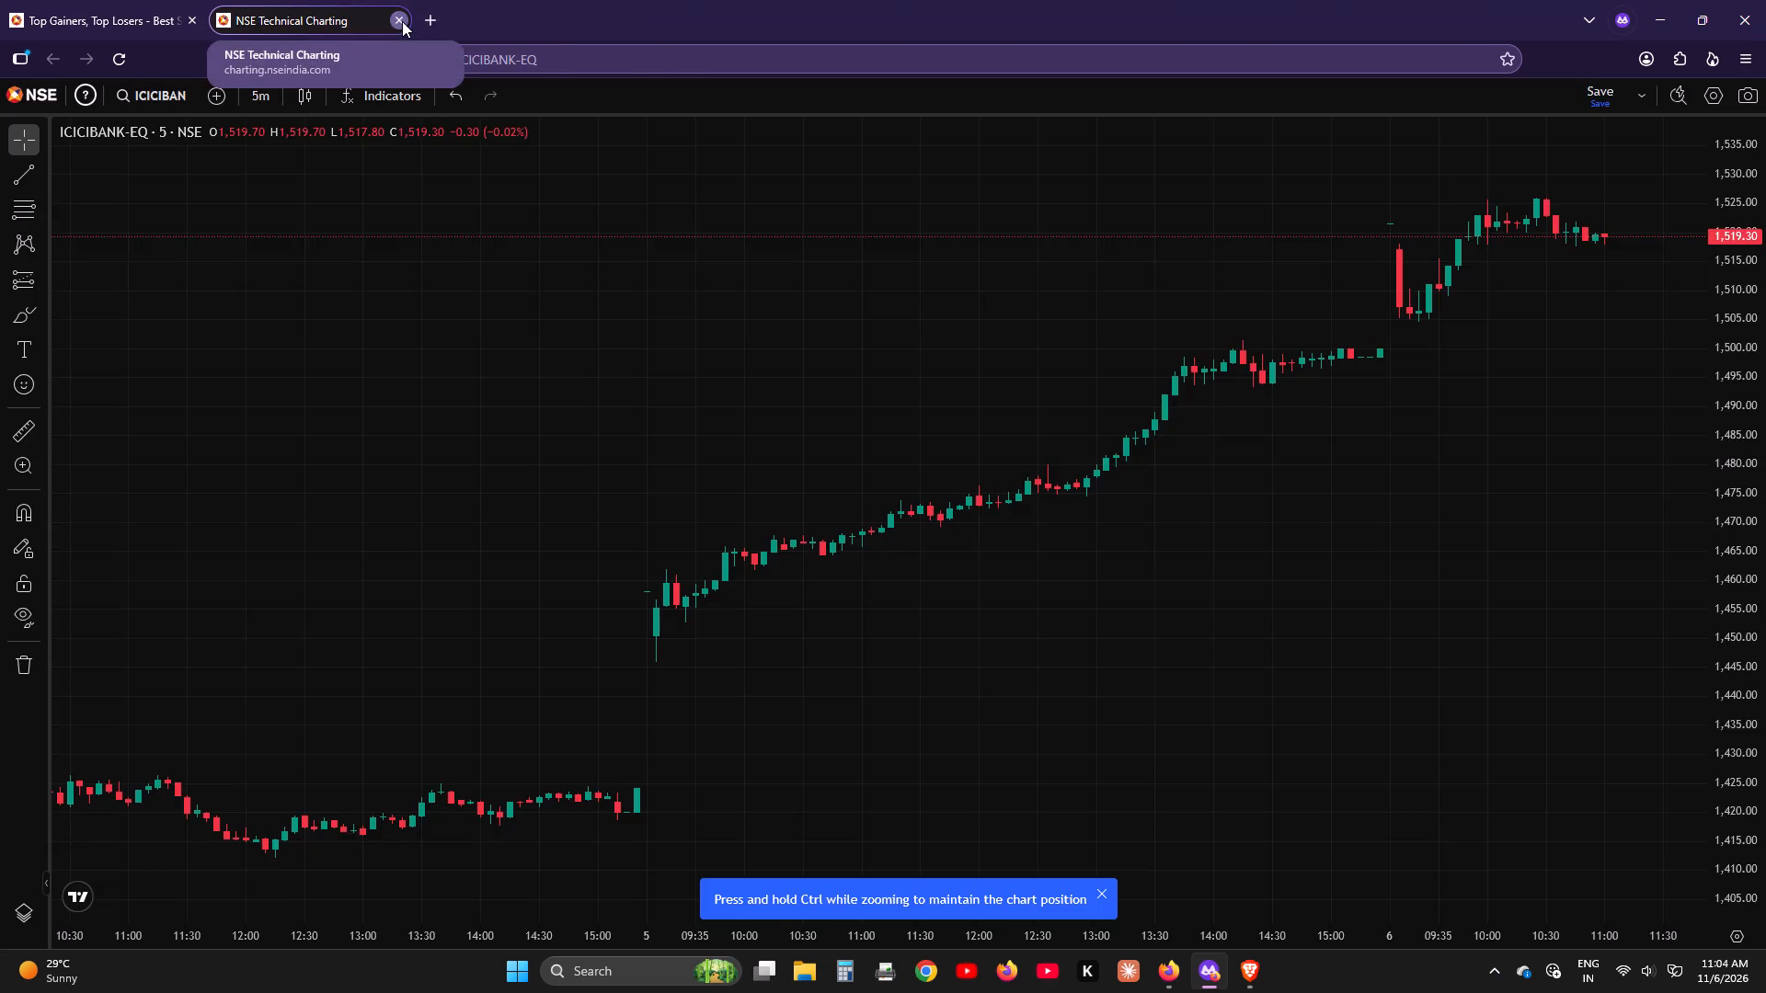
left_click(402, 21)
Change the gainers list's index selection to All Securities.
scroll(763, 491, "up", 2)
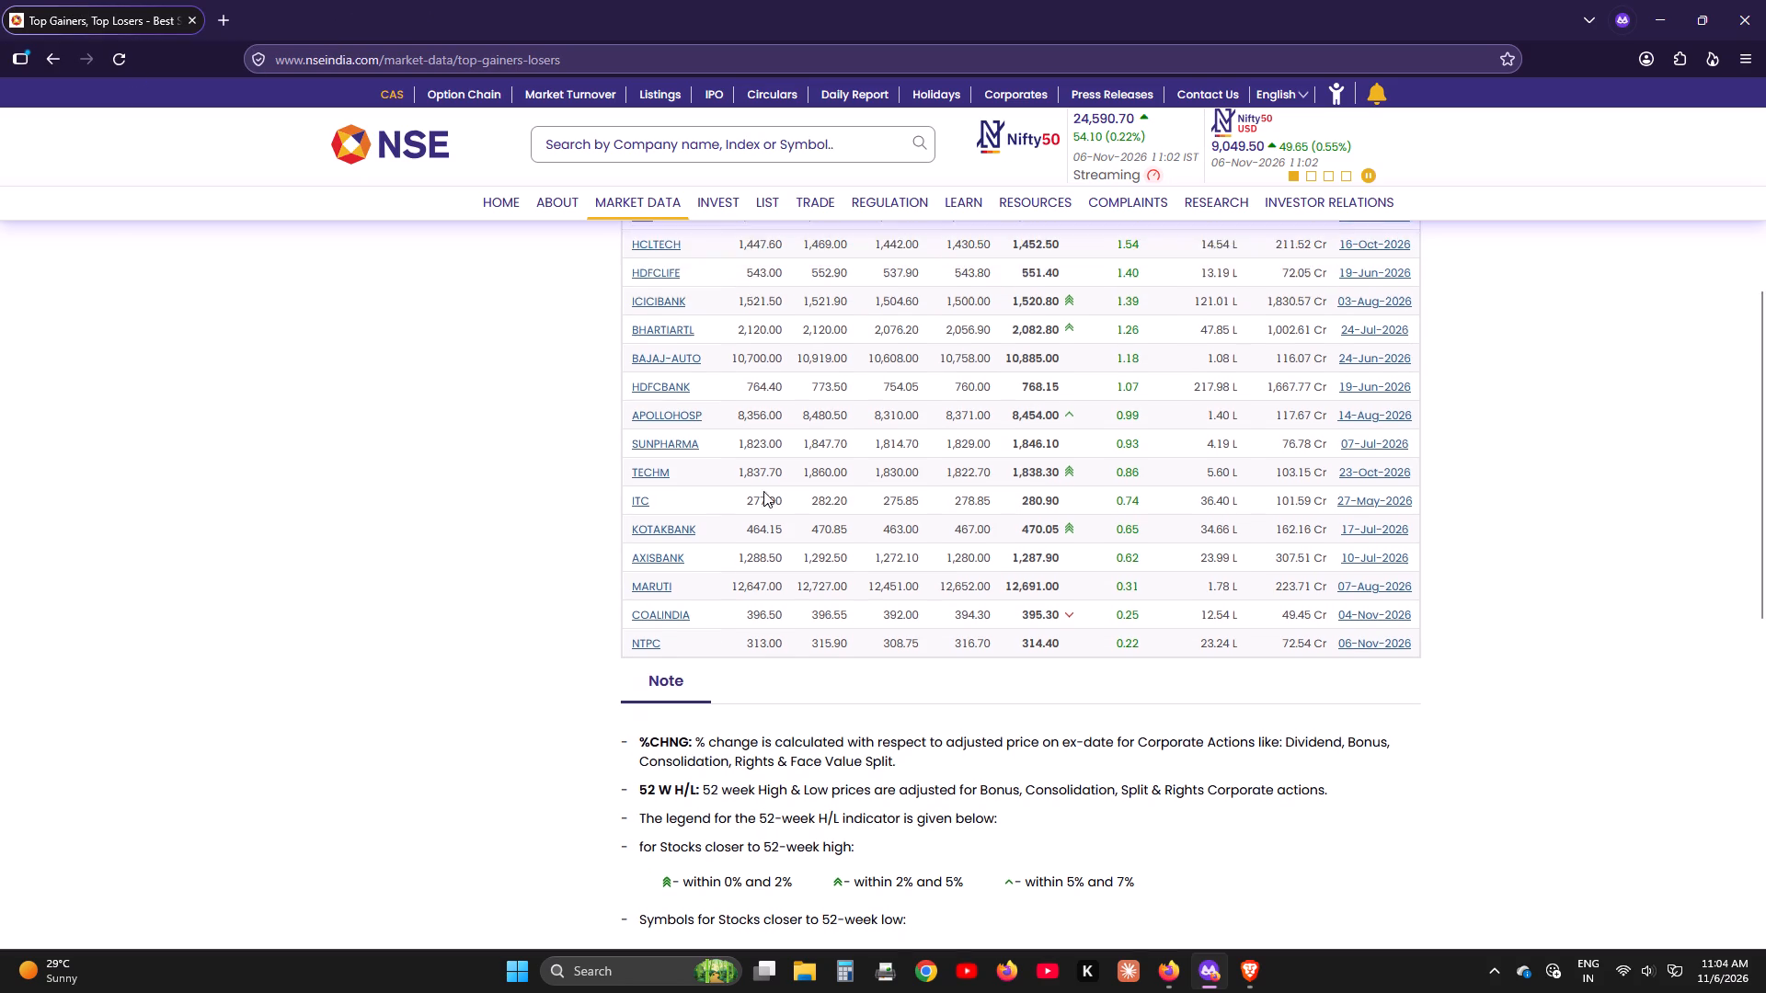
scroll(763, 491, "up", 3)
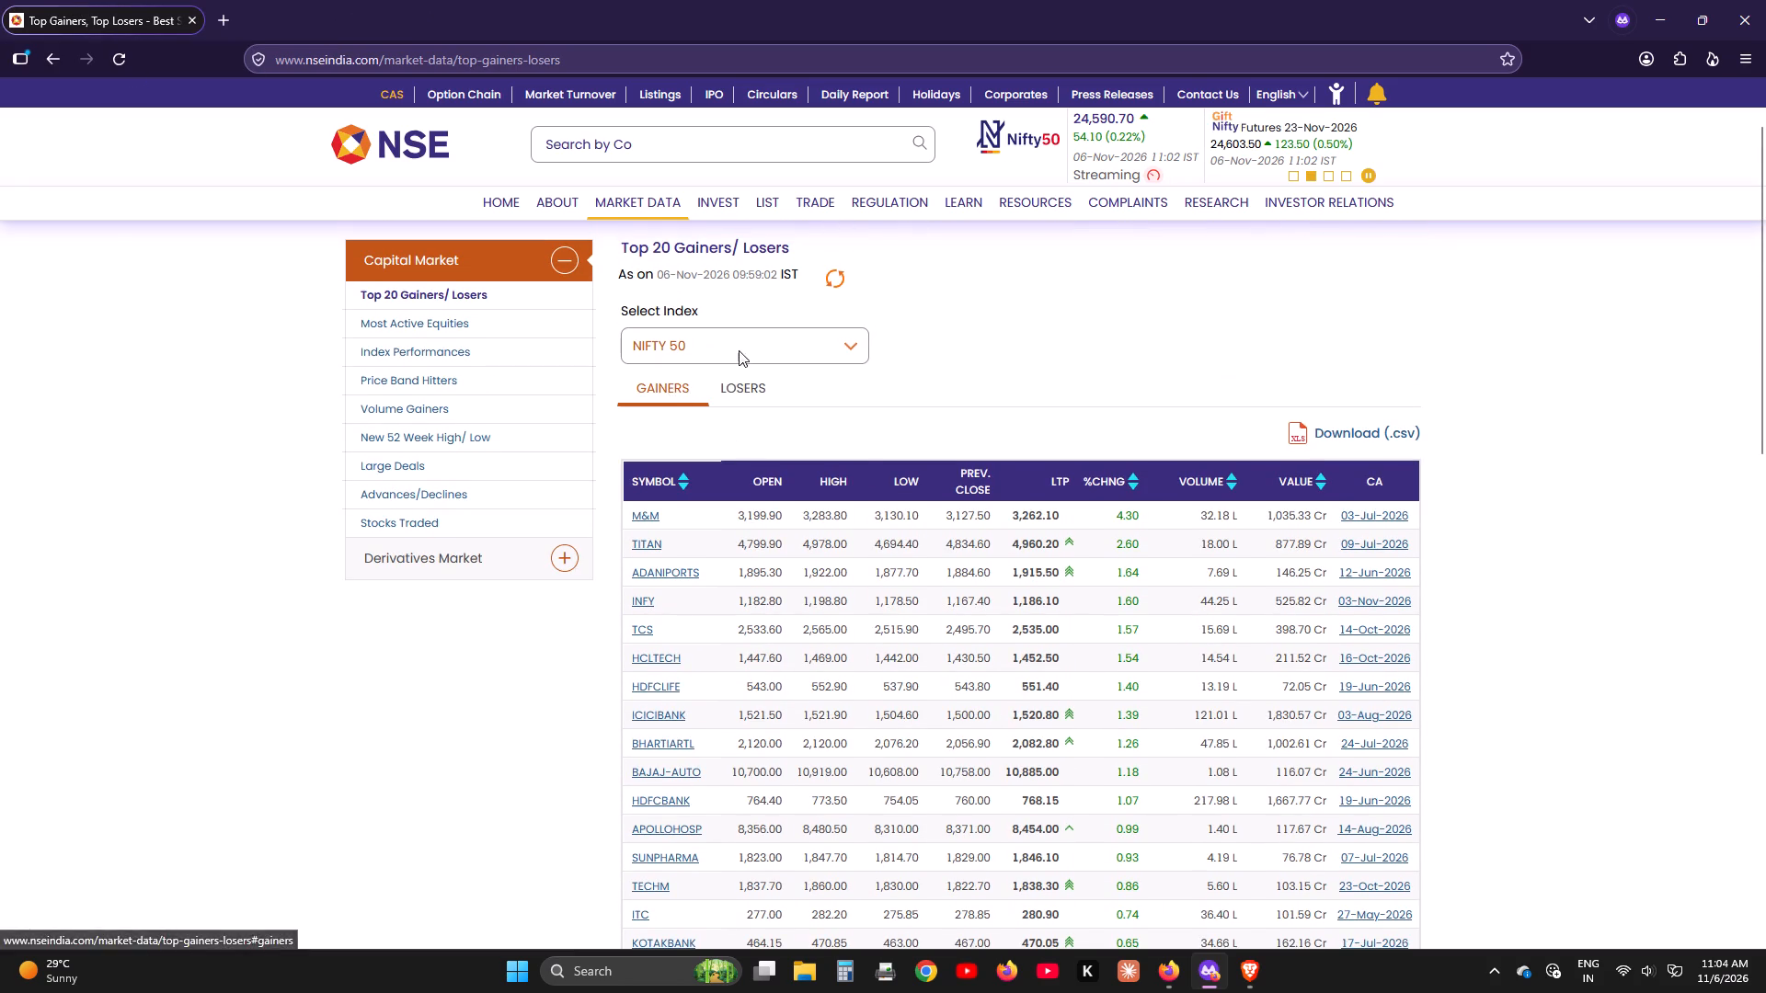
left_click(739, 348)
left_click(697, 540)
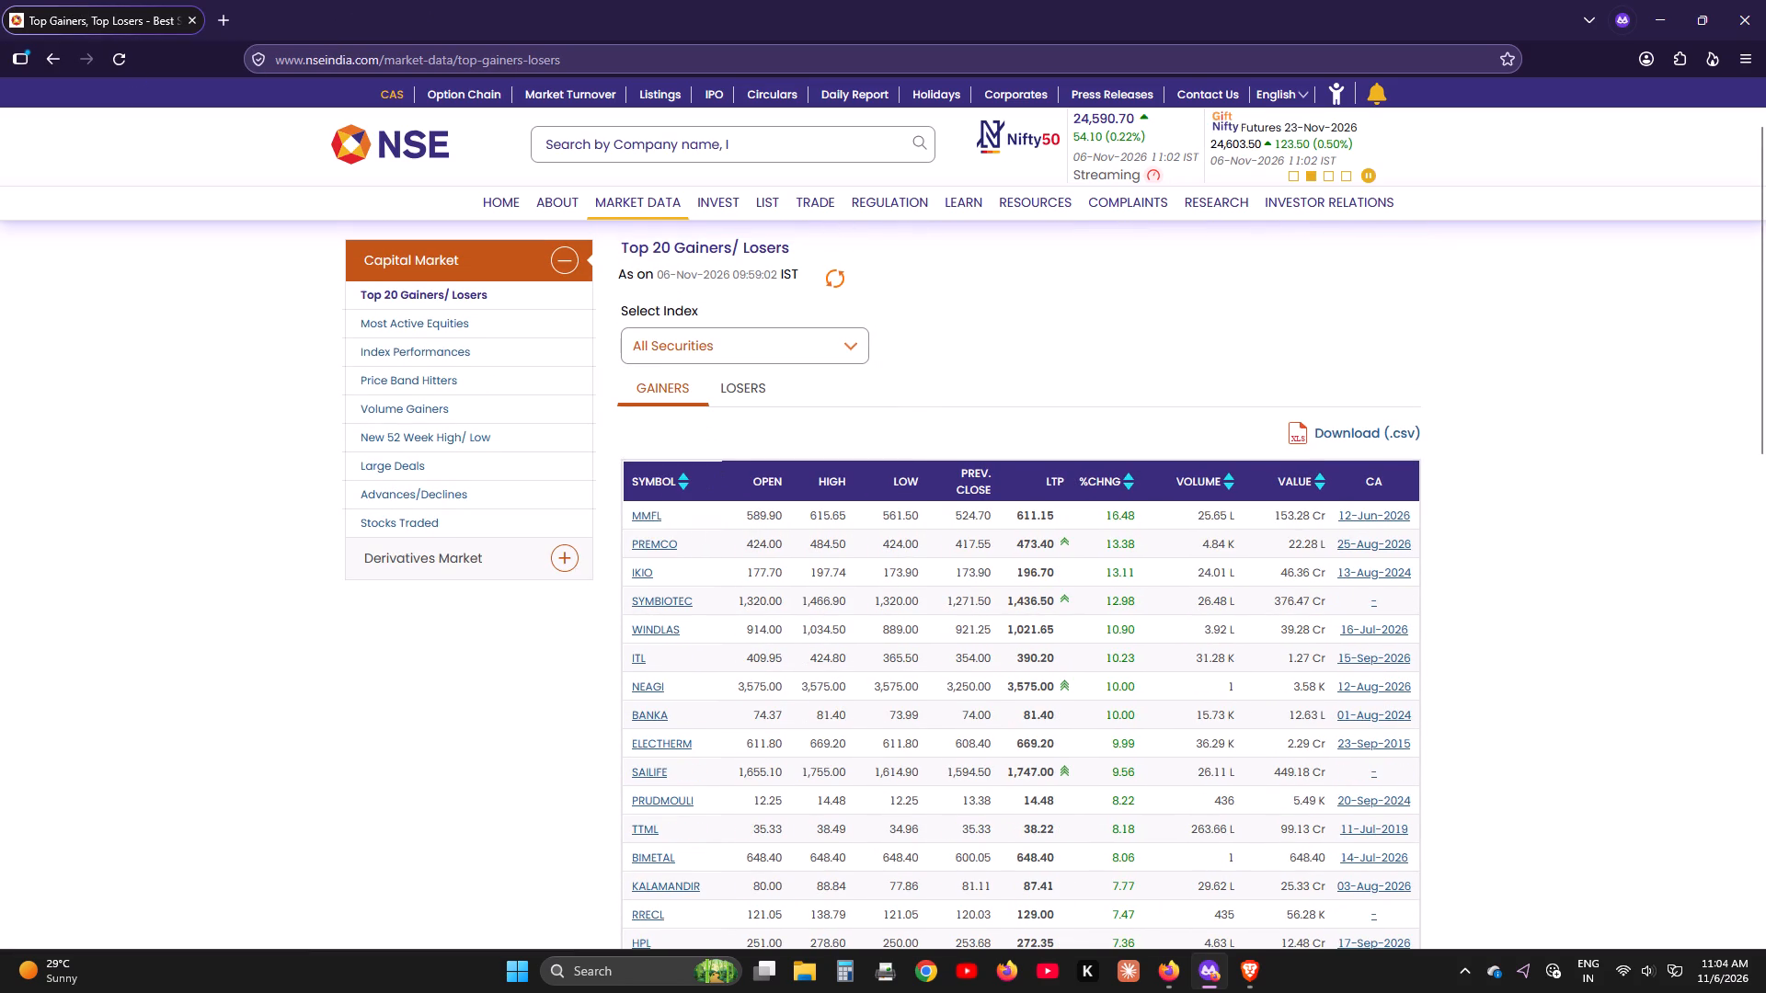
Open MMFL's technical chart through its quote page from the gainers list and set it to the 5-minute interval.
left_click(654, 513)
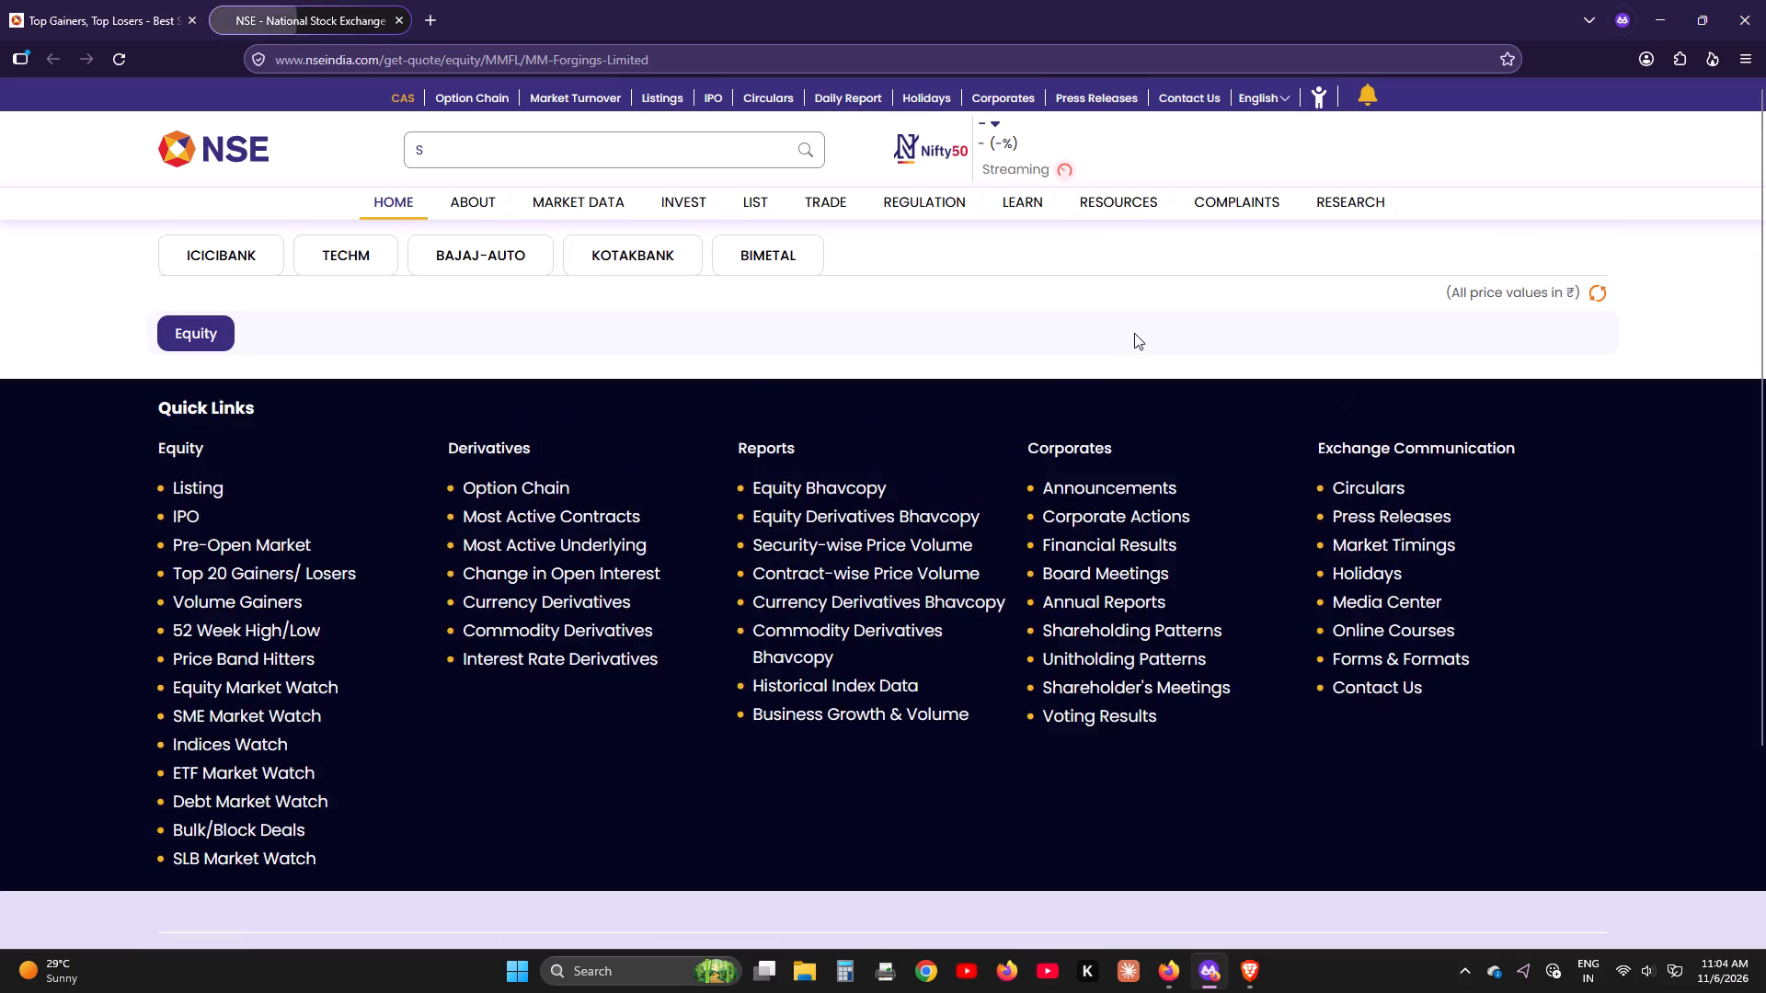
left_click(1580, 559)
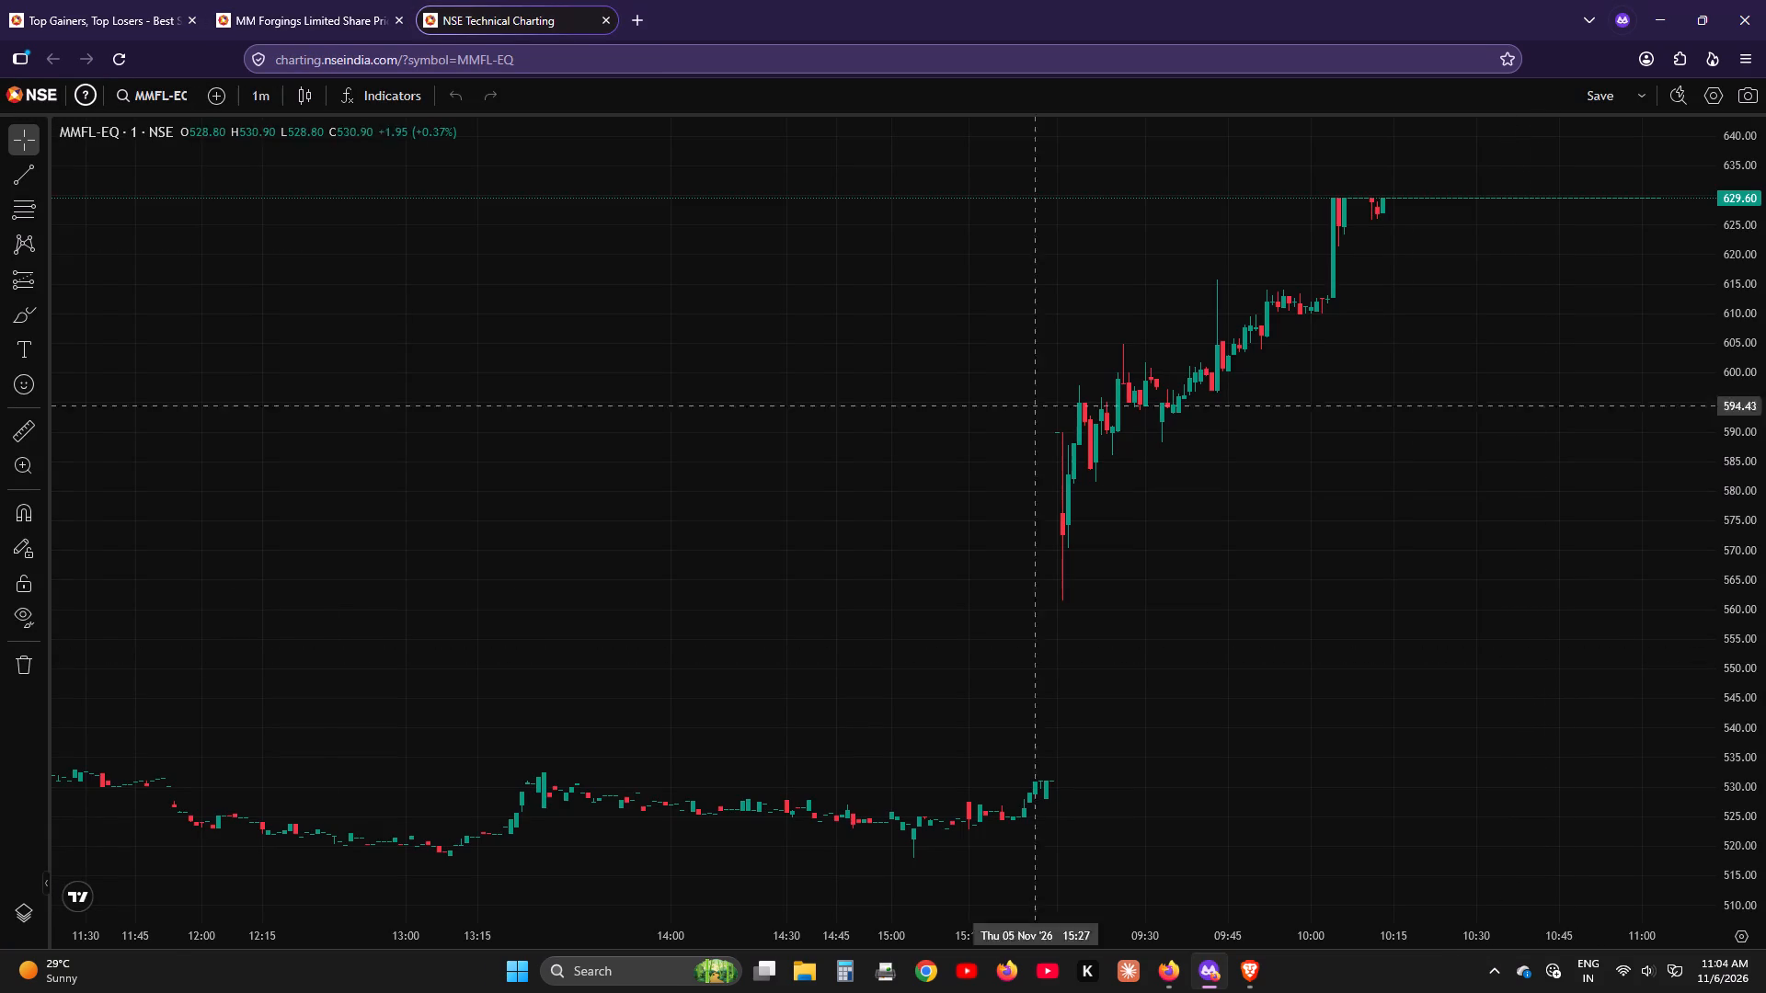
left_click(260, 97)
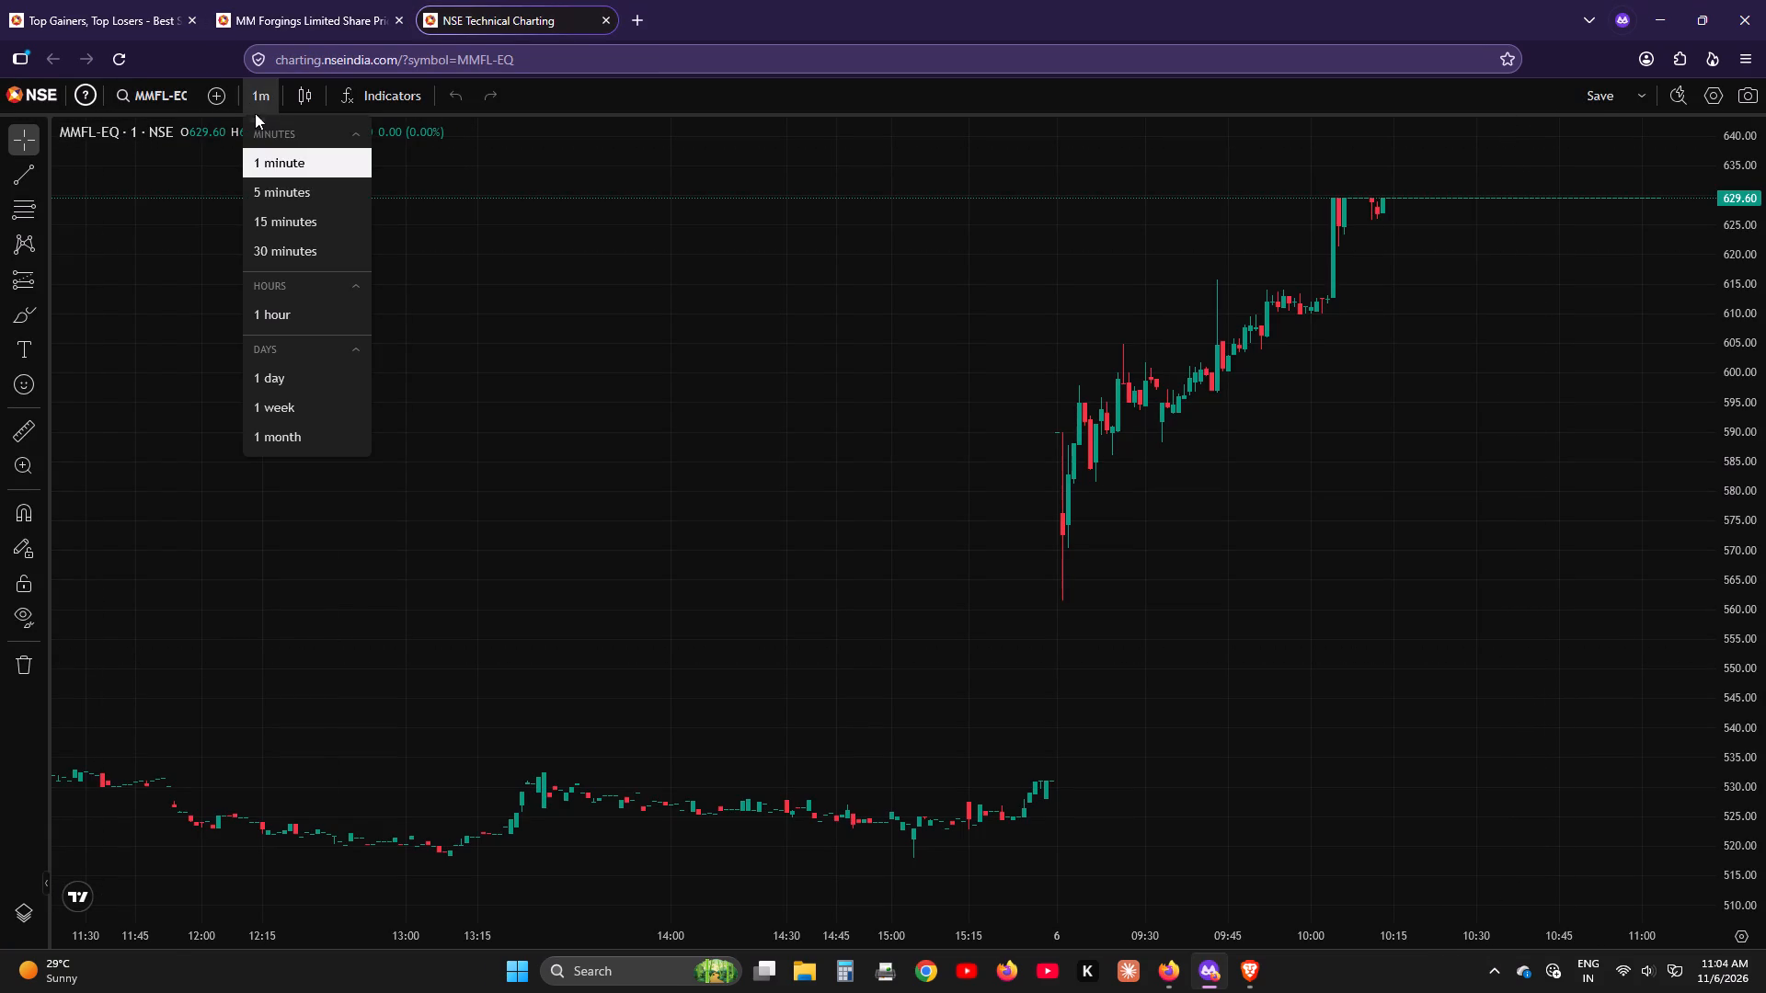
left_click(269, 186)
scroll(1552, 404, "up", 2)
scroll(1535, 432, "down", 1)
scroll(1535, 431, "up", 2)
scroll(1535, 431, "down", 1)
scroll(1535, 431, "up", 1)
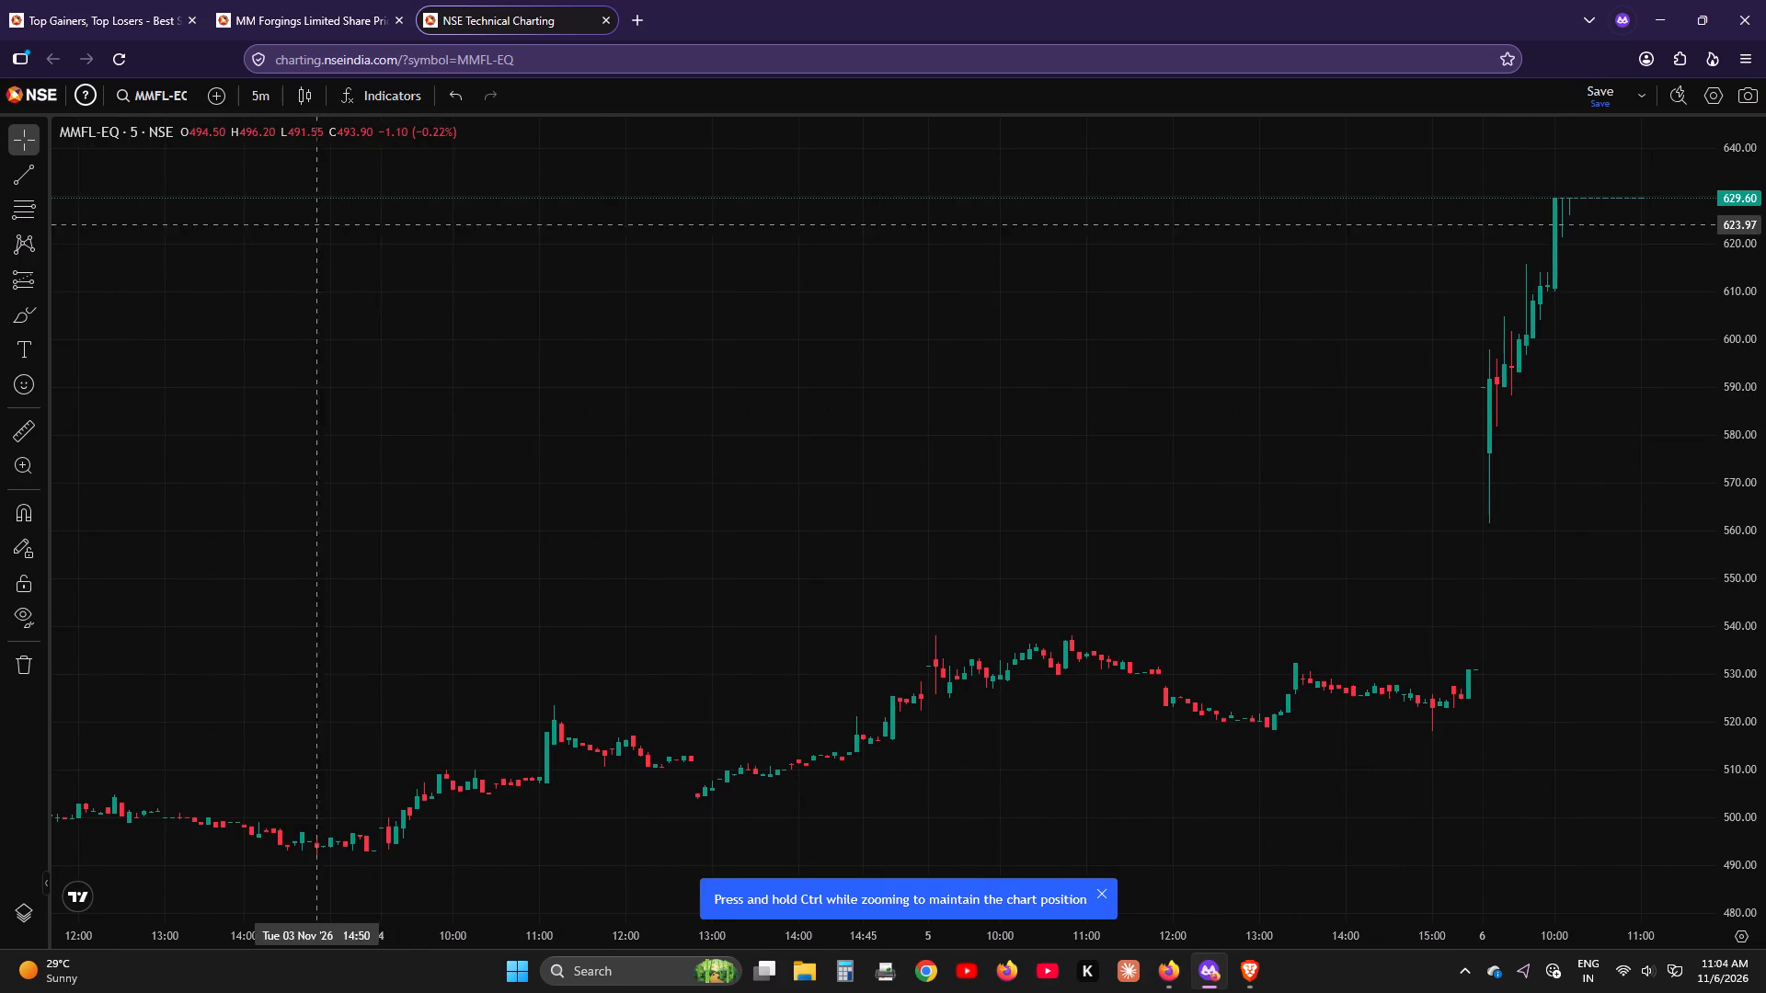
Add the Moving Average Exponential indicator to the MMFL chart and set its Length to 7.
left_click(407, 95)
type("ema")
left_click(961, 393)
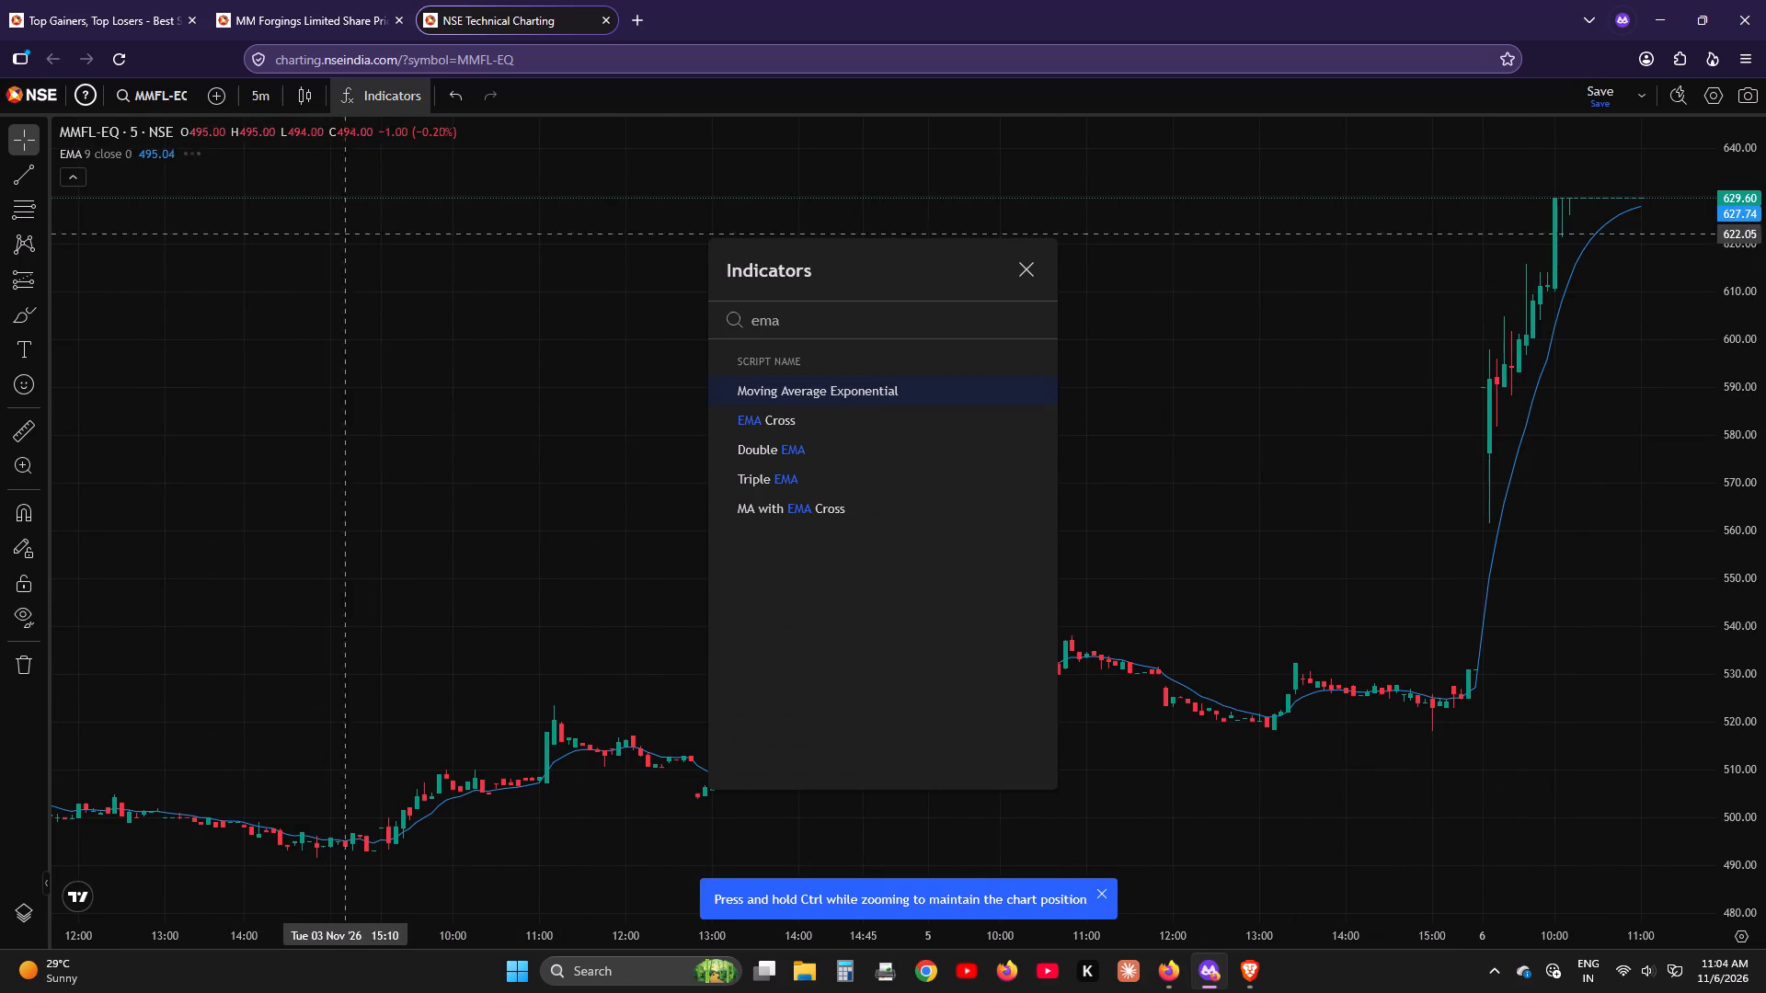
left_click(1026, 269)
left_click(172, 150)
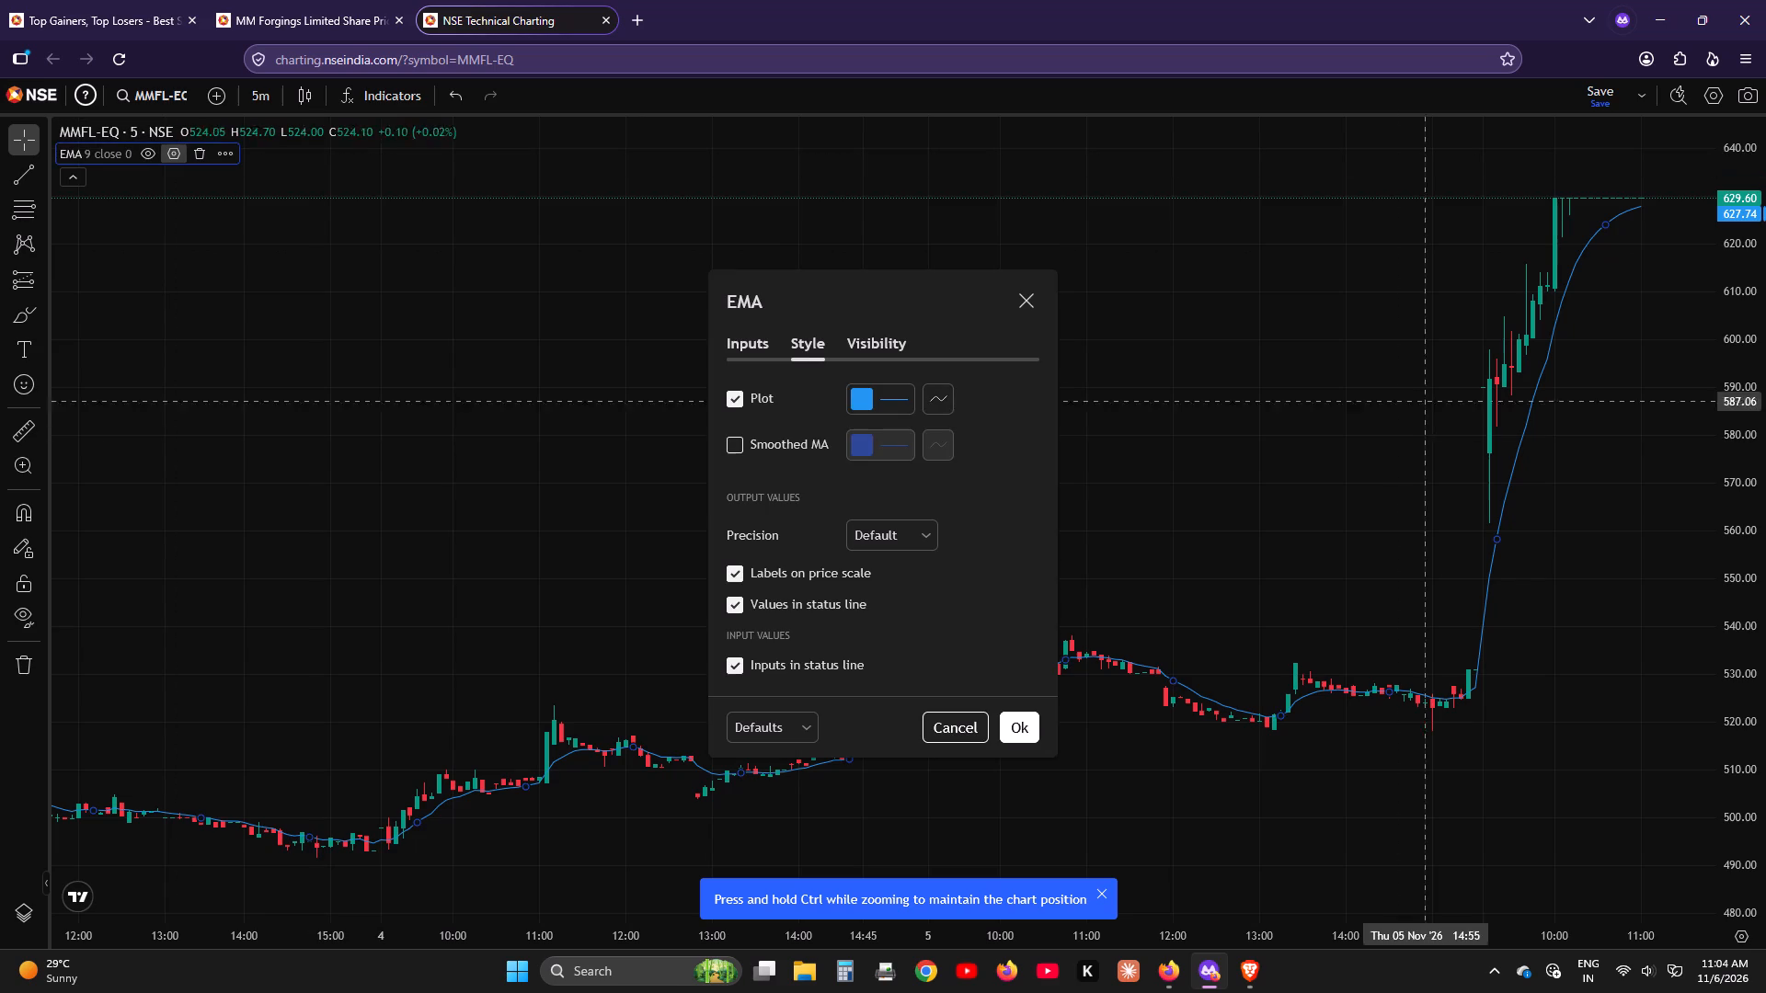
left_click(749, 338)
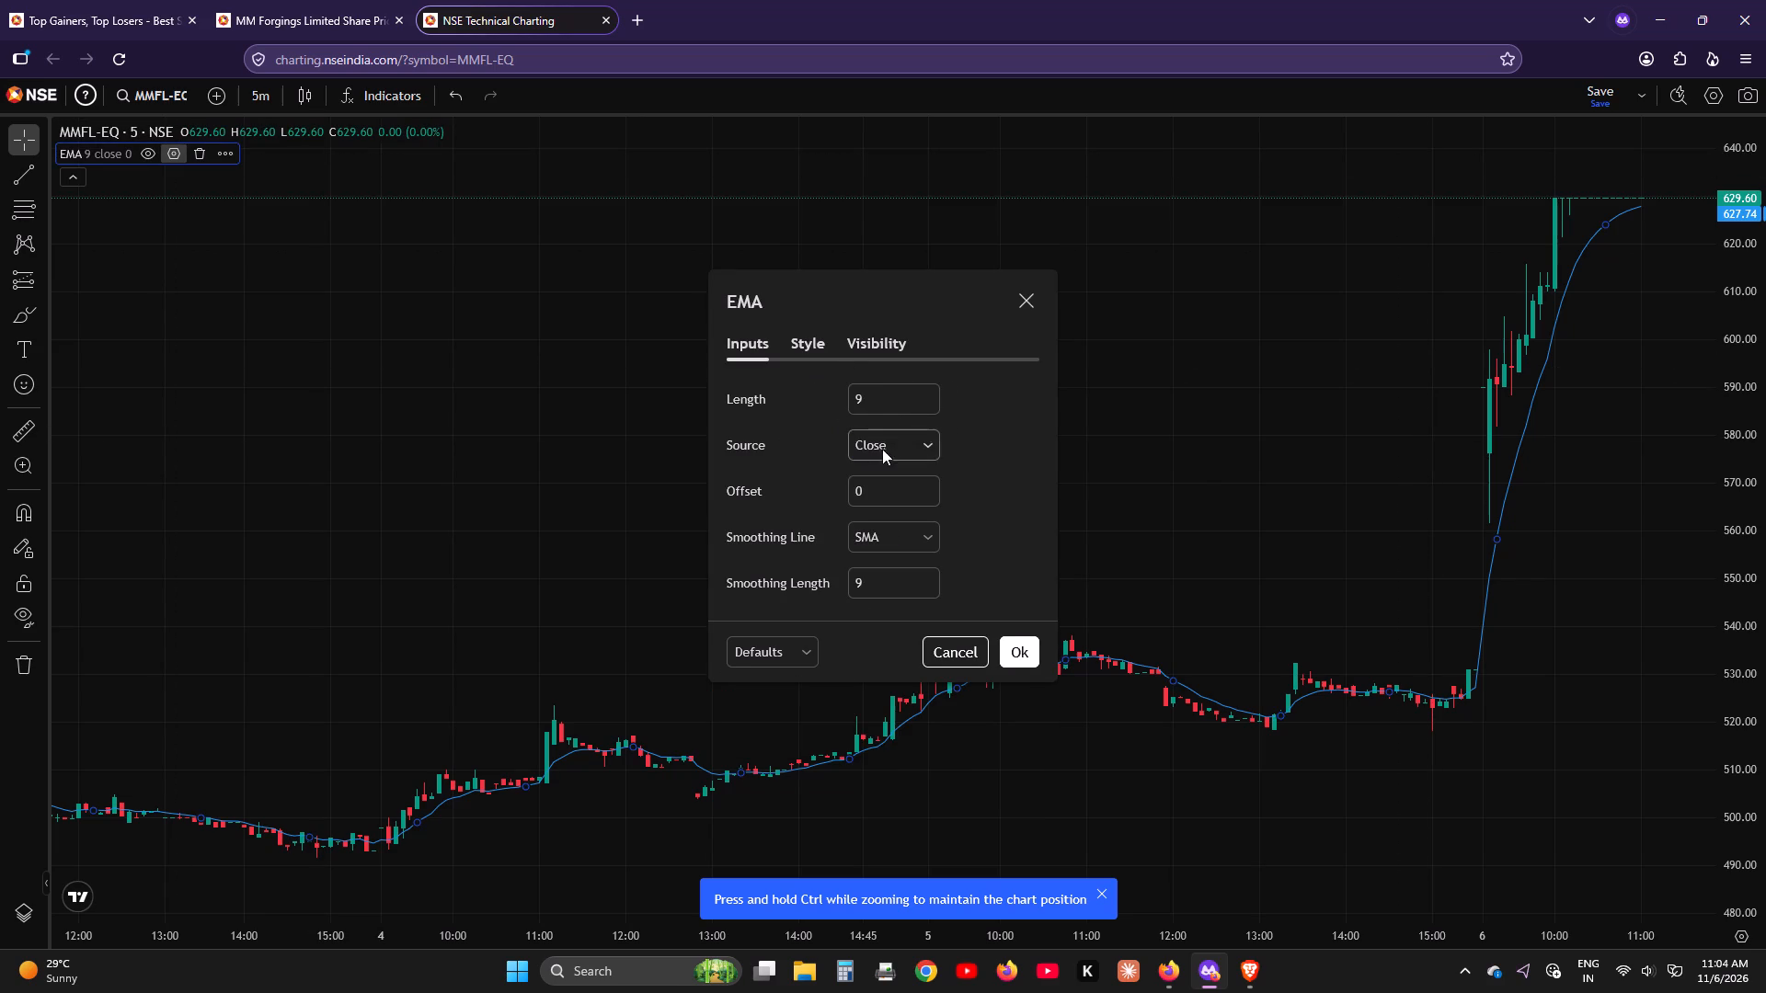
left_click_drag(888, 406, 831, 398)
key("7")
Style the EMA plot as a white line with the second thickness option and close its settings.
left_click(806, 341)
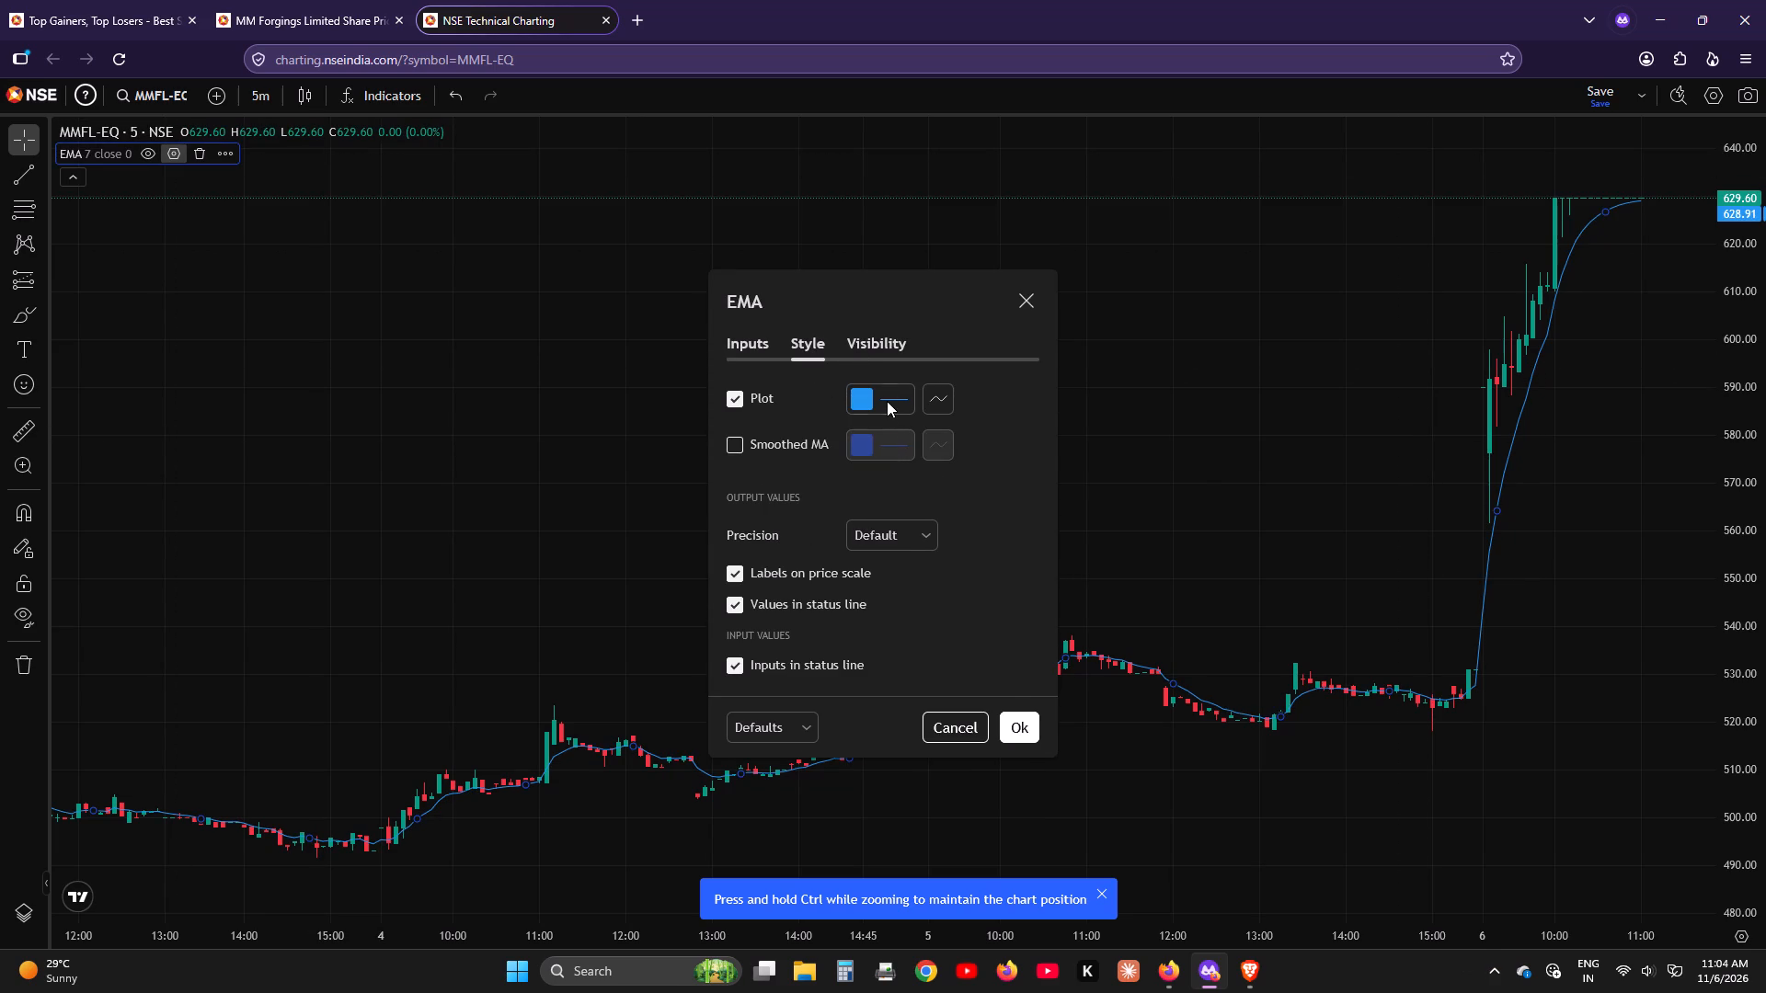
left_click(887, 398)
left_click(861, 428)
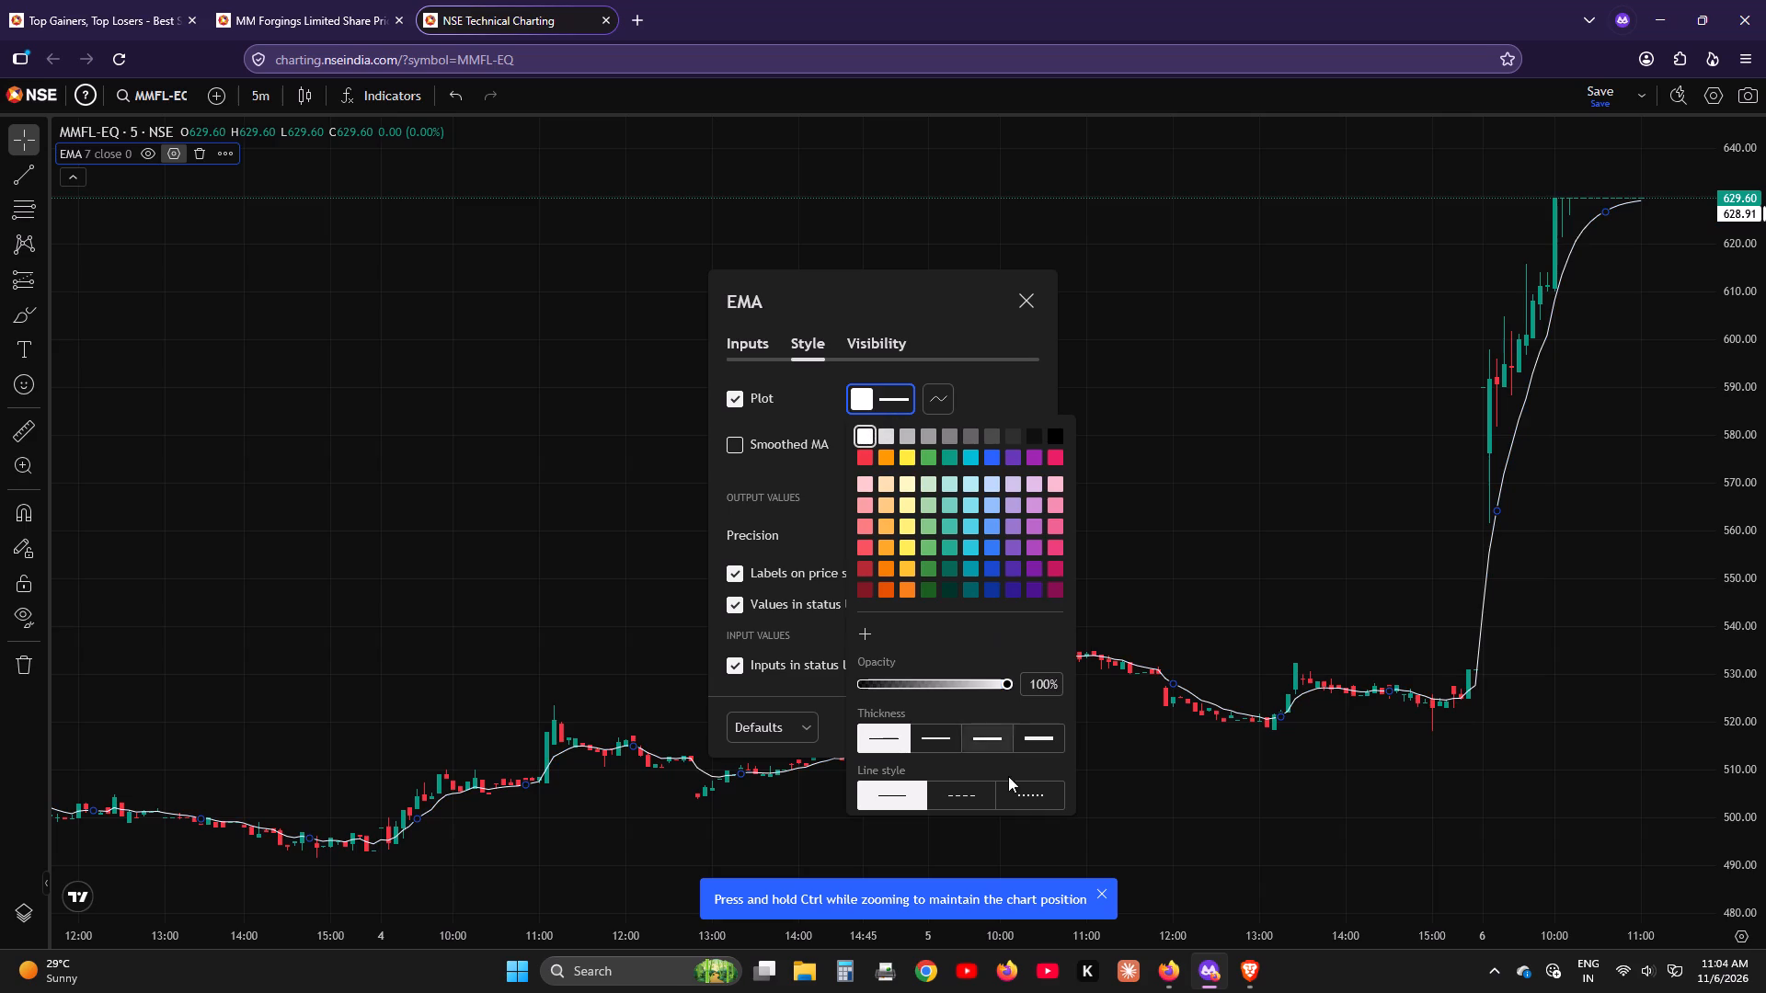
left_click(932, 731)
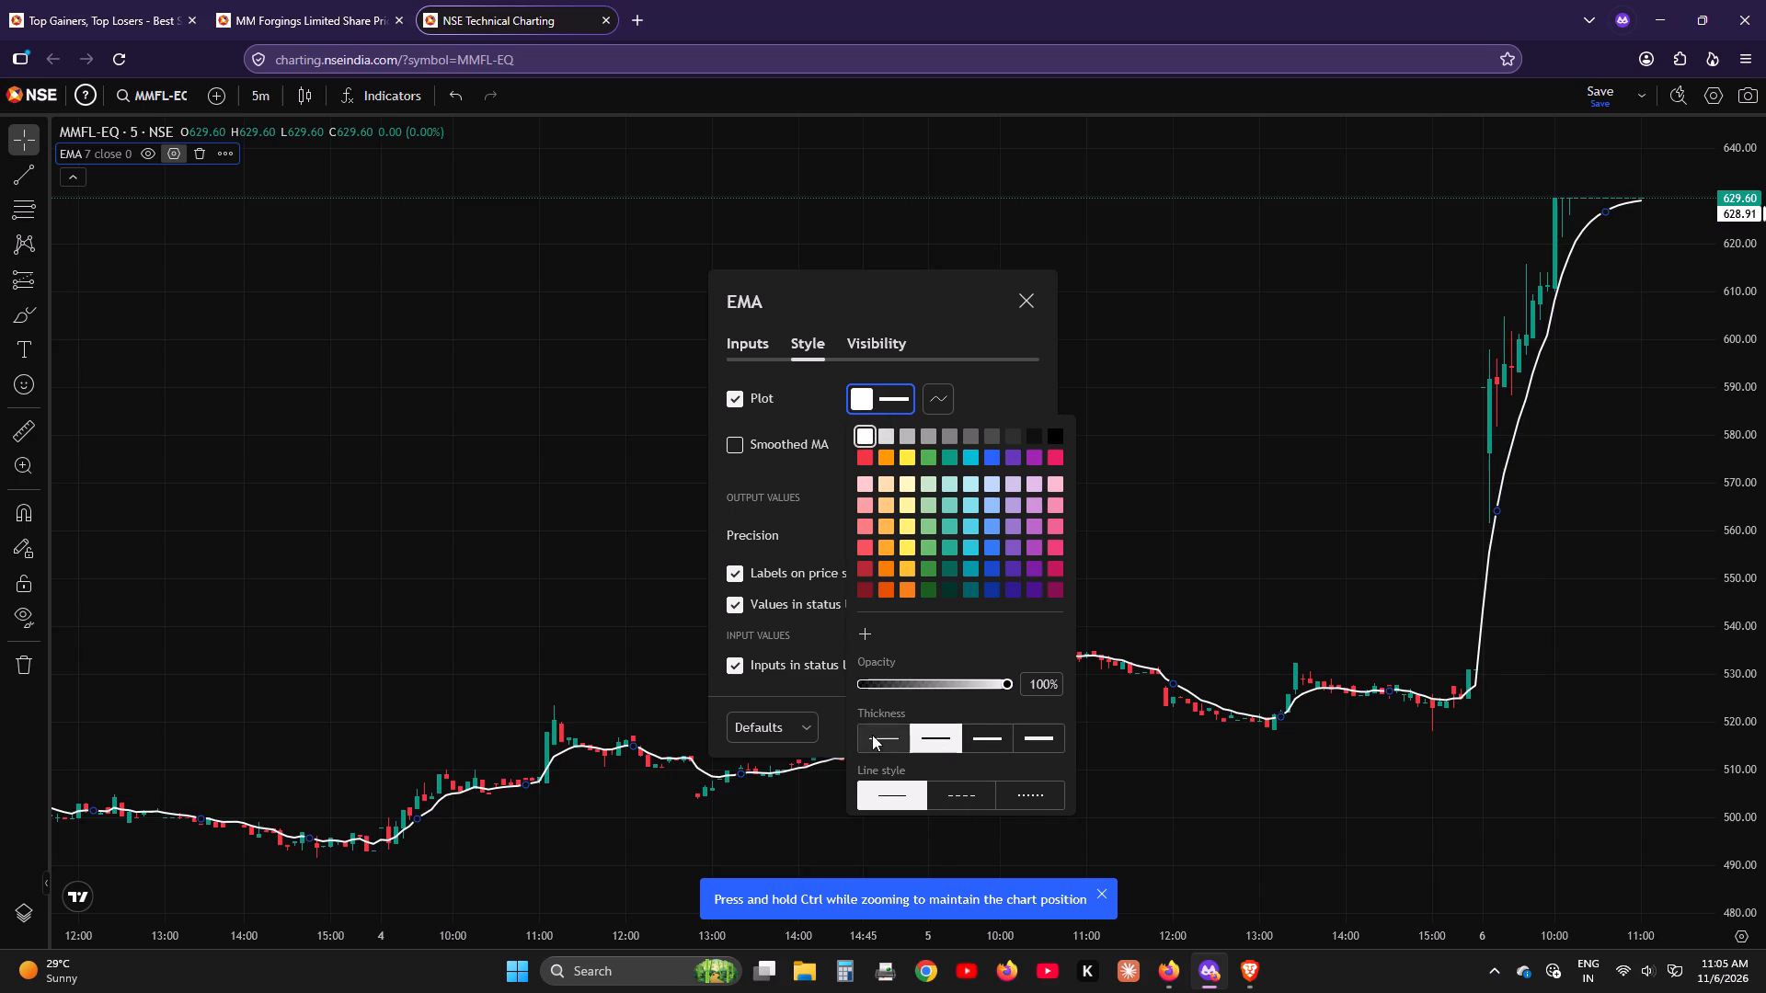
left_click(1019, 308)
Examine MMFL's recent candles against the EMA, then close its technical chart and quote page.
scroll(1516, 458, "up", 2)
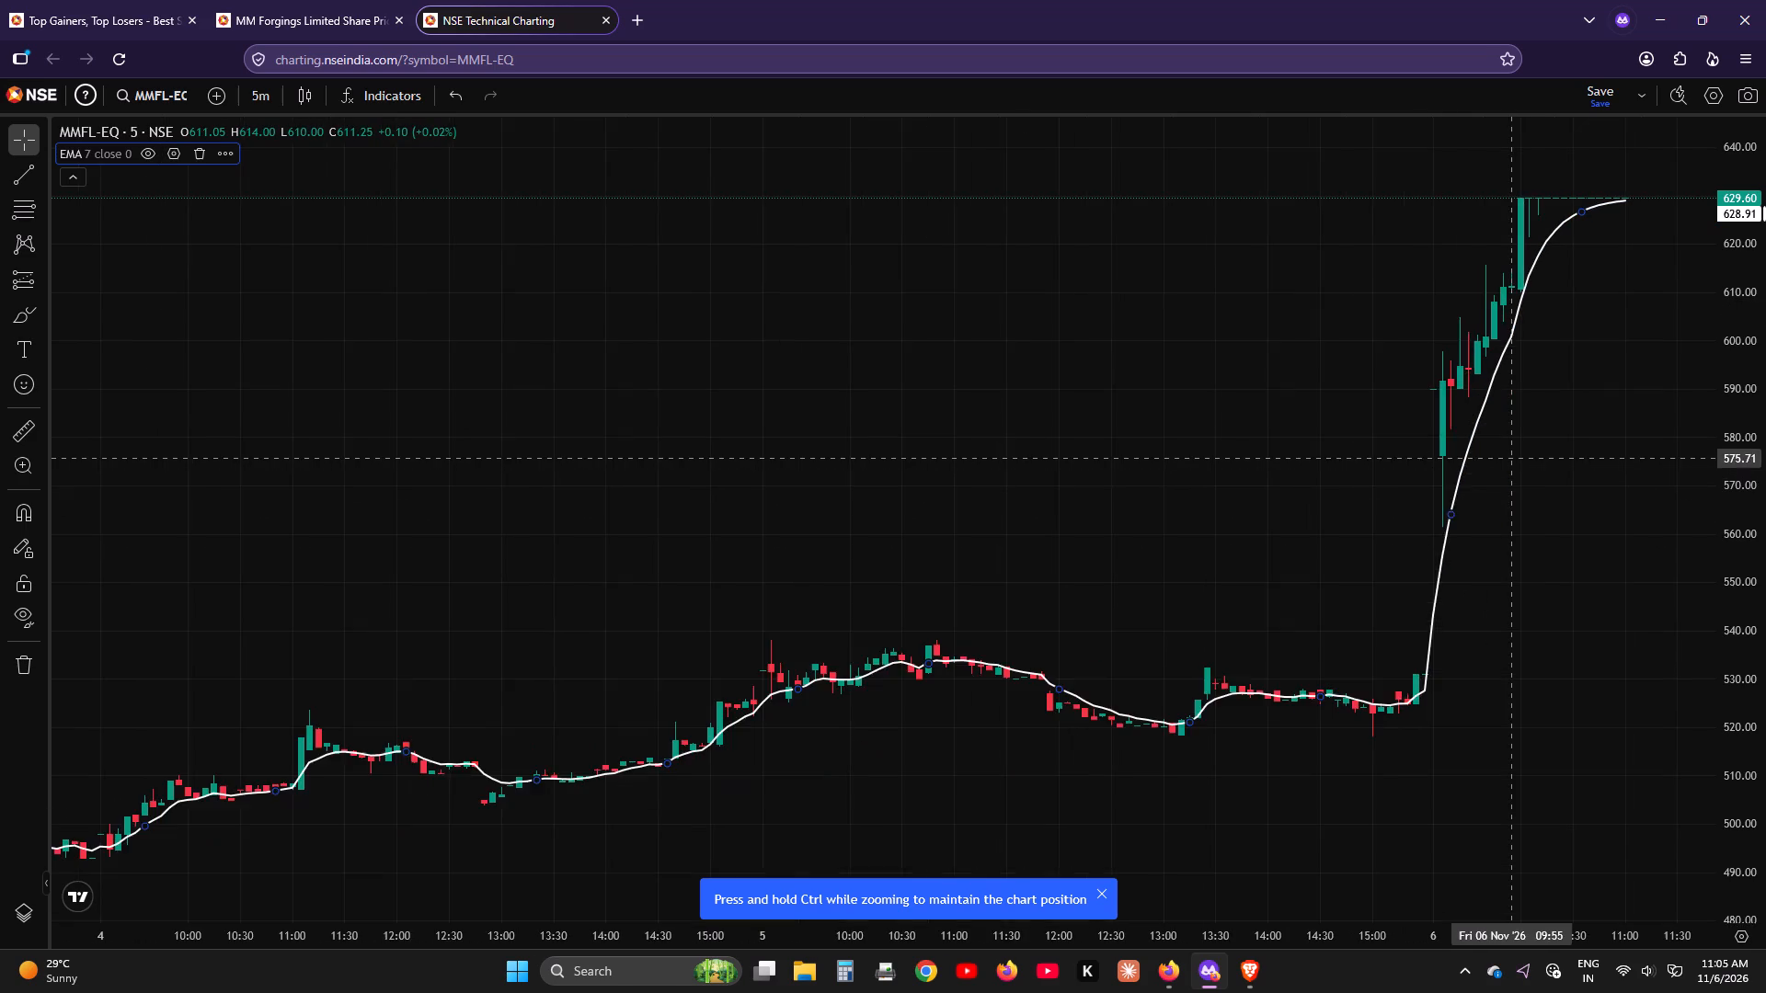
scroll(1514, 458, "up", 8)
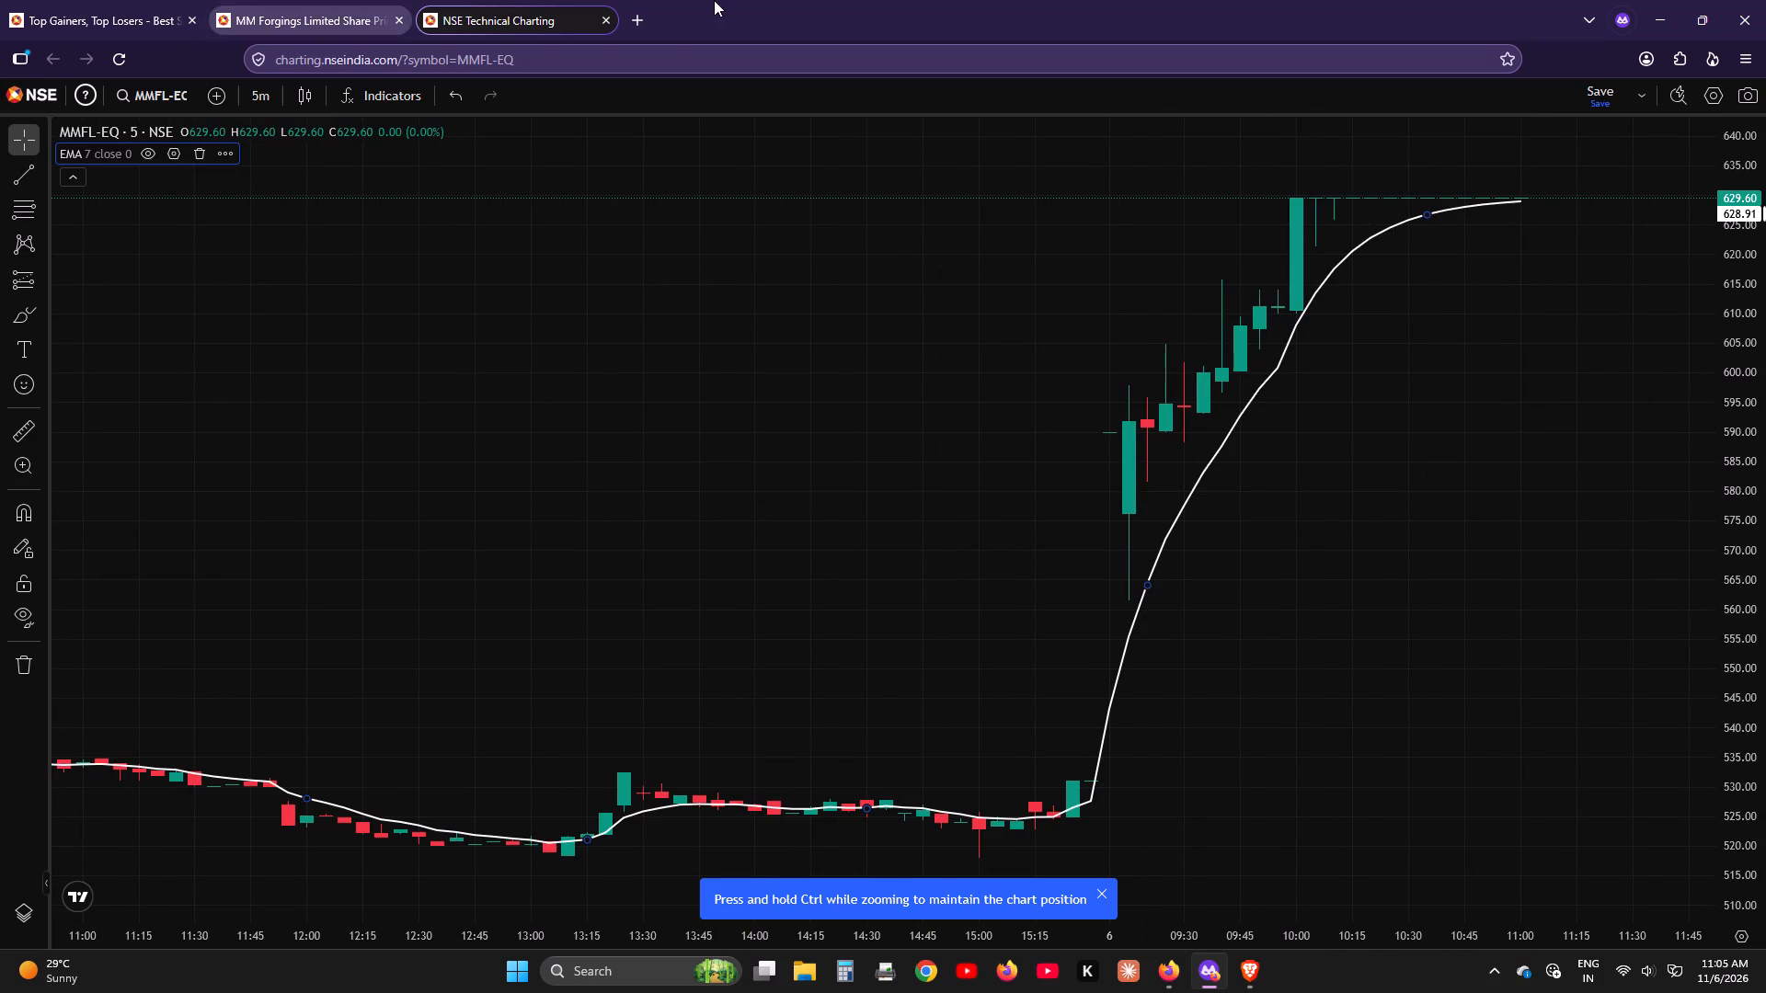
left_click(610, 17)
left_click(392, 11)
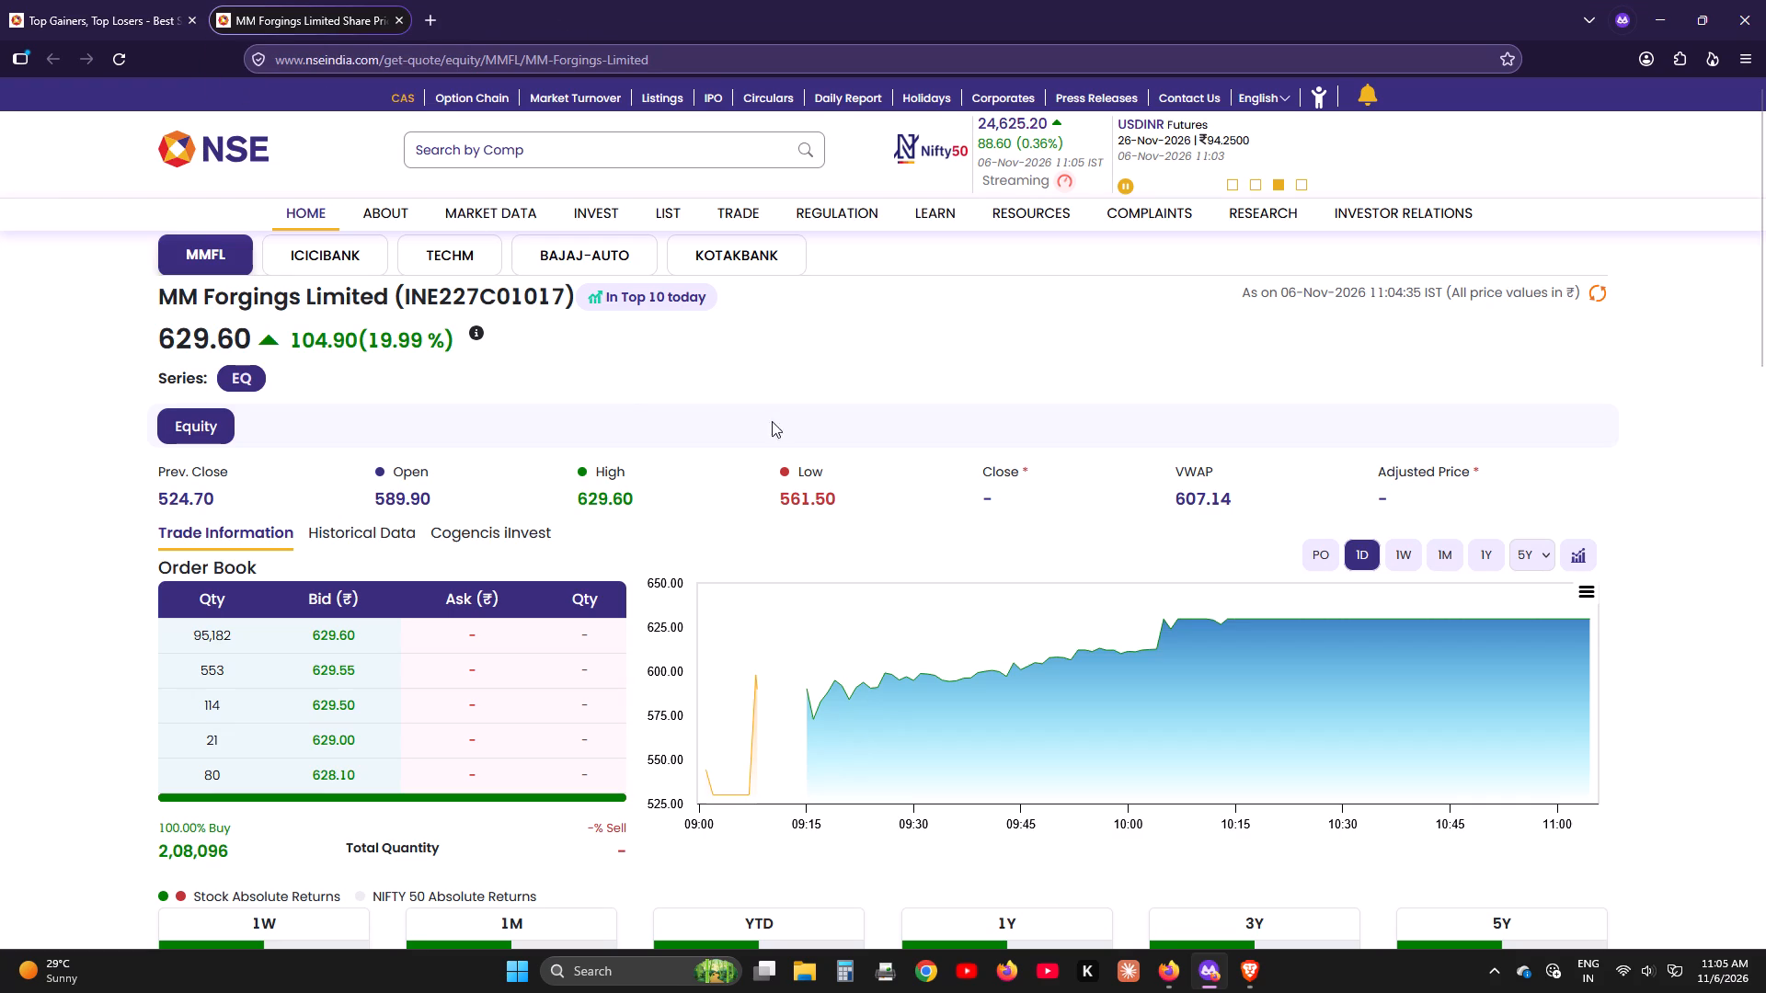
left_click(393, 16)
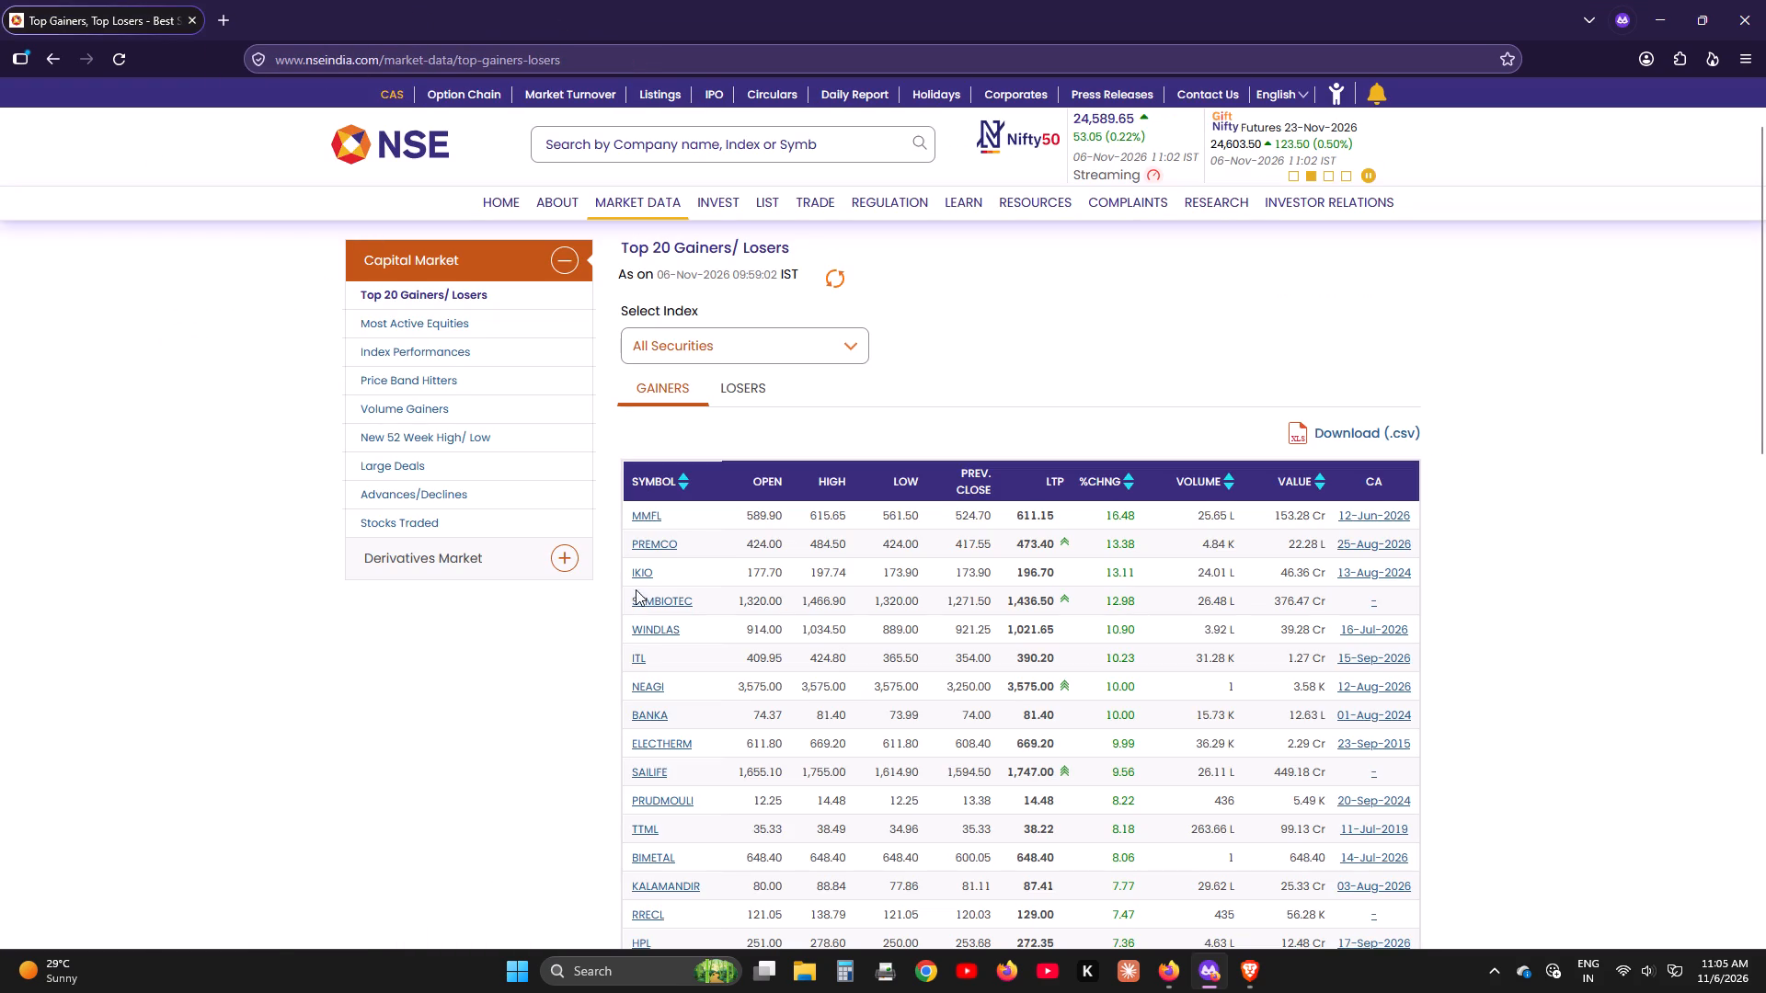
Open PREMCO's technical chart through its quote page from the gainers list and view it at the 5-minute interval.
left_click(647, 546)
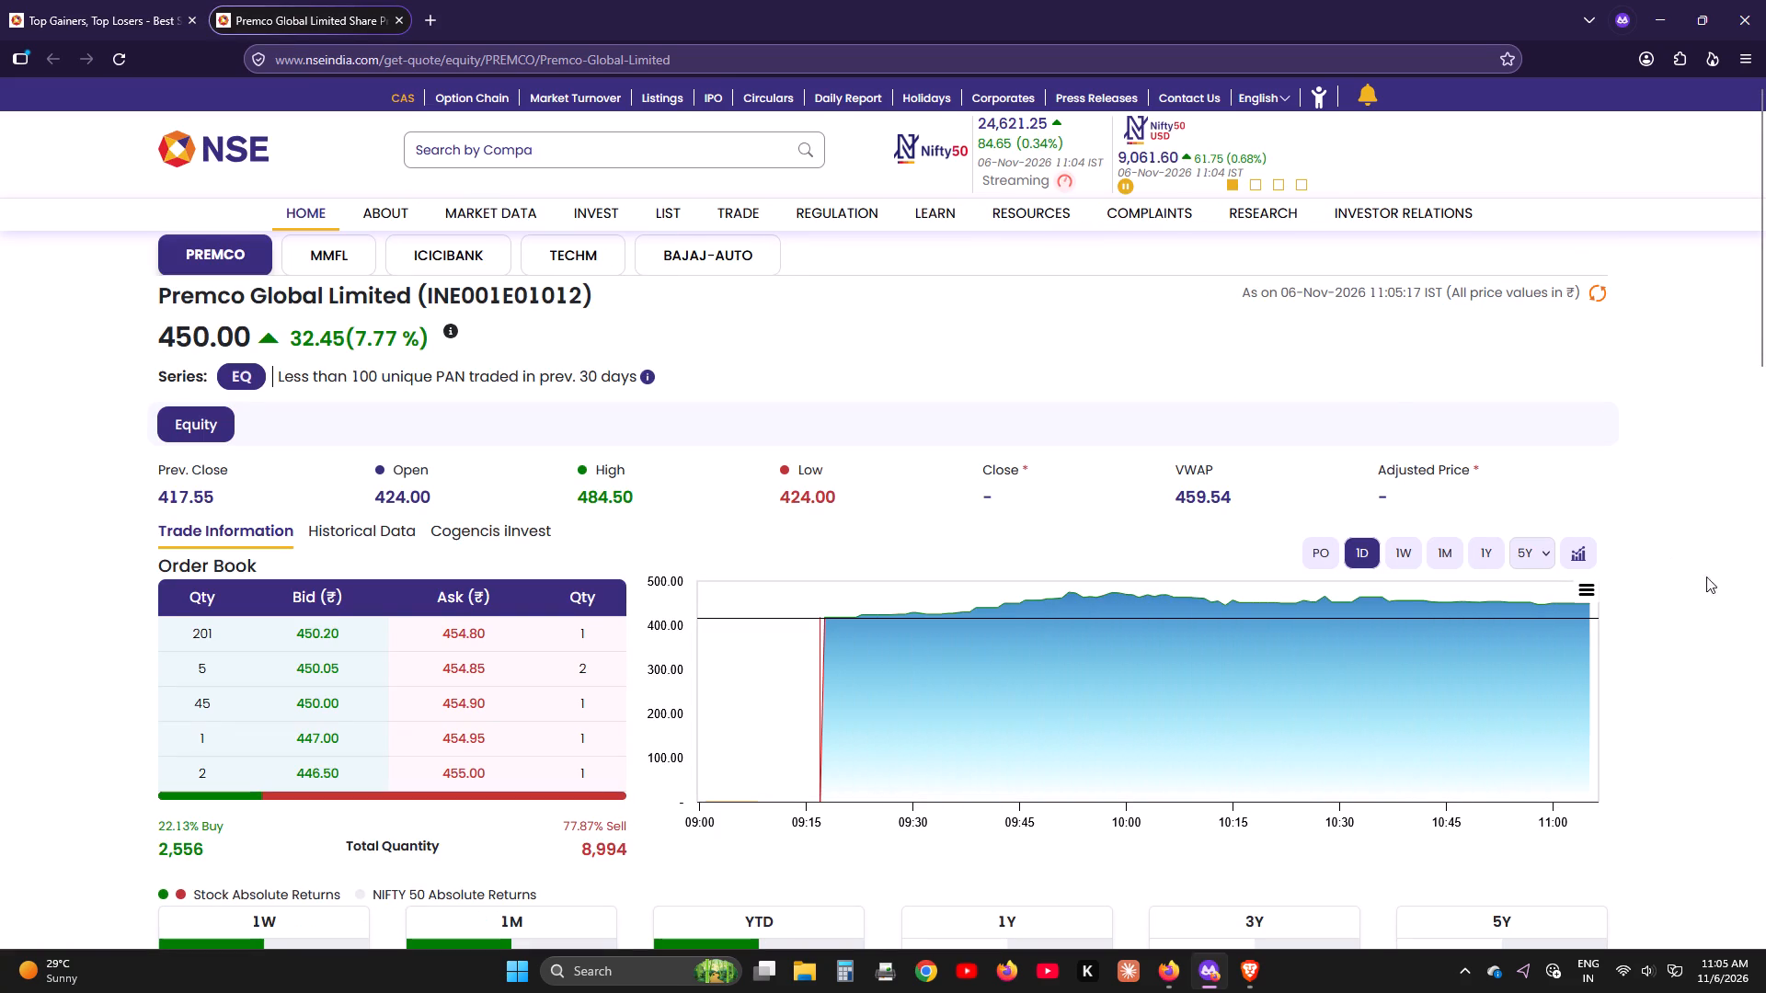
left_click(1581, 558)
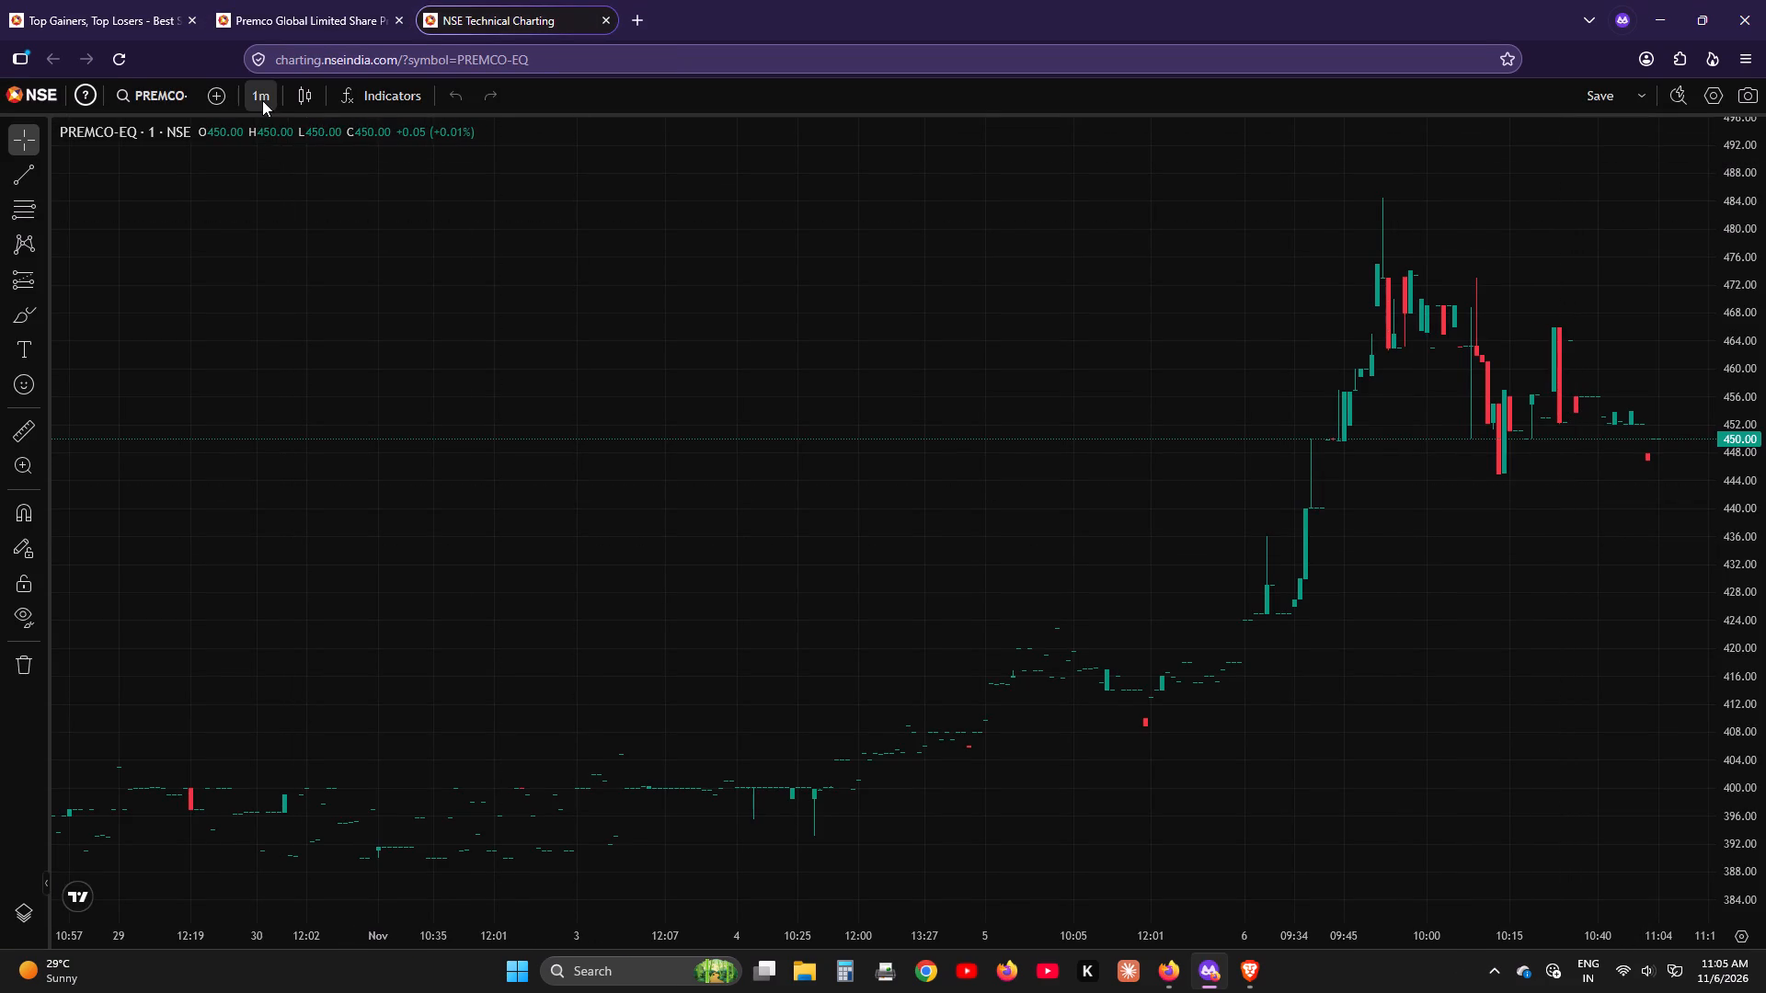
left_click(262, 100)
left_click(278, 189)
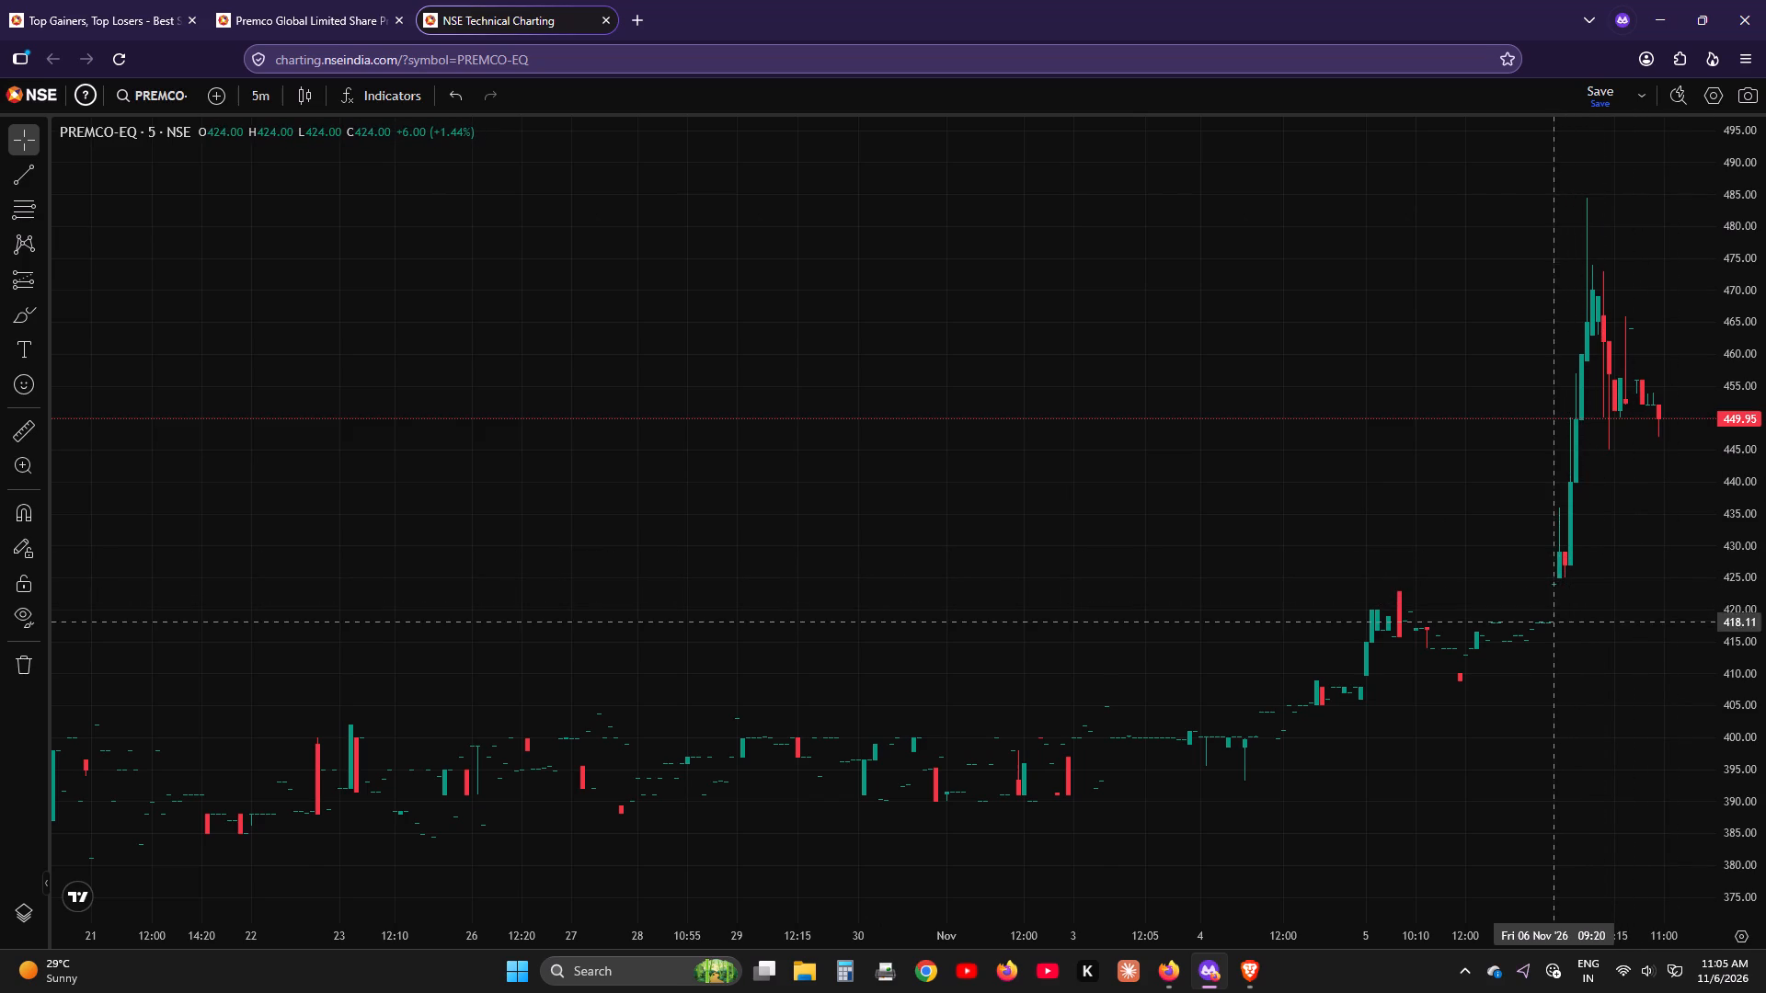
Close PREMCO's technical chart and quote page to return to the gainers list.
left_click(598, 17)
left_click(401, 24)
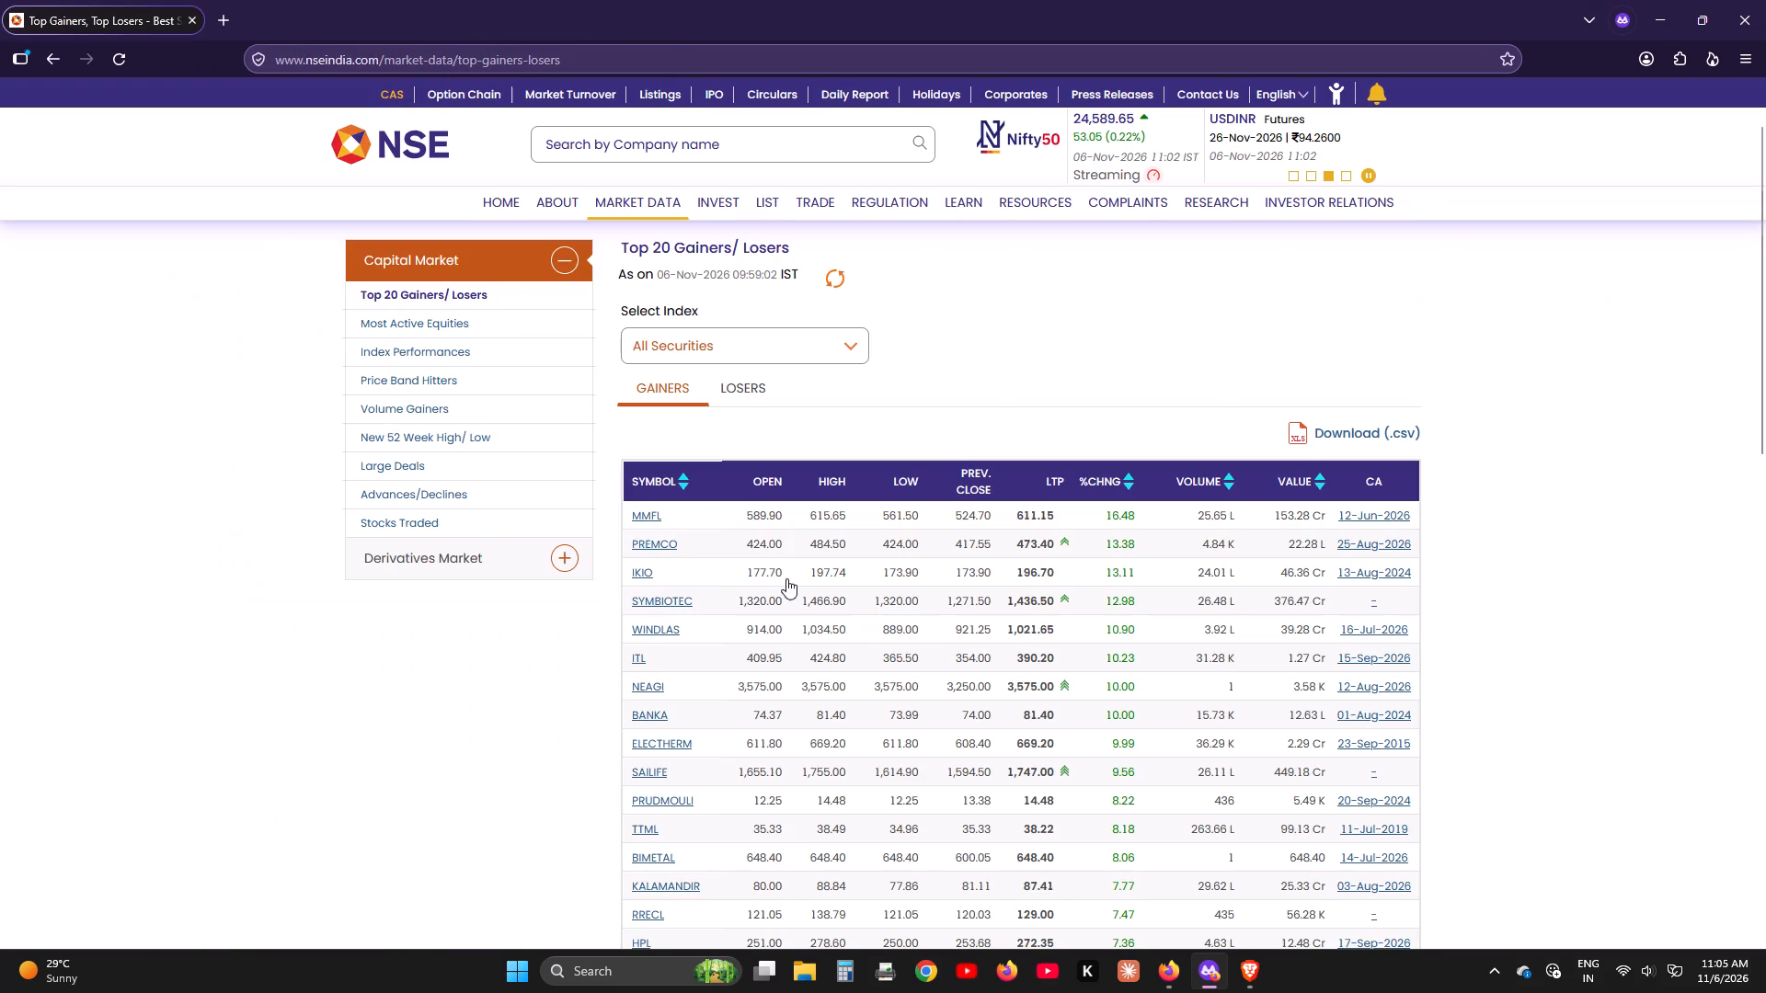
Open SYMBIOTEC's technical chart through its quote page from the gainers list and set it to the 5-minute interval.
left_click(678, 597)
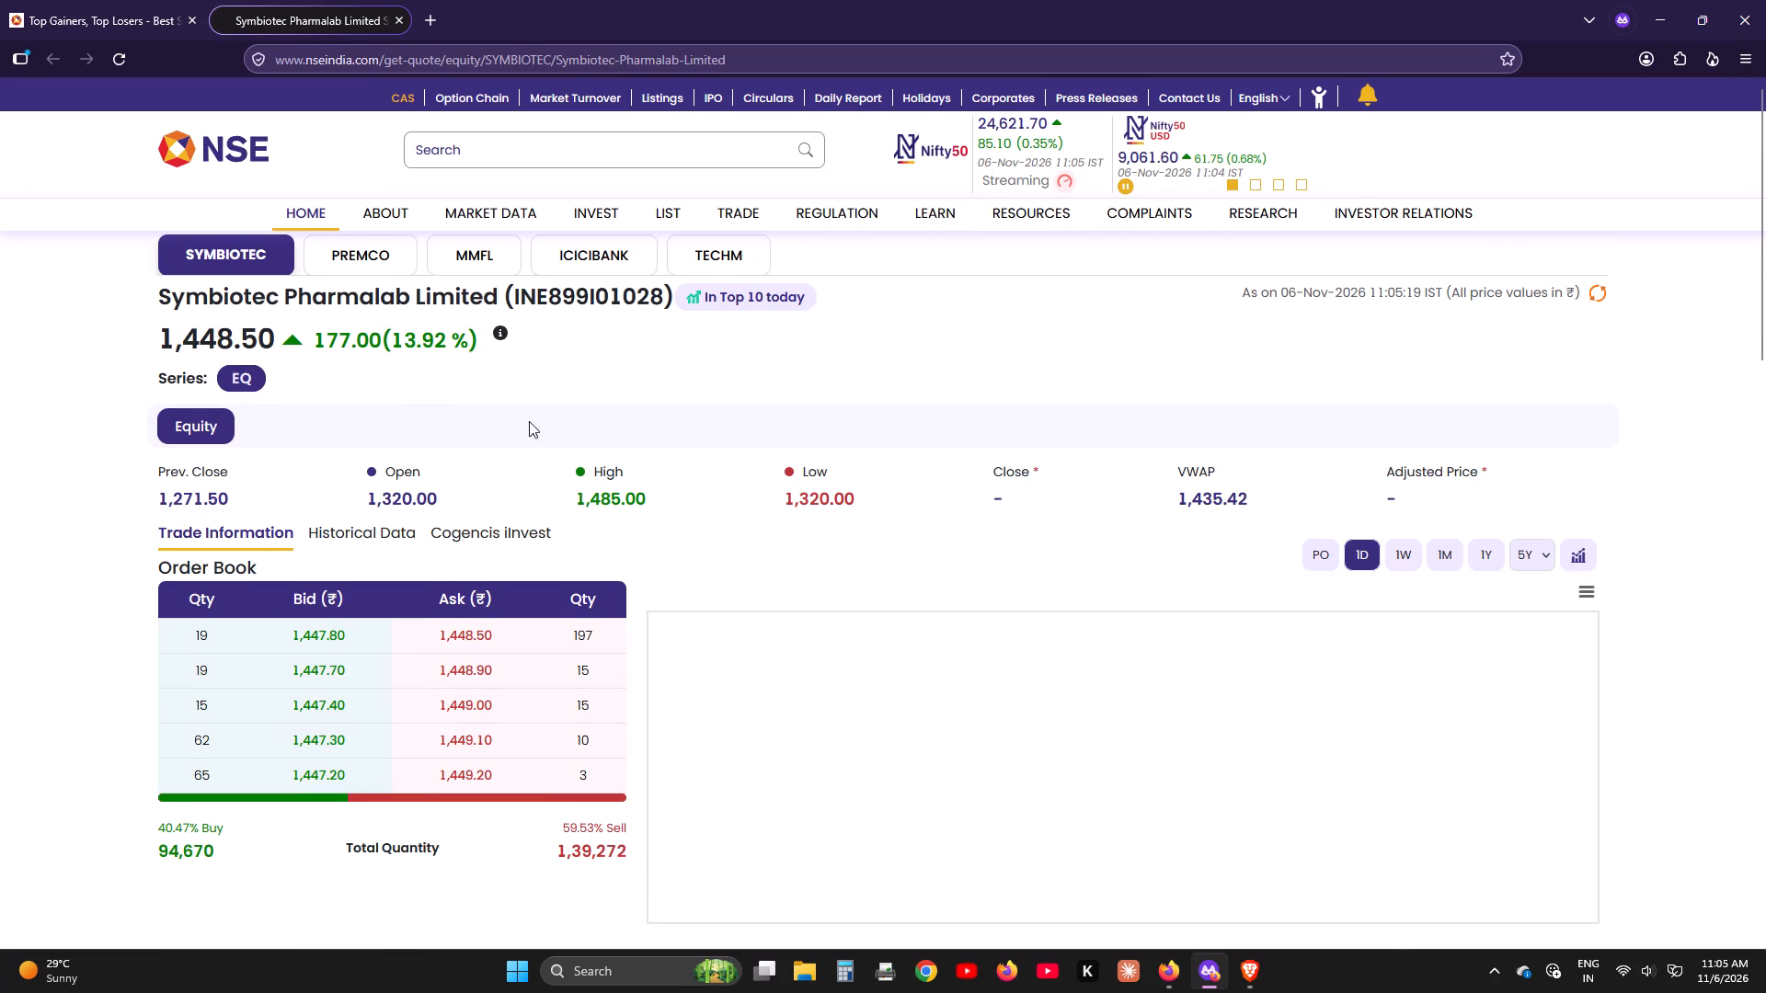
left_click(1581, 552)
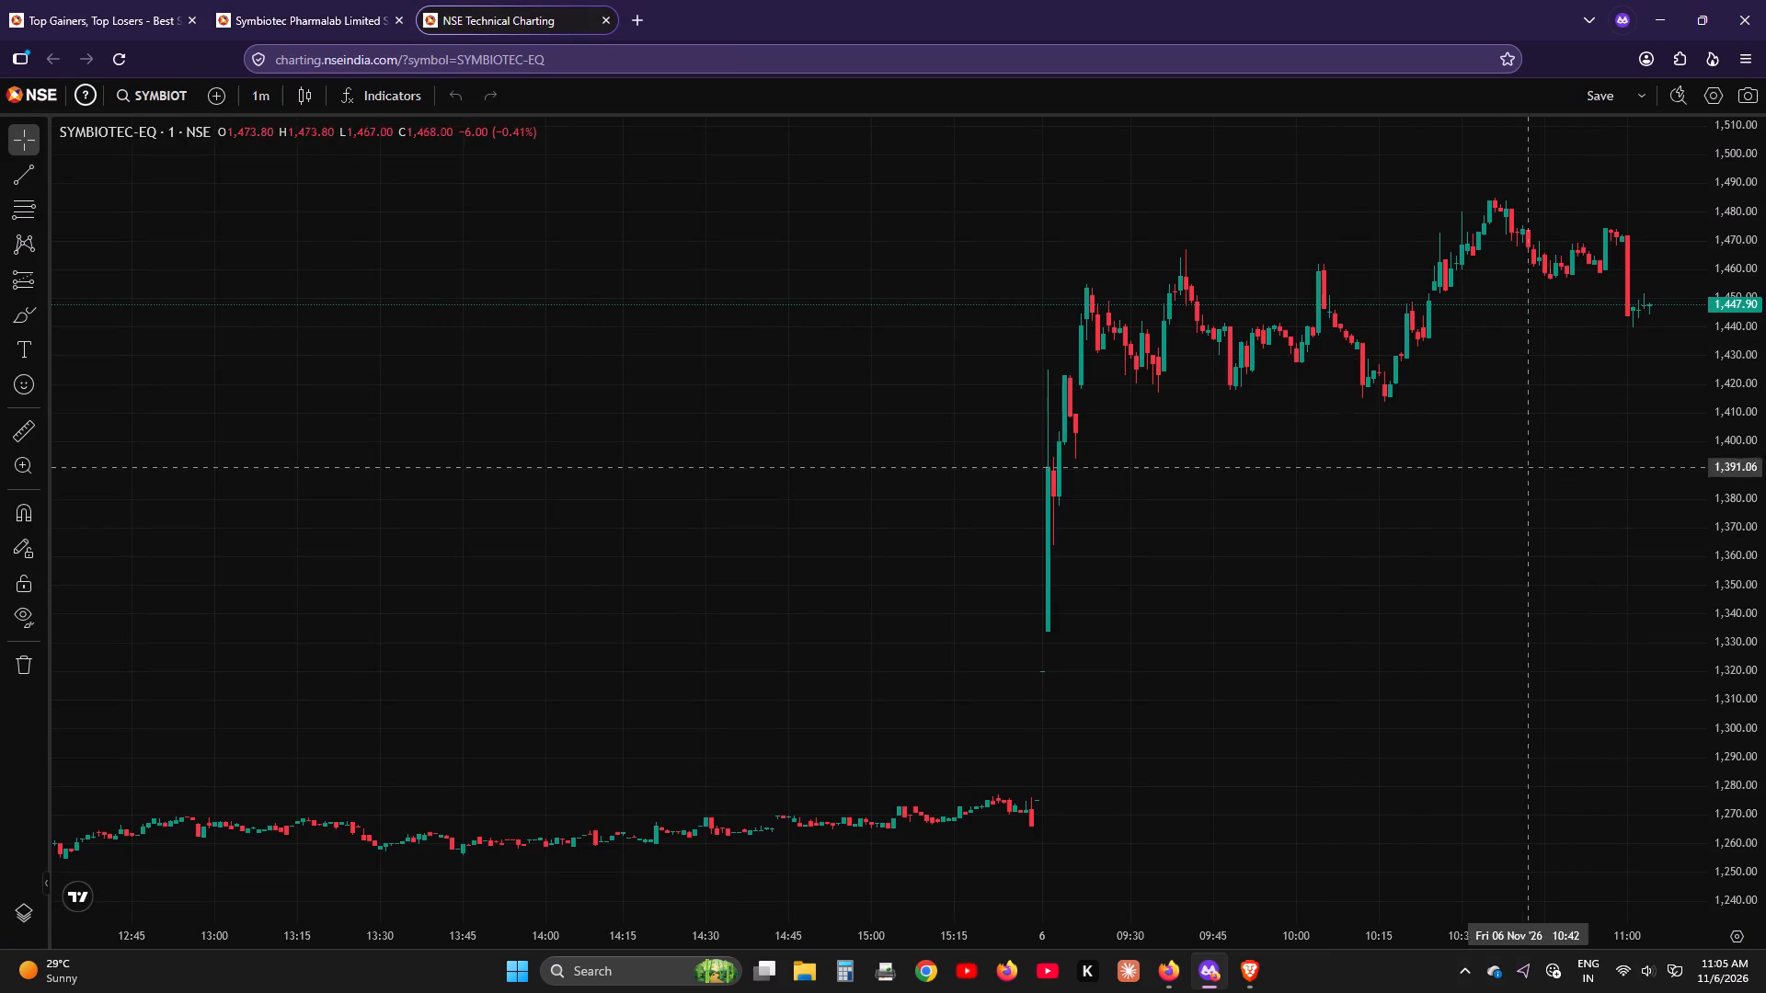
left_click(265, 94)
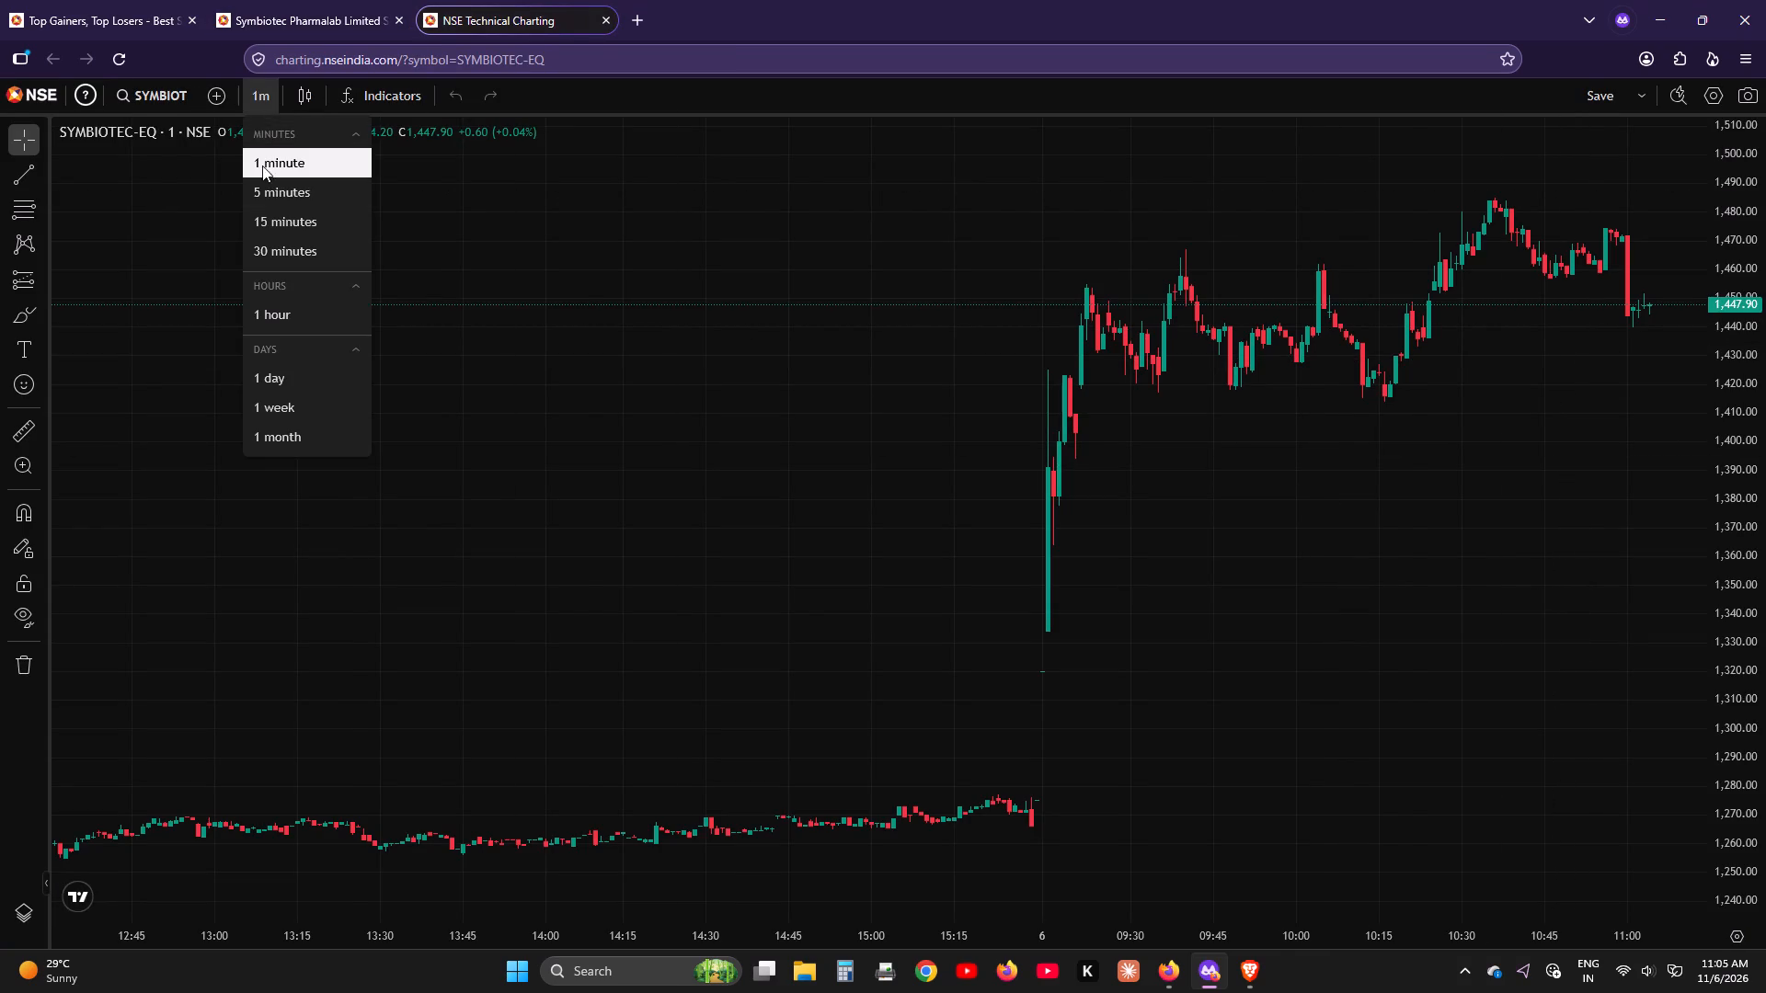
left_click(267, 190)
scroll(1654, 255, "up", 2)
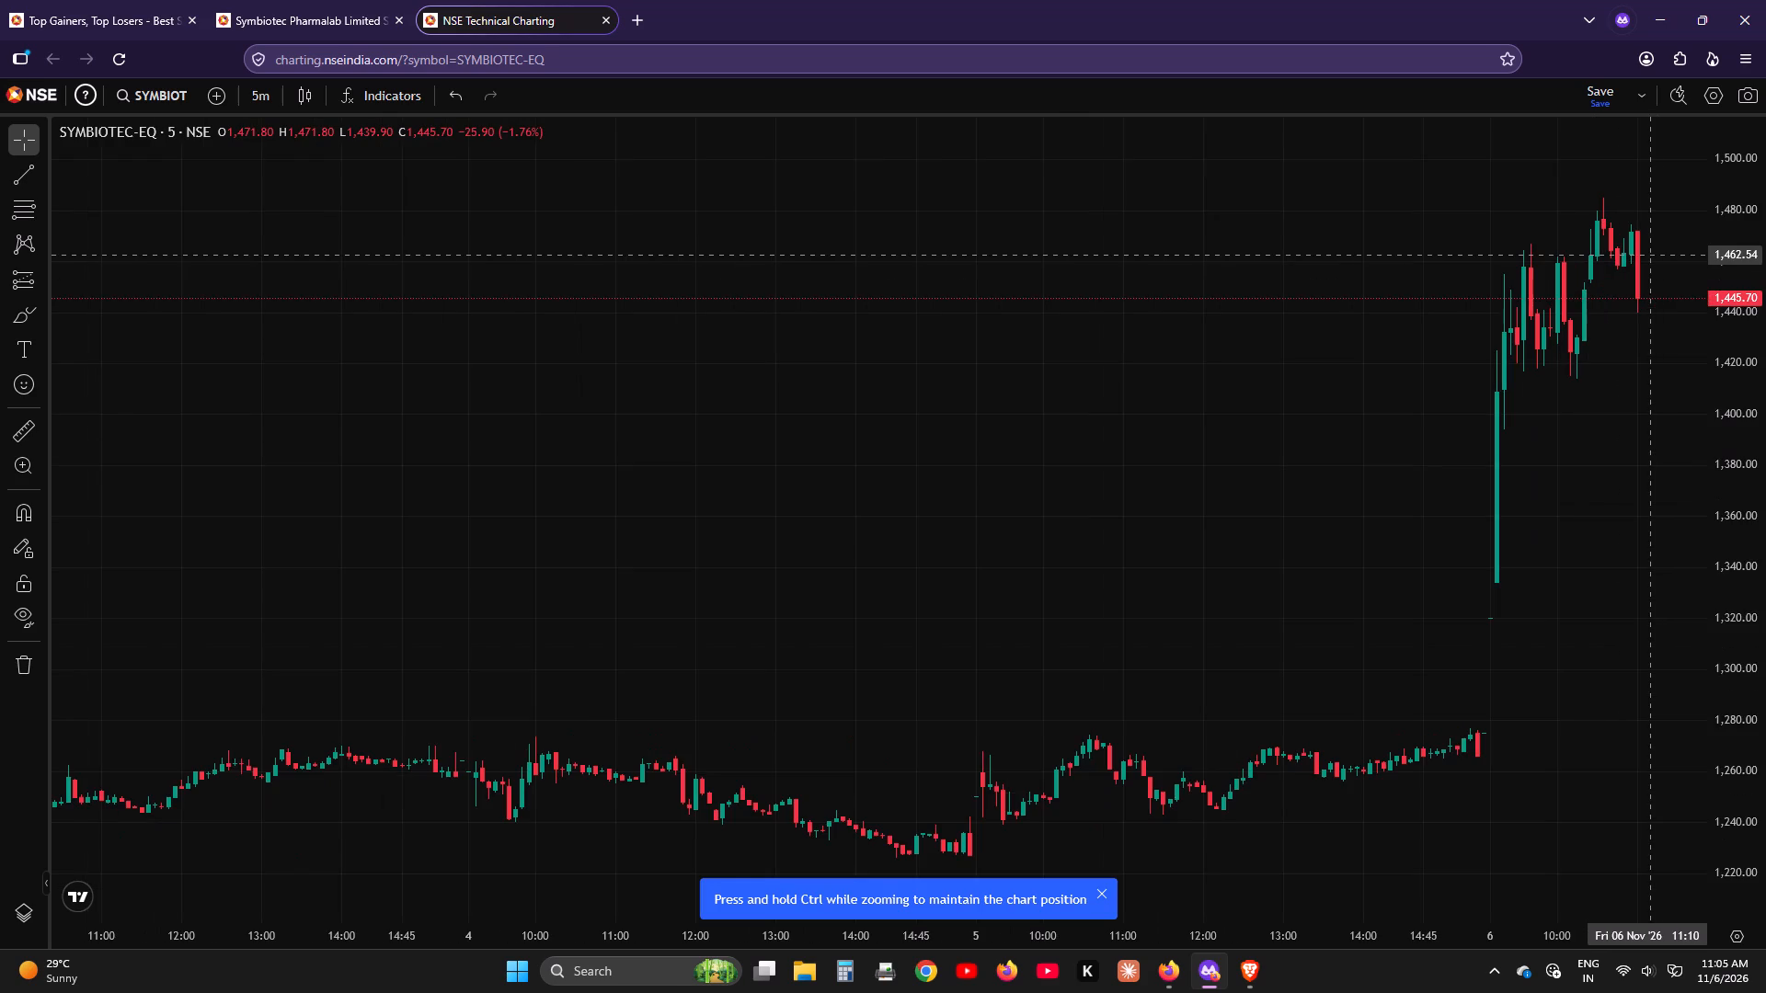
scroll(1651, 257, "up", 4)
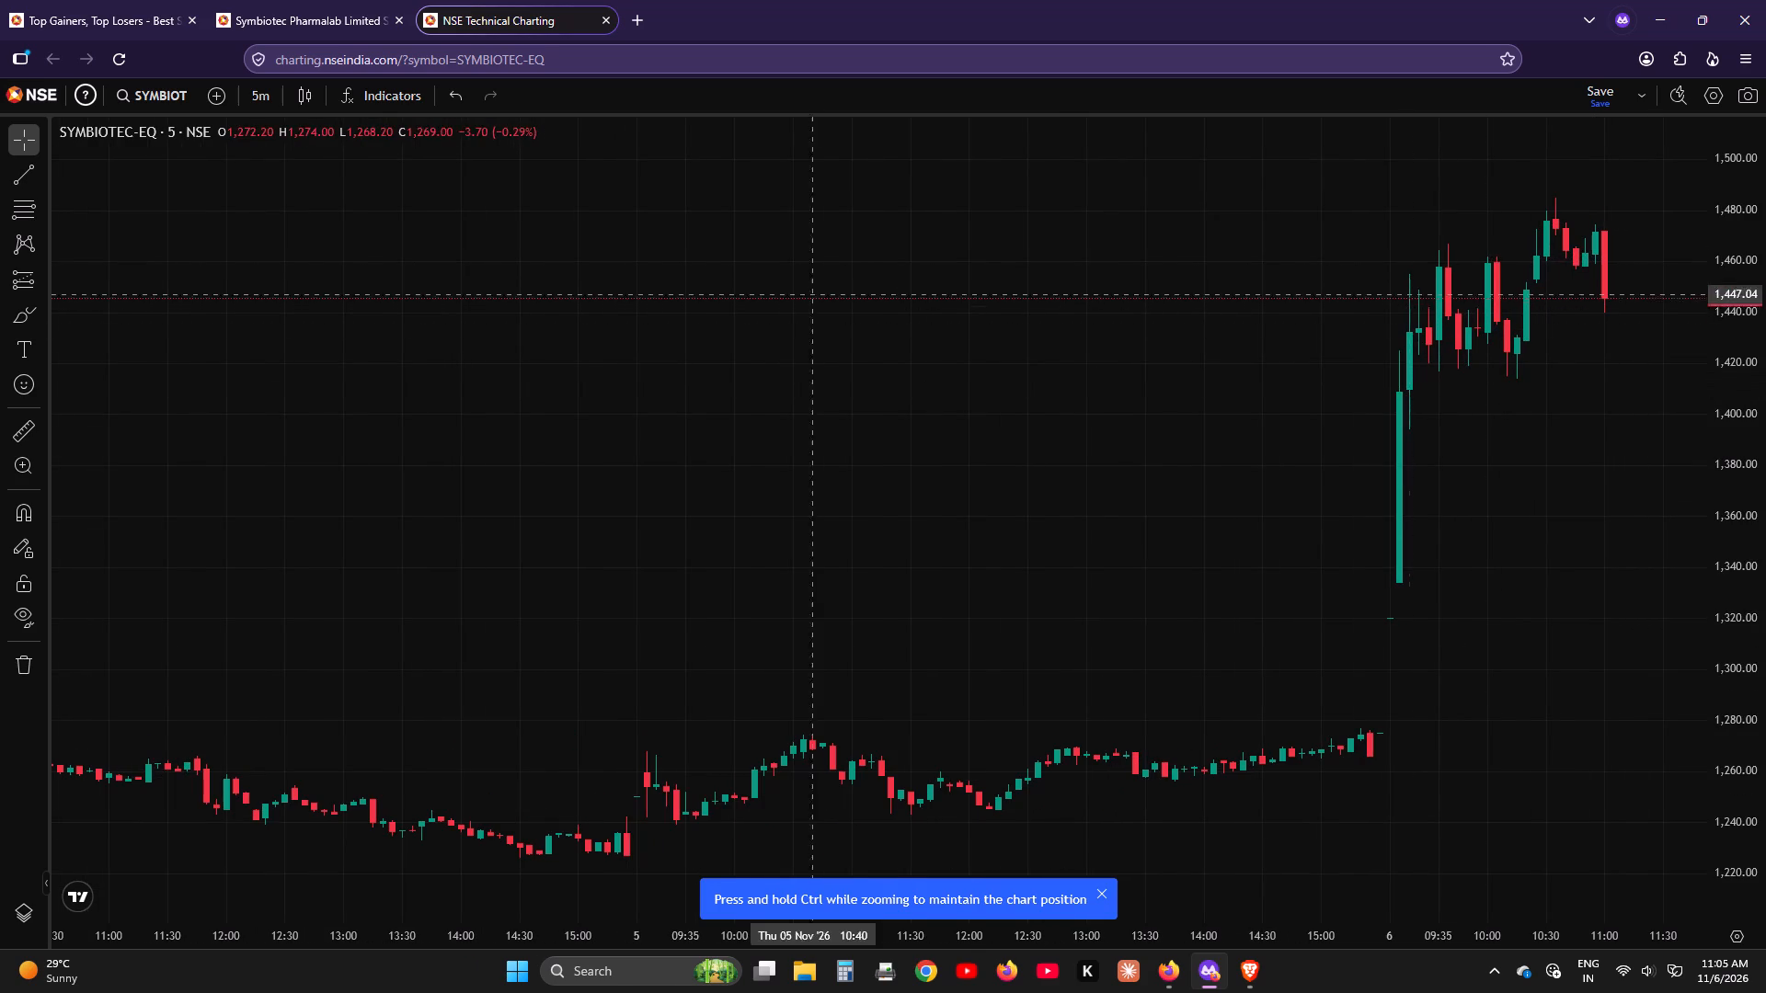
Add the Moving Average Exponential indicator to the SYMBIOTEC chart.
left_click(381, 96)
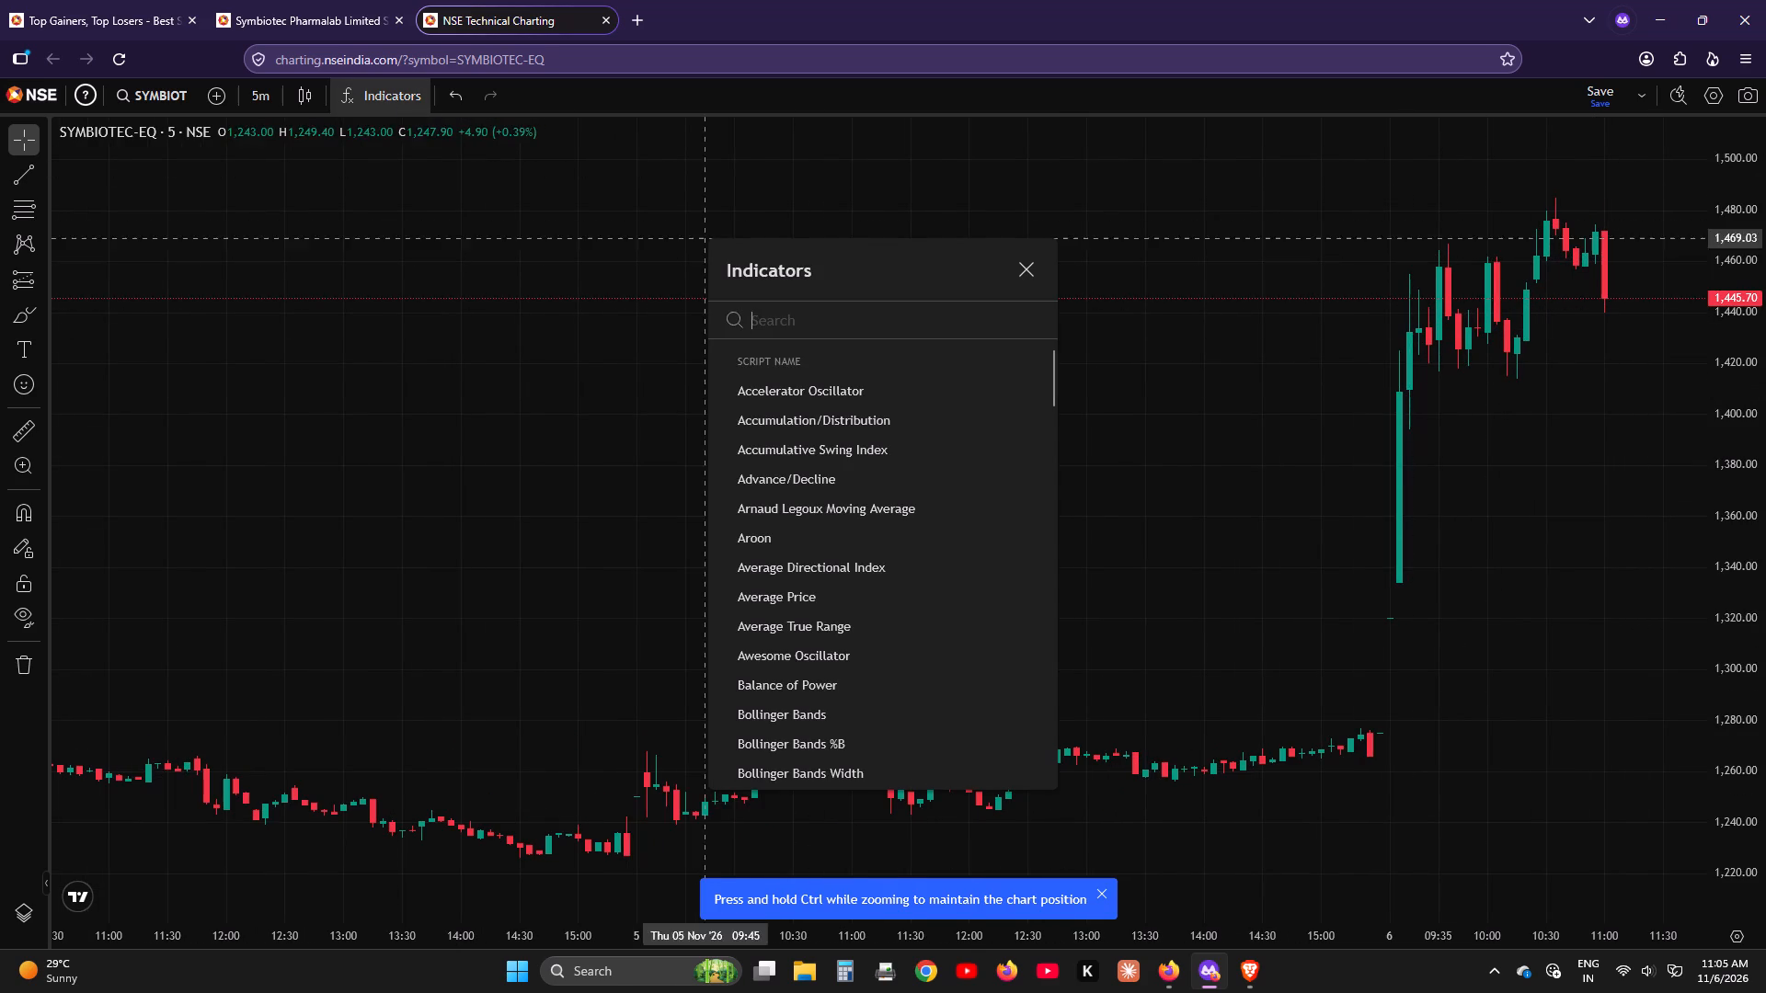
key("e")
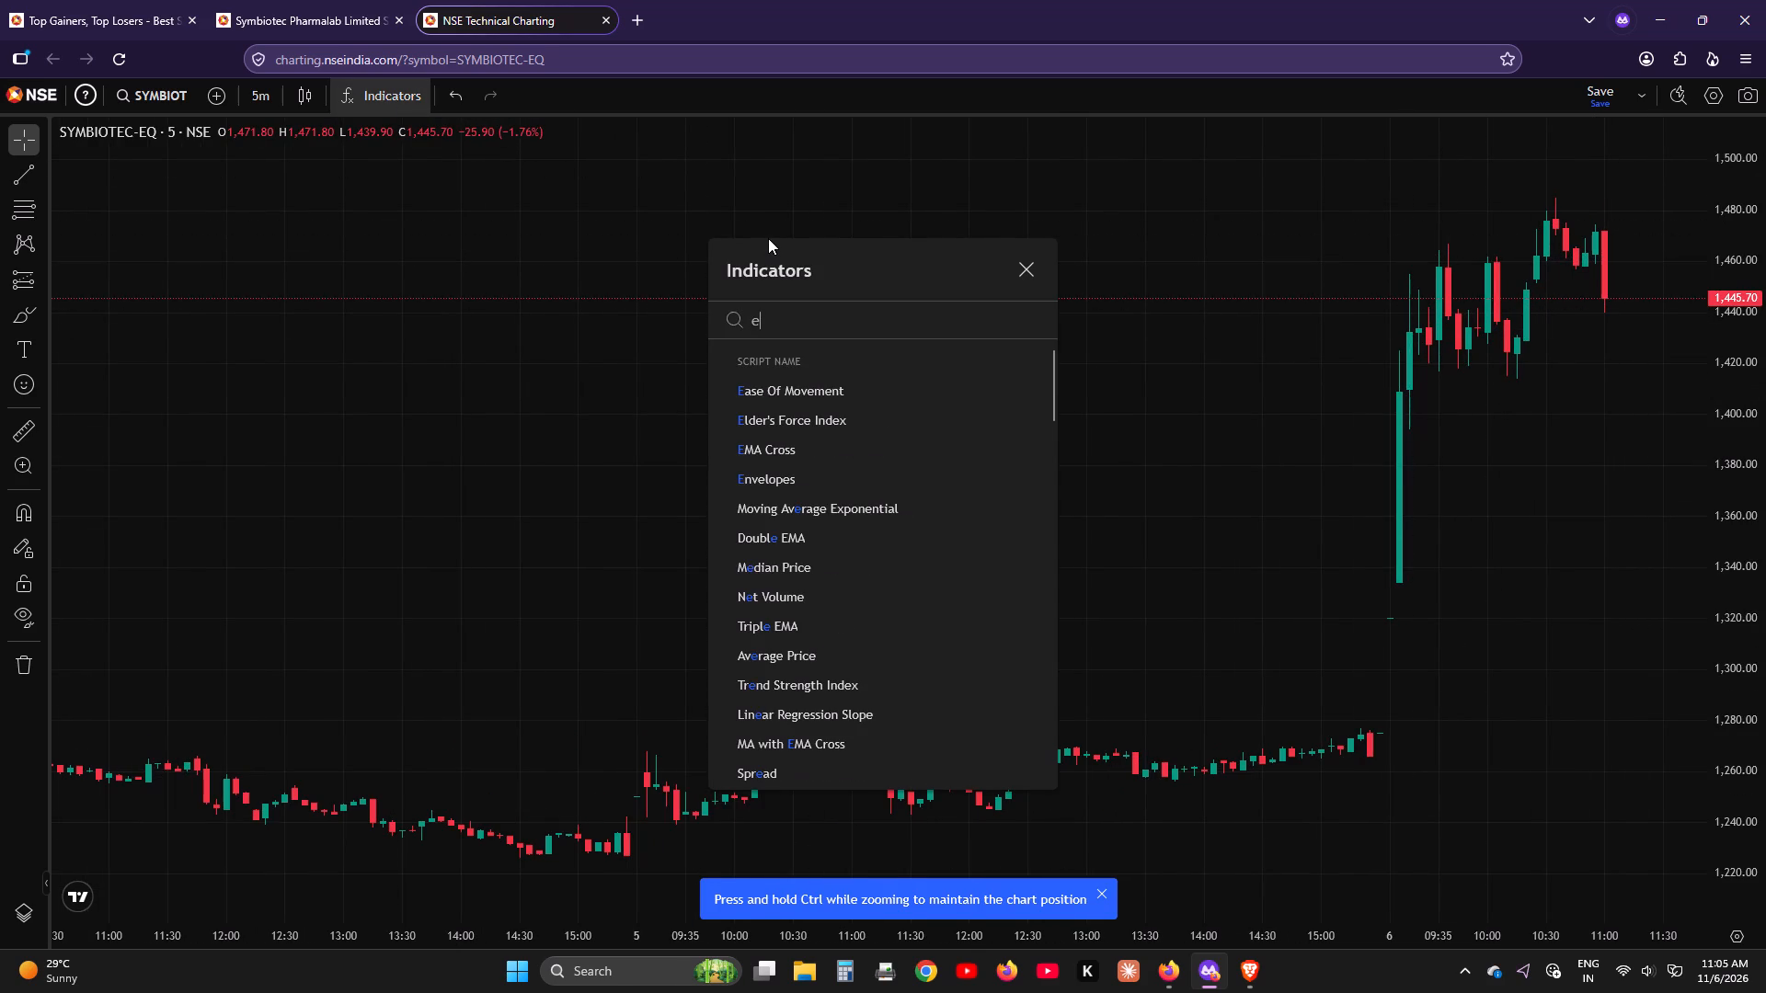
type("ma")
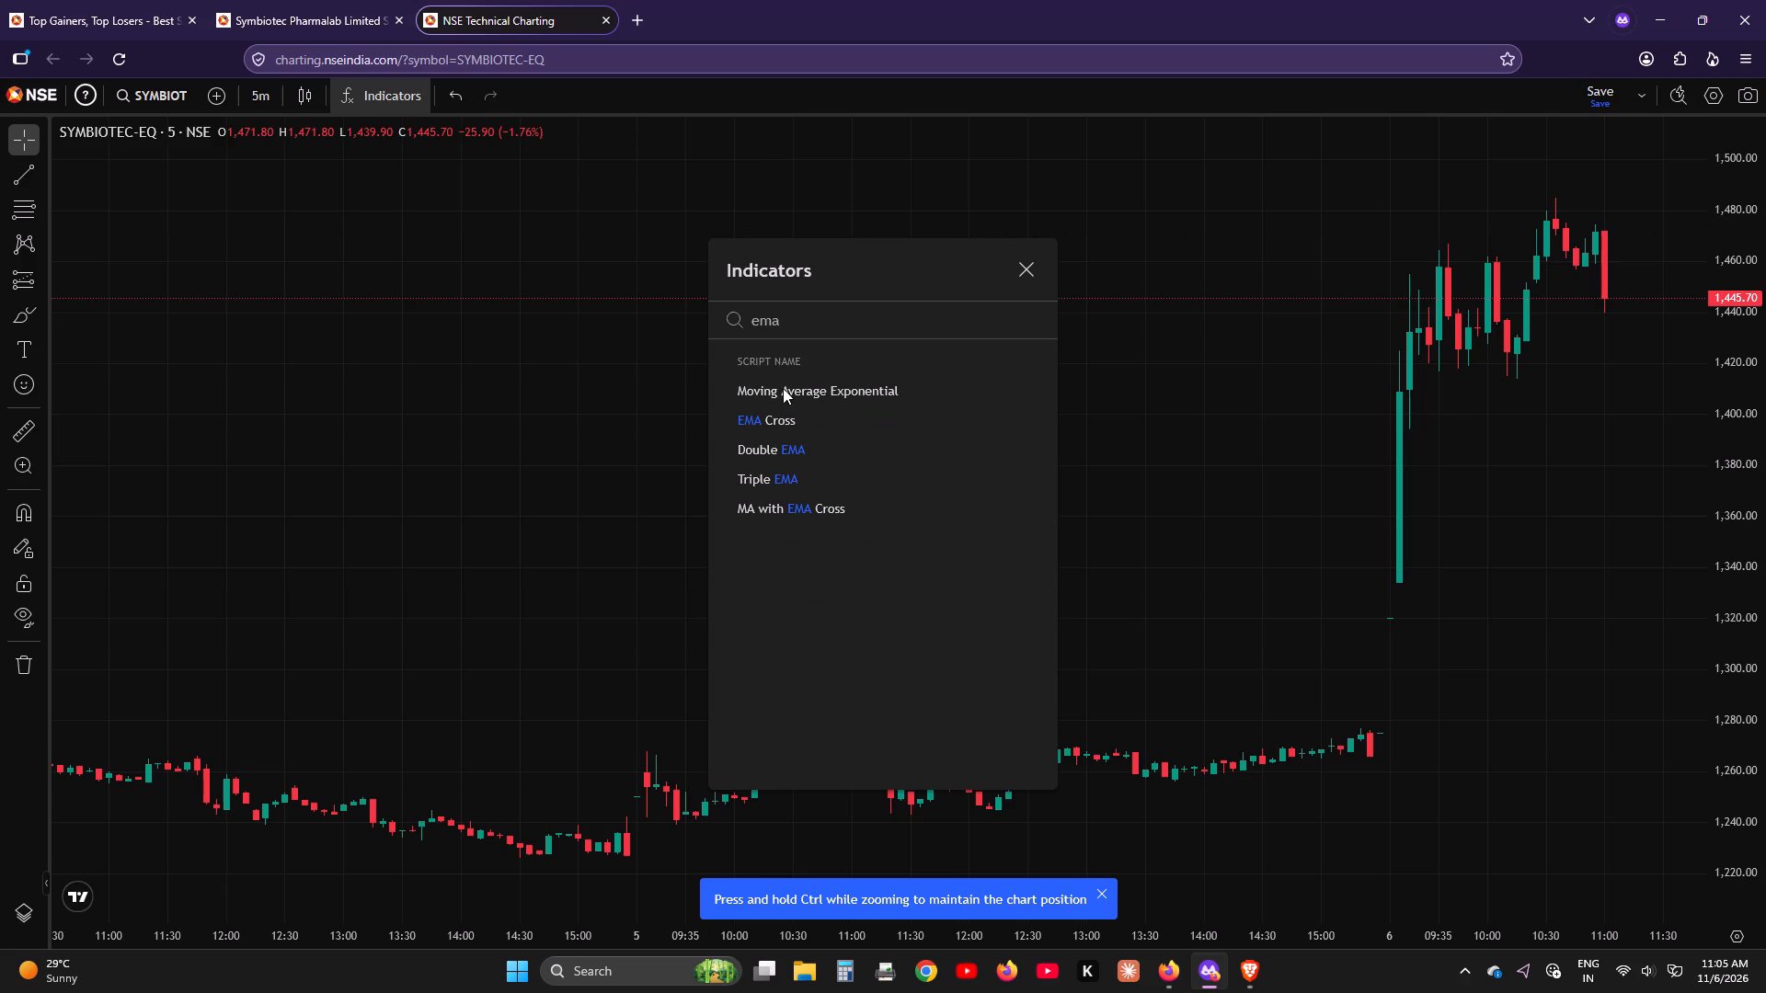
left_click(783, 388)
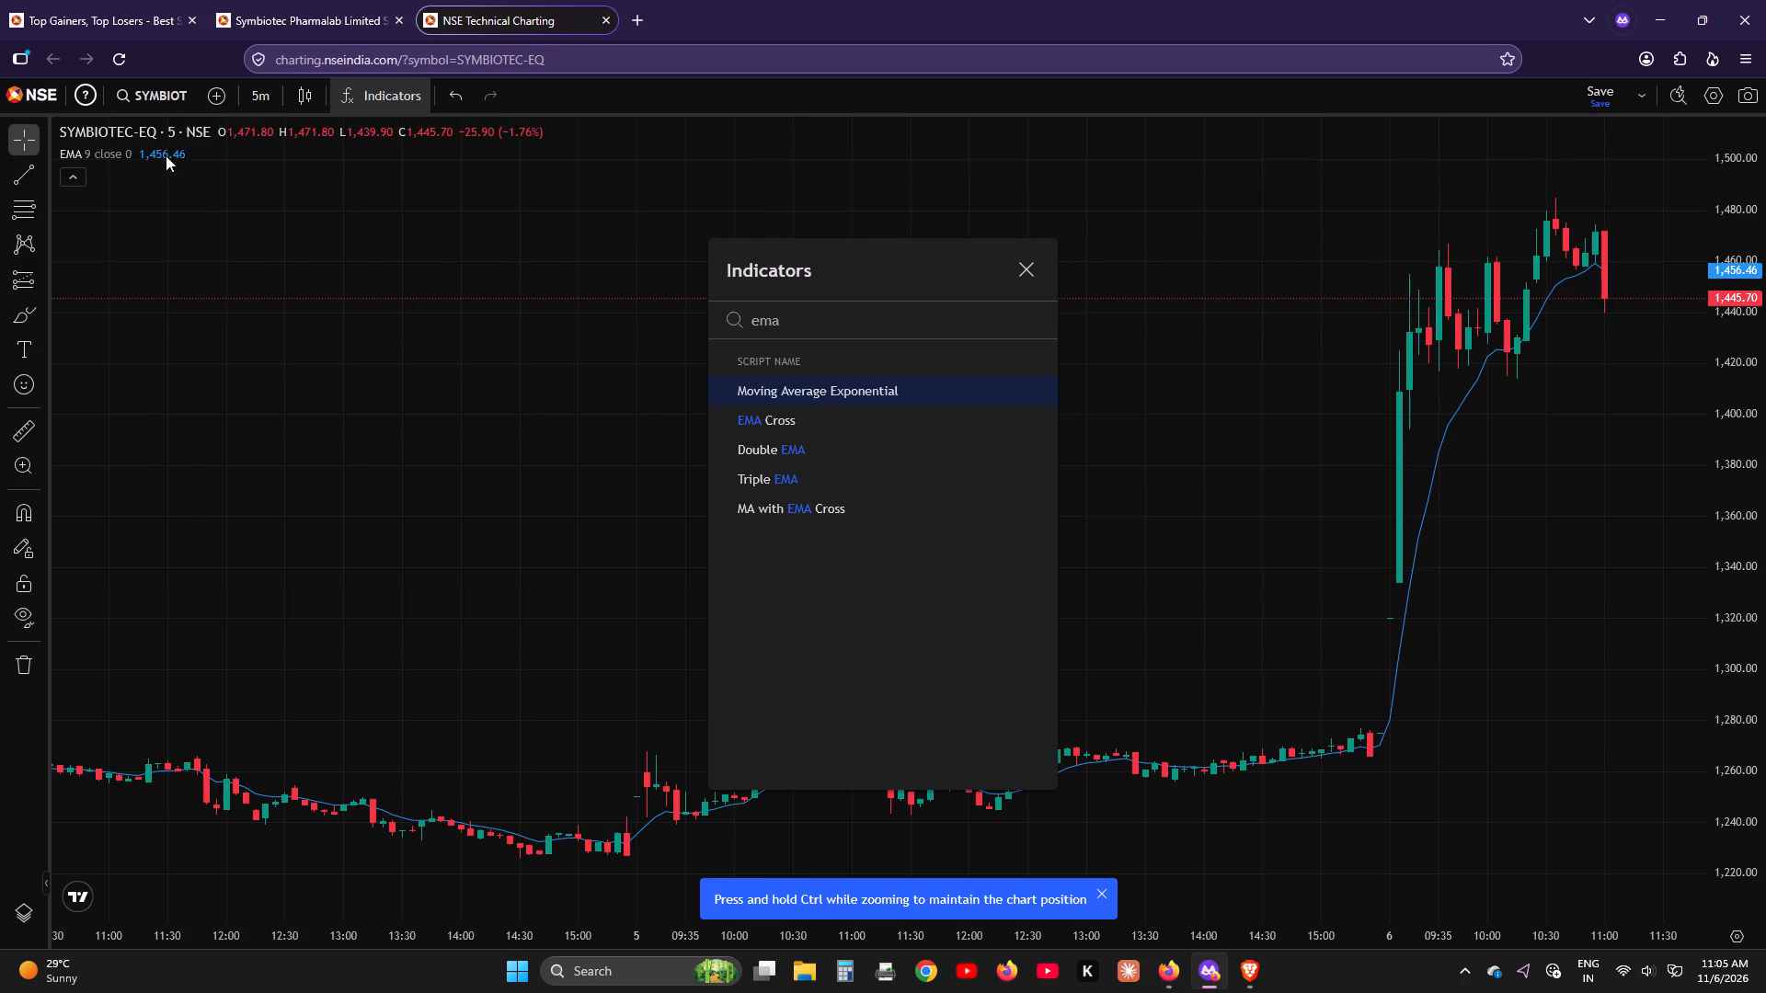
Set the EMA length to 7 on the SYMBIOTEC chart.
left_click(1029, 268)
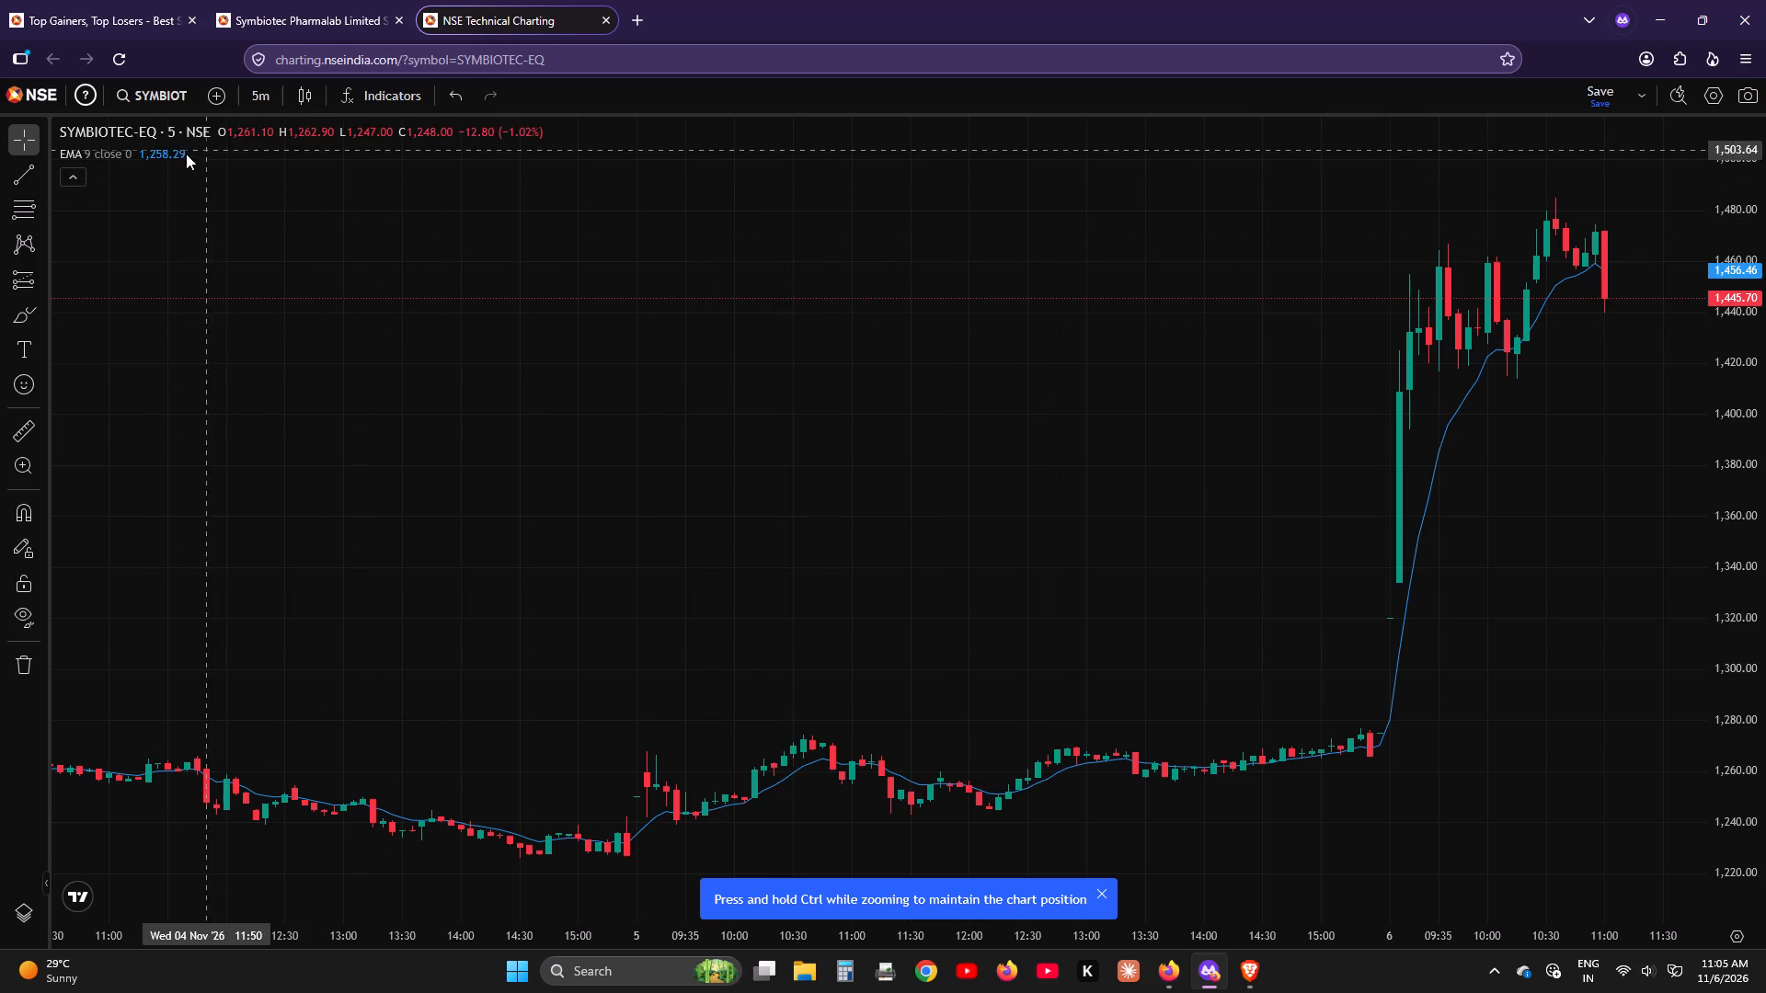
left_click(126, 150)
left_click(168, 158)
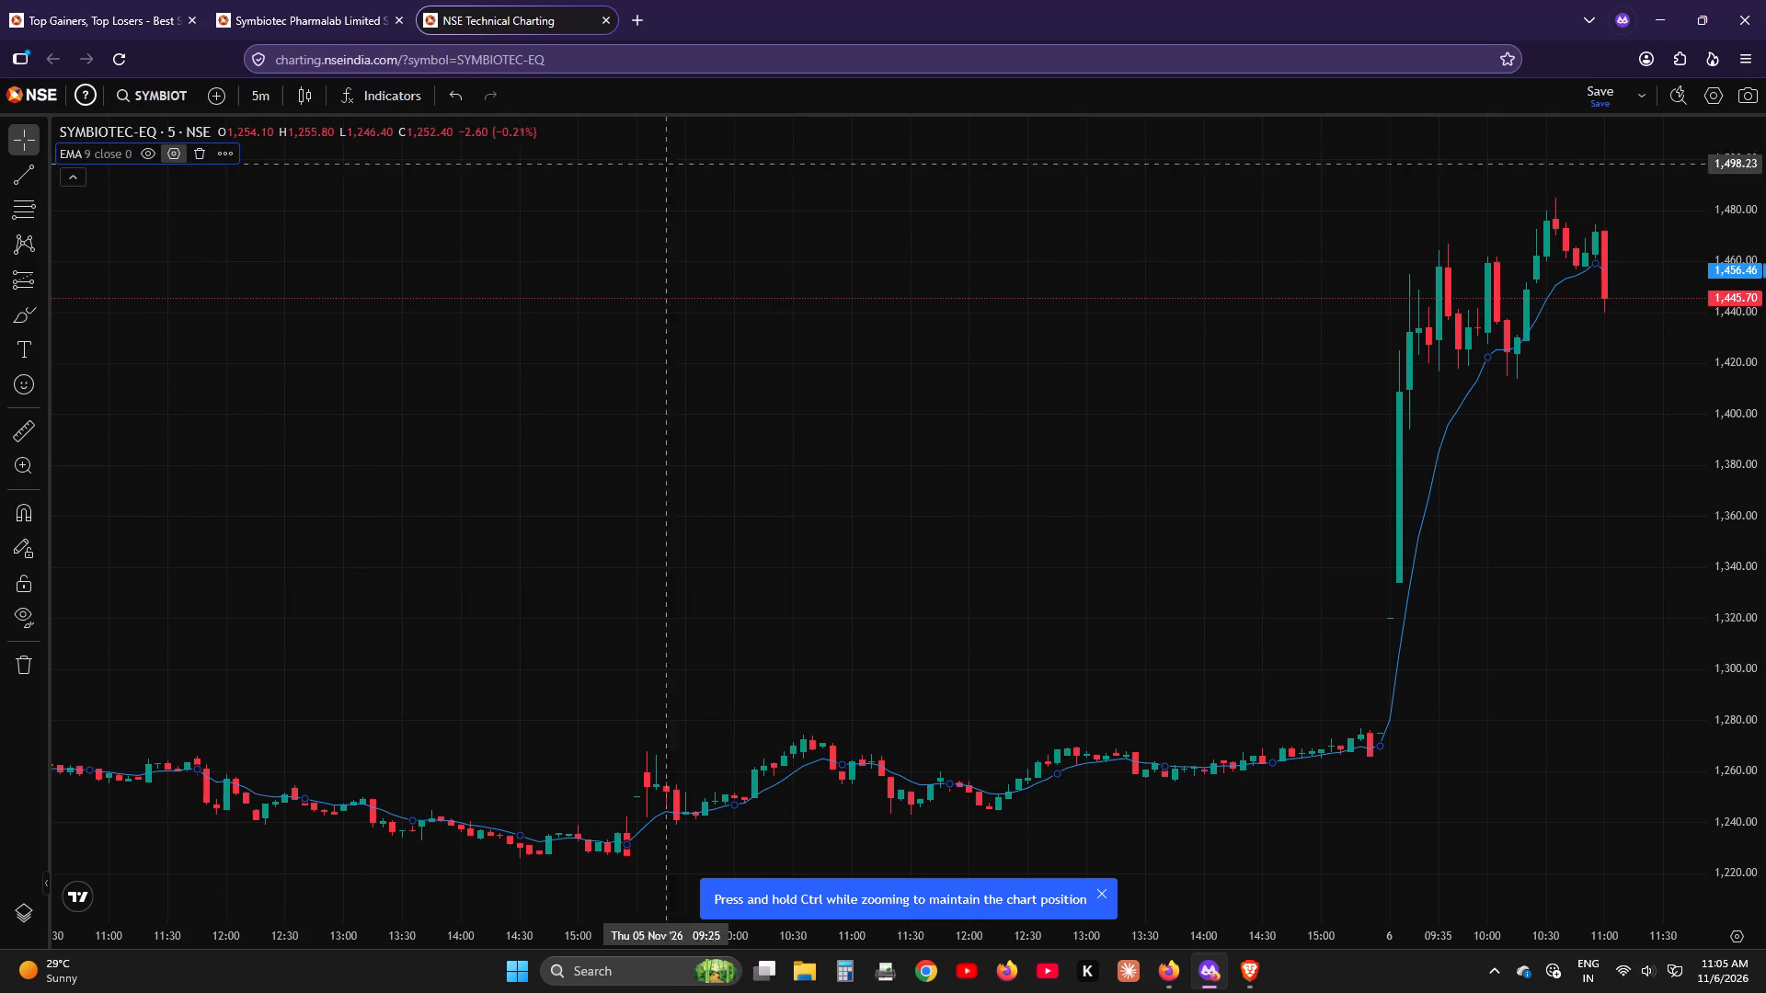
left_click(733, 337)
left_click_drag(866, 396, 795, 388)
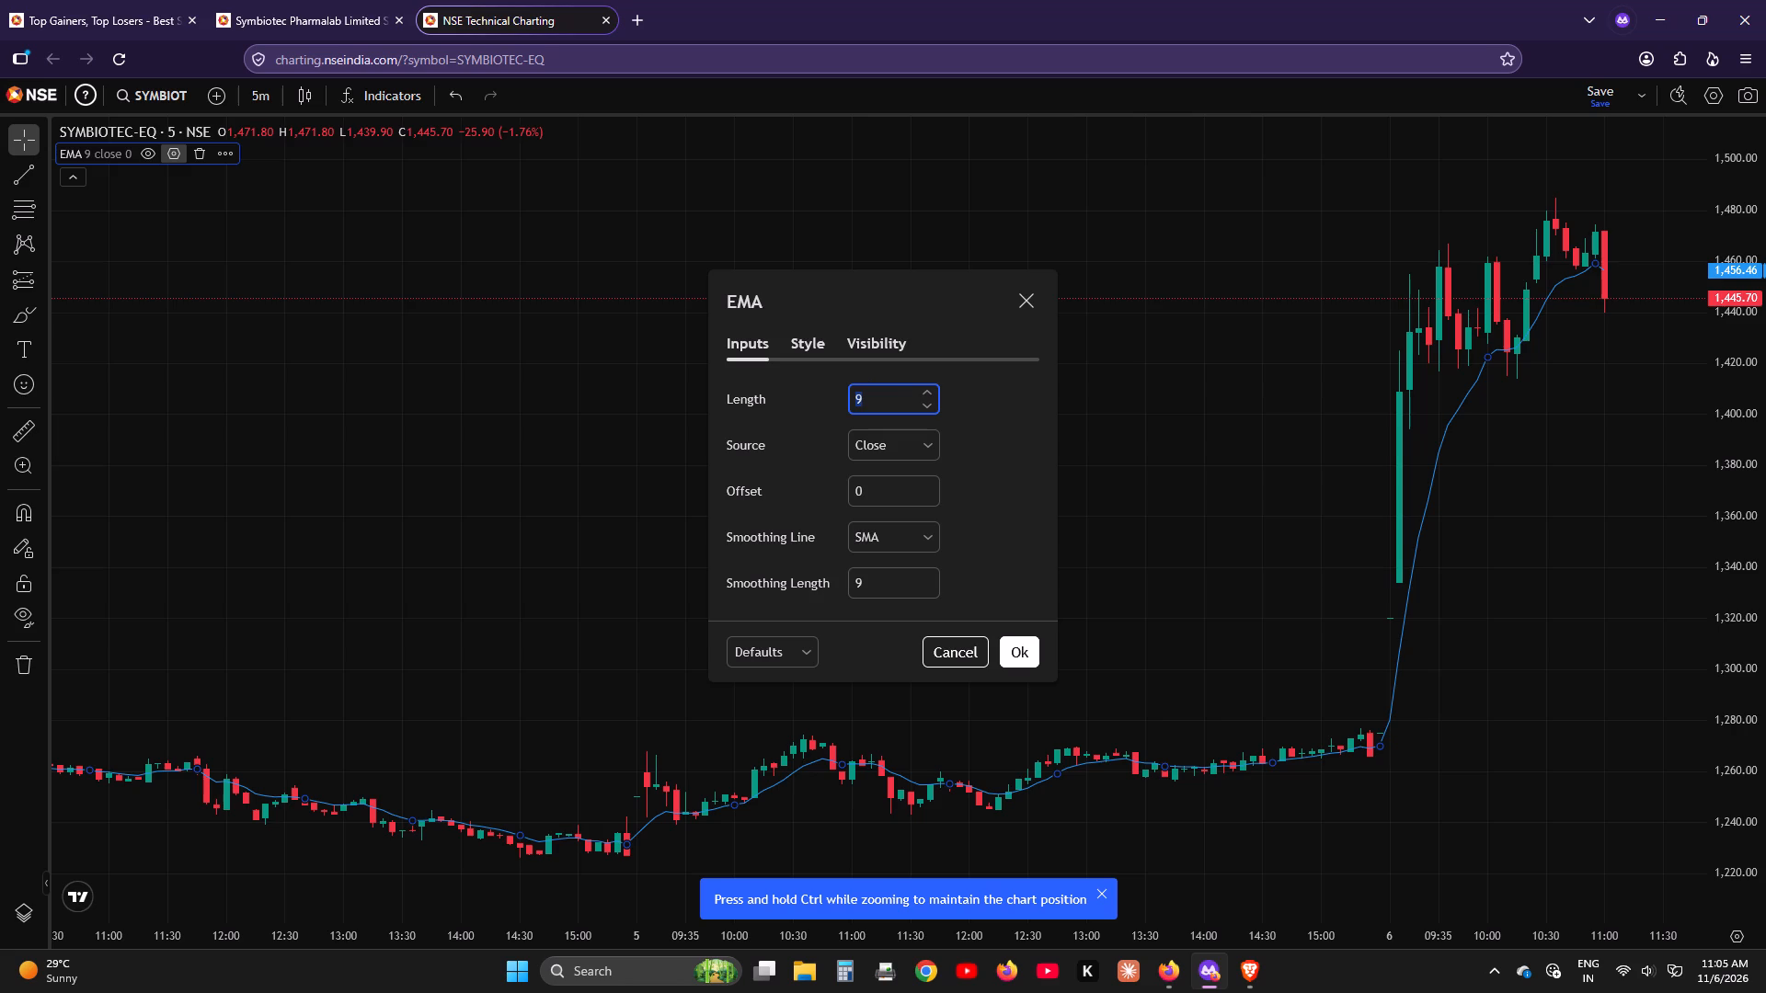
key("7")
left_click(800, 337)
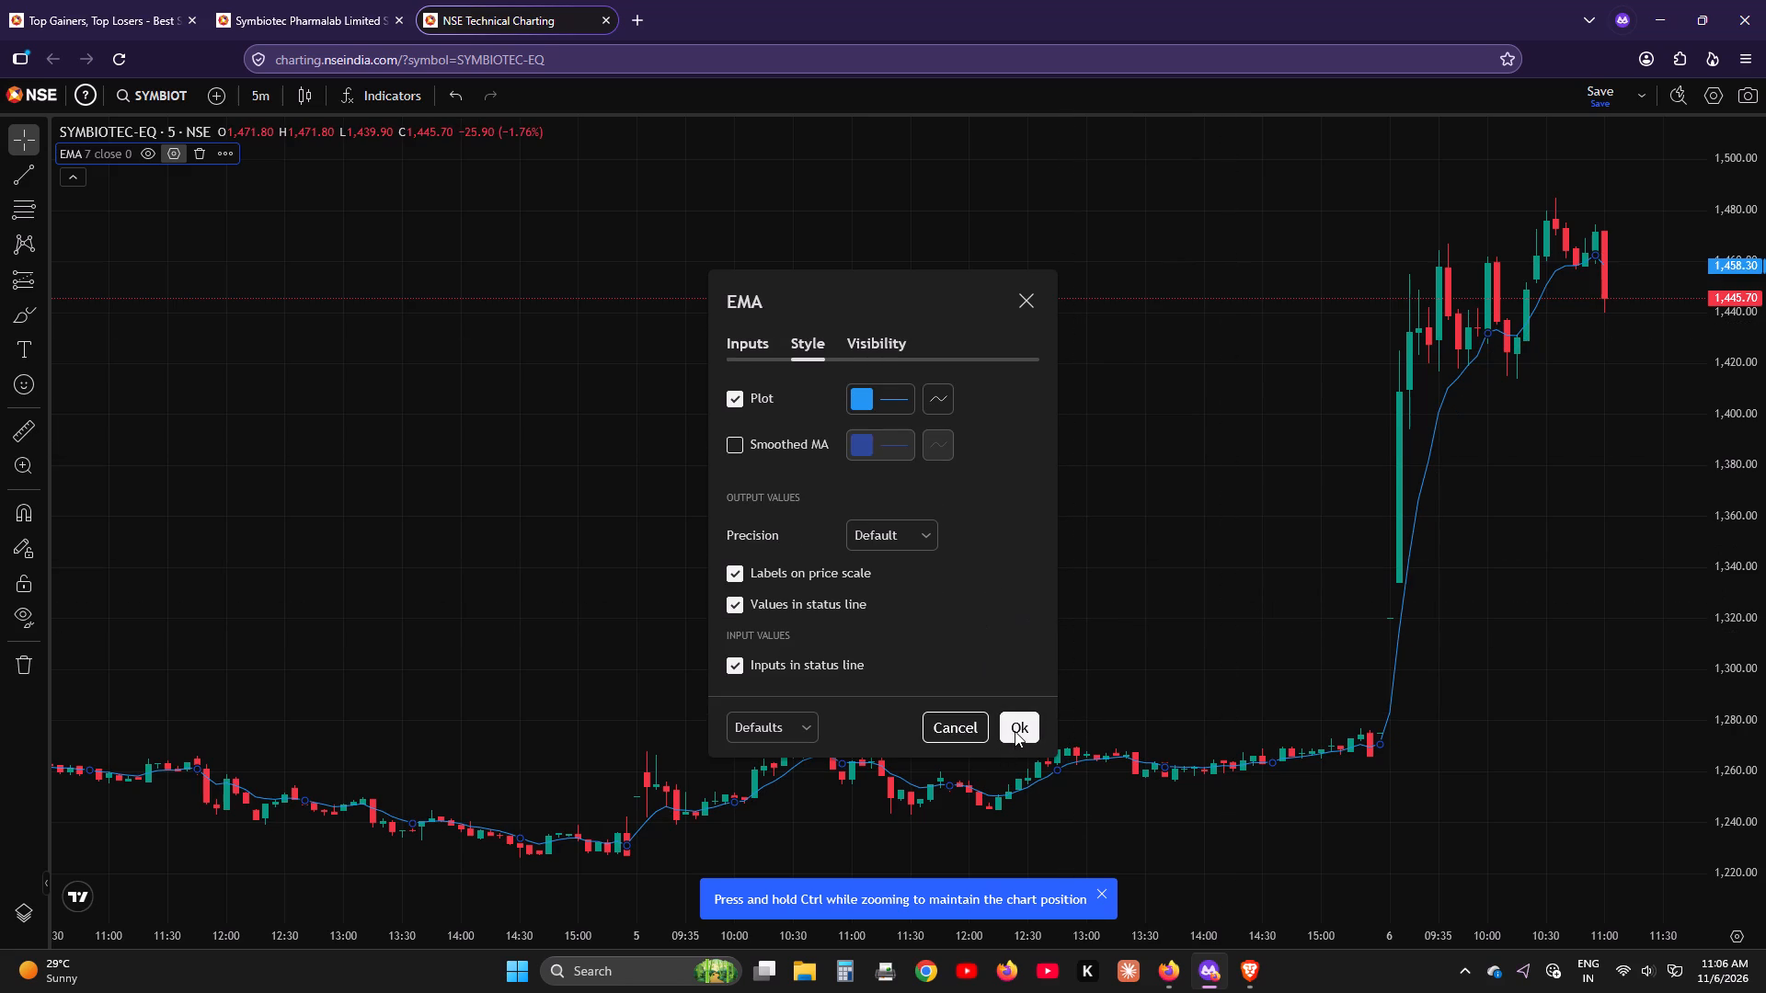
left_click(1015, 731)
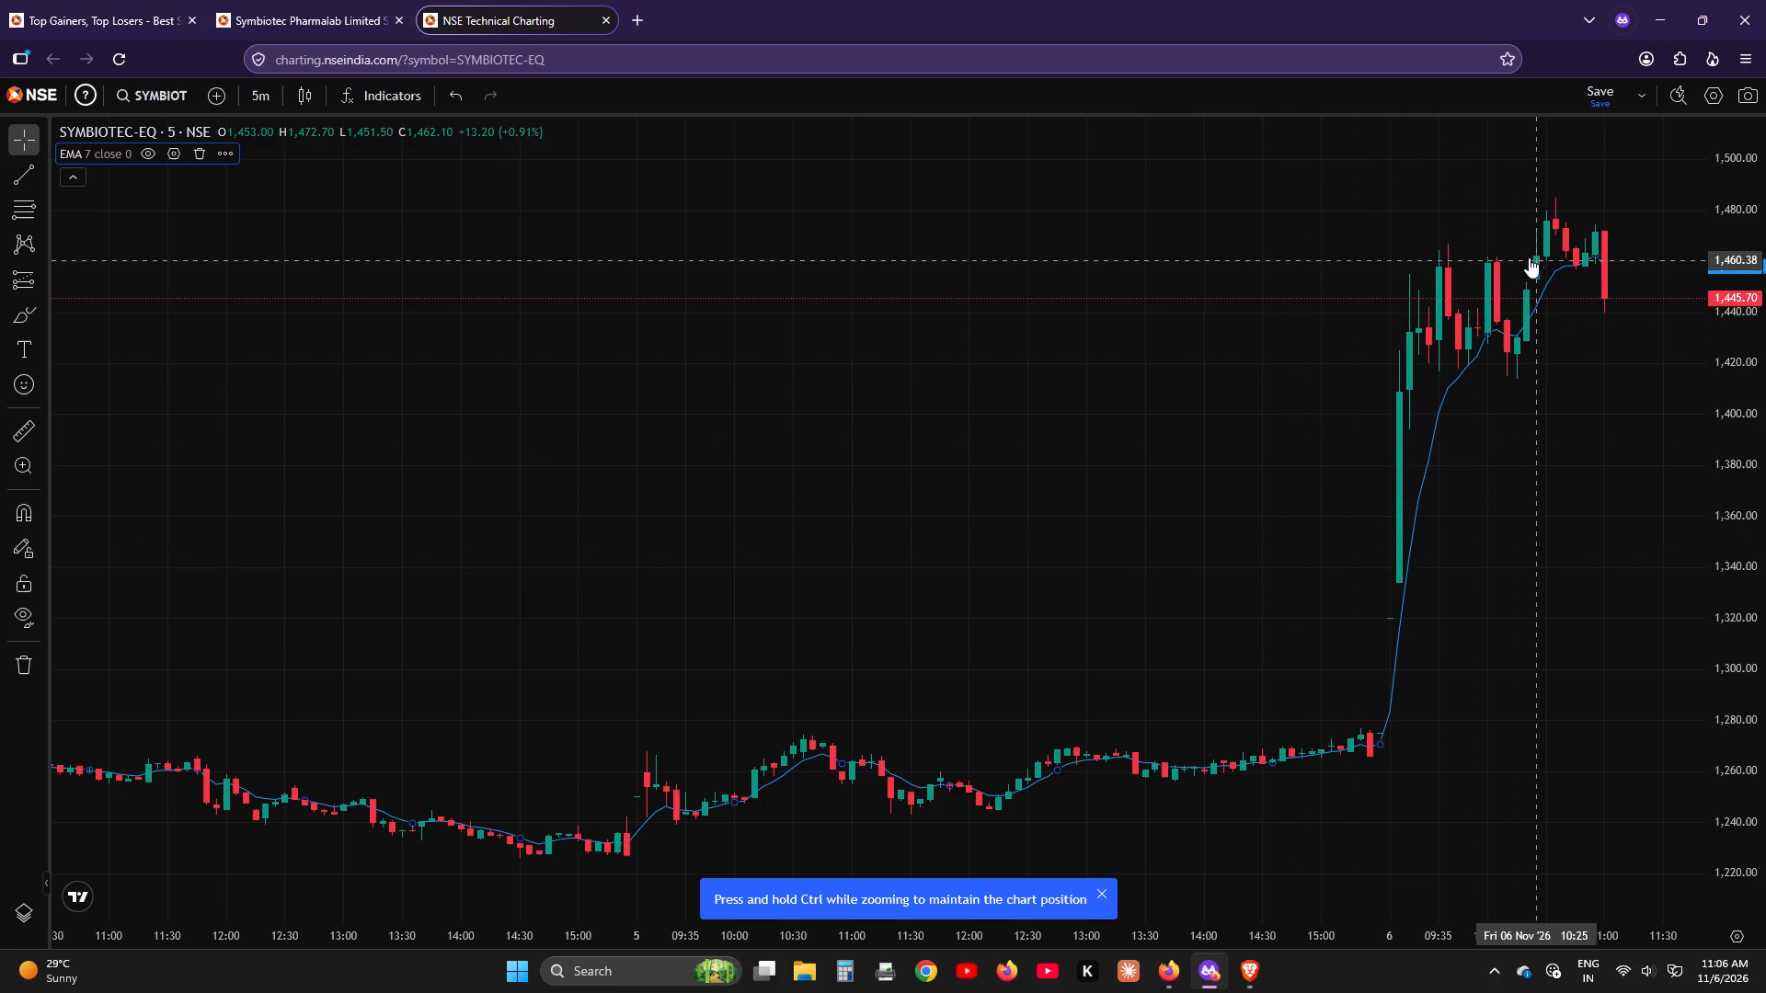
Close SYMBIOTEC's technical chart and return to the gainers list.
left_click(602, 16)
left_click(131, 0)
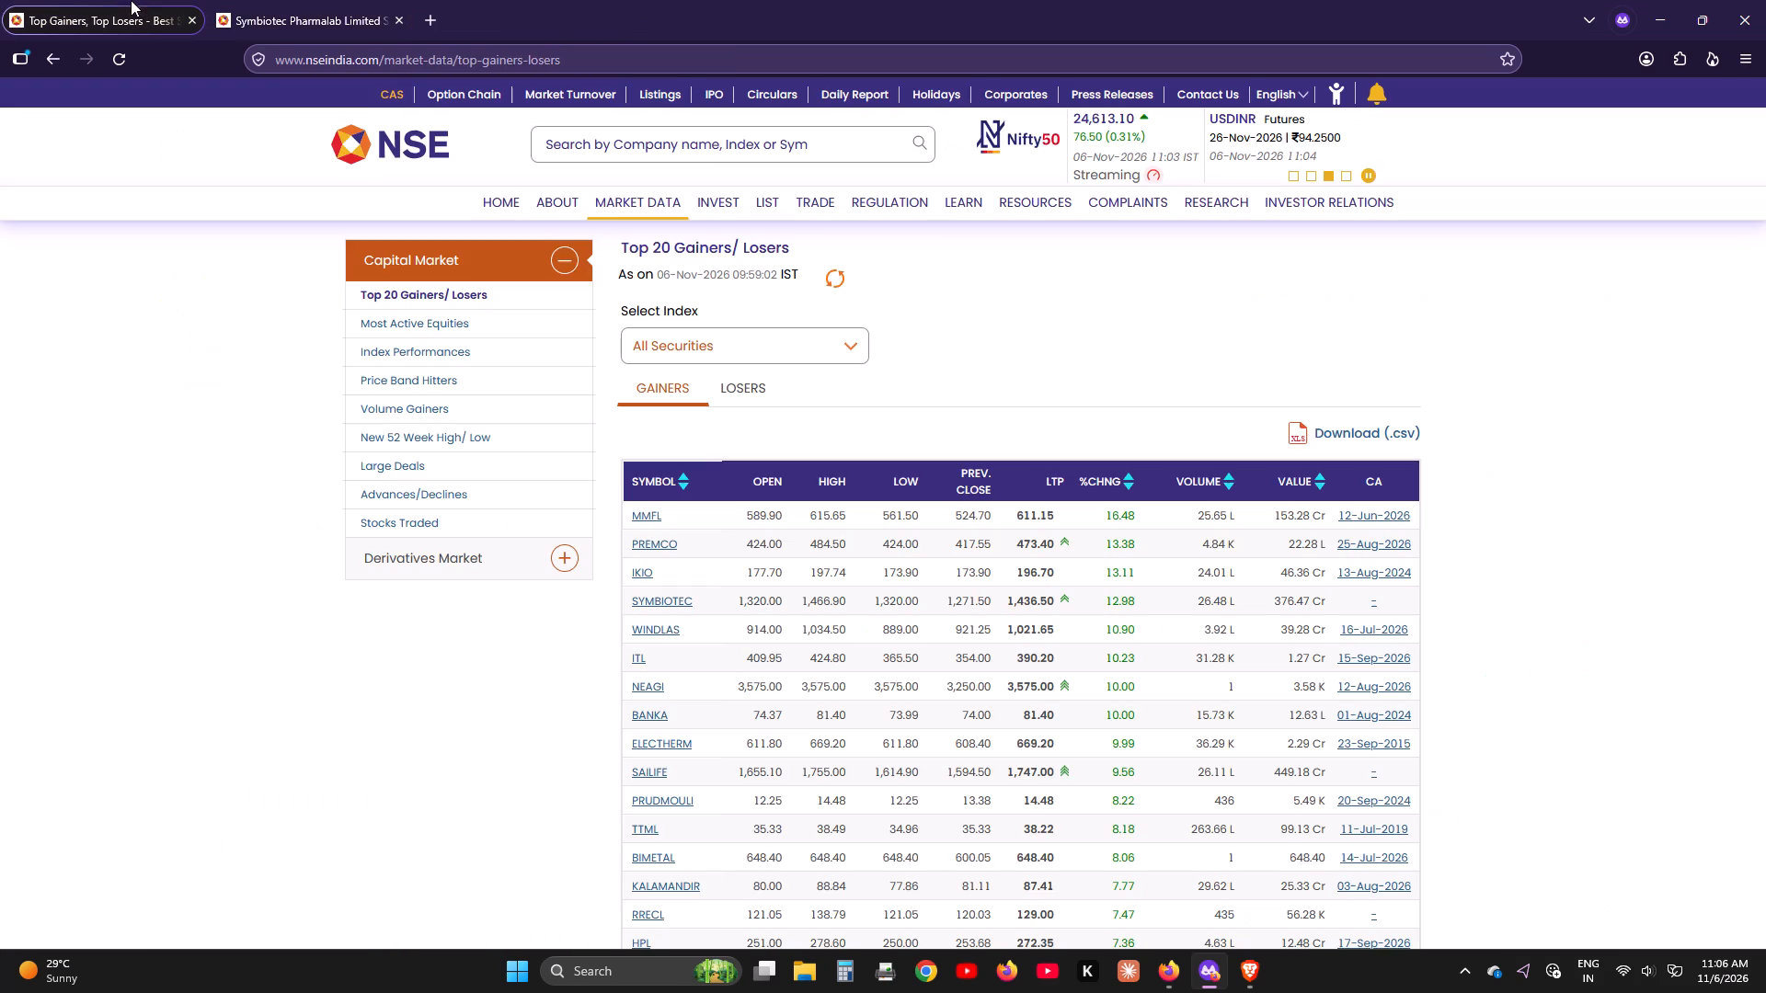
Open APLLTD's technical chart through its quote page from the gainers list, closing SYMBIOTEC's quote page, and set it to the 5-minute interval.
scroll(819, 748, "down", 3)
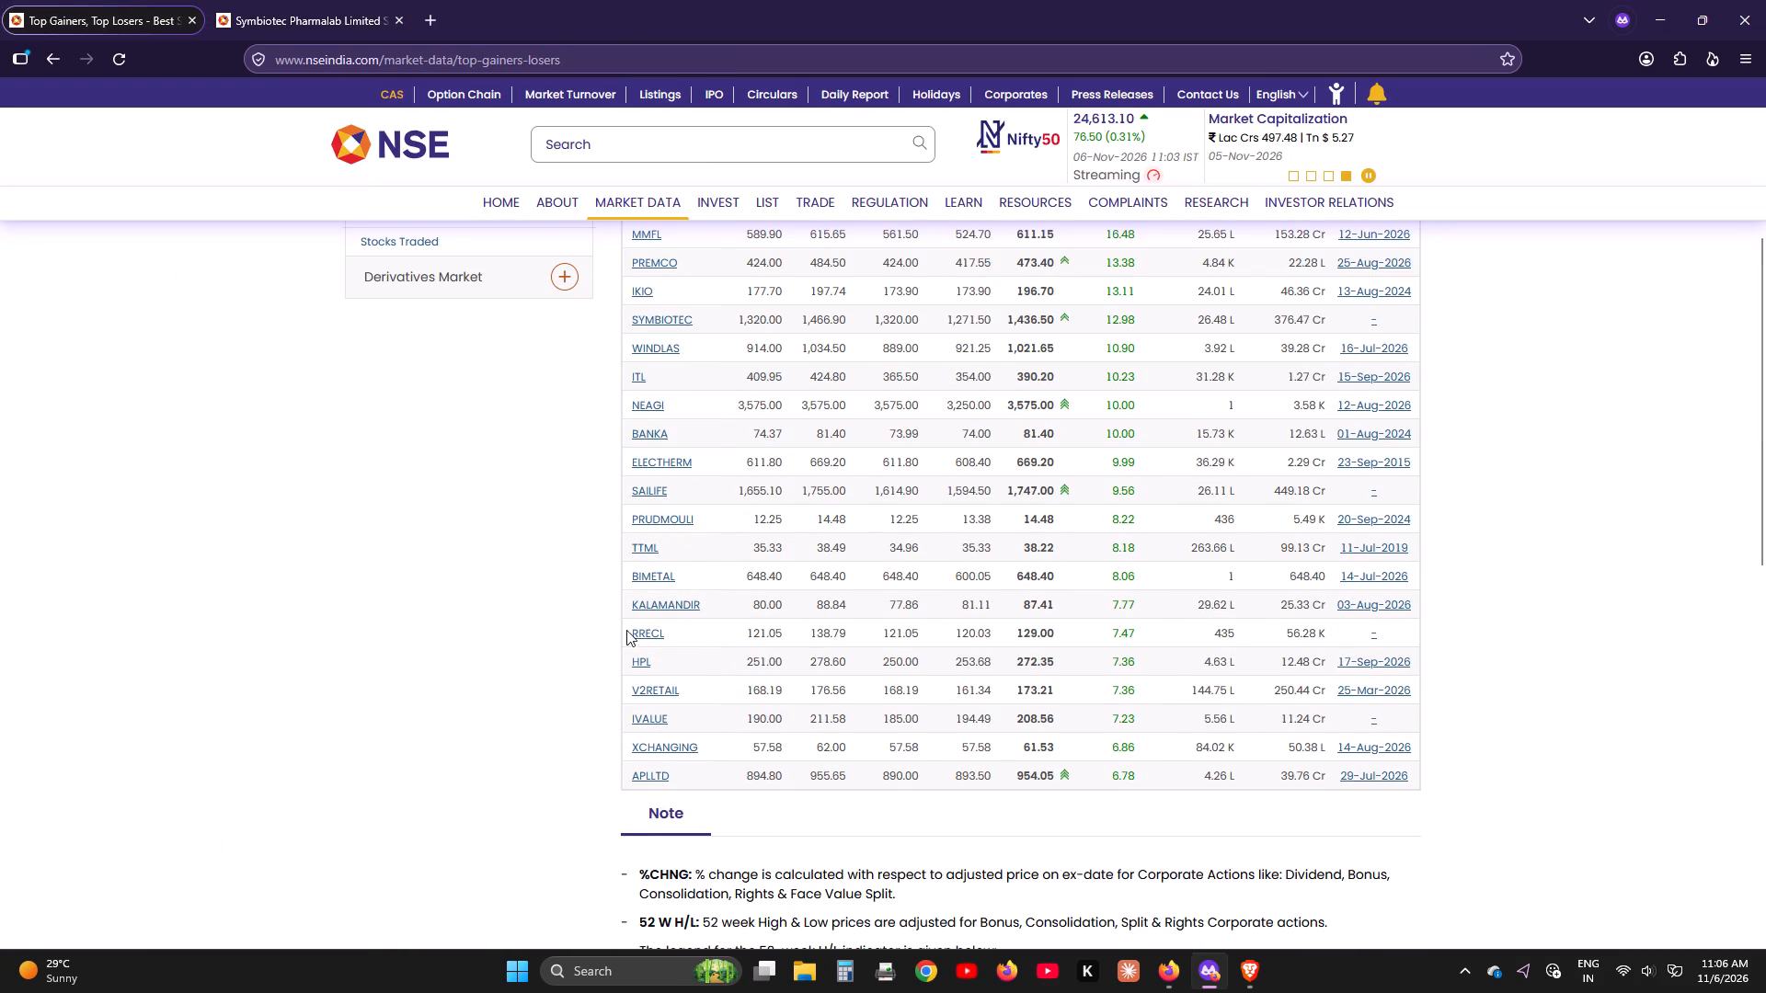
left_click(641, 776)
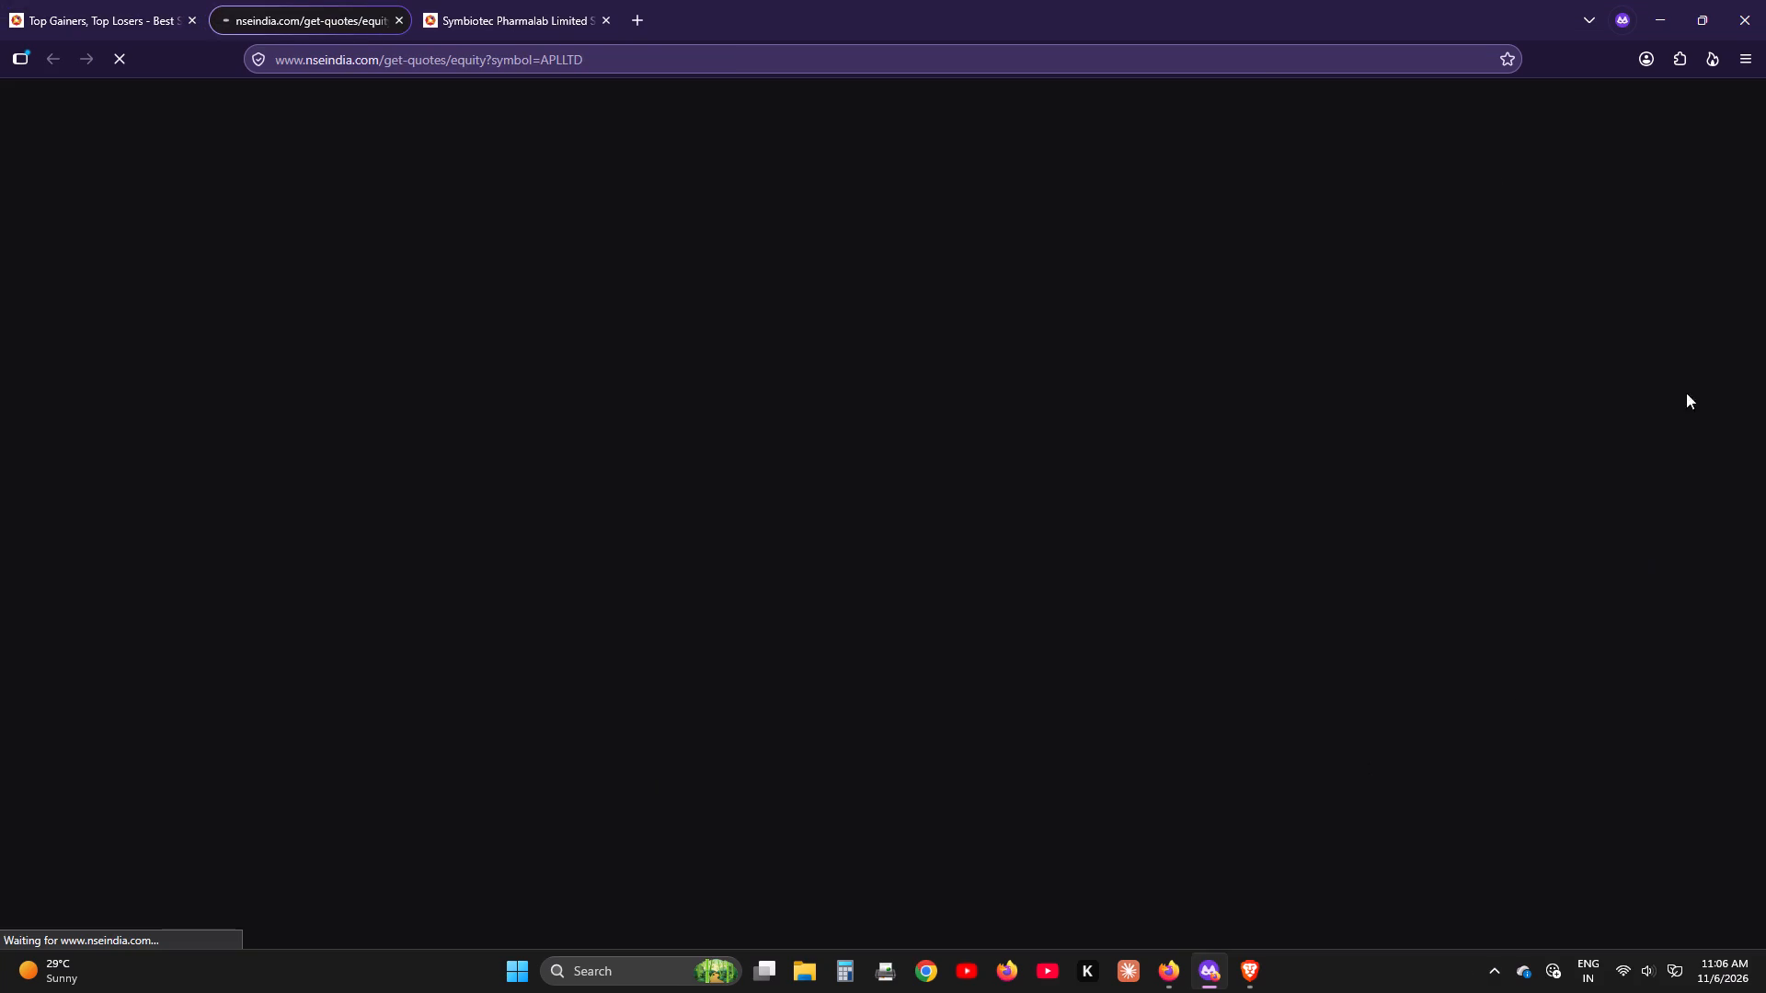
left_click(604, 17)
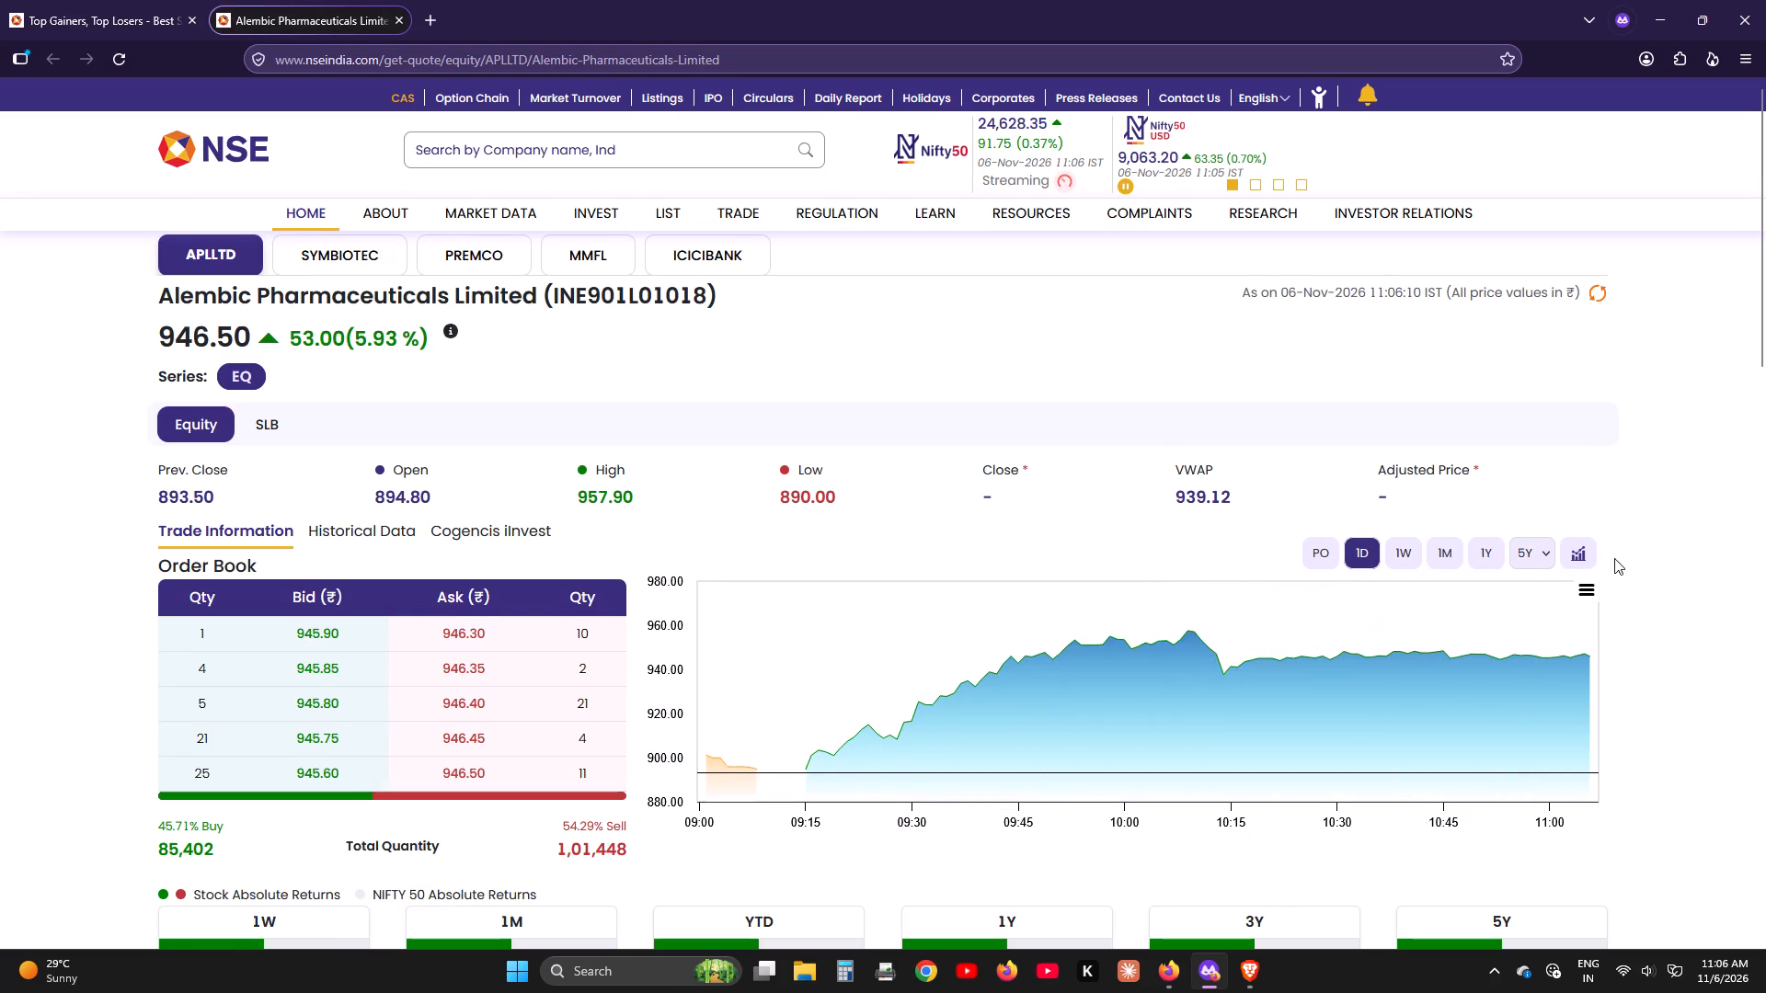
left_click(1574, 552)
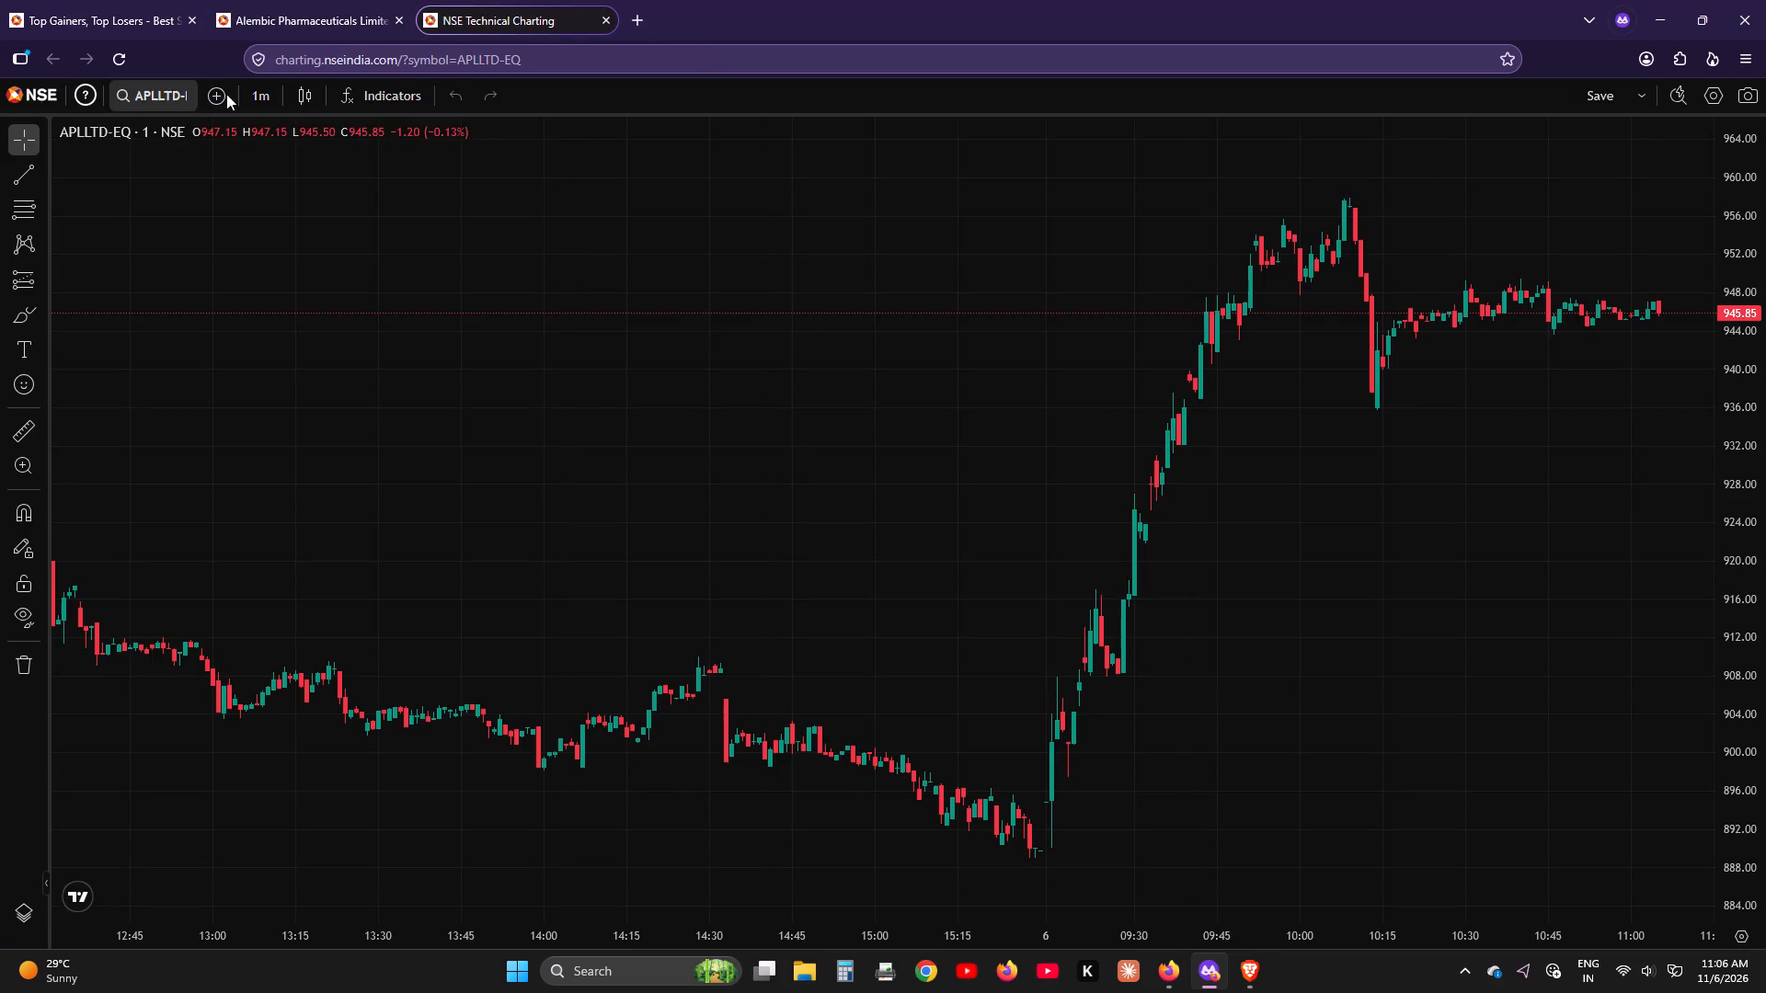
left_click(257, 89)
left_click(289, 200)
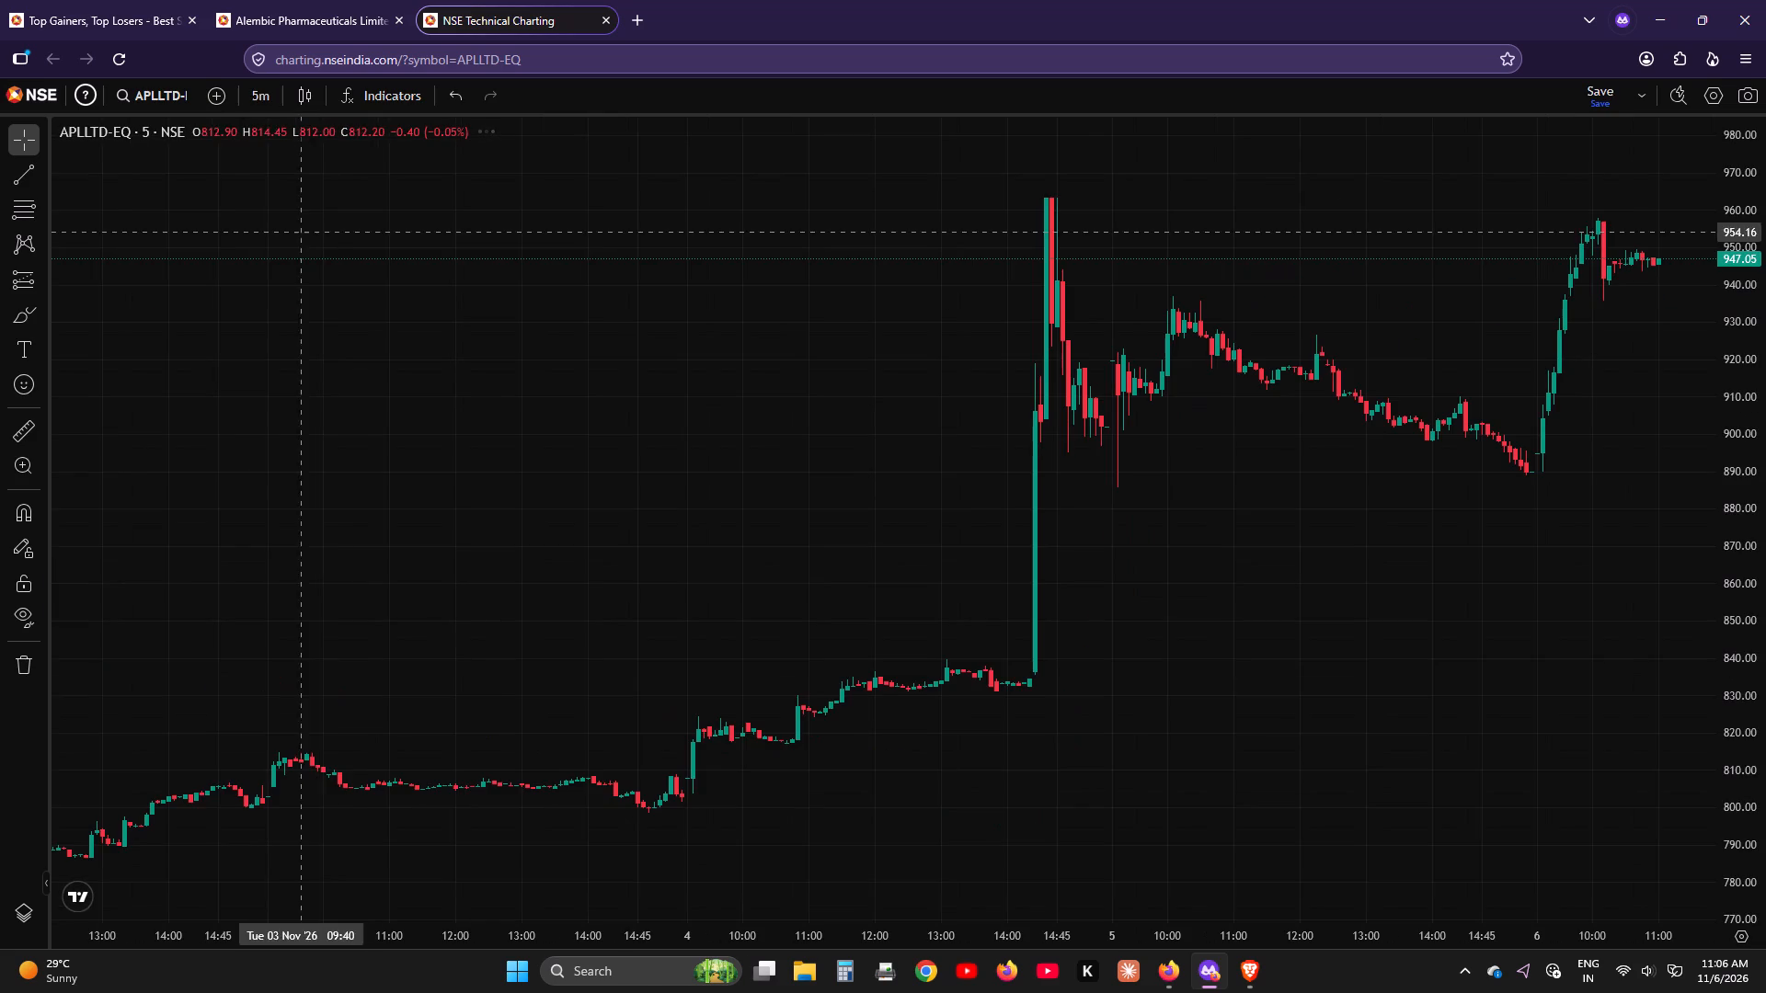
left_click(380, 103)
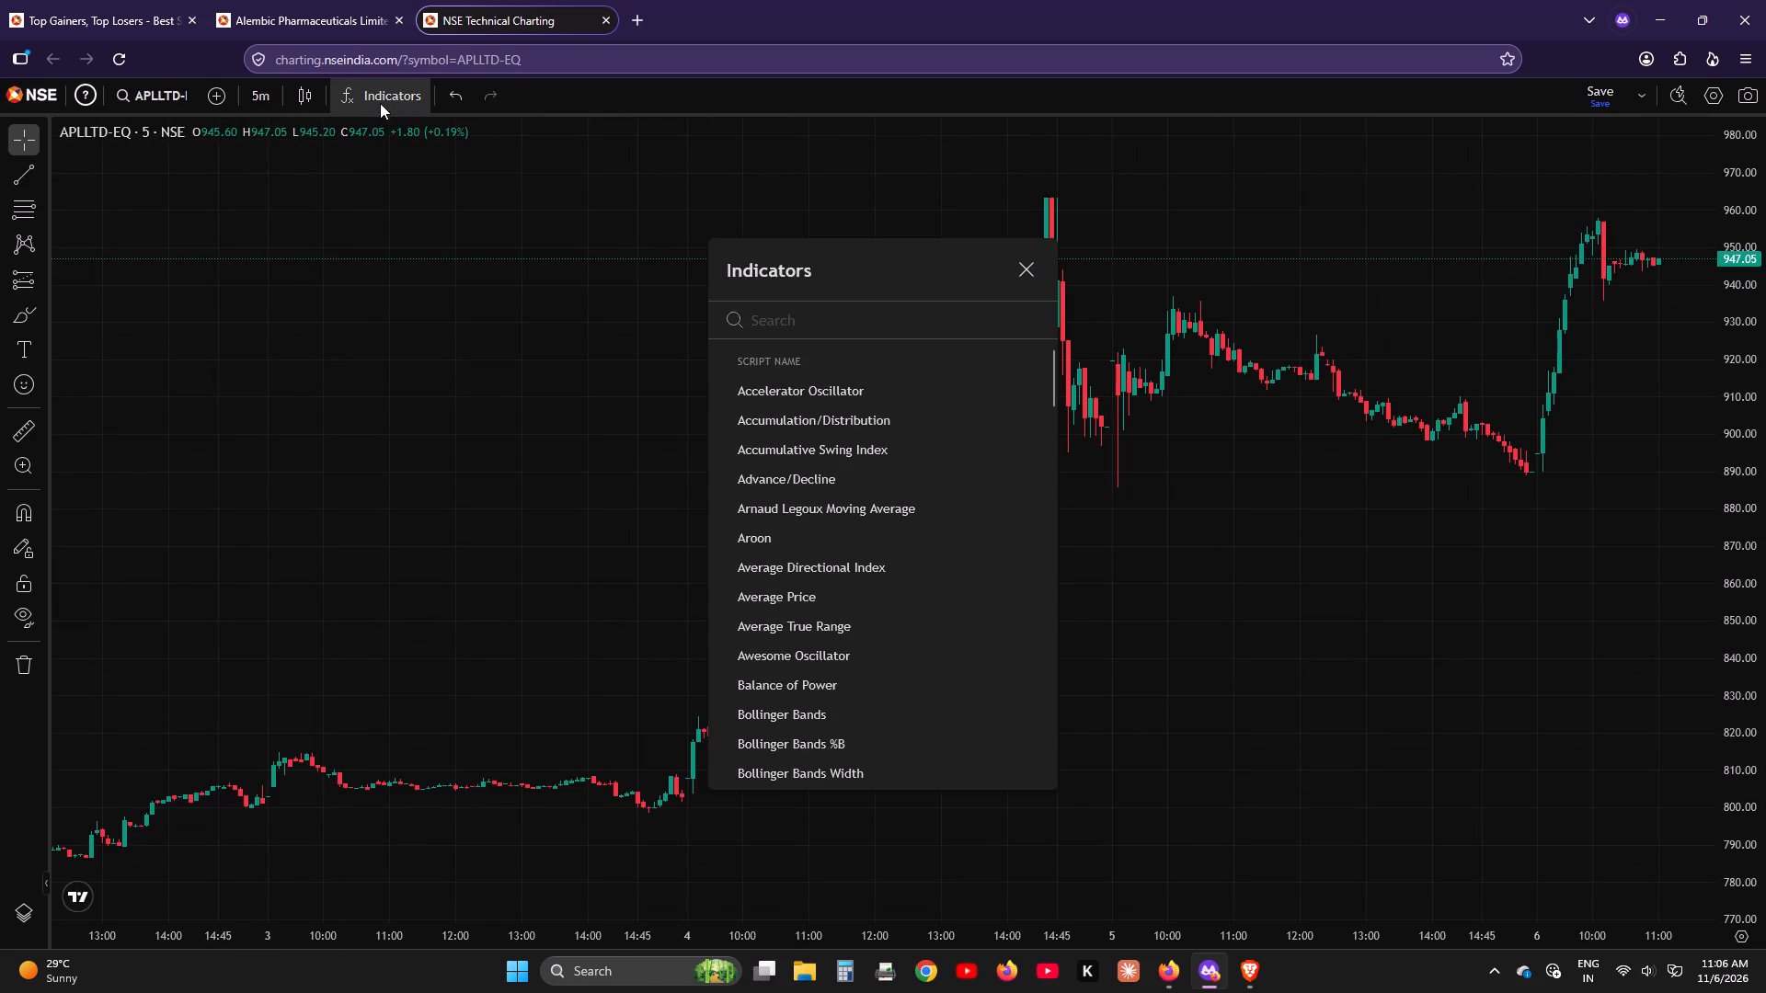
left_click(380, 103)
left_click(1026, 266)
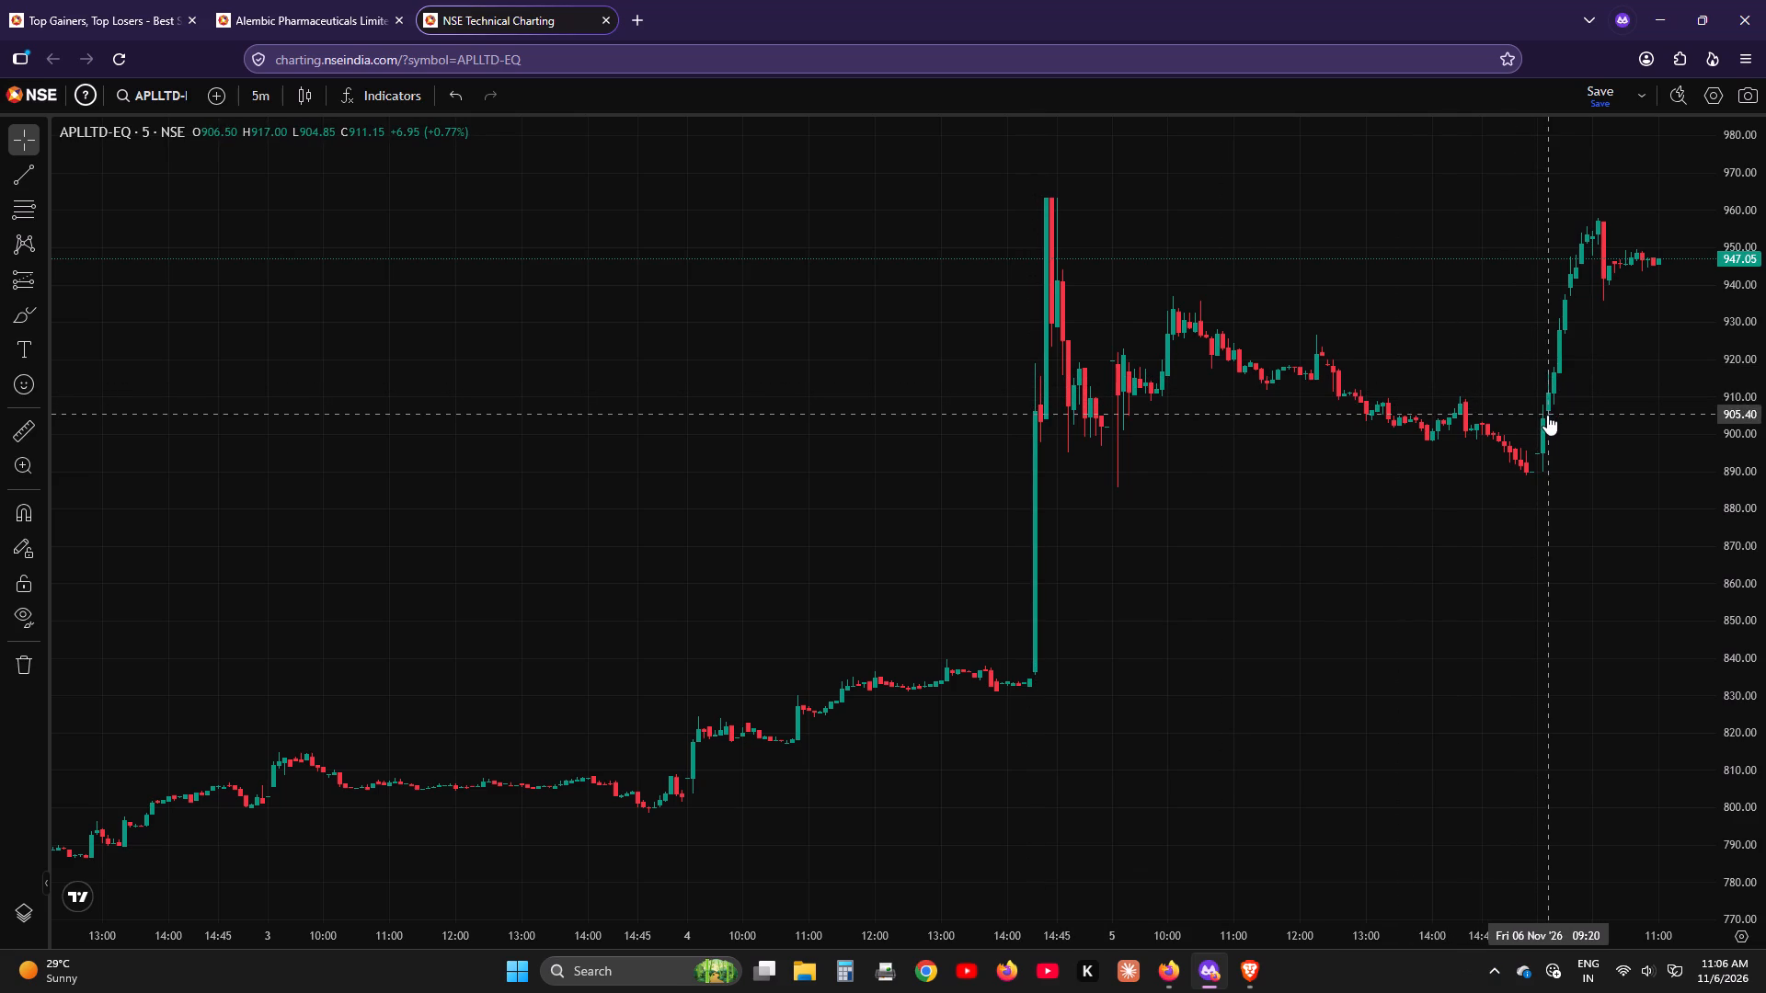
Add the Moving Average Exponential indicator to the APLLTD chart.
scroll(1543, 419, "up", 6)
scroll(1543, 419, "down", 1)
scroll(1517, 439, "up", 1)
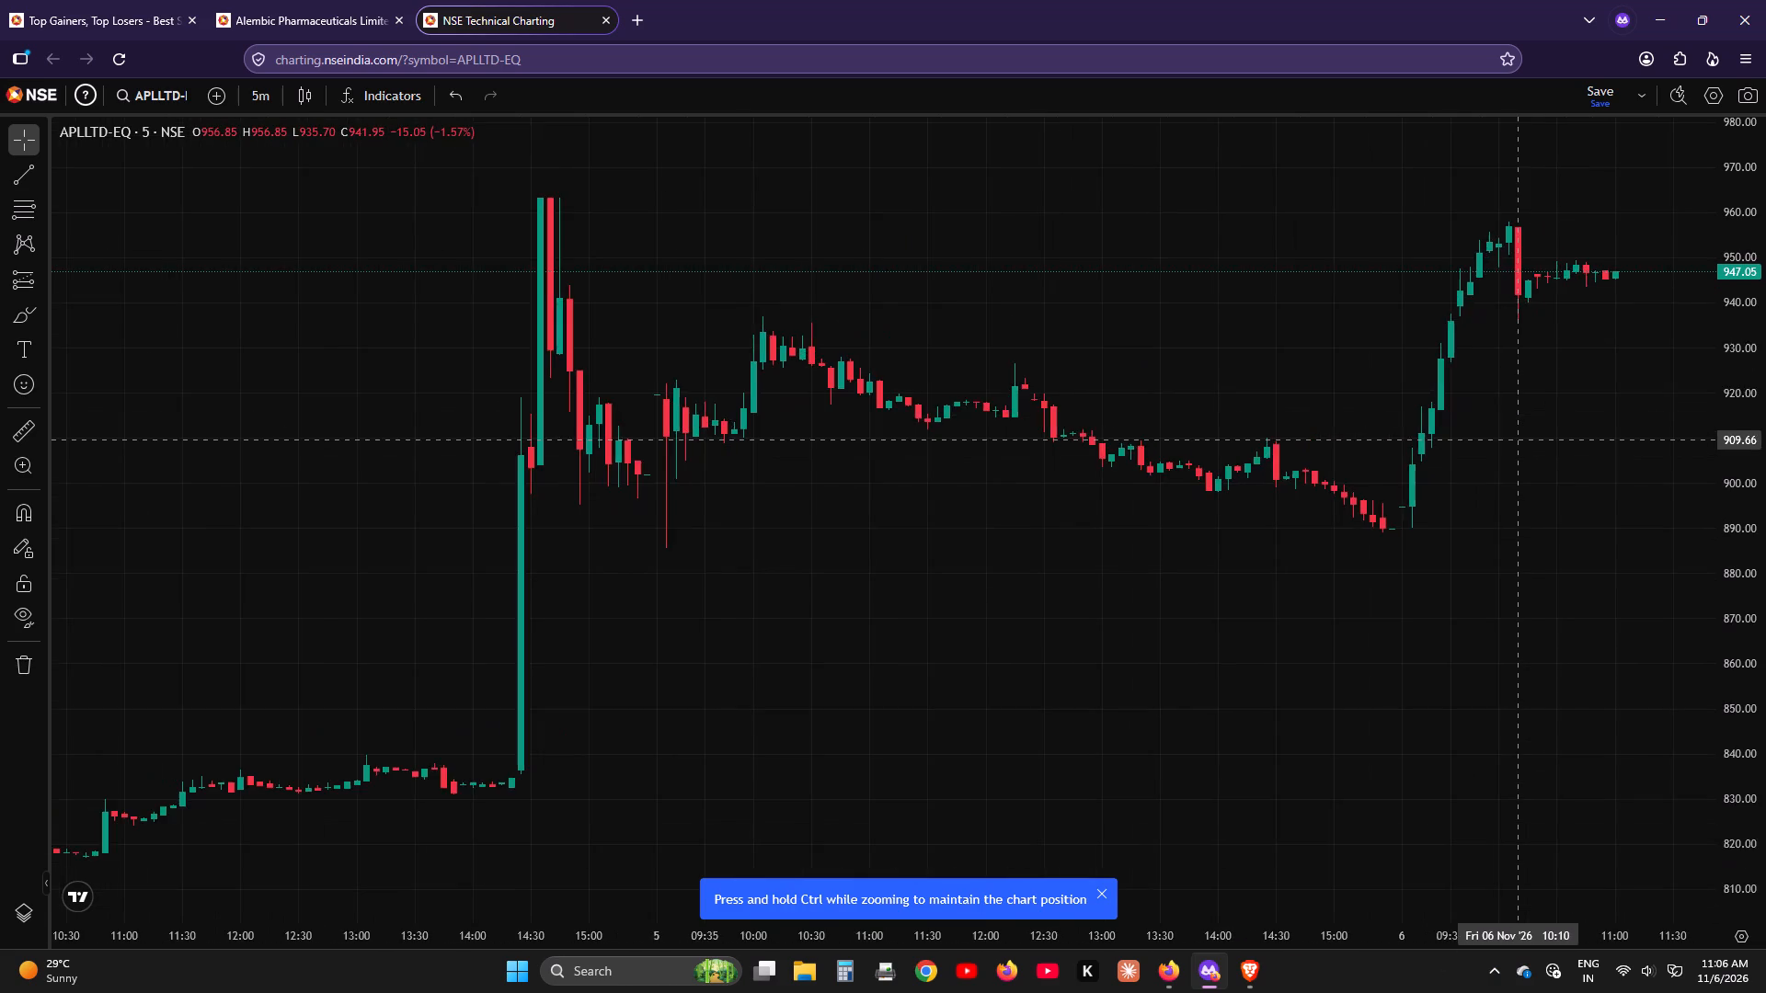
scroll(1517, 439, "up", 3)
scroll(1364, 596, "up", 1)
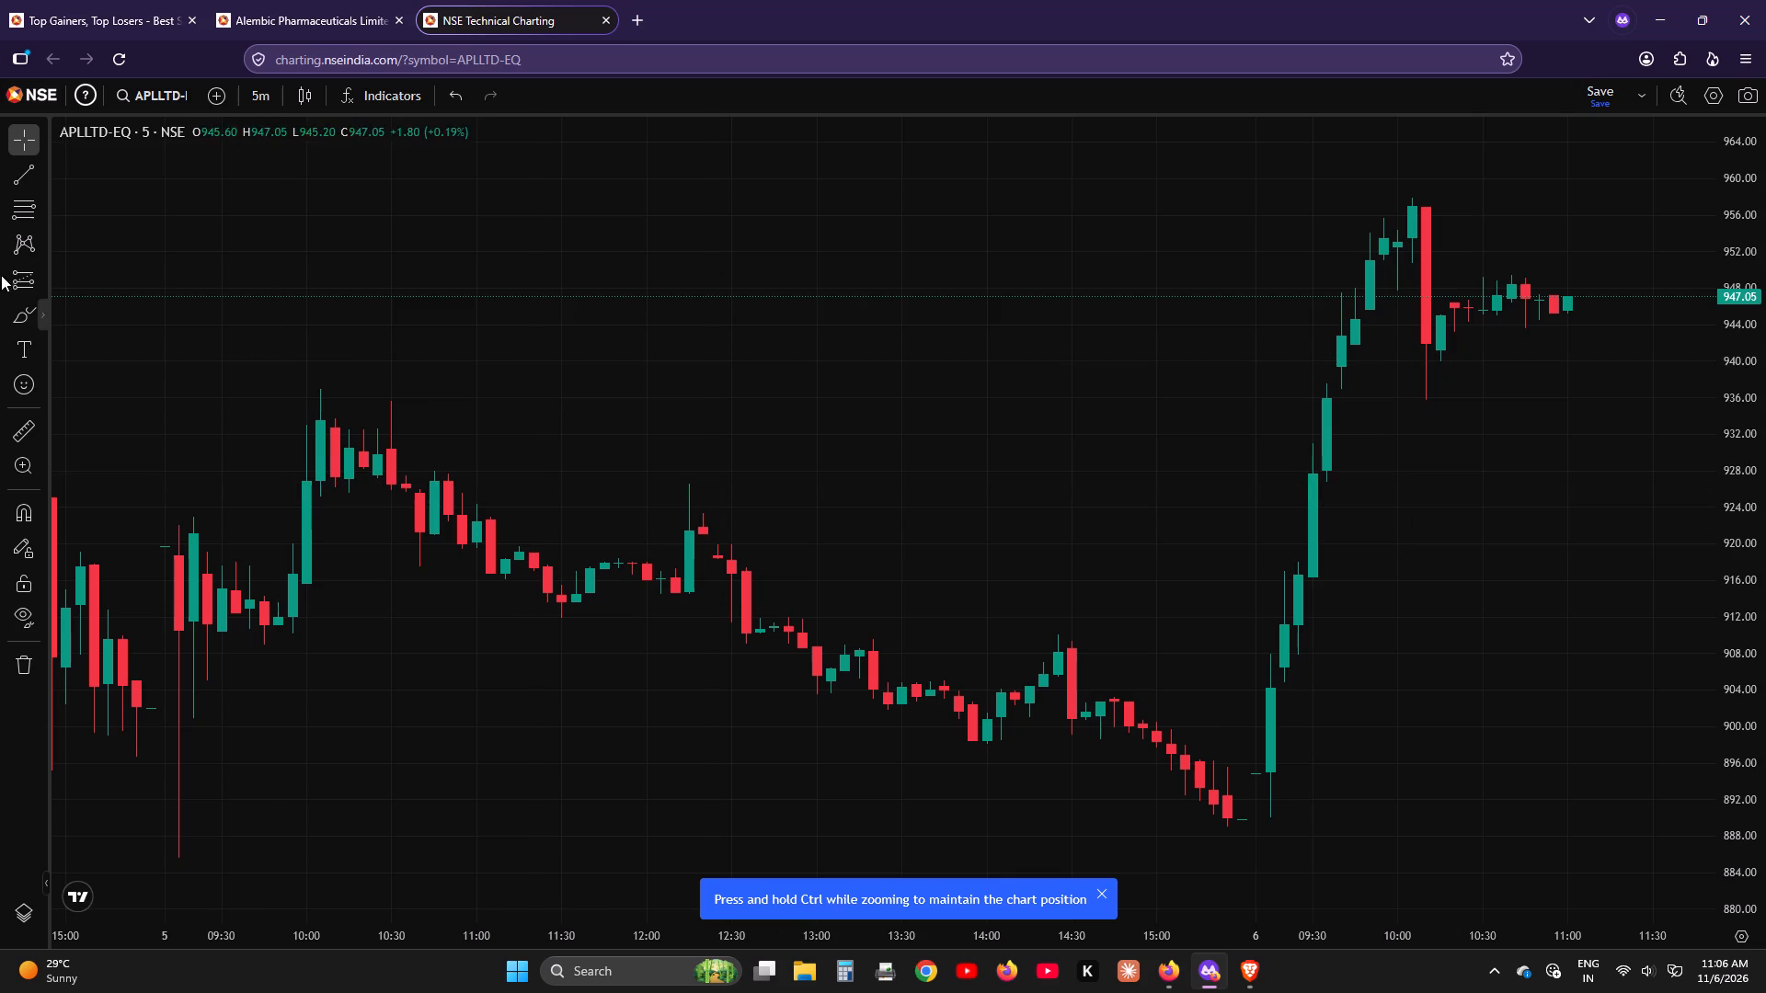
left_click(361, 89)
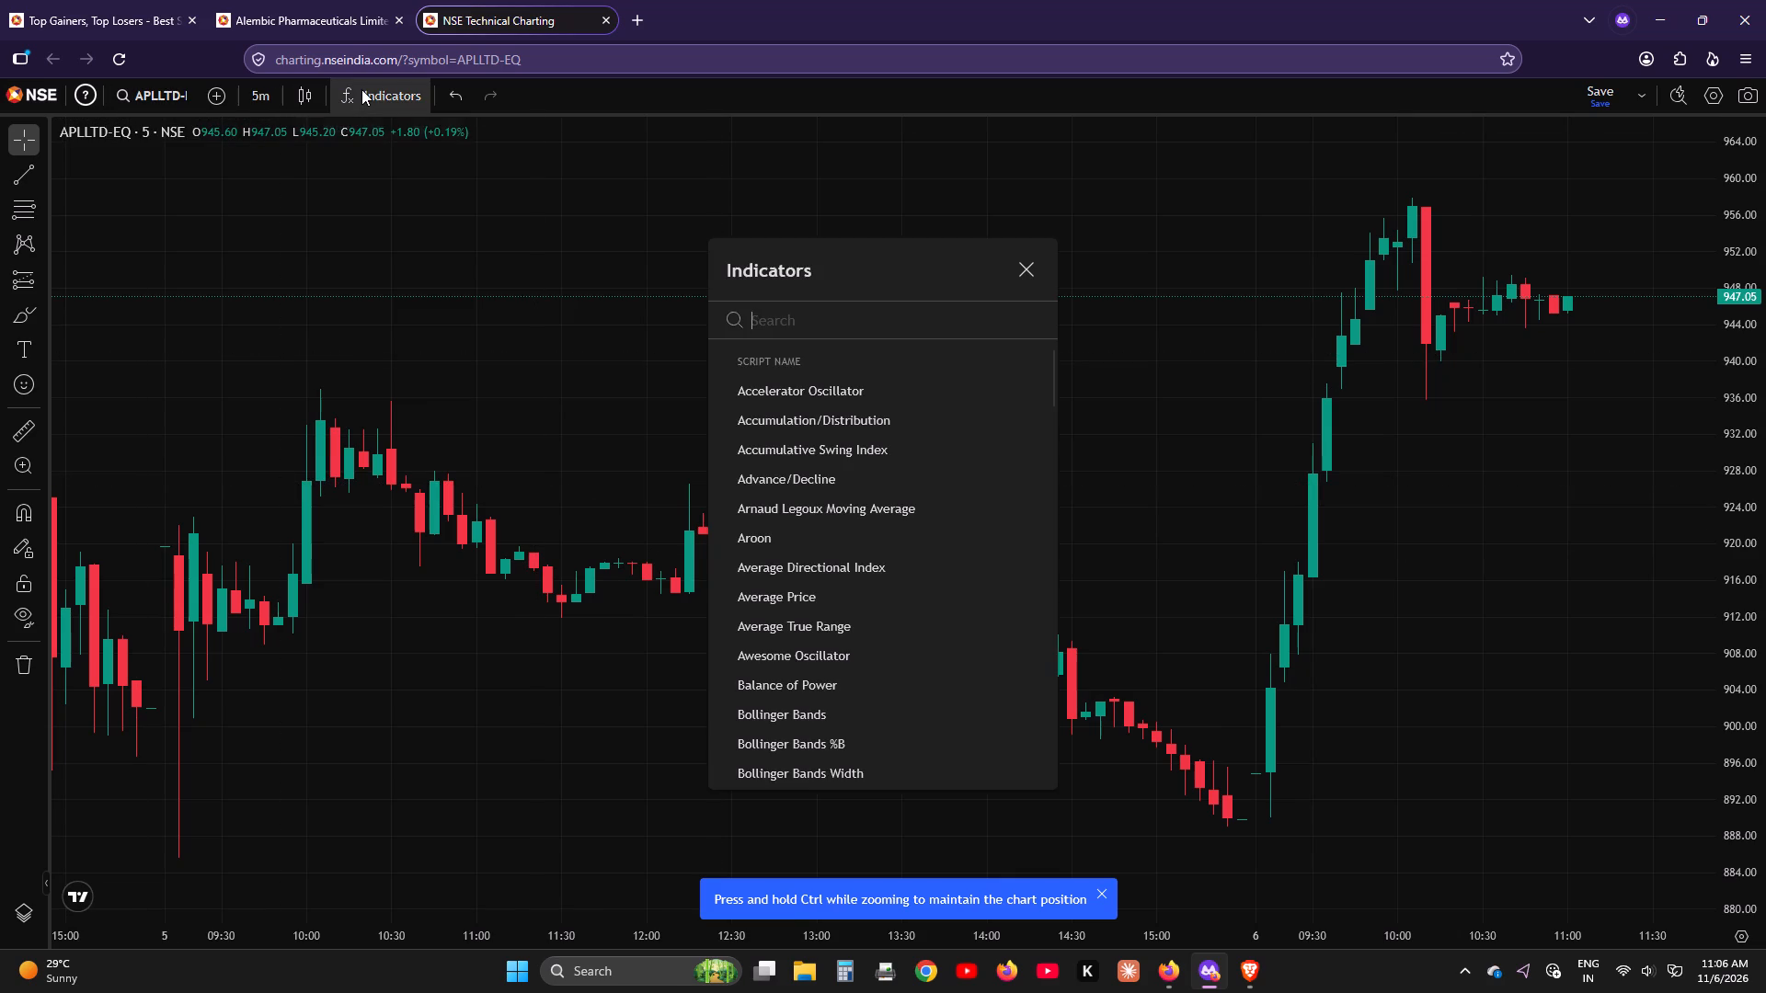
type("ema")
left_click(806, 394)
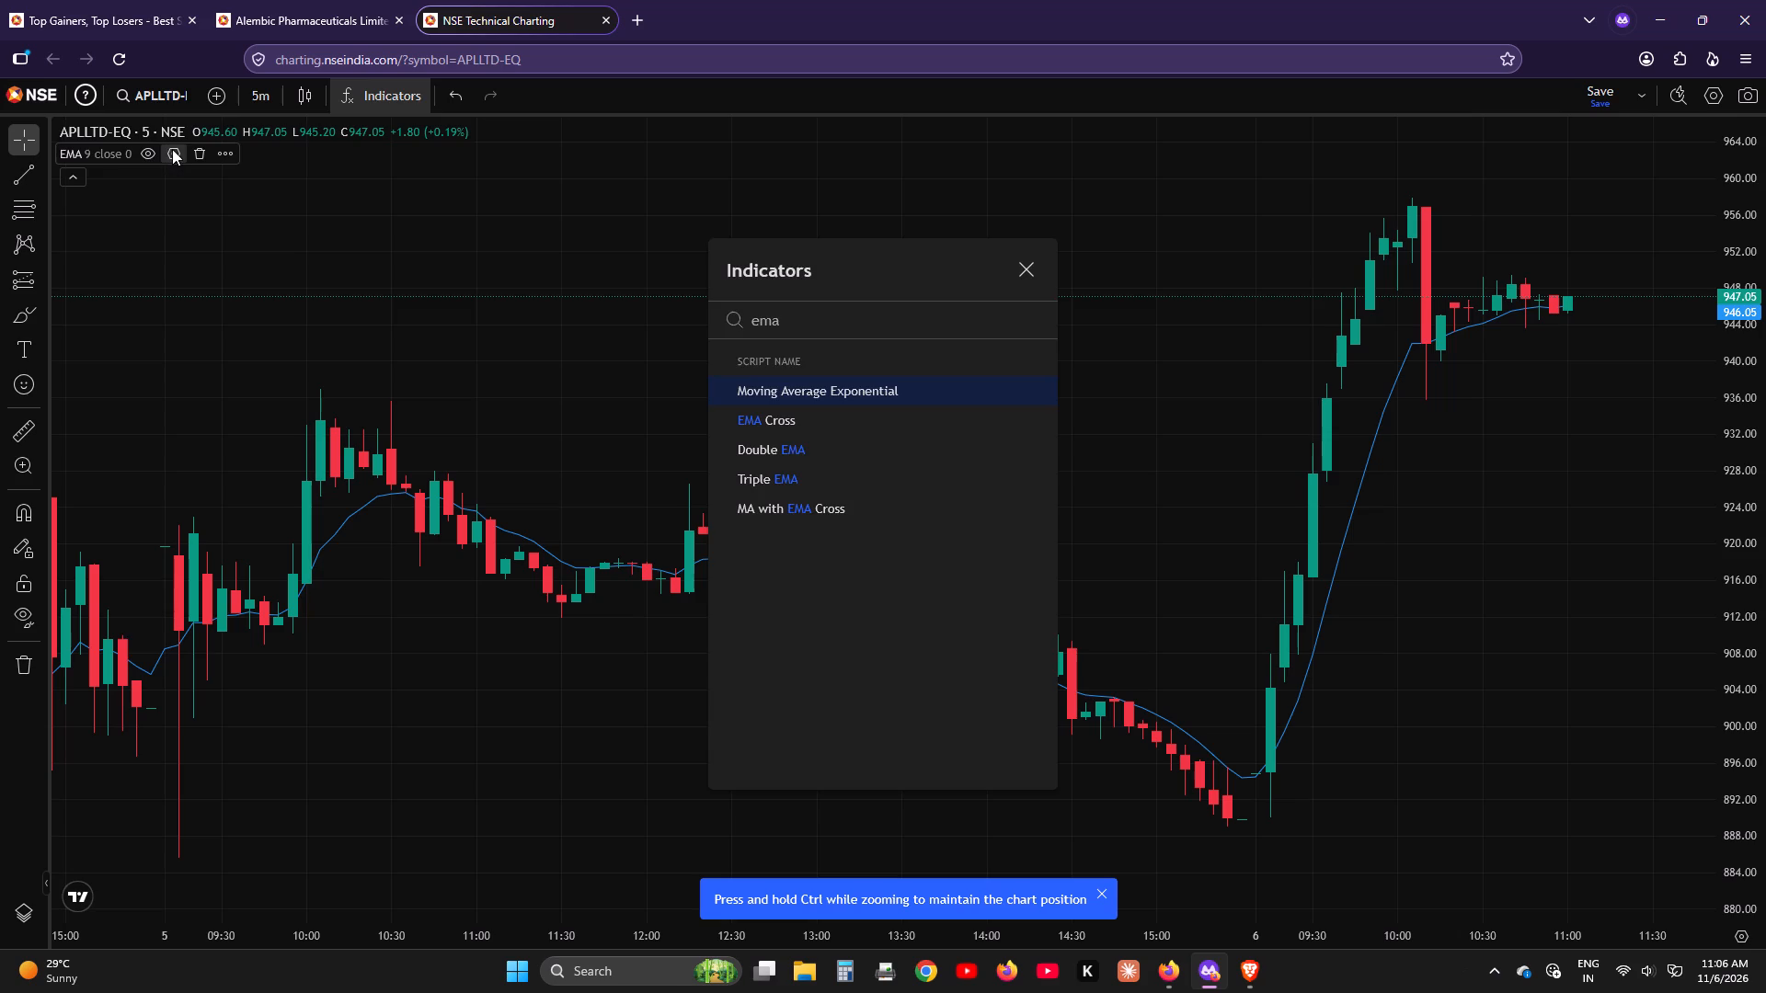
Set the EMA length to 7 on the APLLTD chart.
left_click(172, 149)
left_click(751, 344)
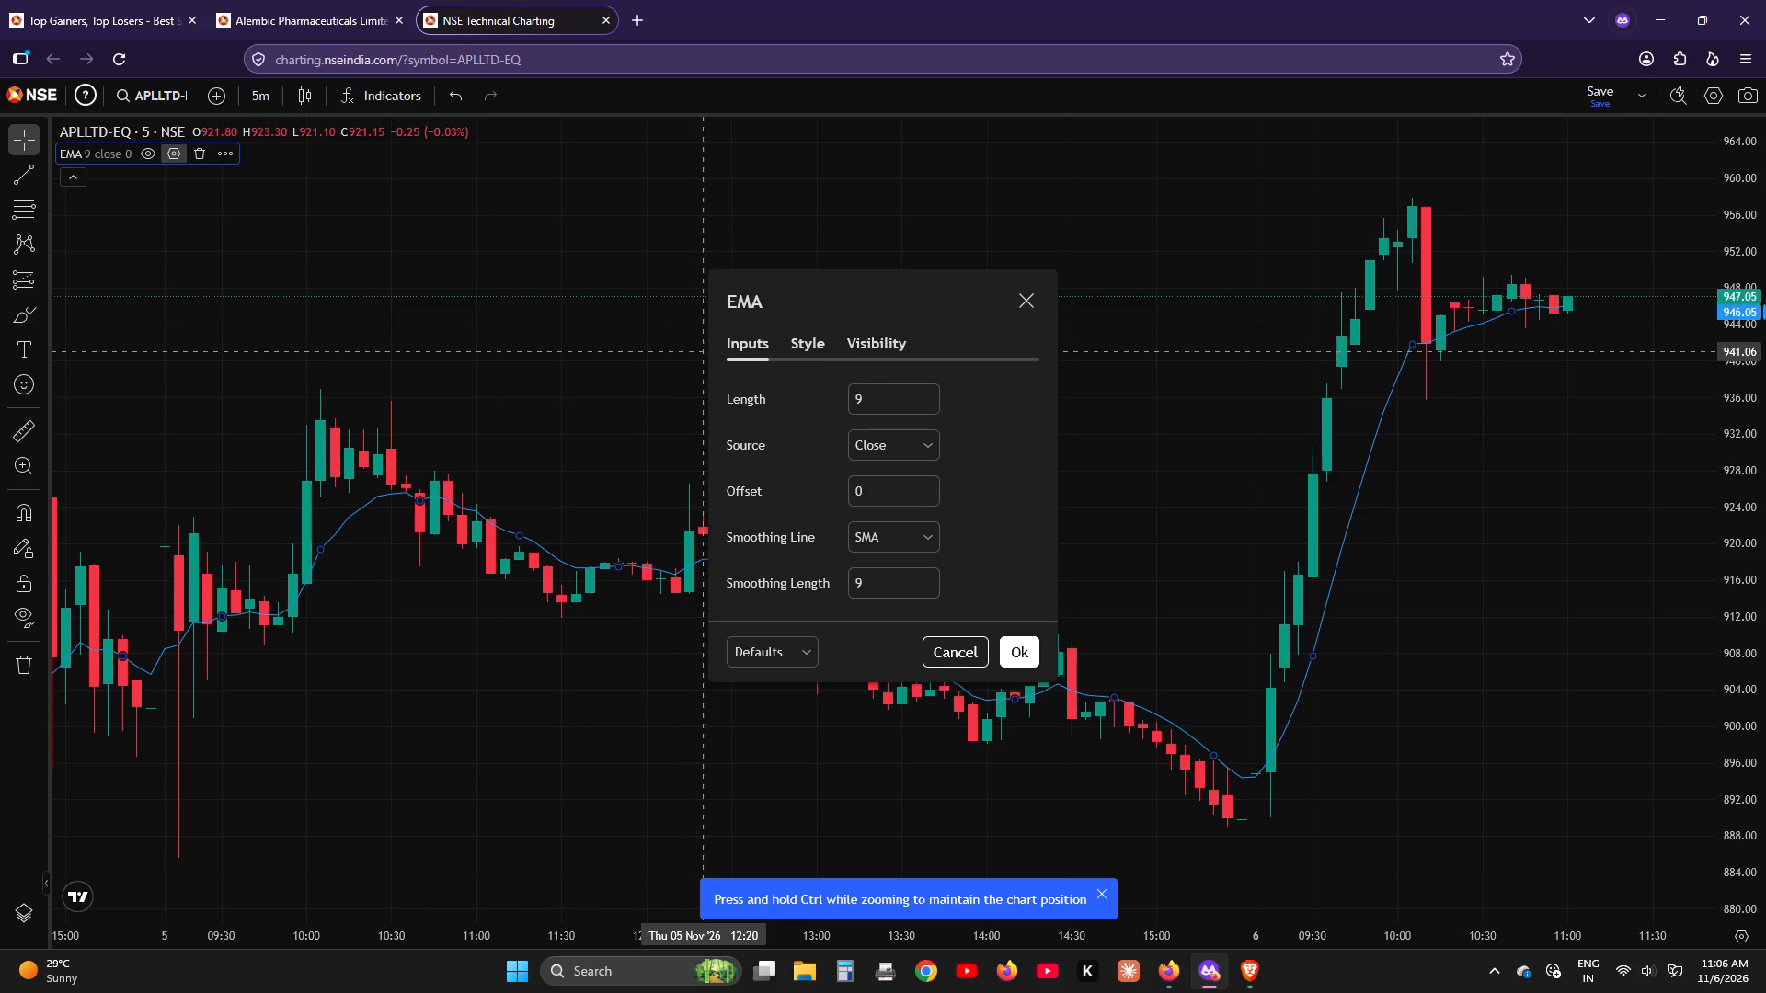
left_click_drag(889, 404, 800, 391)
key("7")
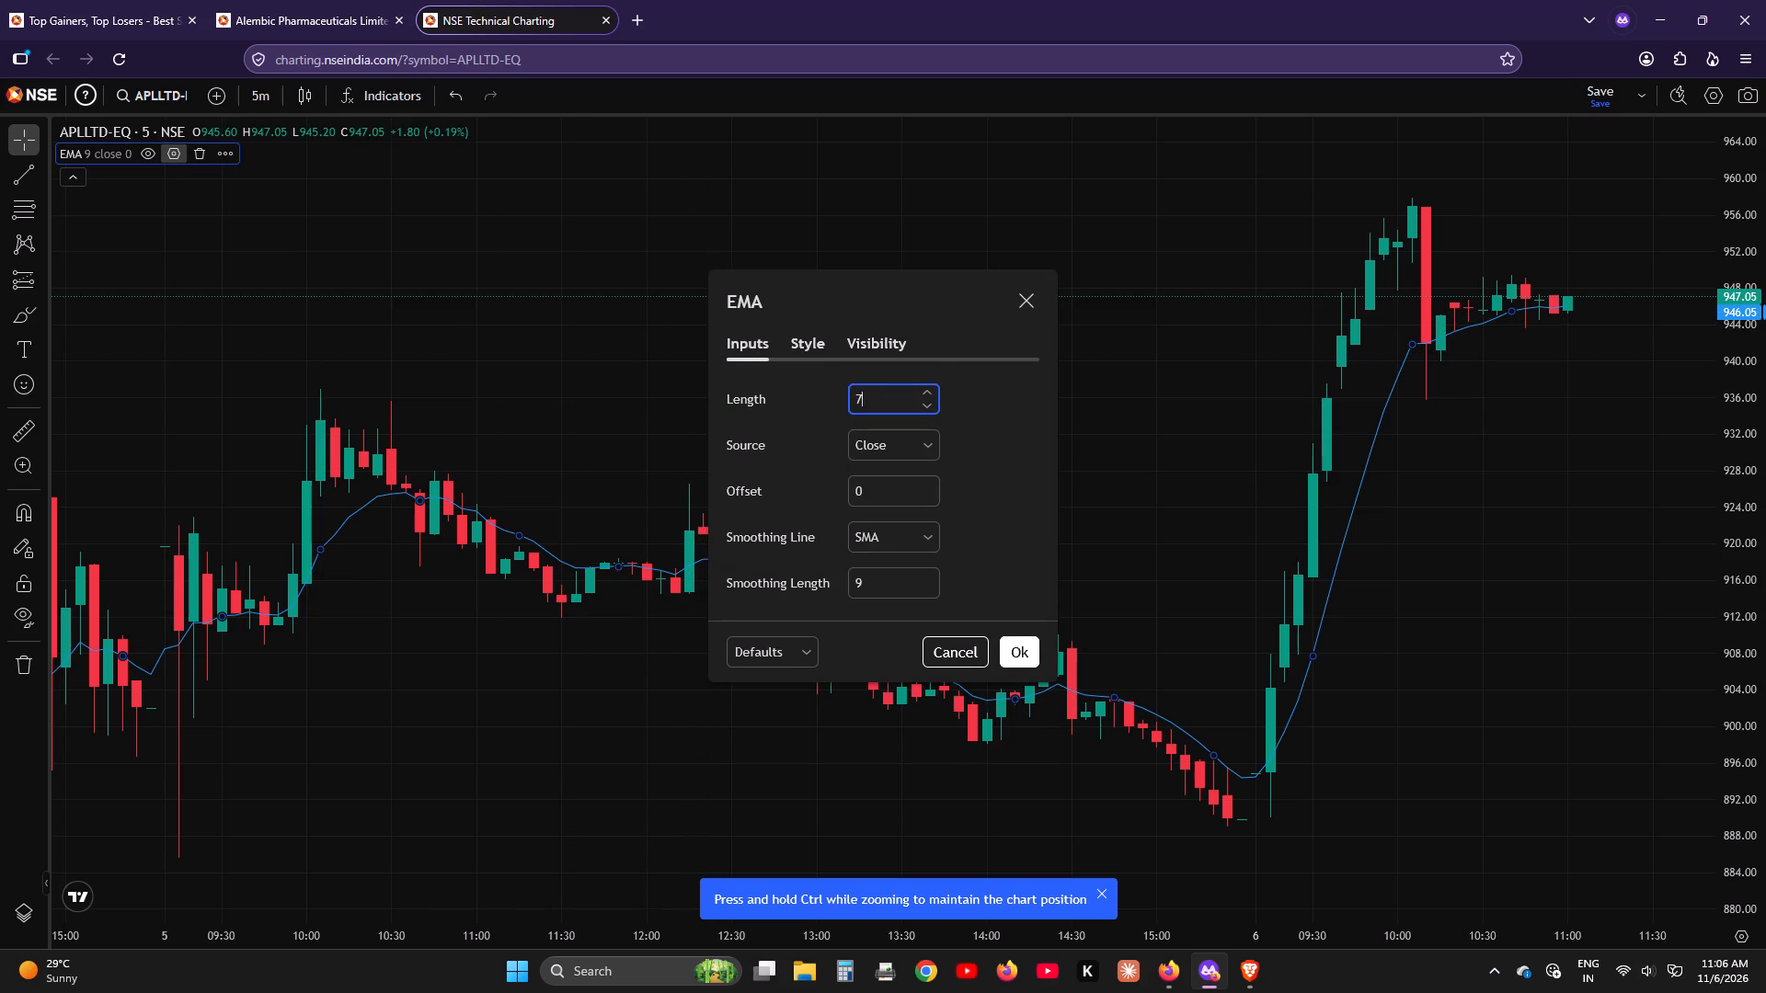
left_click(1032, 656)
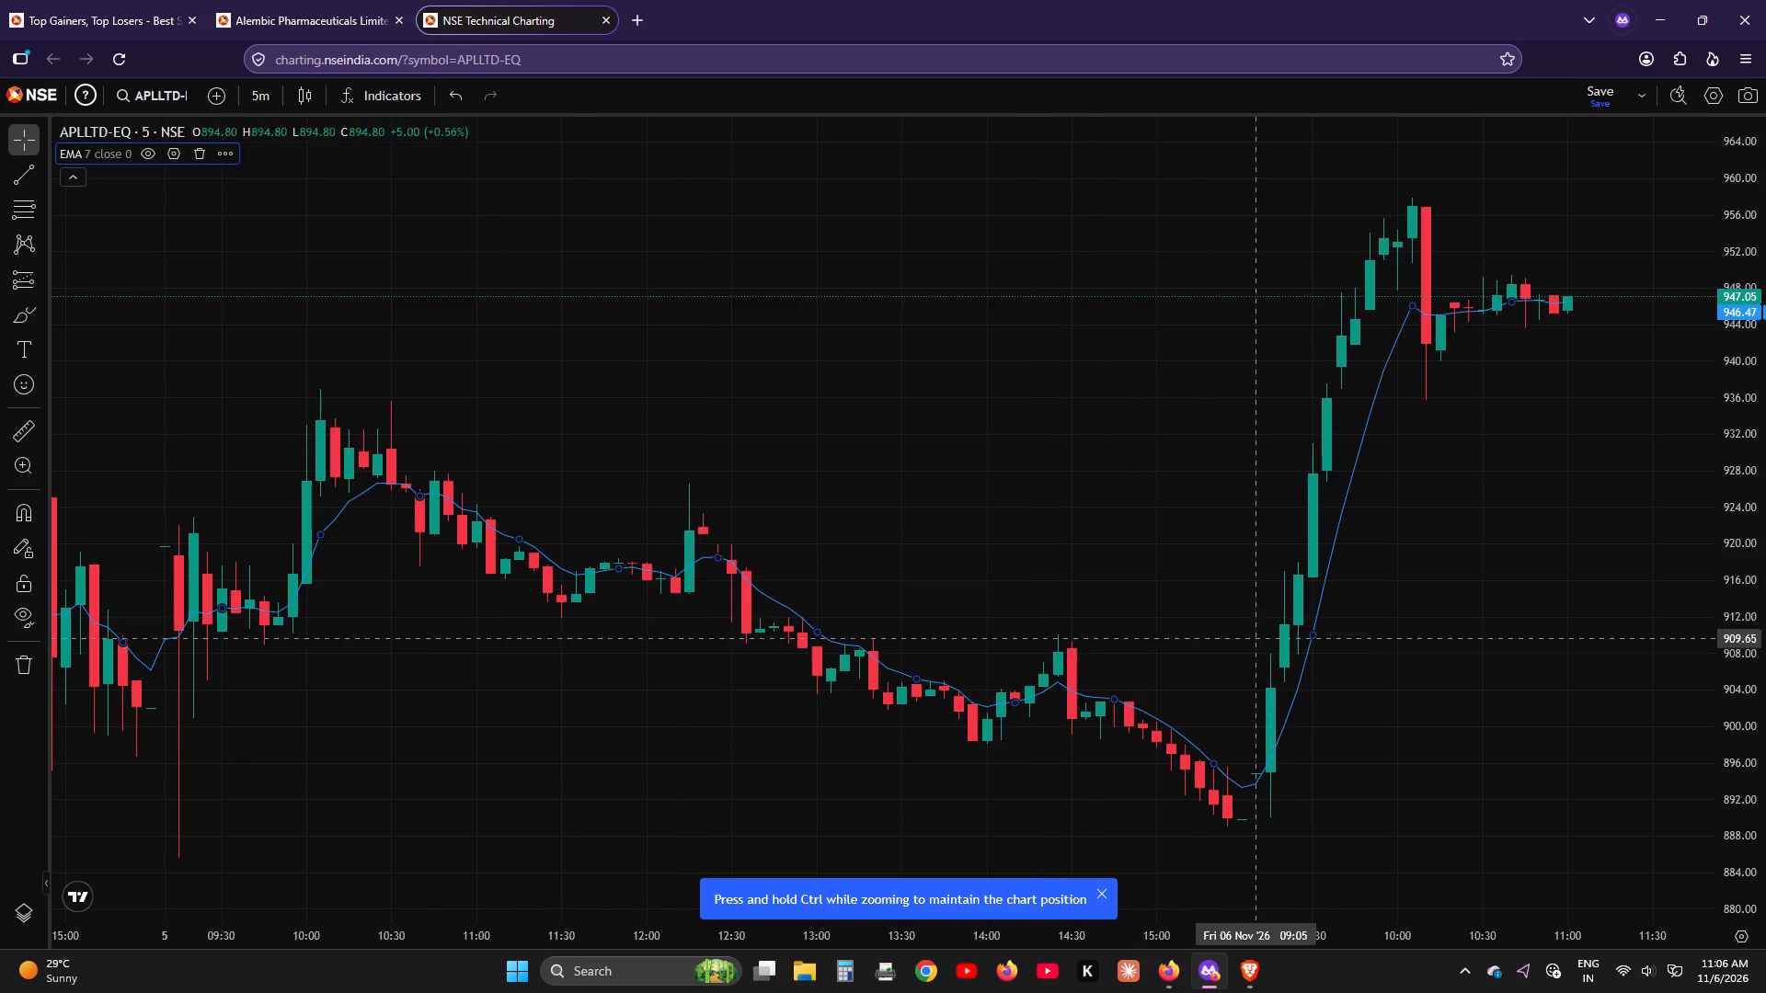
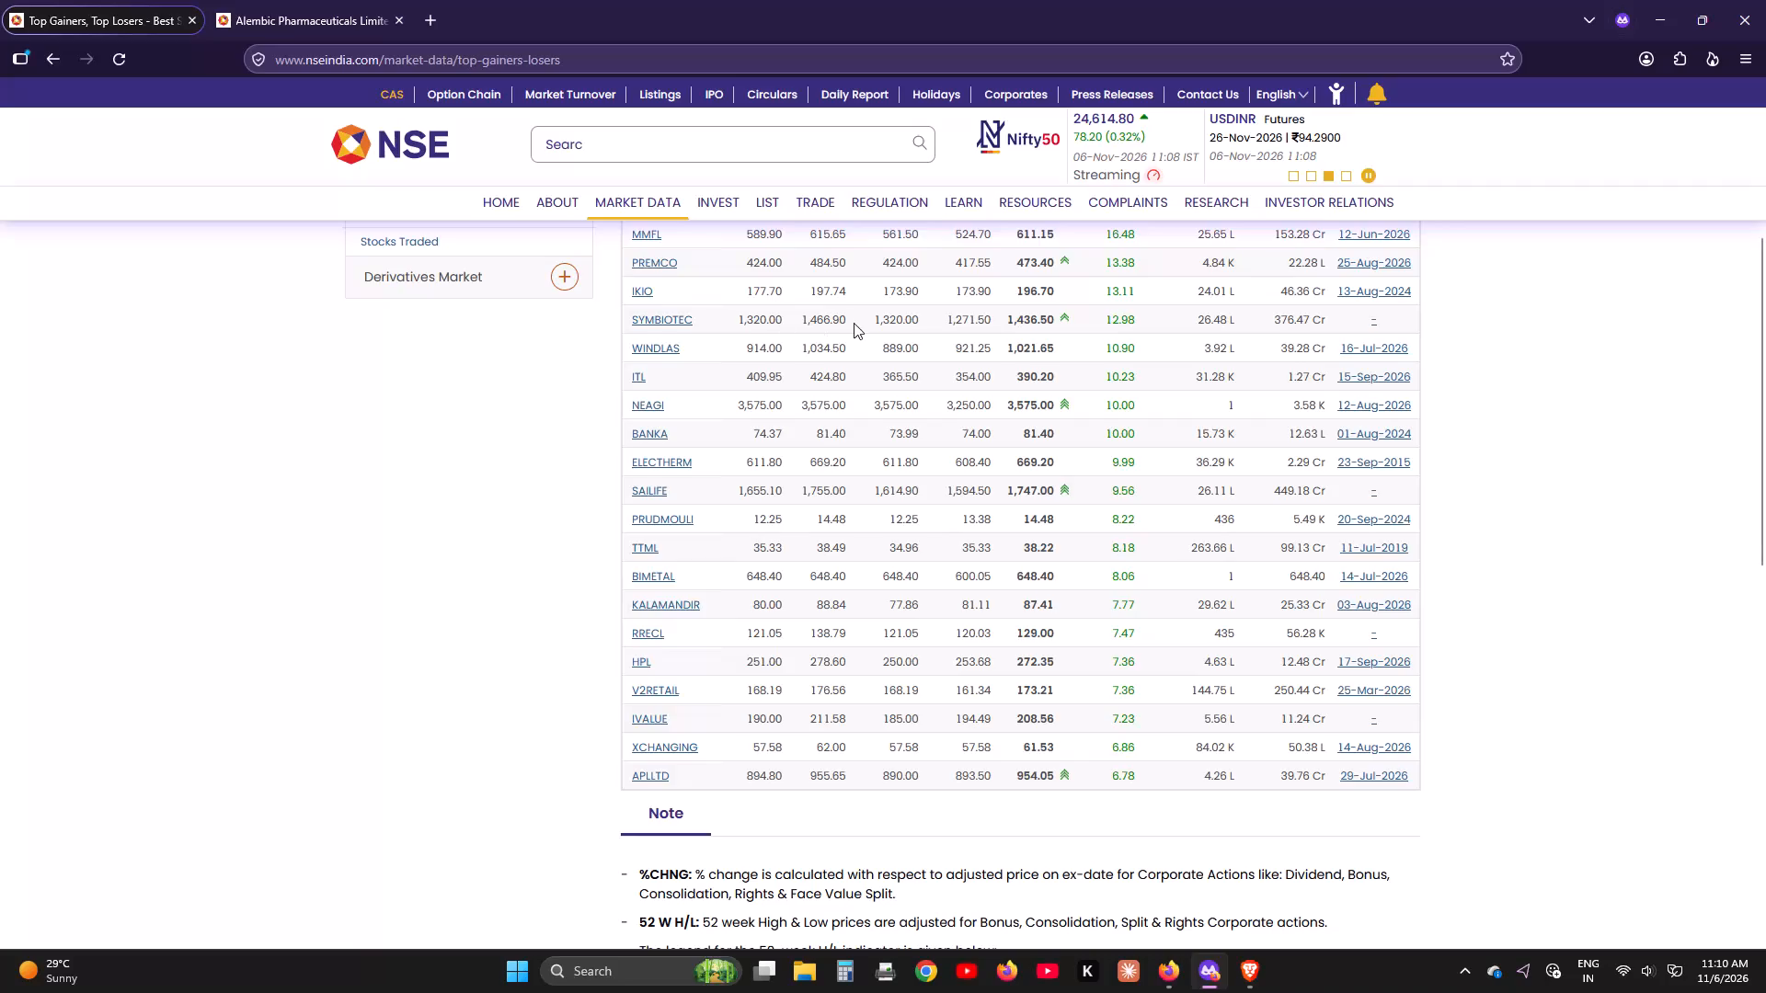
Filter the top gainers list to the NIFTY 50 index.
scroll(861, 322, "up", 3)
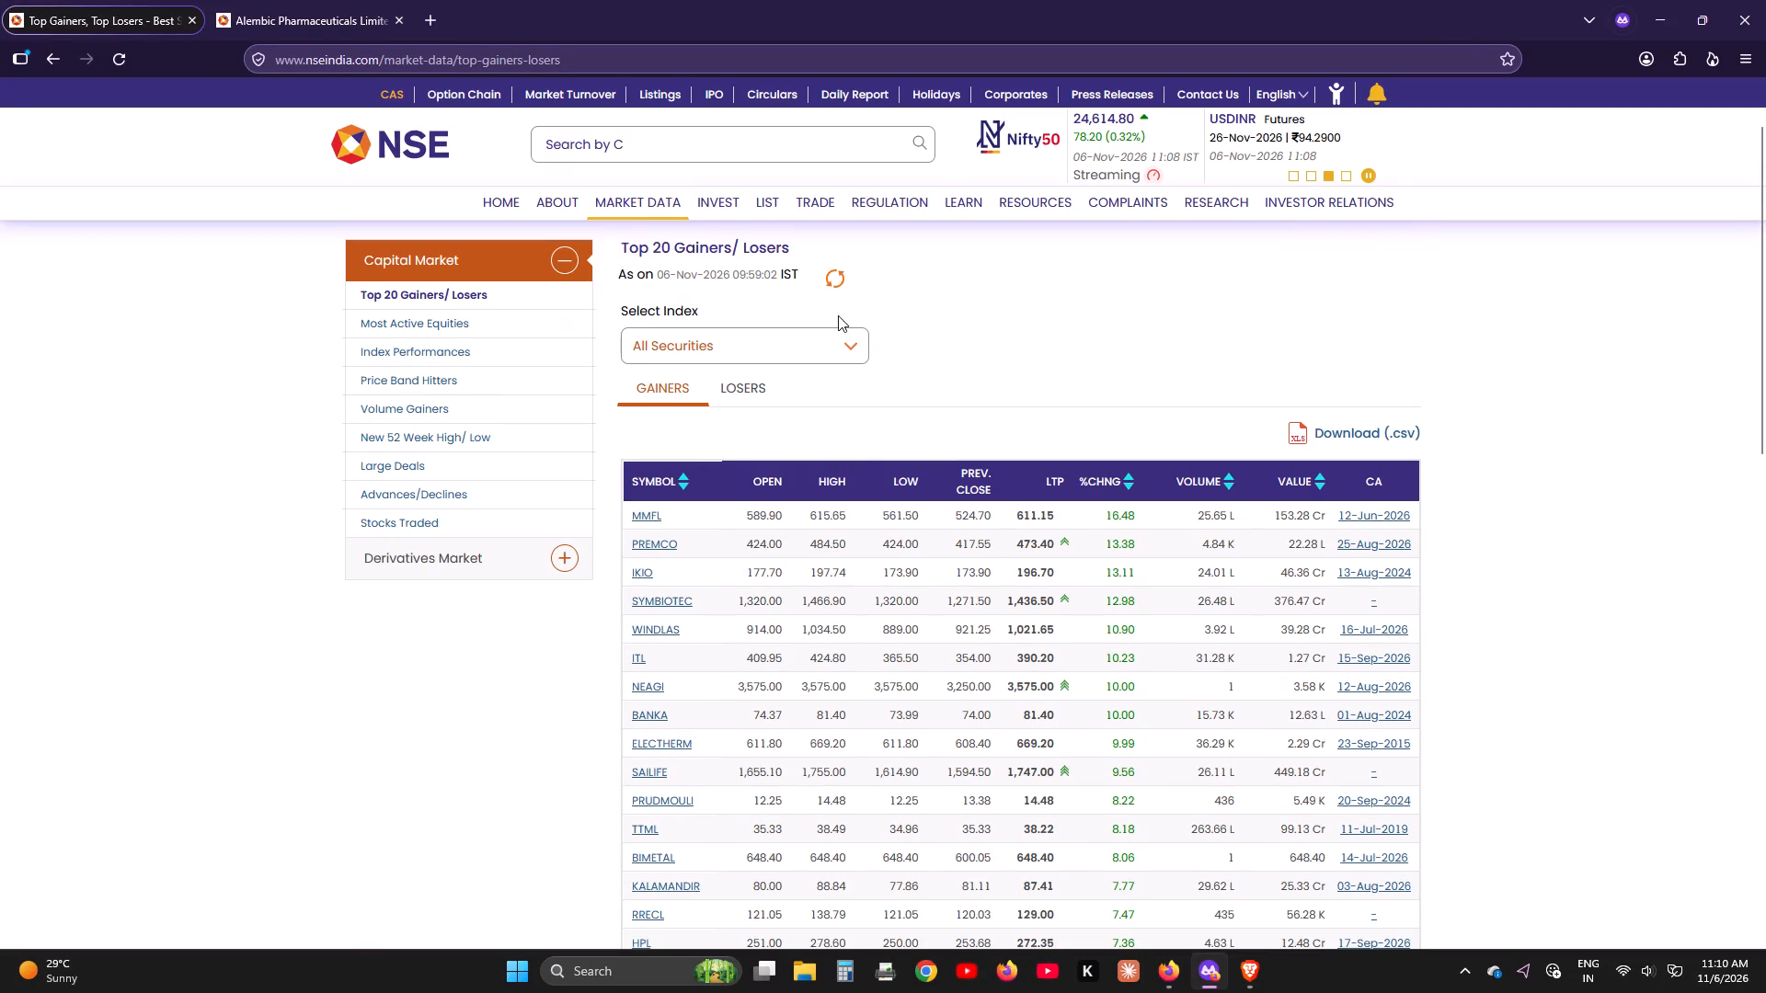
left_click(699, 345)
left_click(683, 406)
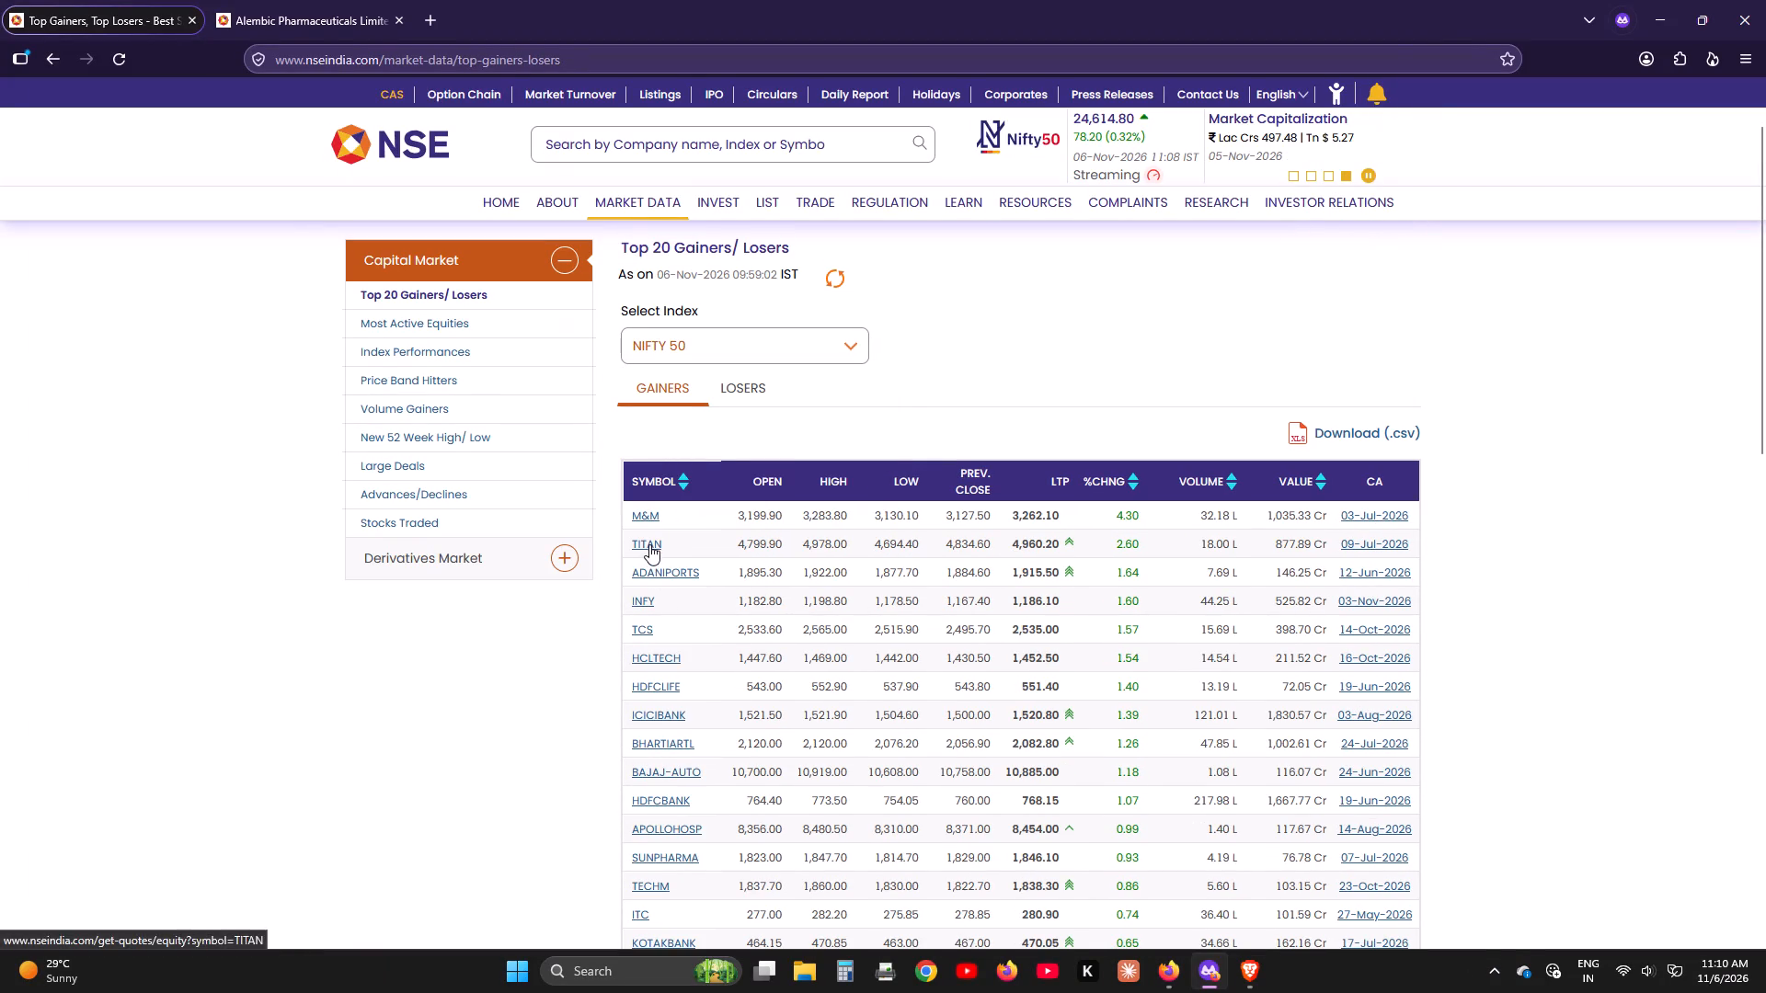
Open TITAN's technical chart through its quote page, closing the Alembic and Titan quote pages, and set it to the 5-minute interval.
left_click(649, 543)
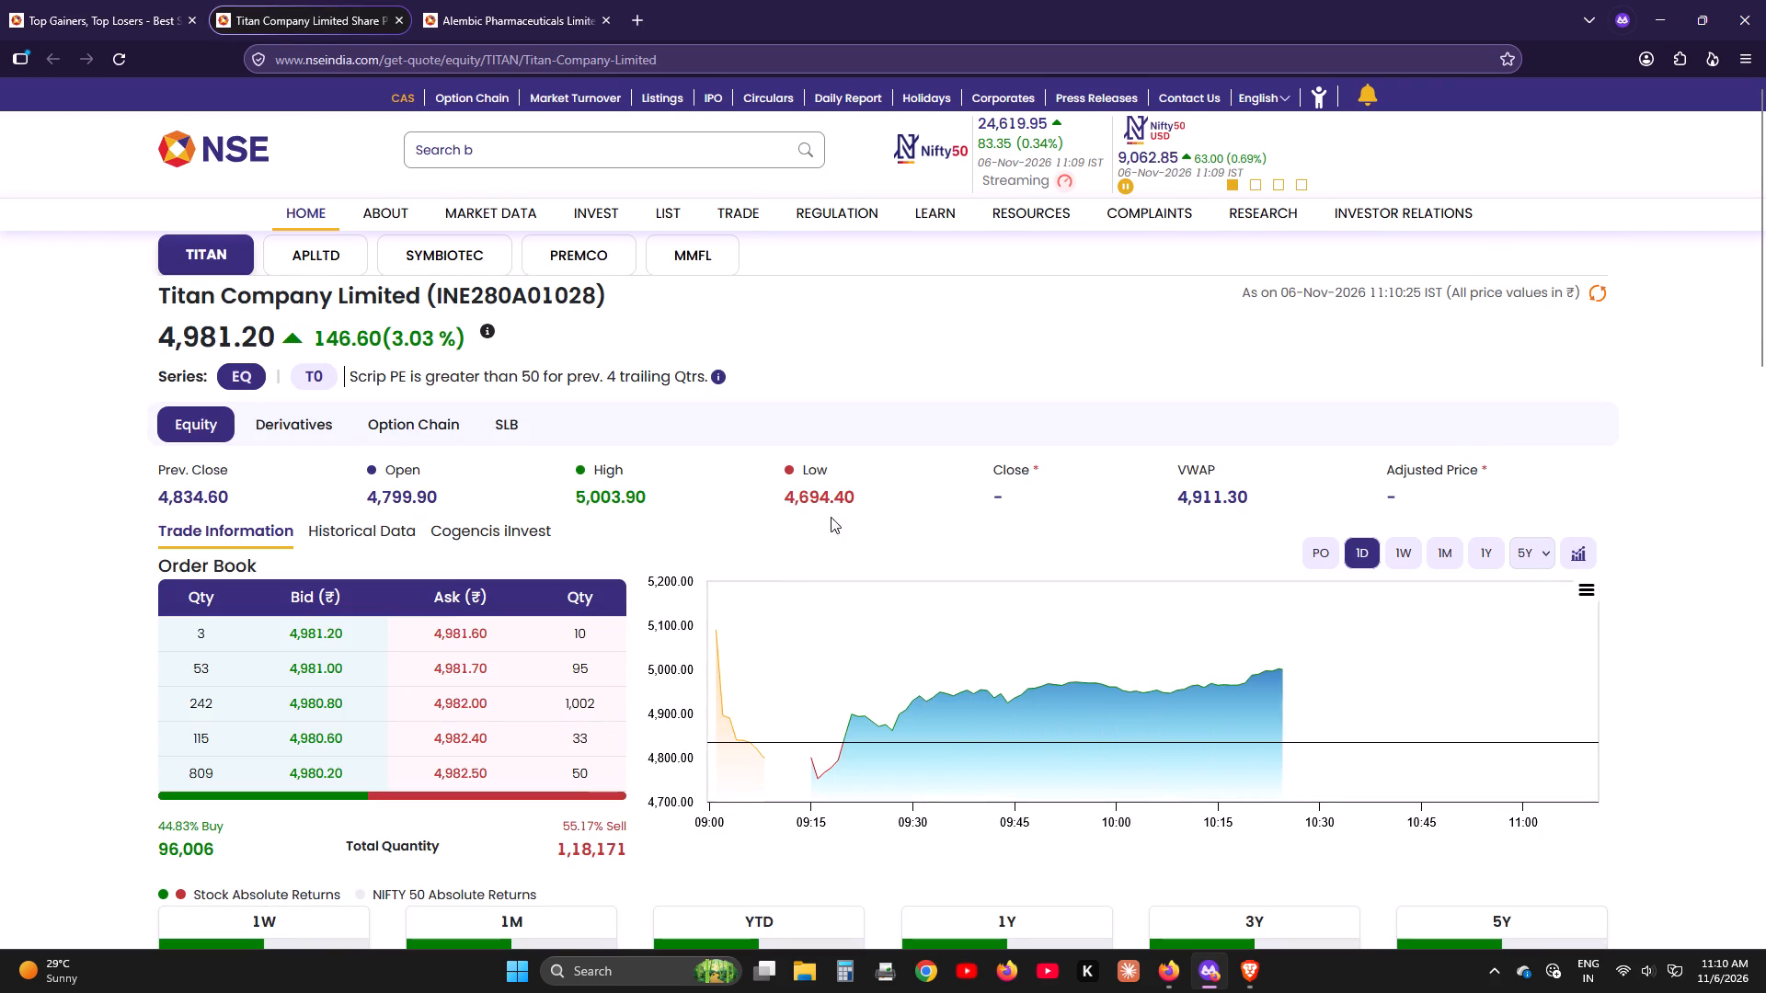
left_click(1590, 560)
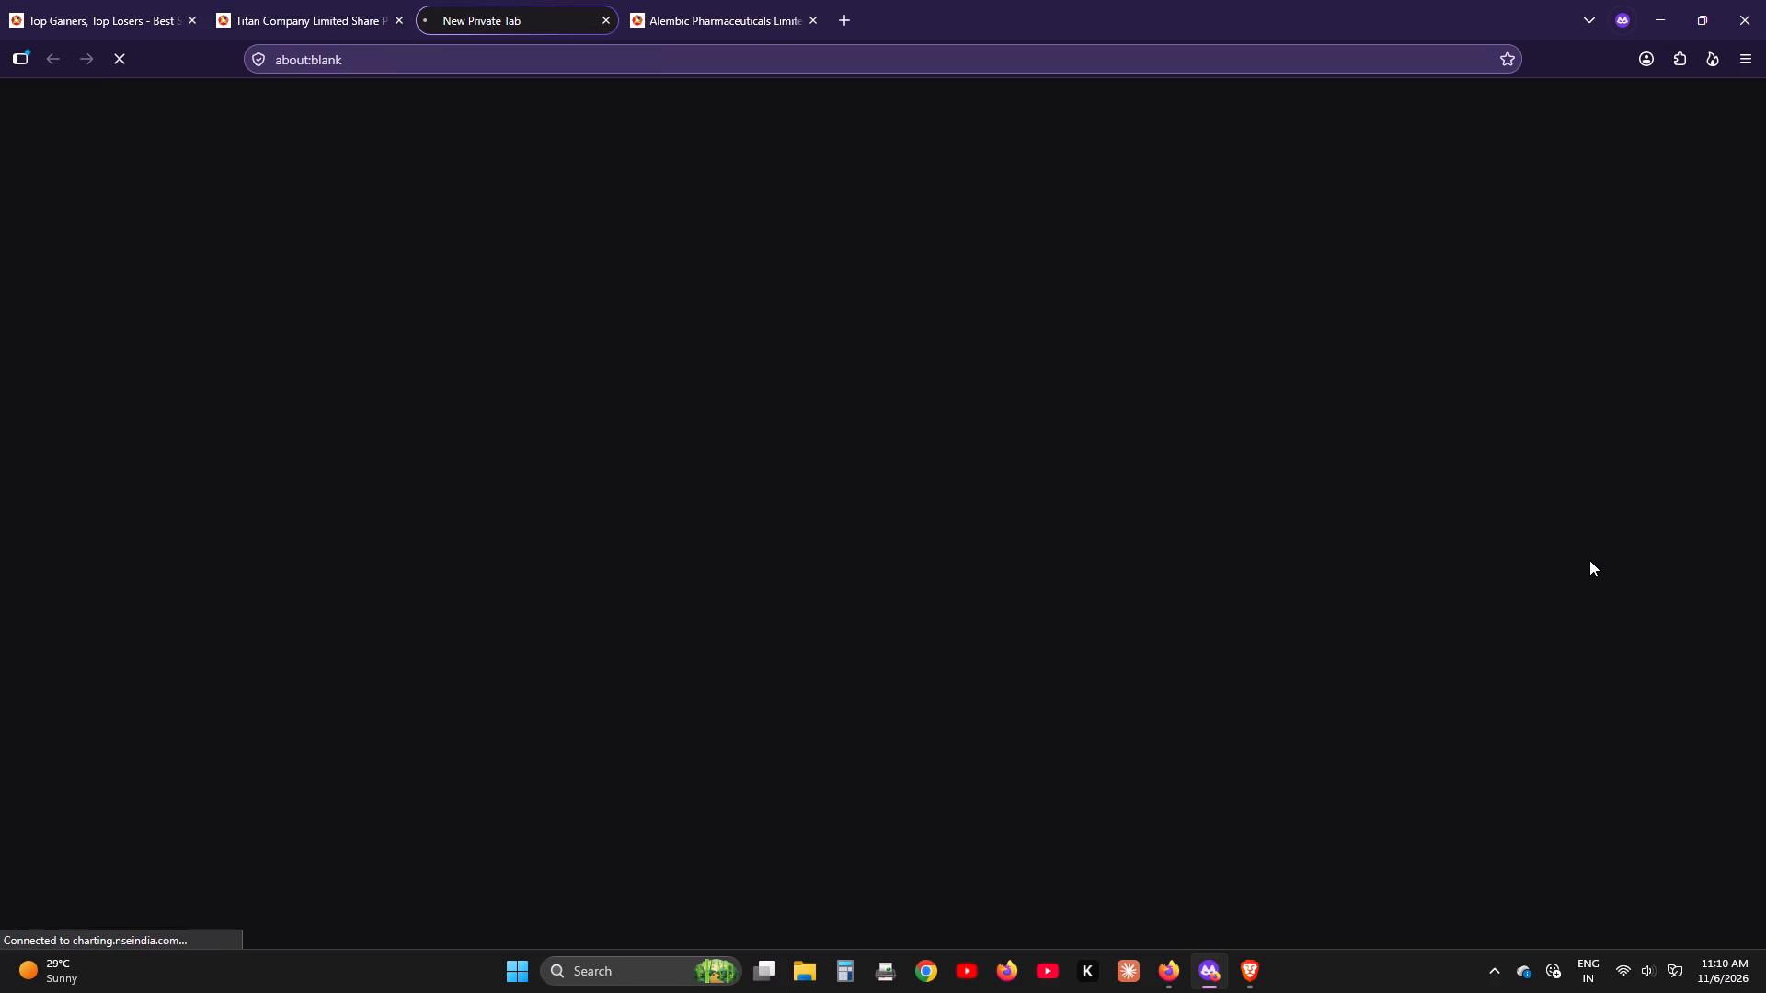
left_click(811, 17)
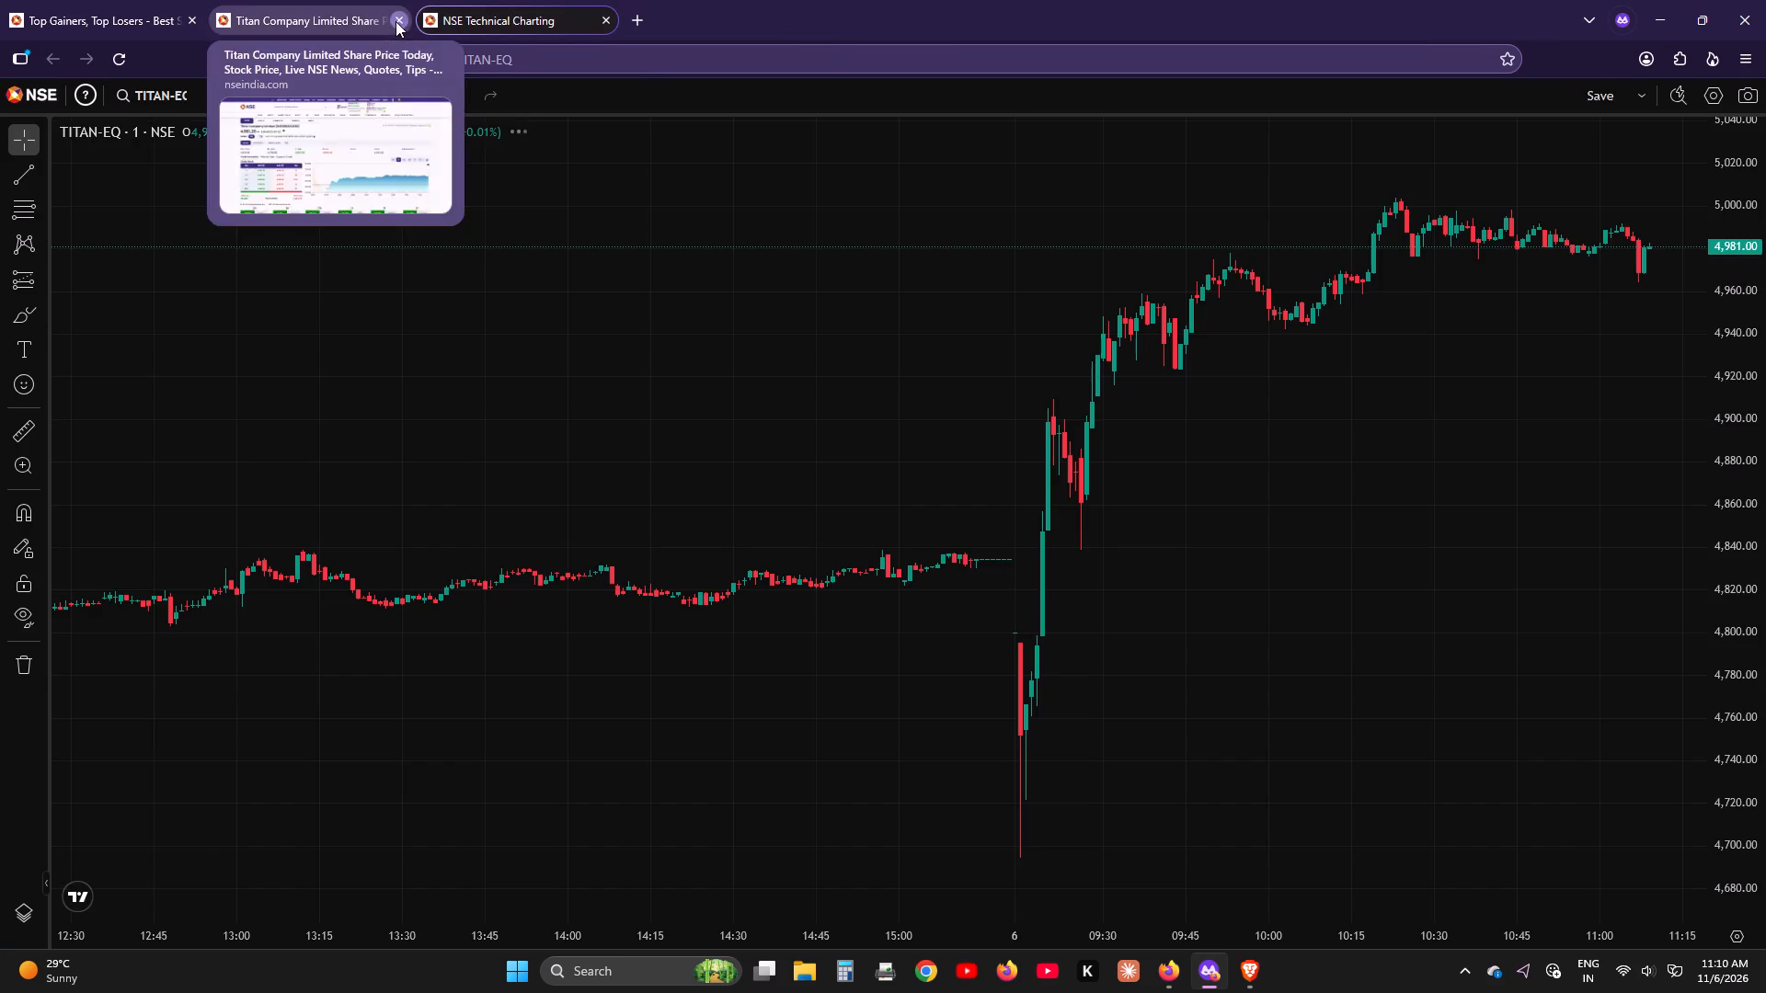
left_click(396, 21)
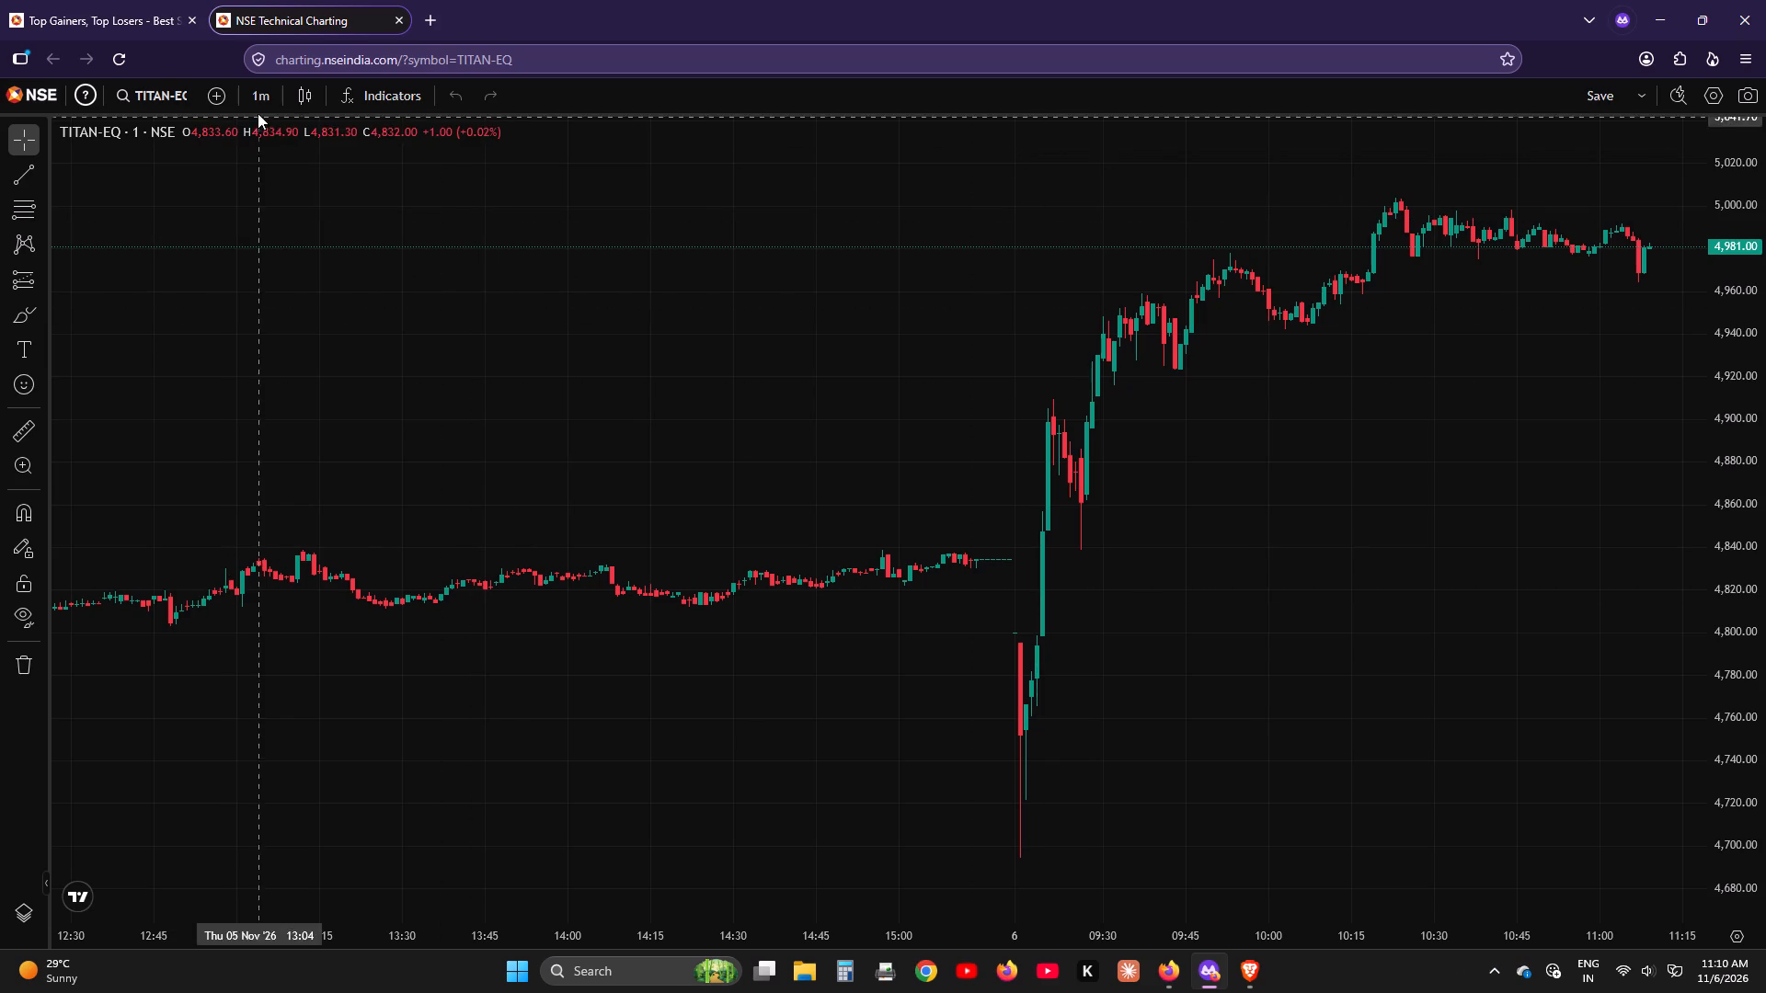
left_click(273, 97)
left_click(280, 195)
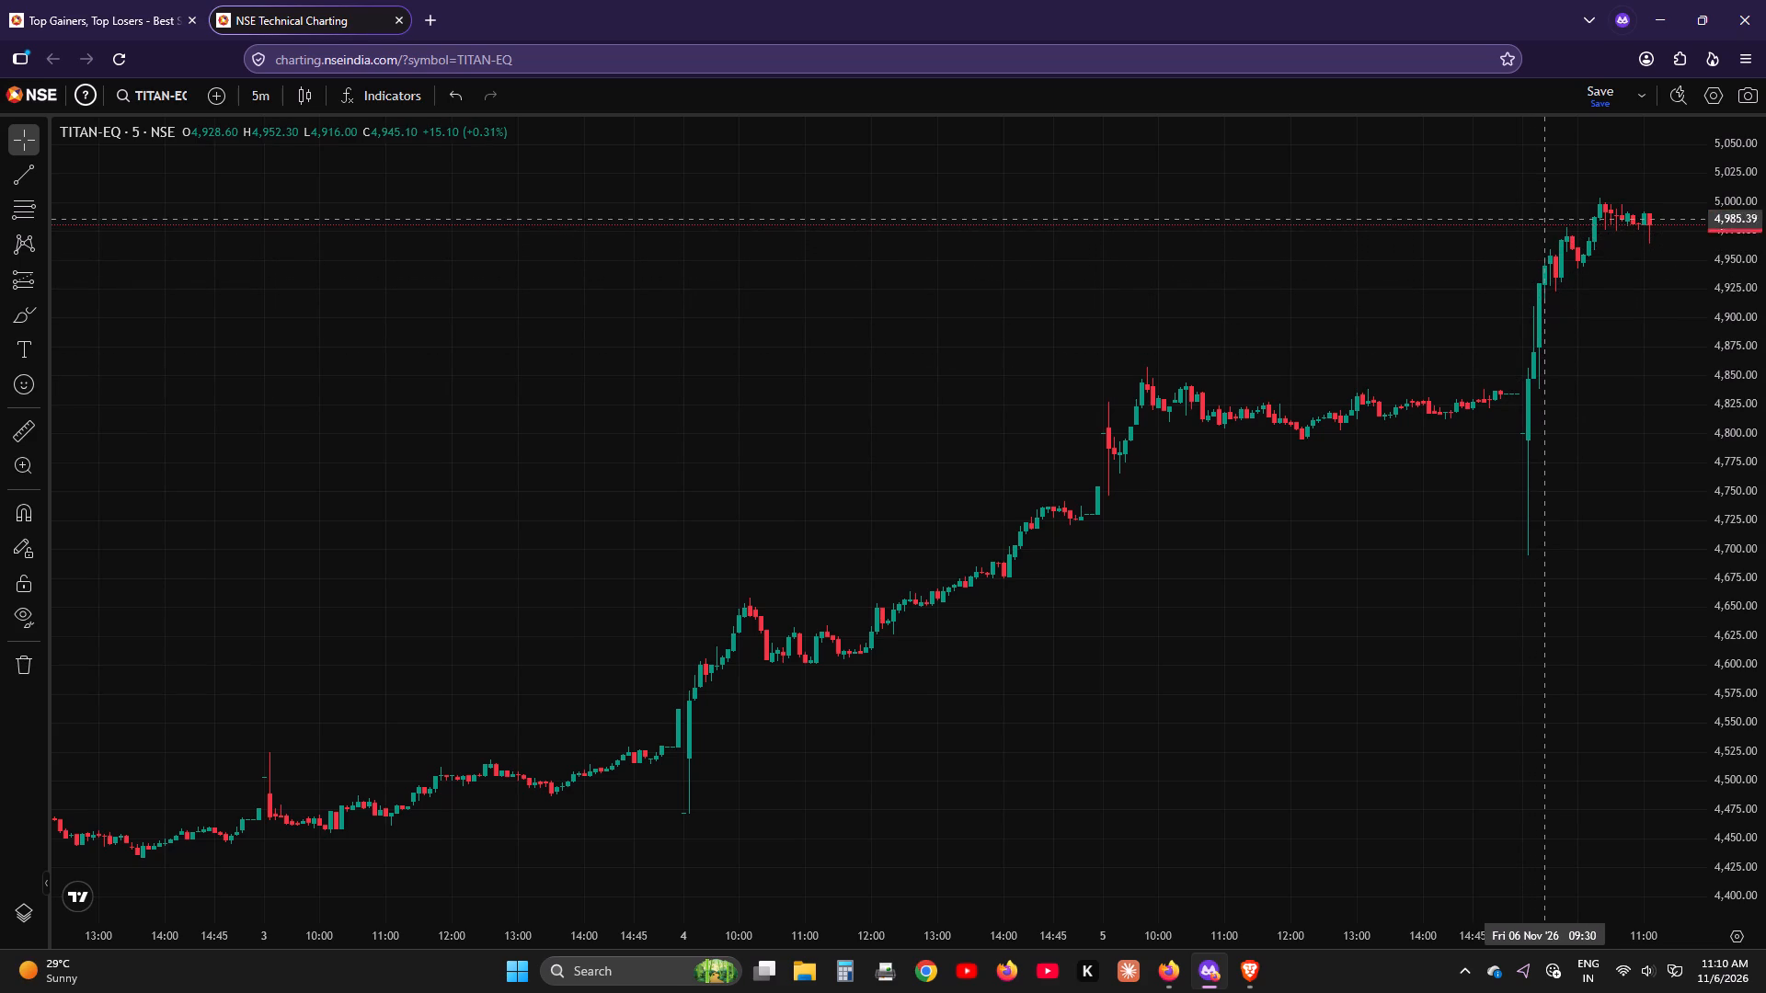
Draw a near-horizontal trend line at about 4,875 from the 6 November 09:25 candle to about 11:15.
scroll(1593, 342, "up", 1)
scroll(1593, 342, "down", 1)
scroll(1593, 342, "up", 1)
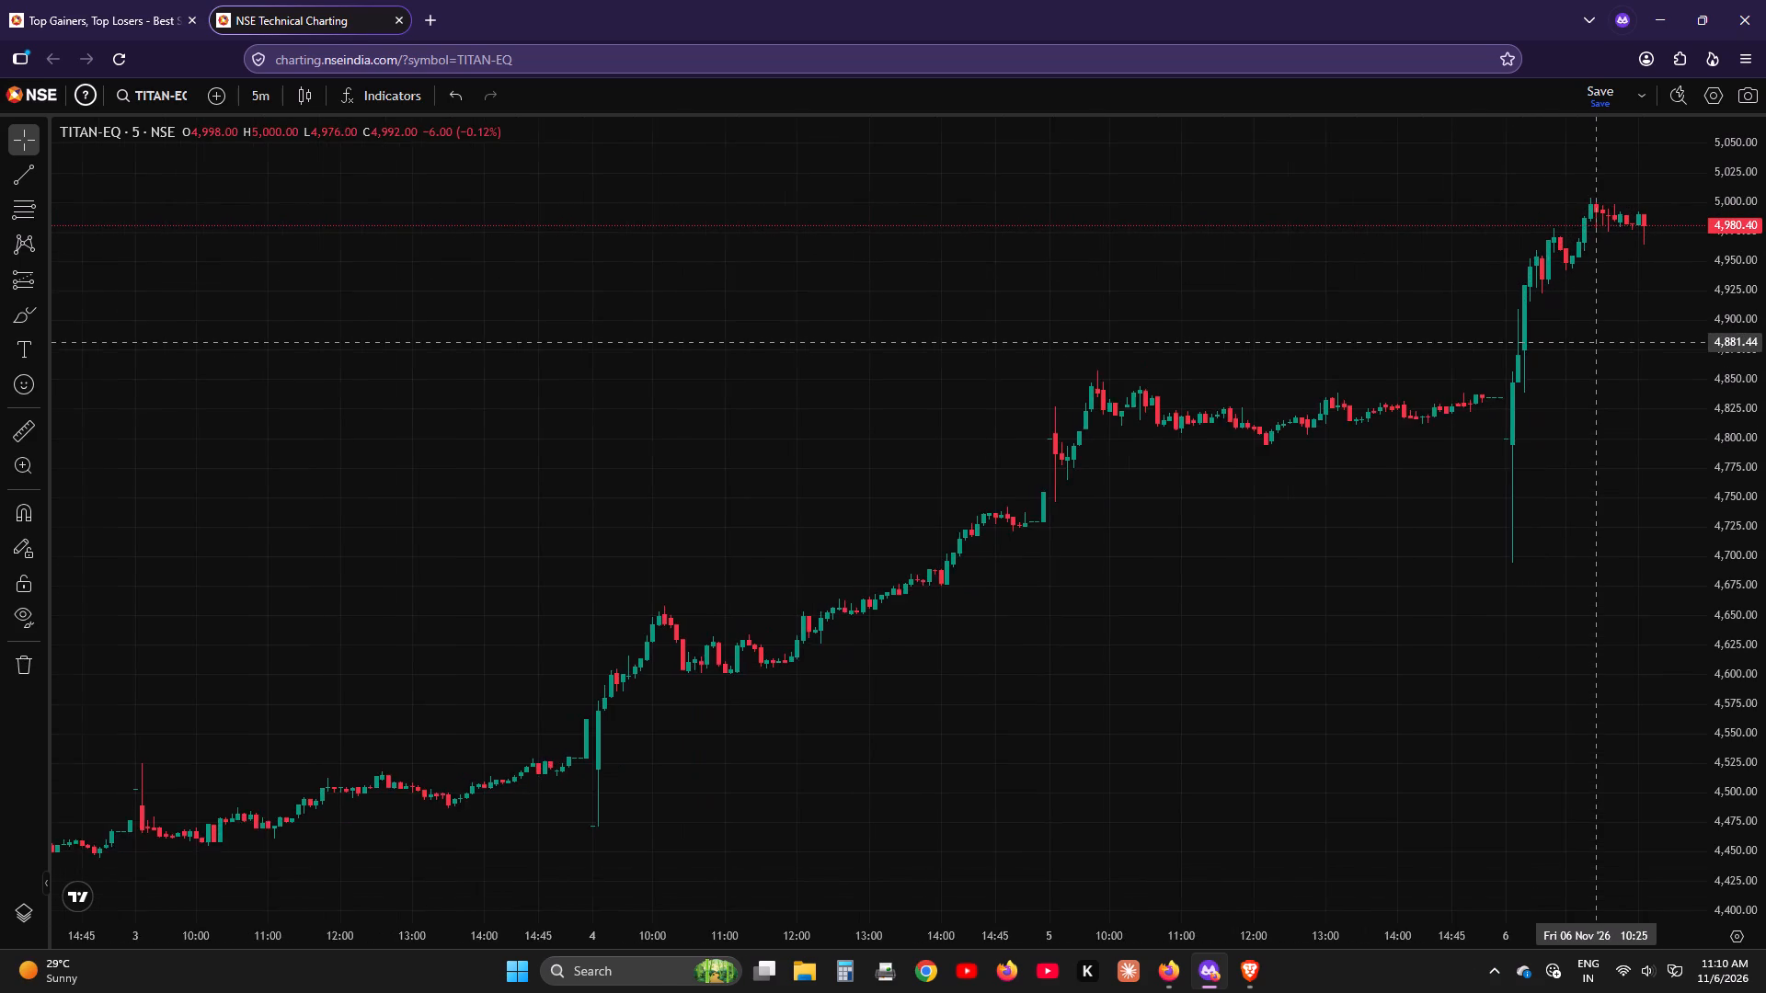
scroll(1593, 342, "up", 8)
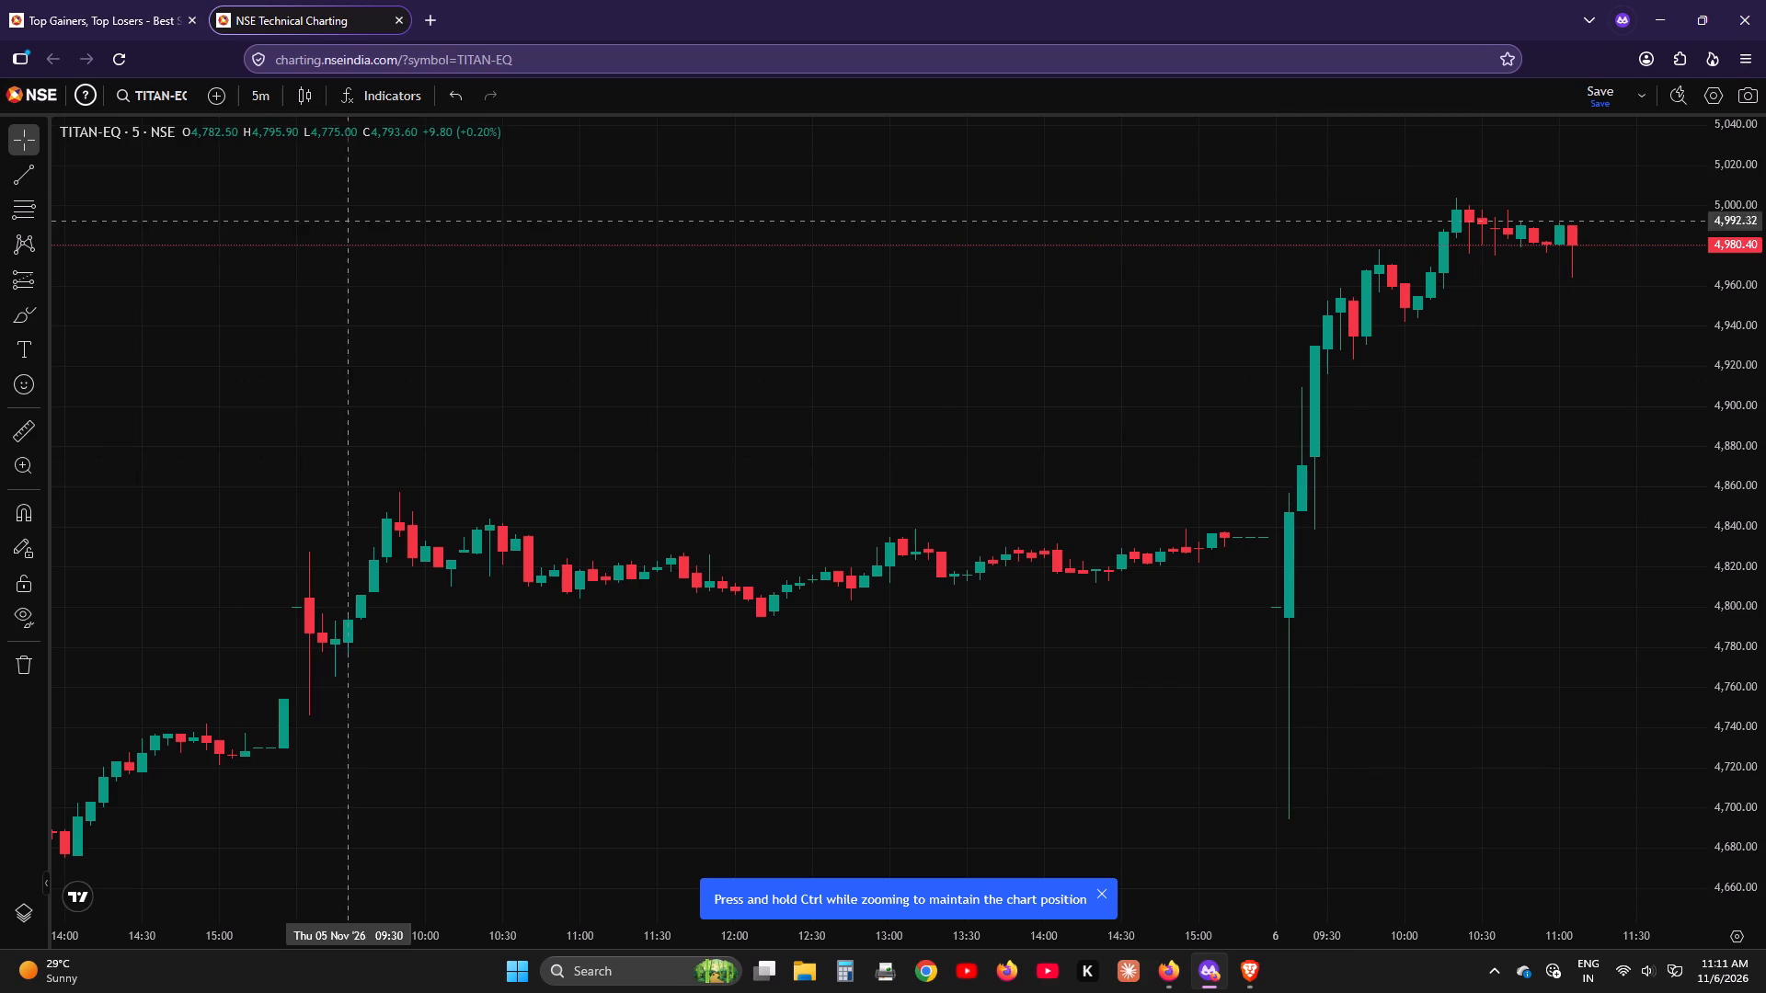
left_click(19, 175)
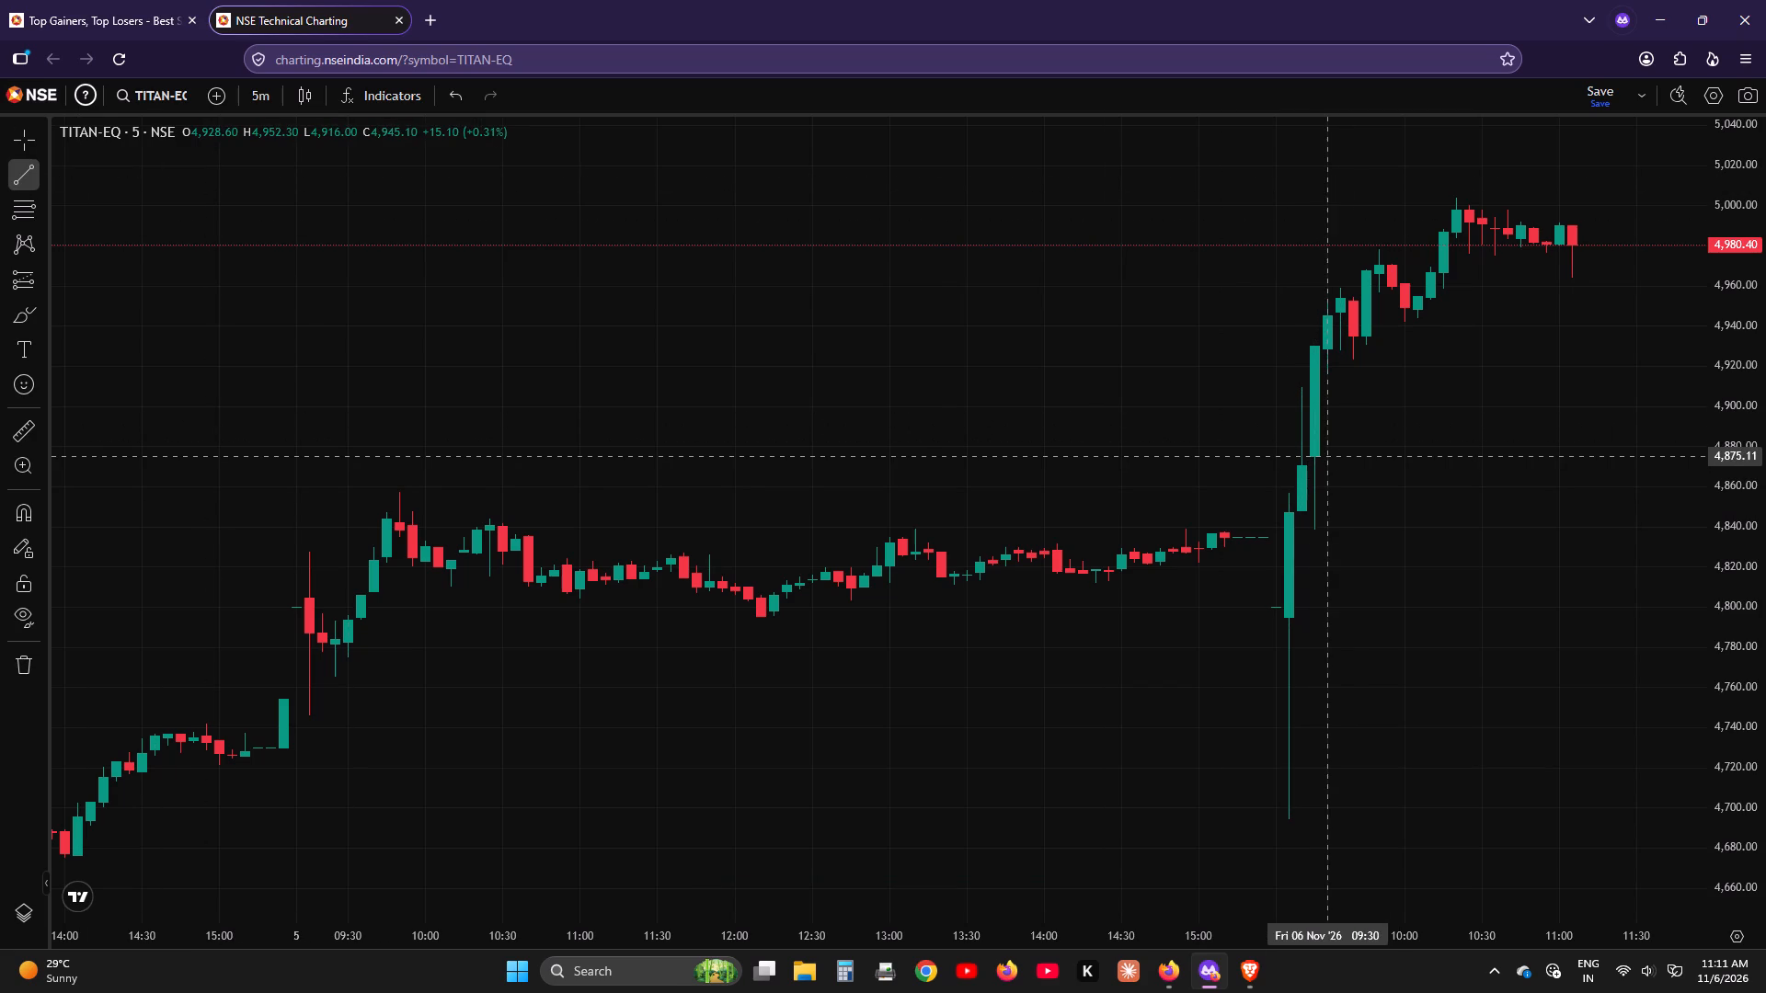
left_click(1314, 456)
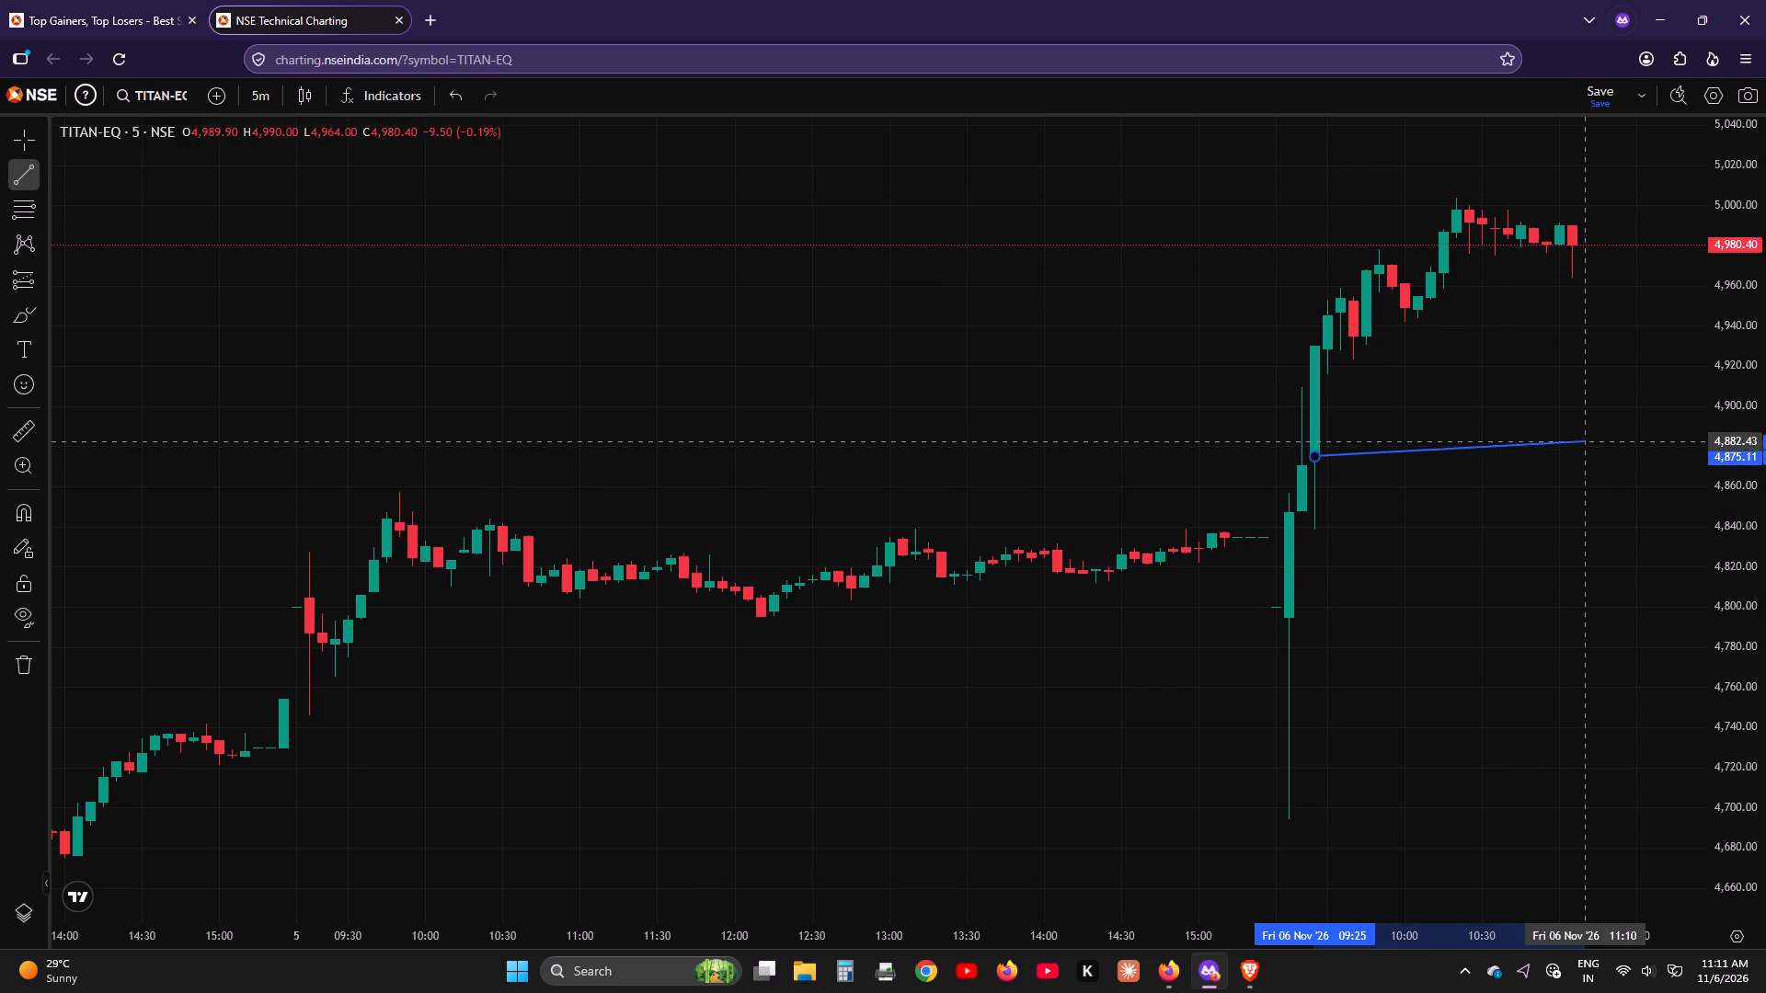
left_click(1601, 457)
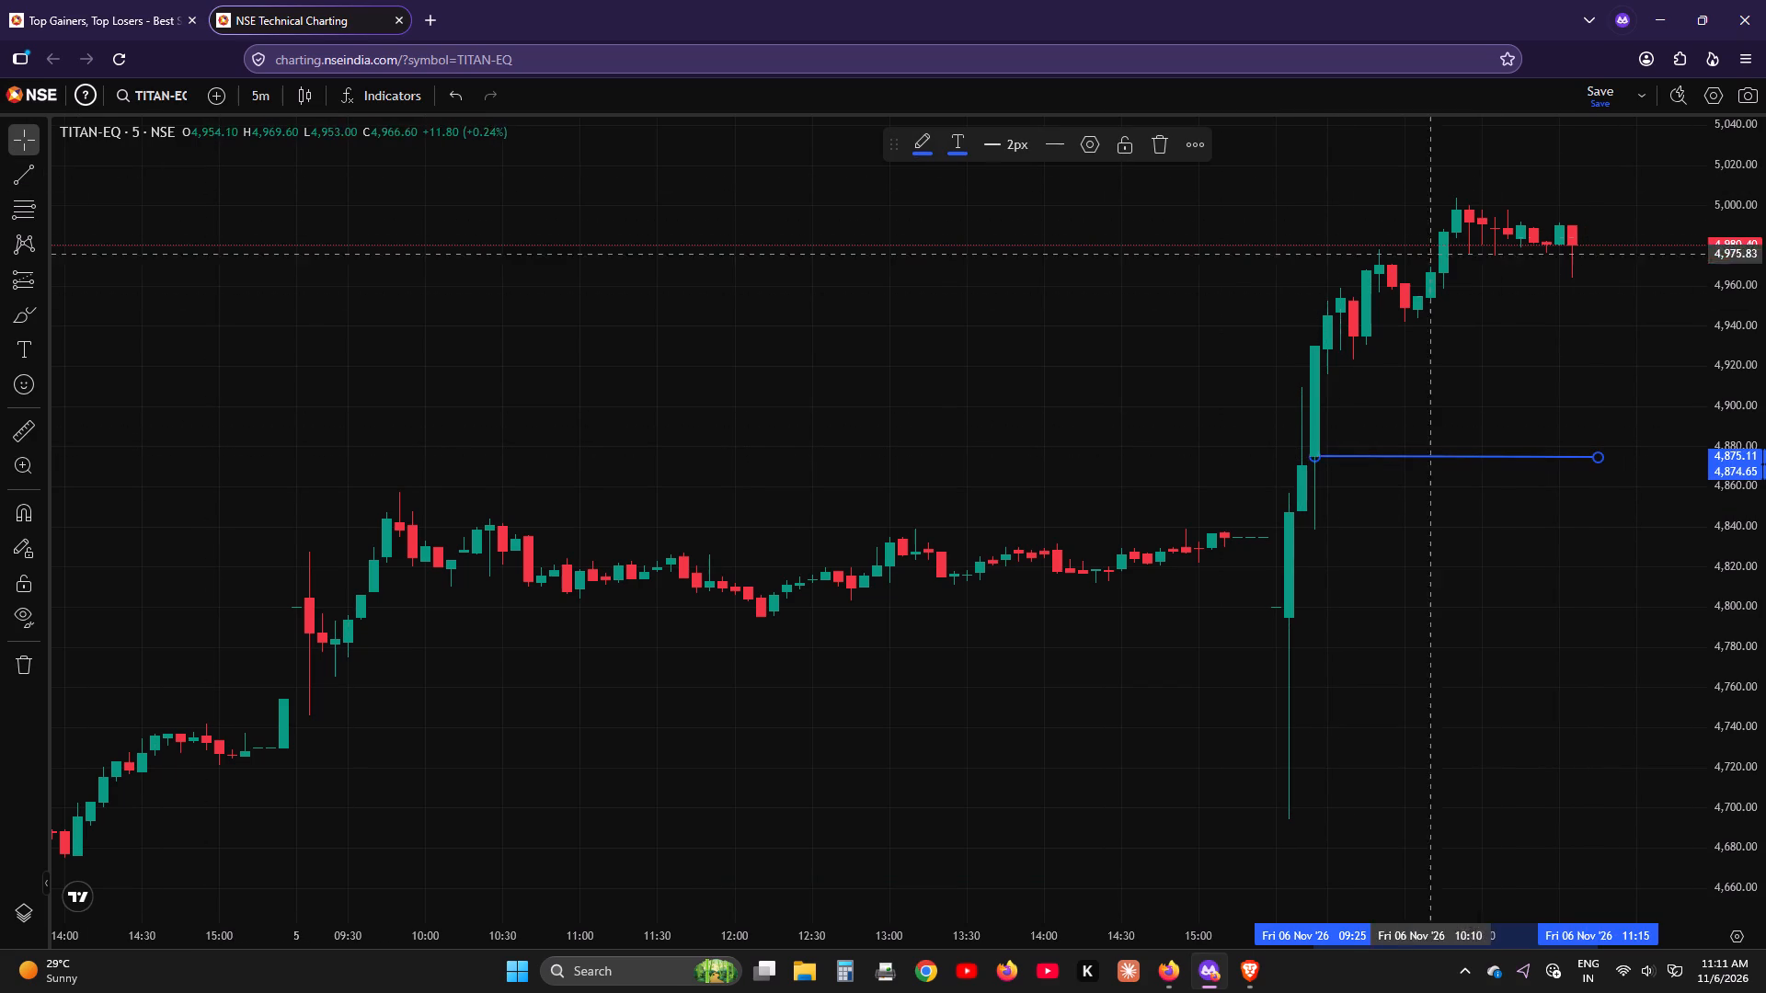
Place a long position at the 09:25 candle with entry about 4,875, target about 4,969 and stop about 4,846.
left_click(23, 177)
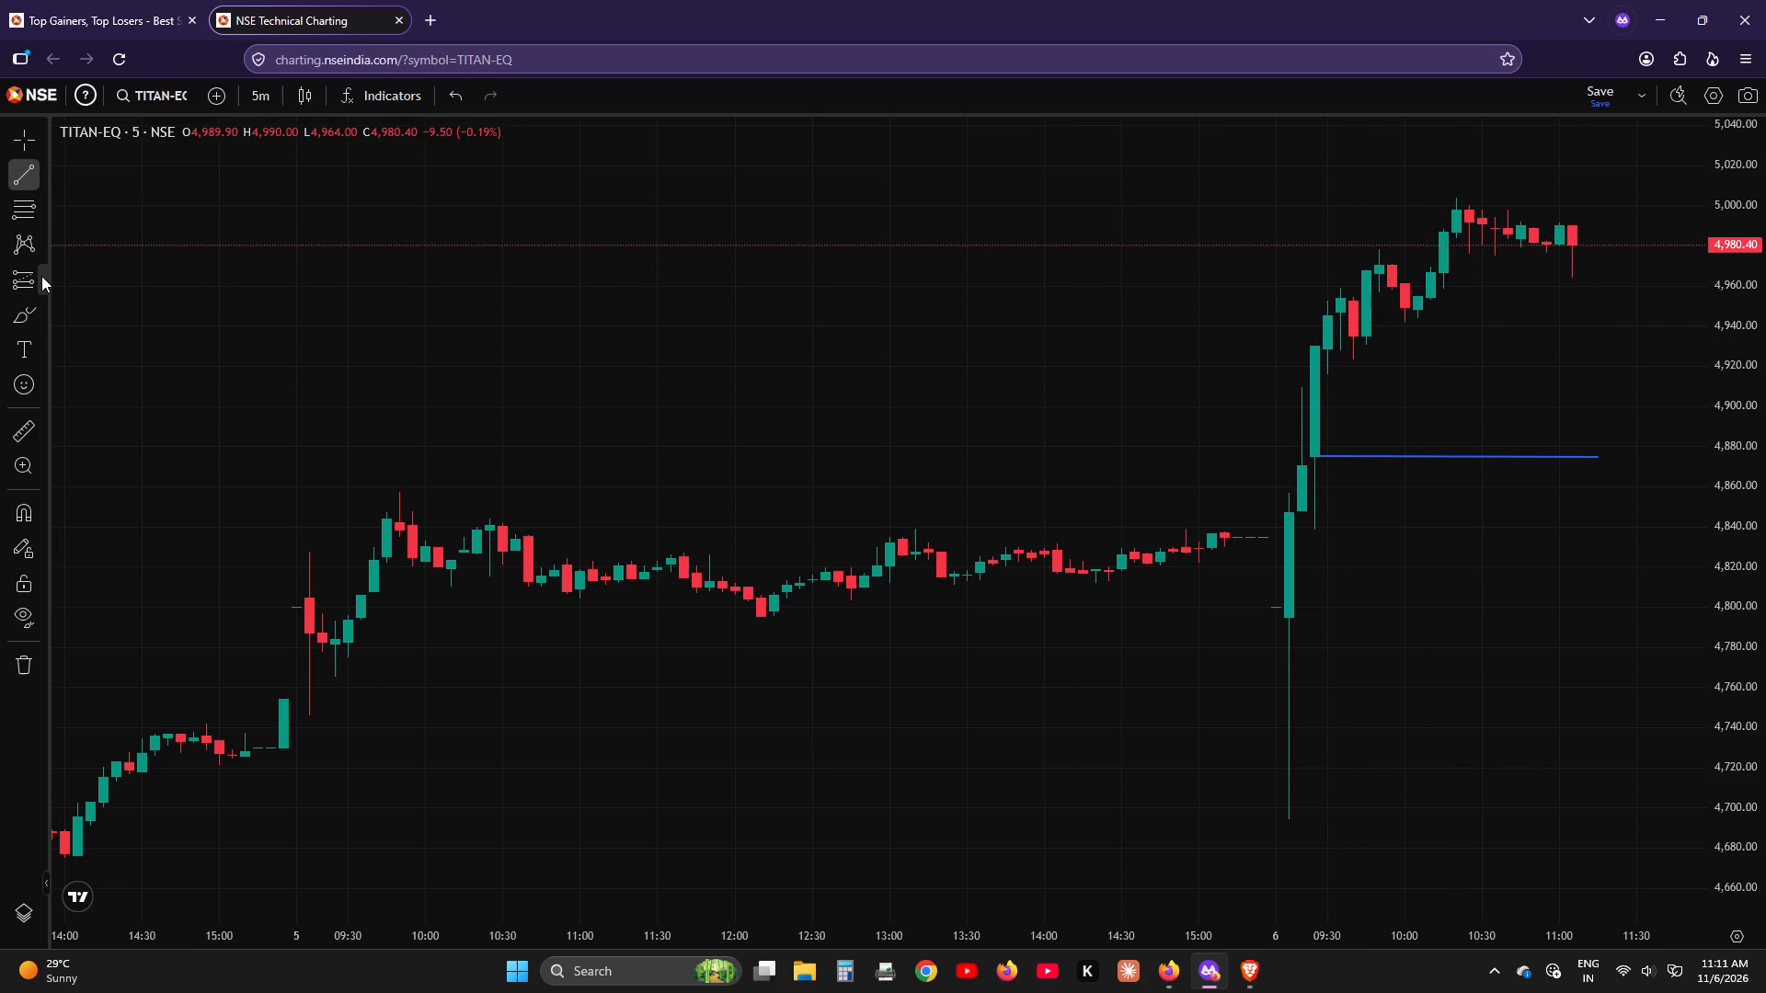
left_click(41, 276)
left_click(126, 299)
left_click(1309, 456)
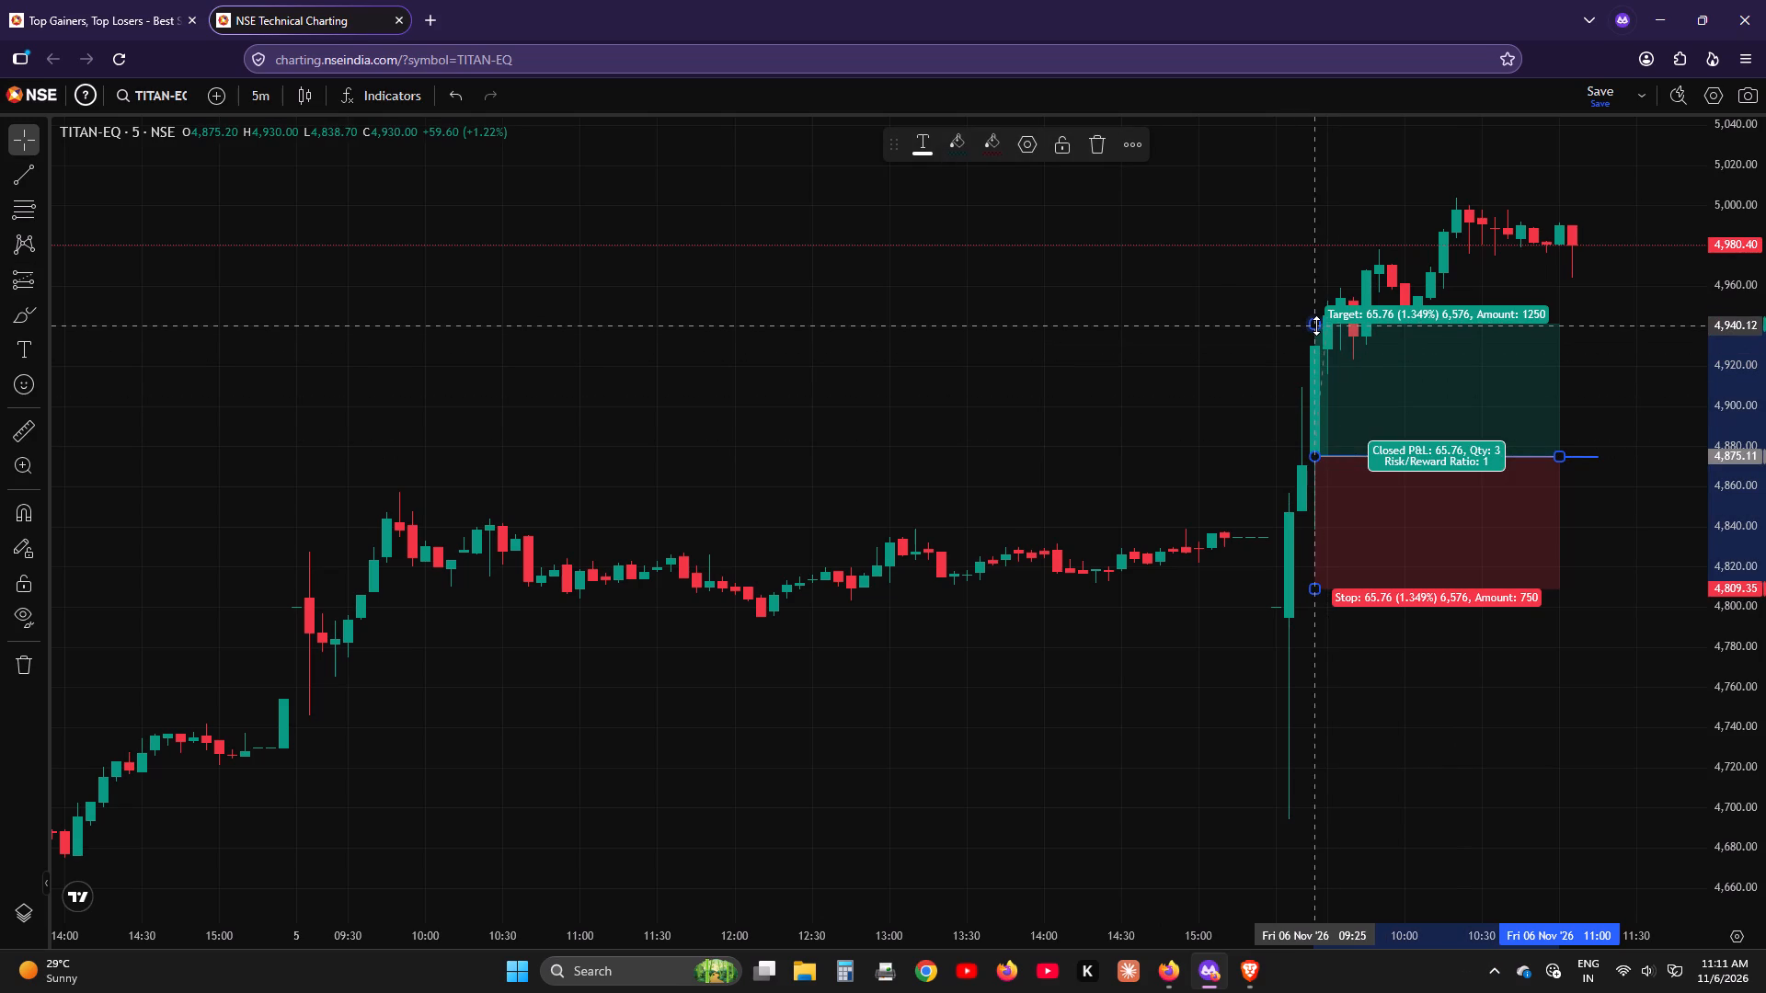
left_click_drag(1316, 325, 1318, 279)
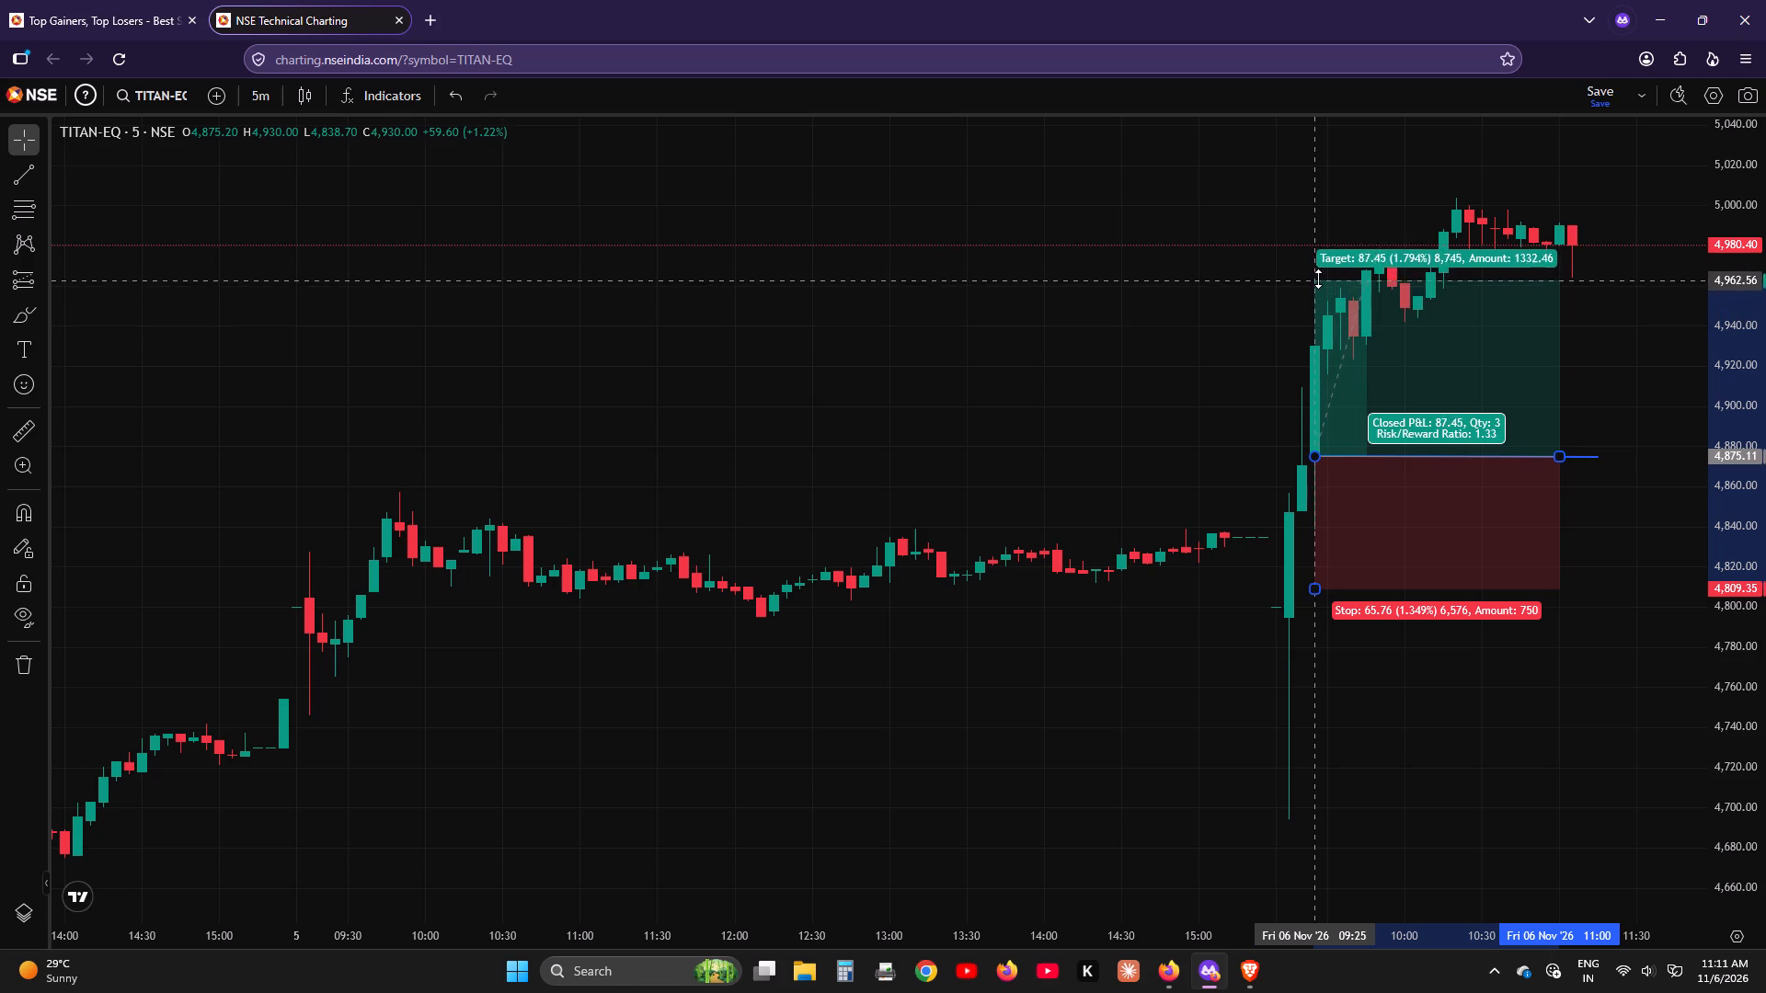
left_click_drag(1318, 279, 1318, 267)
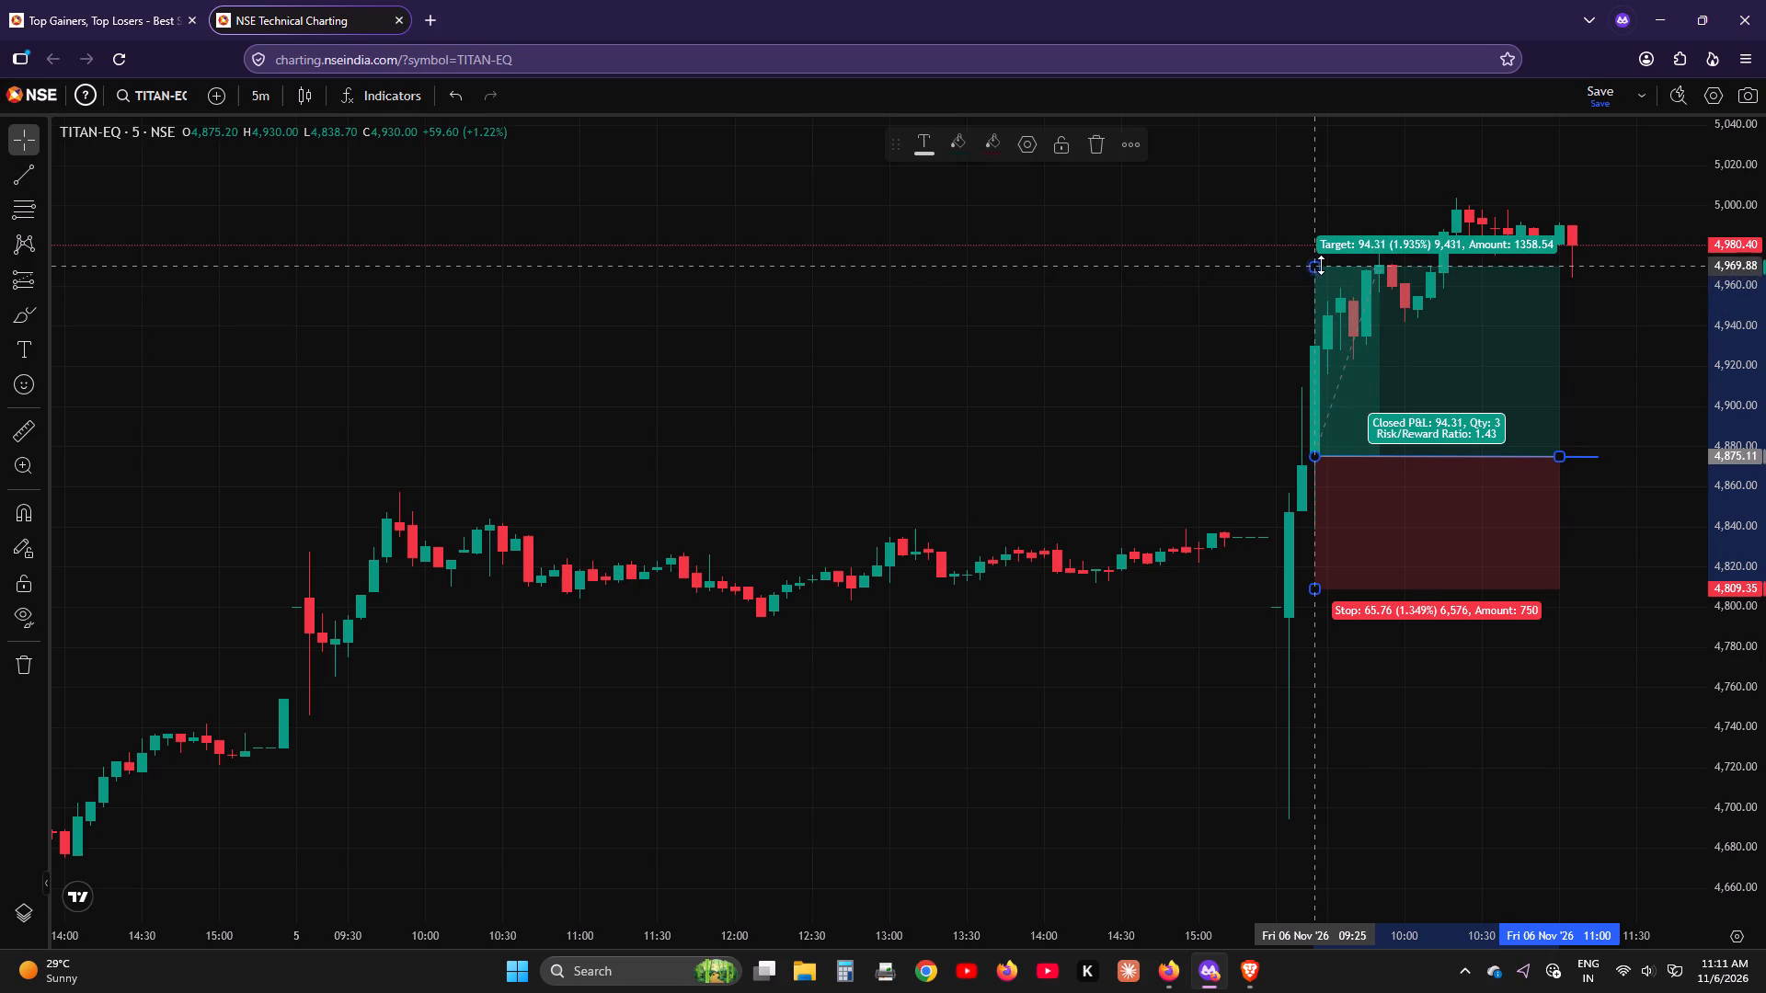
left_click_drag(1316, 583, 1322, 530)
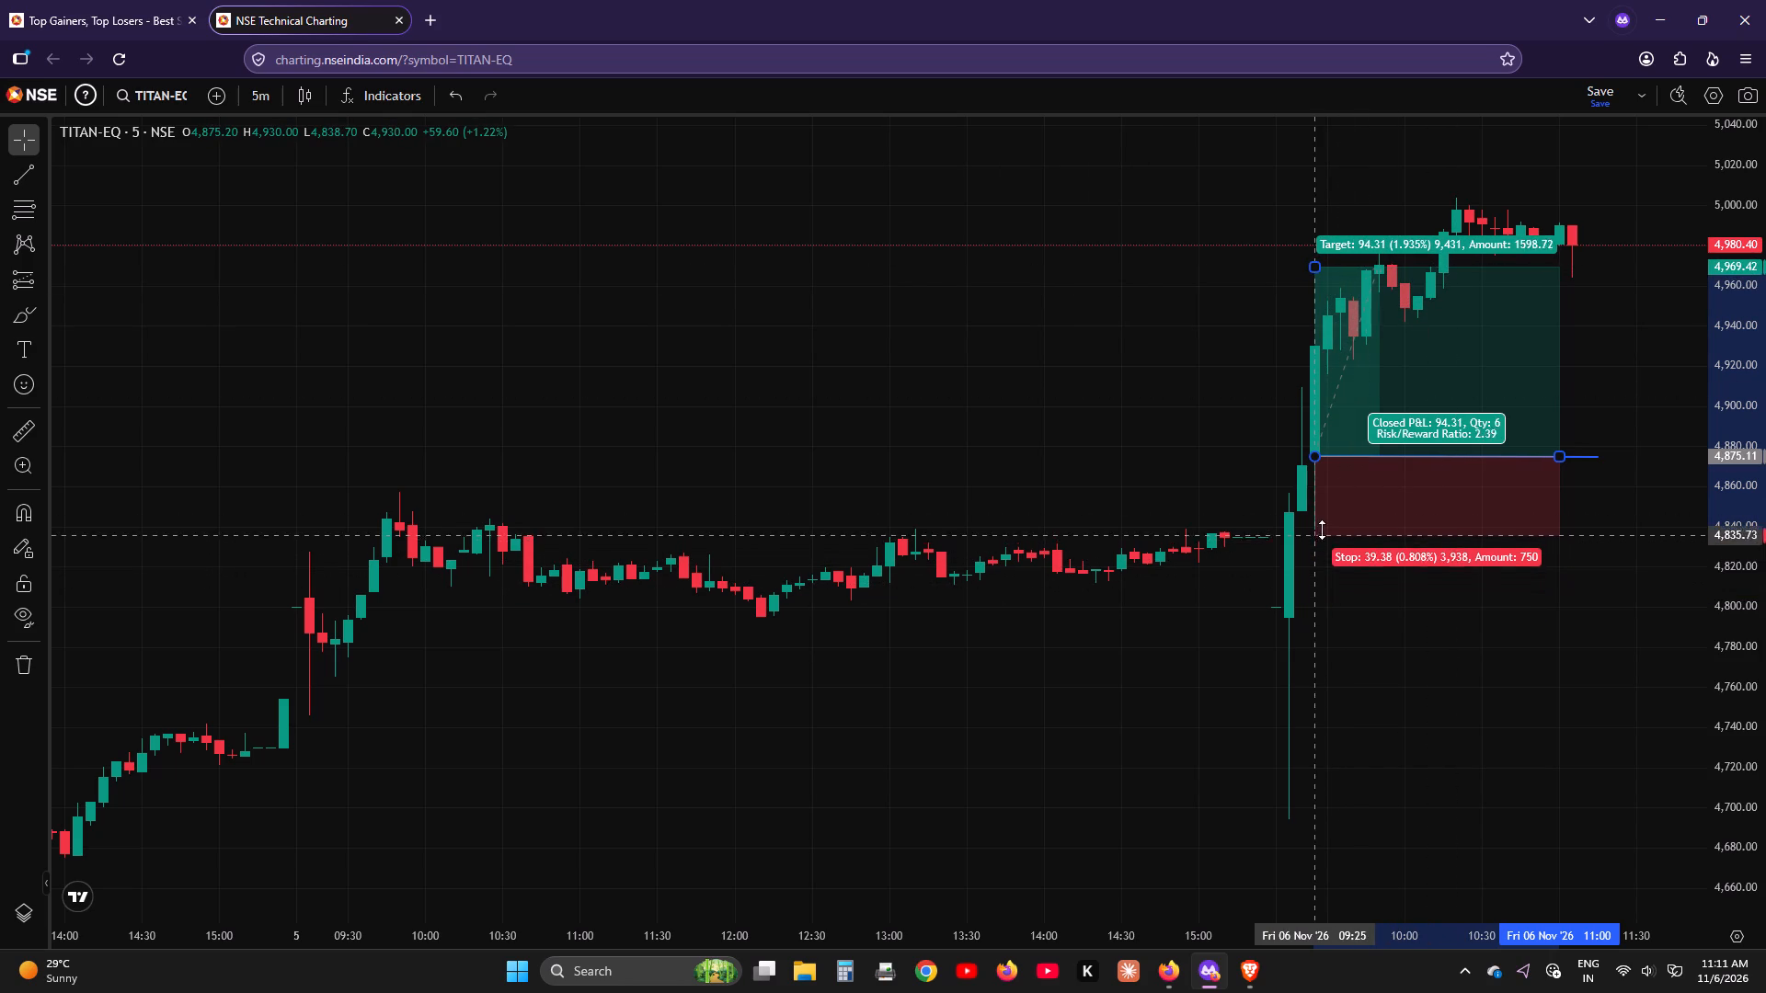
left_click_drag(1322, 530, 1324, 512)
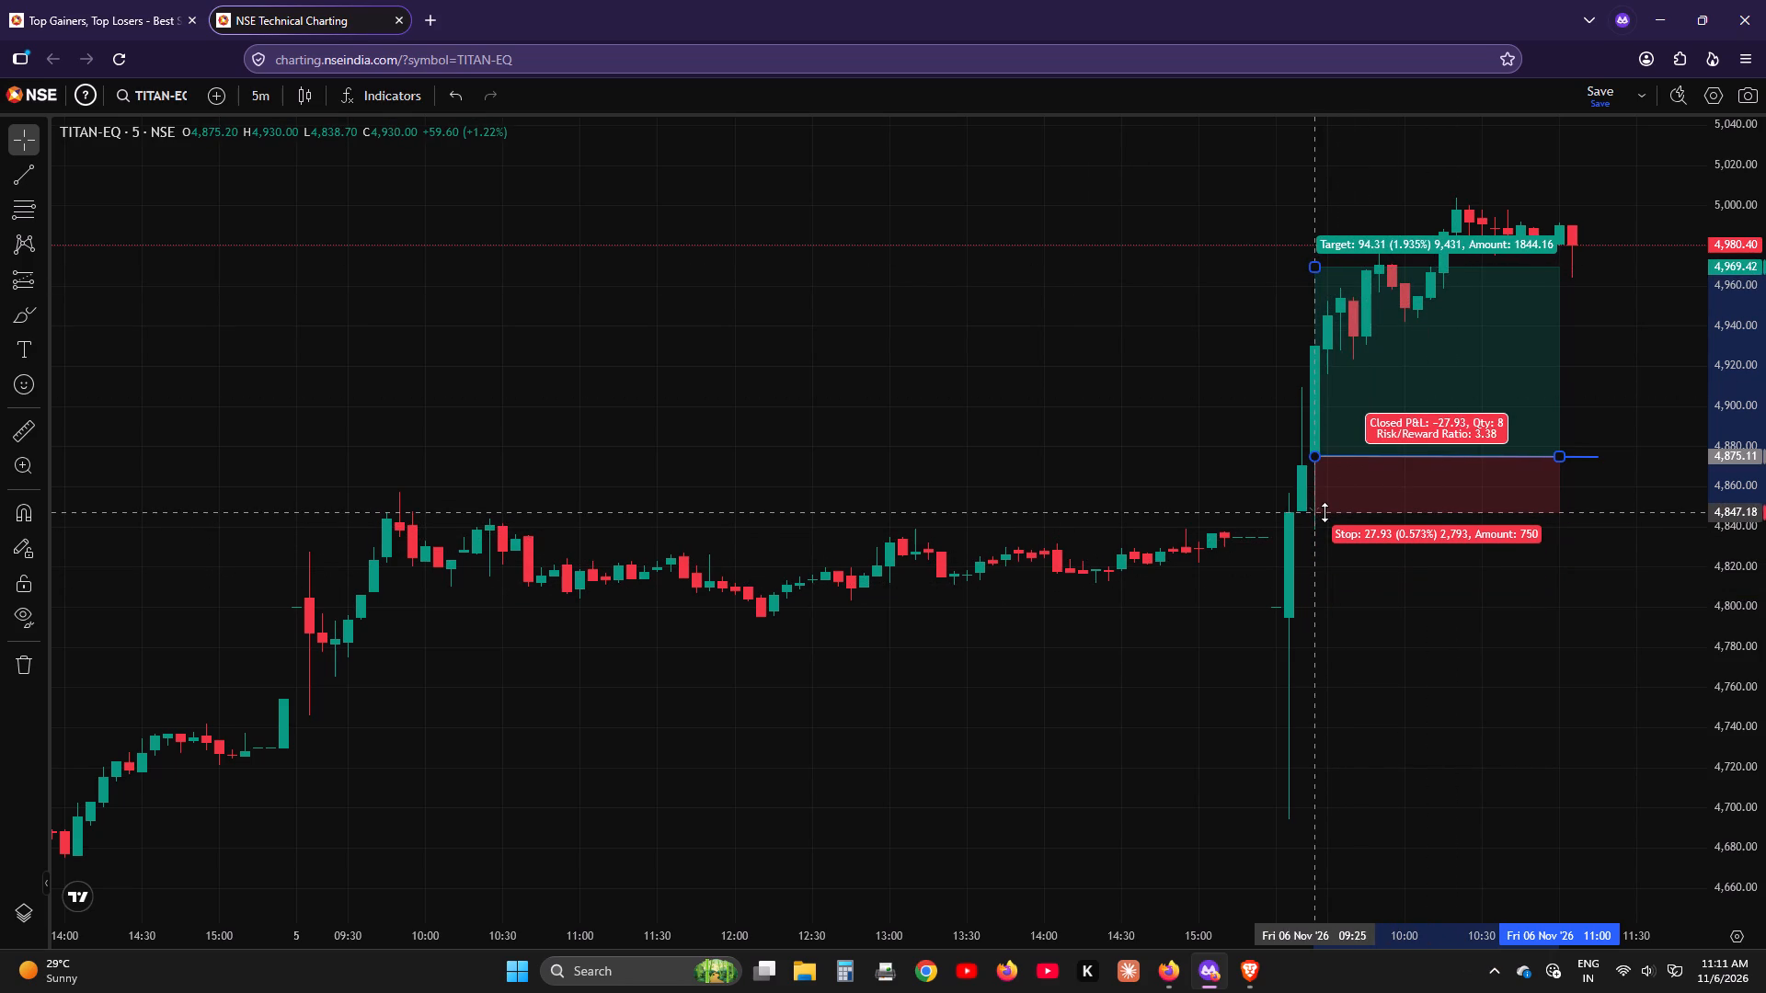
left_click_drag(1324, 512, 1324, 515)
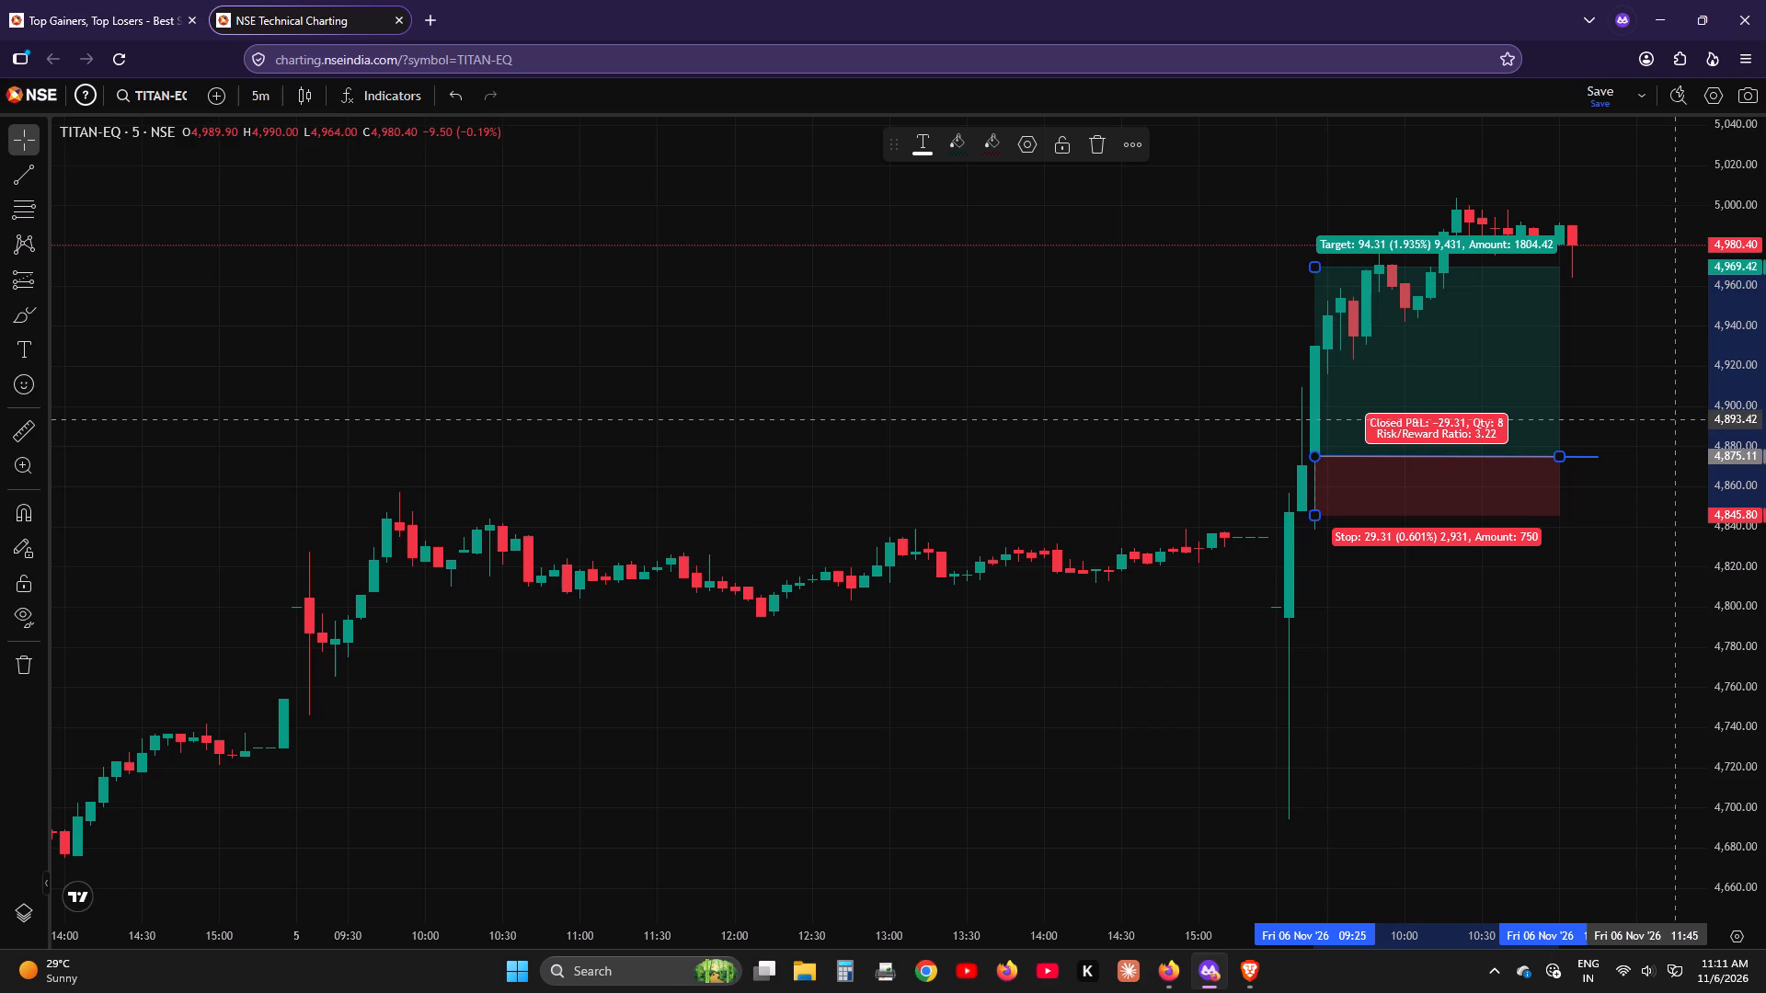
key("Escape")
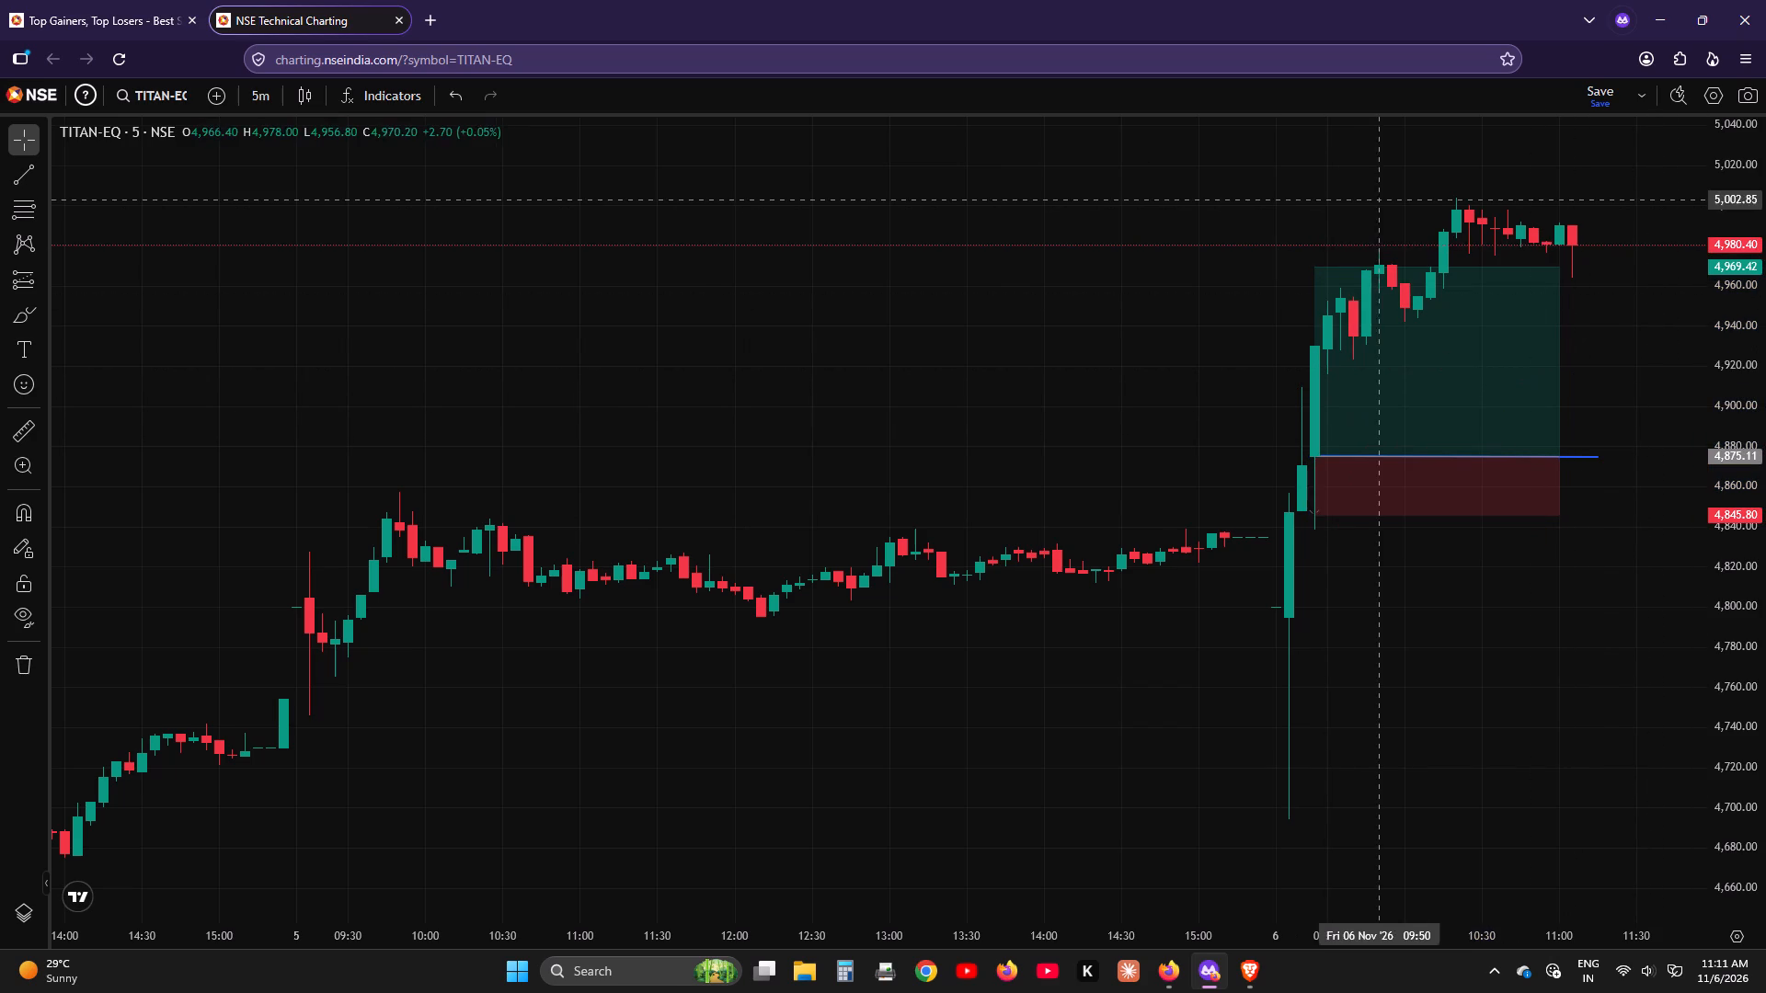
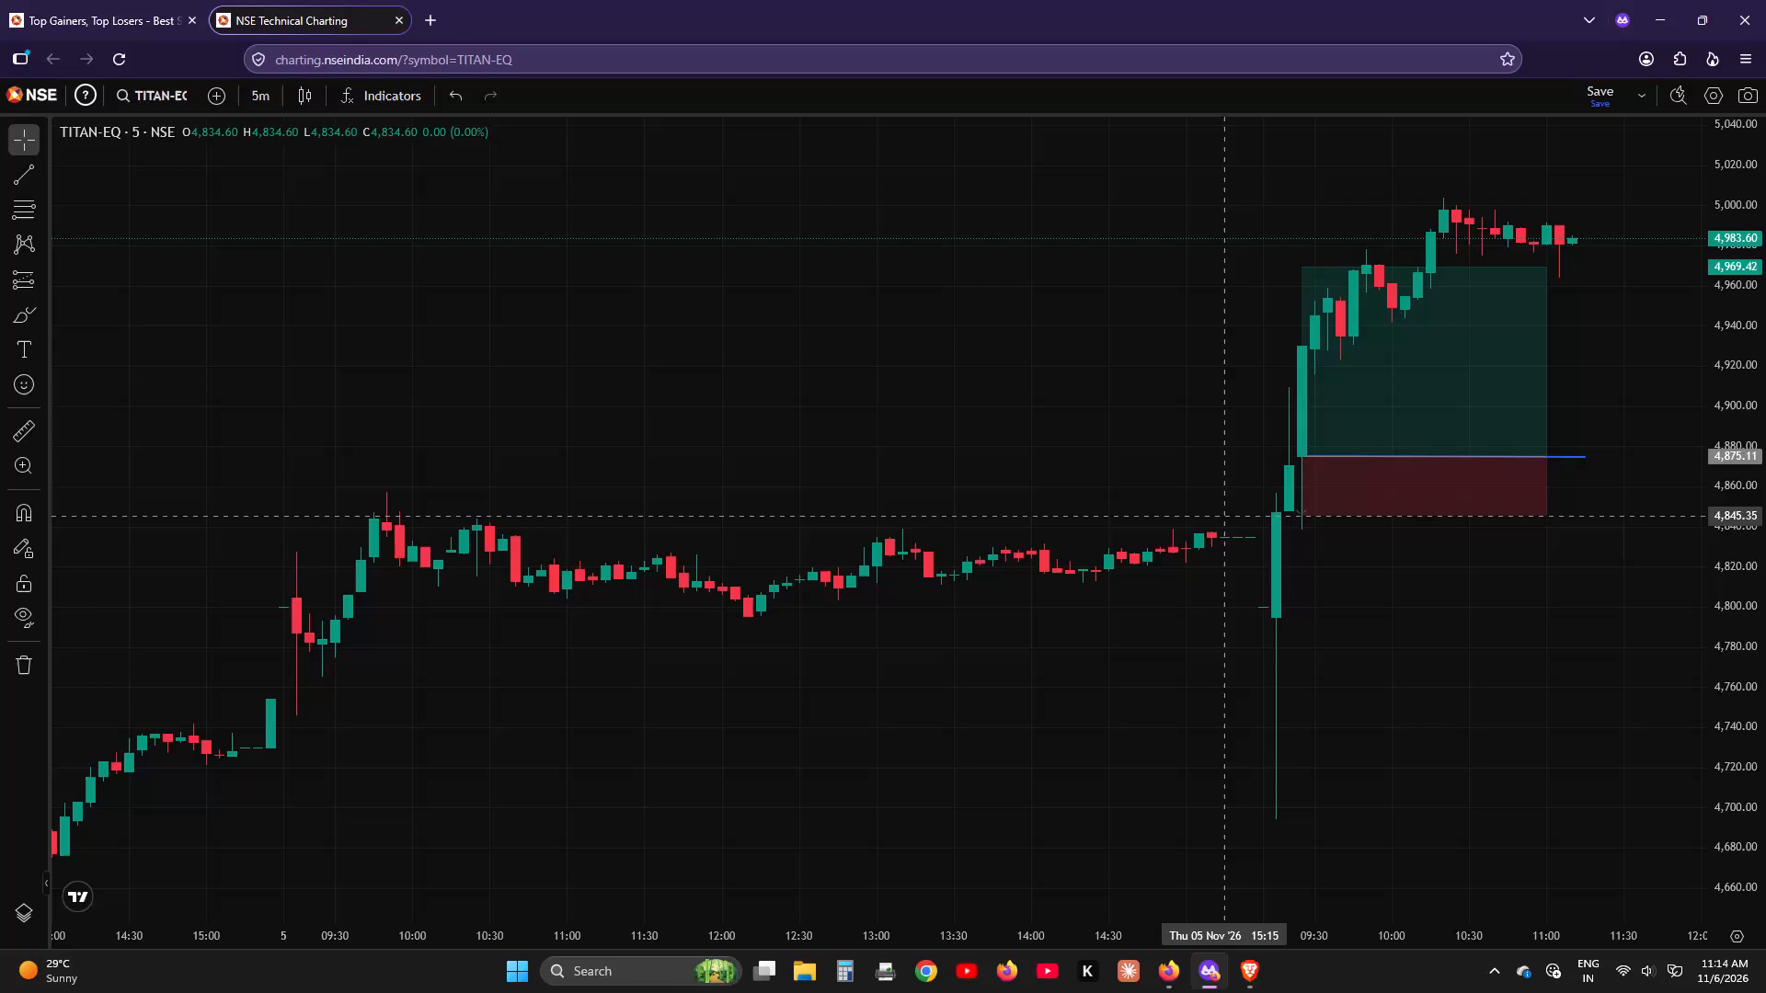
Close TITAN's chart and open M&M's technical chart from the NIFTY 50 gainers list through its quote page.
left_click(78, 0)
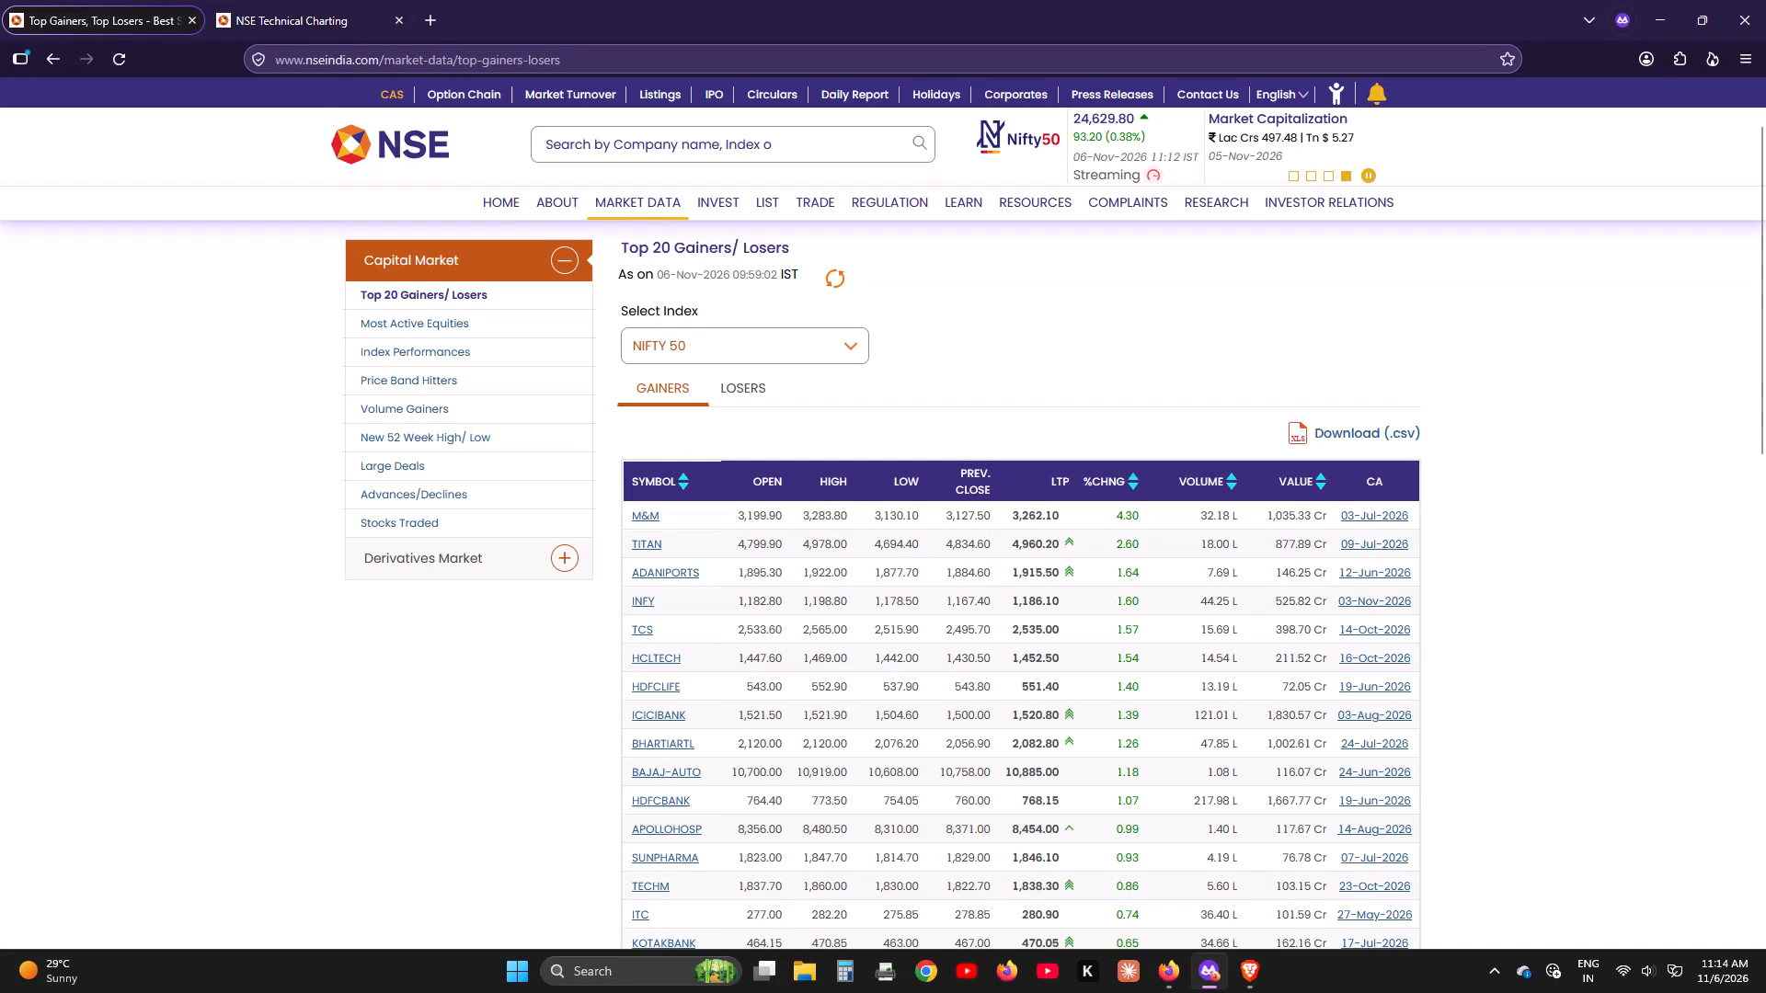
left_click(401, 24)
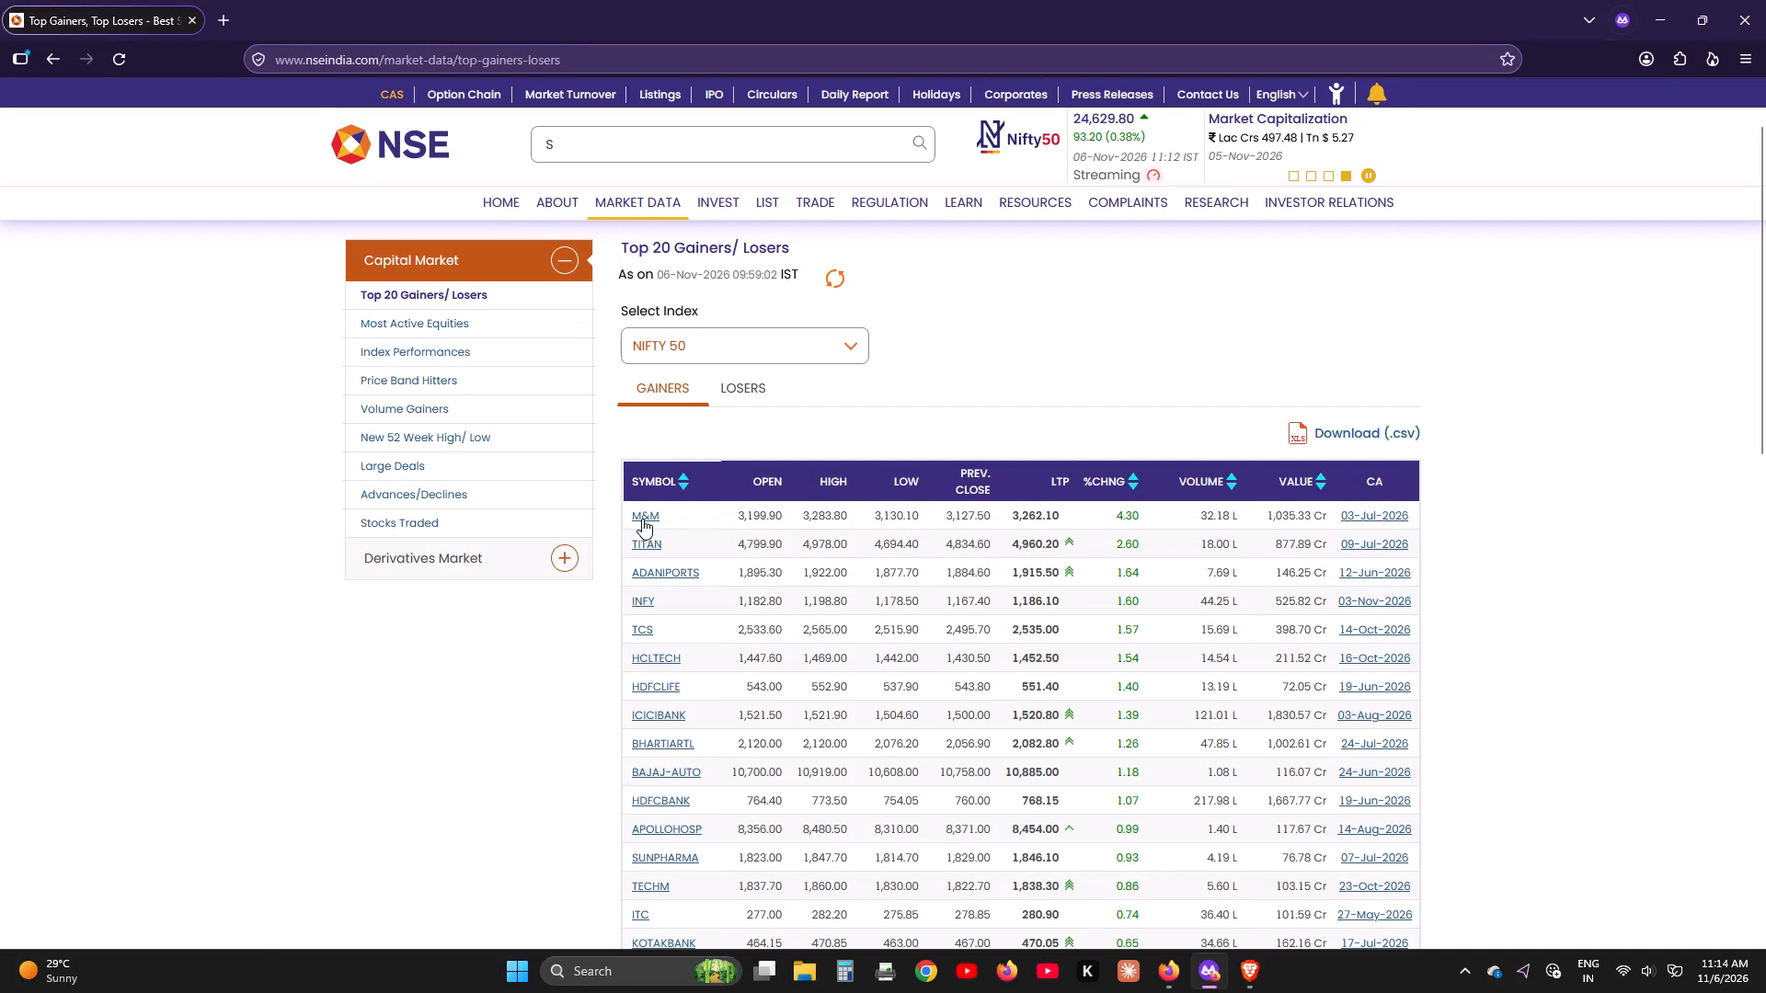
left_click(642, 519)
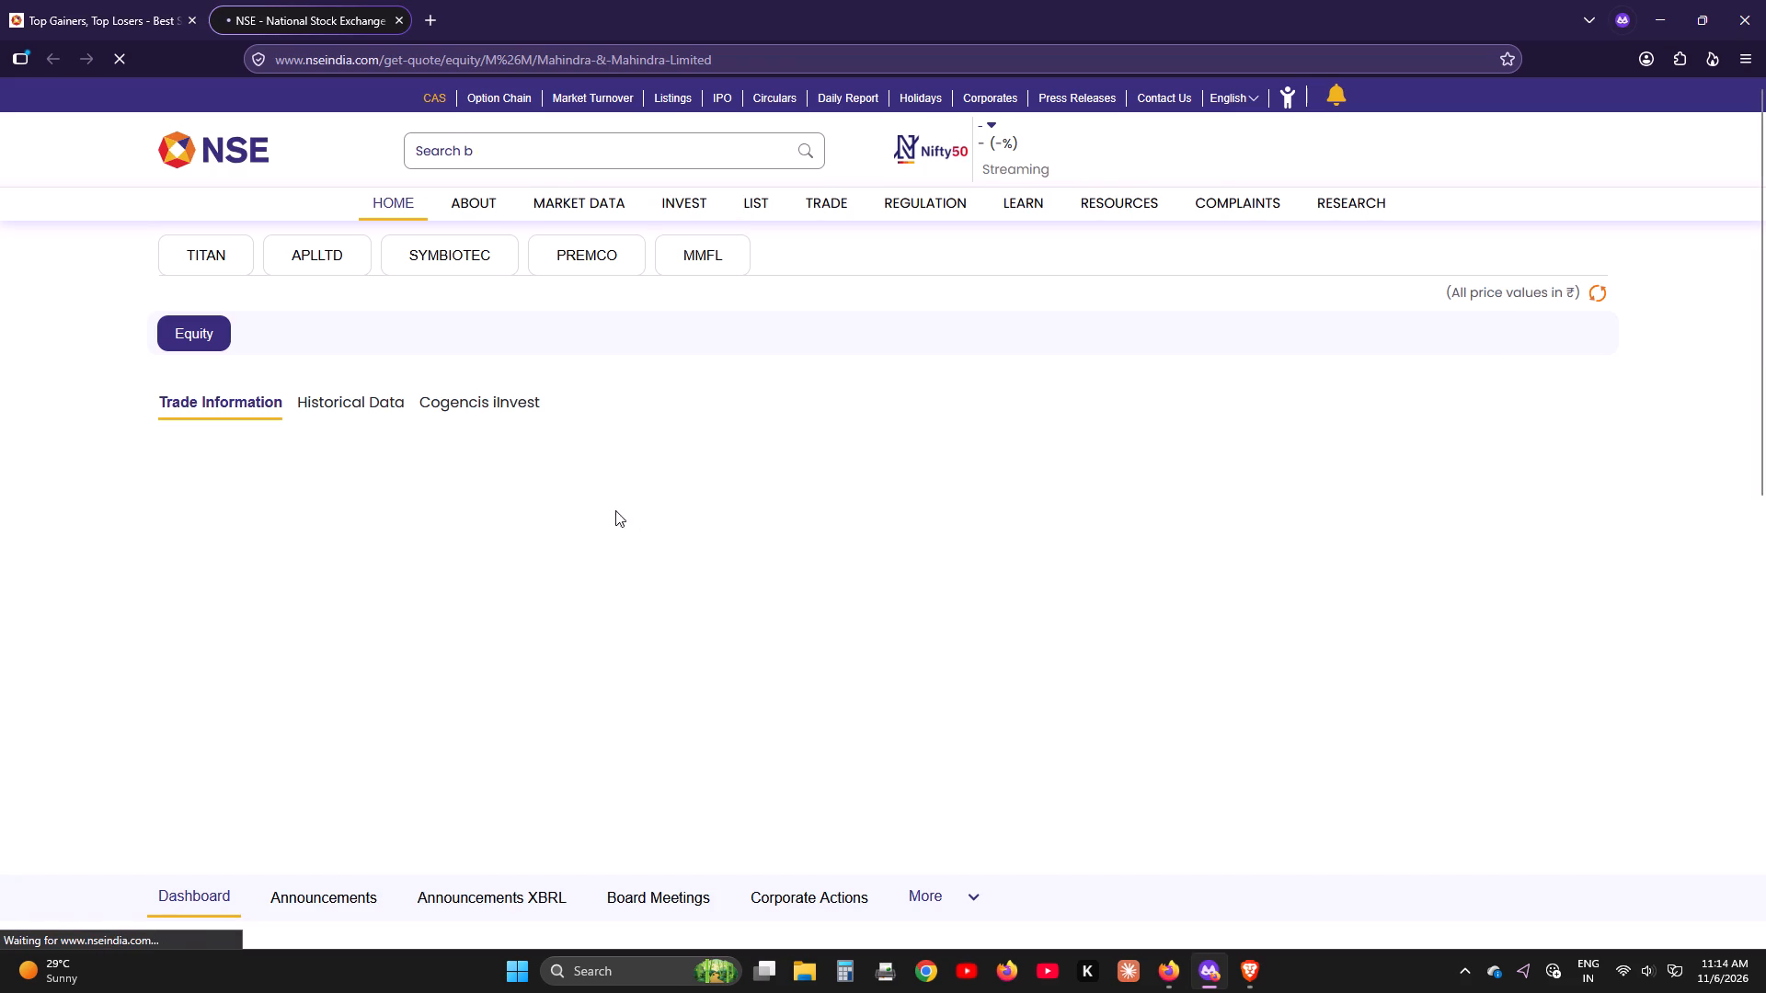
scroll(1531, 603, "down", 1)
scroll(1531, 603, "up", 1)
scroll(1531, 603, "down", 3)
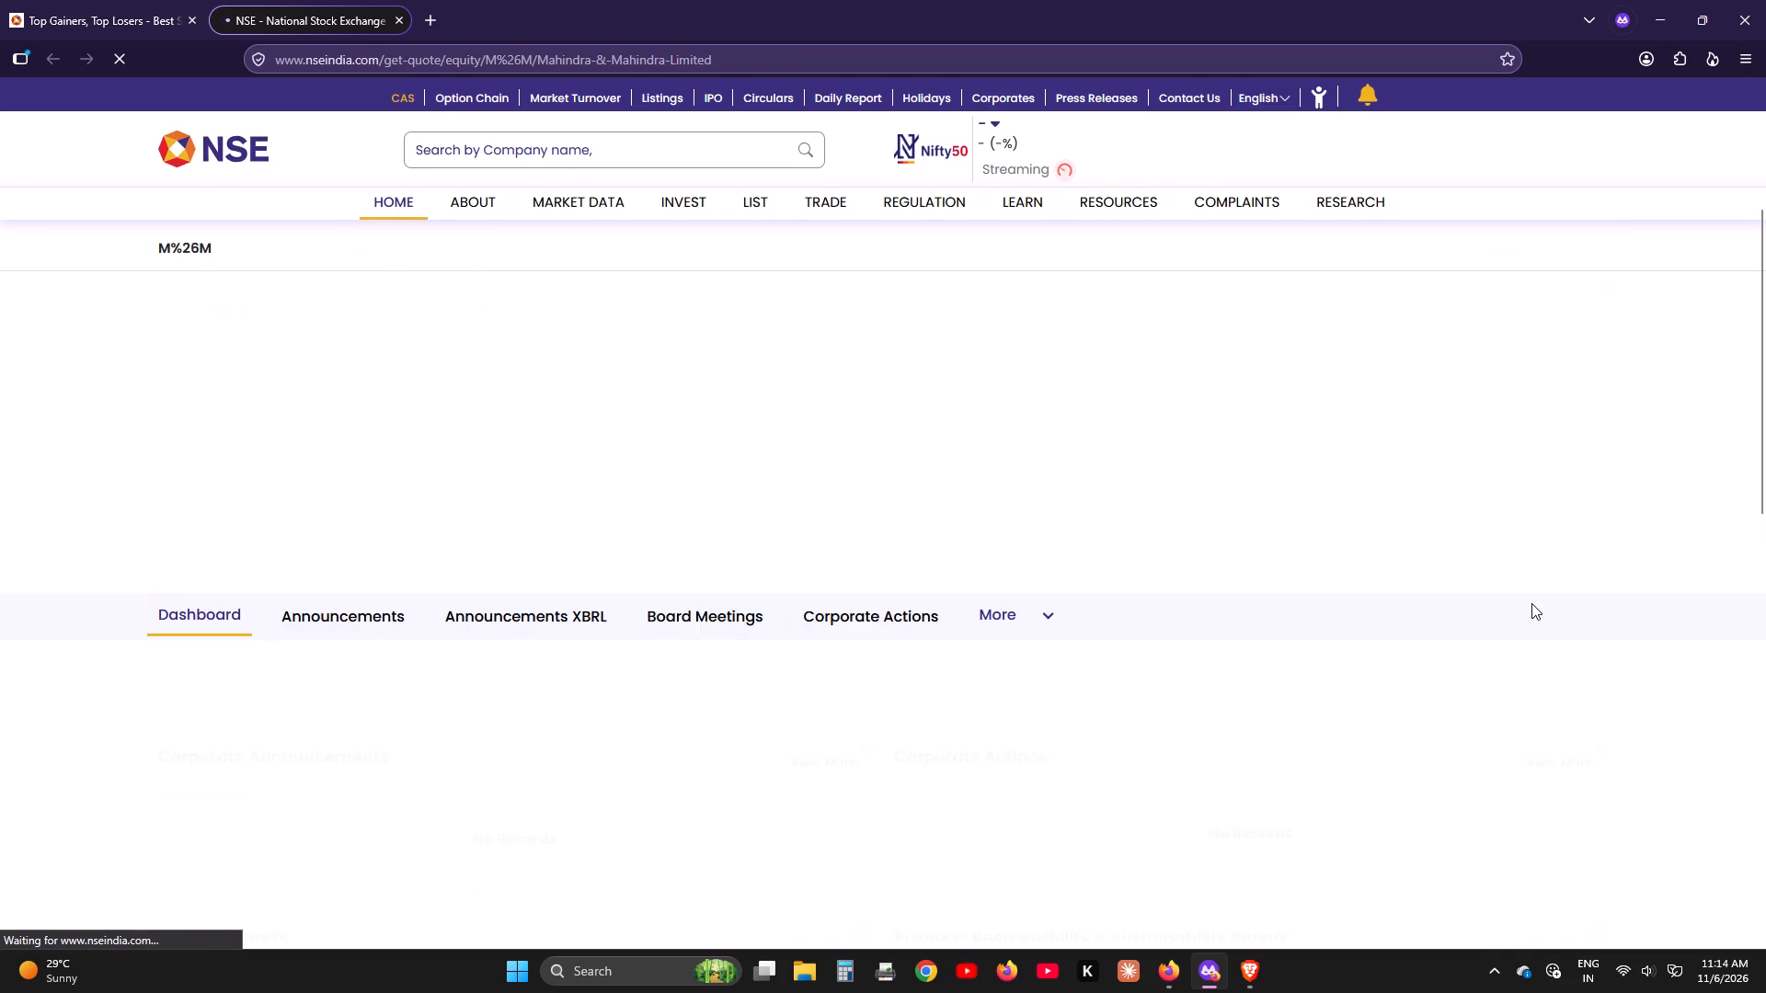
scroll(1531, 603, "up", 3)
scroll(1531, 603, "down", 1)
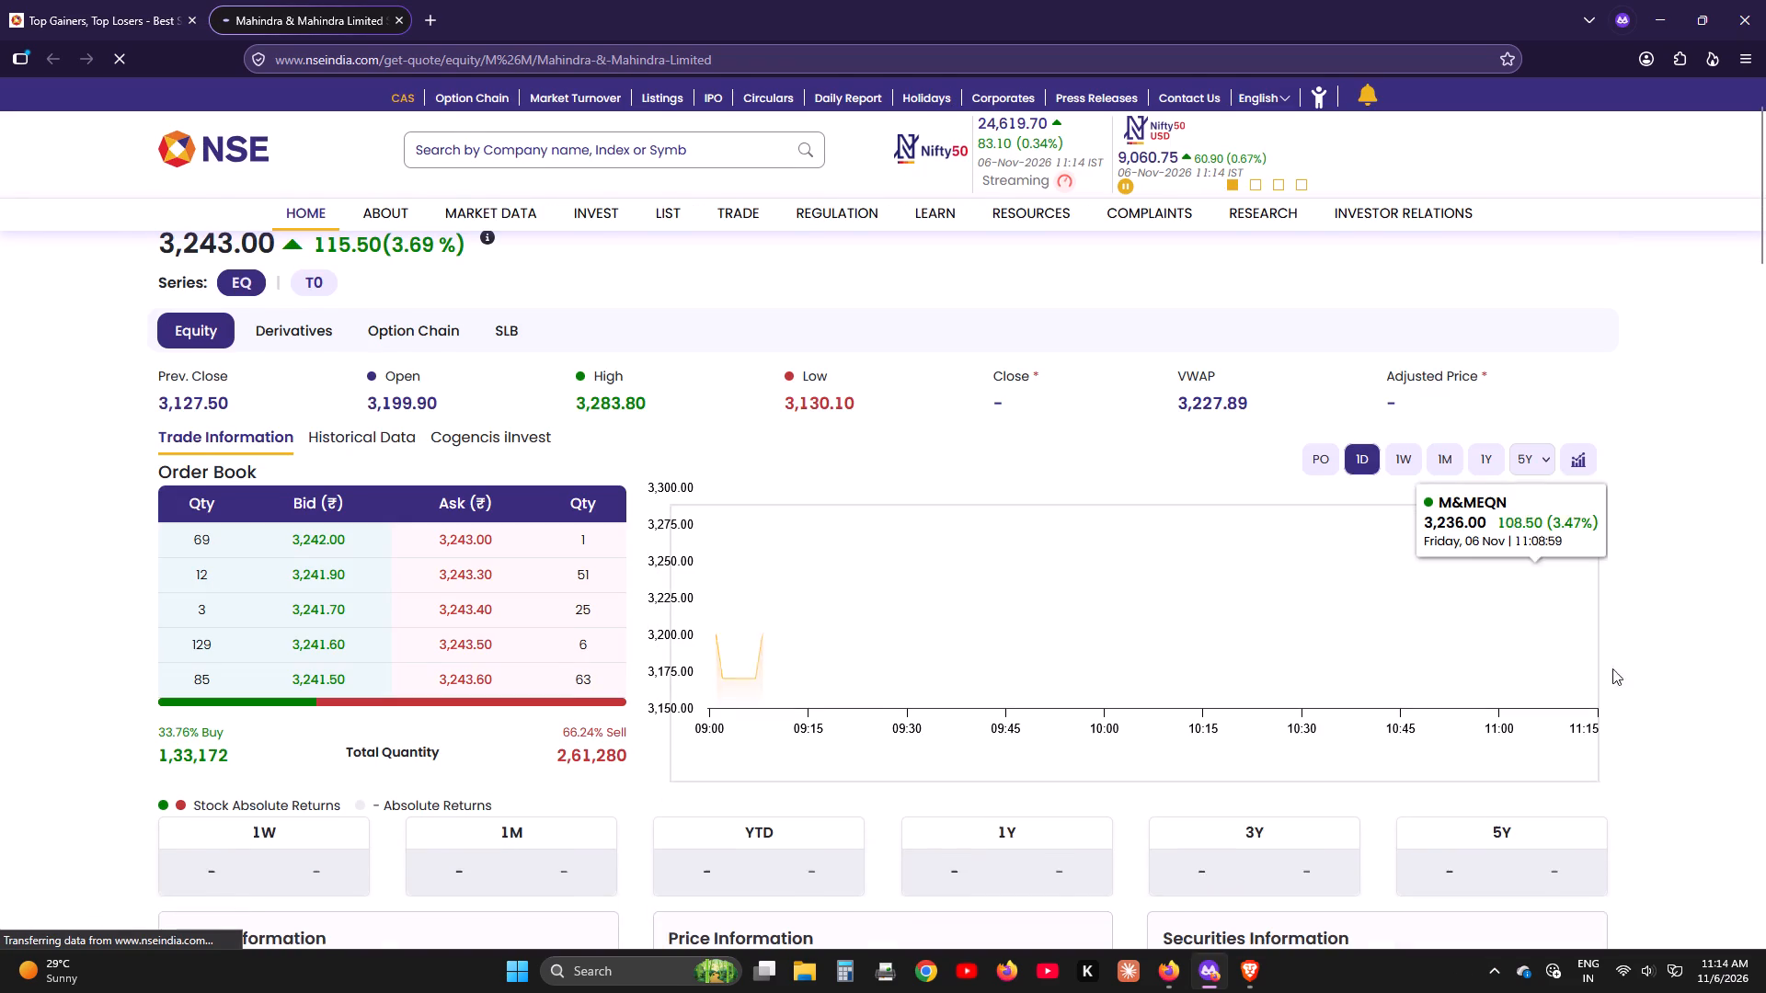
left_click(1587, 461)
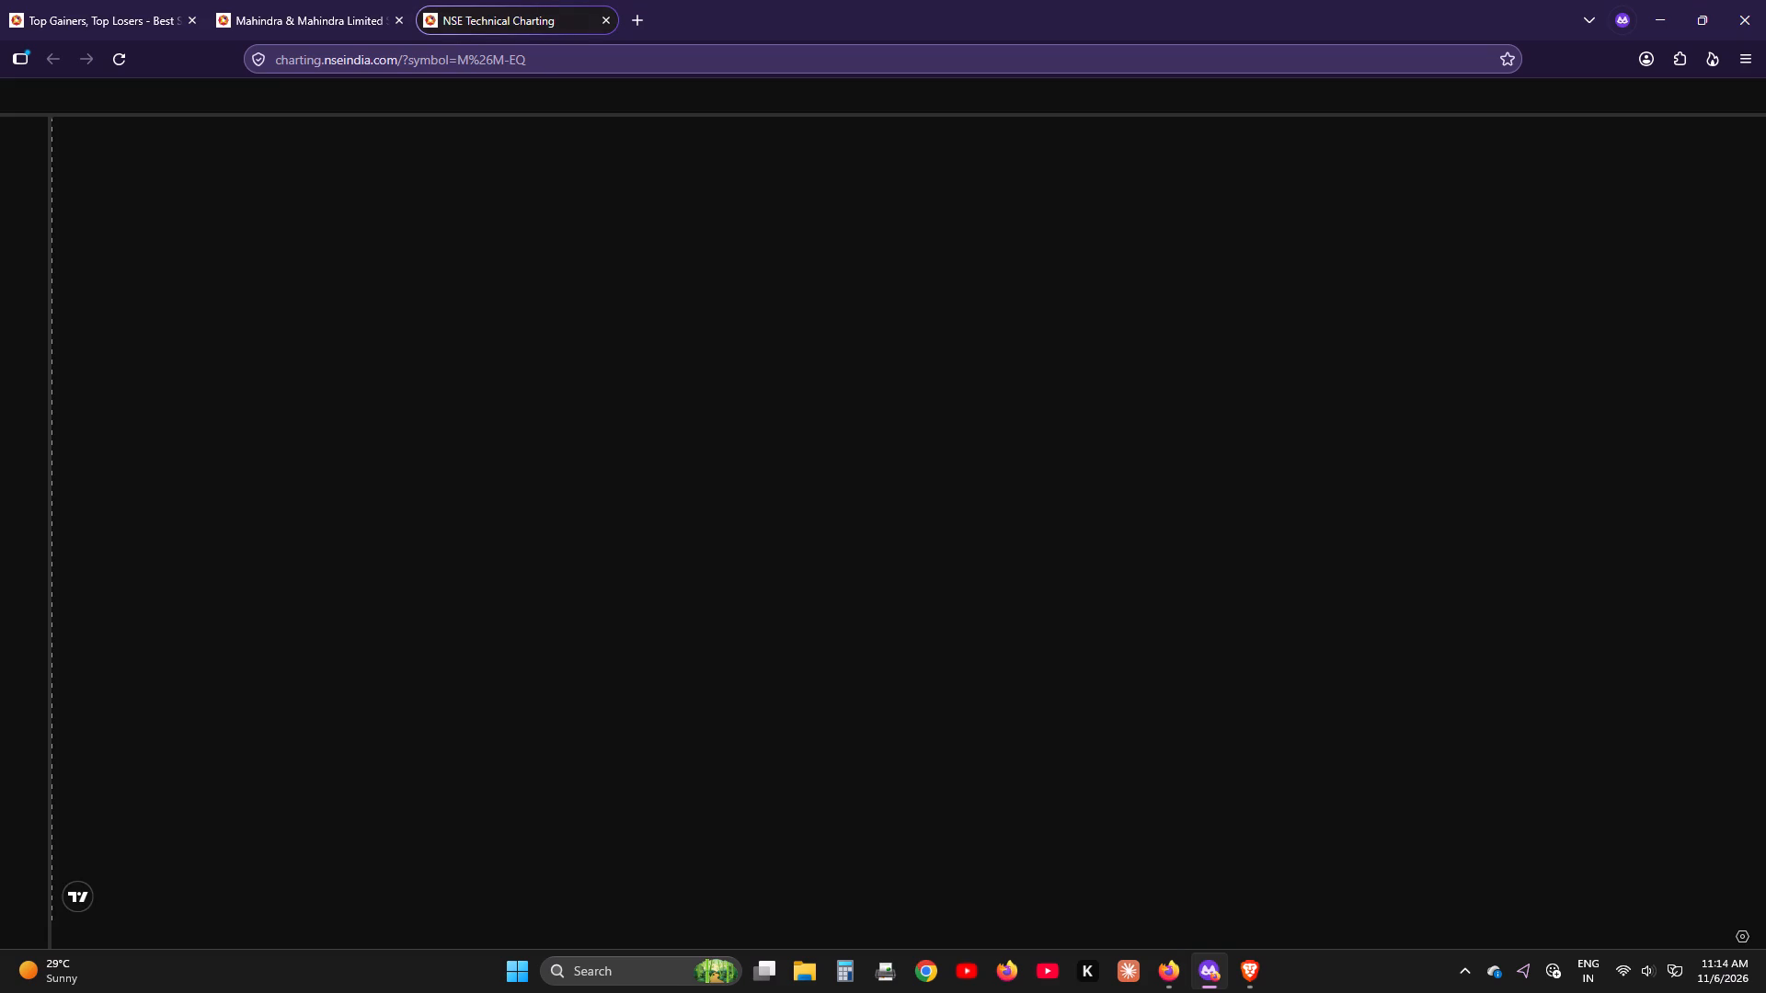
scroll(1263, 688, "up", 1)
scroll(1263, 688, "down", 1)
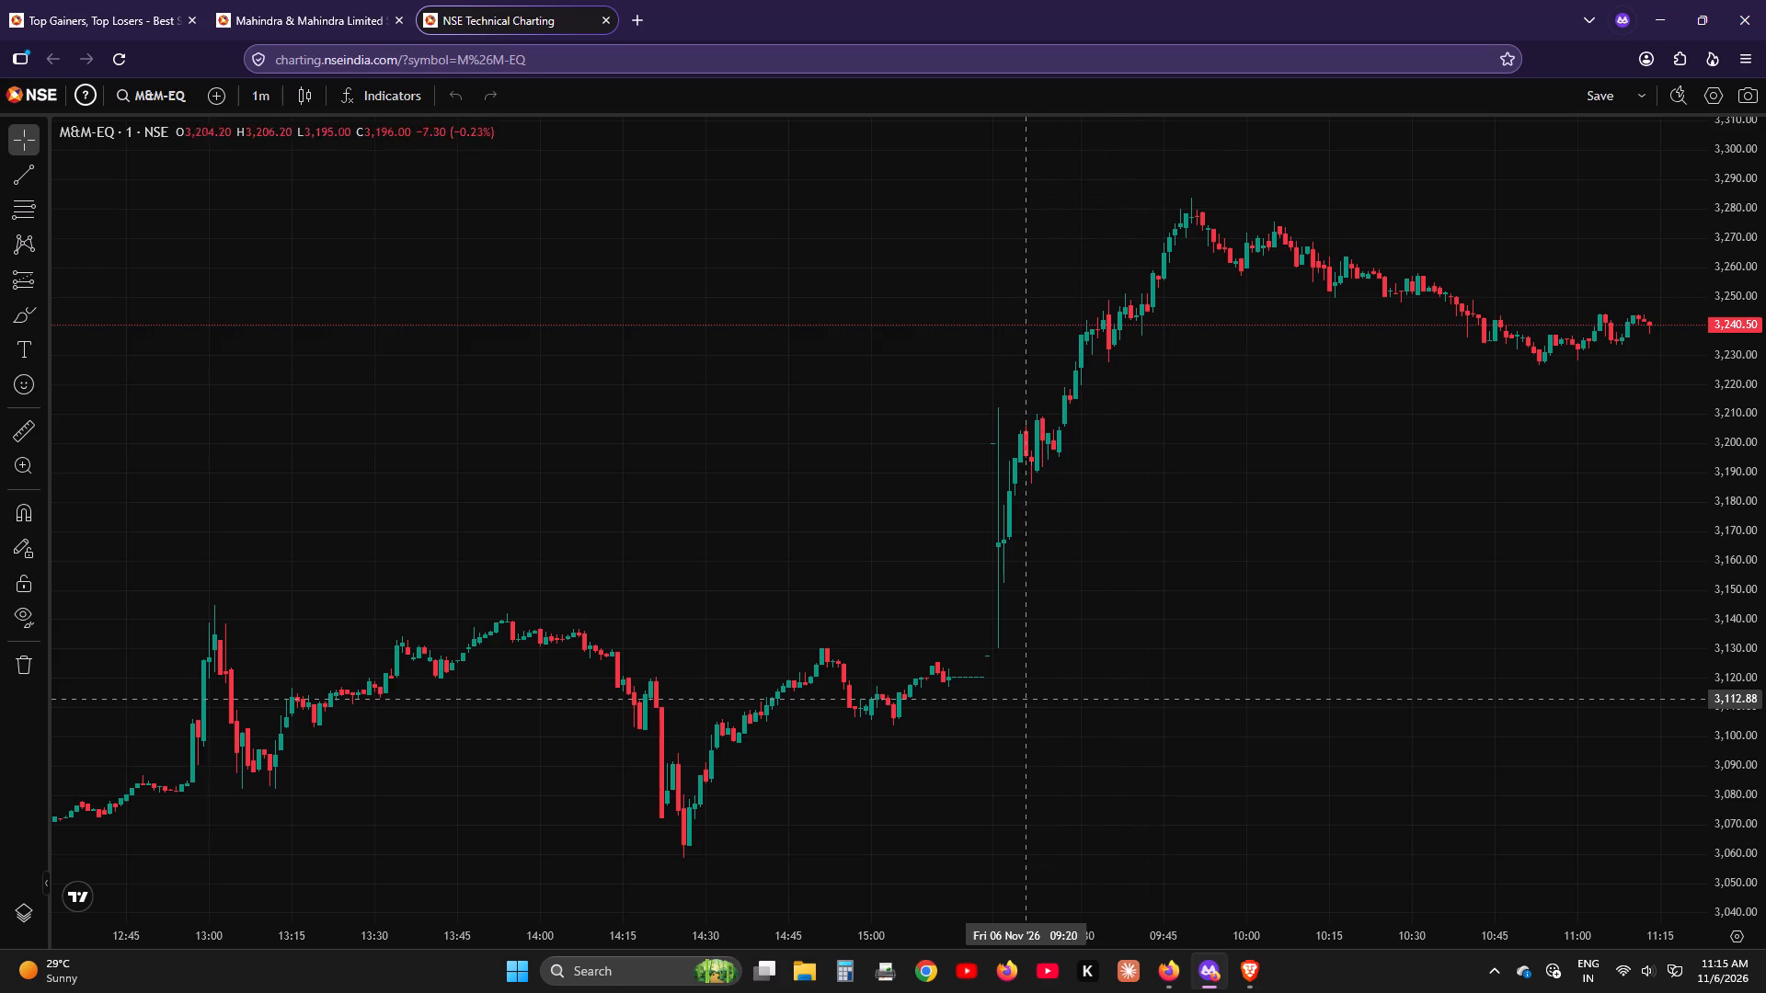
Set the M&M chart to the 15-minute interval.
left_click(263, 97)
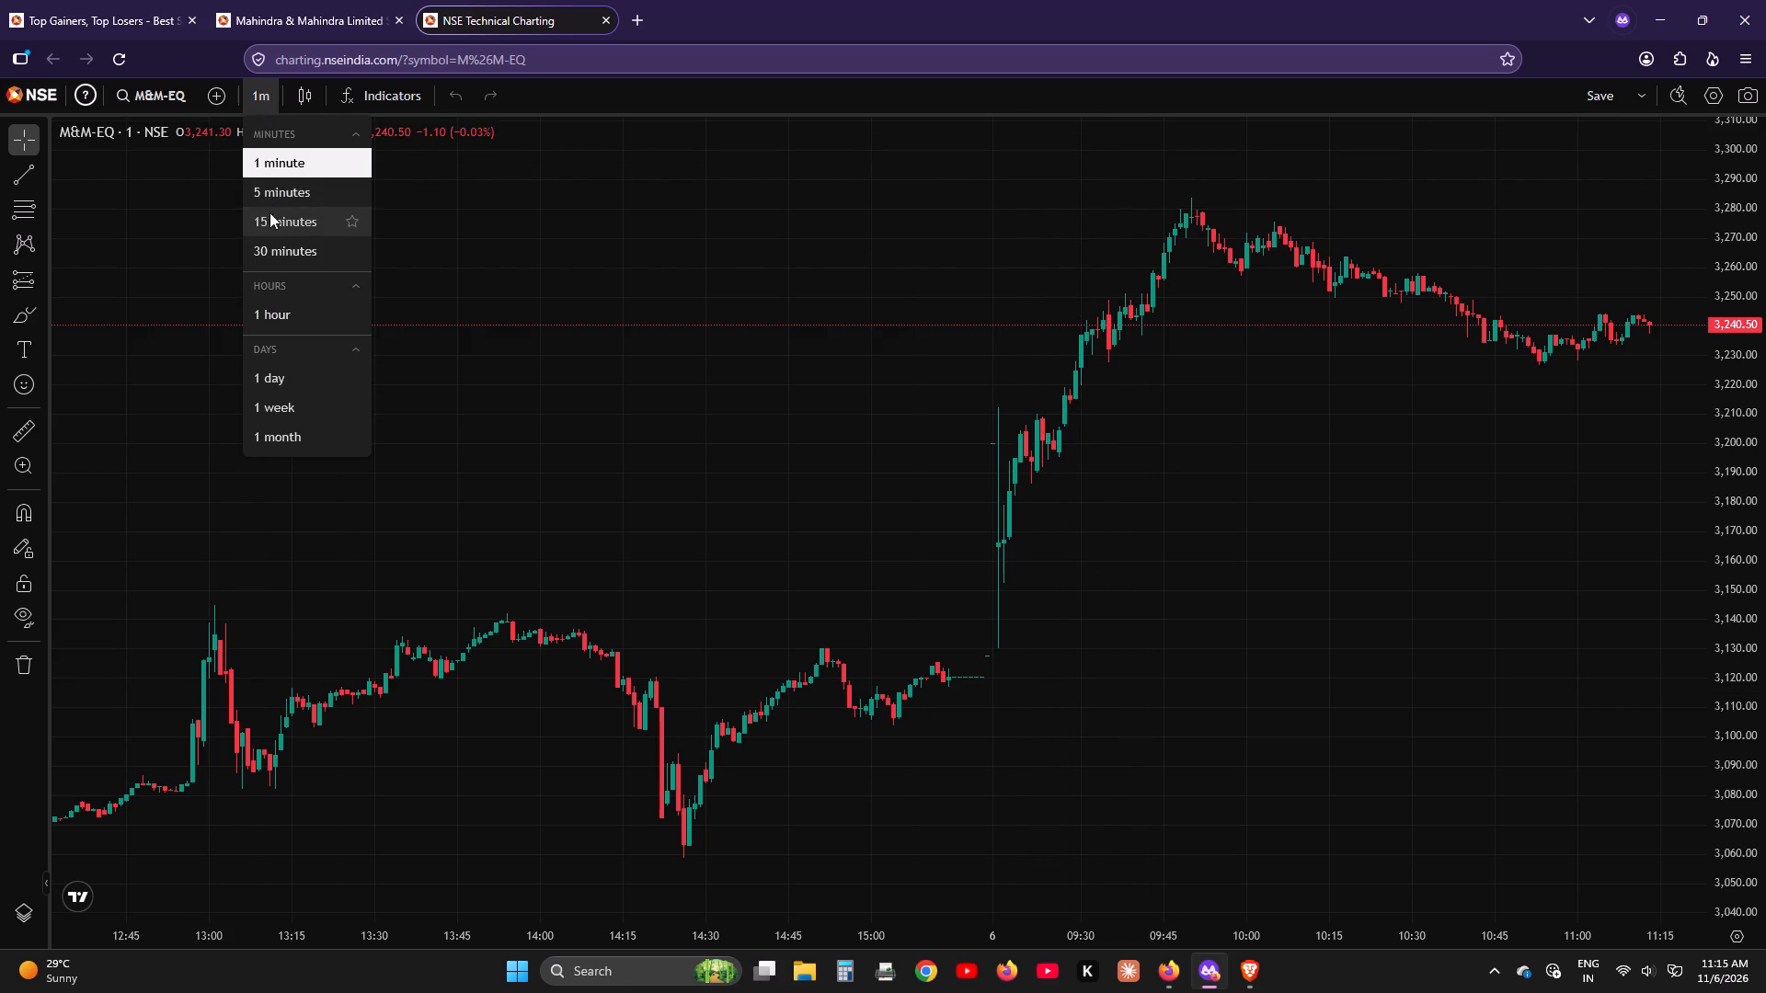
left_click(270, 219)
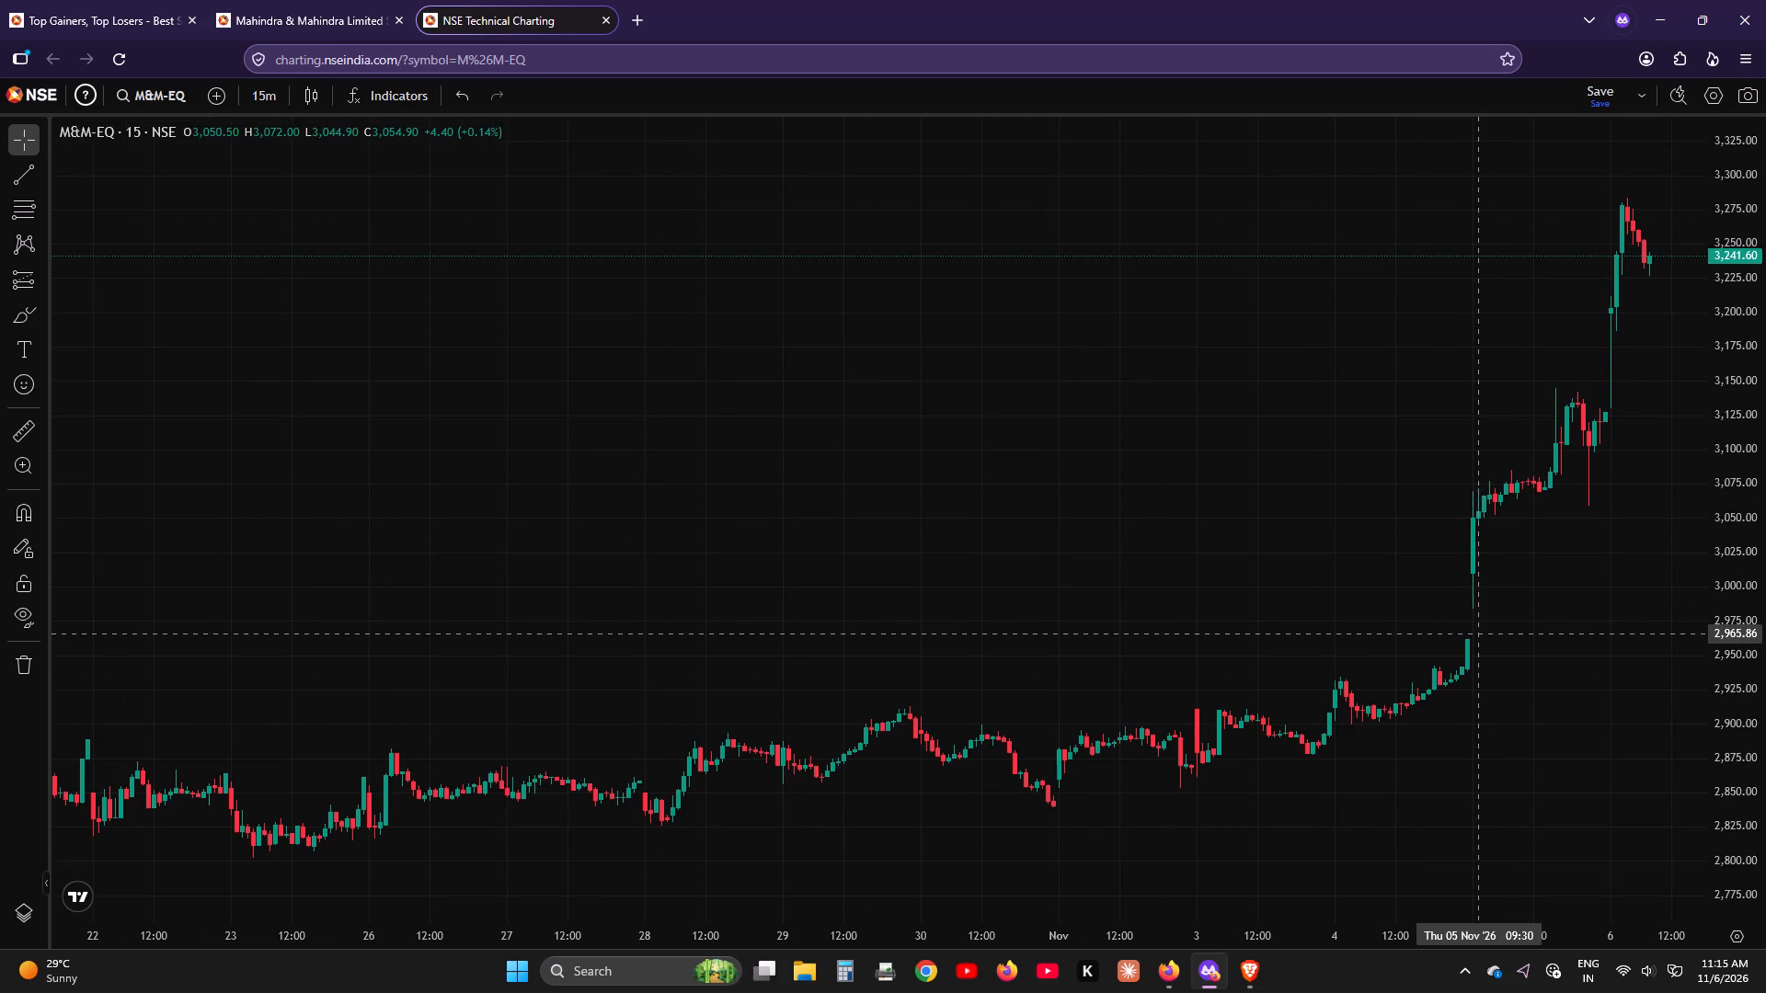
Draw a horizontal extended line at about 3,069 from the 5 November 09:15 candle's high to 6 November 09:30.
scroll(1477, 618, "up", 4)
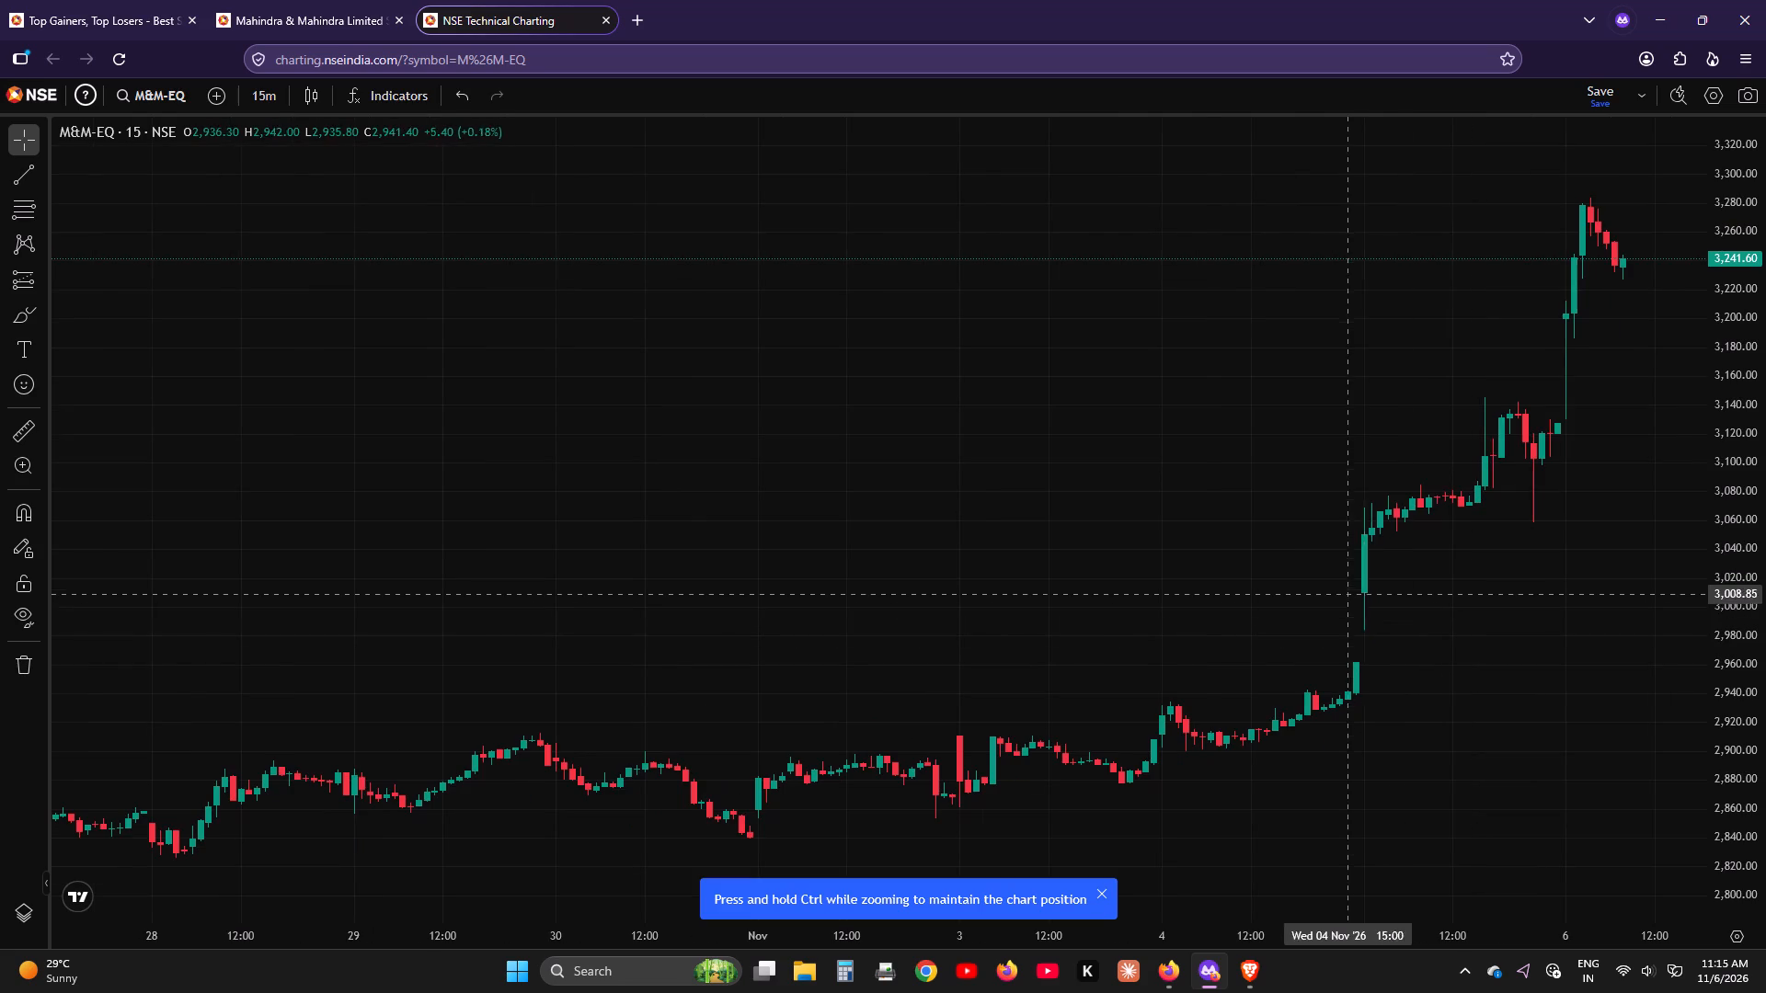
scroll(1349, 592, "up", 5)
scroll(1129, 582, "up", 1)
scroll(1051, 555, "up", 2)
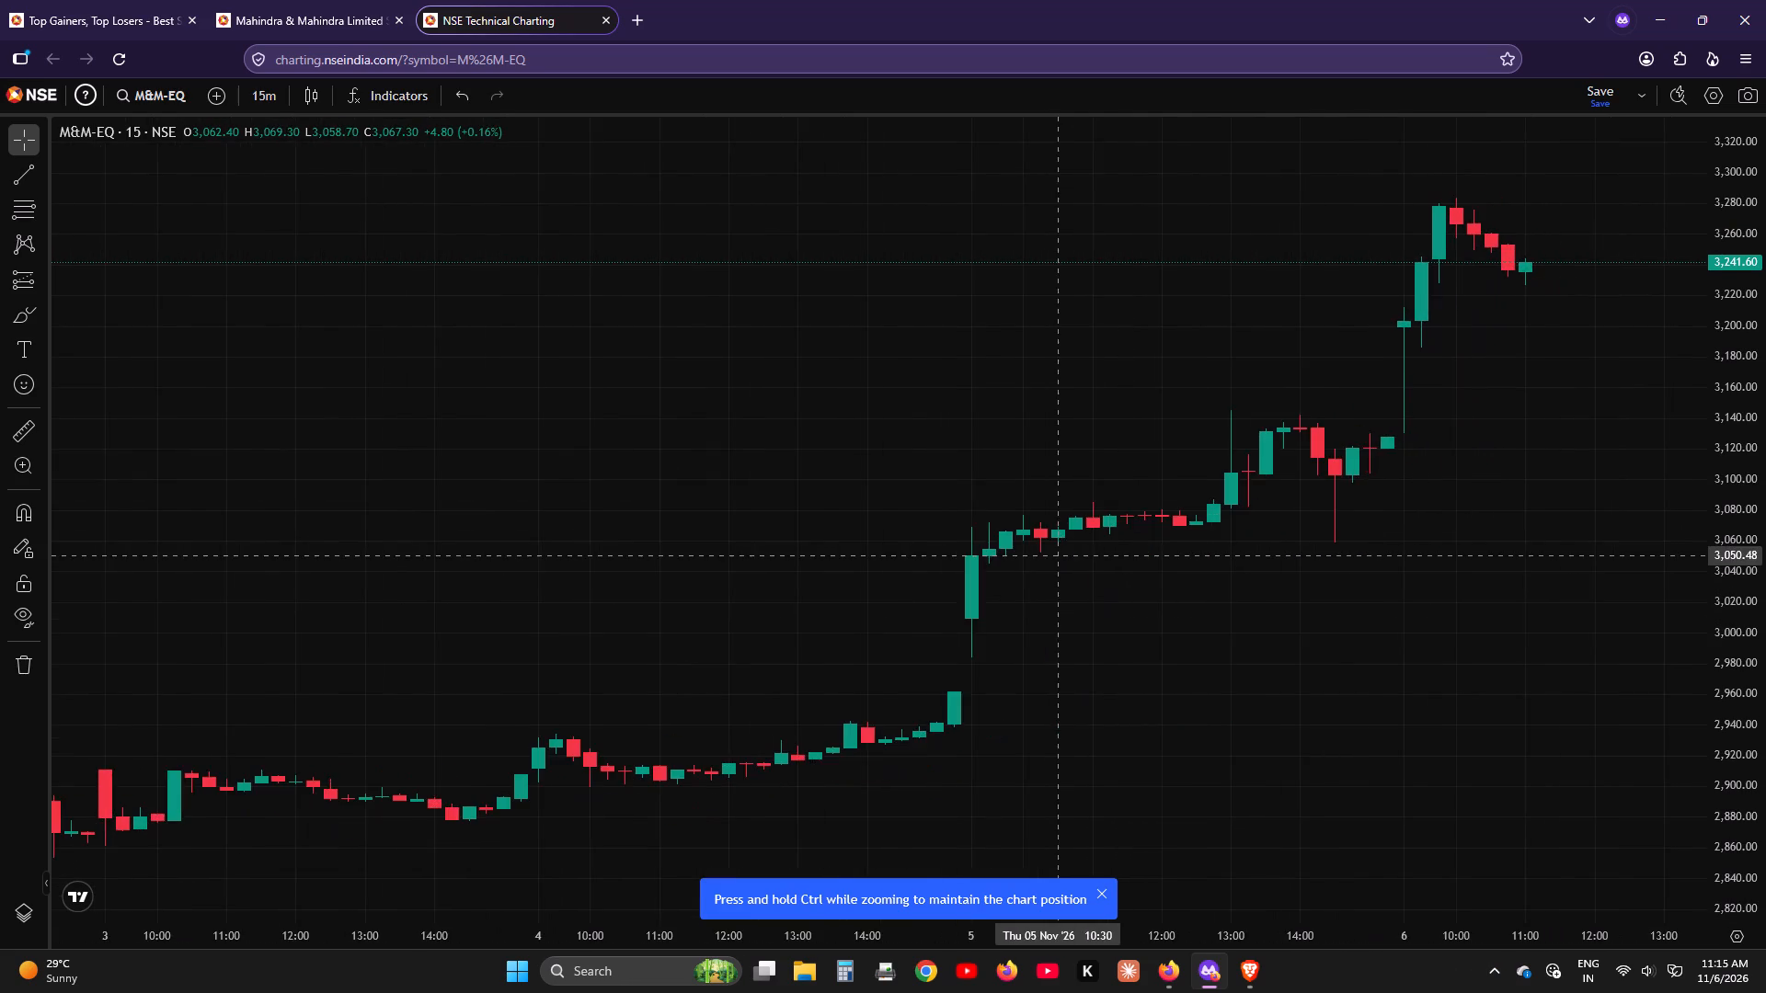
scroll(1050, 555, "up", 3)
scroll(635, 536, "up", 2)
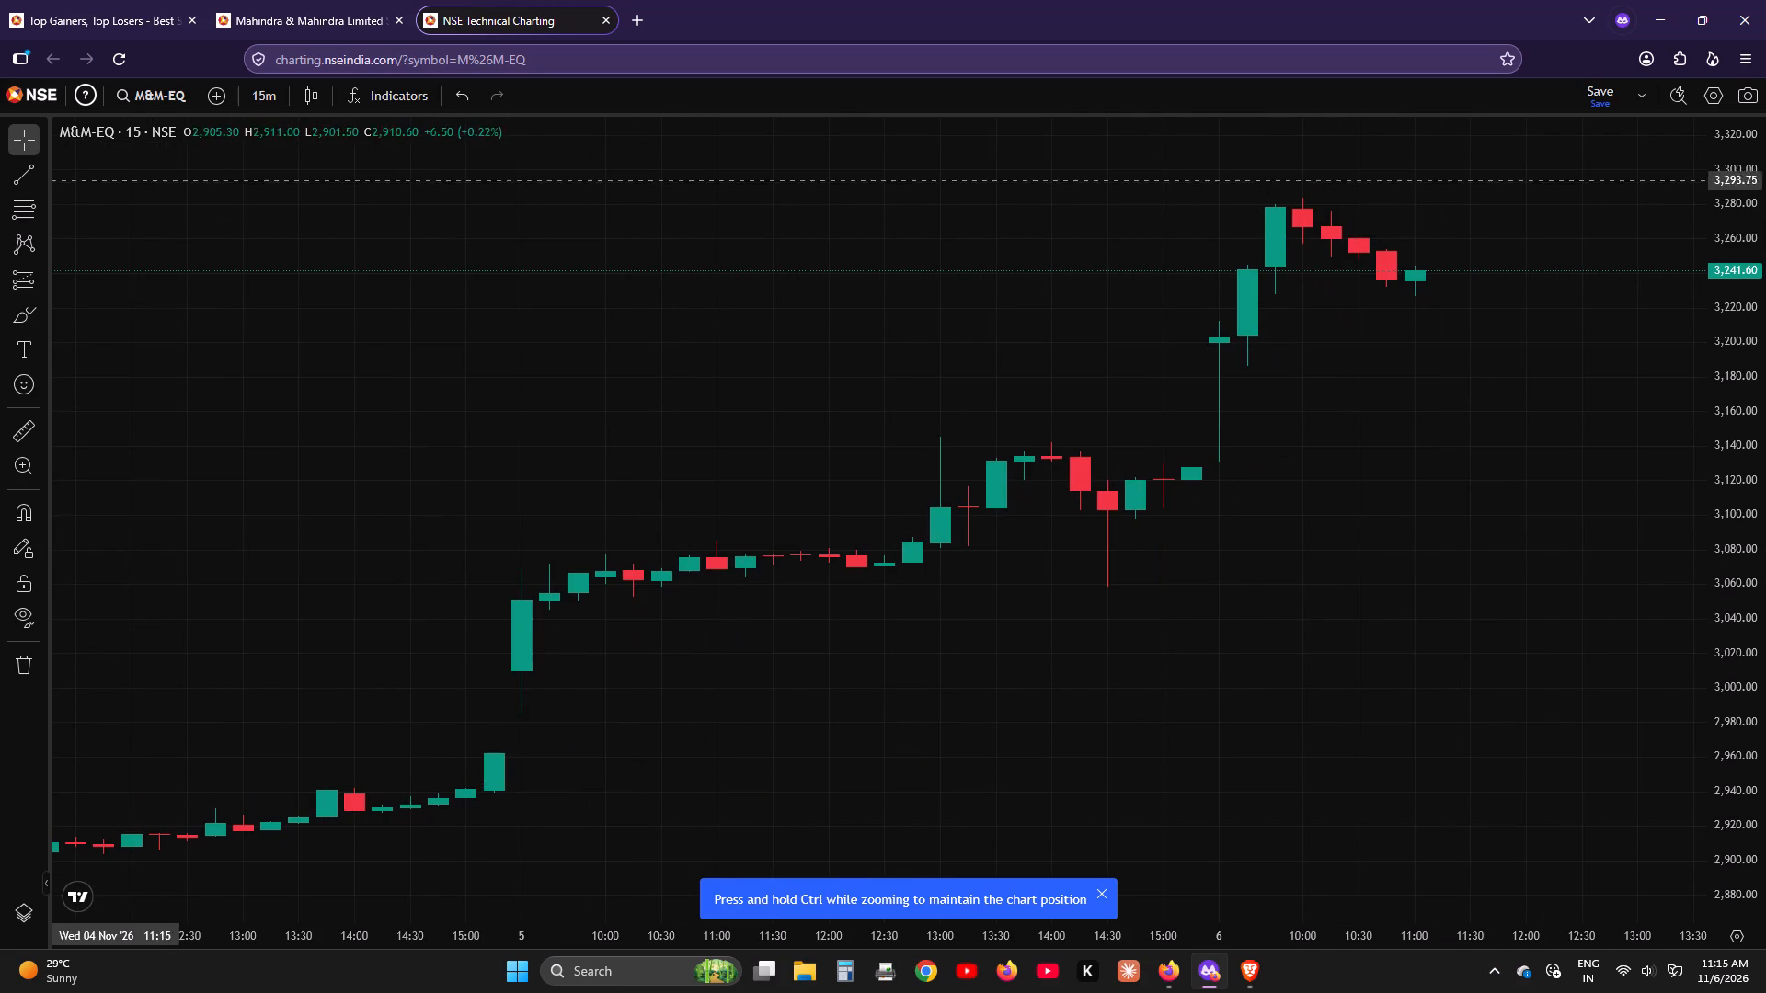
left_click(38, 174)
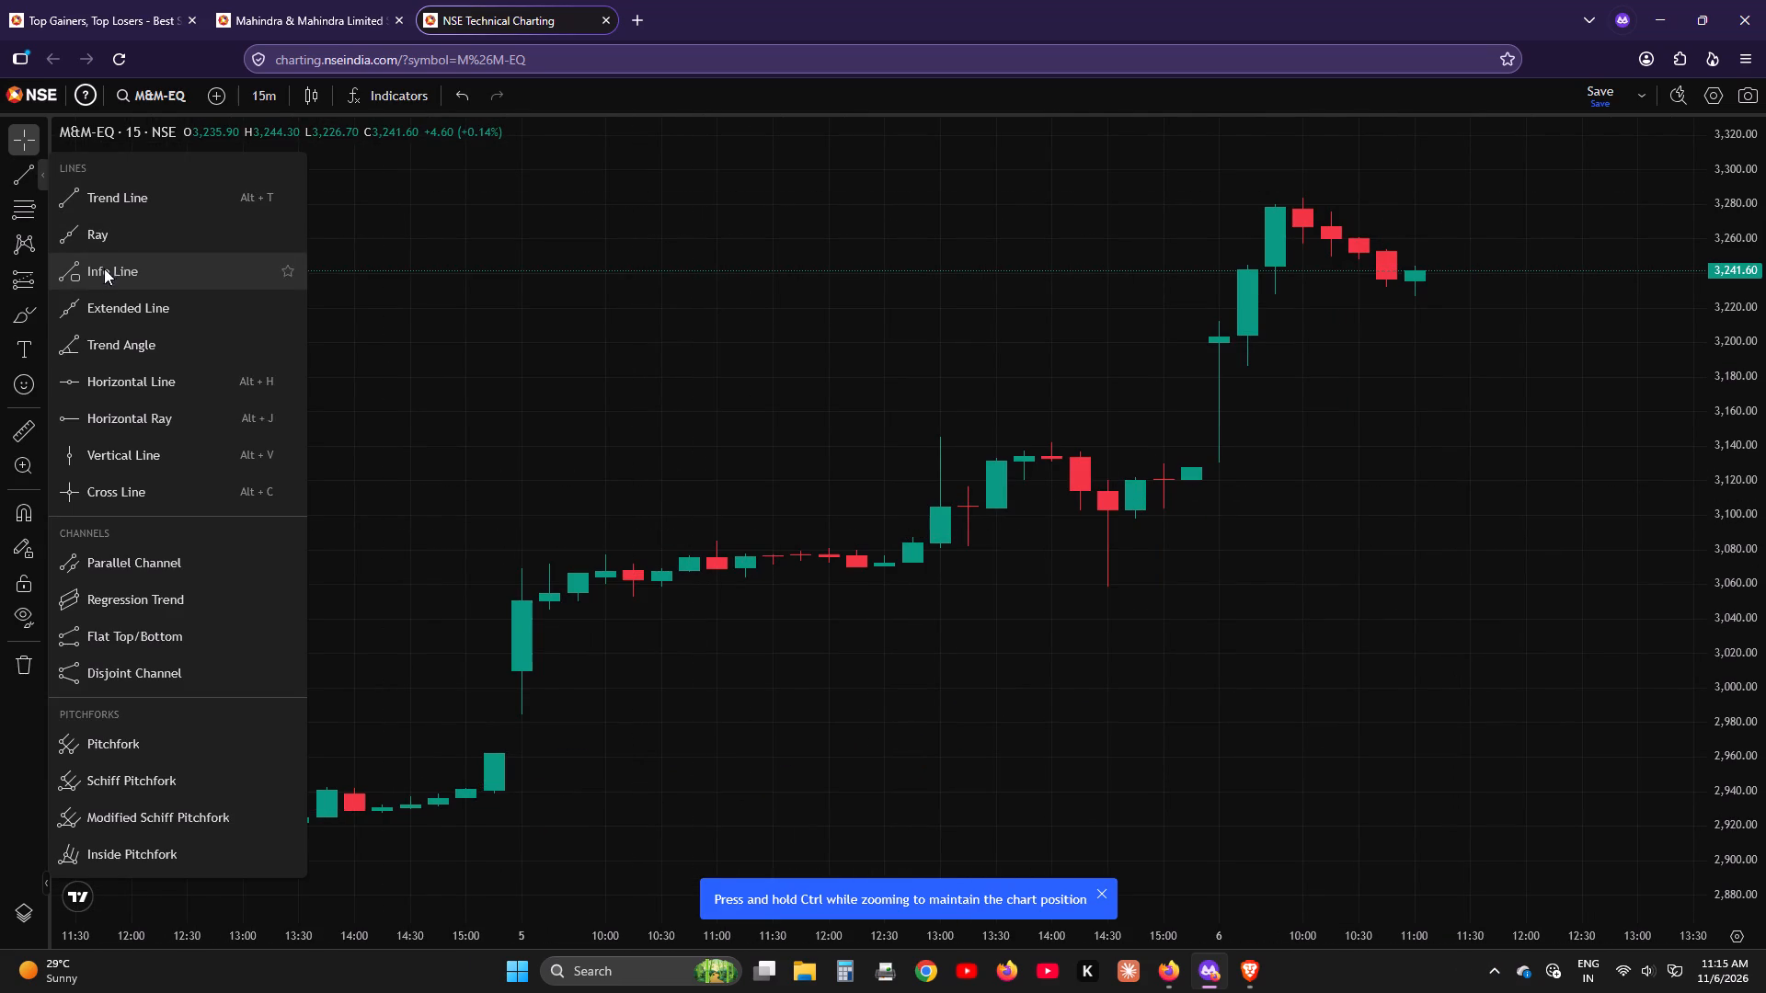
left_click(111, 306)
left_click(522, 569)
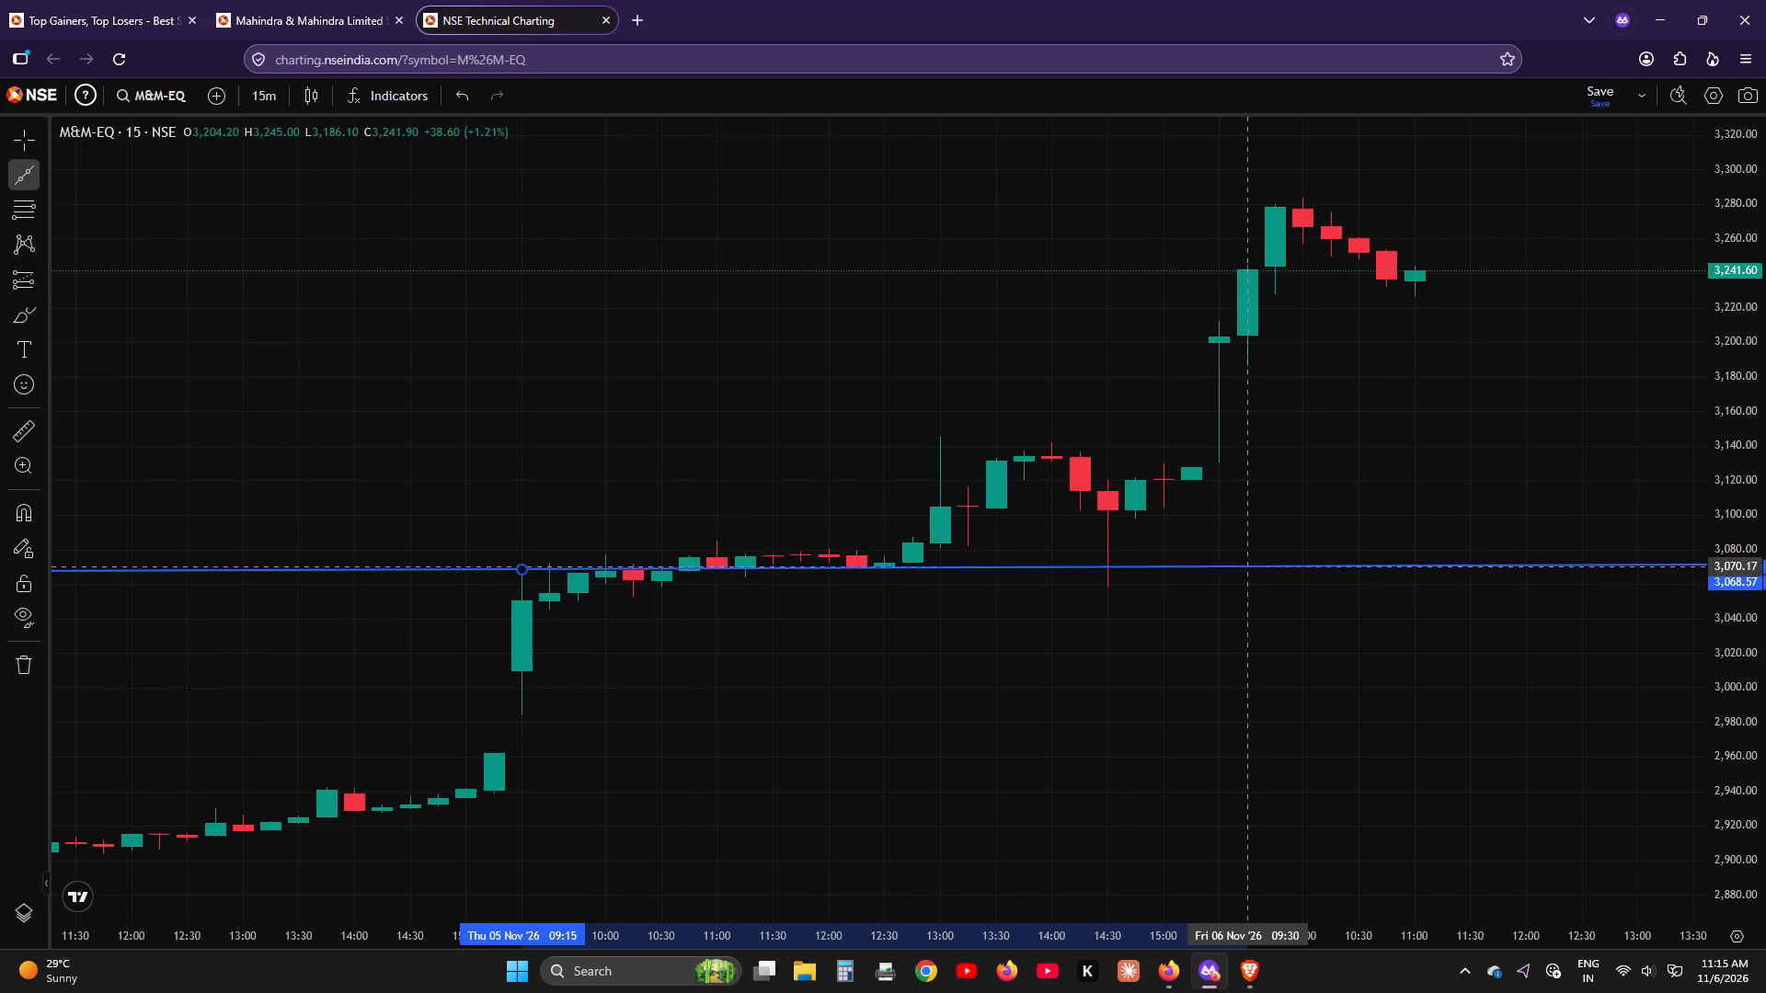
left_click(1251, 569)
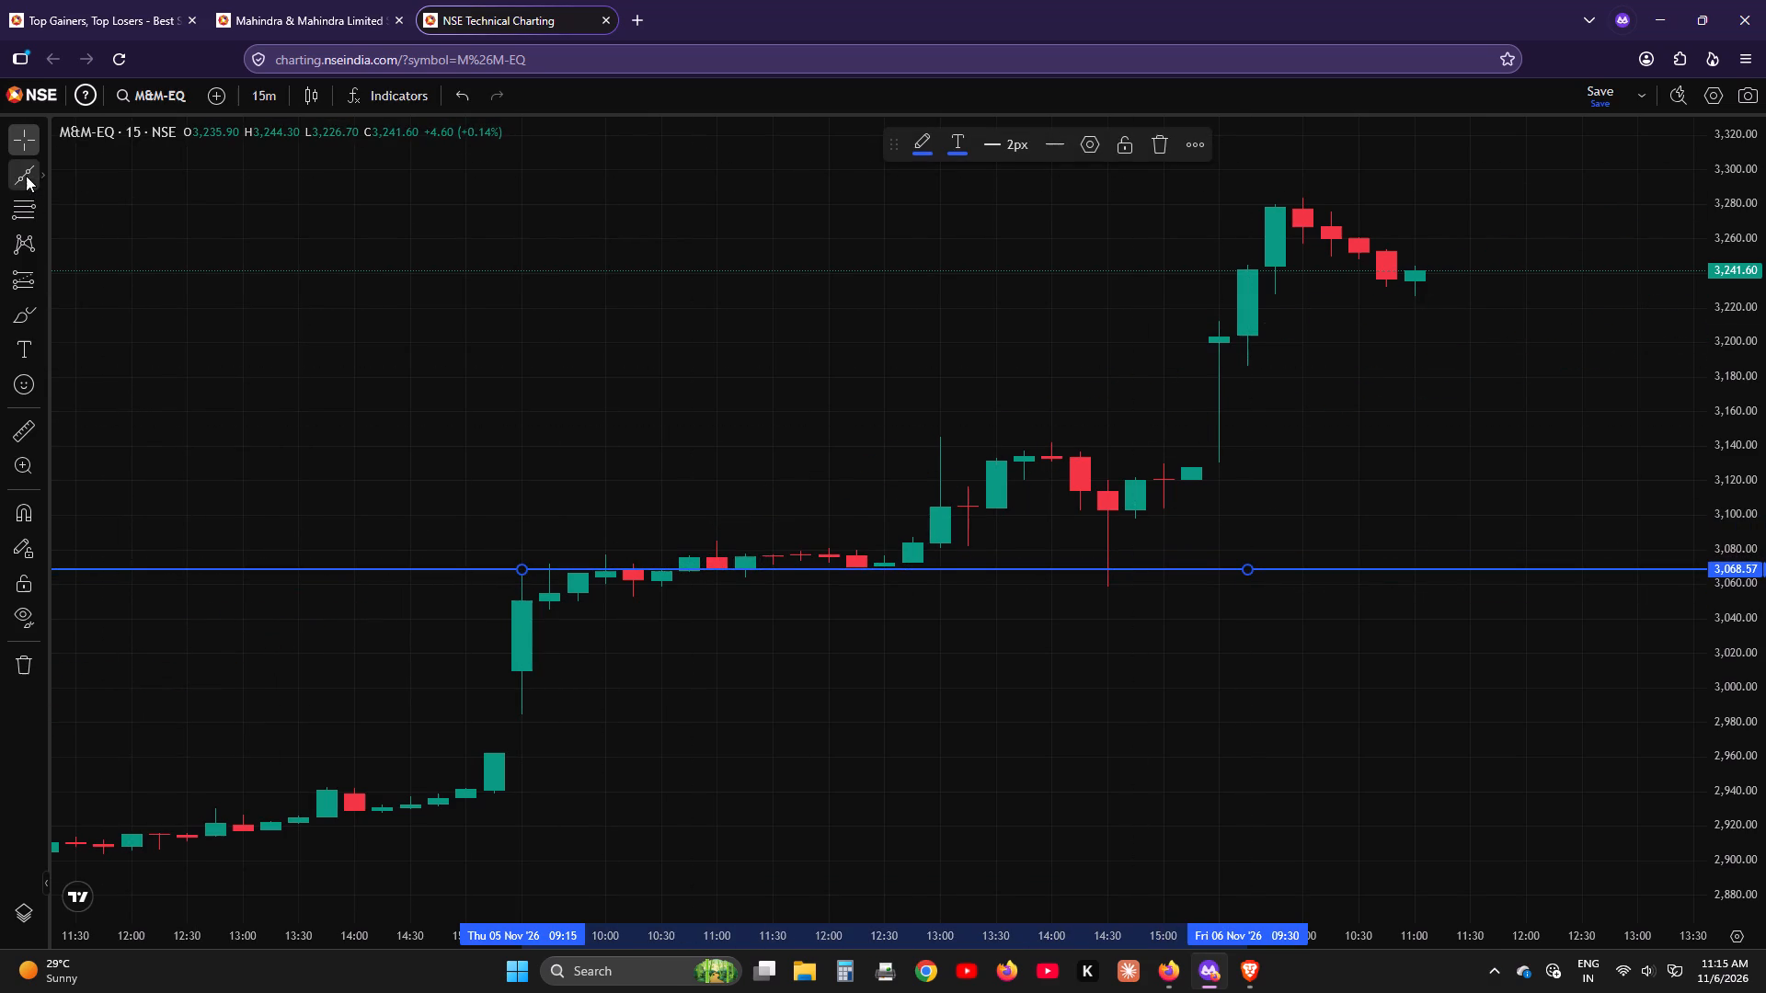
Draw a second horizontal extended line at about 2,983 from the 5 November 09:15 candle's low to 11:45.
left_click(26, 176)
left_click(521, 717)
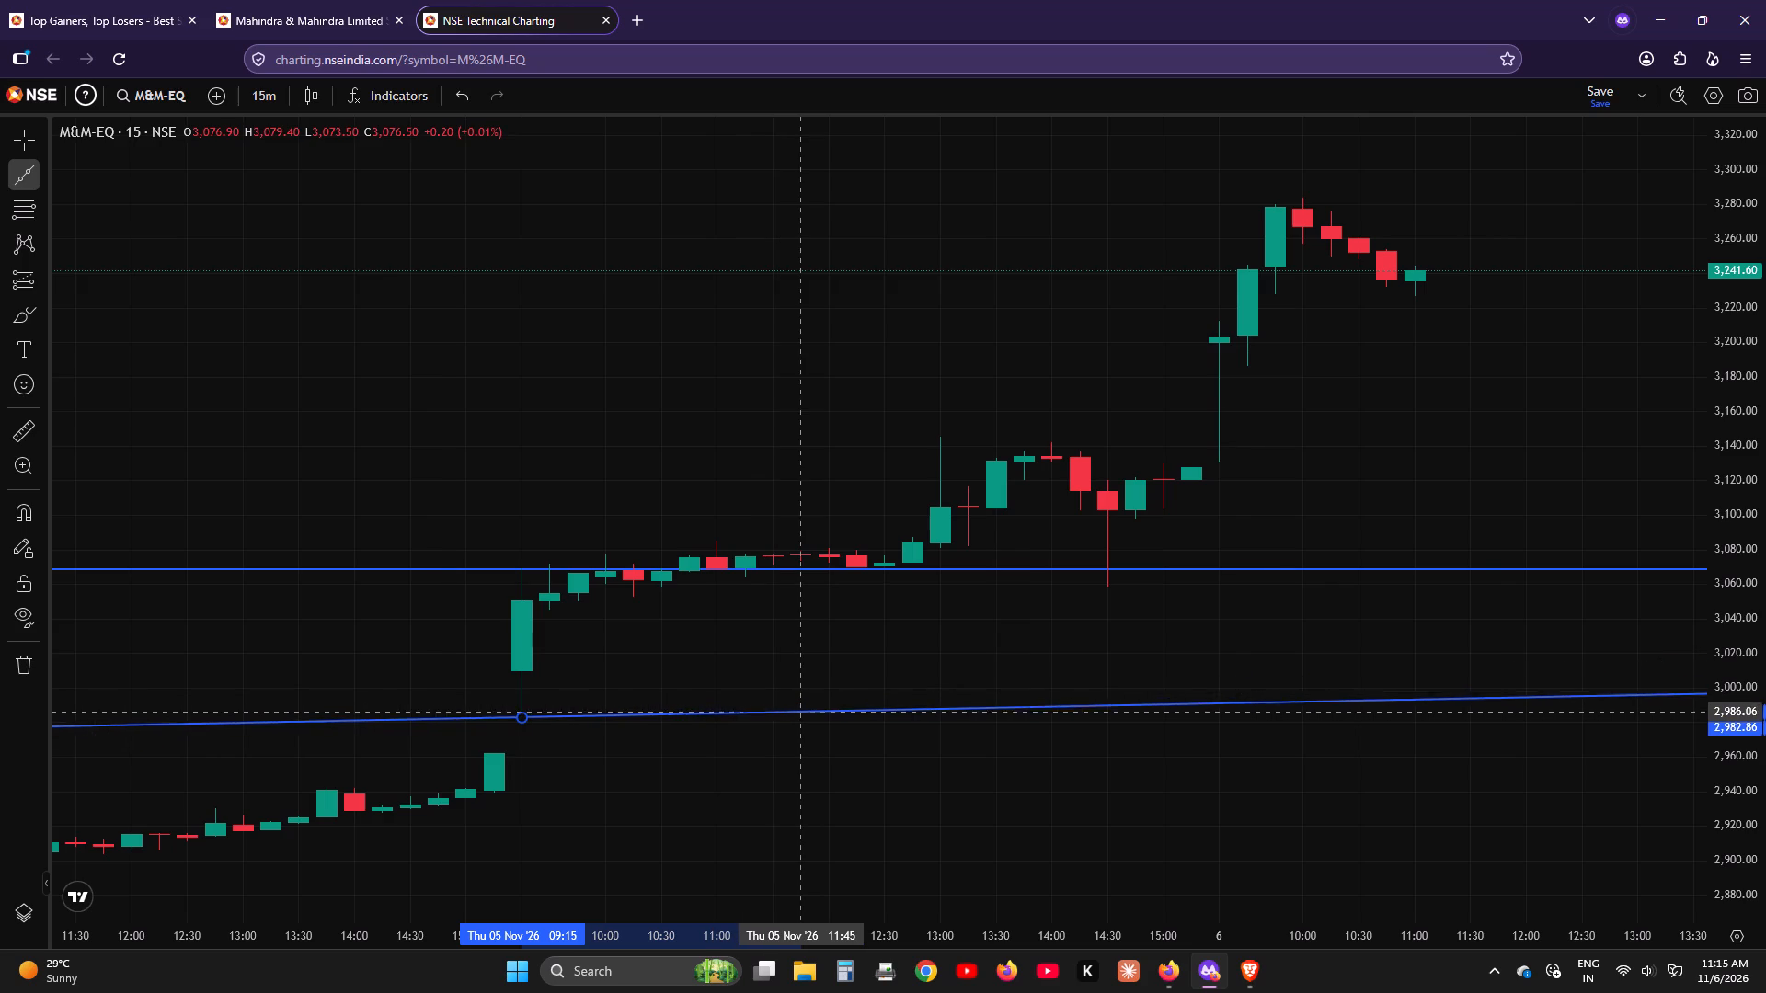
left_click(787, 717)
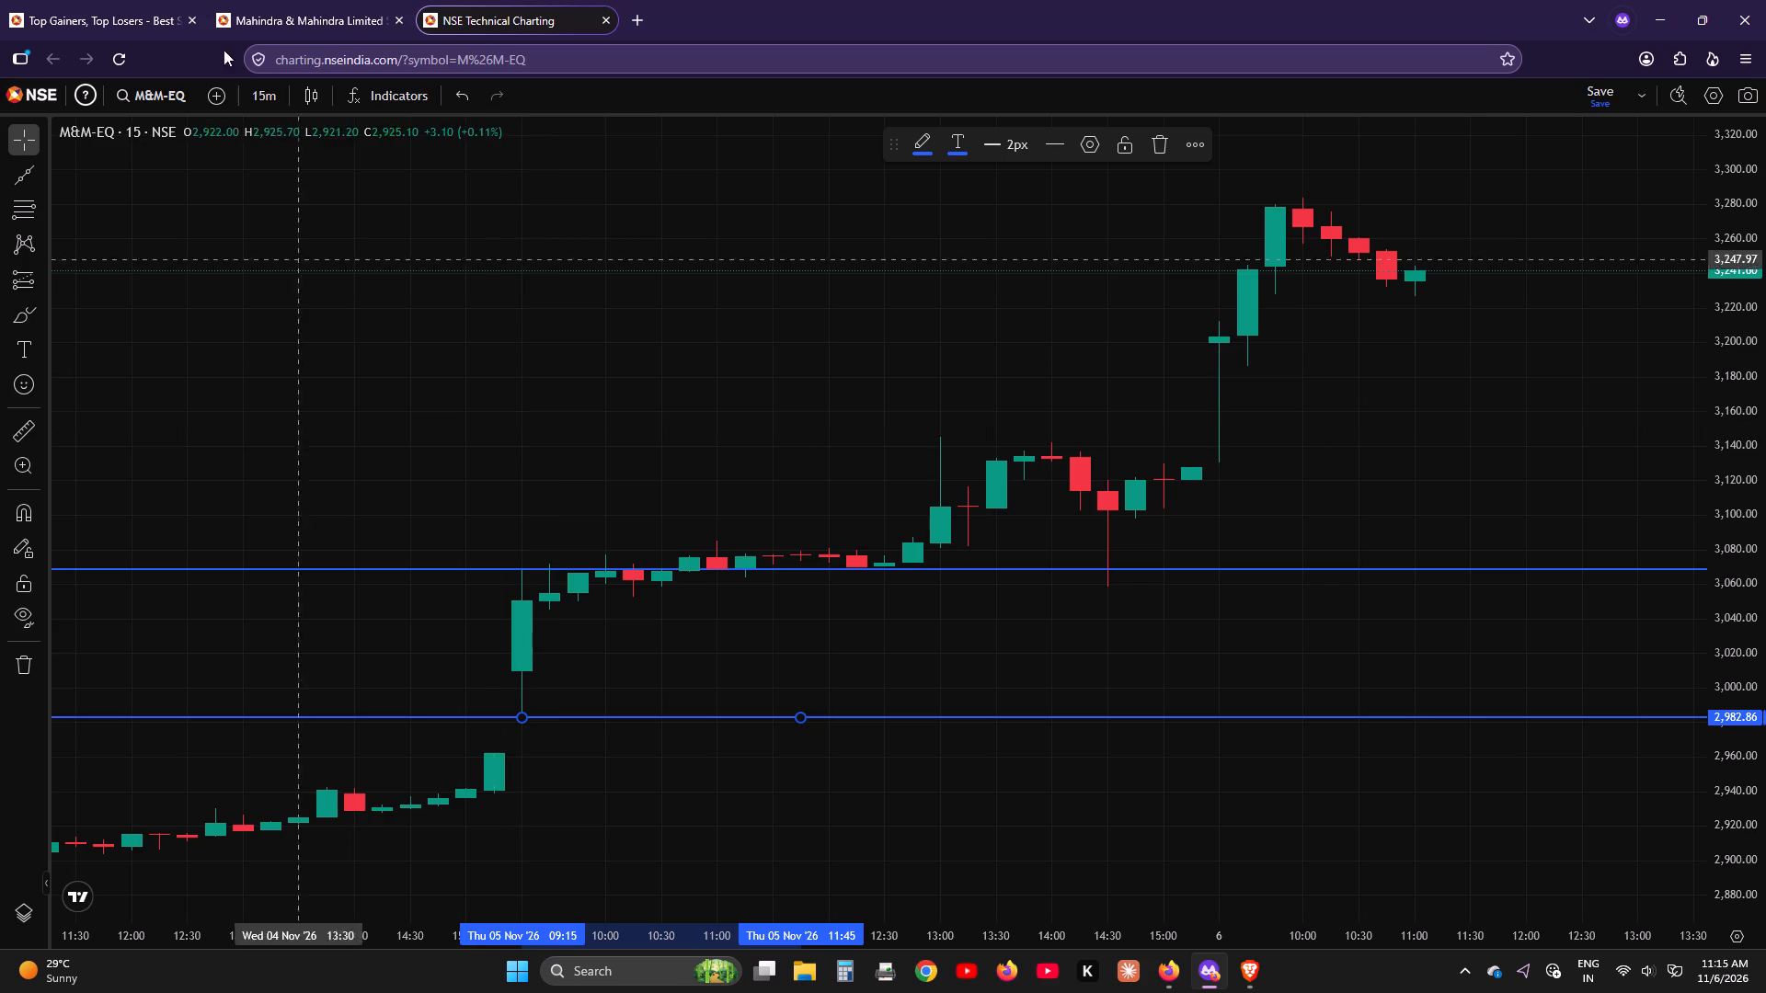
Add the Volume indicator to the M&M chart.
left_click(393, 89)
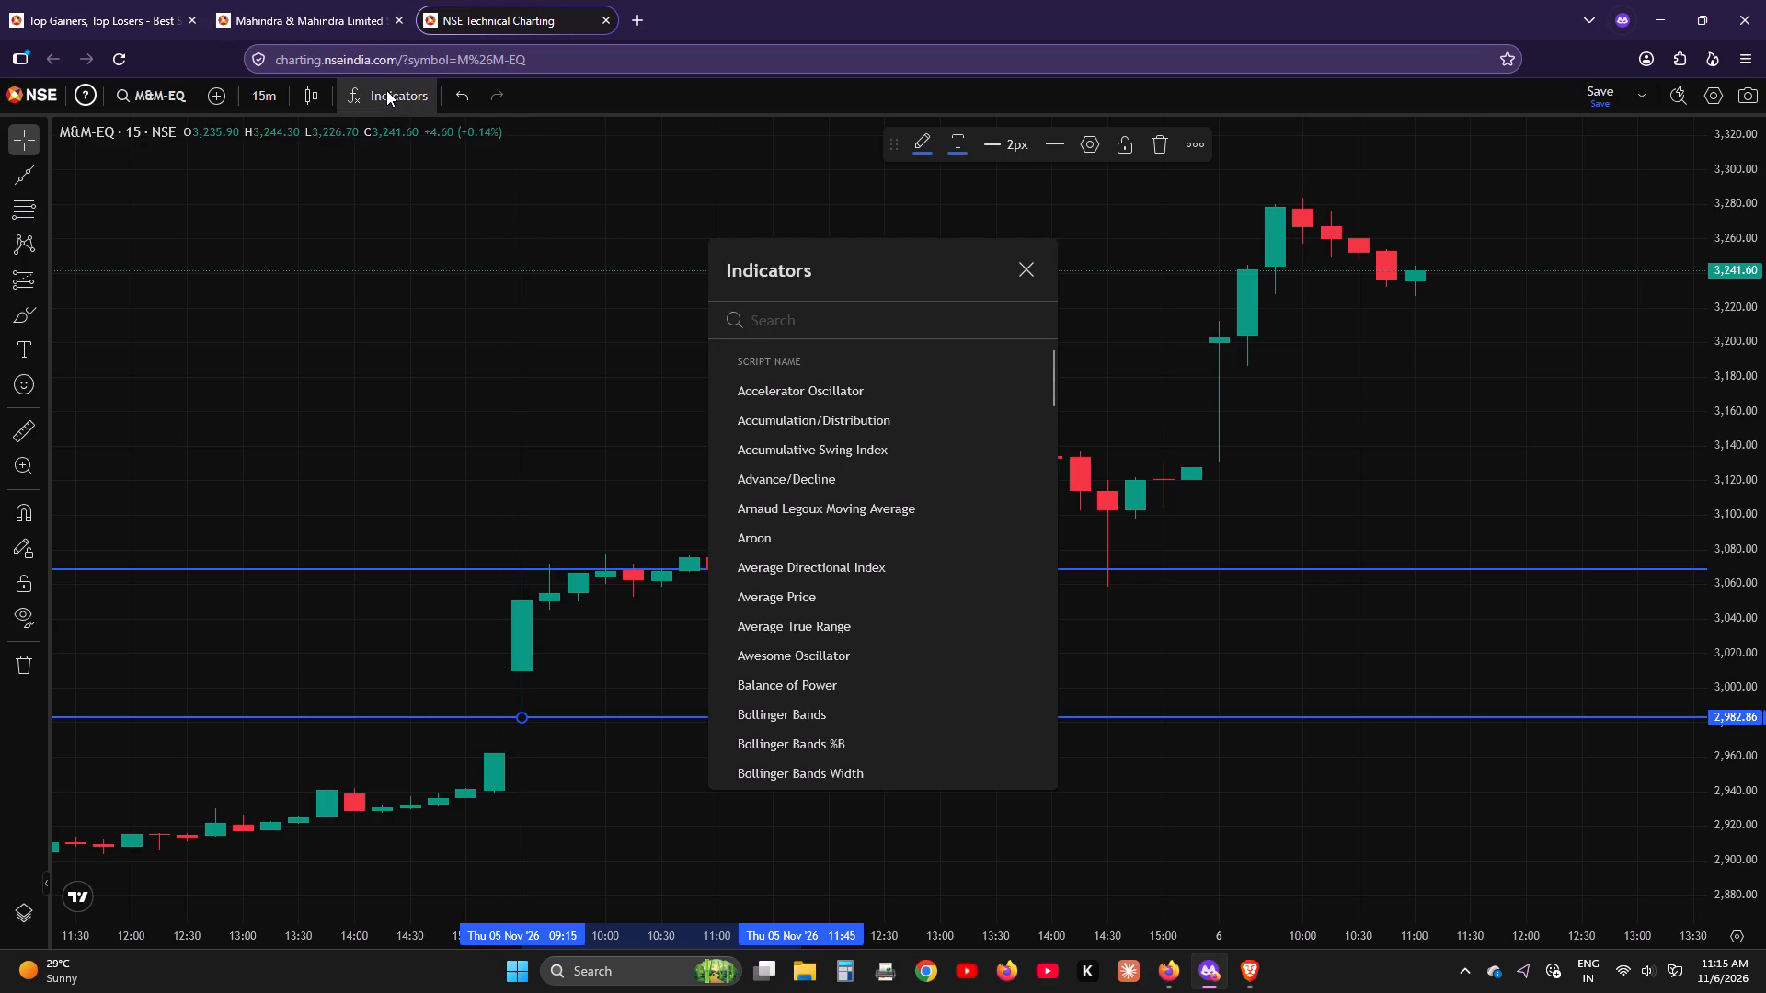
type("vo")
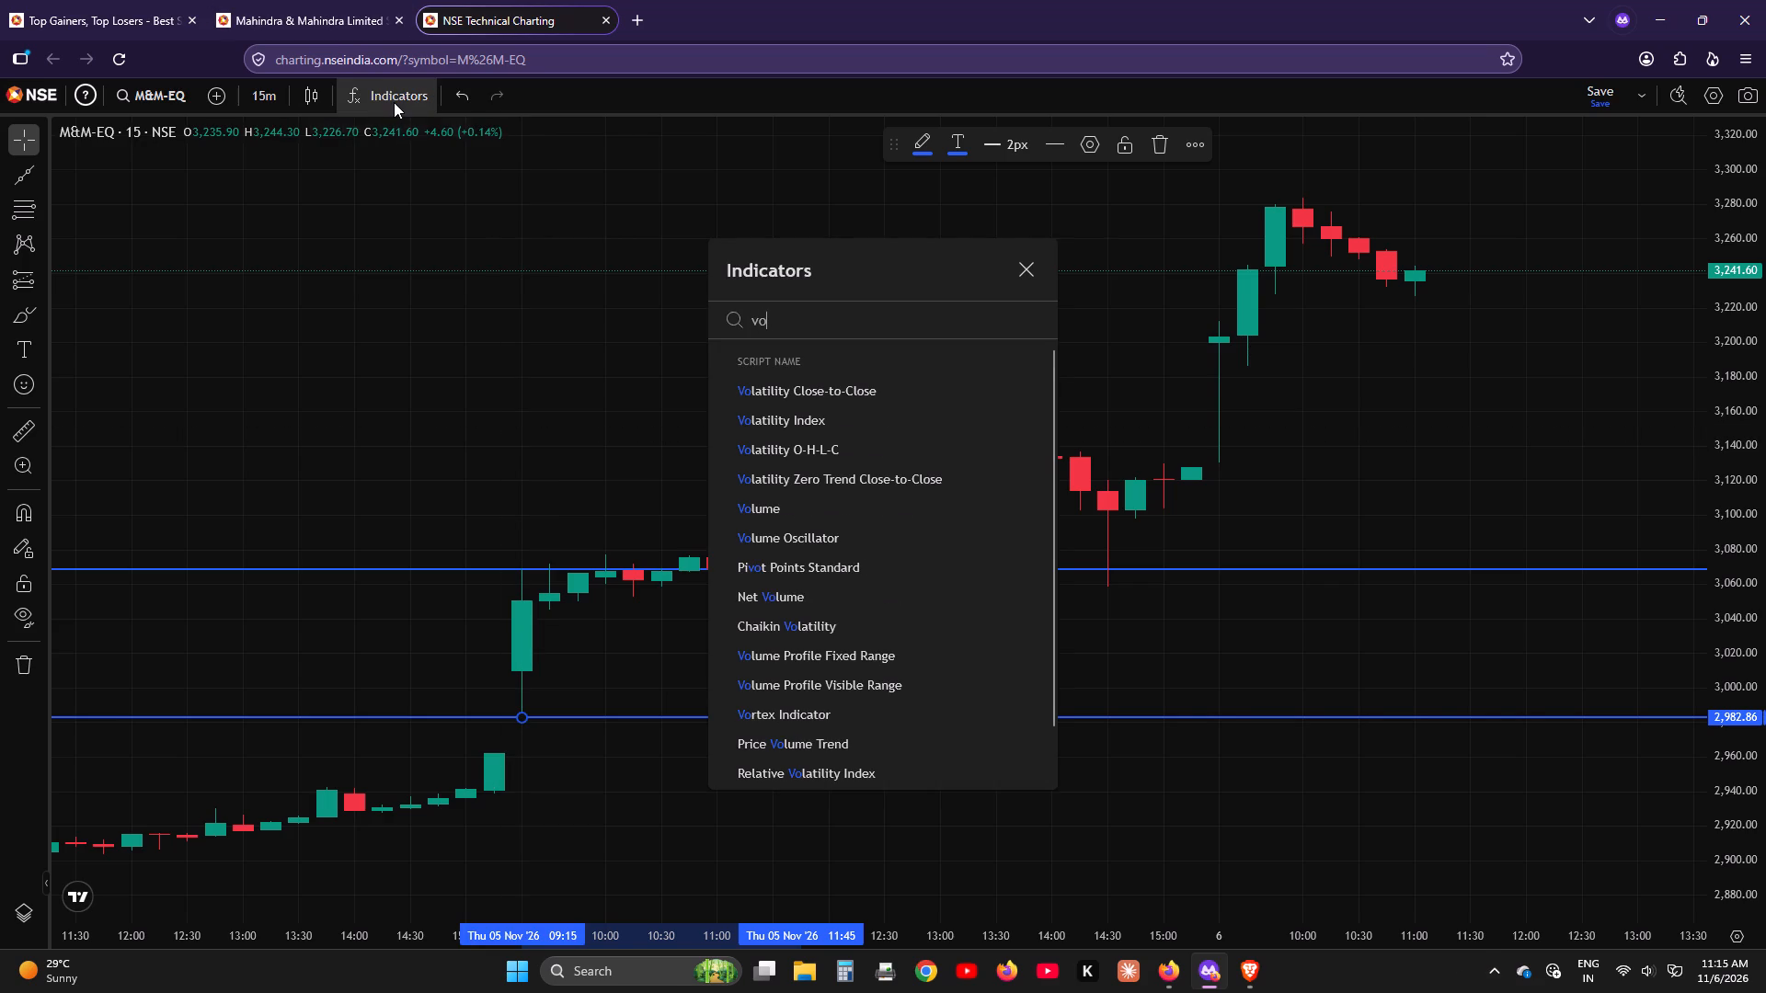
left_click(785, 519)
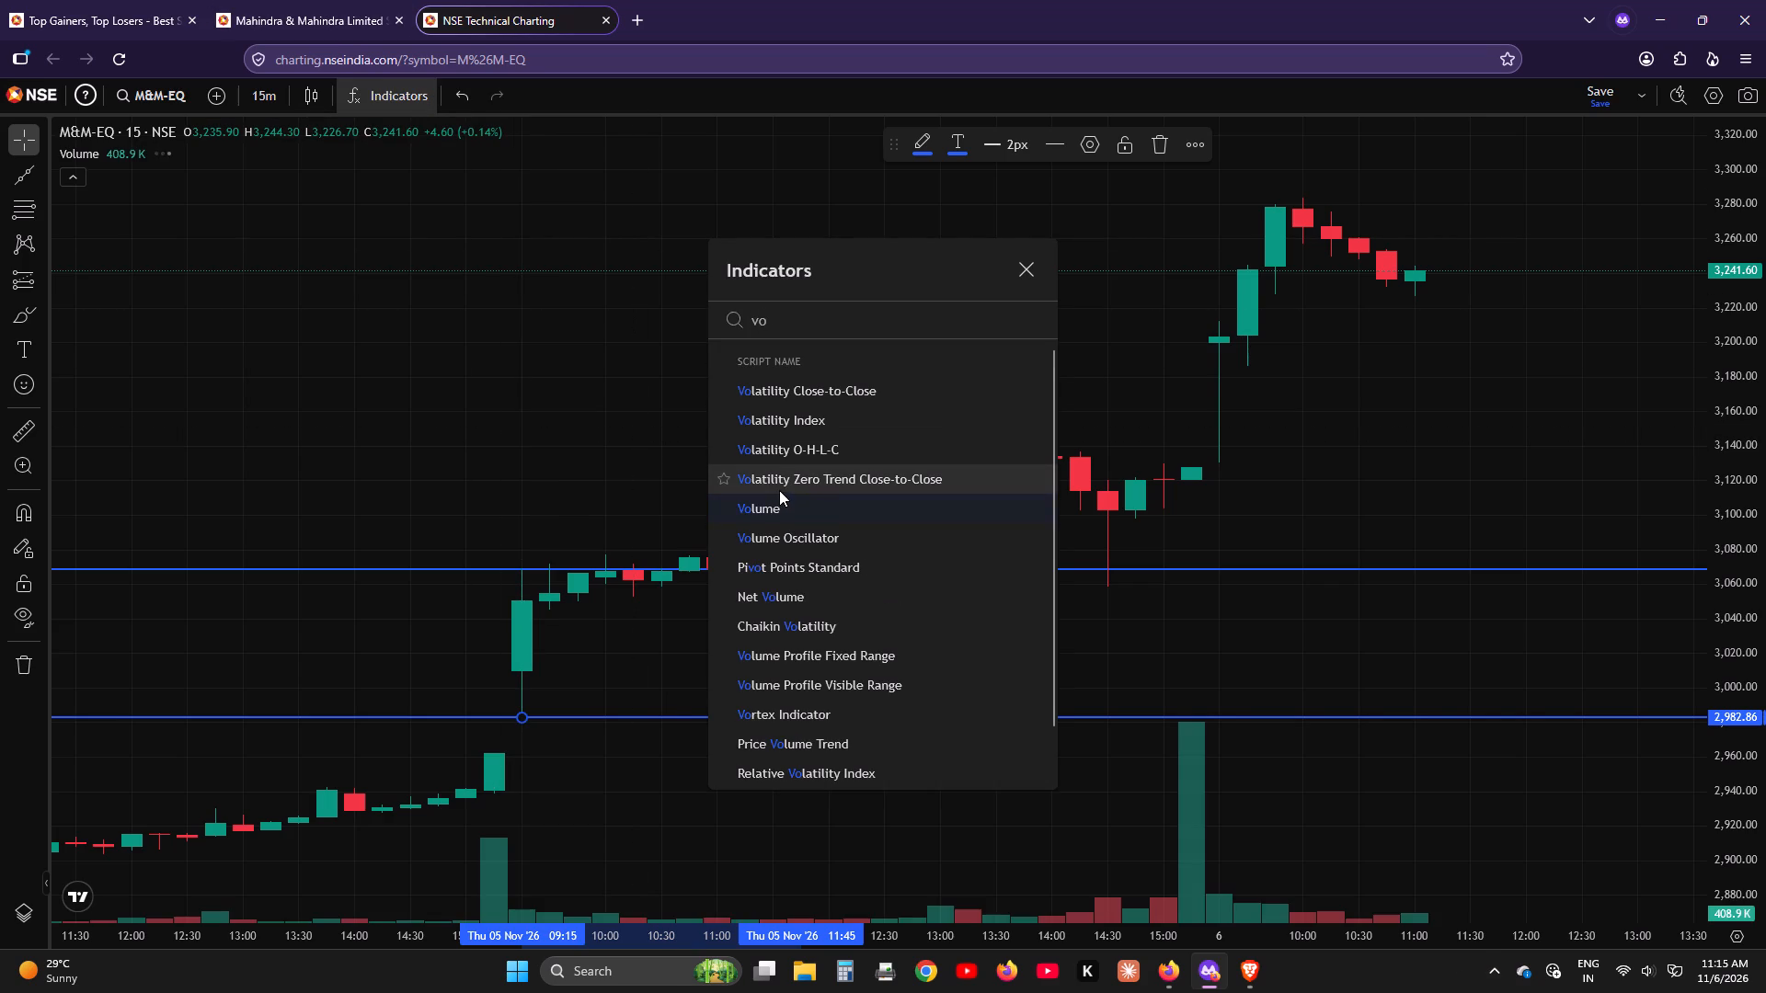
left_click(1027, 268)
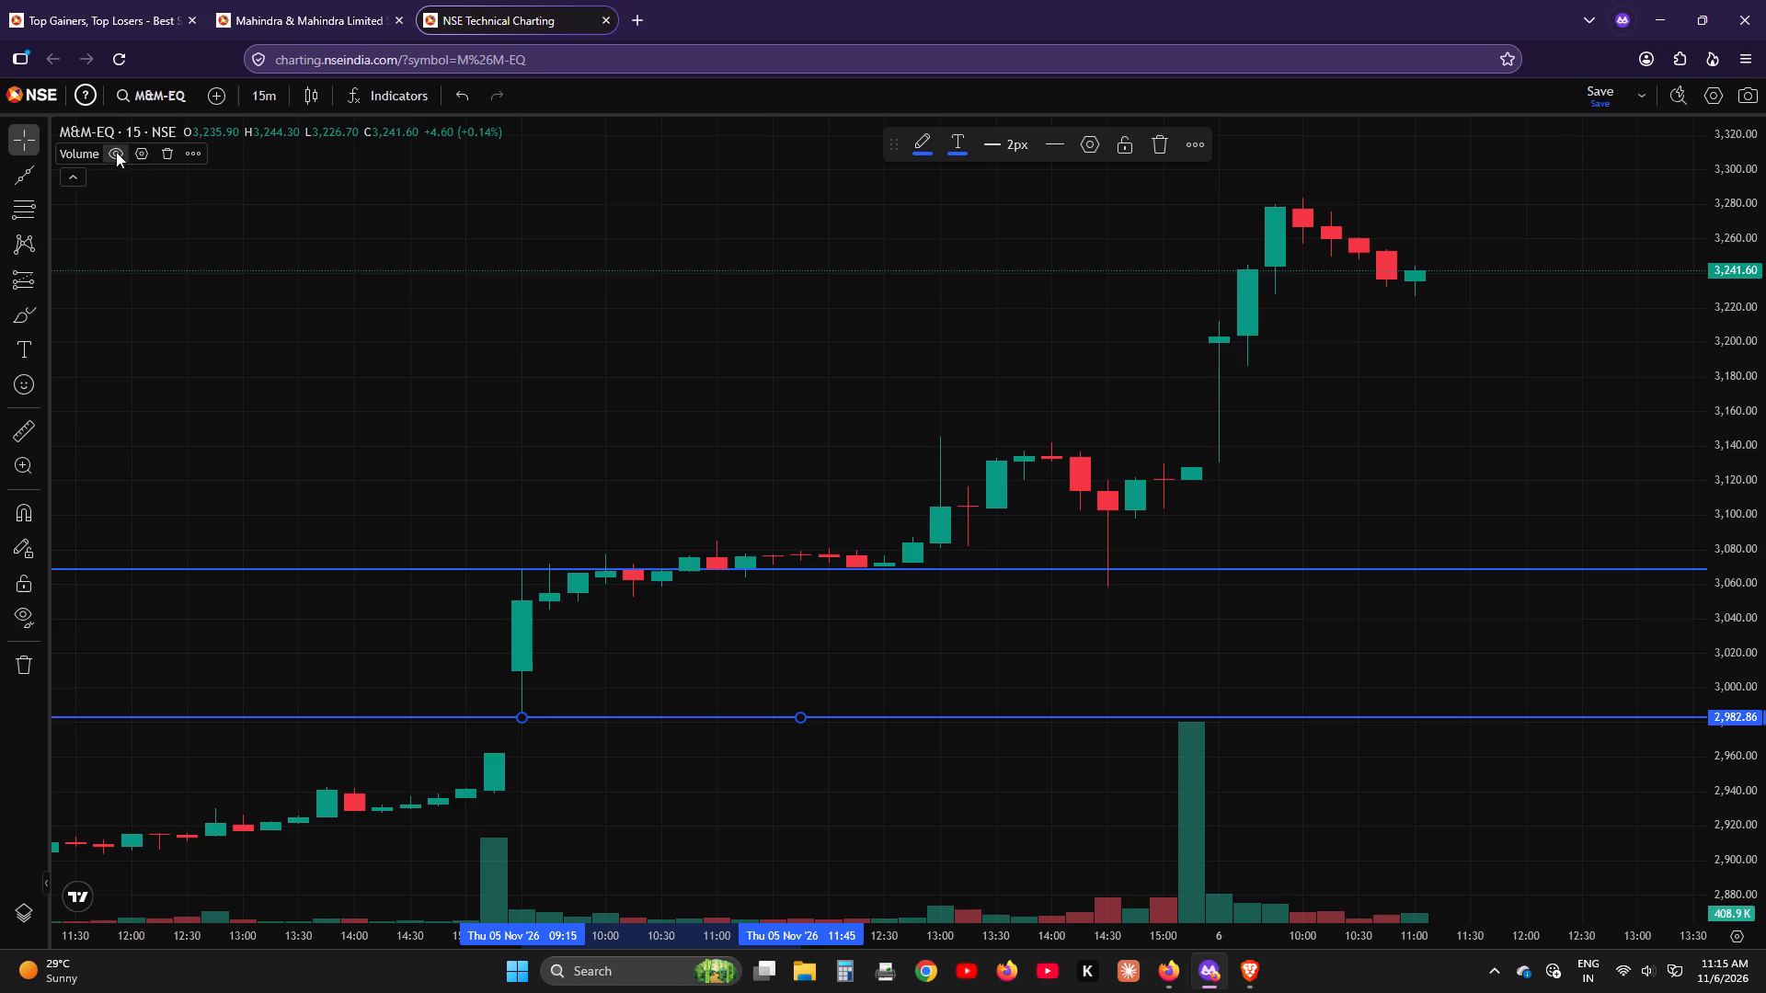
Review the Volume indicator's input and style settings, including the smoothing line types, alongside the volume bars of earlier sessions.
left_click(143, 154)
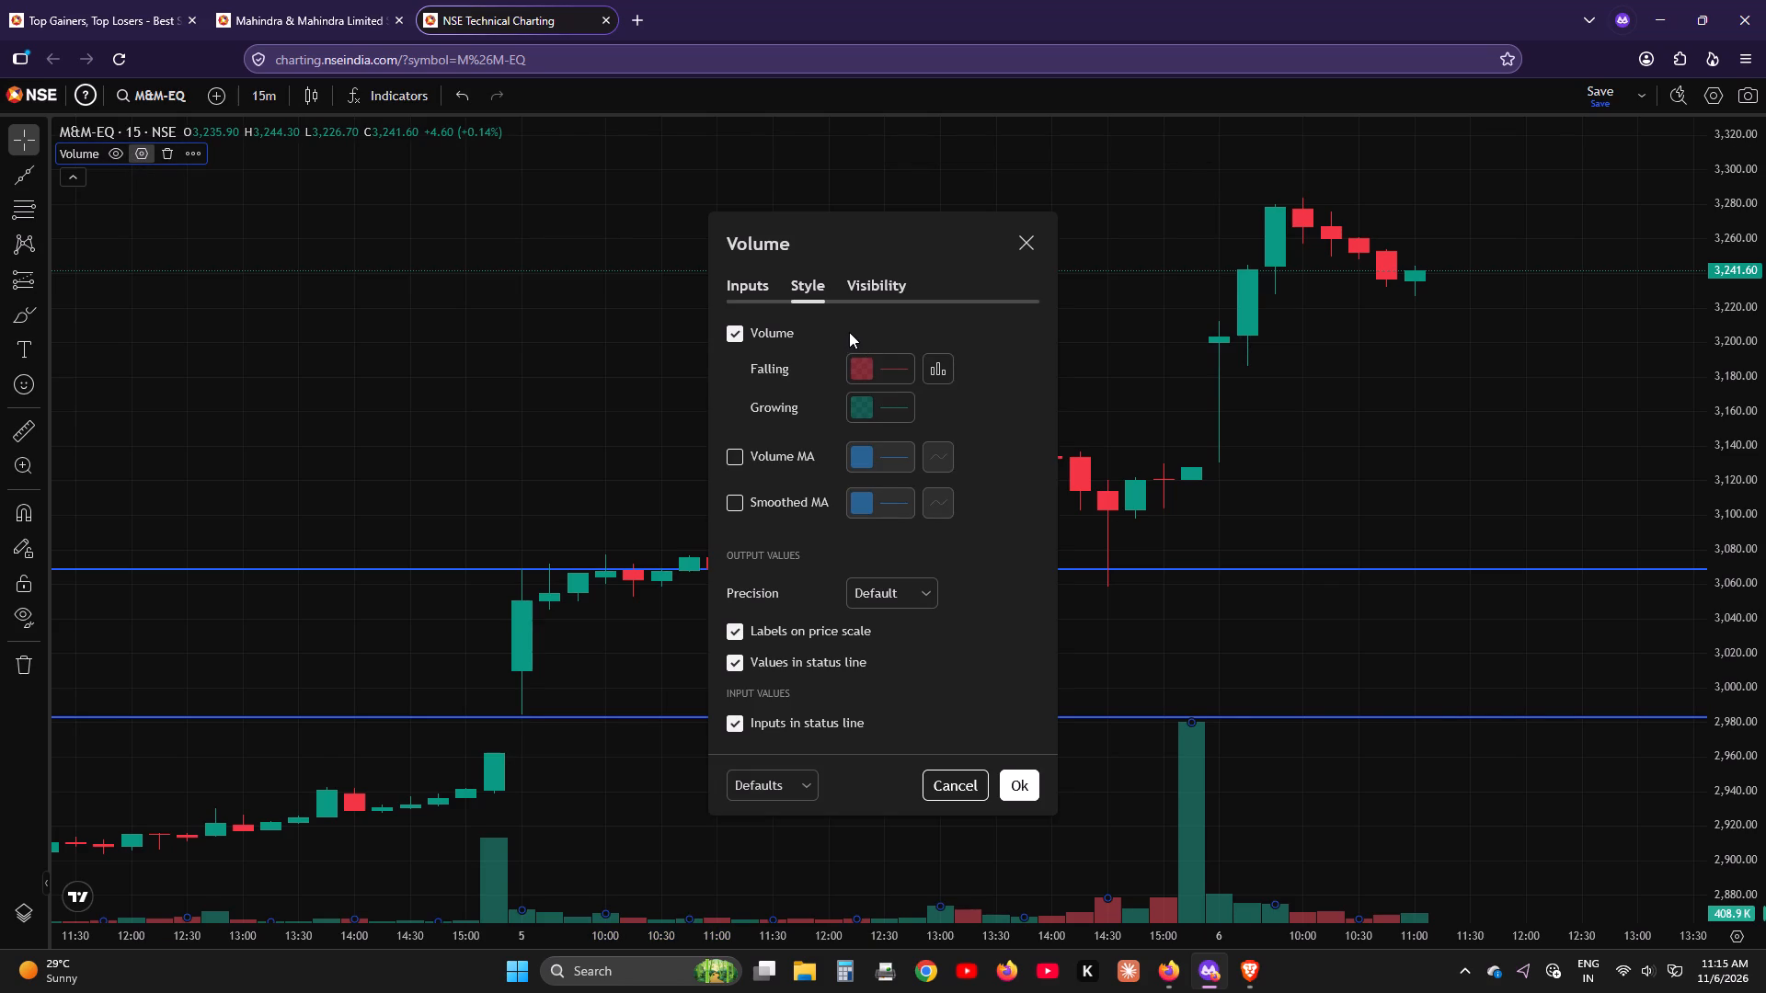
left_click(748, 286)
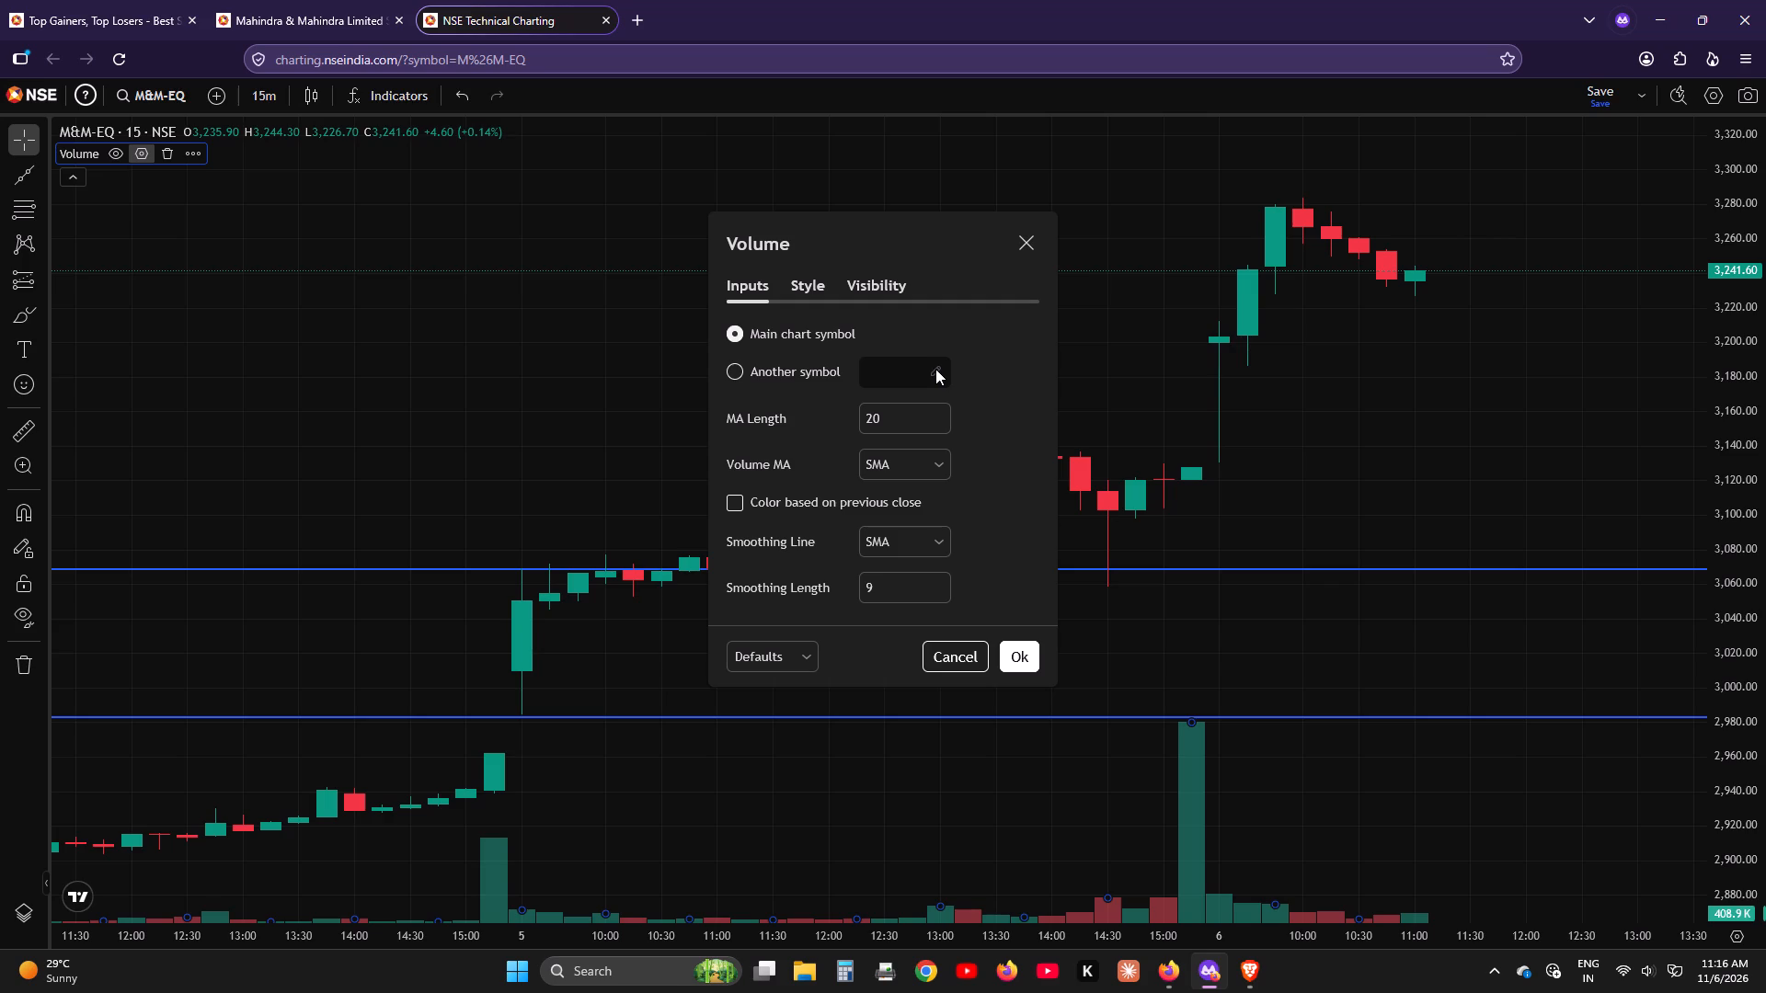
scroll(679, 781, "down", 1)
scroll(679, 782, "up", 1)
scroll(679, 782, "down", 3)
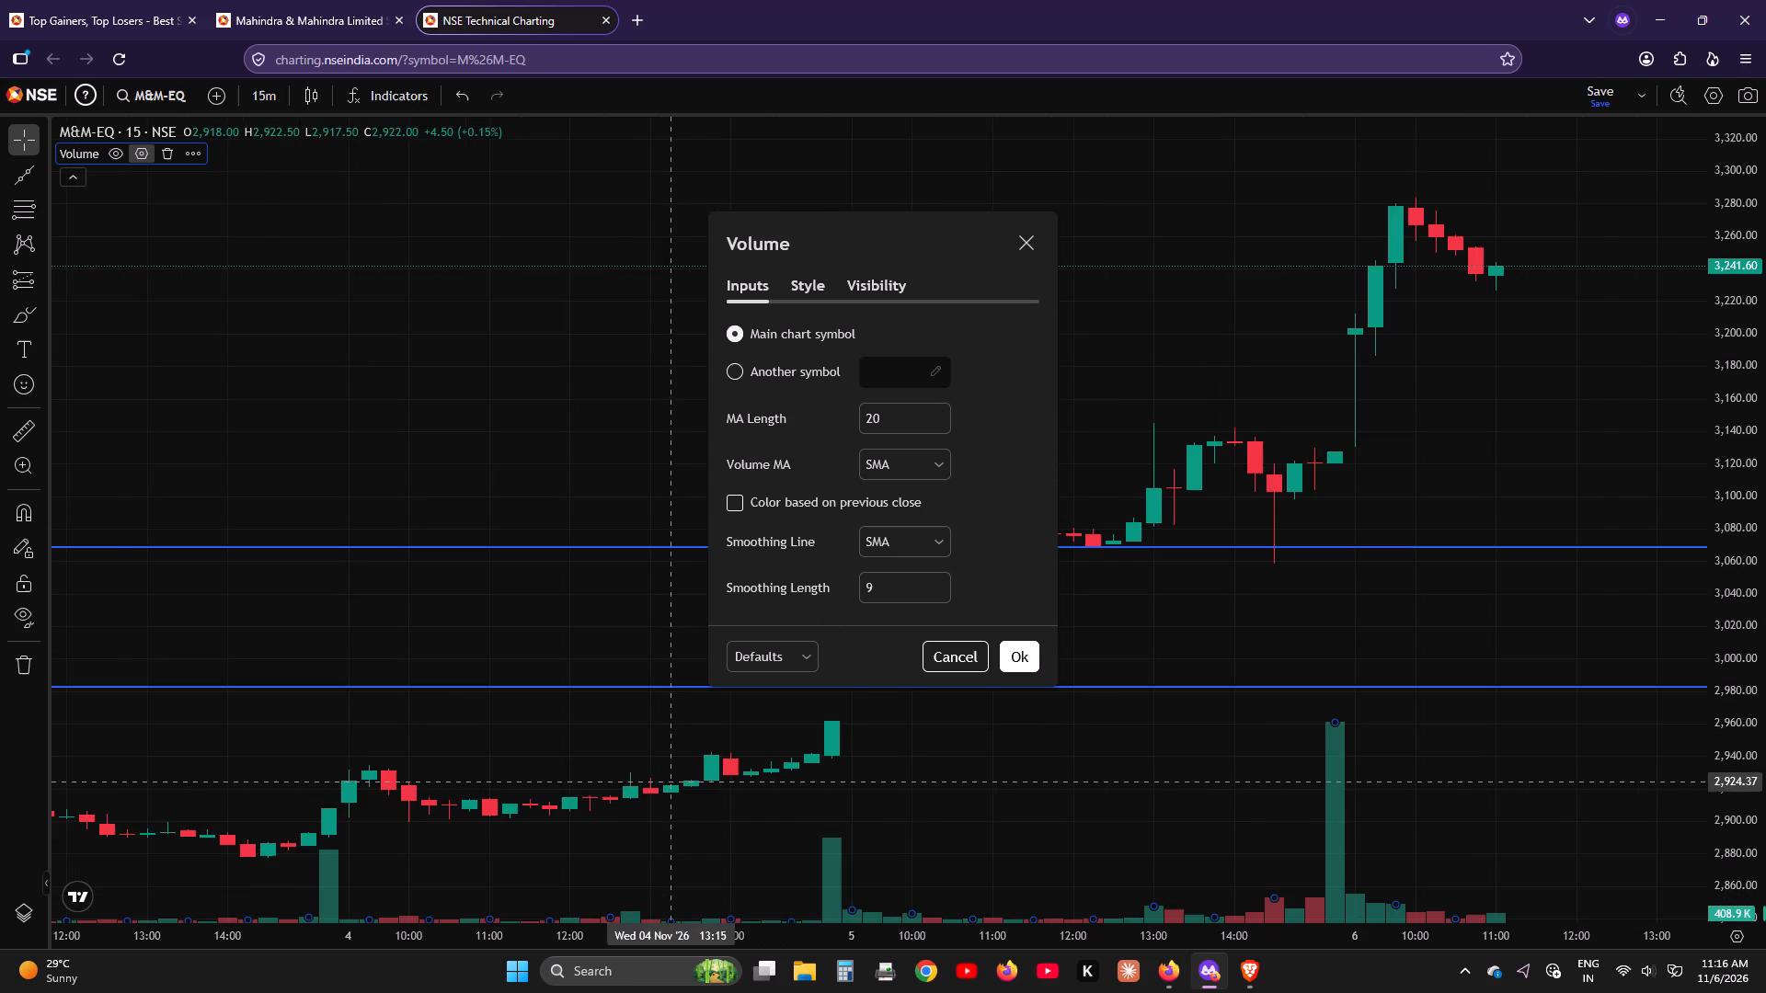
scroll(853, 815, "down", 2)
scroll(853, 815, "up", 1)
scroll(853, 815, "down", 6)
scroll(1051, 815, "down", 1)
scroll(1051, 815, "up", 1)
scroll(1051, 815, "down", 1)
scroll(1143, 757, "down", 2)
scroll(1143, 757, "up", 1)
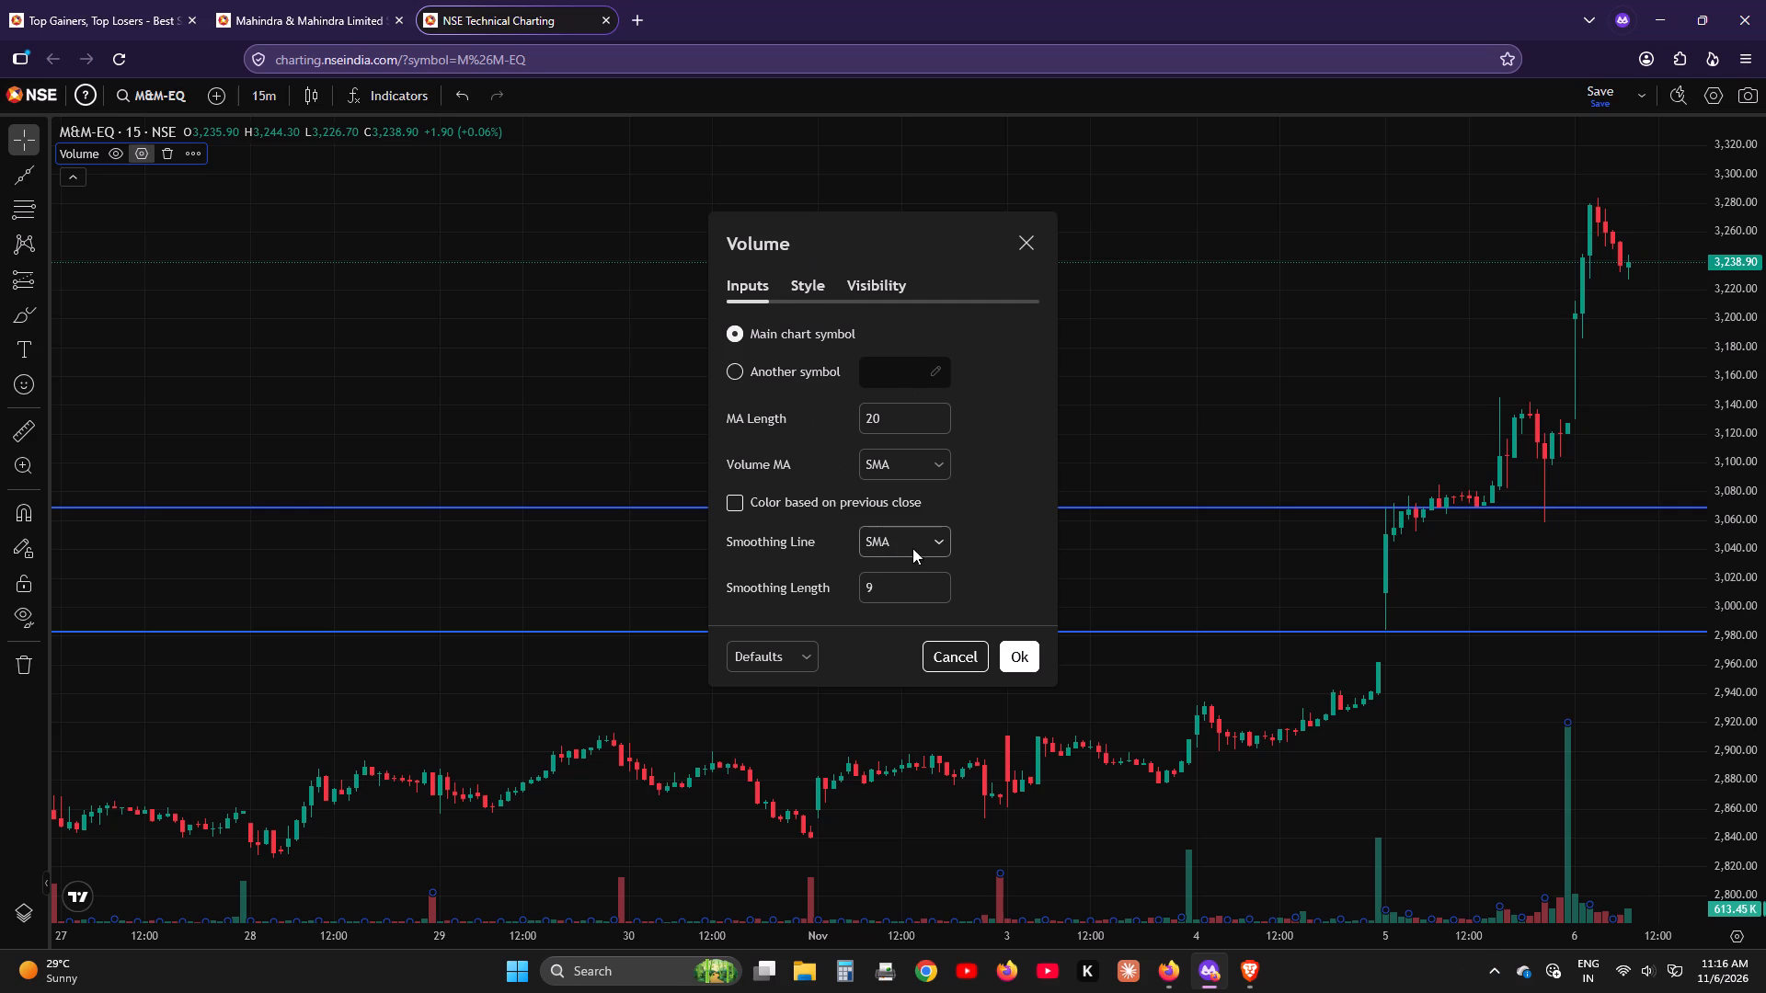
left_click(942, 536)
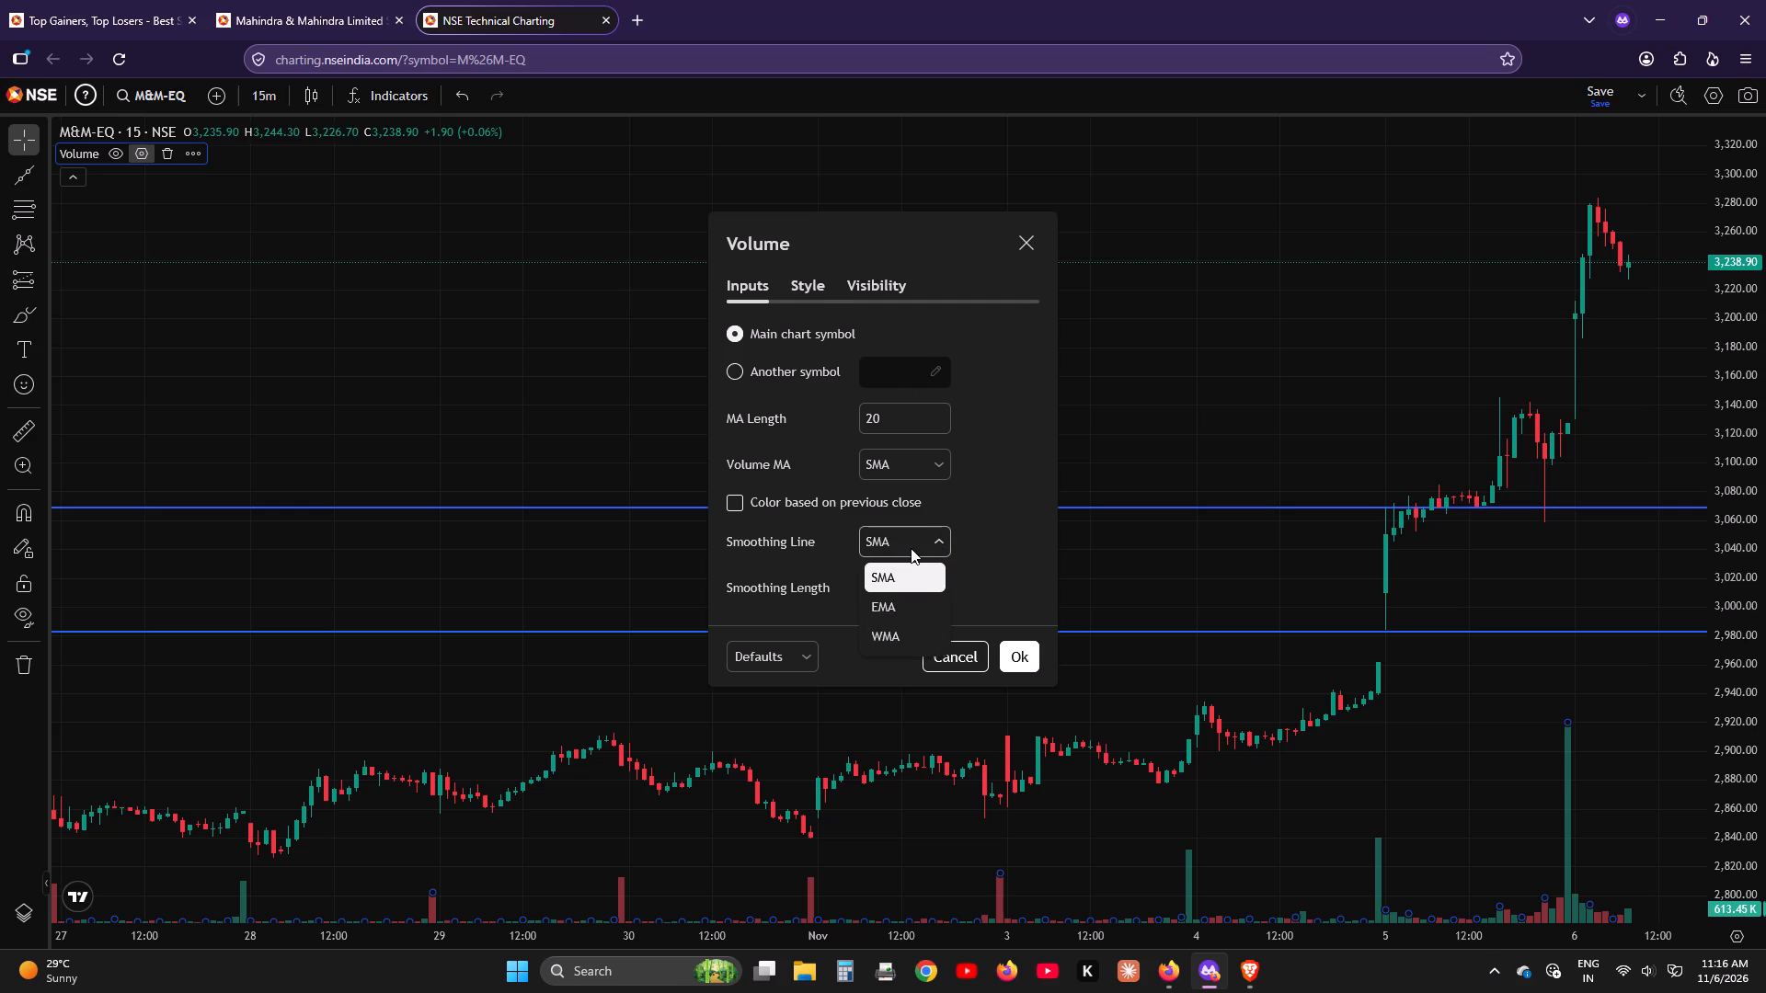
left_click(911, 547)
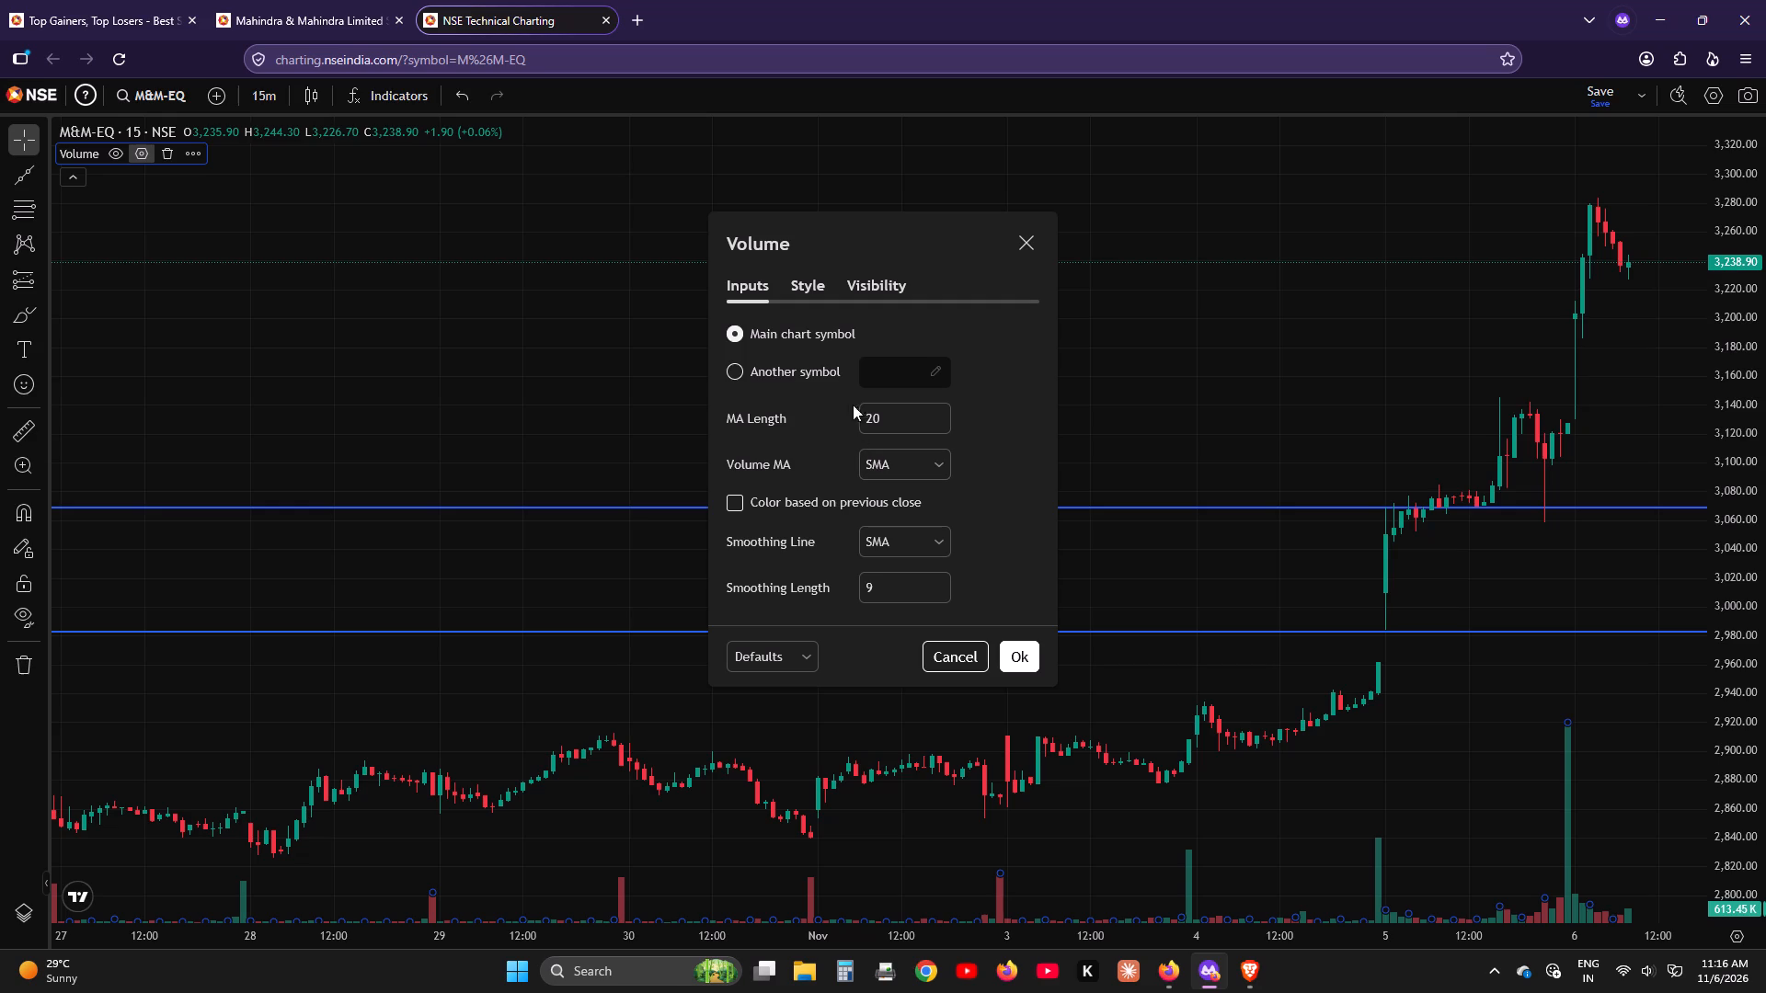
left_click(803, 279)
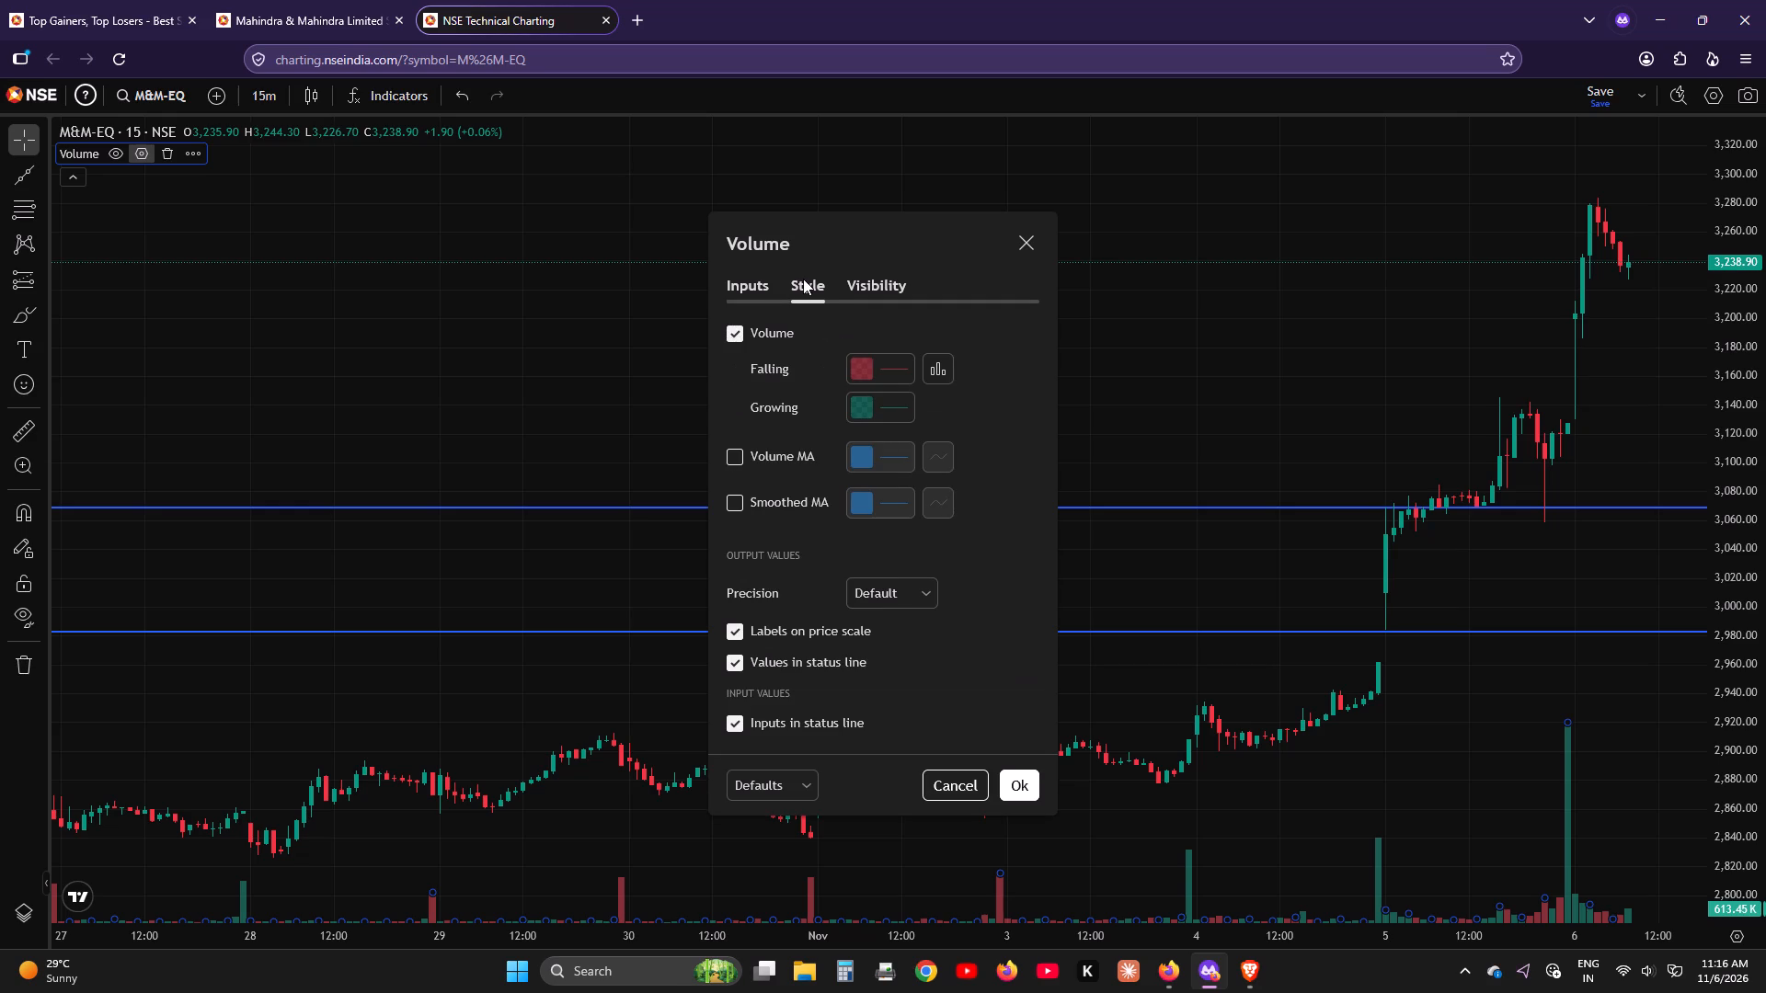
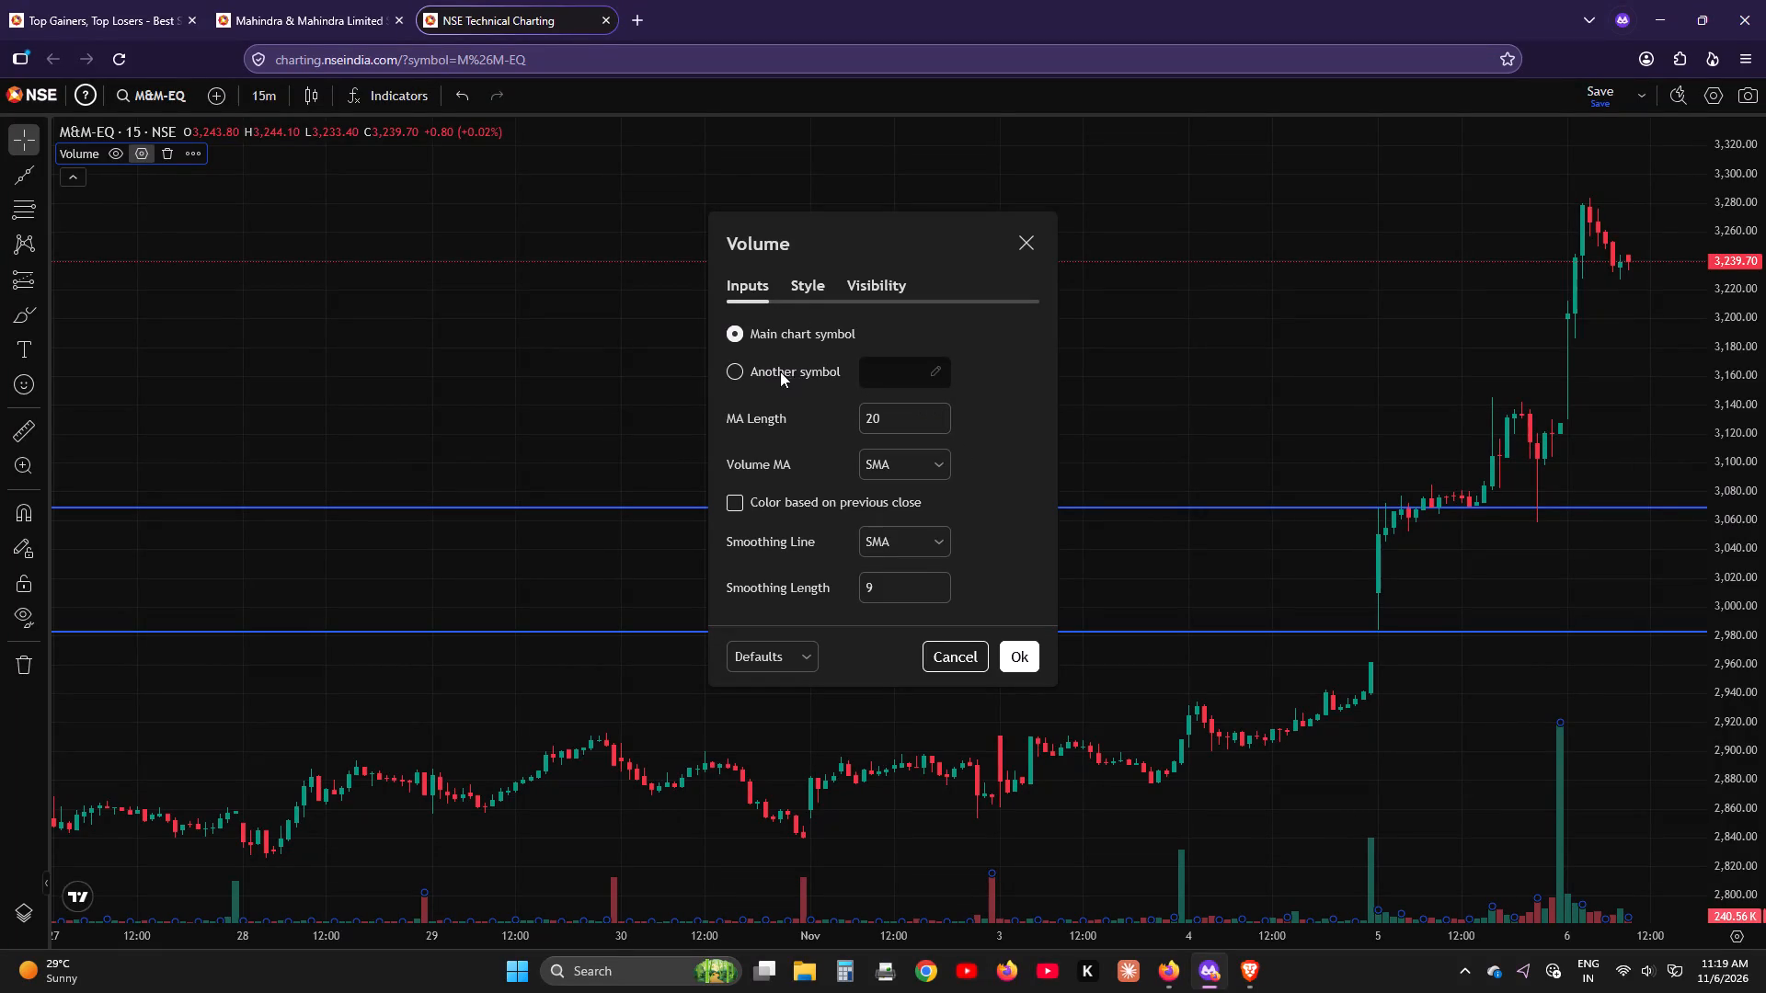
Examine the Volume indicator's moving-average types, defaults options and timeframe visibility settings, and close its settings.
left_click(930, 465)
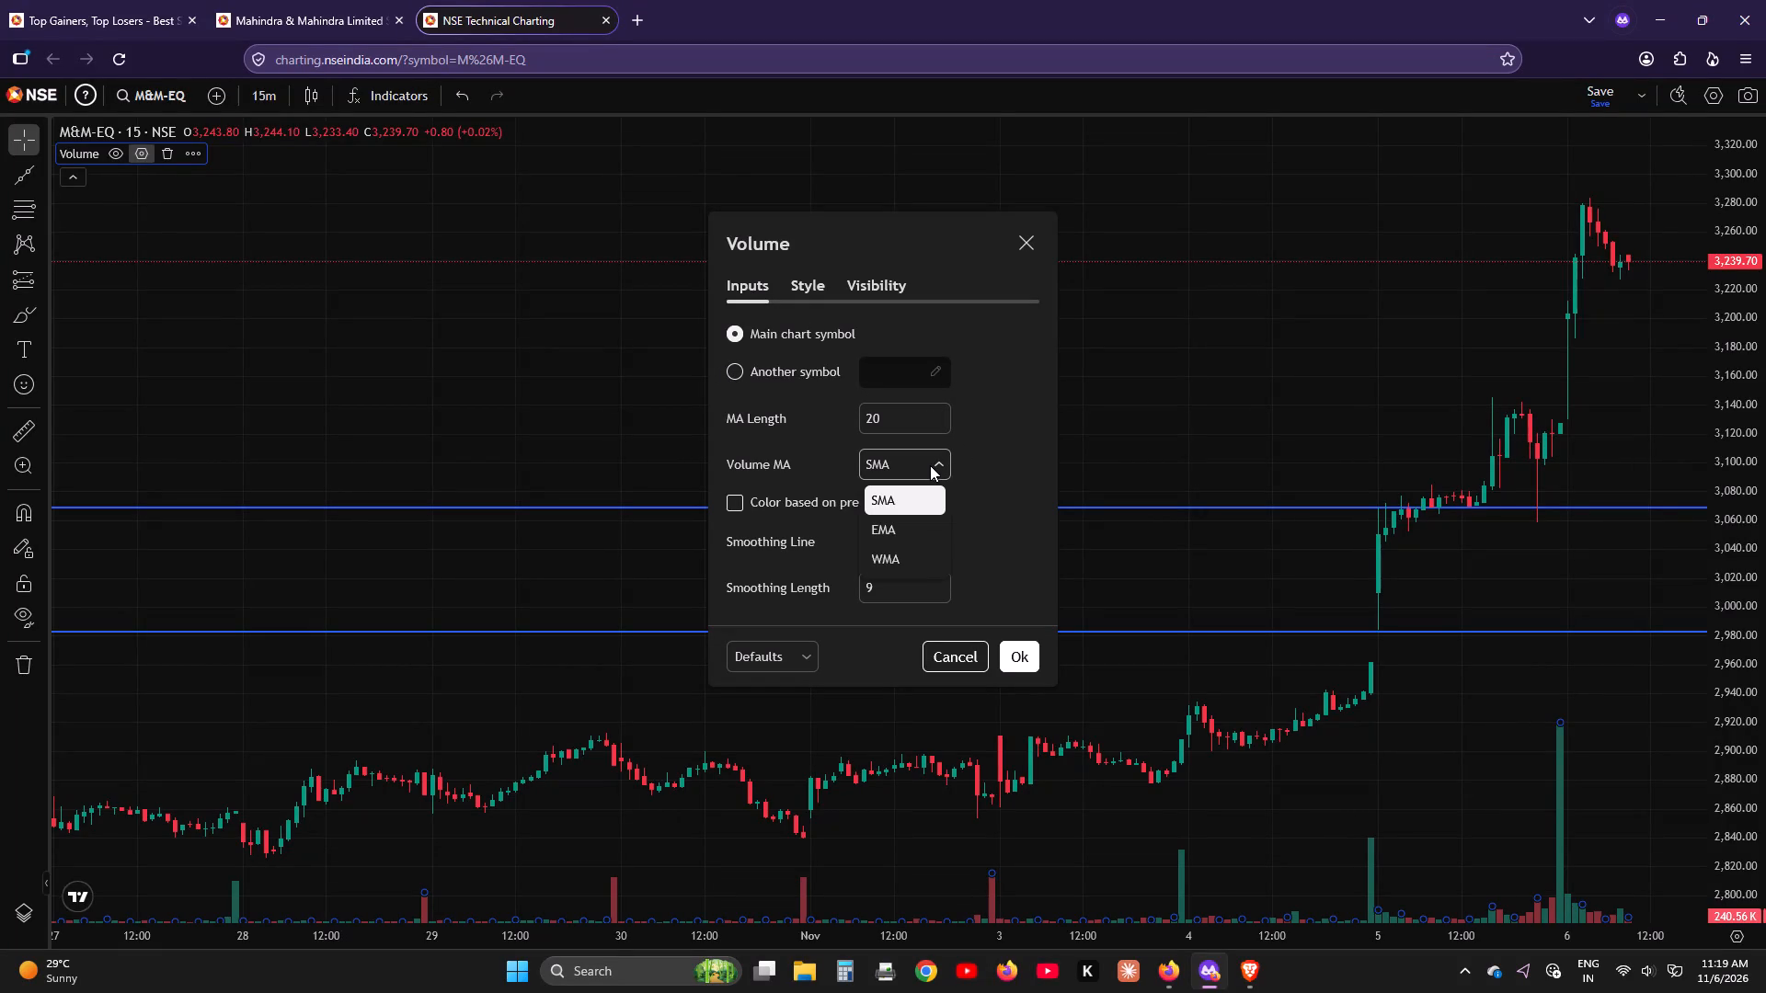
left_click(930, 465)
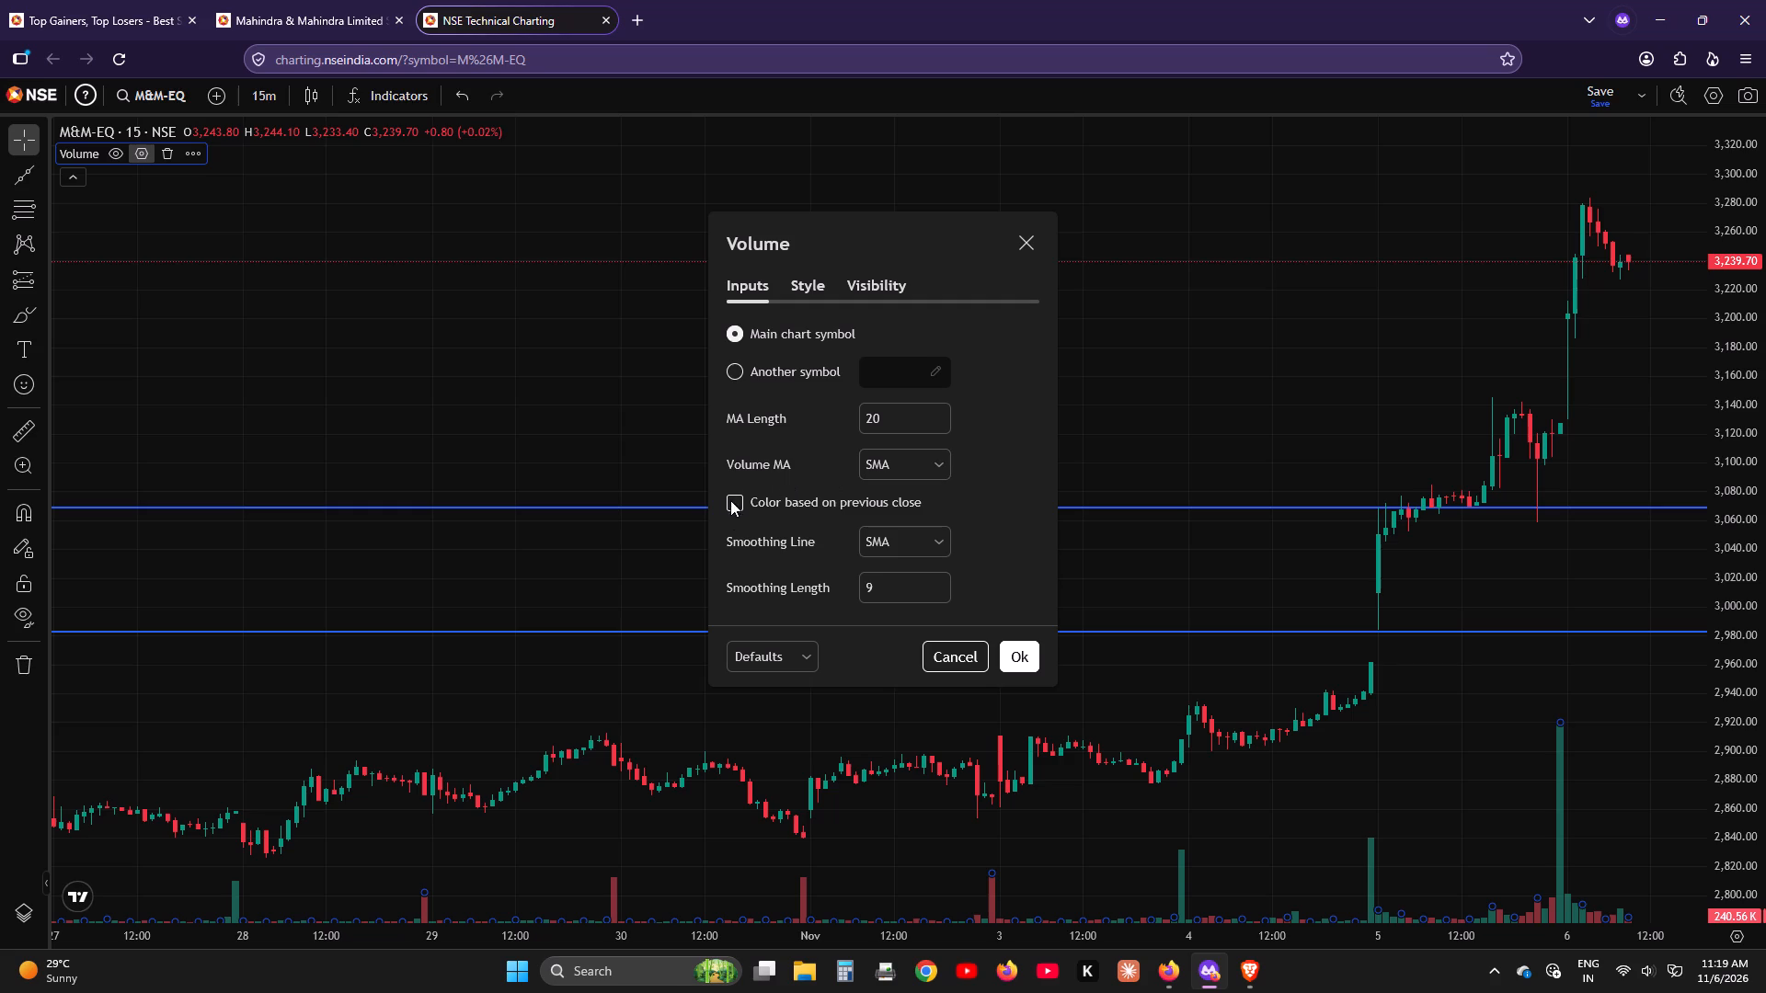
left_click(797, 662)
left_click(797, 662)
left_click(855, 289)
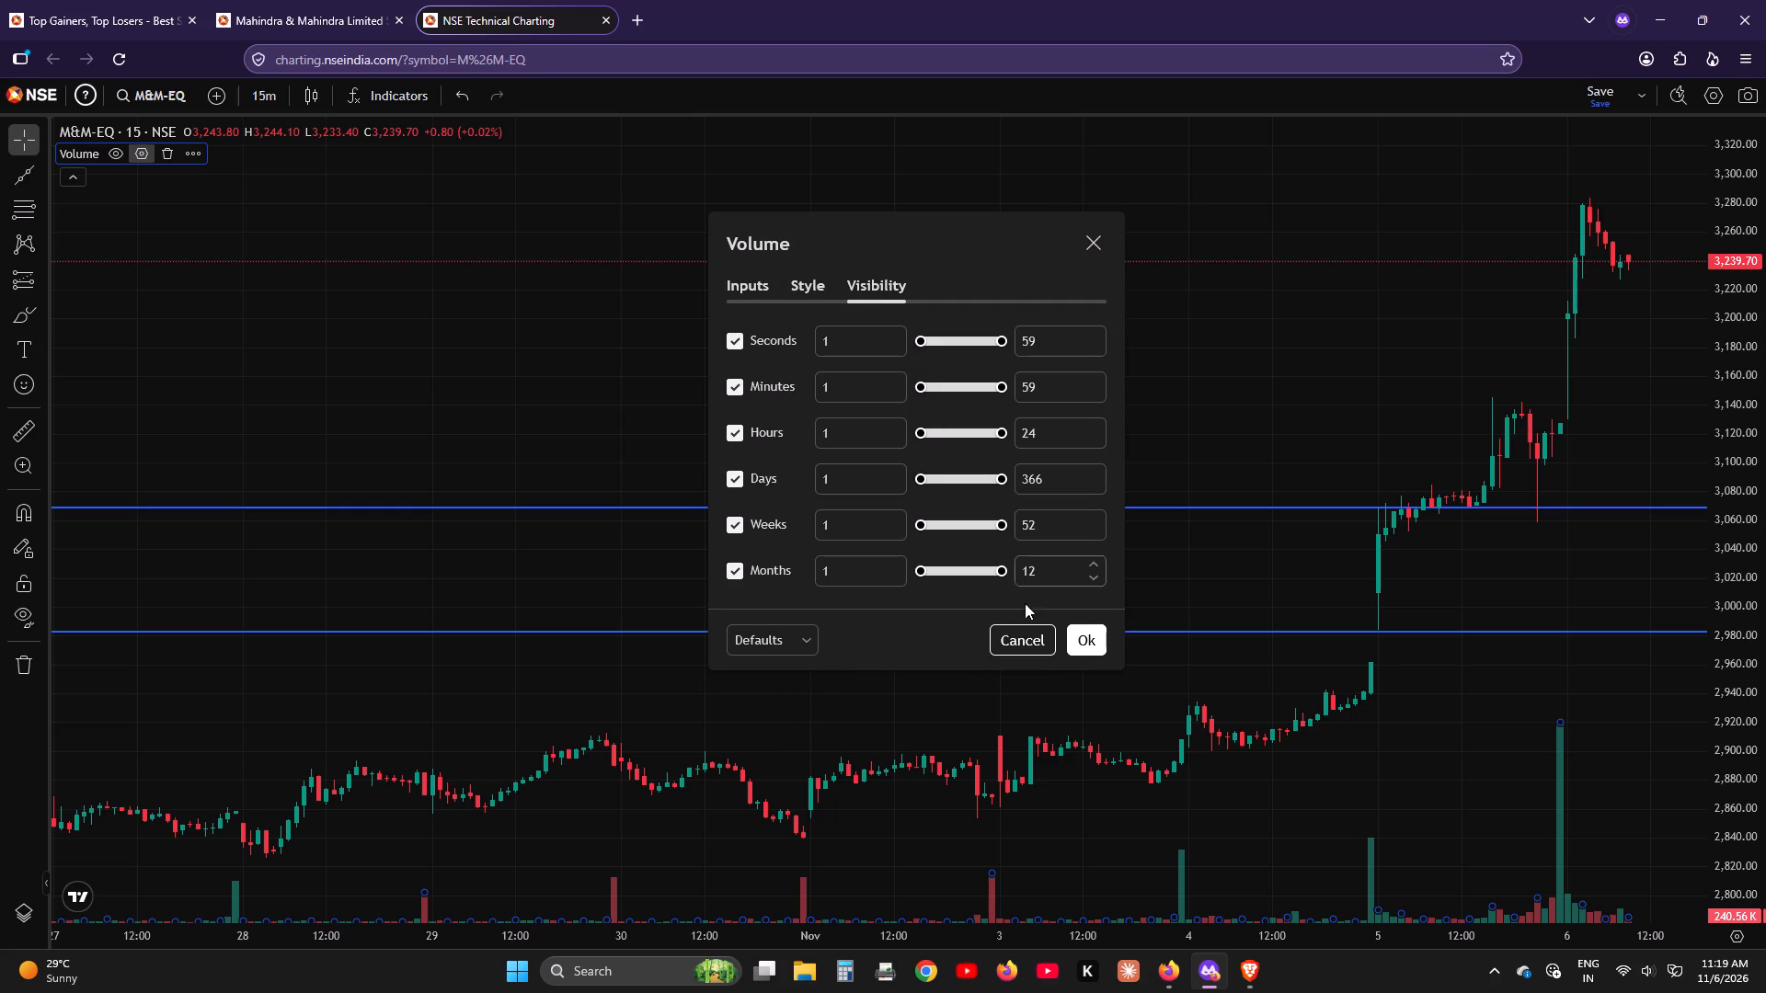
left_click(1097, 643)
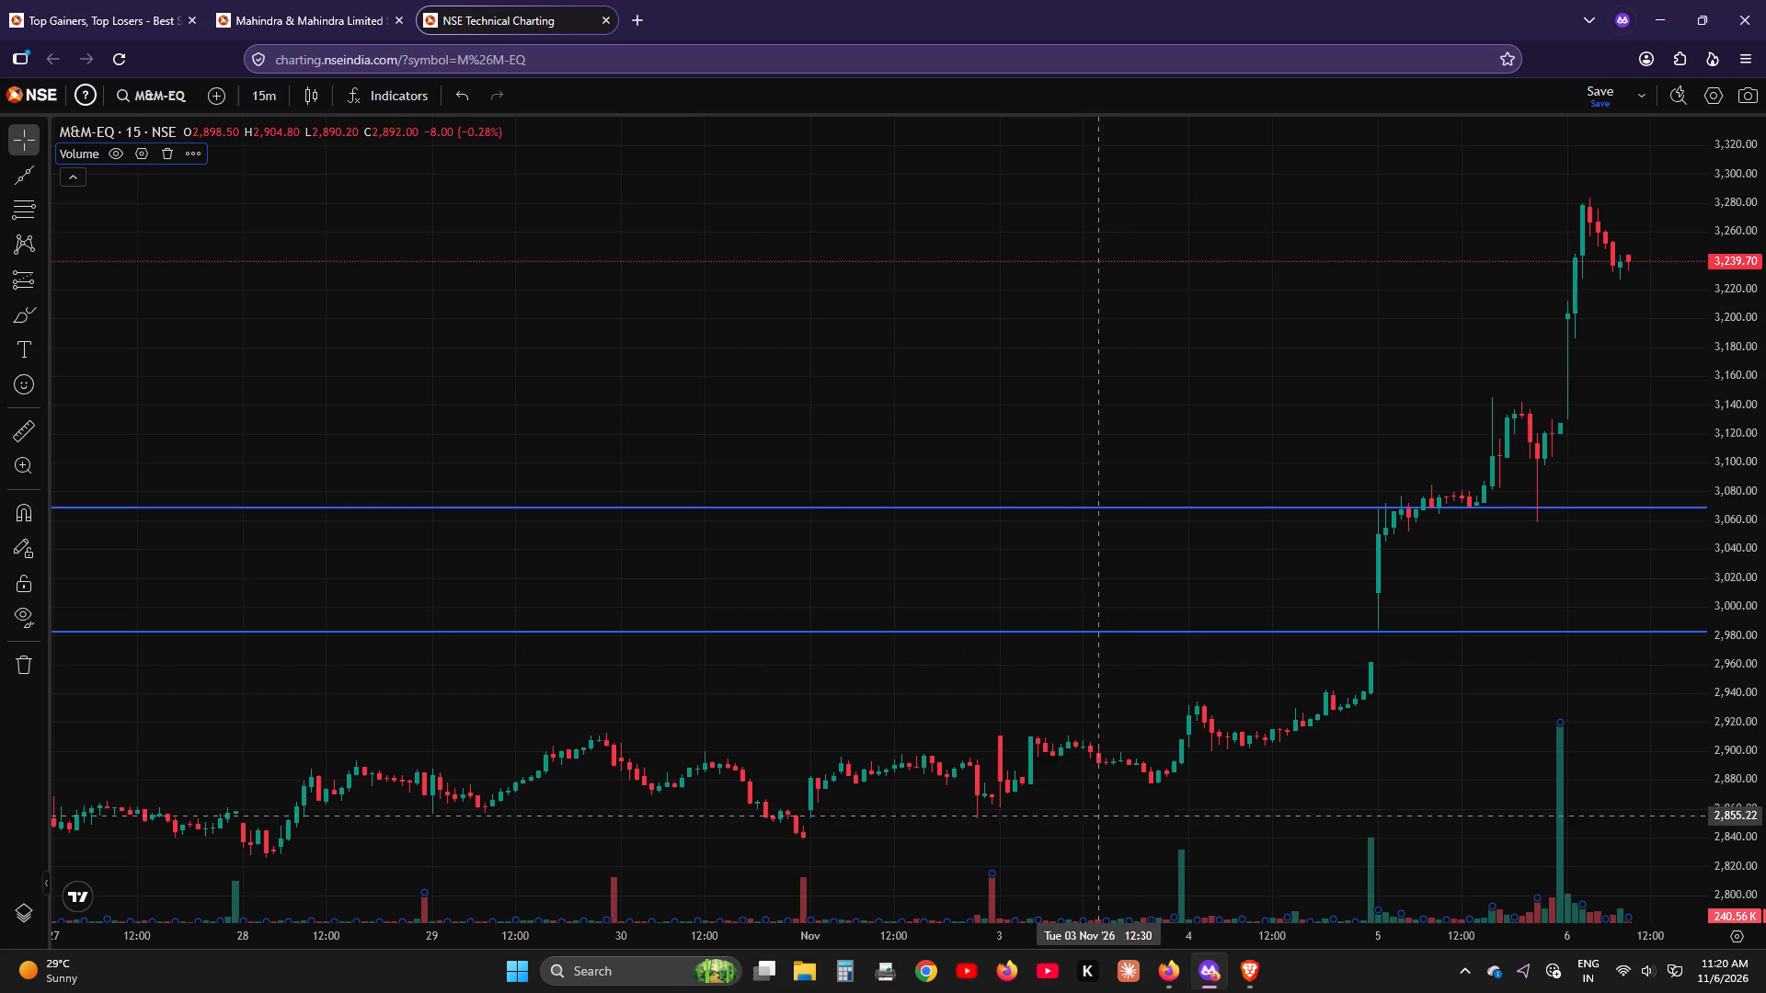
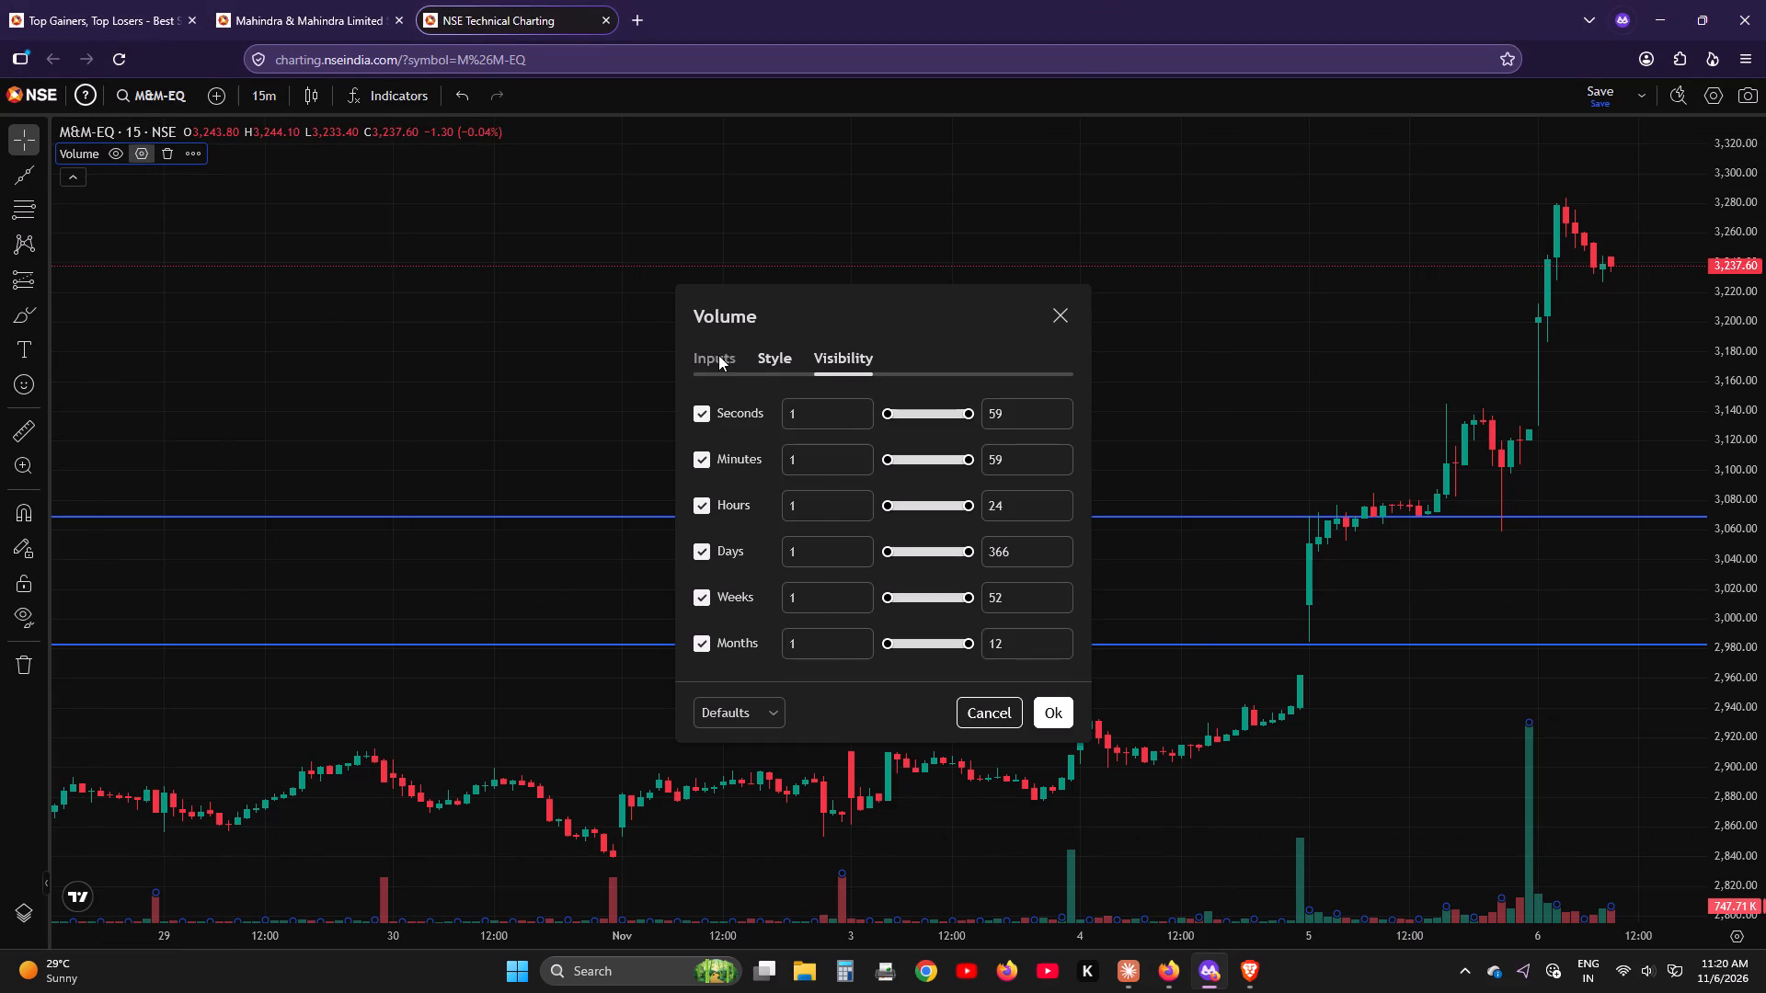
left_click(718, 357)
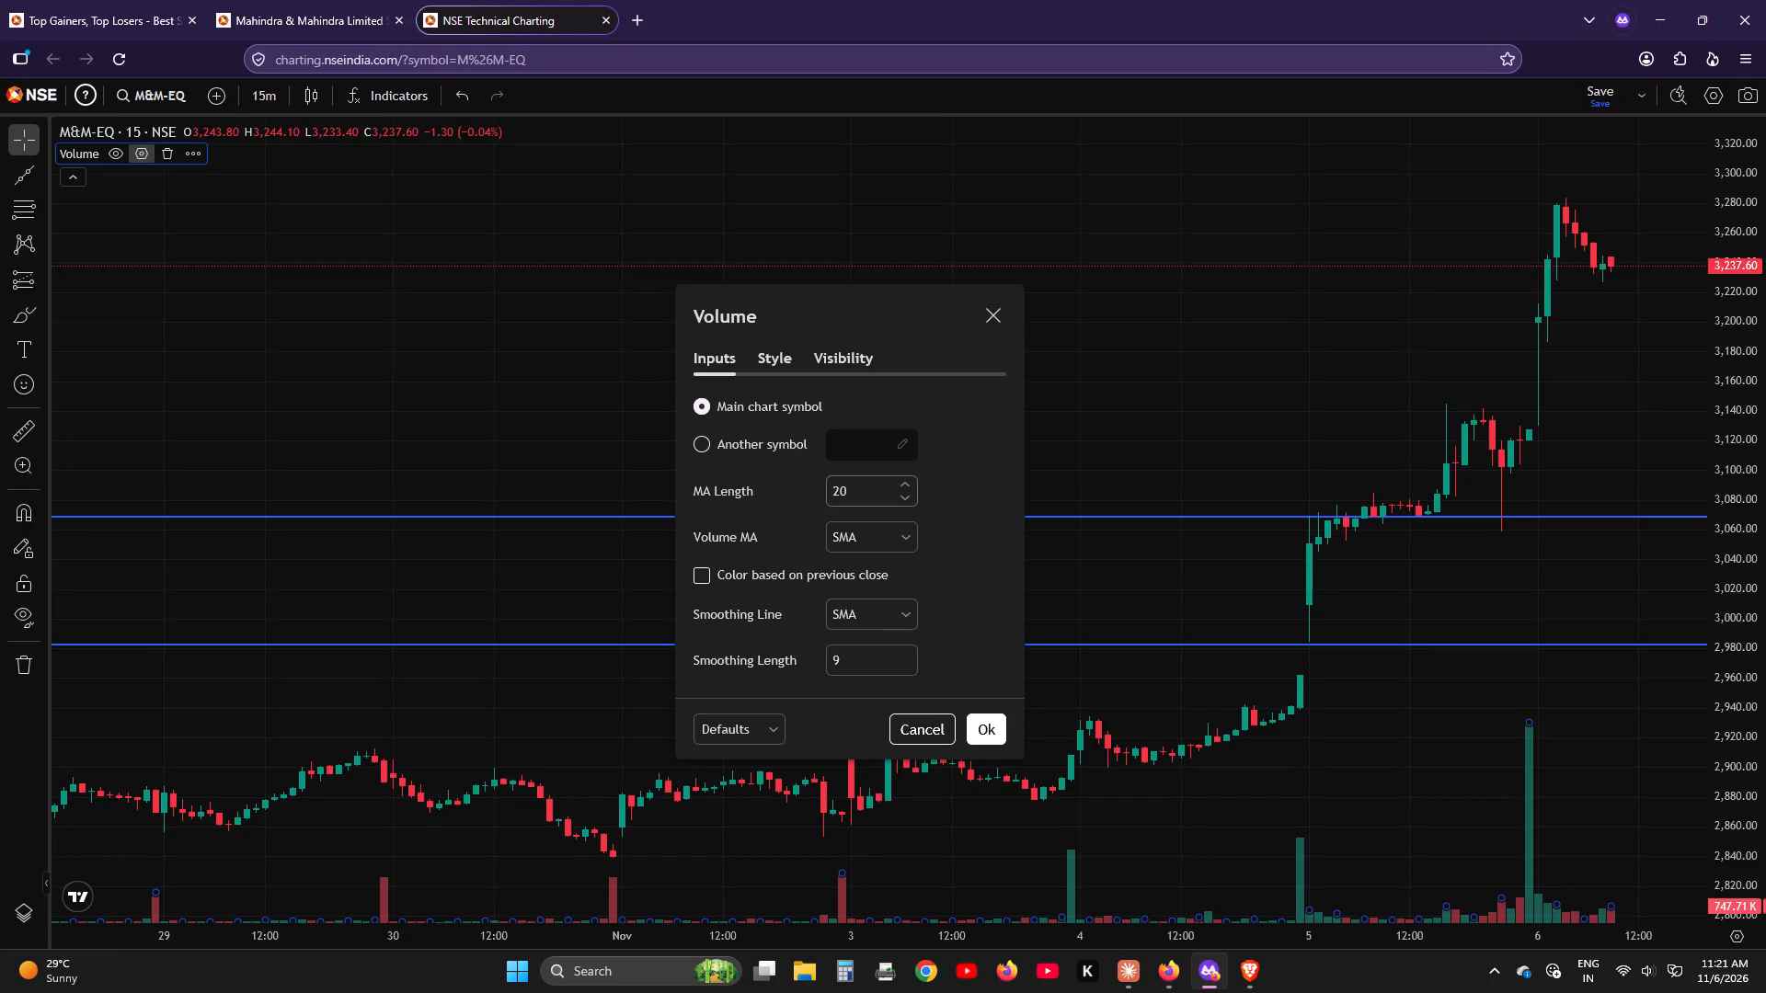
left_click_drag(854, 493, 735, 484)
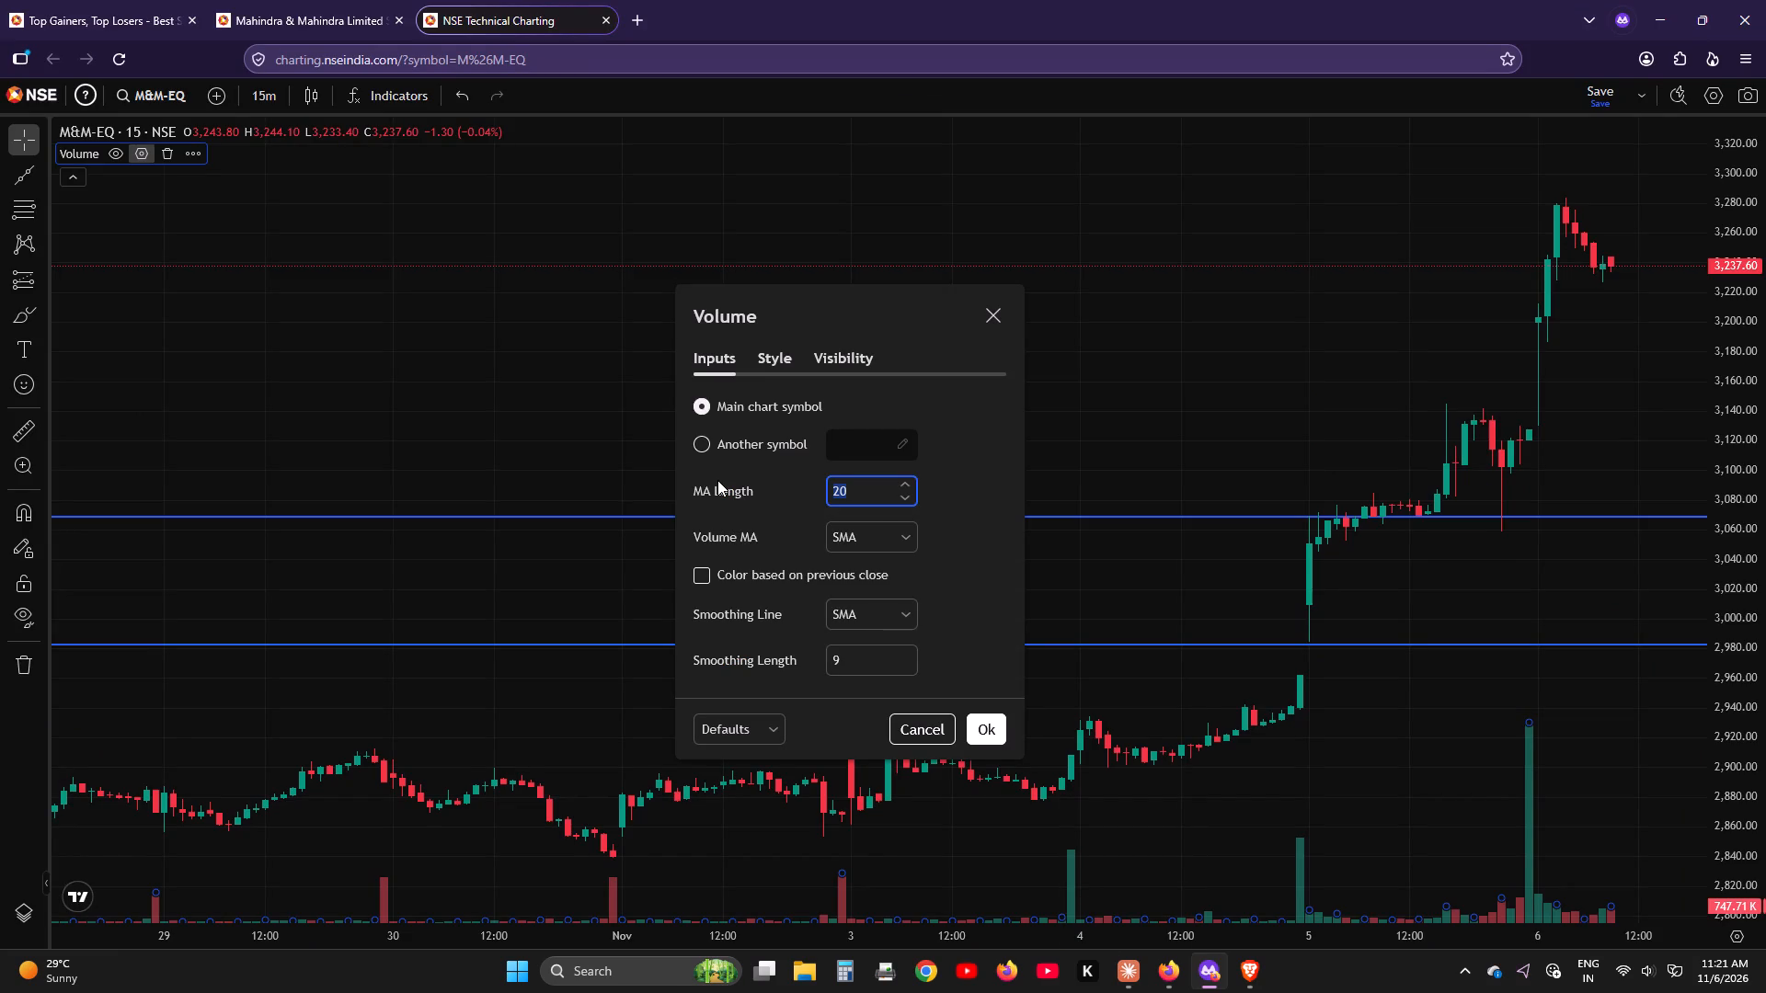
type("100")
key("Return")
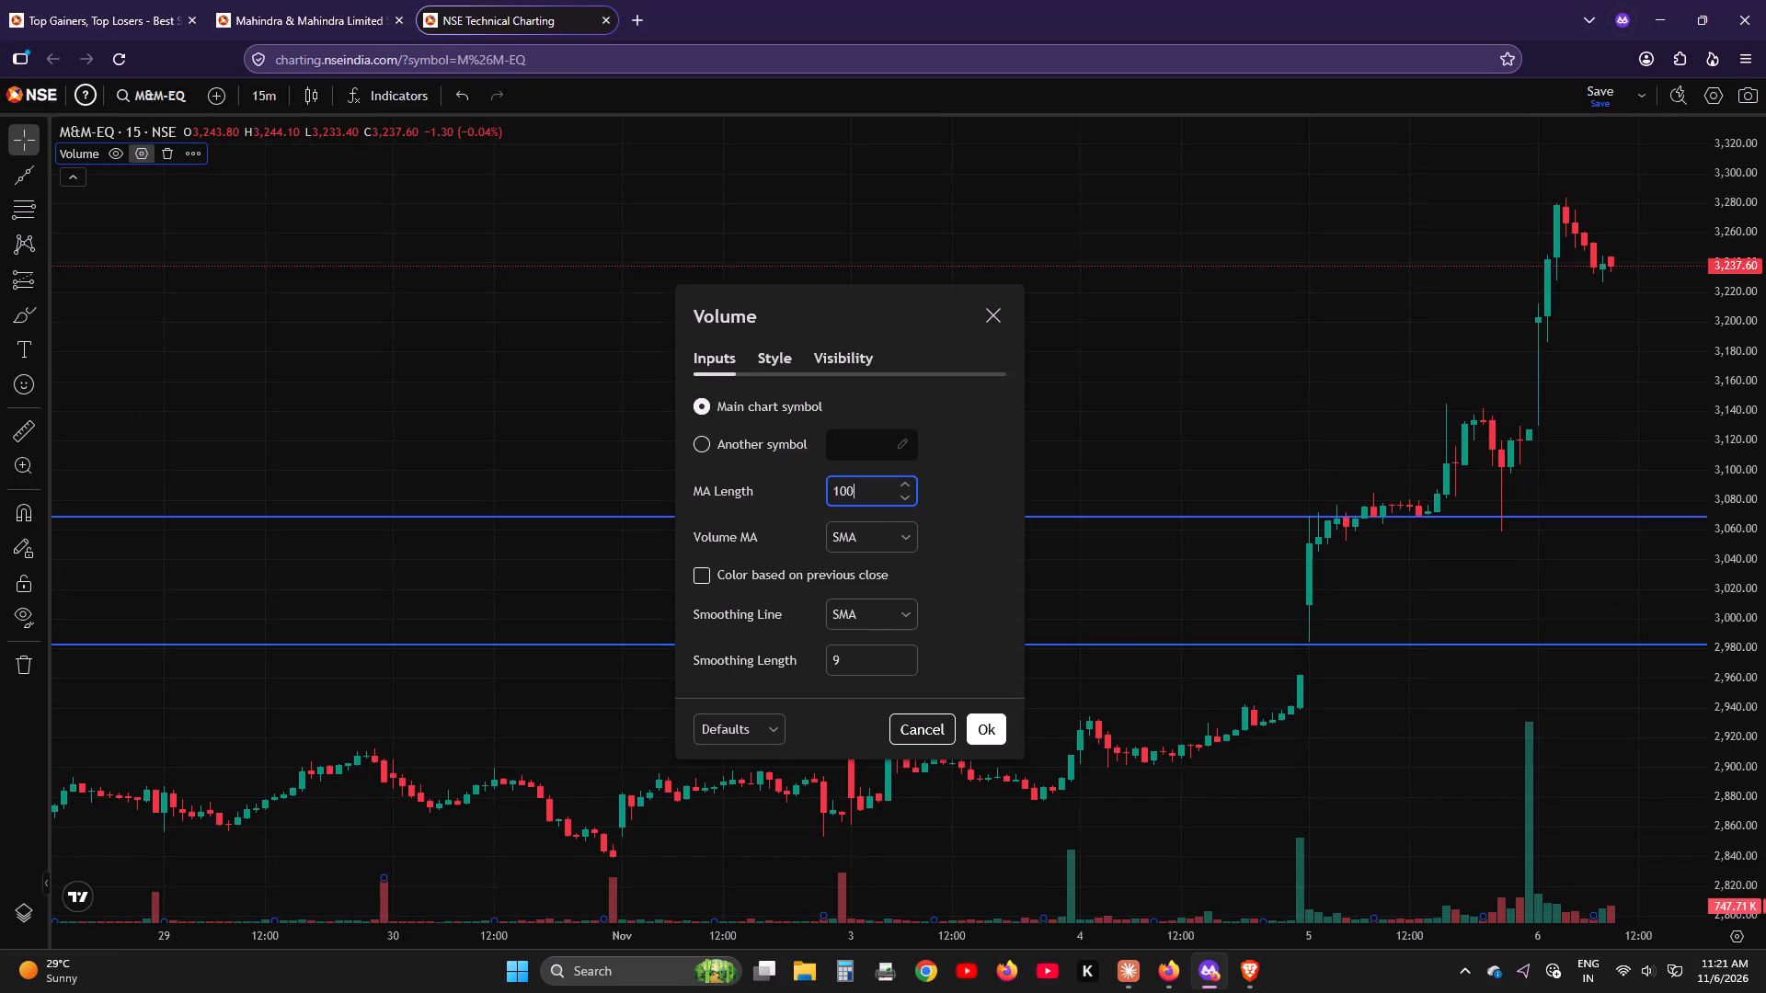
left_click(978, 729)
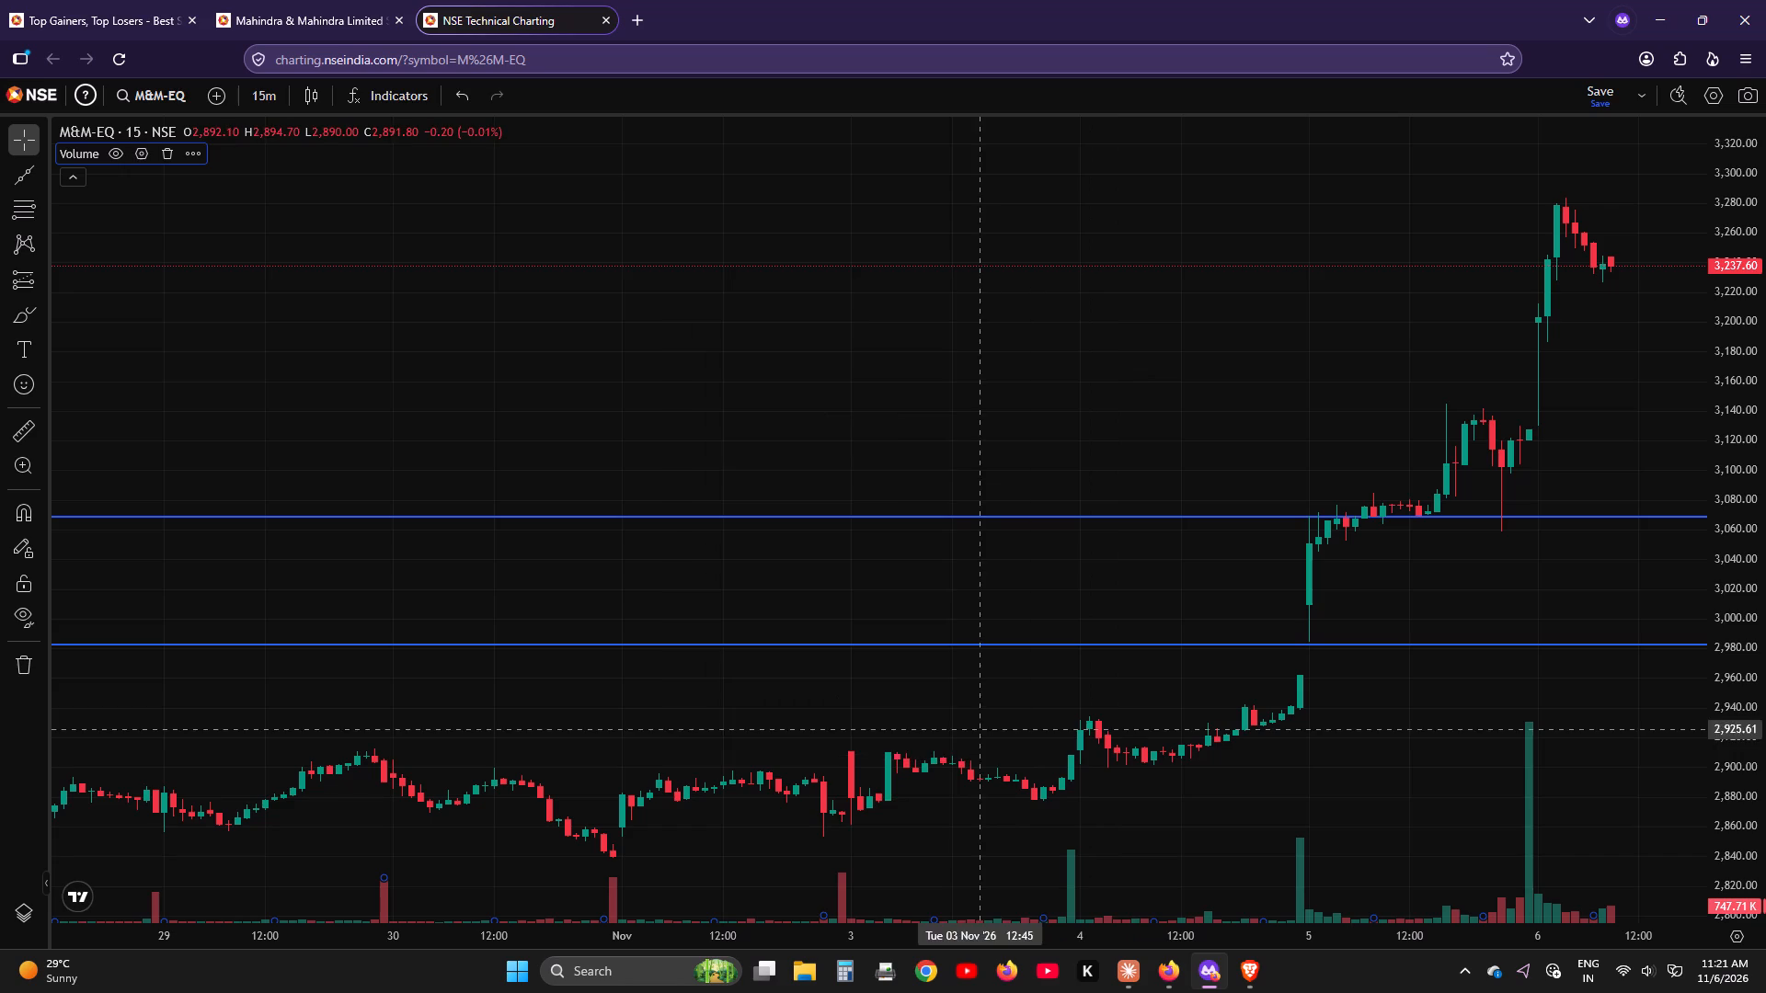
Examine the M&M candles and volume bars around the two blue levels on 4 to 6 November.
scroll(1542, 898, "up", 4)
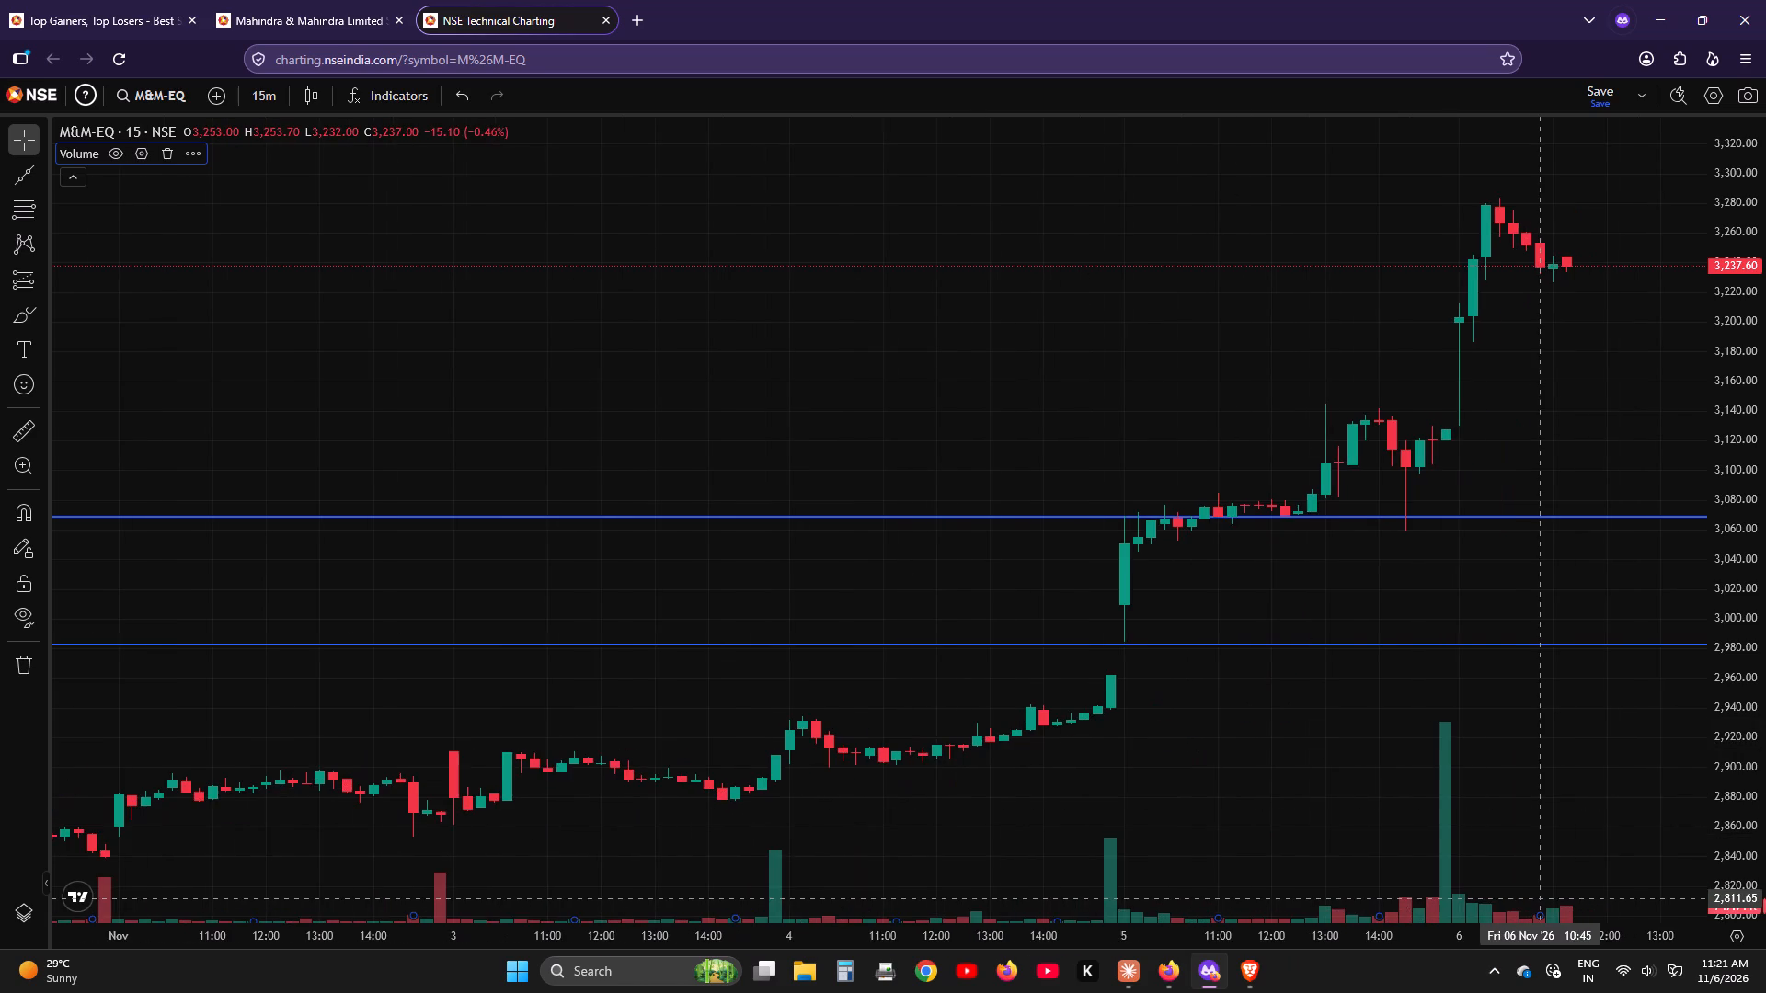
scroll(1542, 898, "down", 1)
scroll(1542, 898, "up", 5)
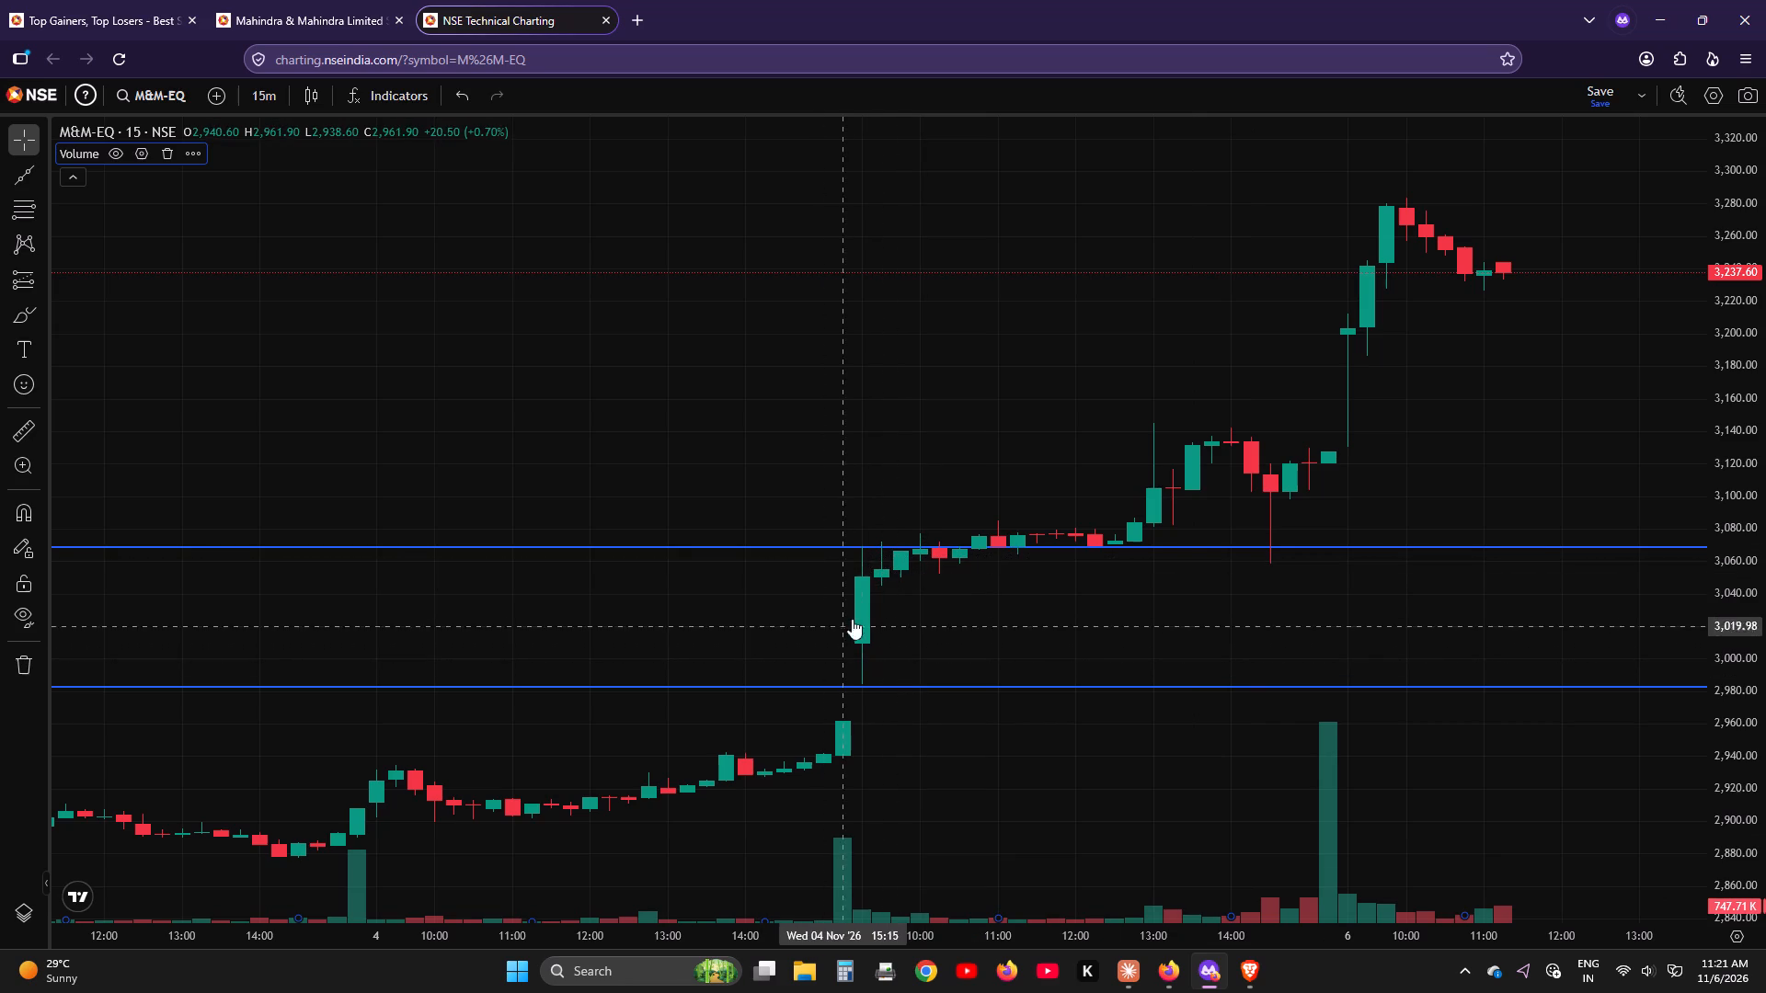
scroll(845, 553, "up", 2)
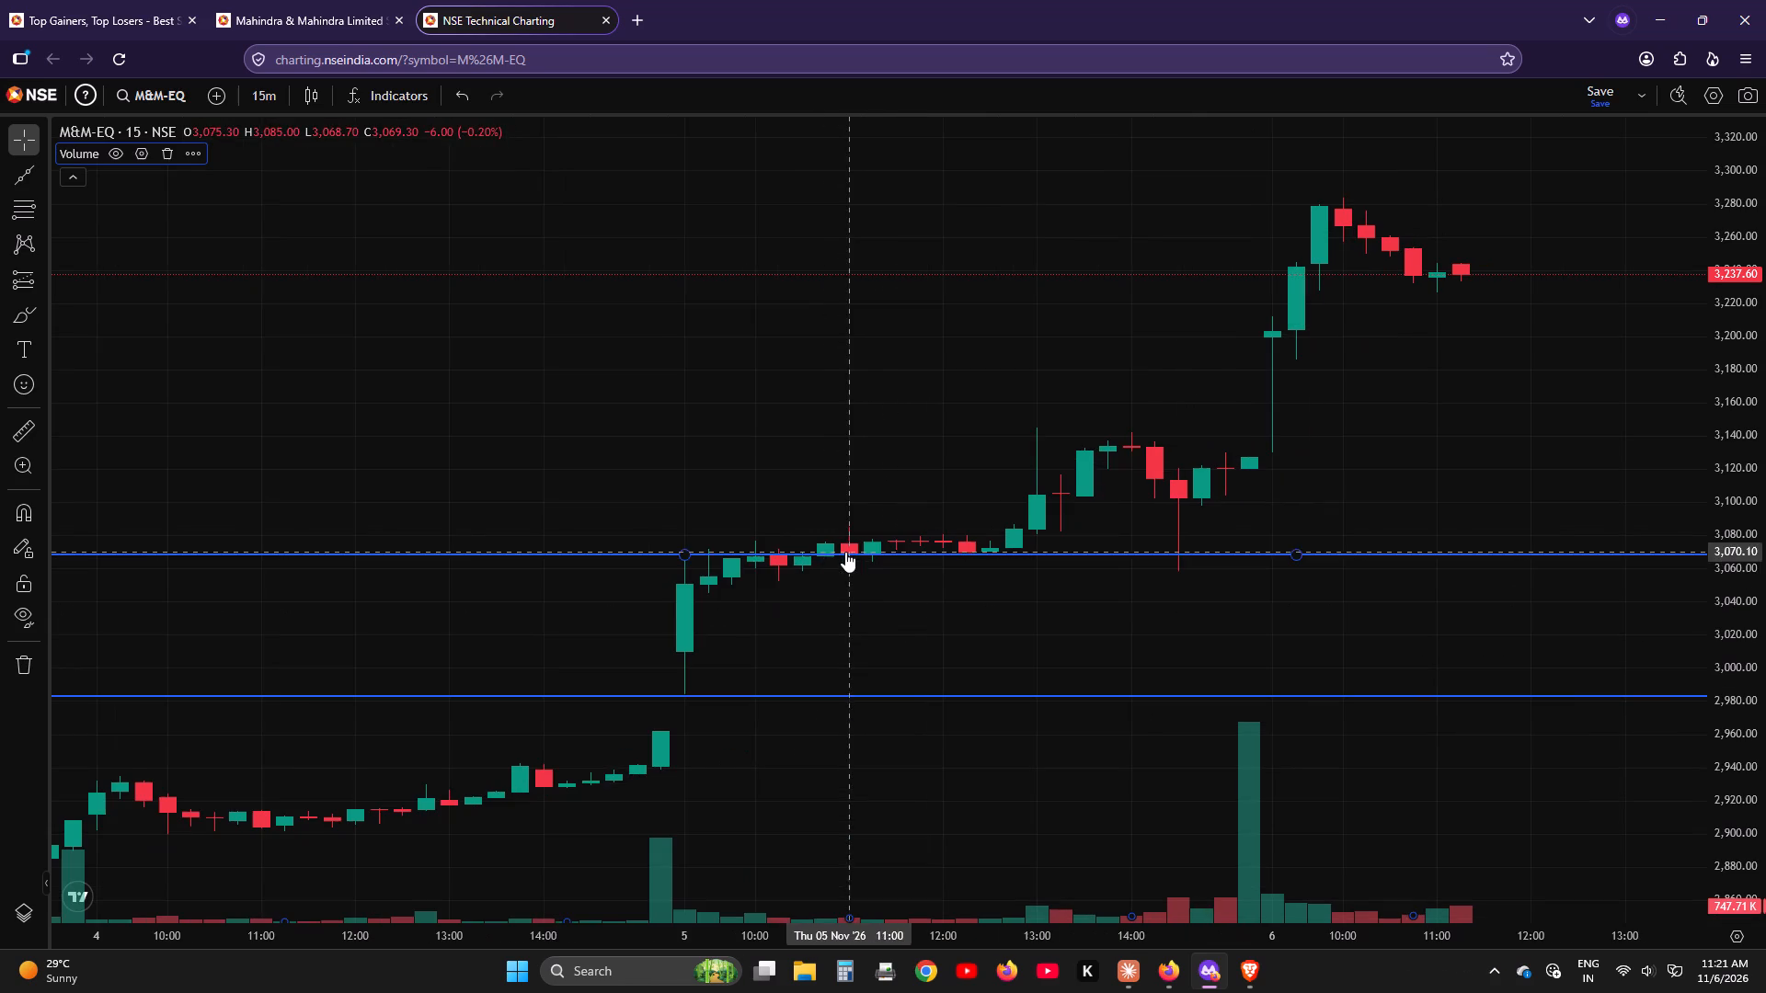
scroll(602, 554, "up", 4)
scroll(602, 554, "down", 1)
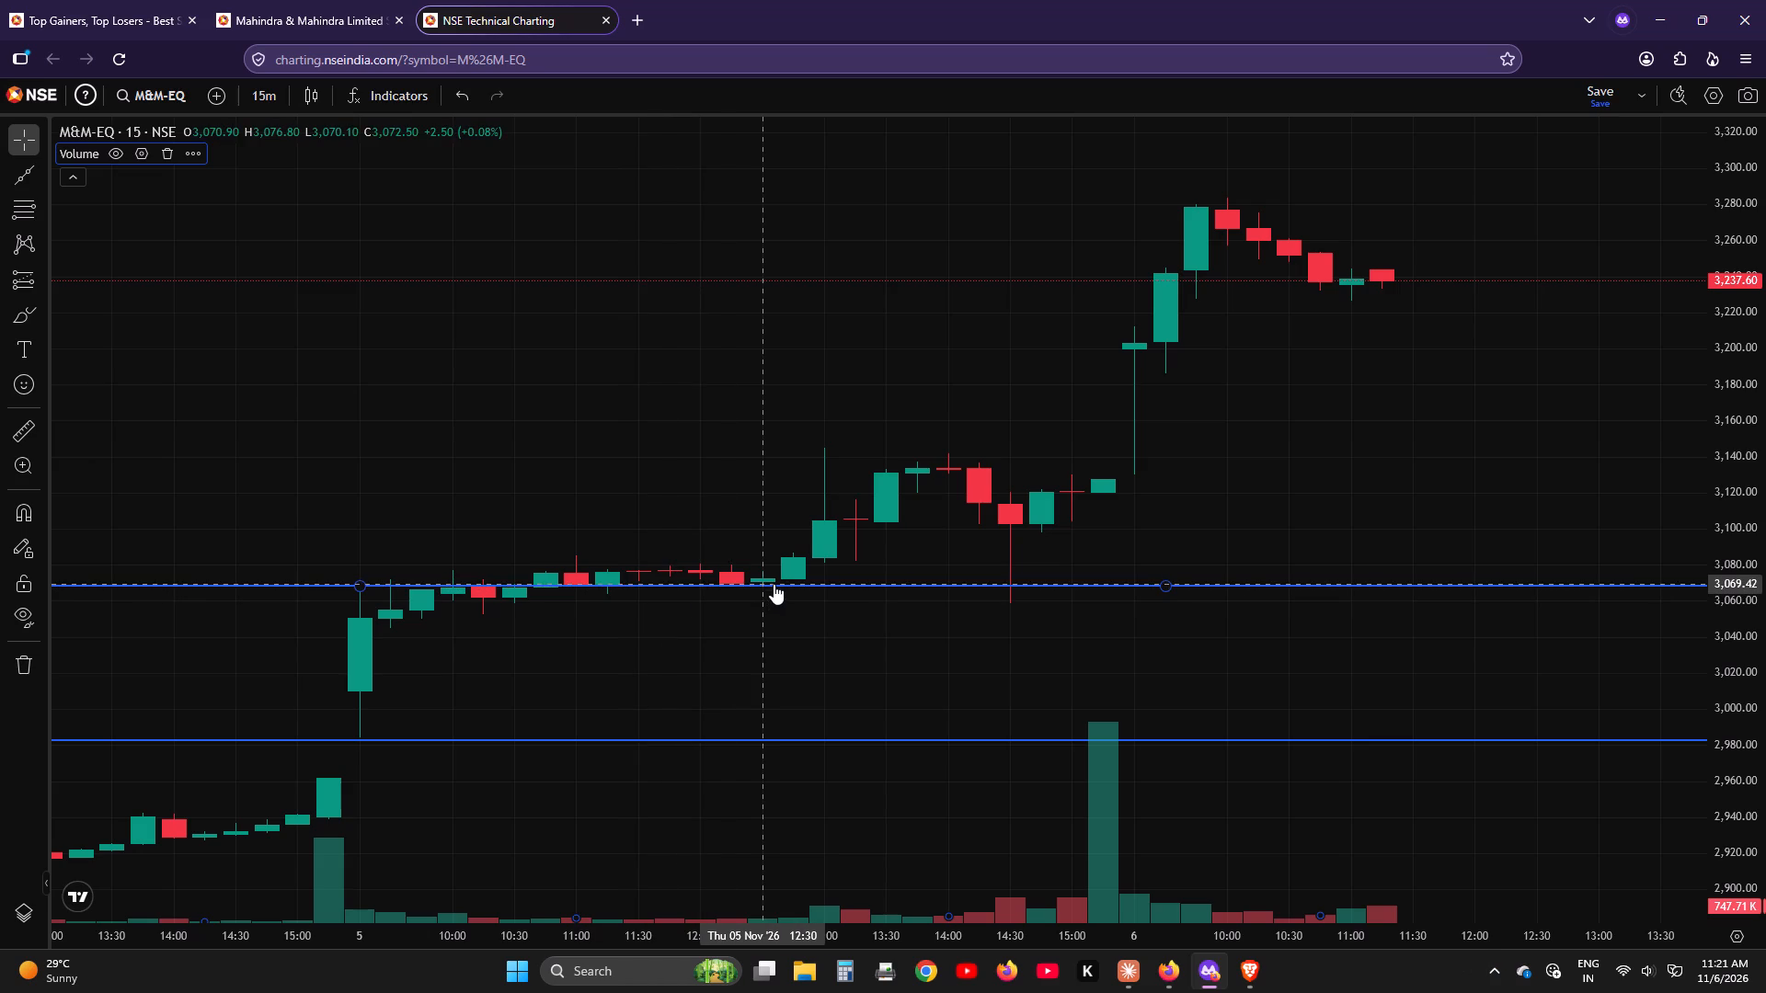
Search the indicator library for "ut".
left_click(407, 96)
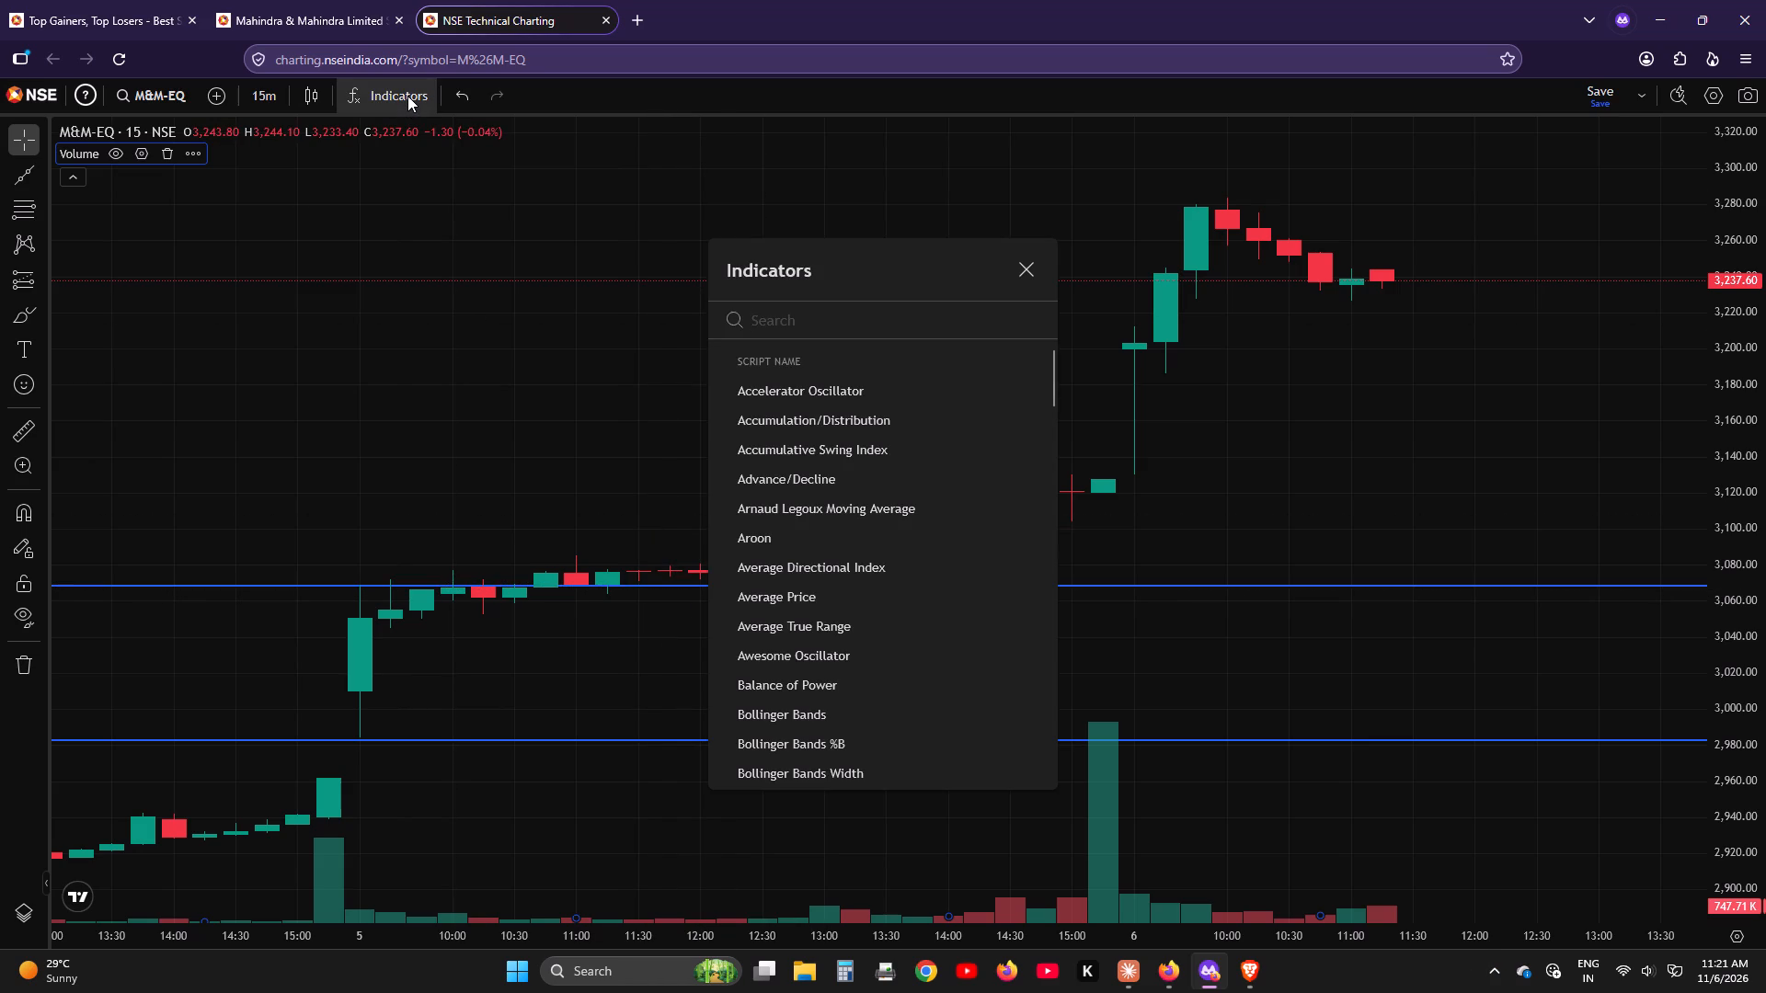
type("ut")
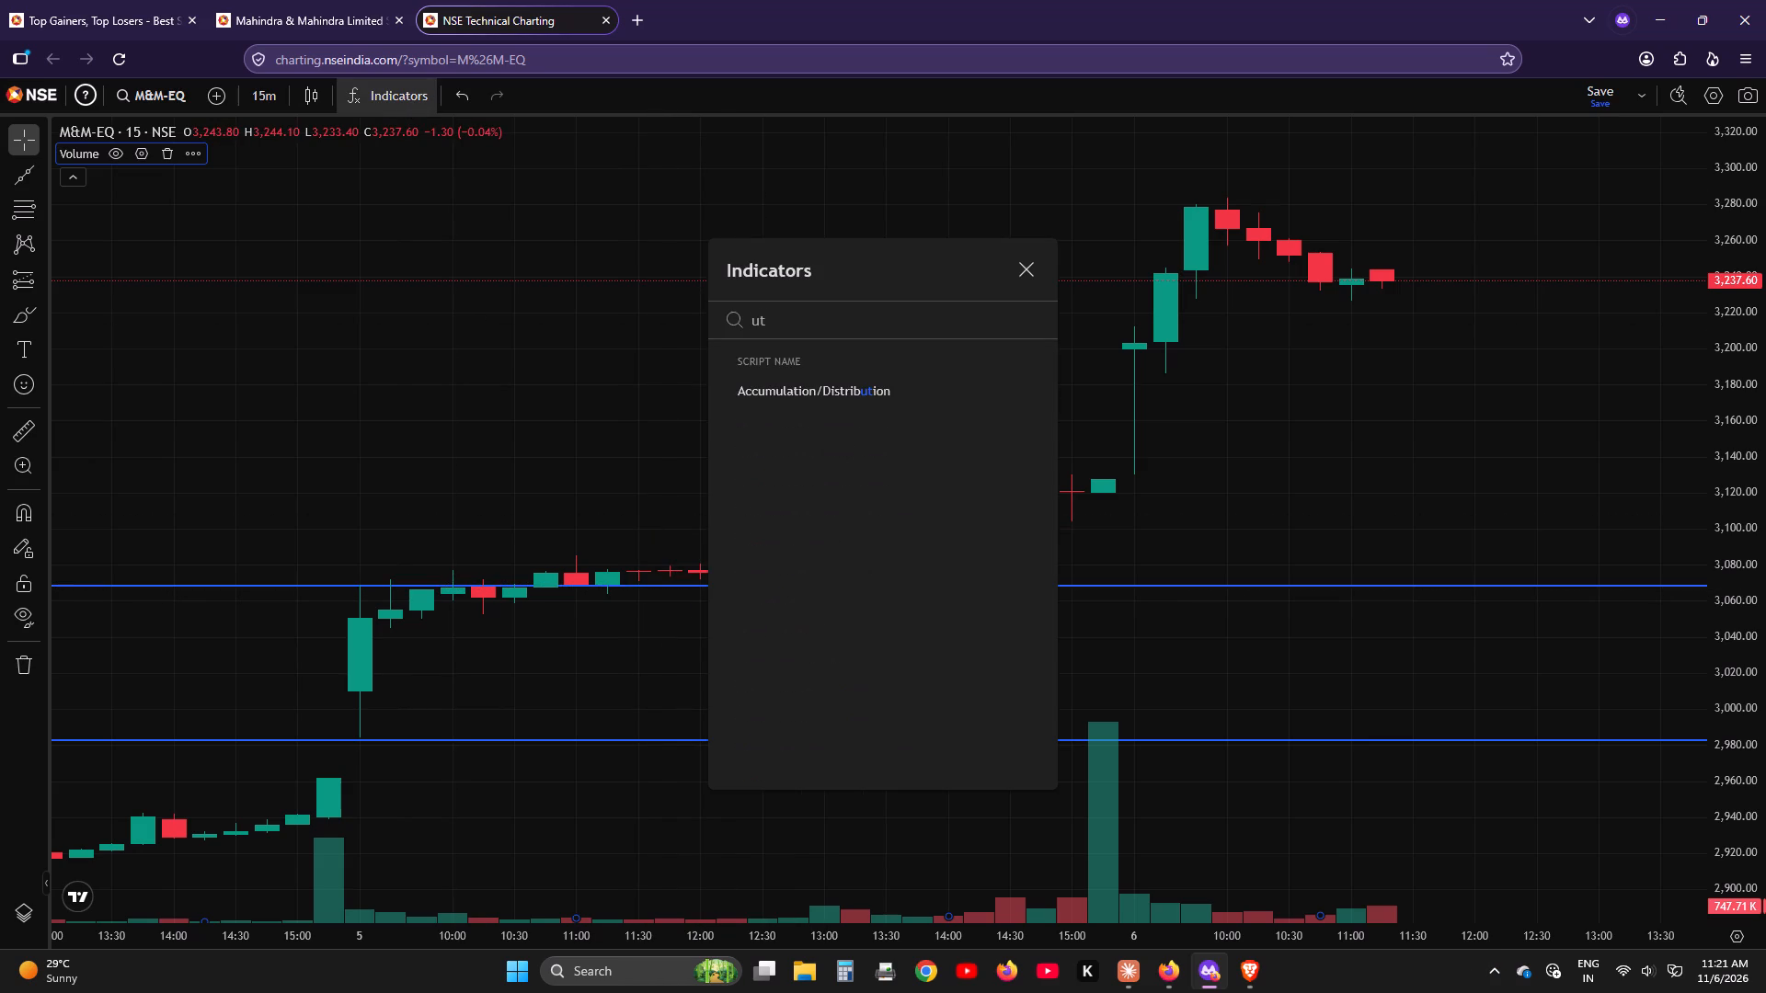
key("BackSpace")
key("BackSpace")
key("BackSpace")
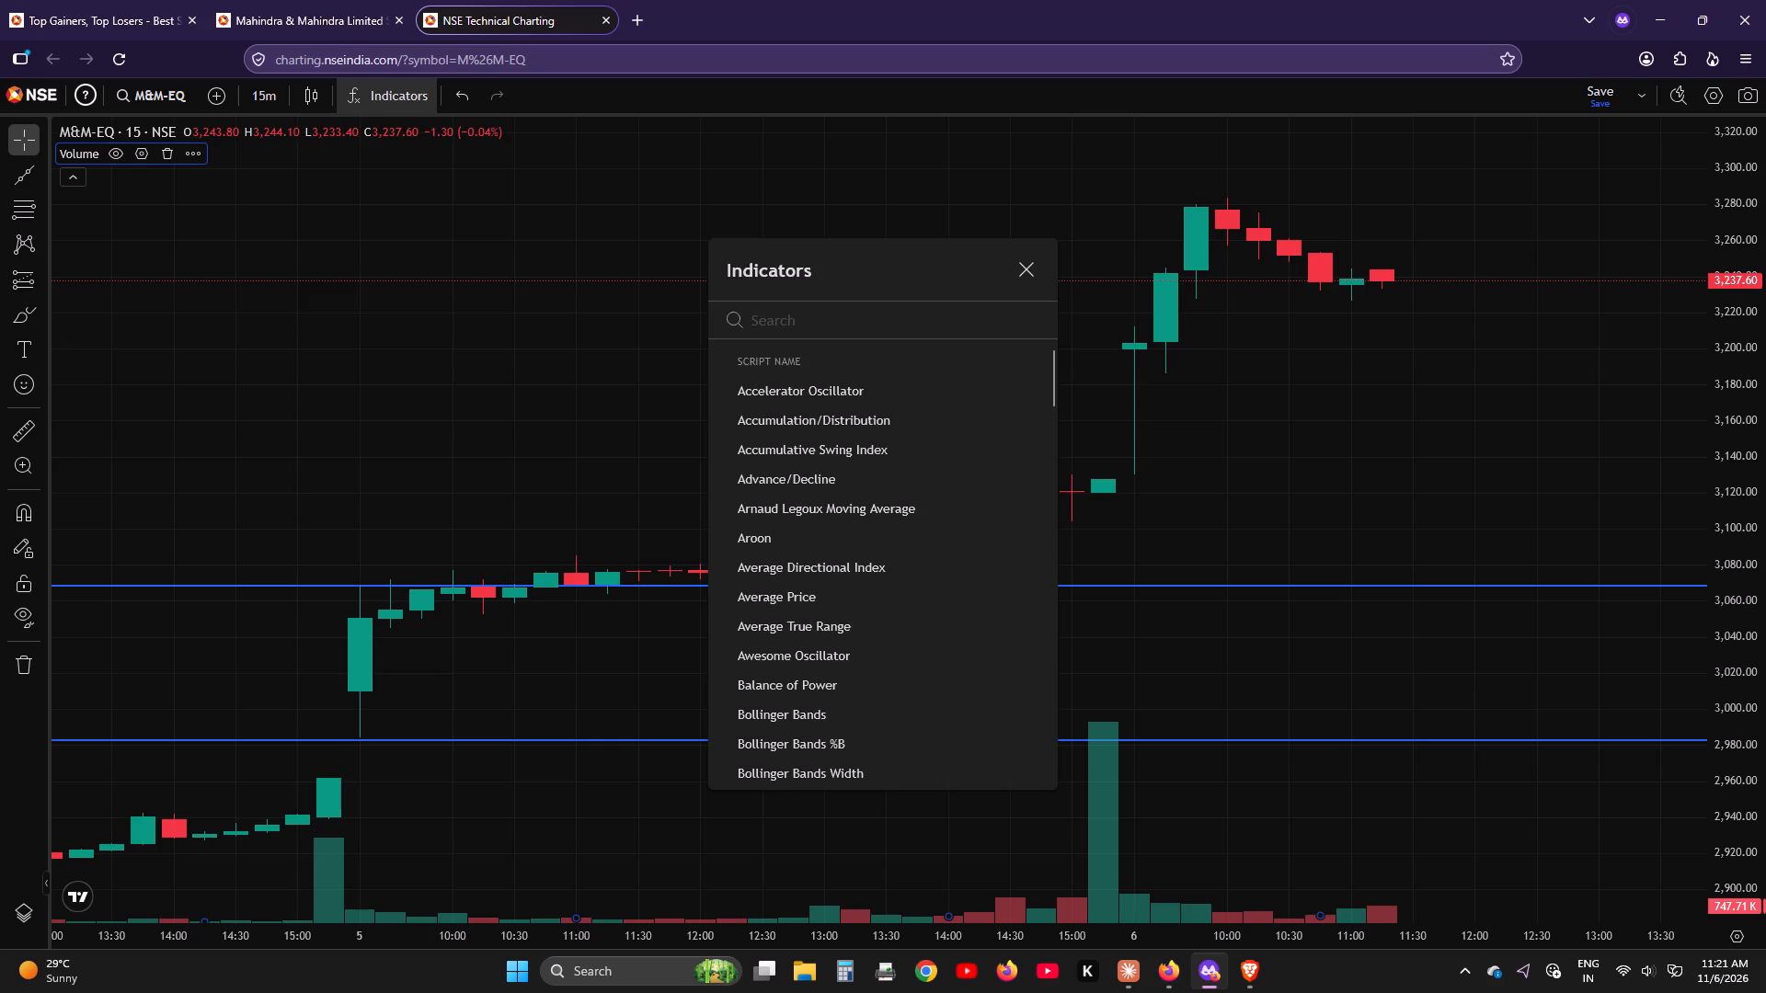
left_click(1024, 267)
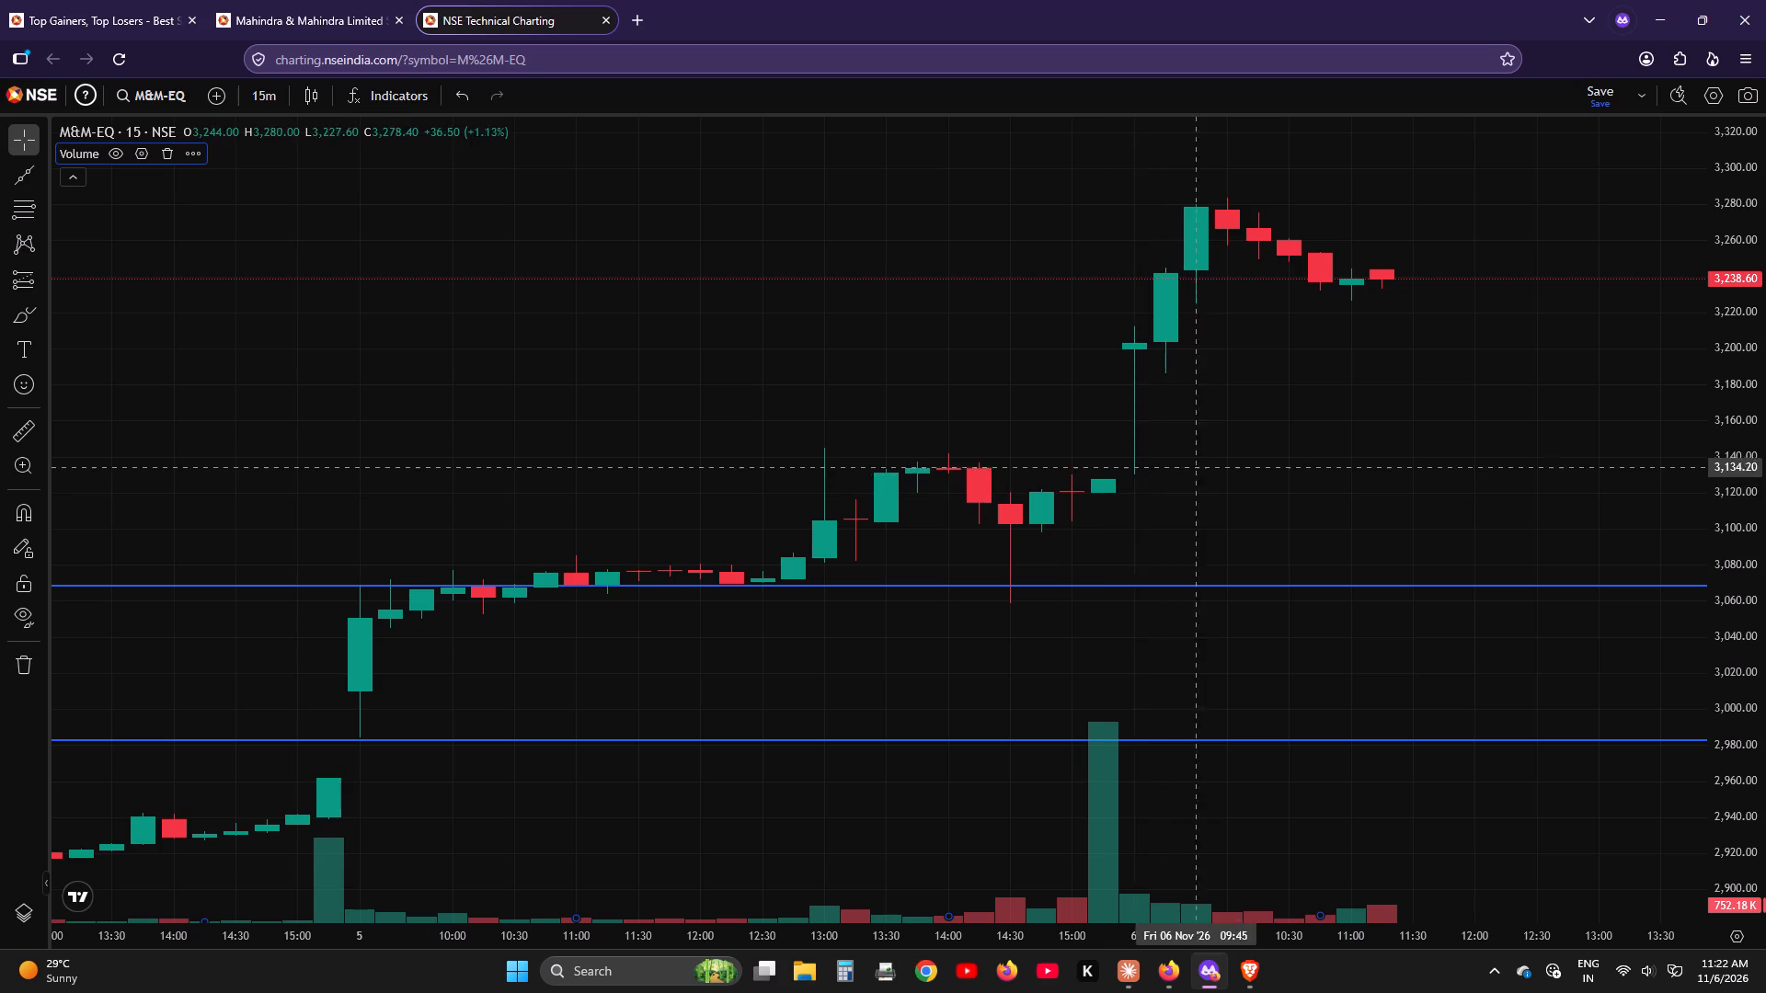
left_click(389, 84)
left_click(389, 84)
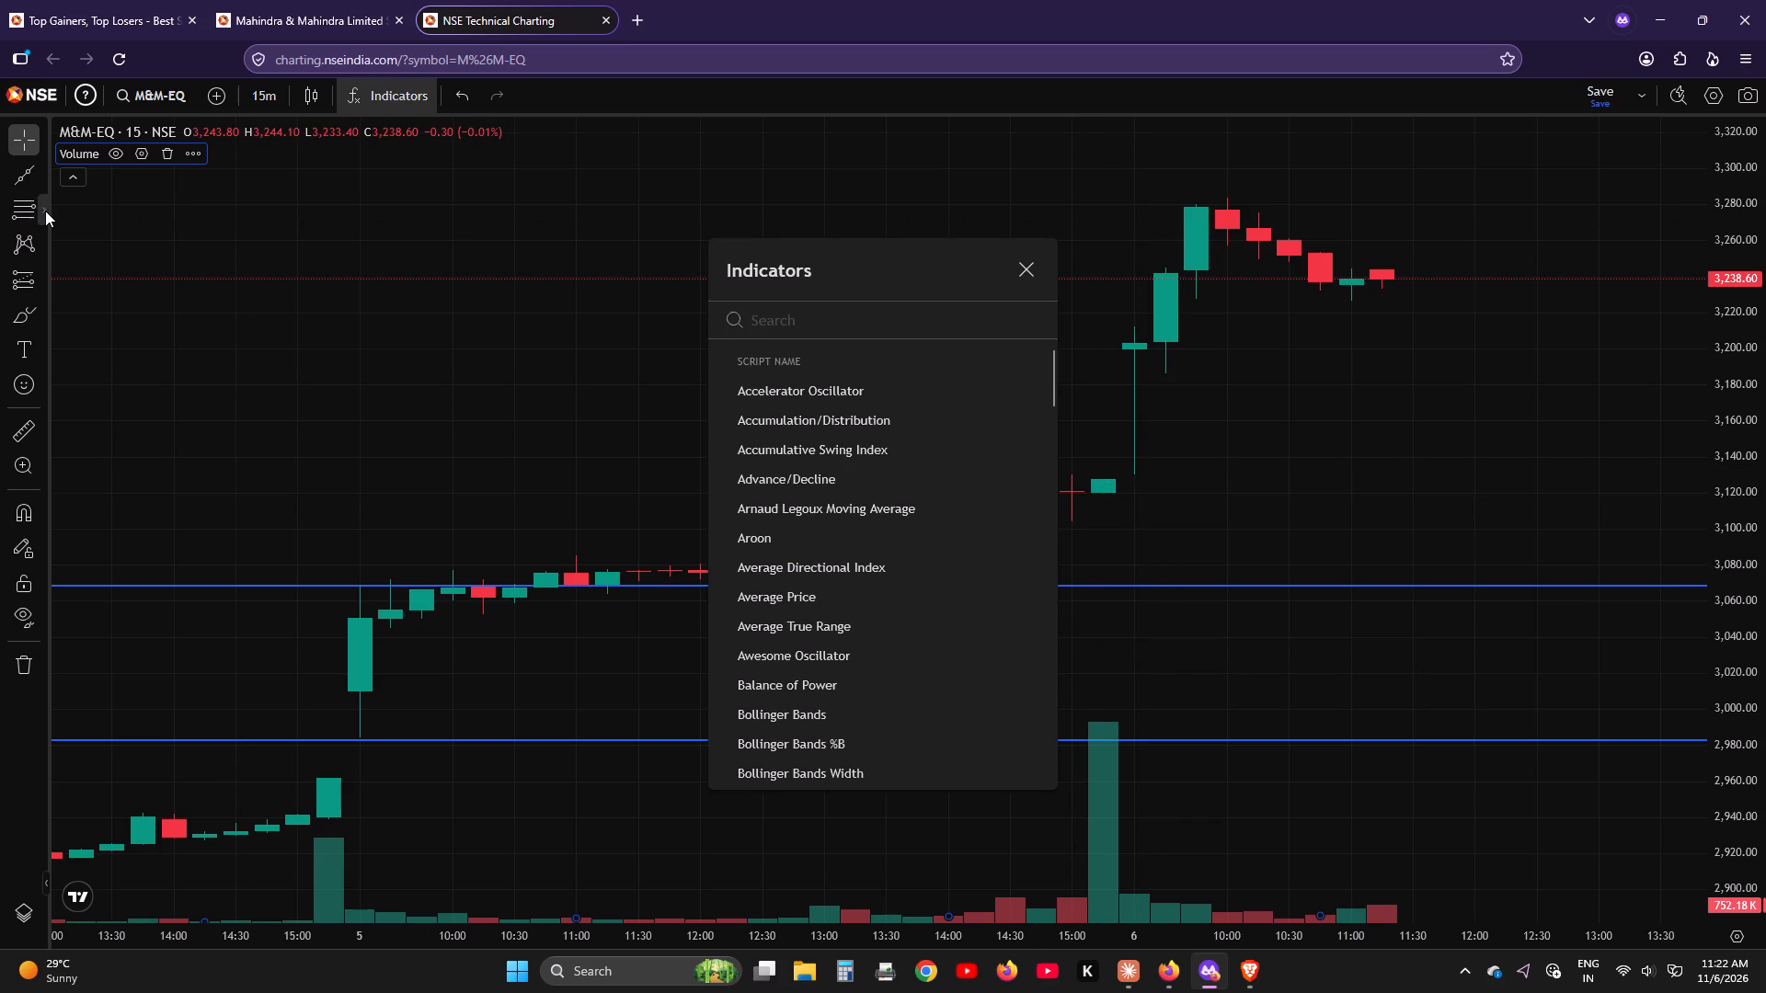
Draw a Long Position from the 5 November closing candle with entry about 3,127.57, stop about 3,068.91 and target about 3,278.55.
left_click(42, 277)
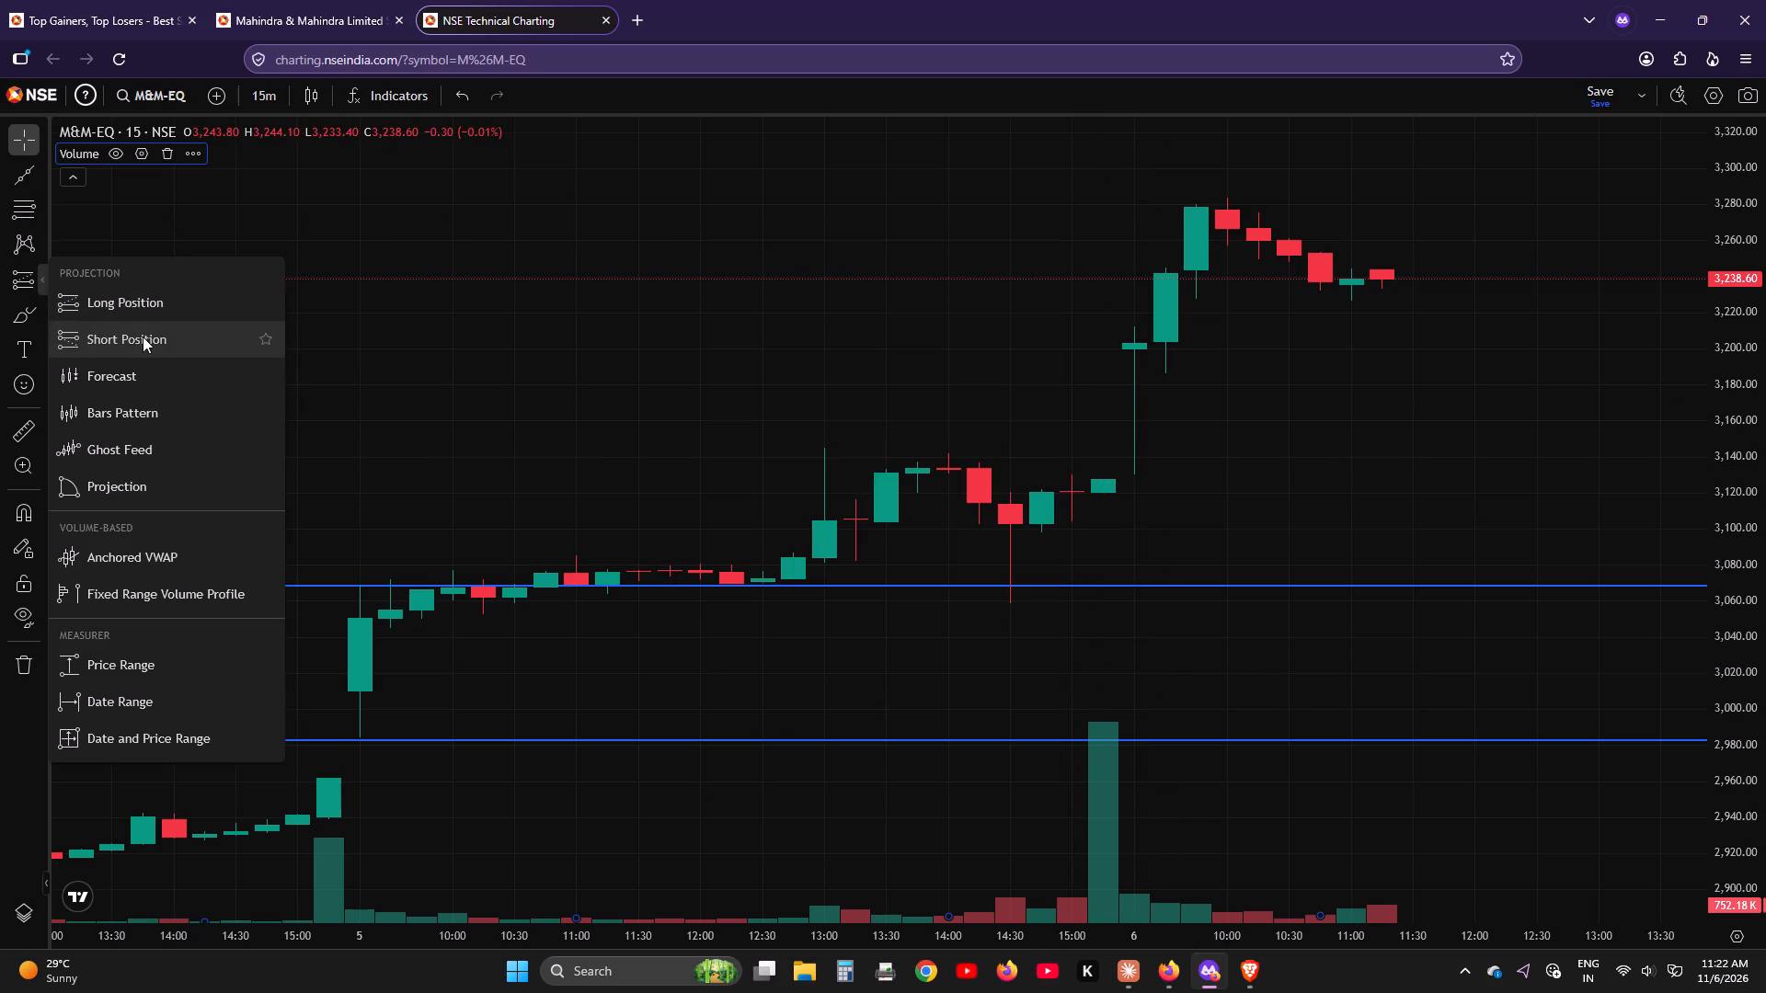
left_click(139, 311)
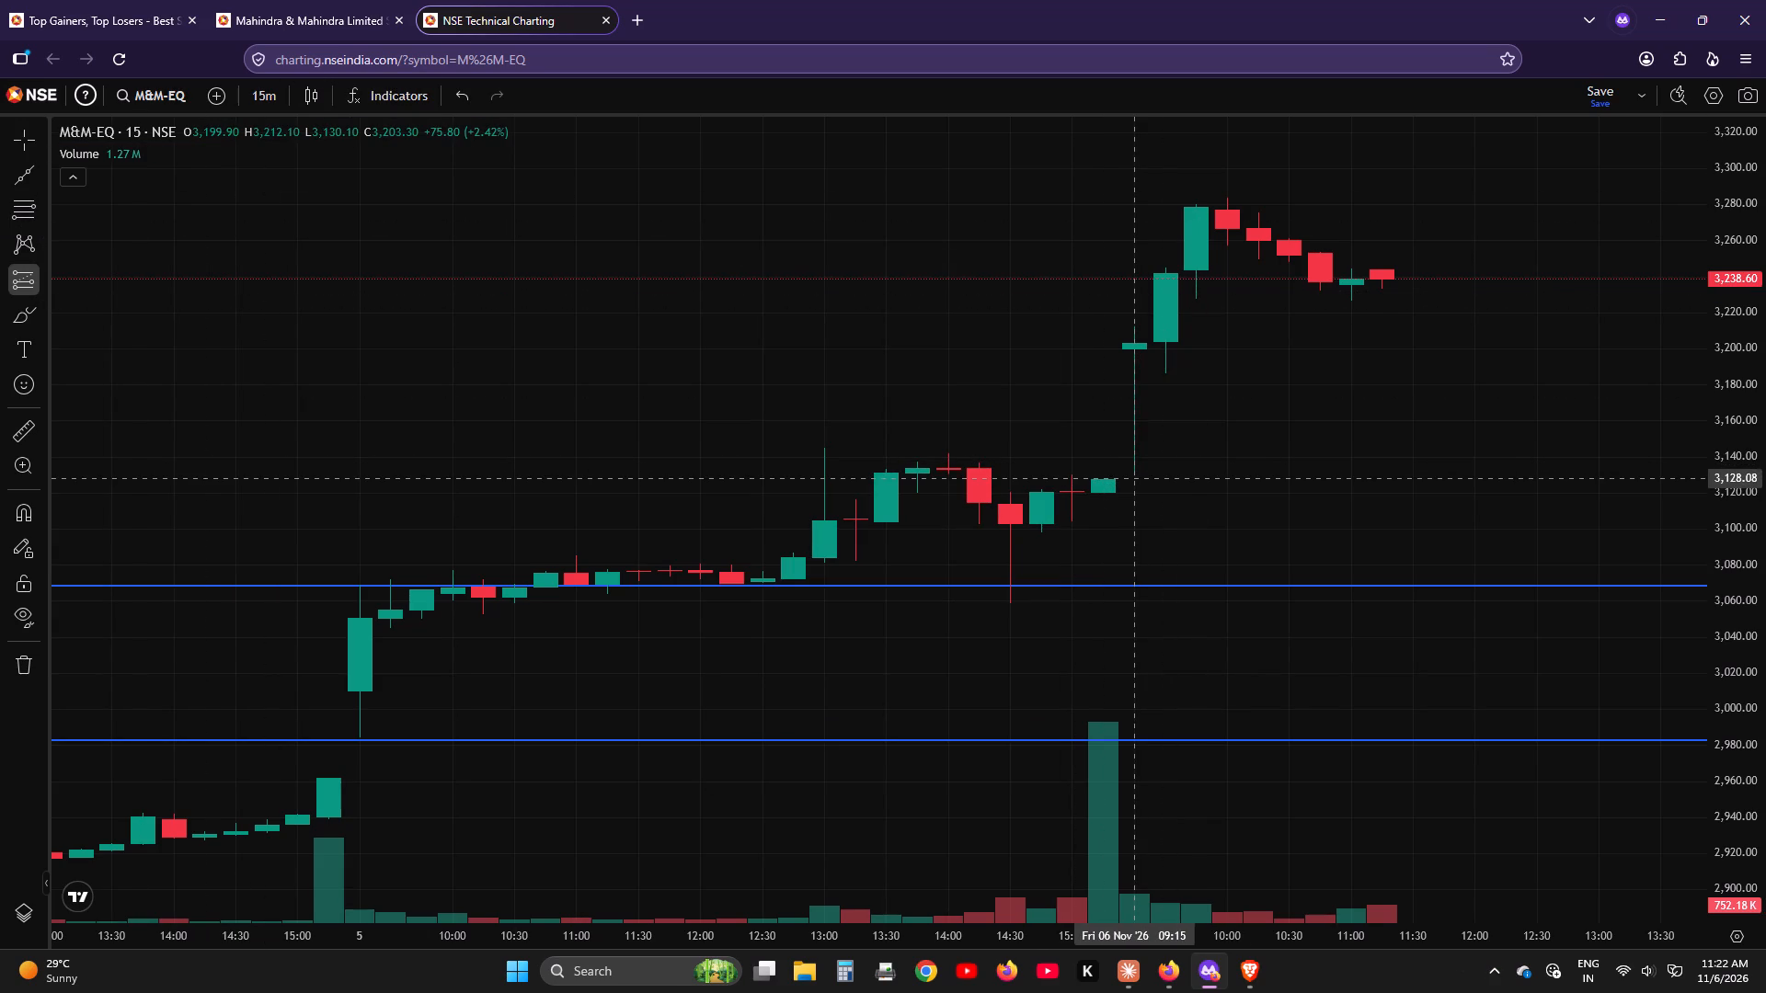
left_click(1118, 481)
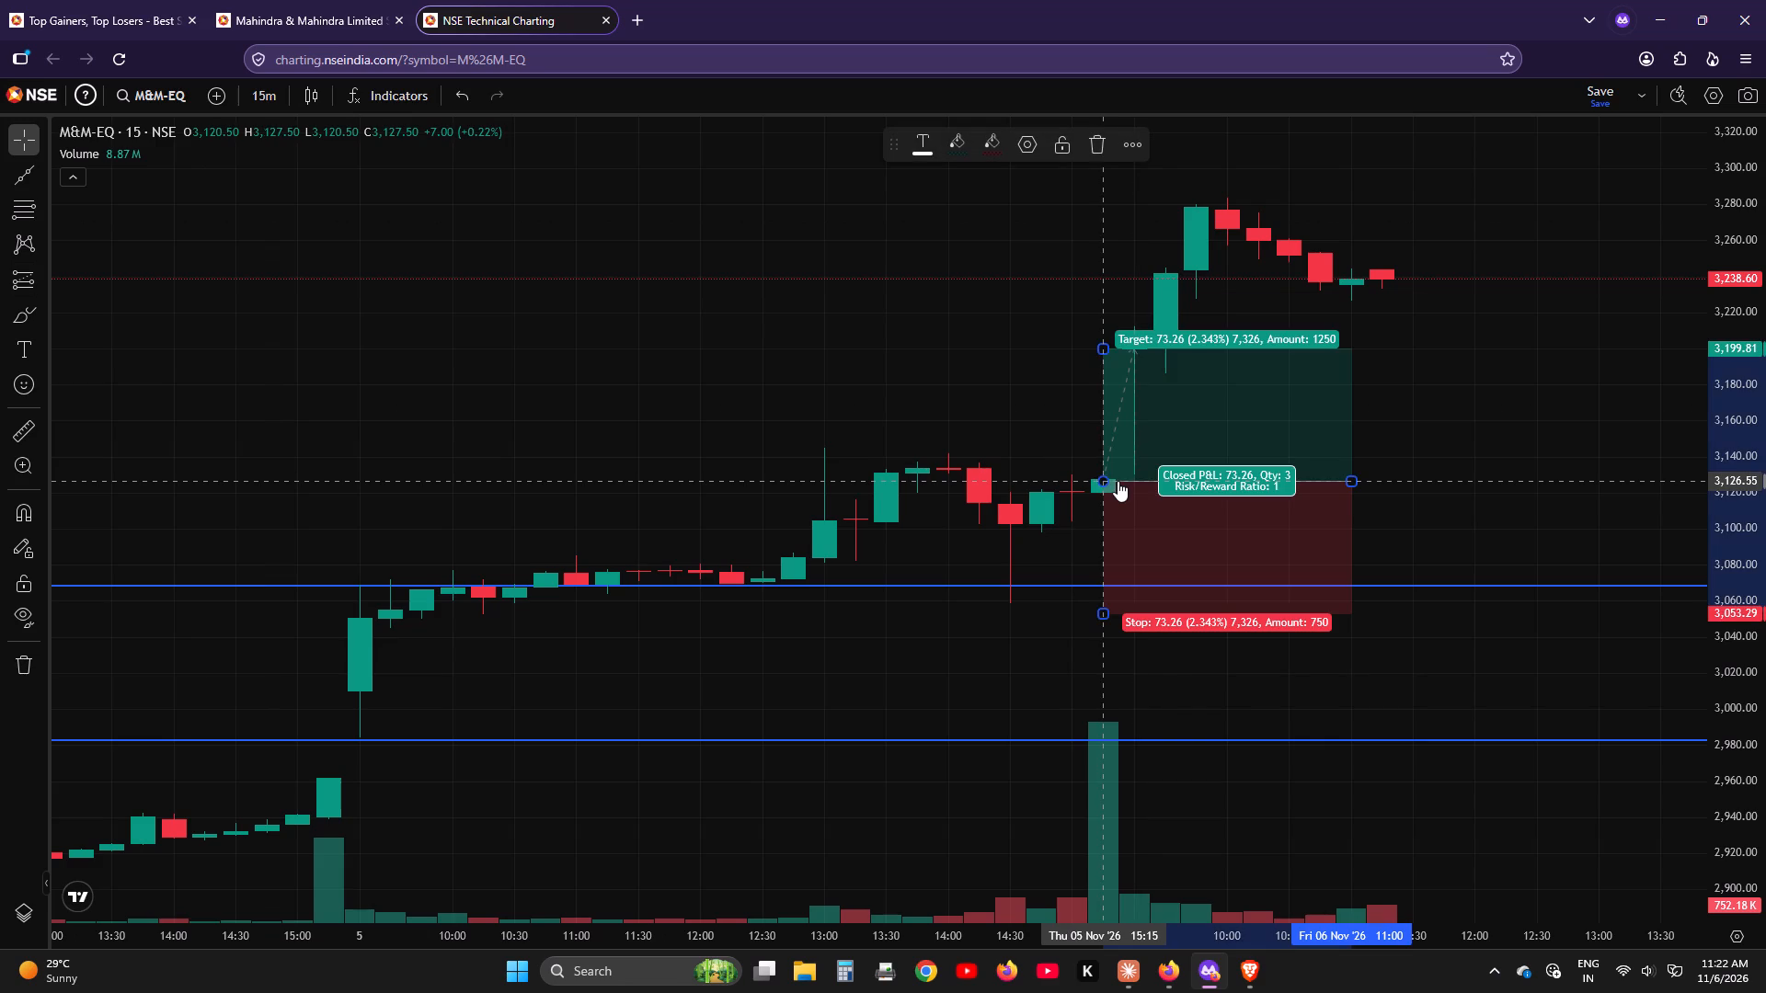
left_click_drag(1105, 479, 1115, 479)
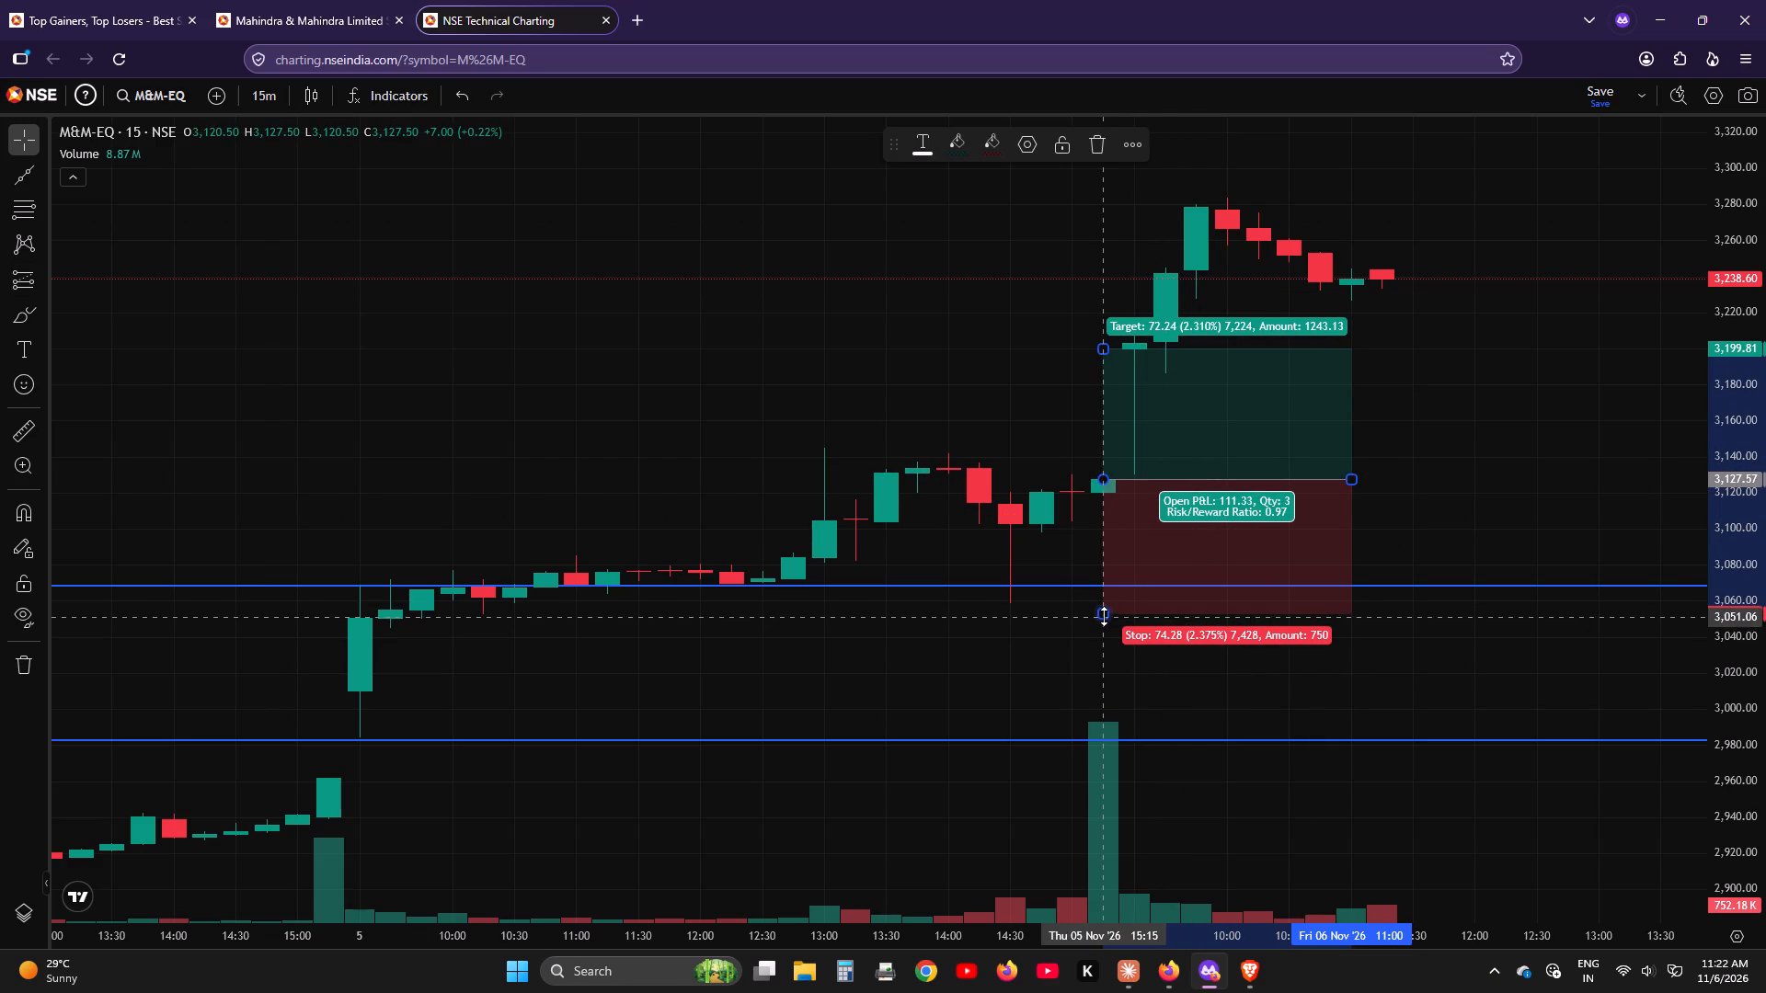
left_click_drag(1104, 616, 1109, 585)
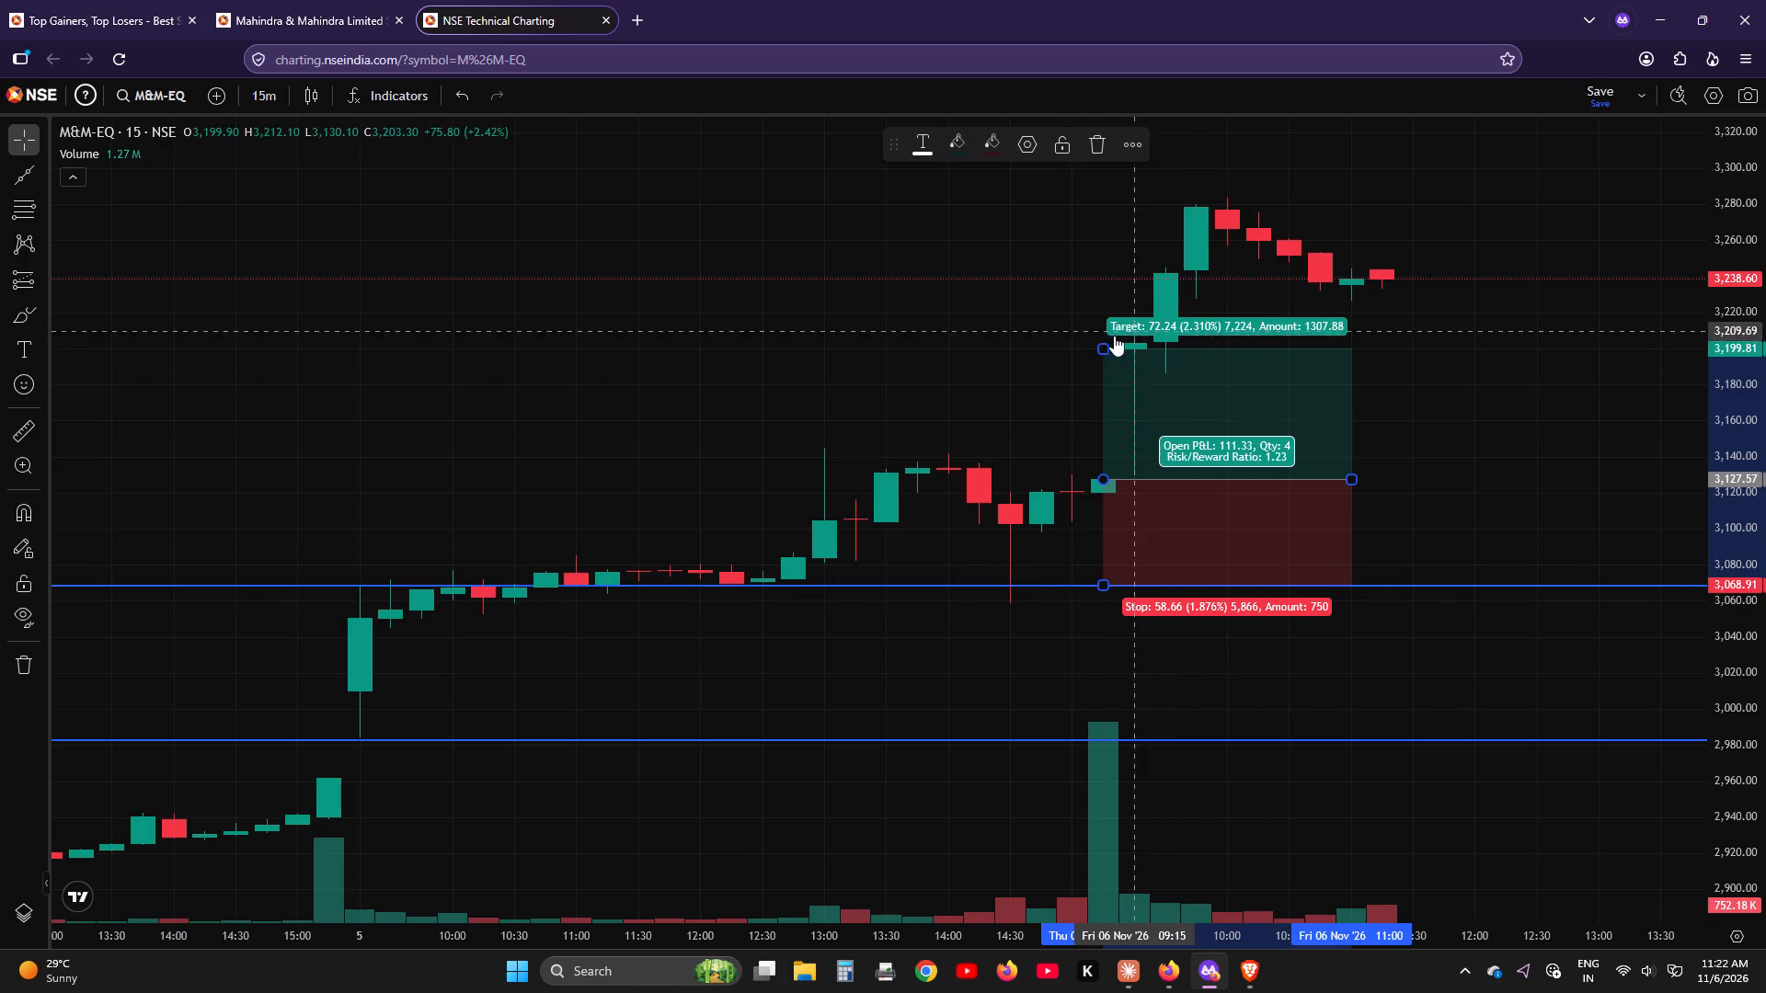
left_click_drag(1101, 347, 1107, 225)
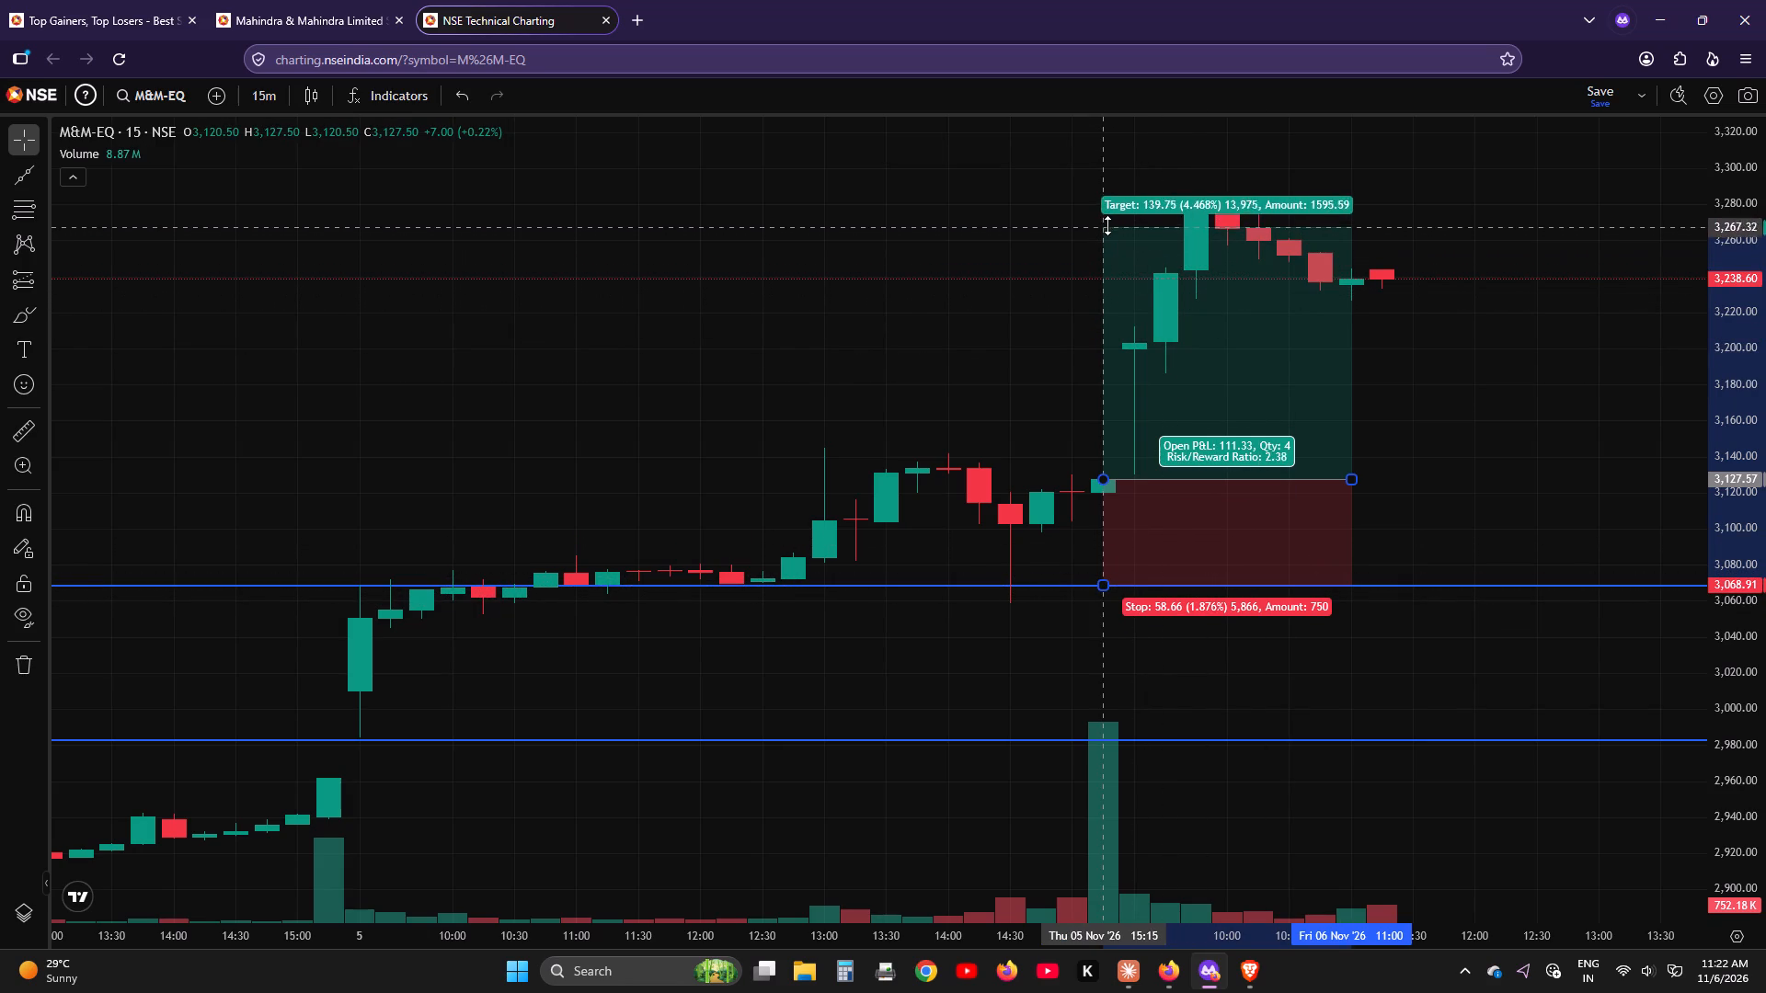
left_click_drag(1107, 225, 1107, 209)
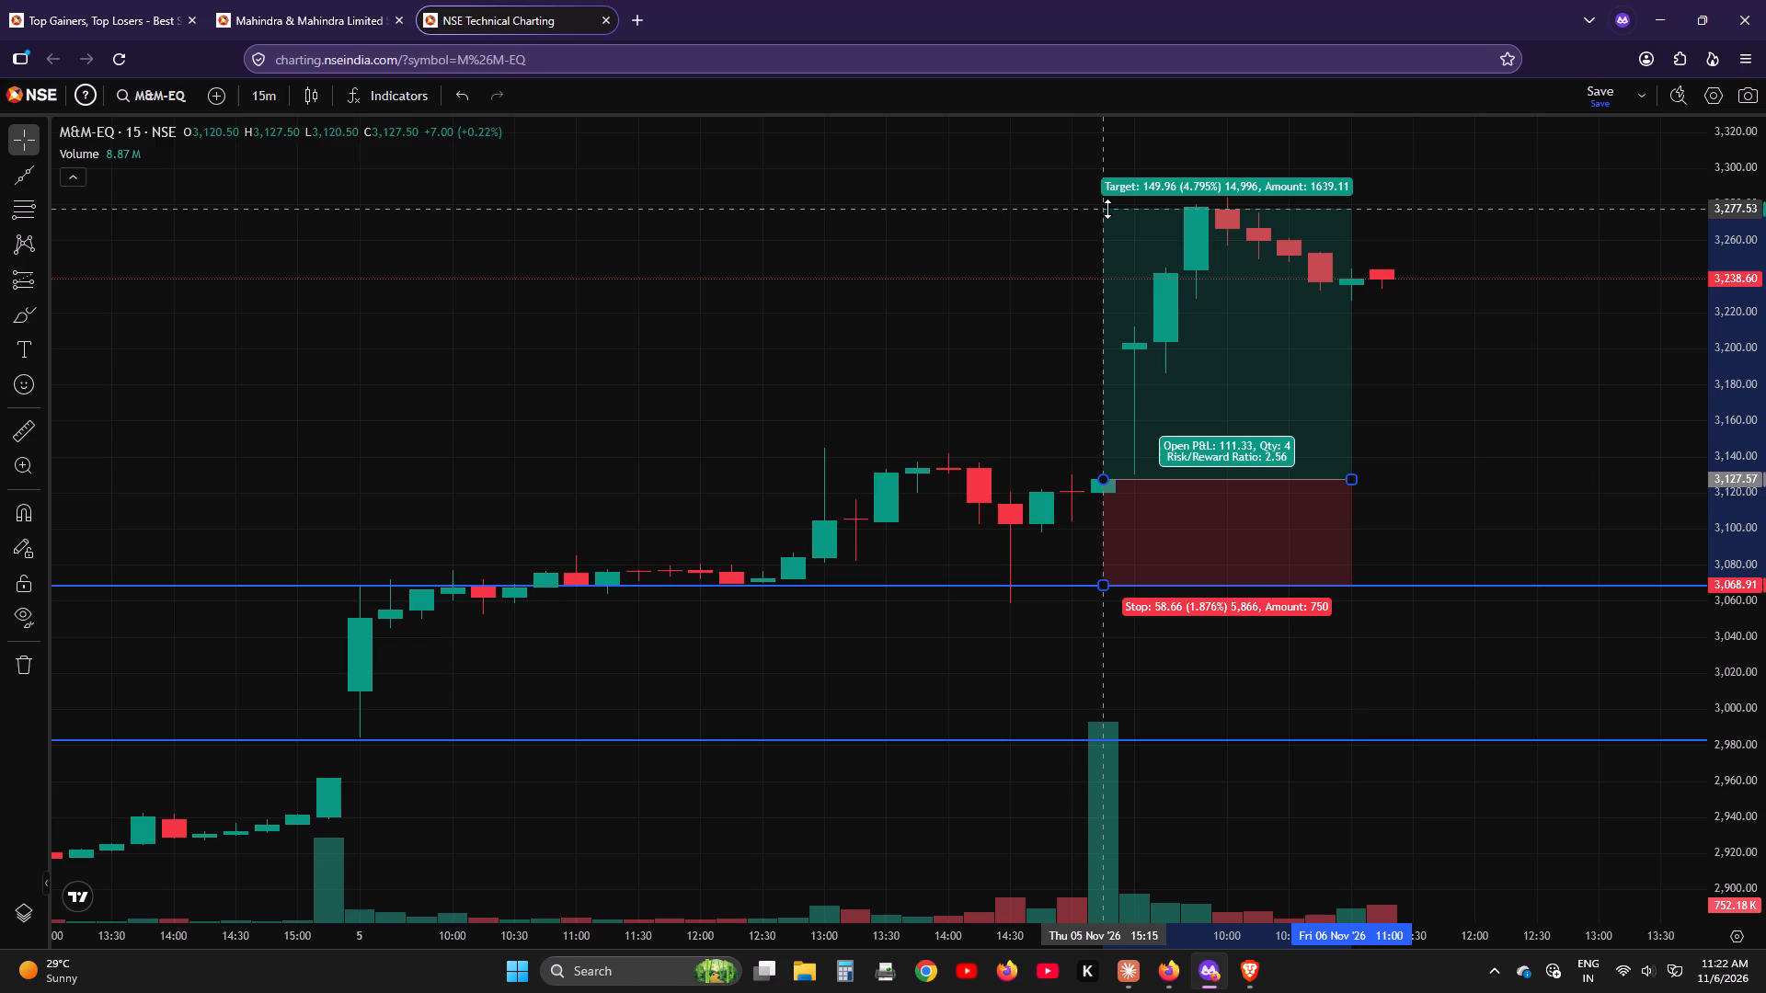
left_click_drag(1107, 209, 1107, 207)
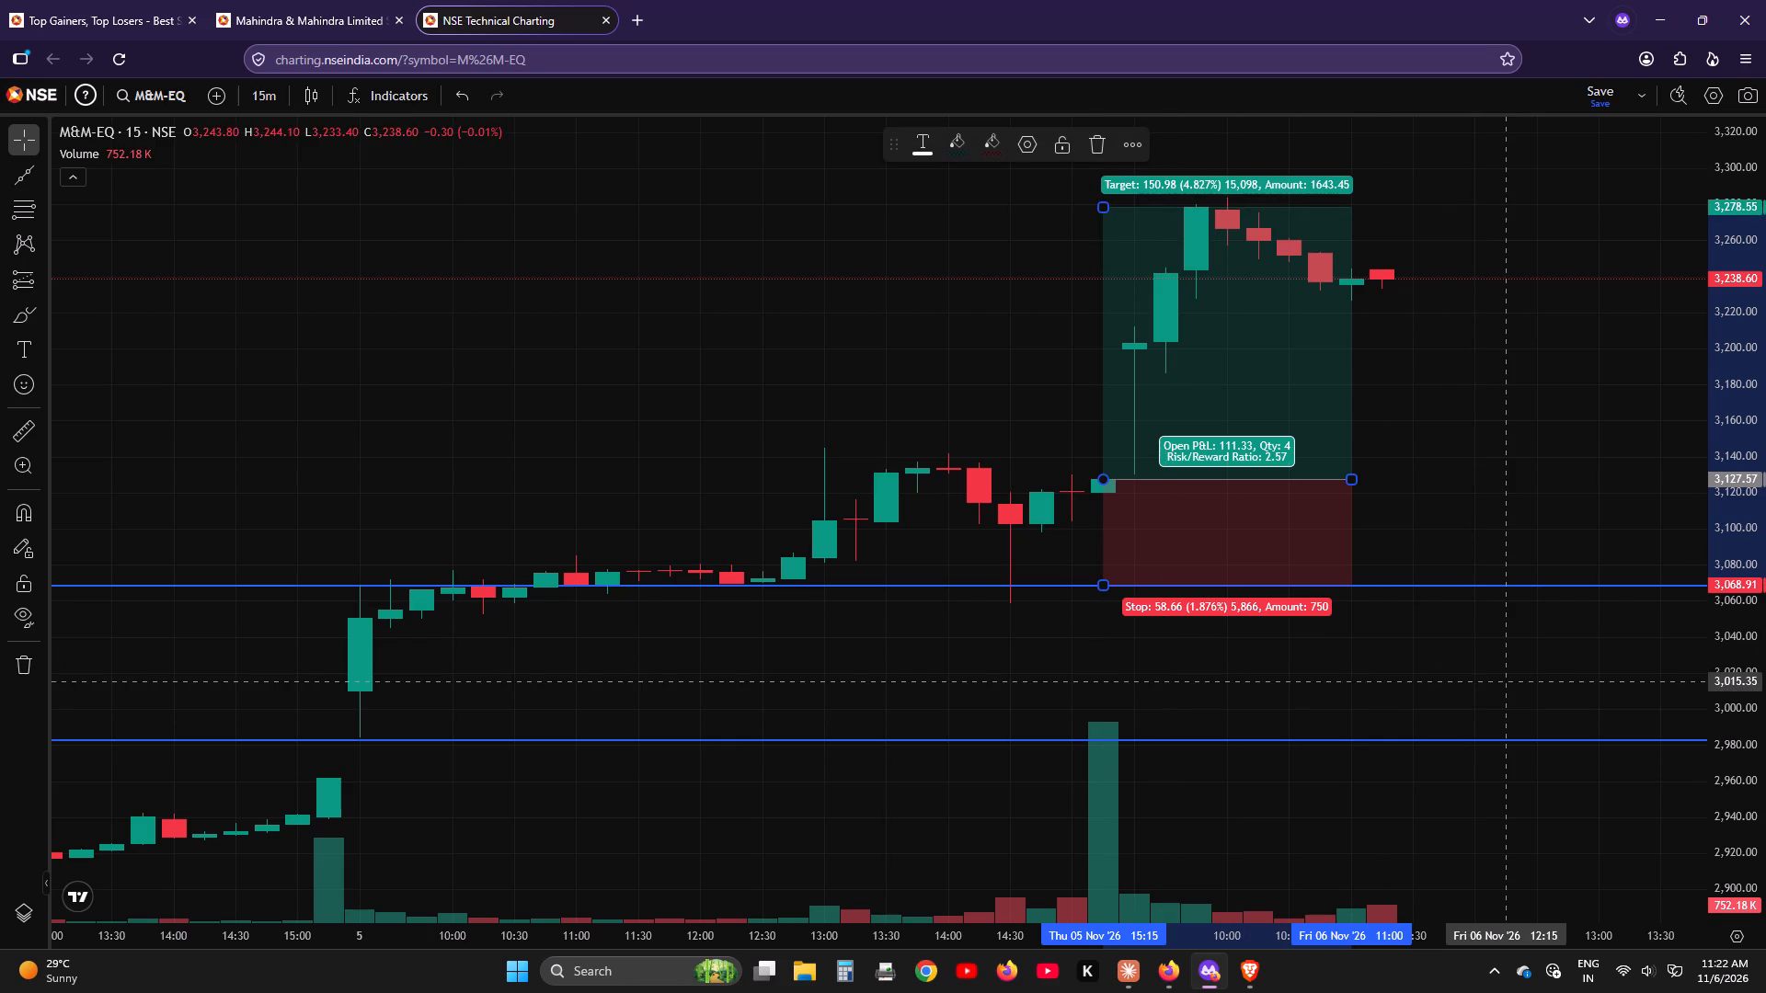
key("Escape")
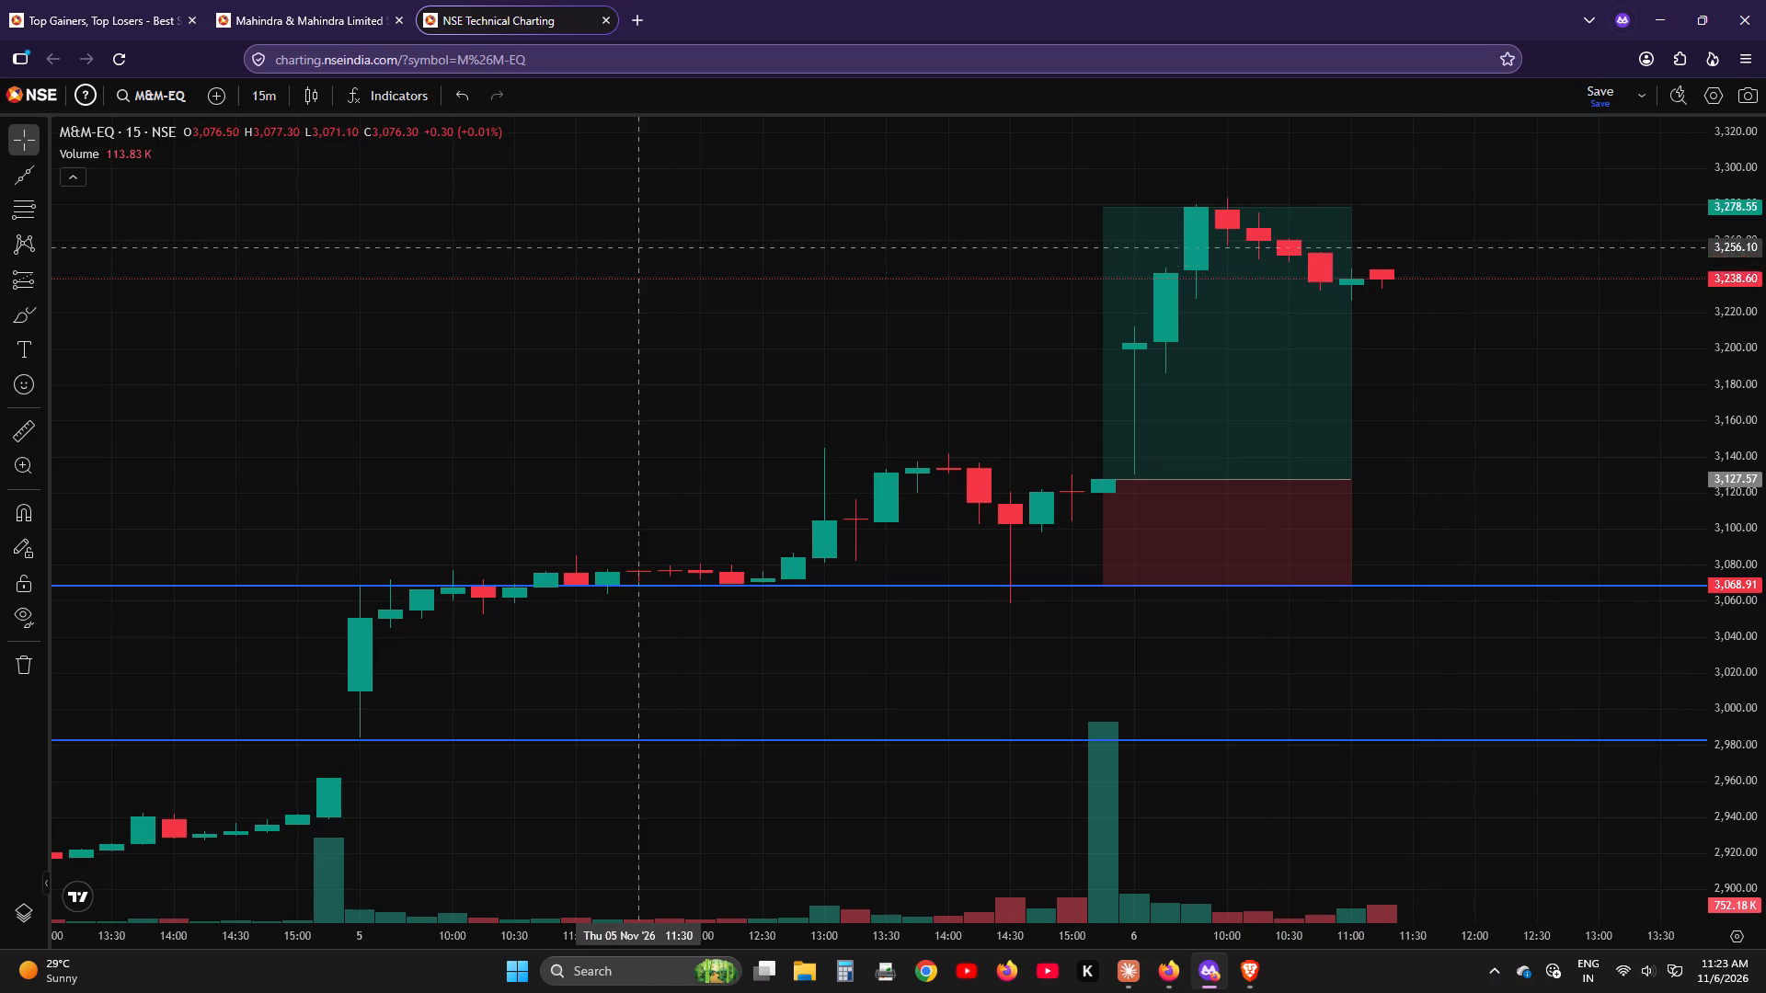
Close the M&M chart and quote pages and filter the Top 20 Gainers list to Securities < Rs 20.
left_click(602, 24)
left_click(405, 22)
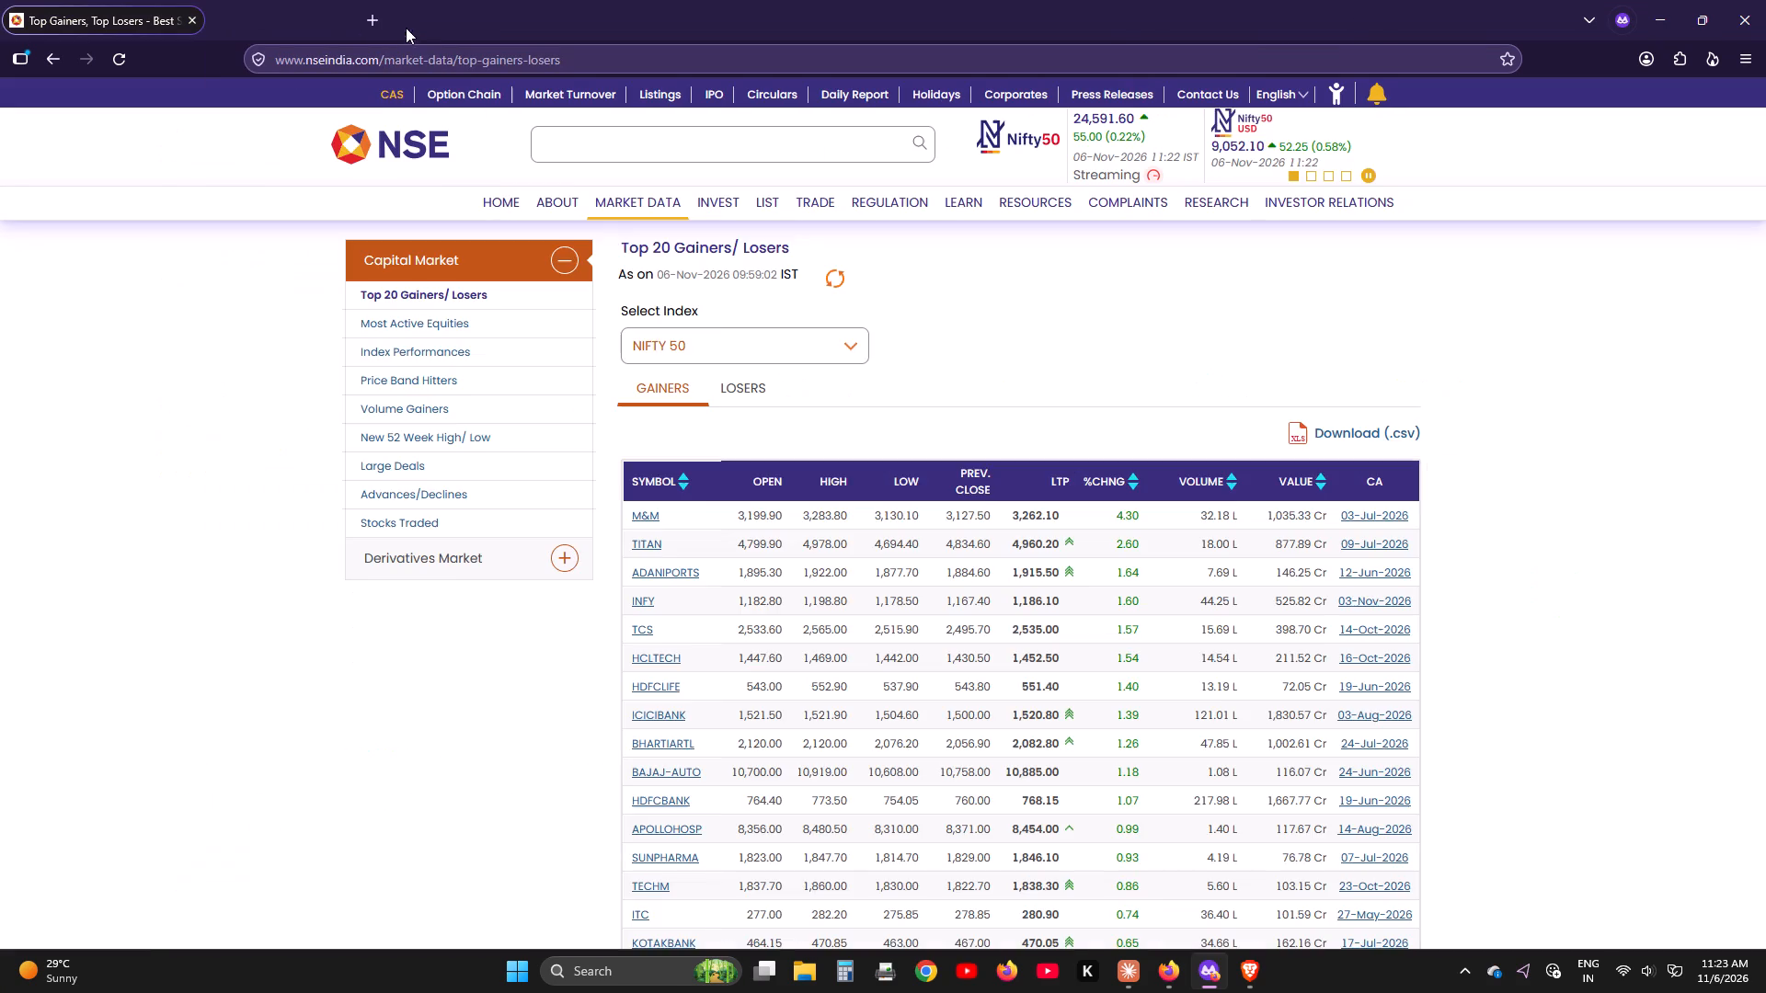
left_click(755, 339)
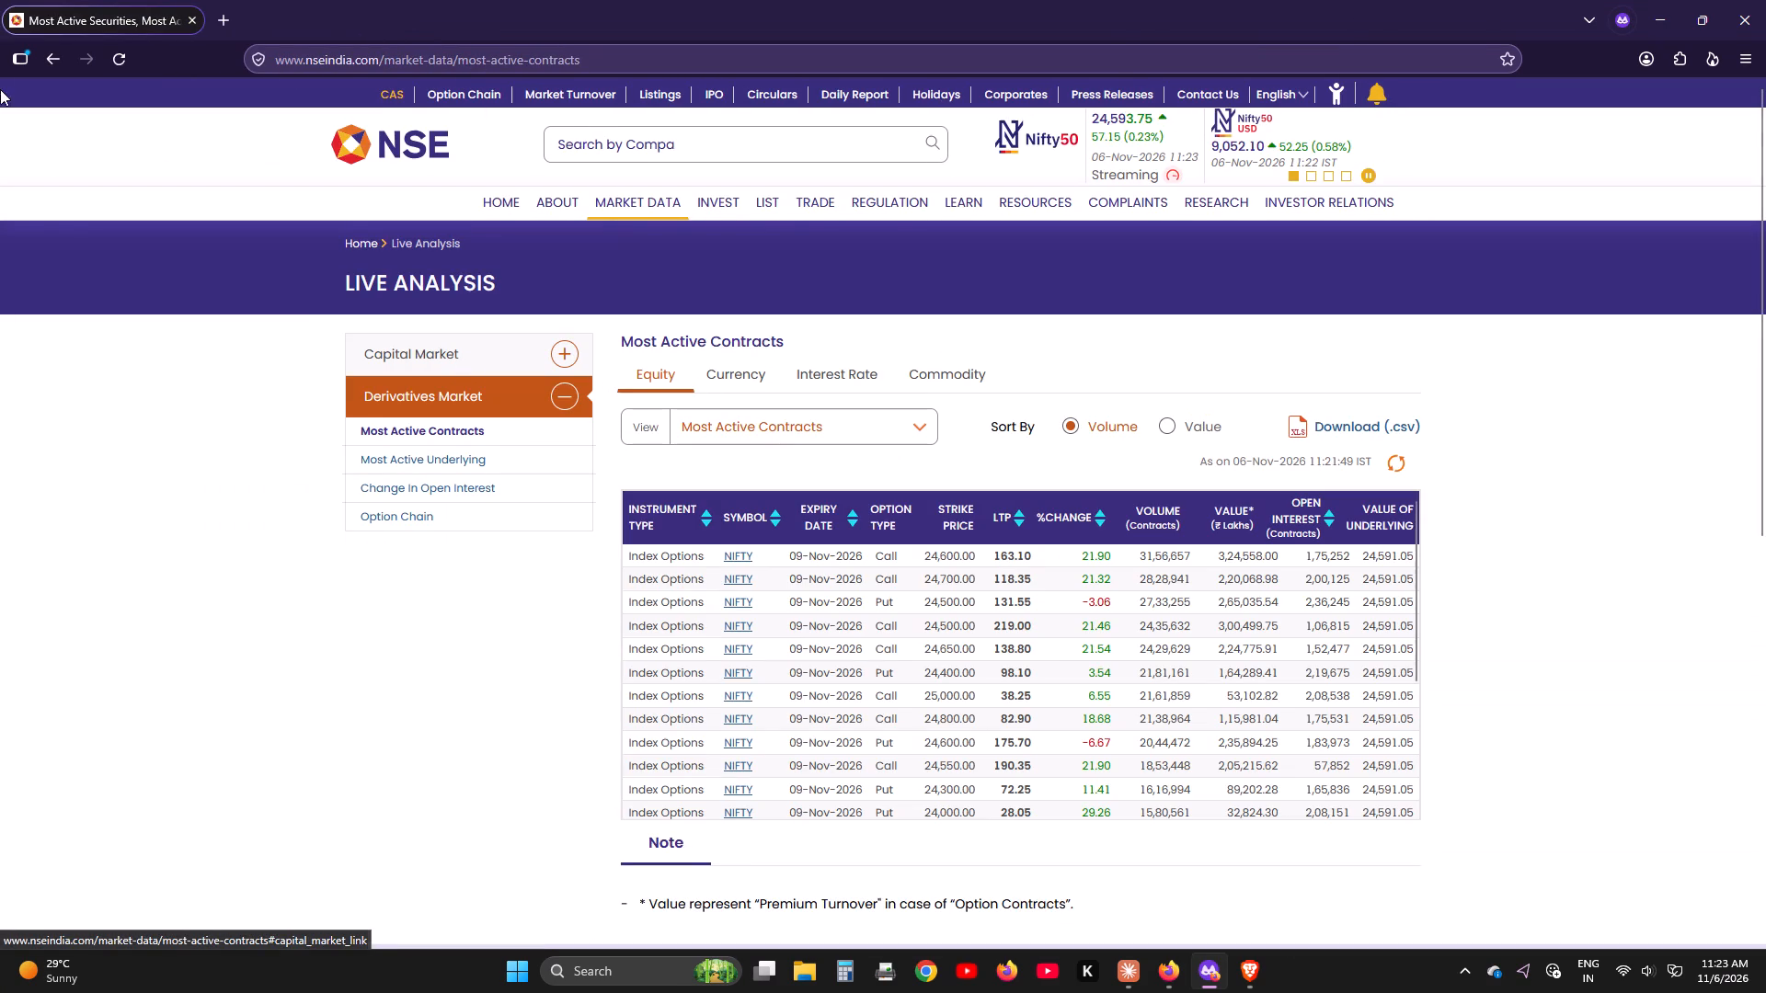
left_click(43, 57)
left_click(697, 334)
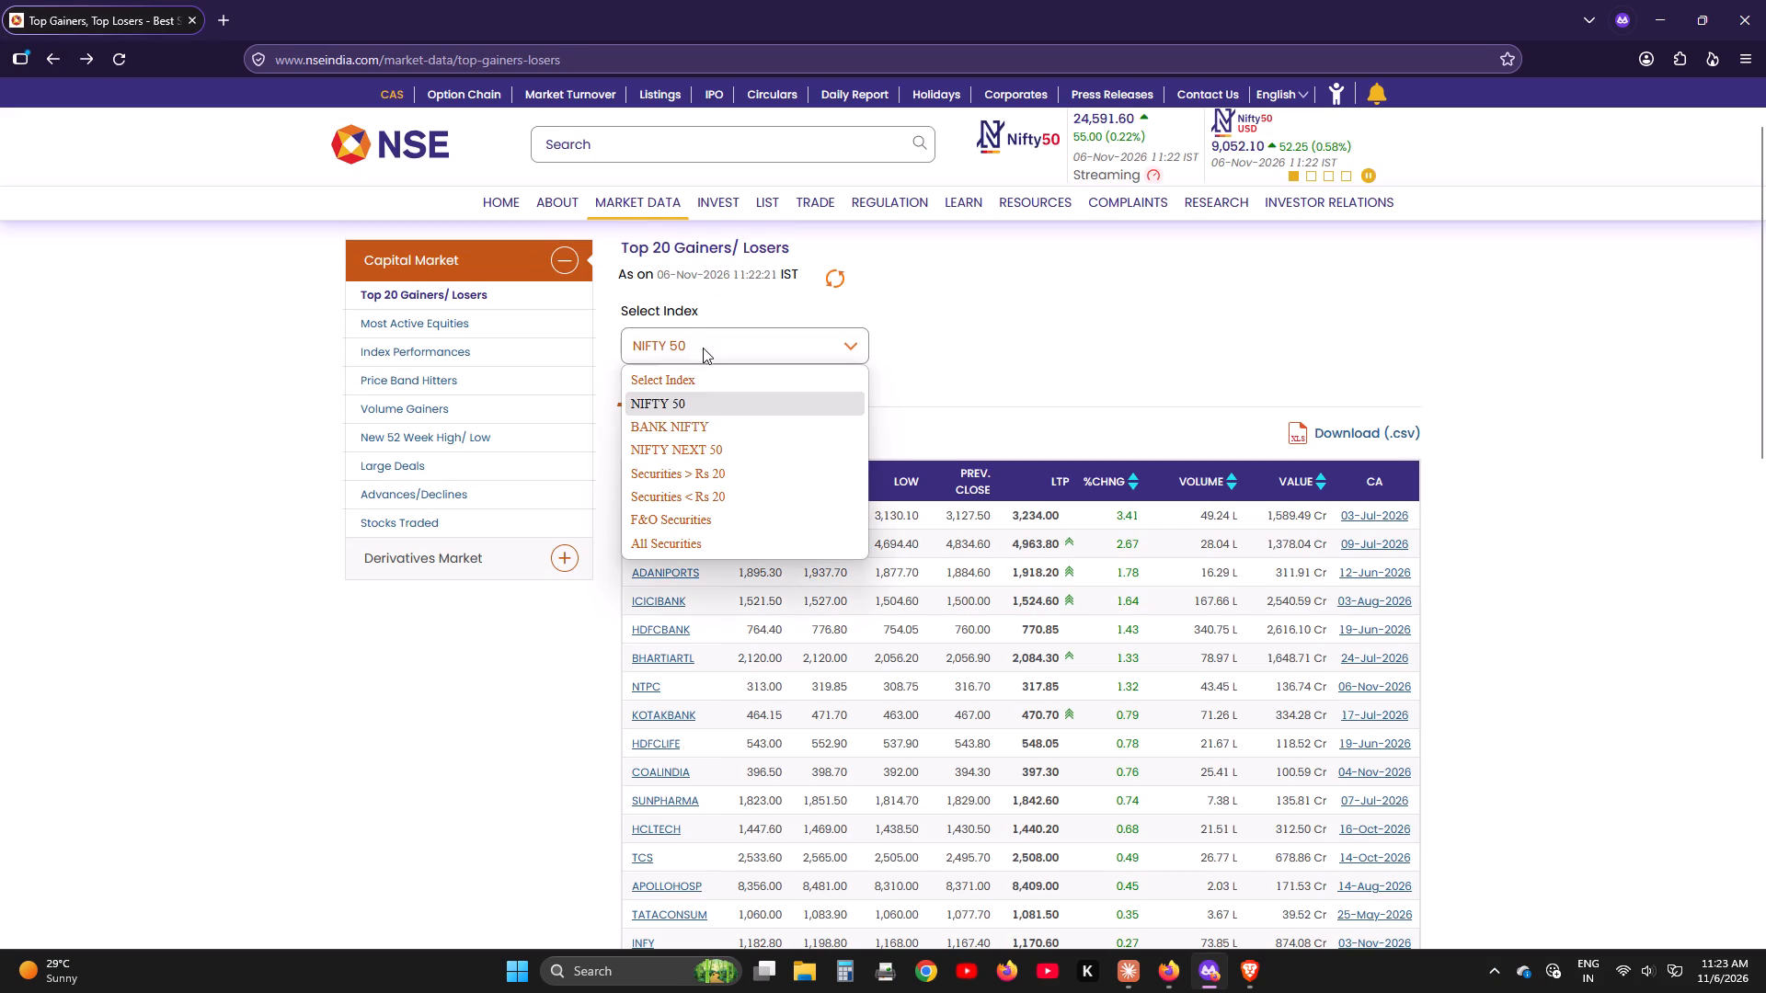
left_click(732, 496)
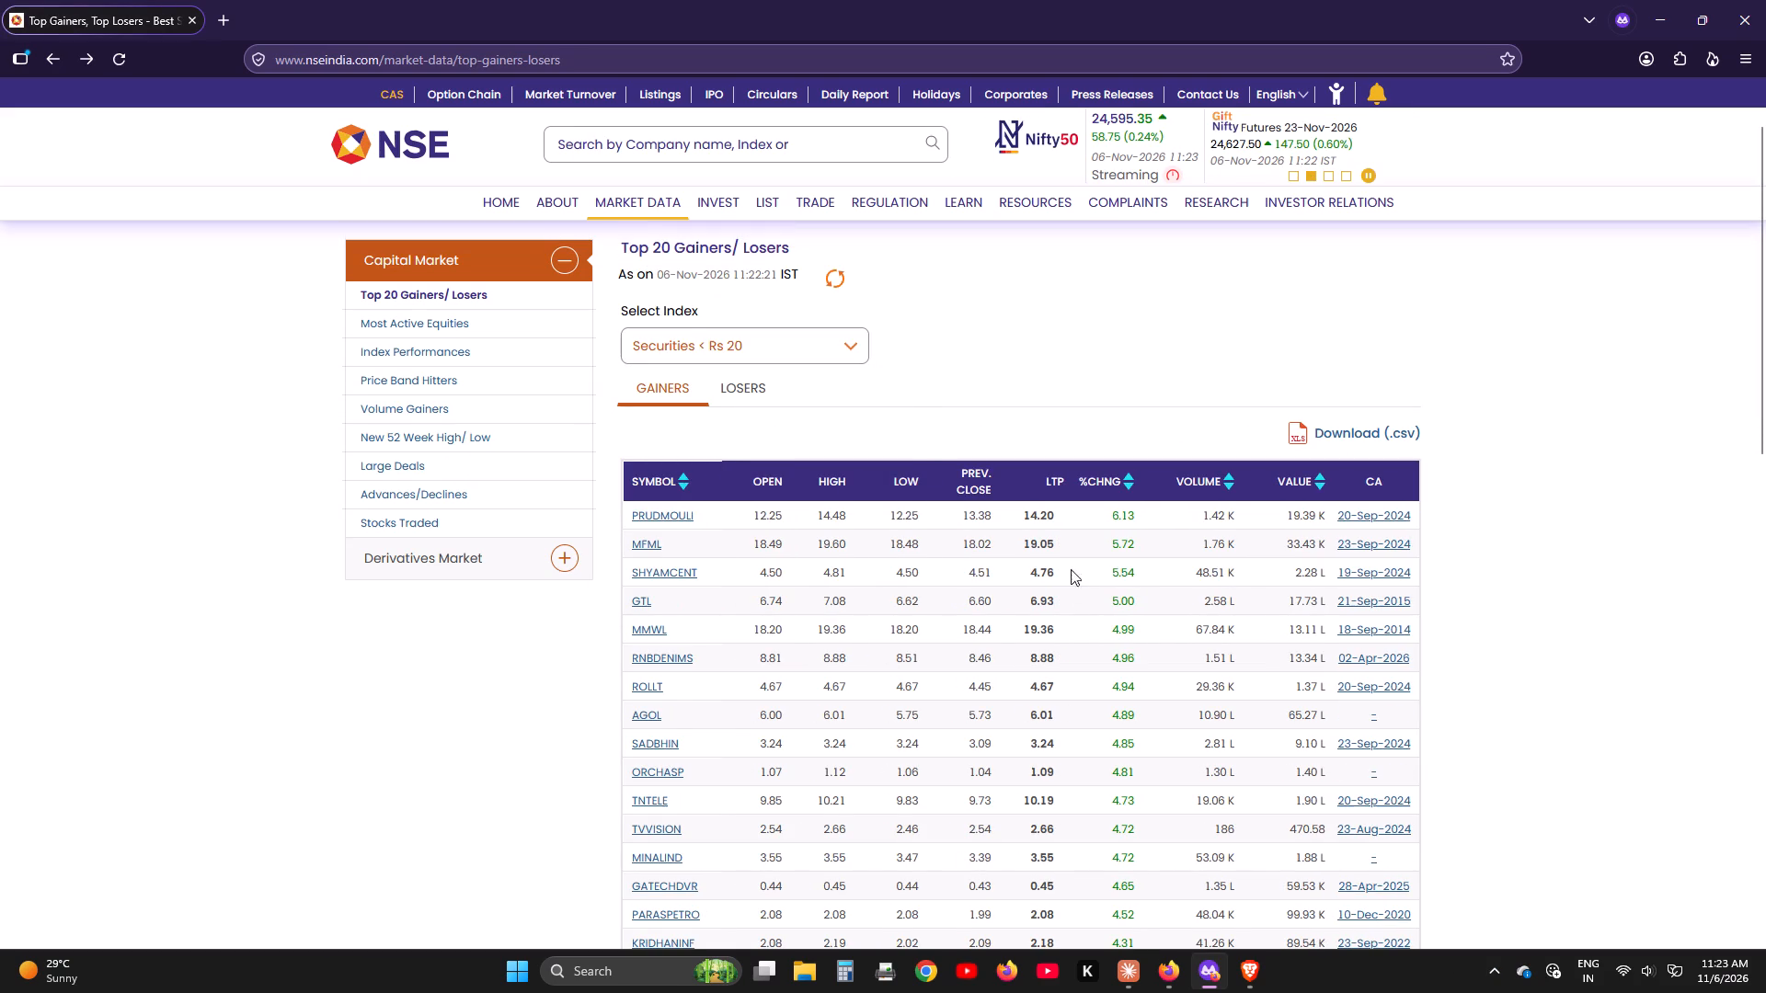
Look through the gainers below Rs 20 and open the technical chart of Shanti Overseas (India) Limited.
scroll(1029, 584, "up", 1)
scroll(1029, 584, "down", 3)
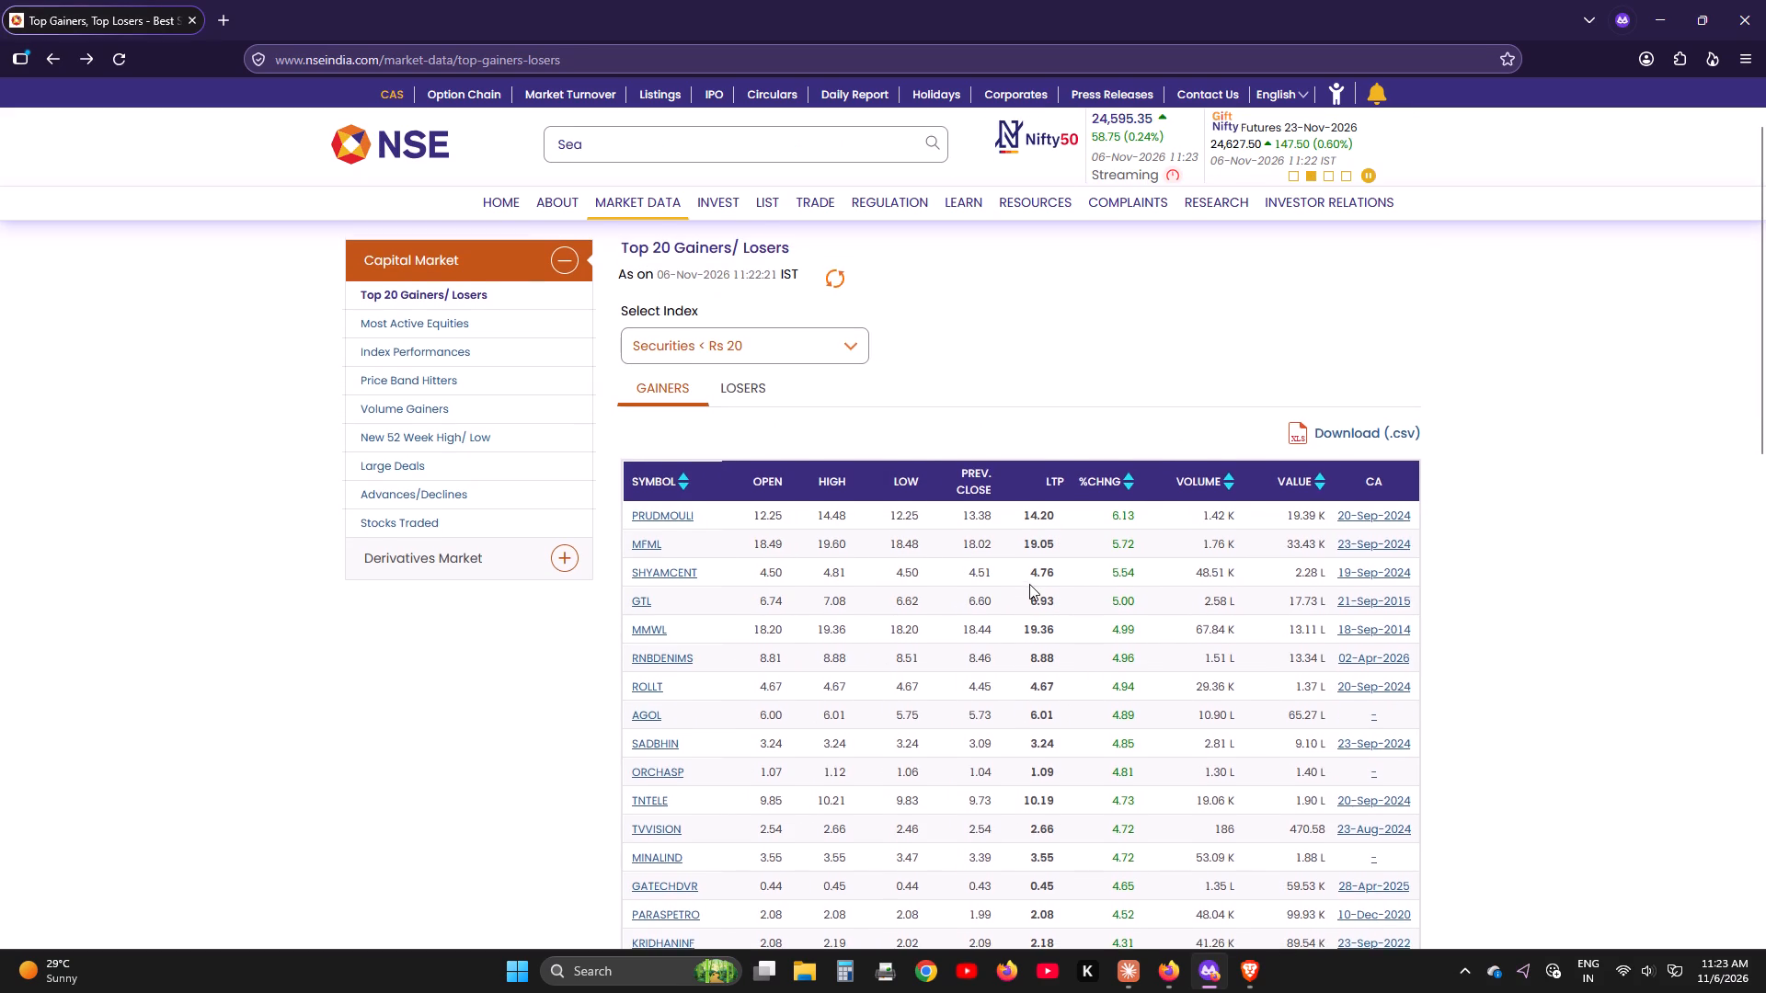
scroll(1029, 584, "up", 1)
scroll(1029, 584, "down", 2)
left_click(648, 772)
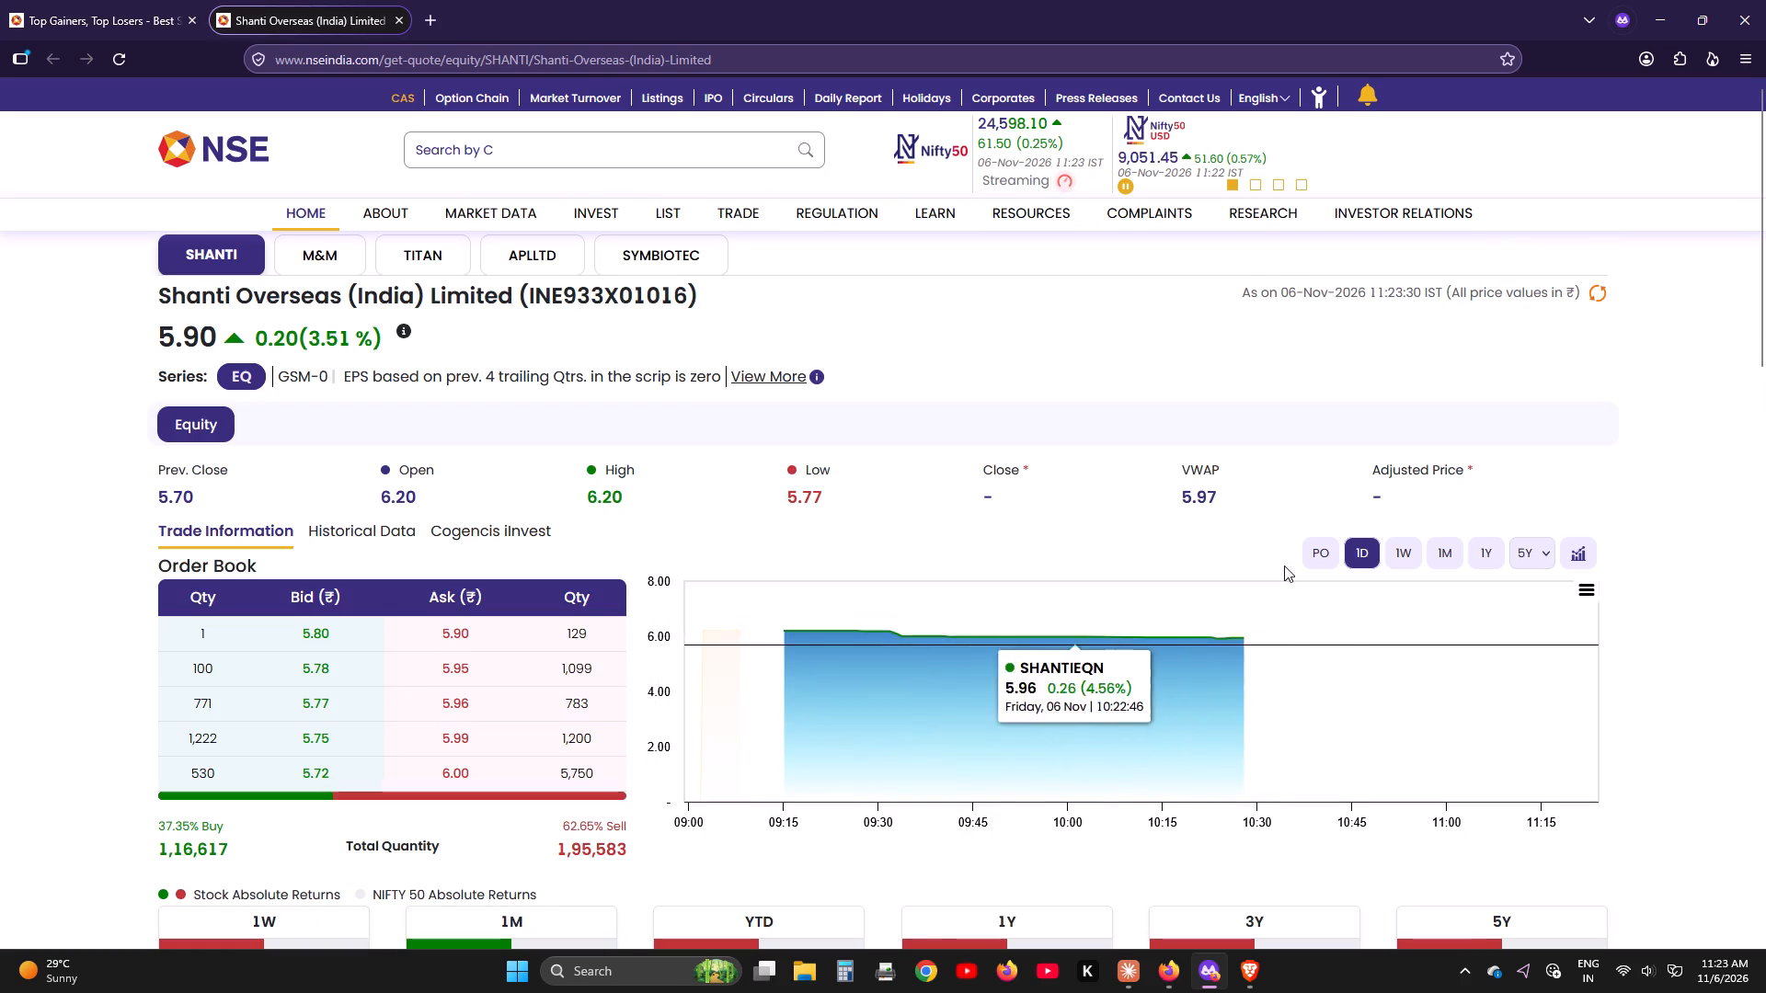
left_click(1577, 548)
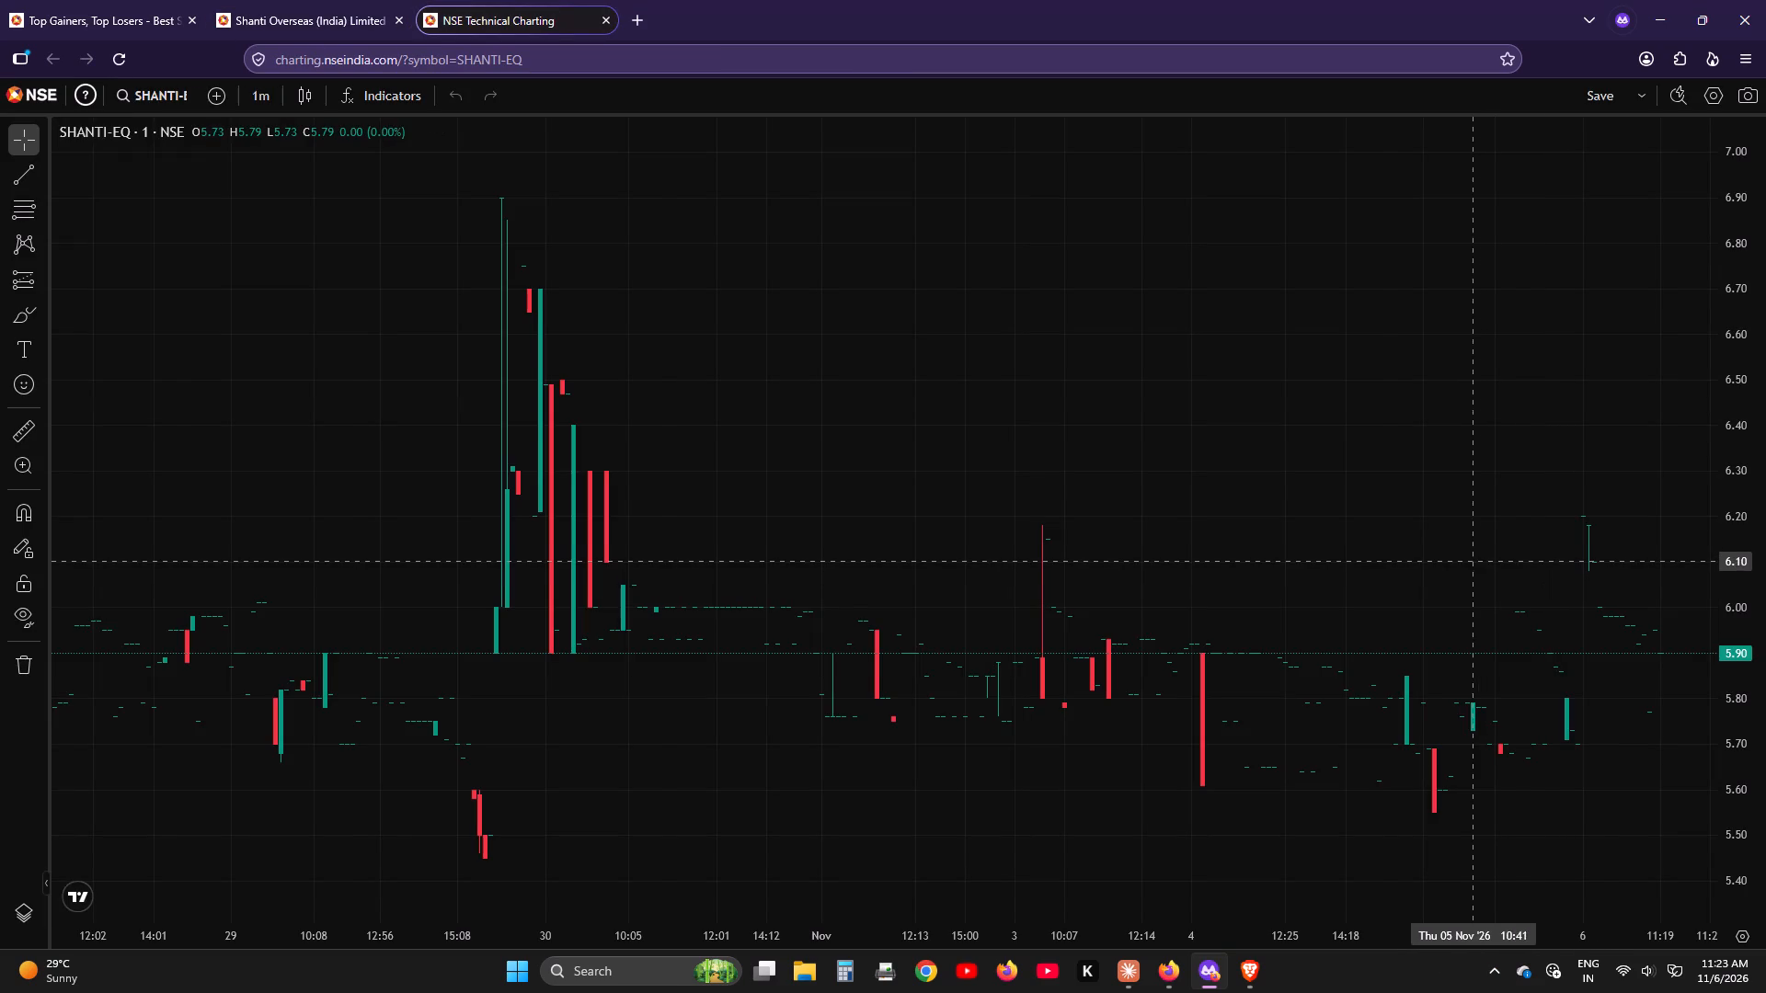
left_click(265, 88)
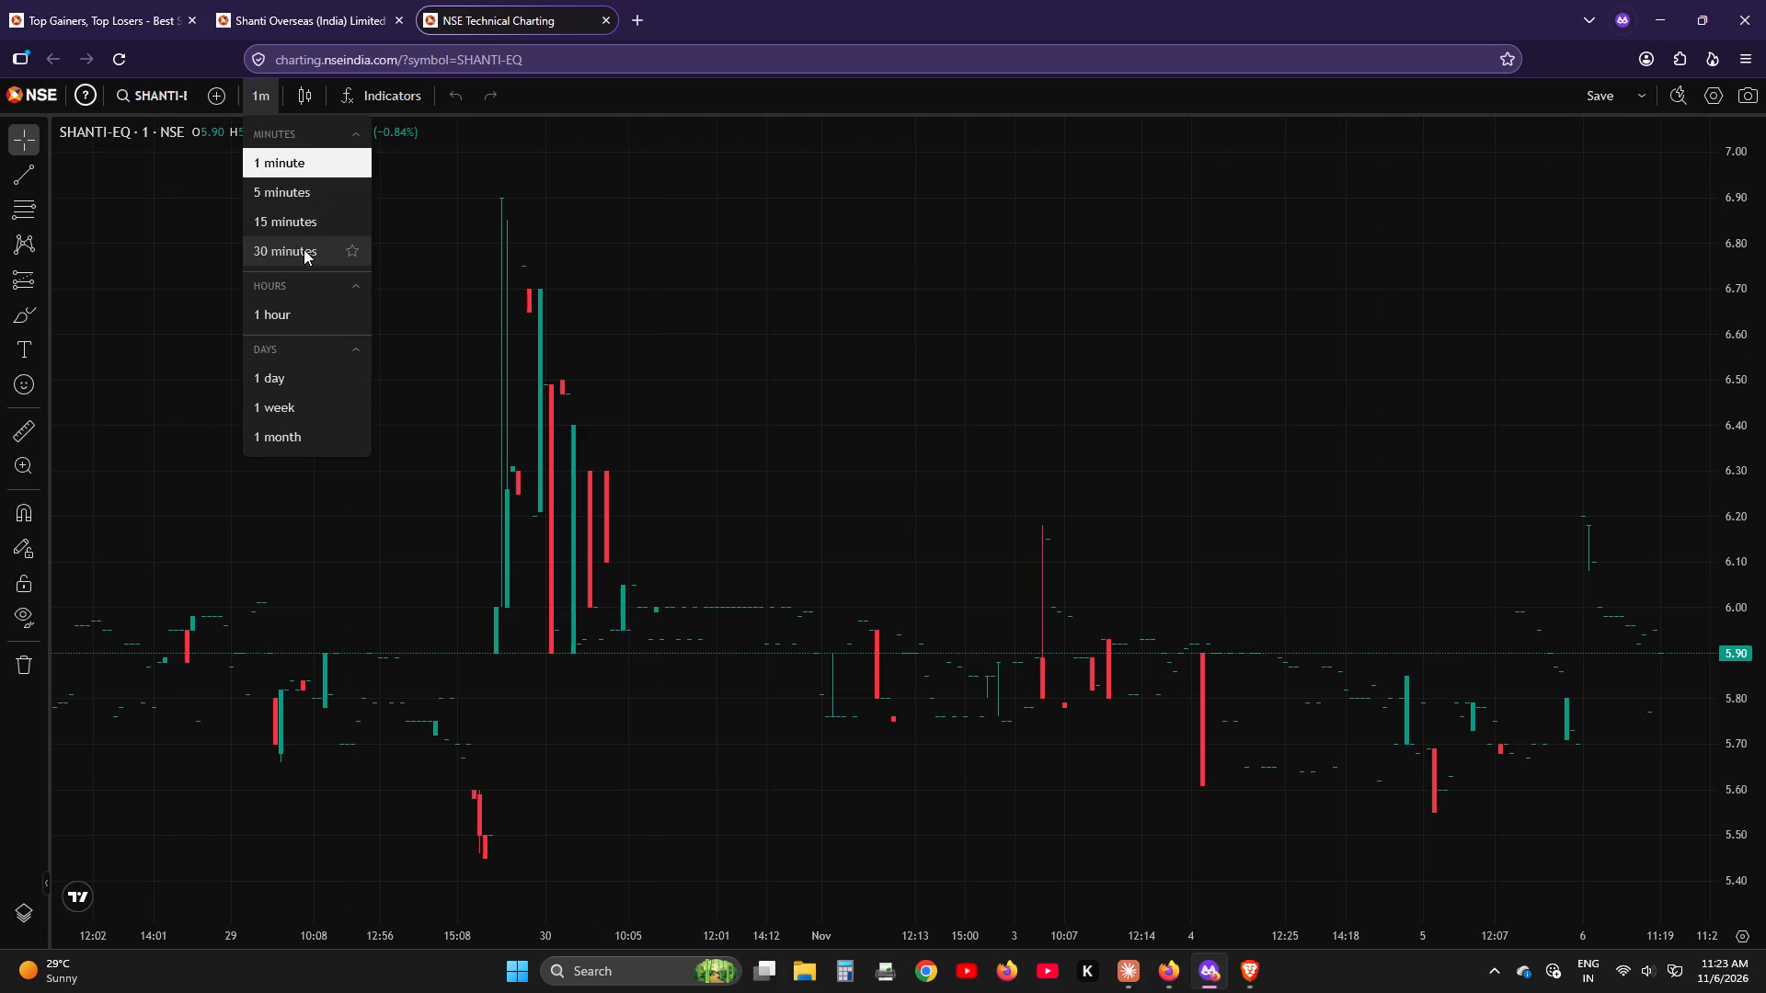
left_click(304, 250)
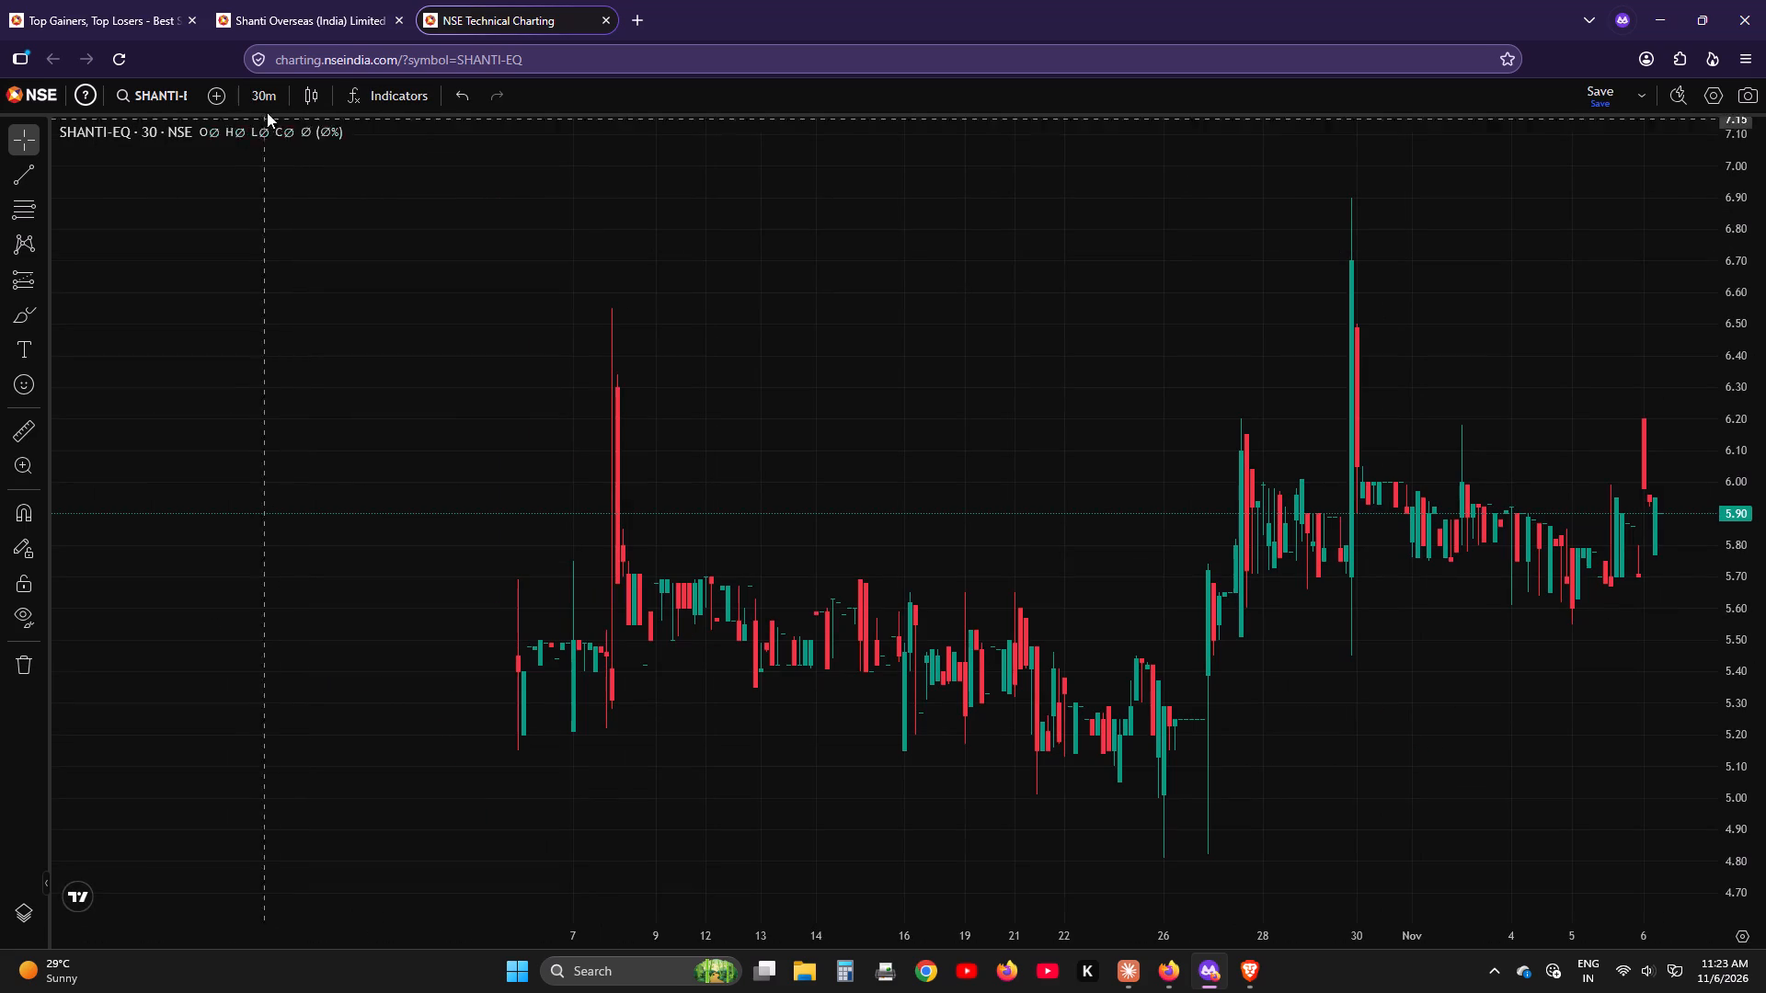
left_click(270, 104)
left_click(273, 187)
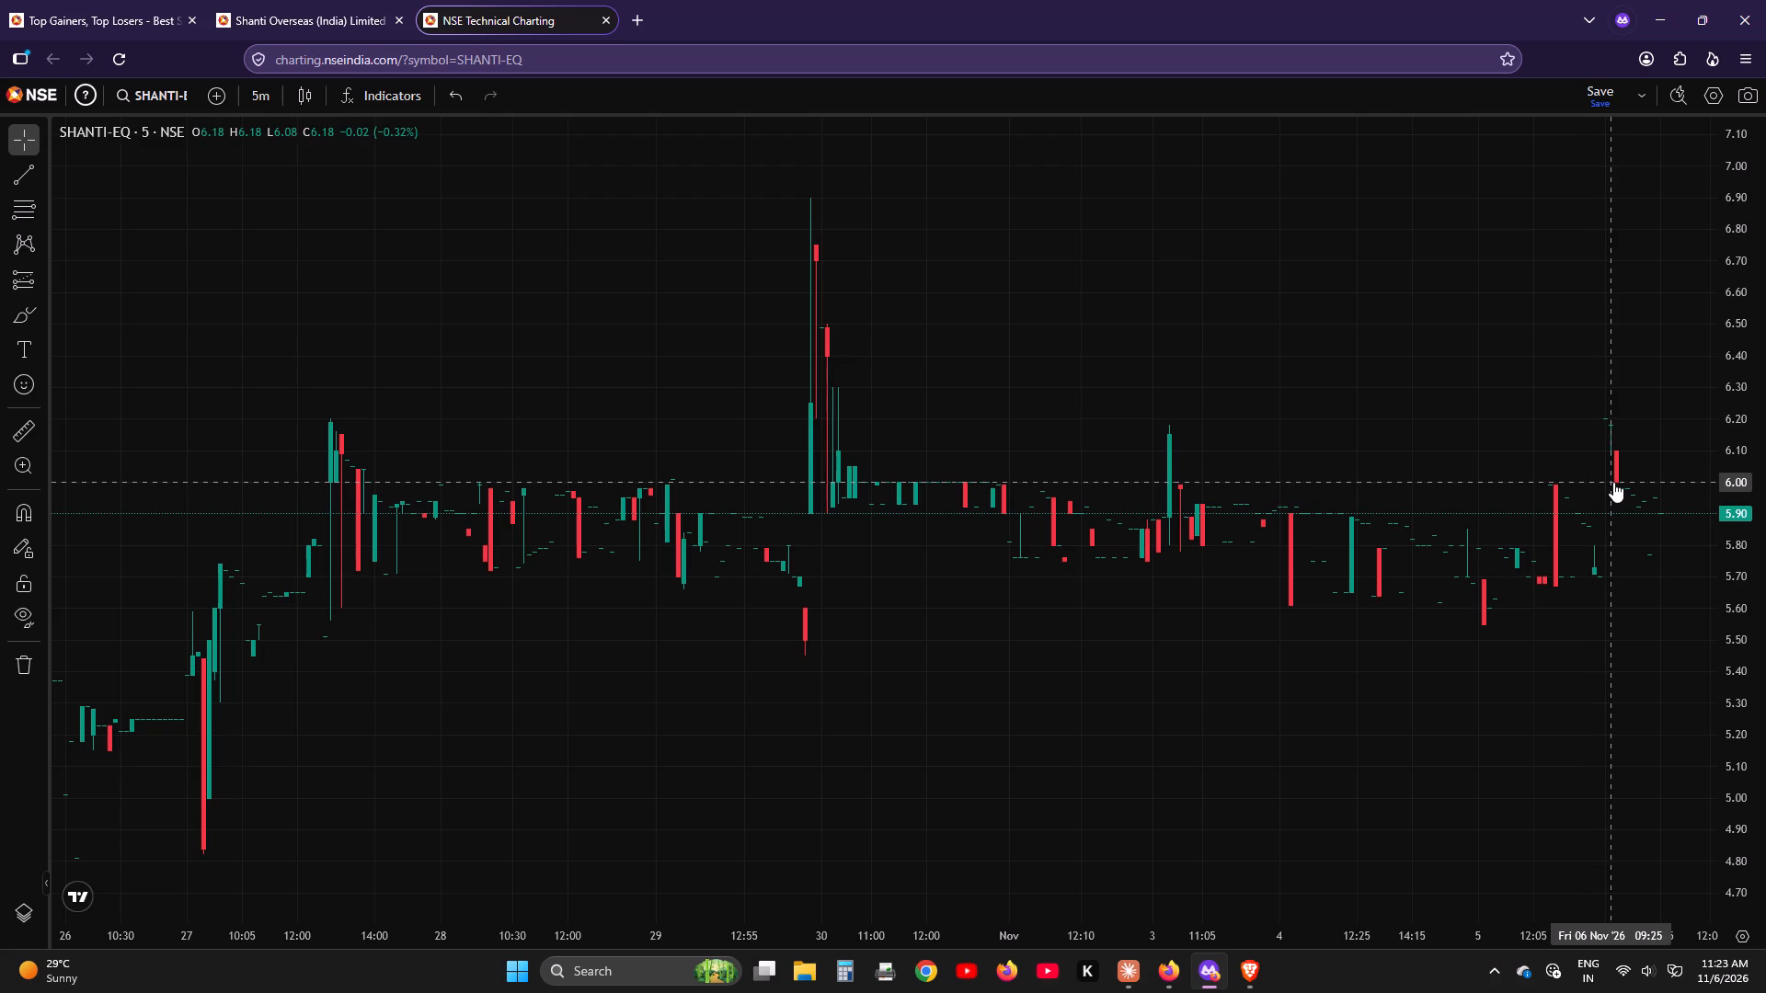
scroll(1613, 482, "up", 3)
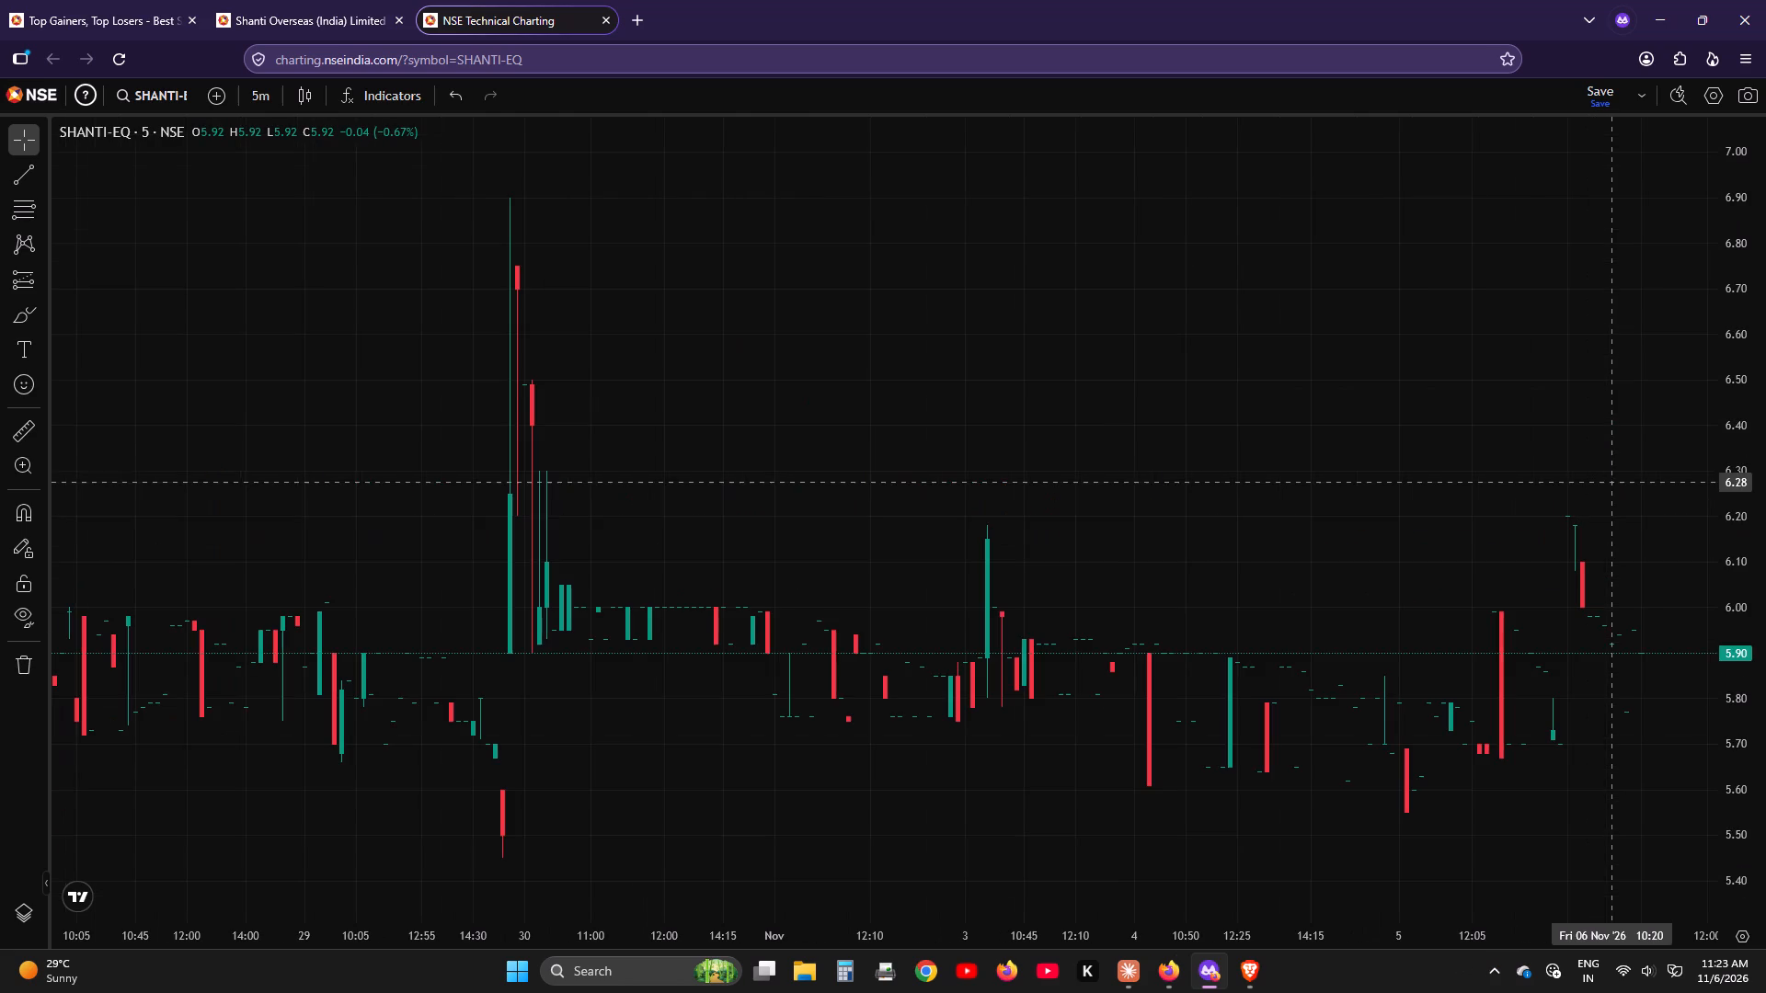